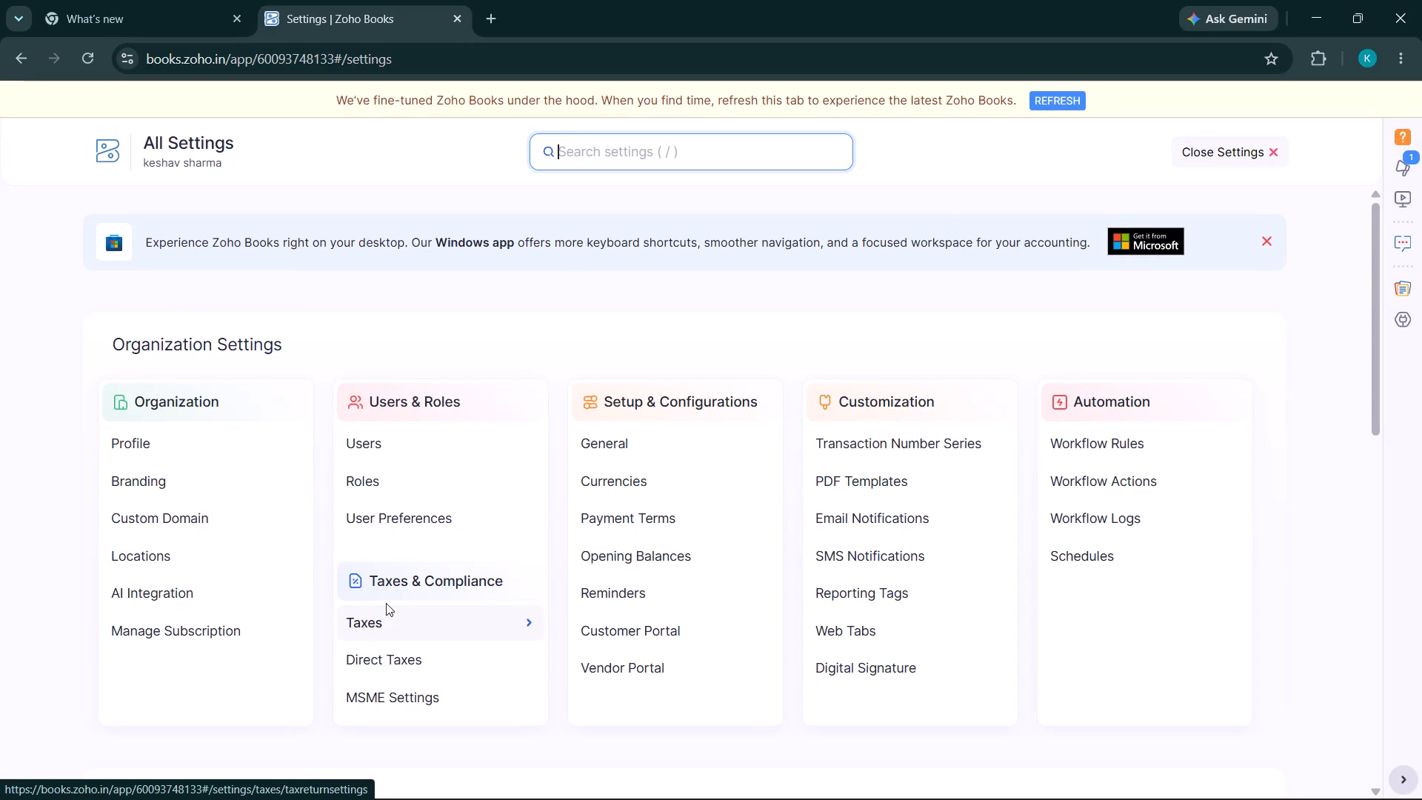
Open the organization's tax settings and mark the business as registered for GST, ready for its GSTIN.
click(358, 631)
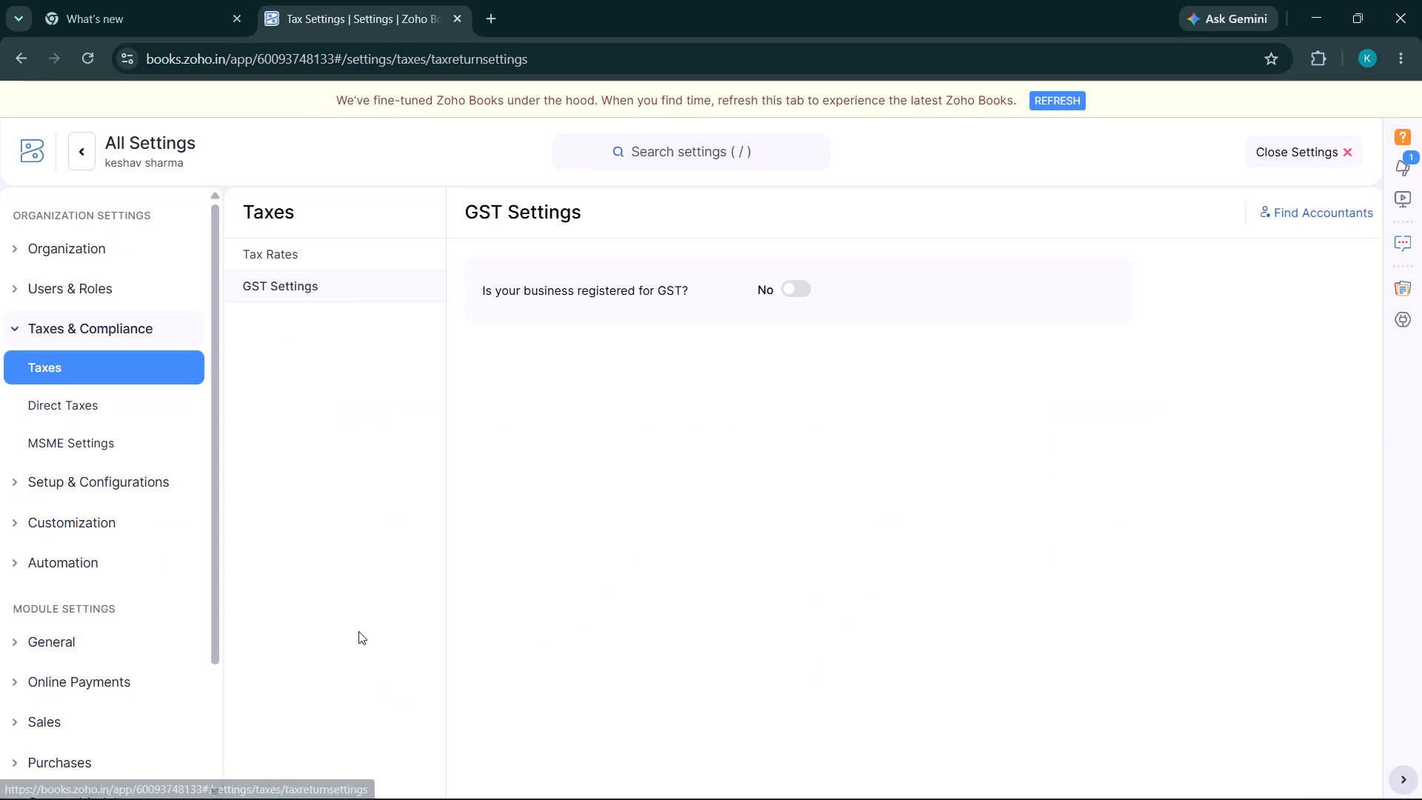
click(792, 292)
click(784, 364)
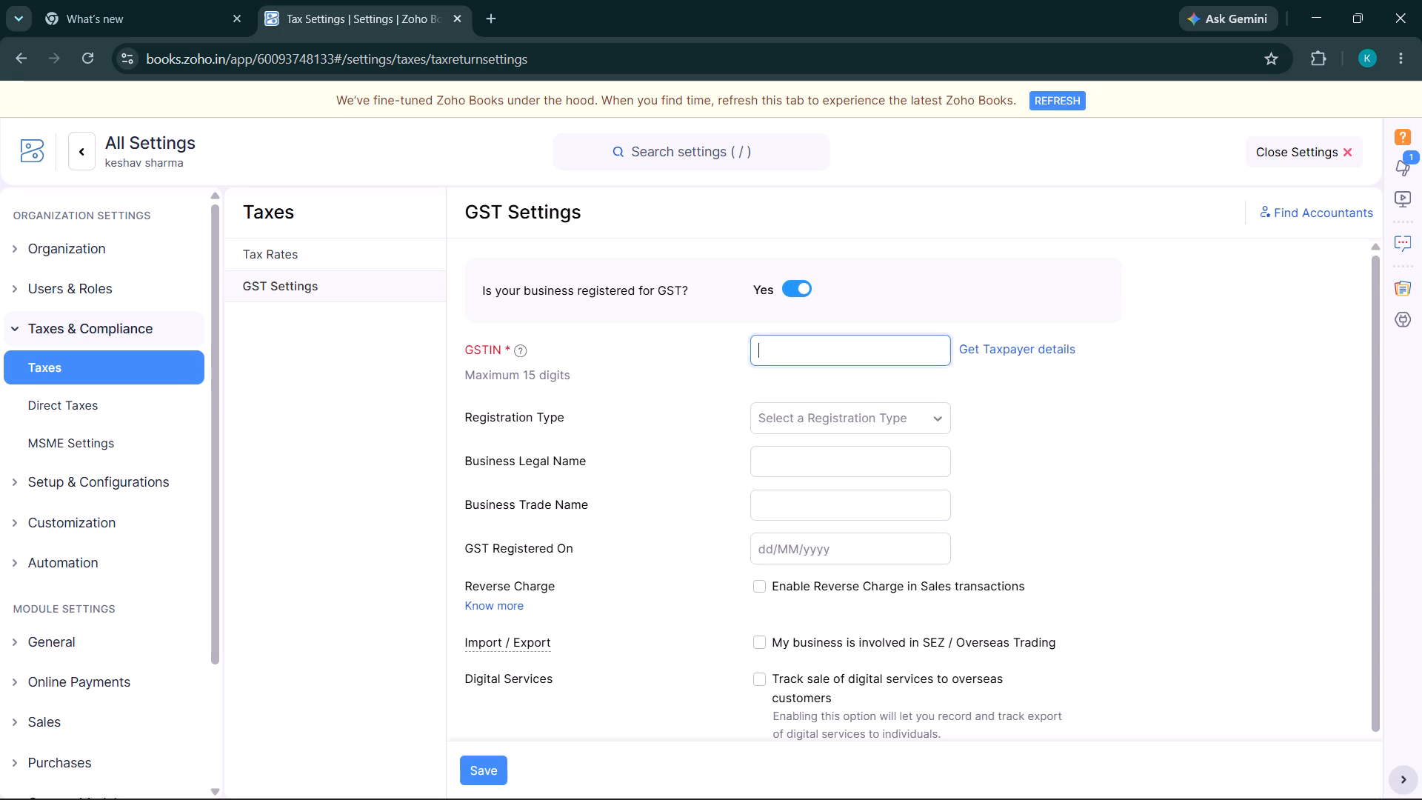
Search Google in a new tab for a Delhi GST number and look through the results.
click(484, 10)
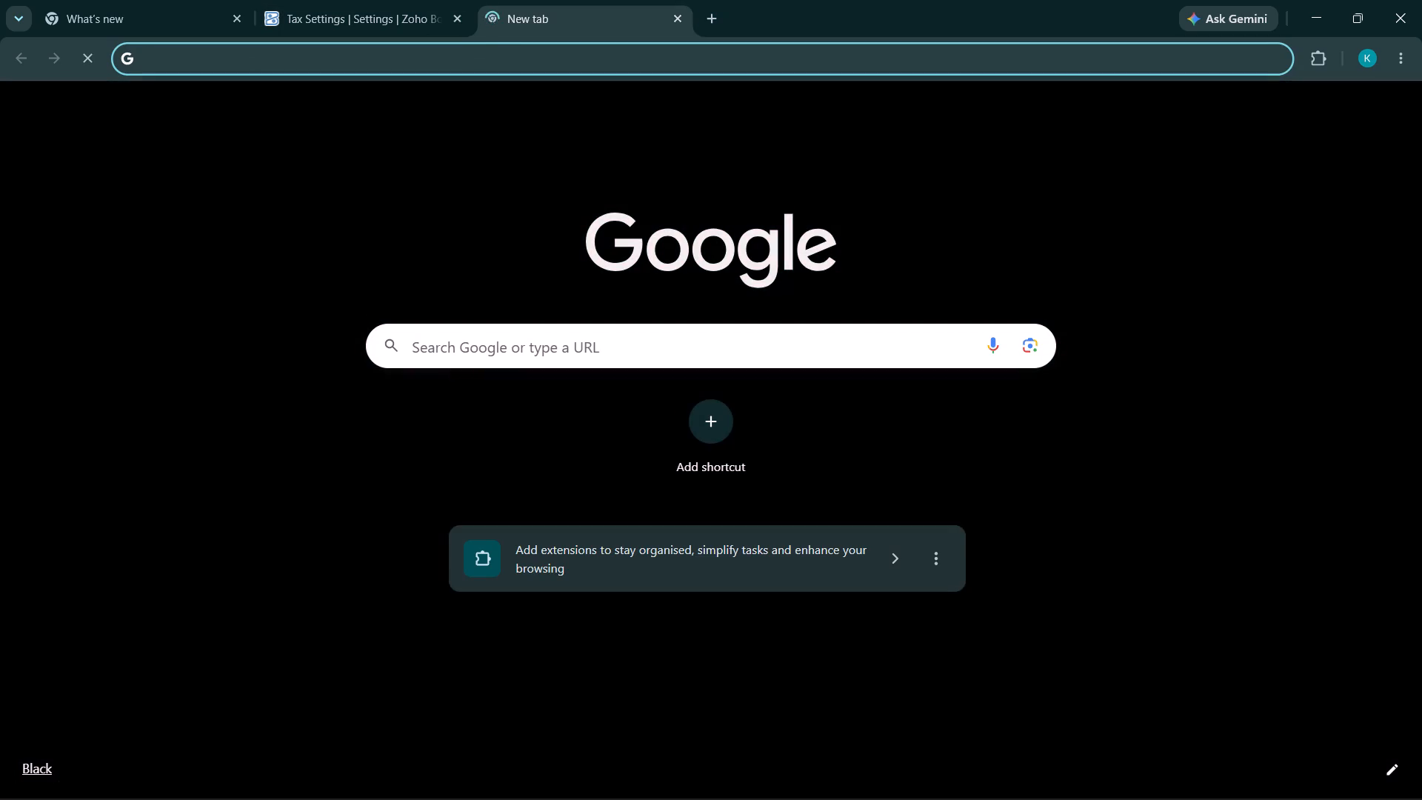
click(449, 342)
text(de;hi)
key(space)
text(gsy)
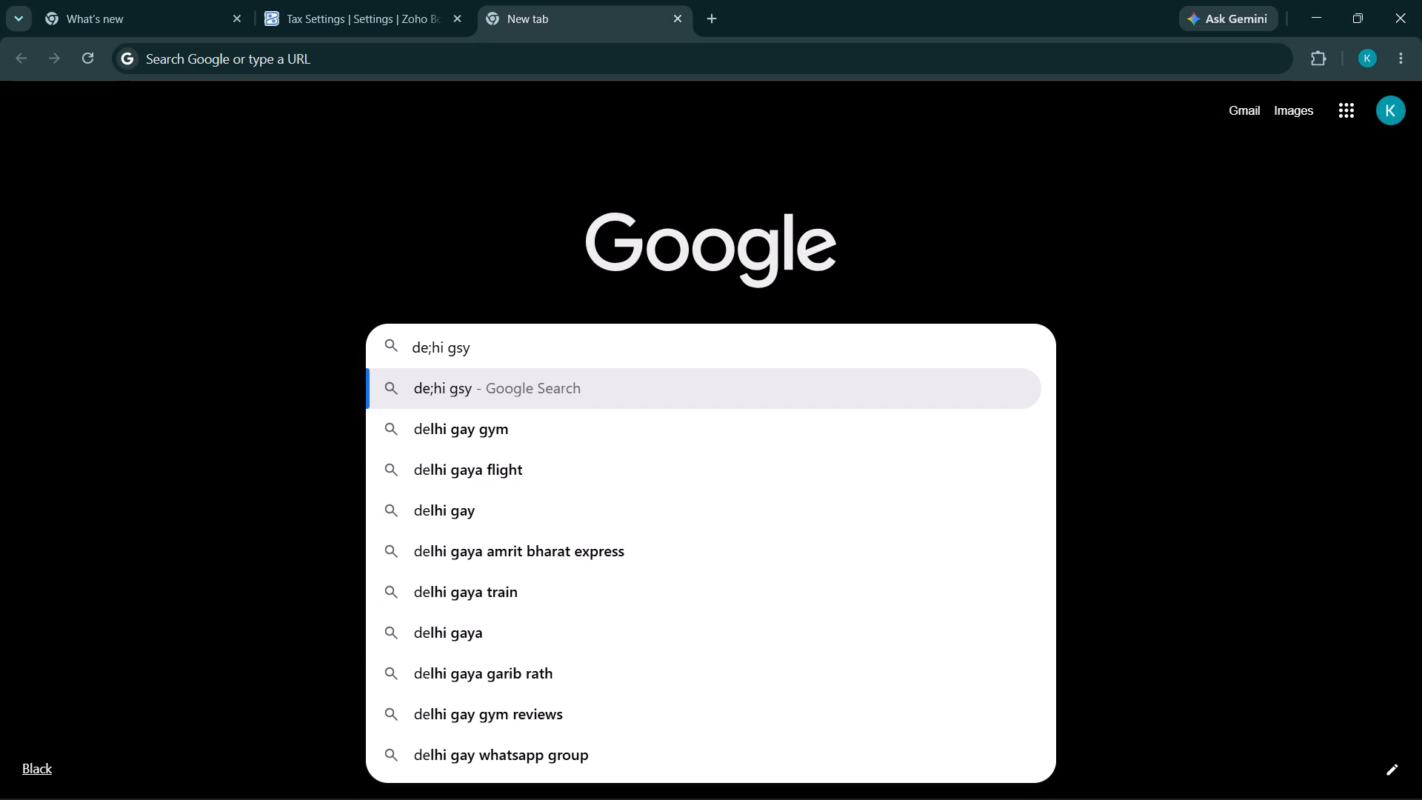
key(BackSpace)
key(BackSpace)
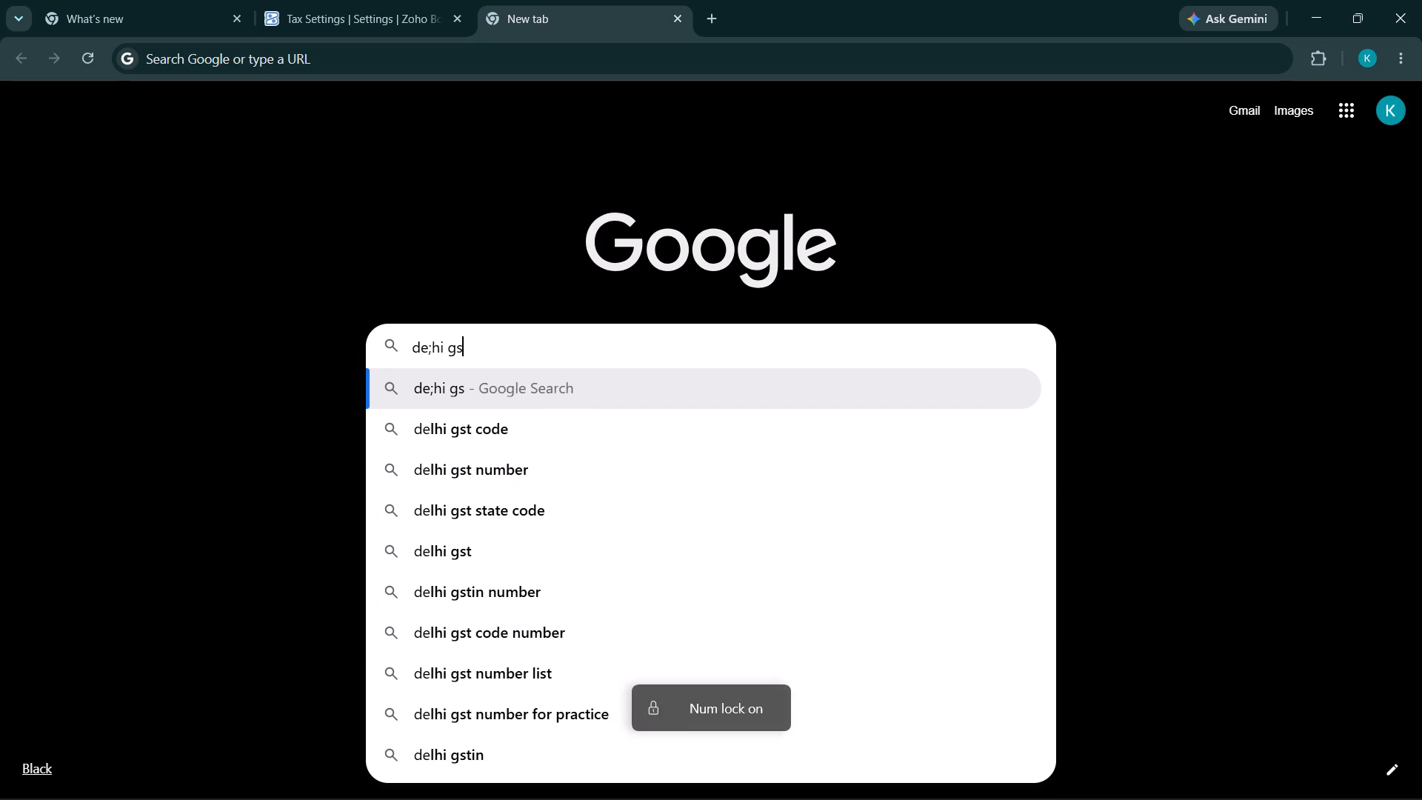
text(t np)
key(BackSpace)
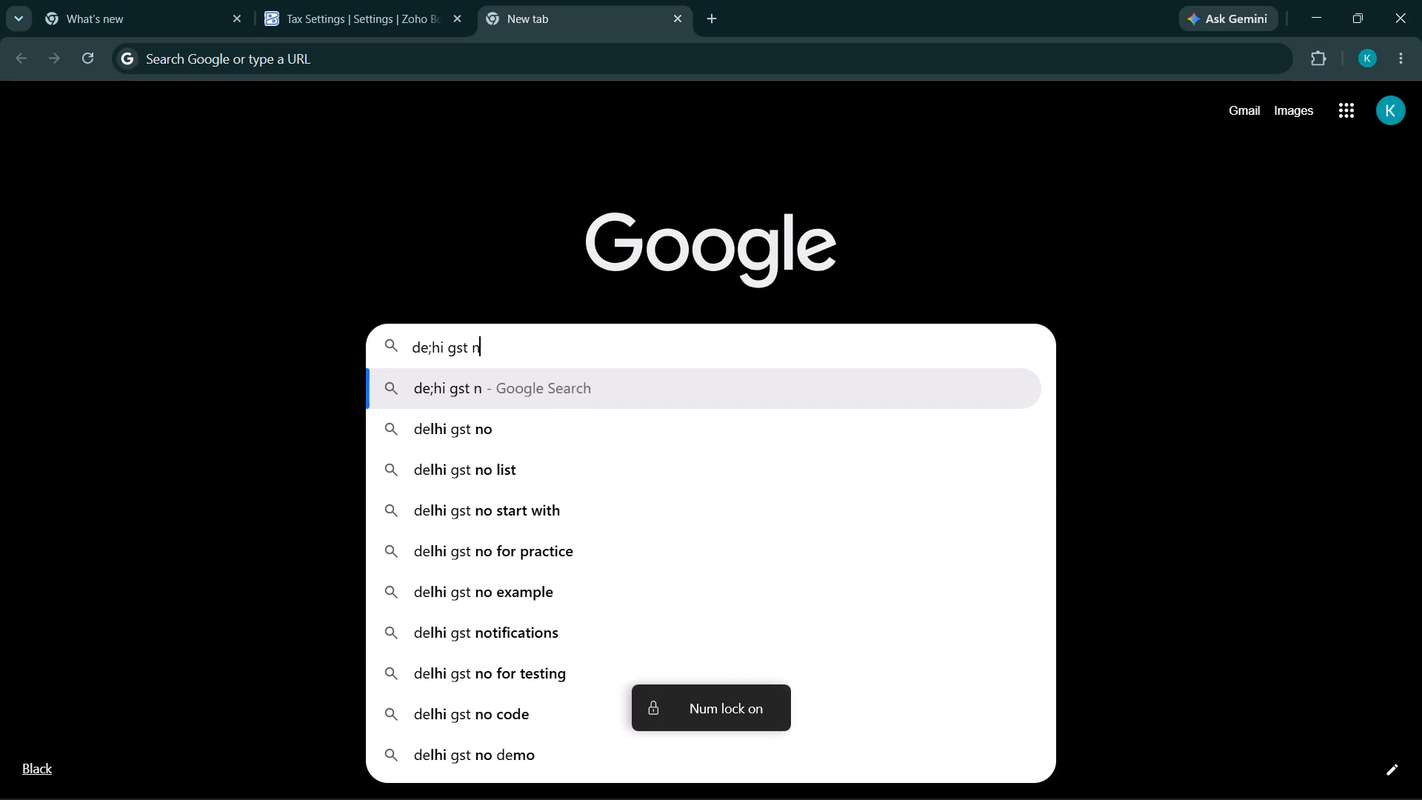
text(o.)
key(Return)
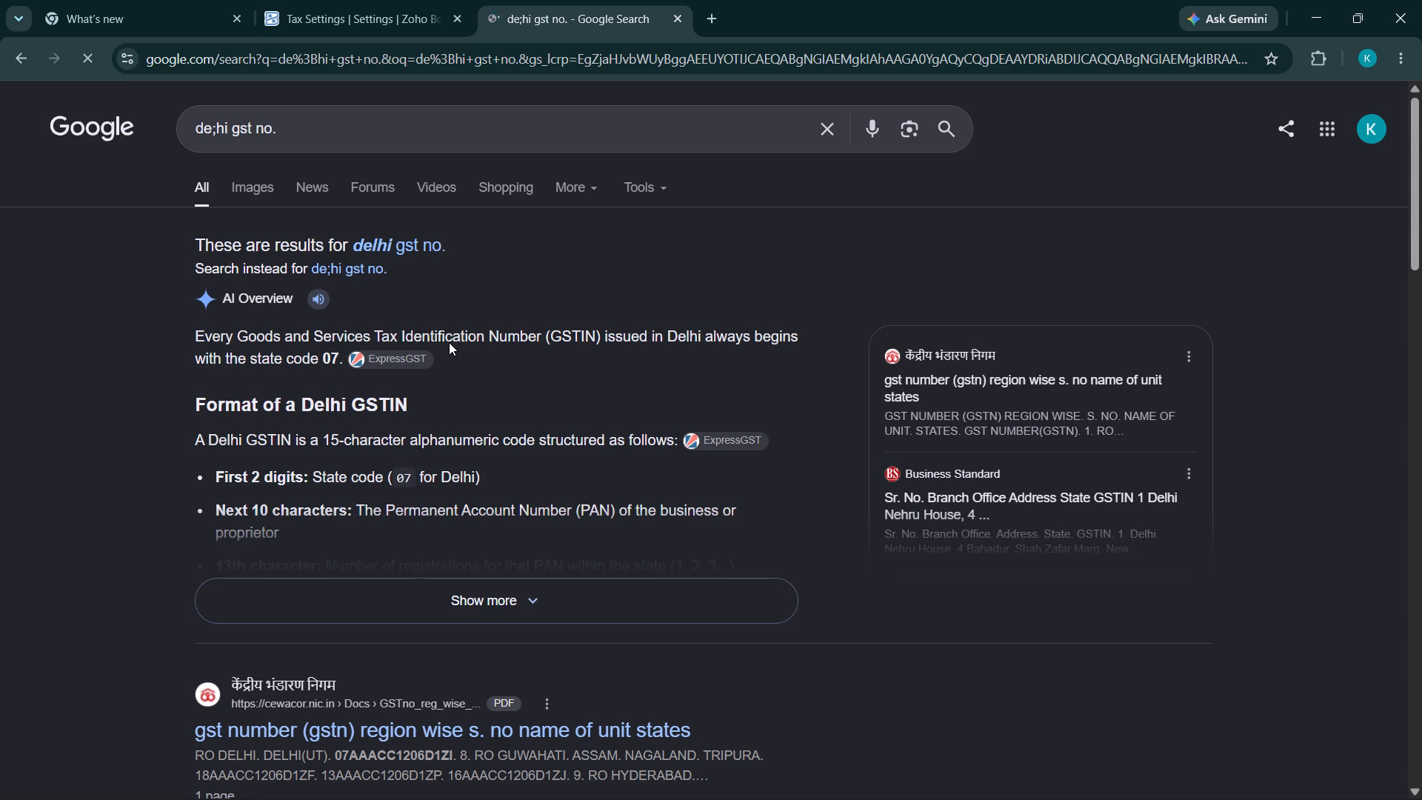
scroll(449, 342, down, 1)
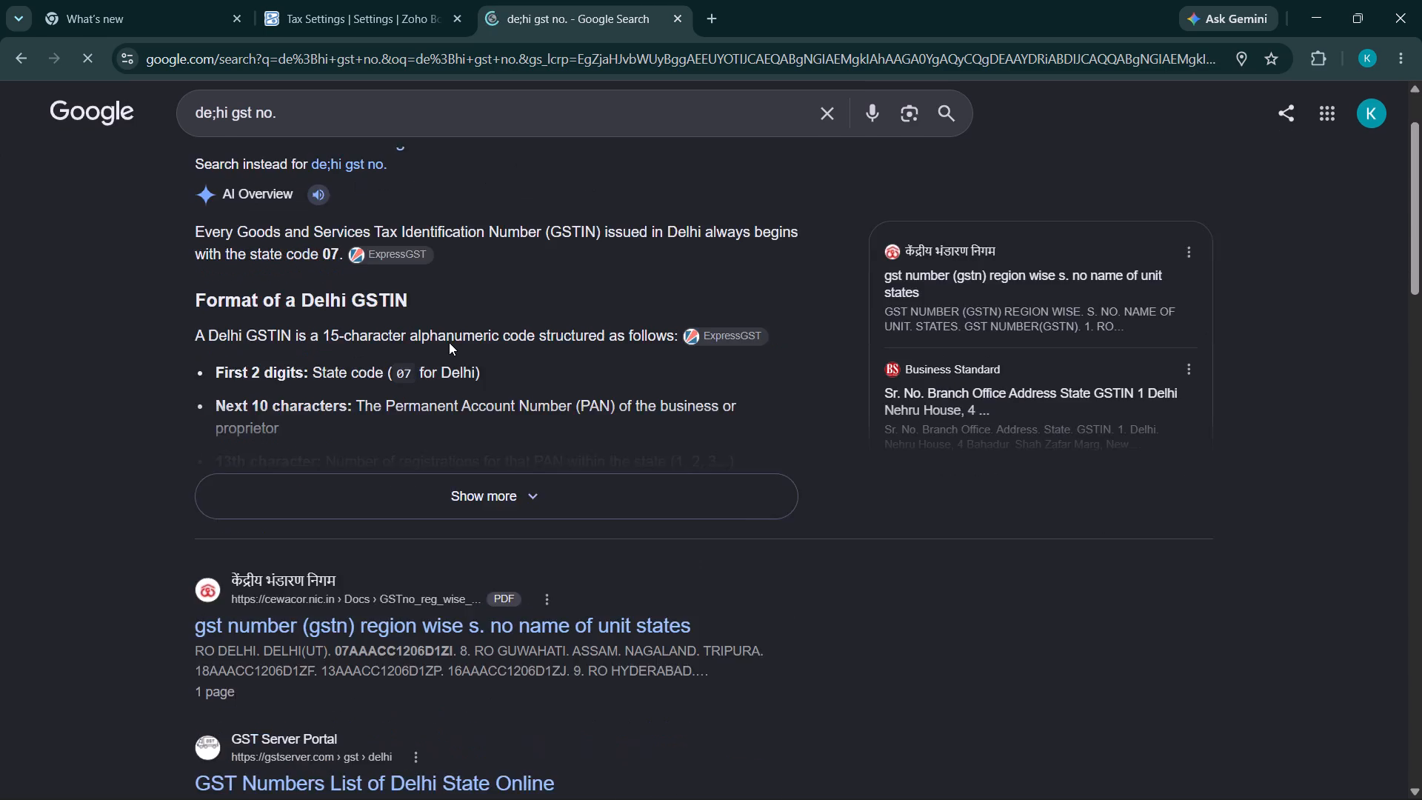
scroll(449, 342, down, 1)
scroll(449, 342, up, 6)
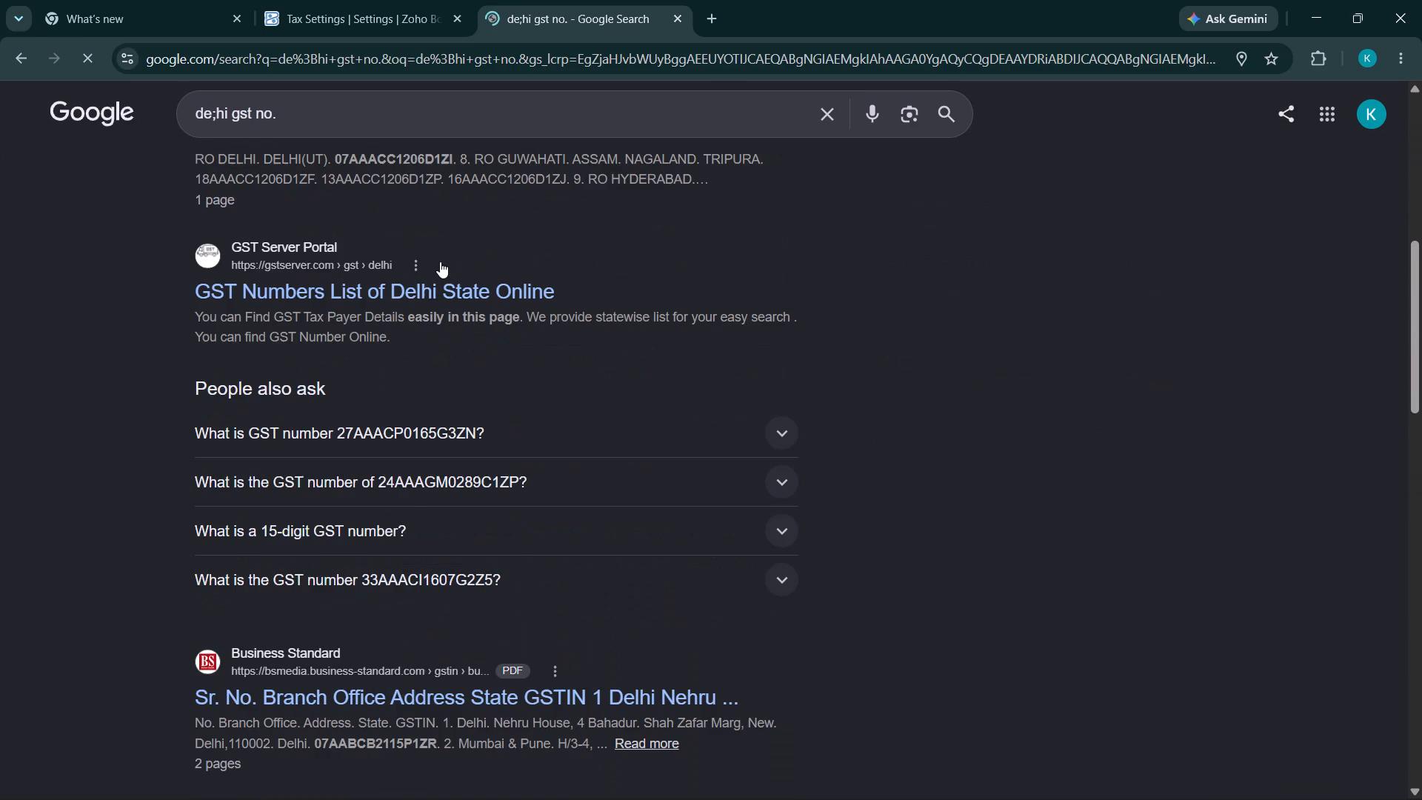
scroll(440, 261, up, 6)
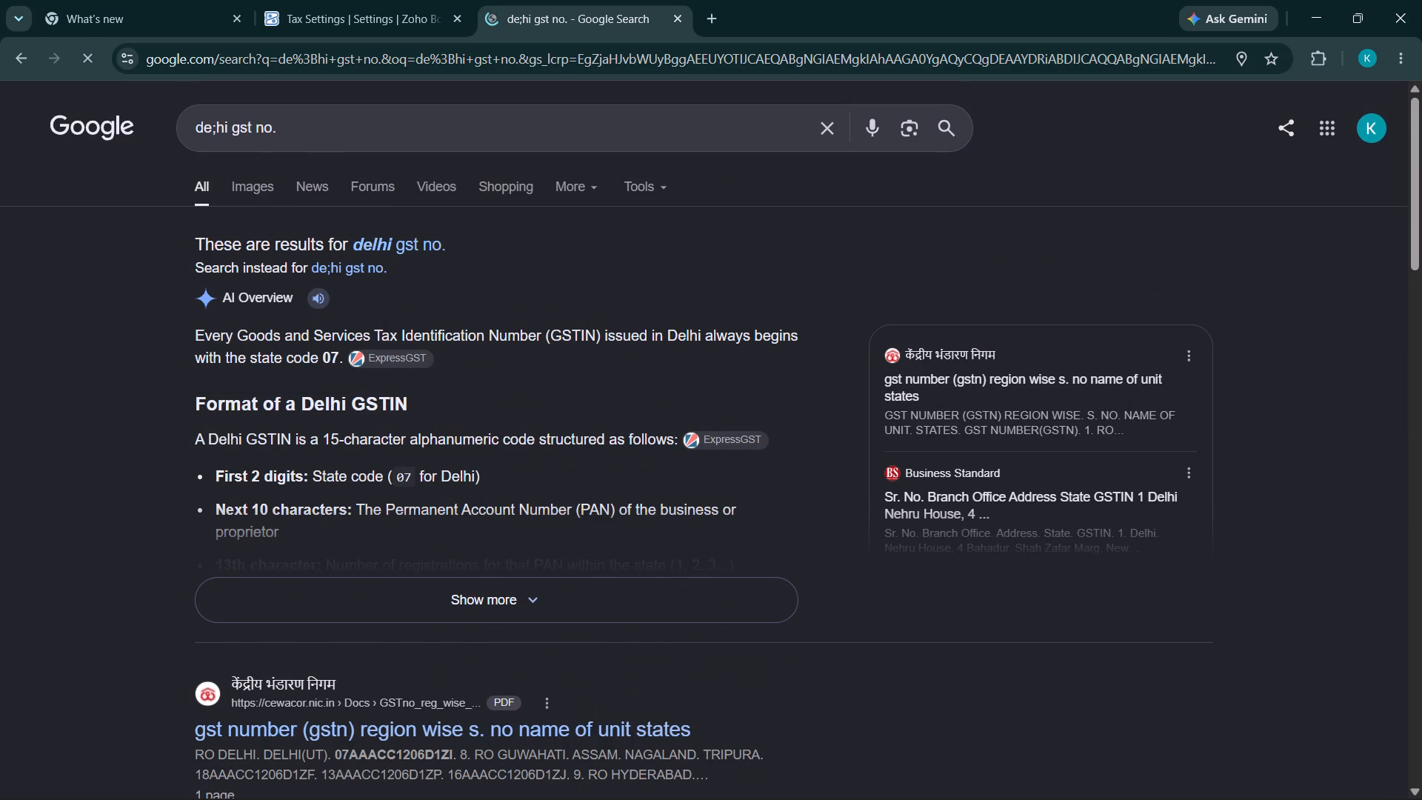
Replace the state in the Google query so that it searches for a Haryana GST number instead of Delhi.
click(227, 127)
key(BackSpace)
key(BackSpace)
key(BackSpace)
key(BackSpace)
key(BackSpace)
key(BackSpace)
key(BackSpace)
key(BackSpace)
key(BackSpace)
key(BackSpace)
key(BackSpace)
key(BackSpace)
key(BackSpace)
key(BackSpace)
key(BackSpace)
key(BackSpace)
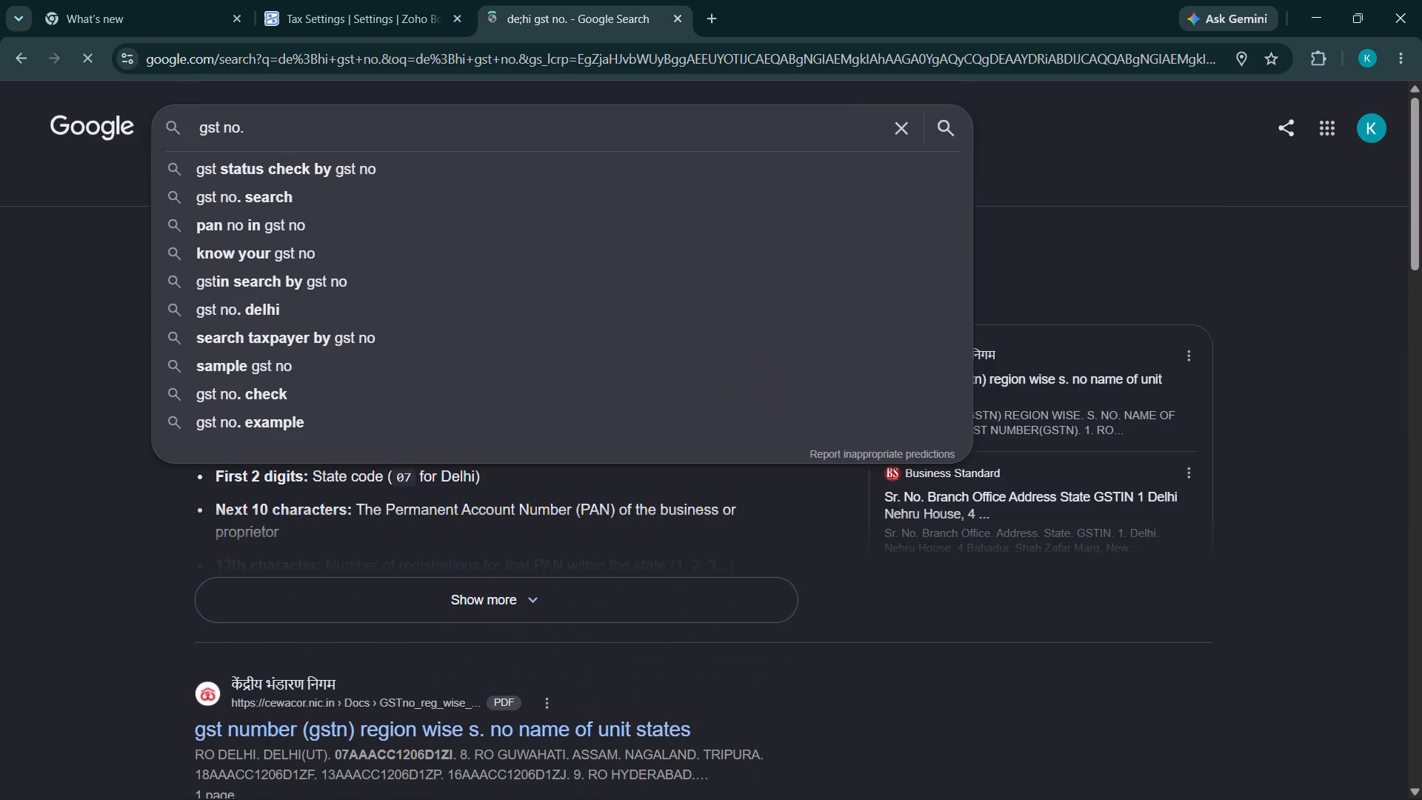
text(hay)
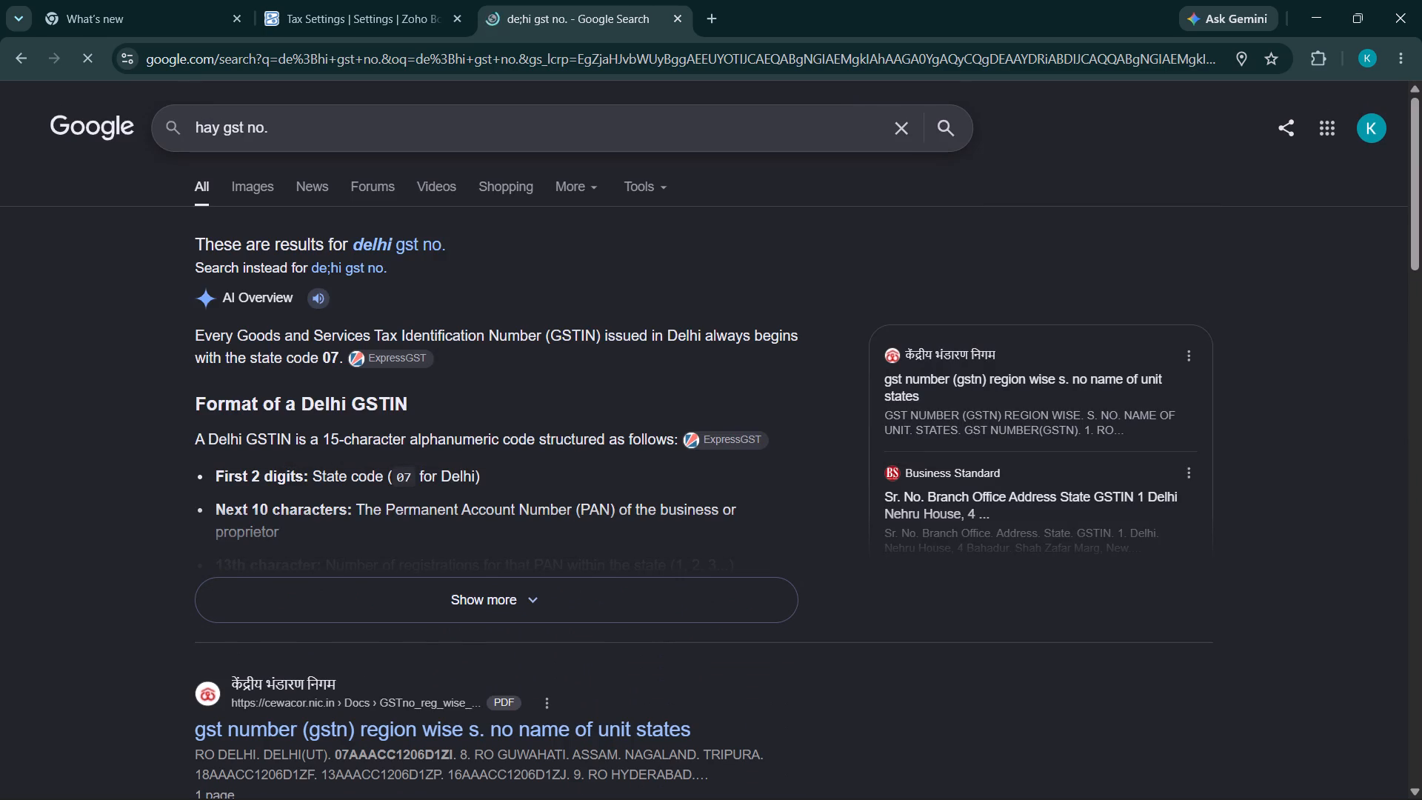
text(ana)
key(Right)
key(Right)
key(Right)
key(Right)
key(Right)
key(Right)
key(Right)
key(Right)
key(Right)
key(Right)
key(Right)
key(Right)
key(Right)
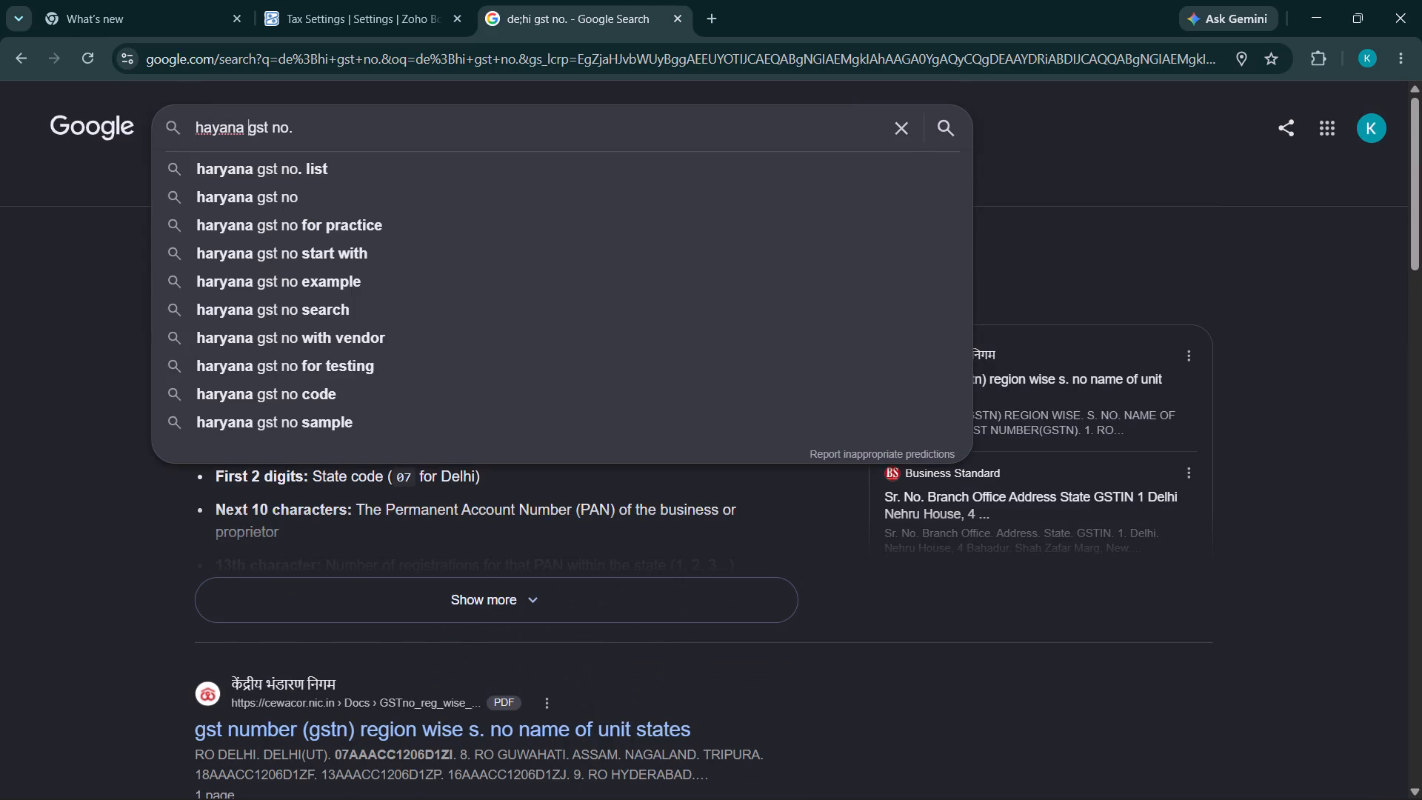
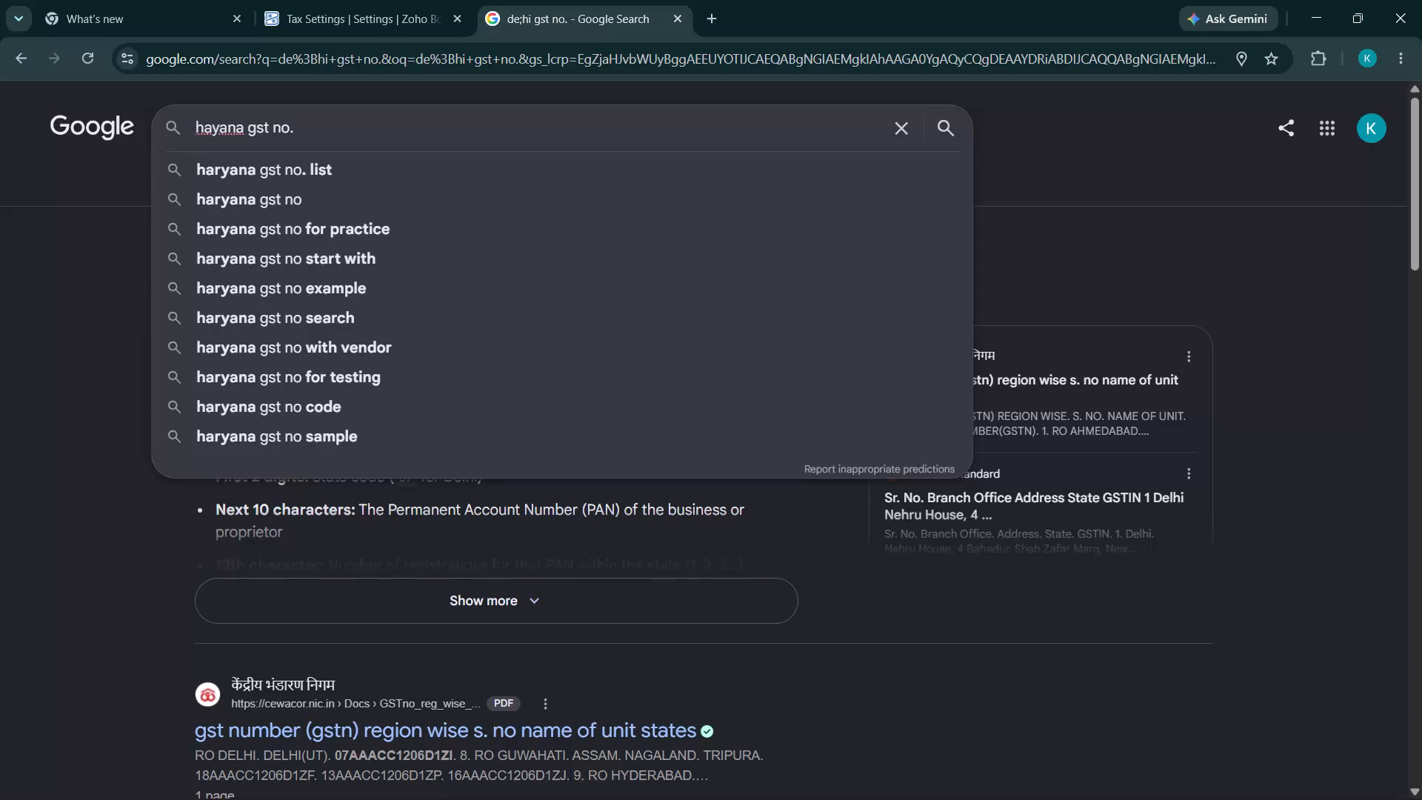
Search Google for "haryana gst no. list" and open the GST Server Portal's list of Haryana GST numbers.
key(Down)
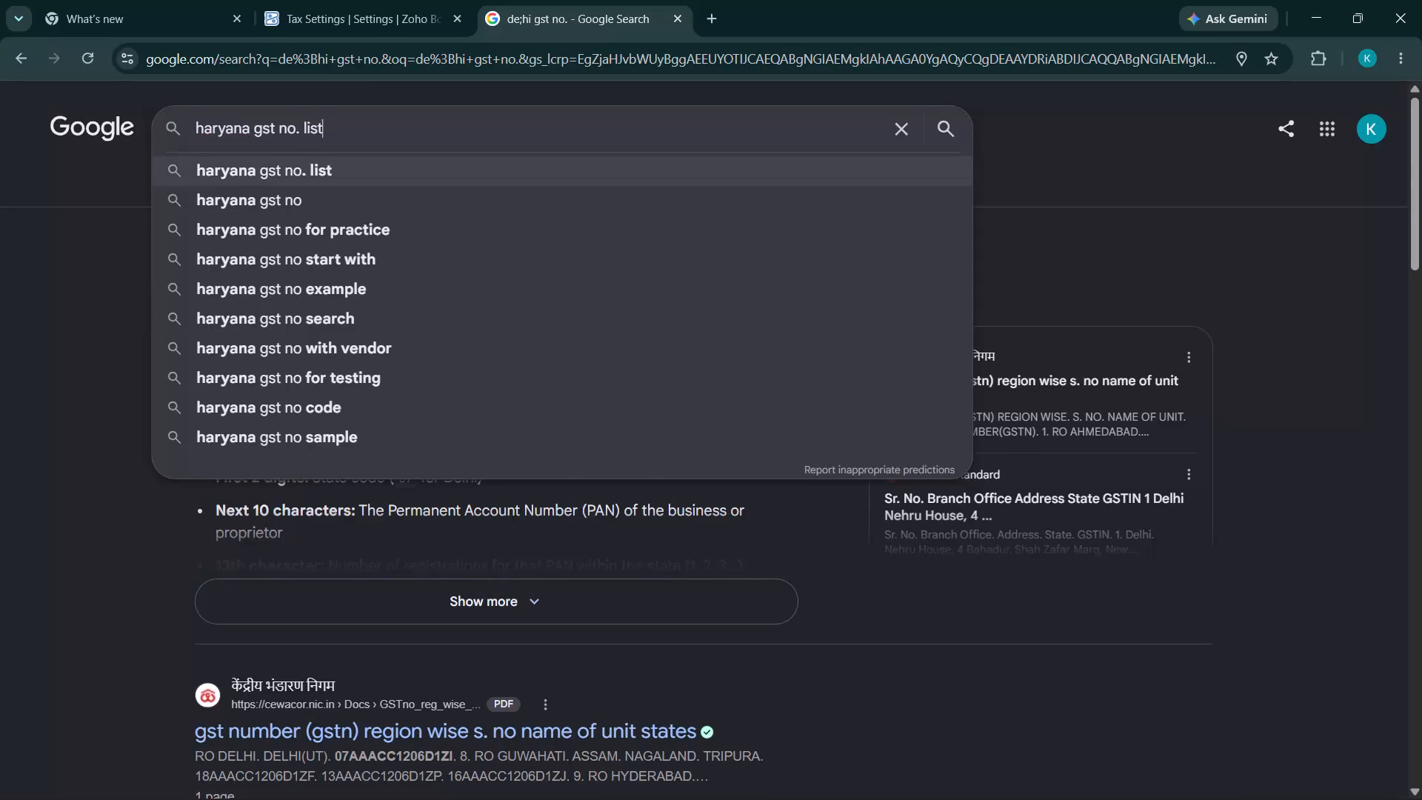
key(Return)
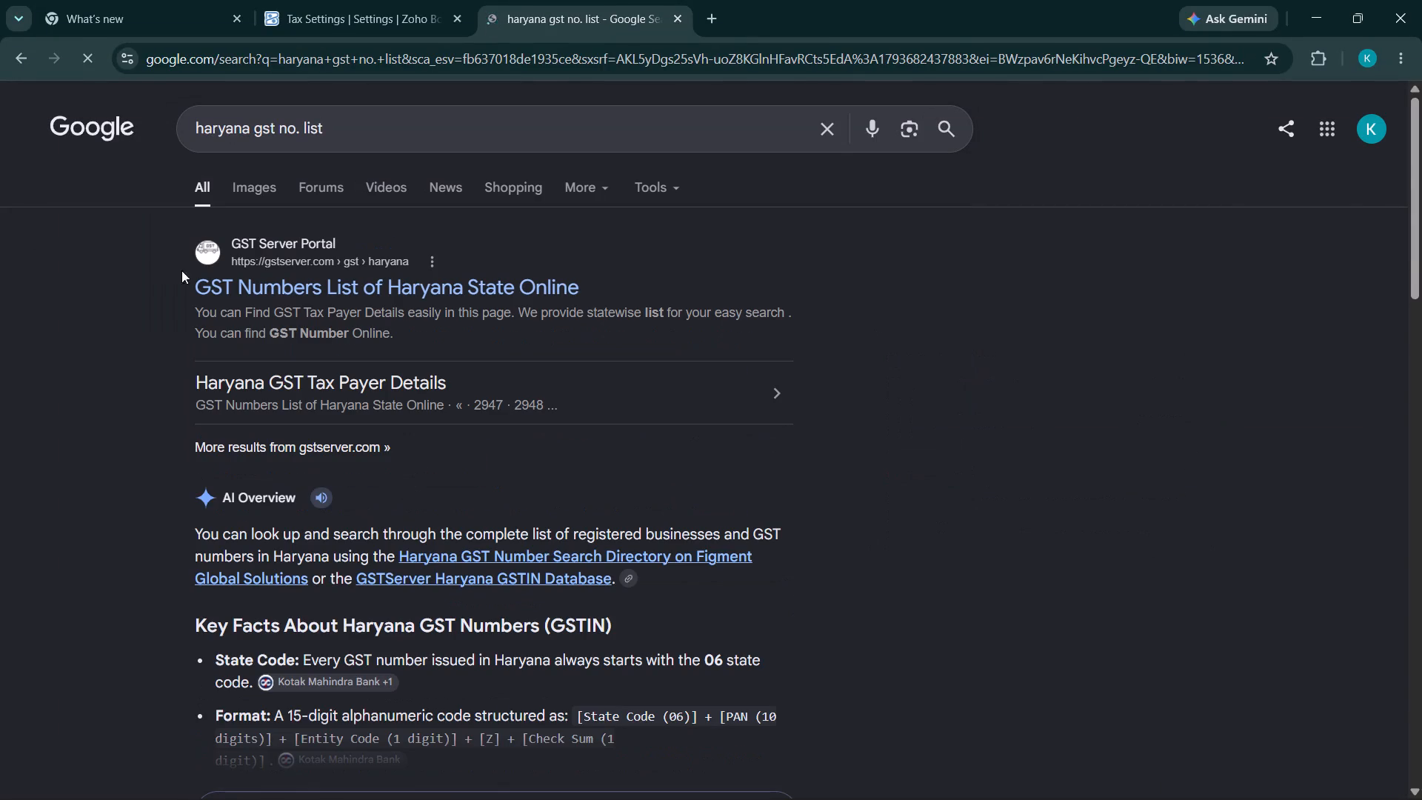
click(214, 281)
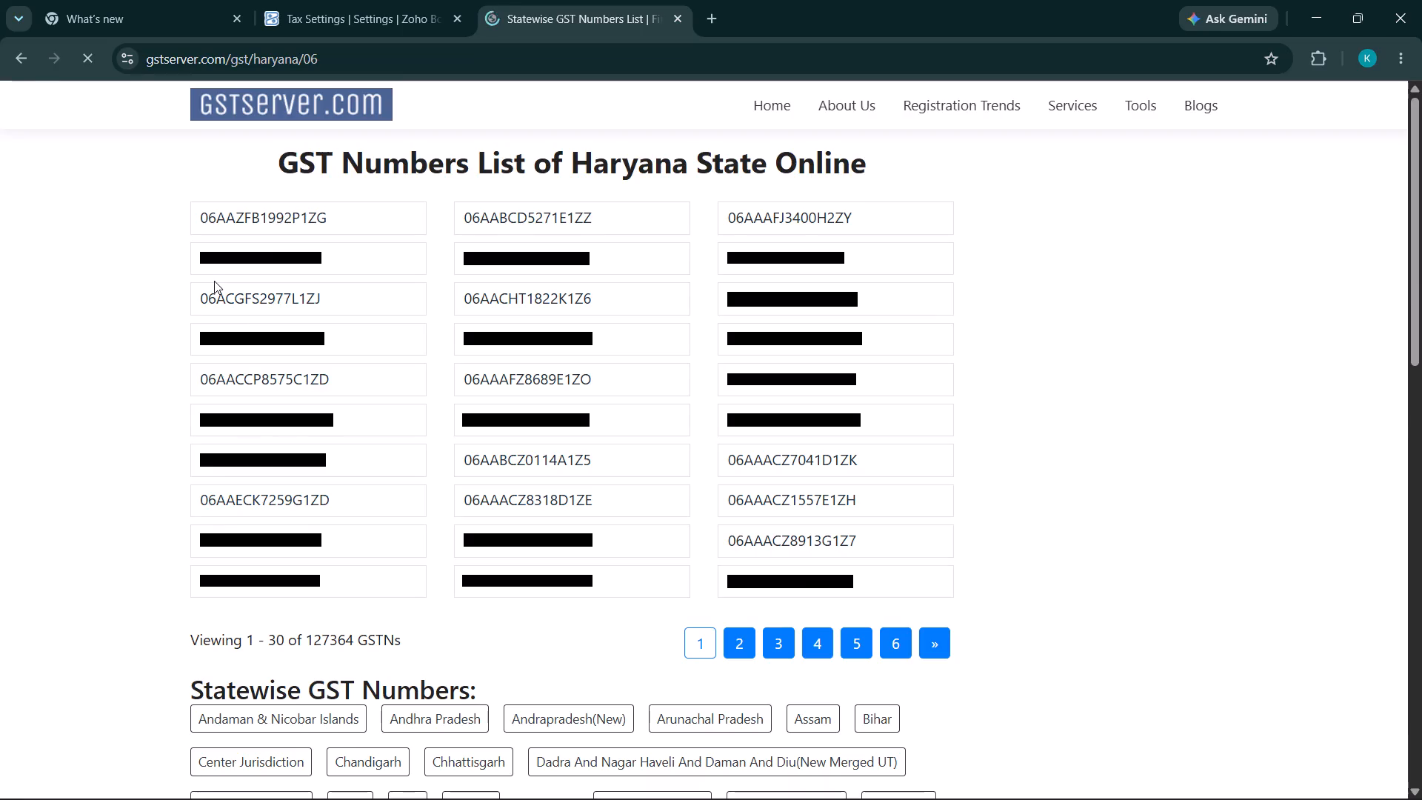
Switch the statewise GST number list from Haryana to Karnataka.
scroll(424, 326, down, 1)
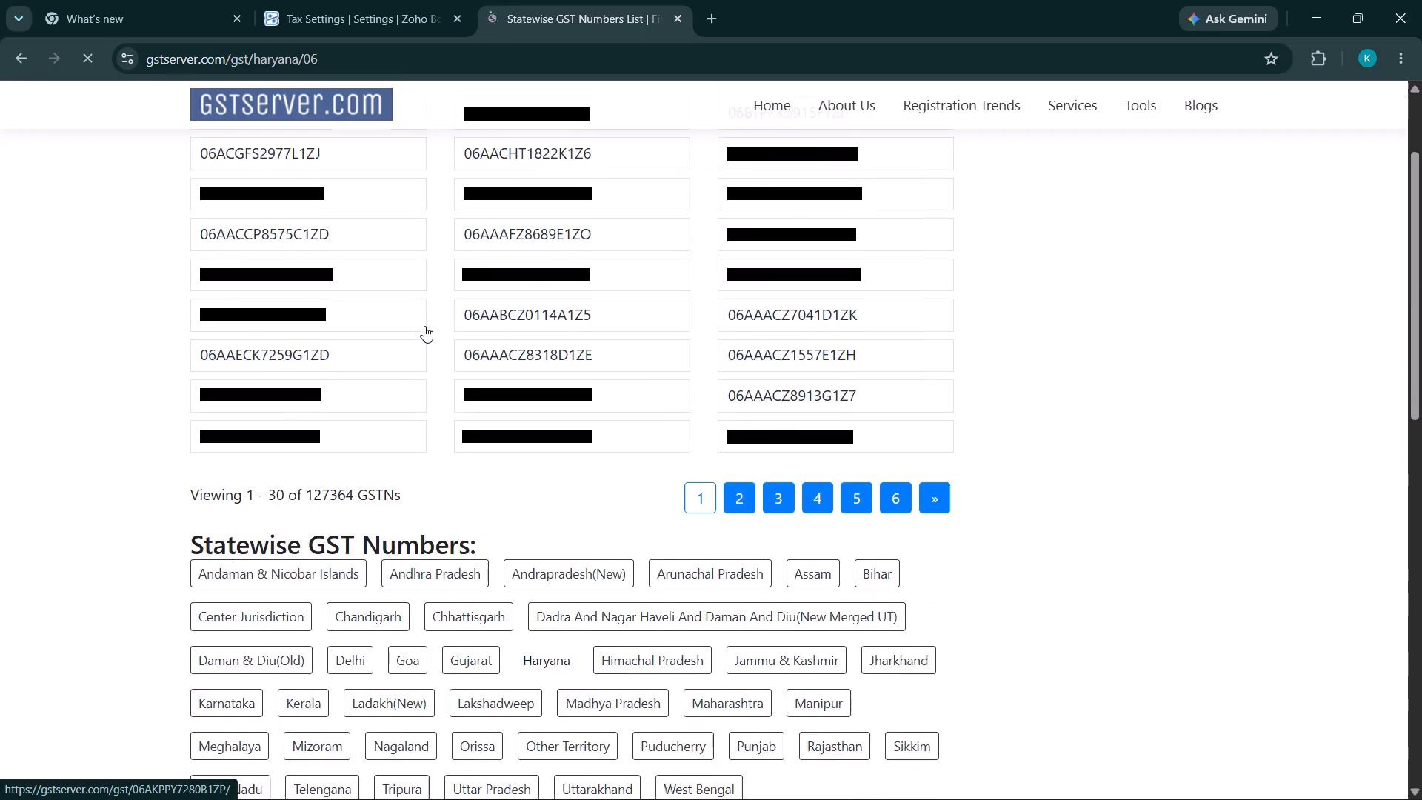
scroll(424, 326, down, 2)
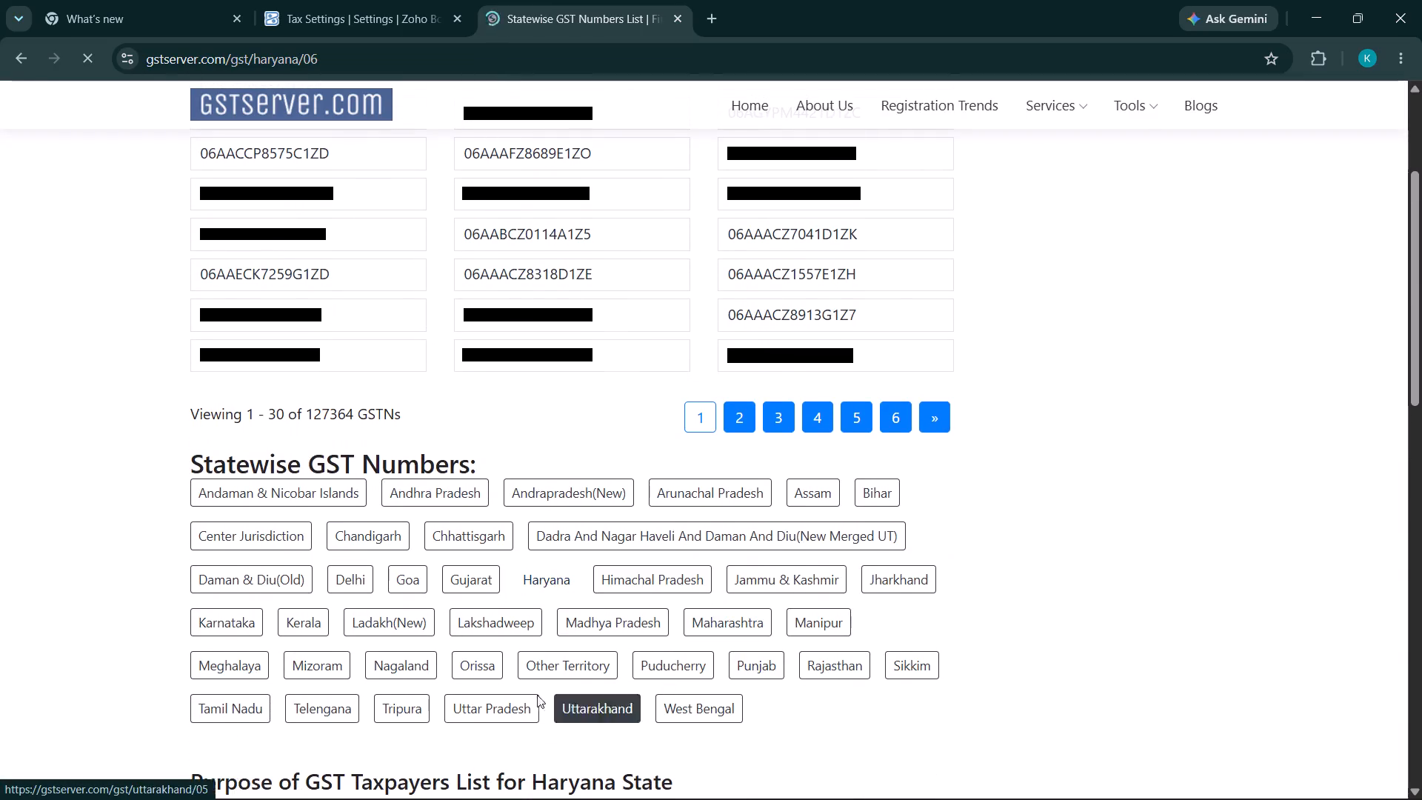
click(241, 620)
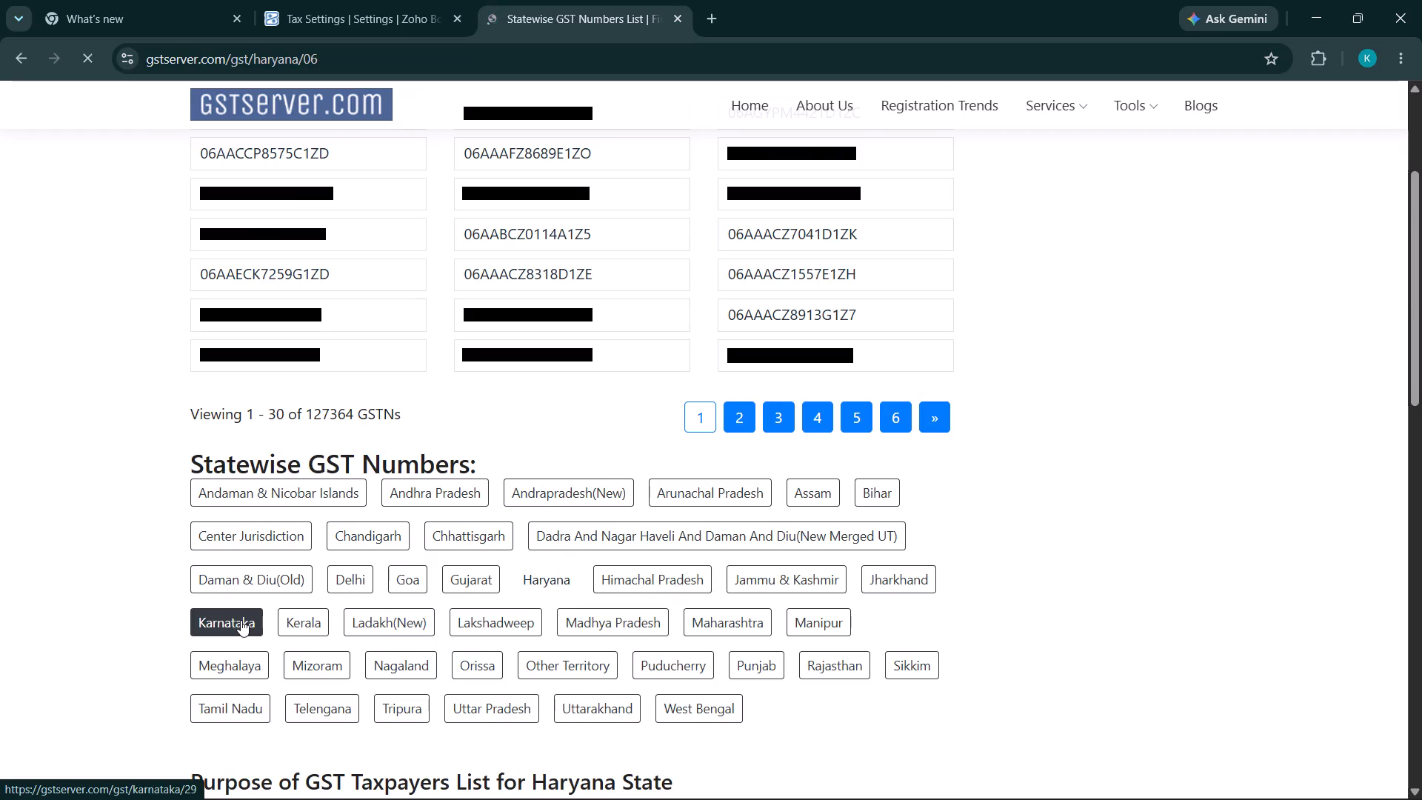
click(241, 620)
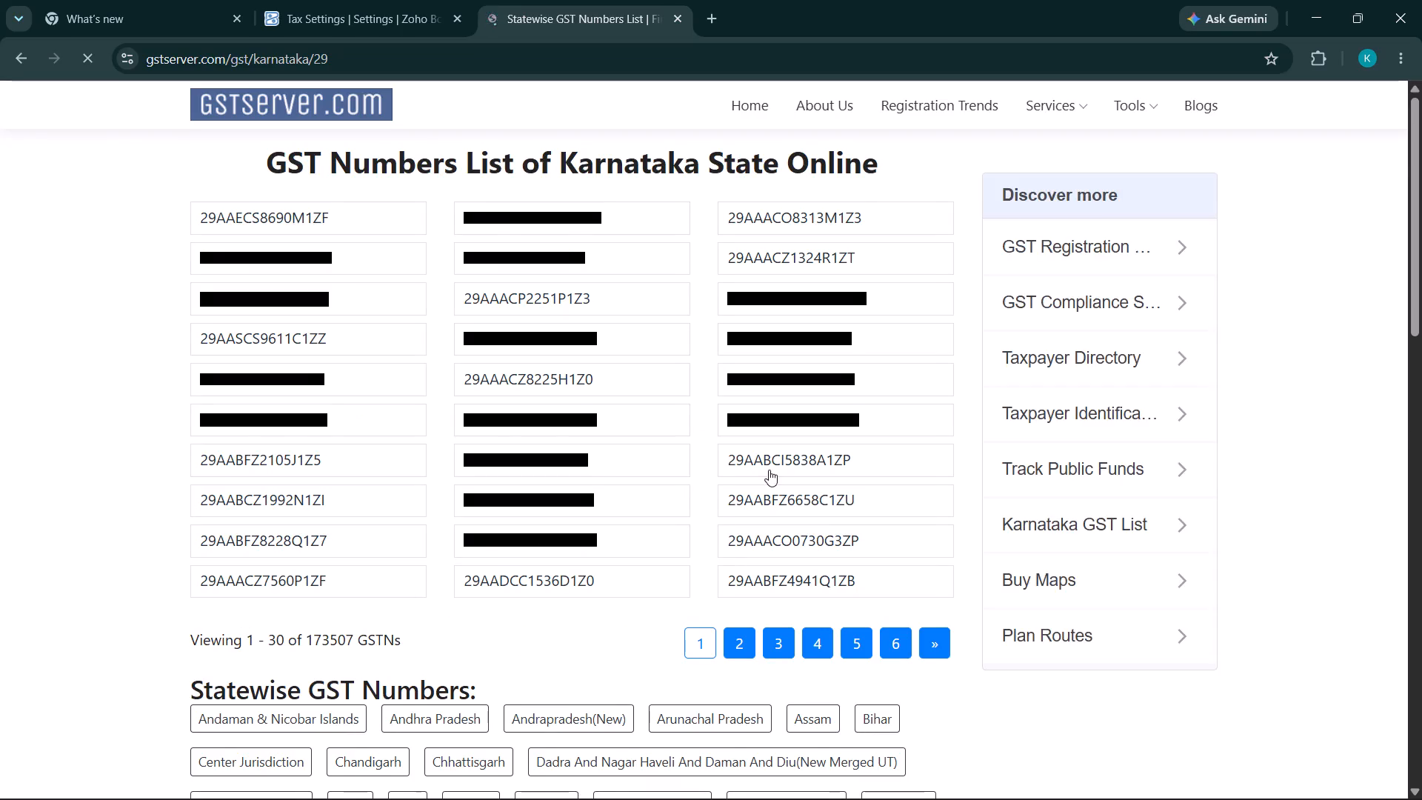
scroll(501, 473, up, 2)
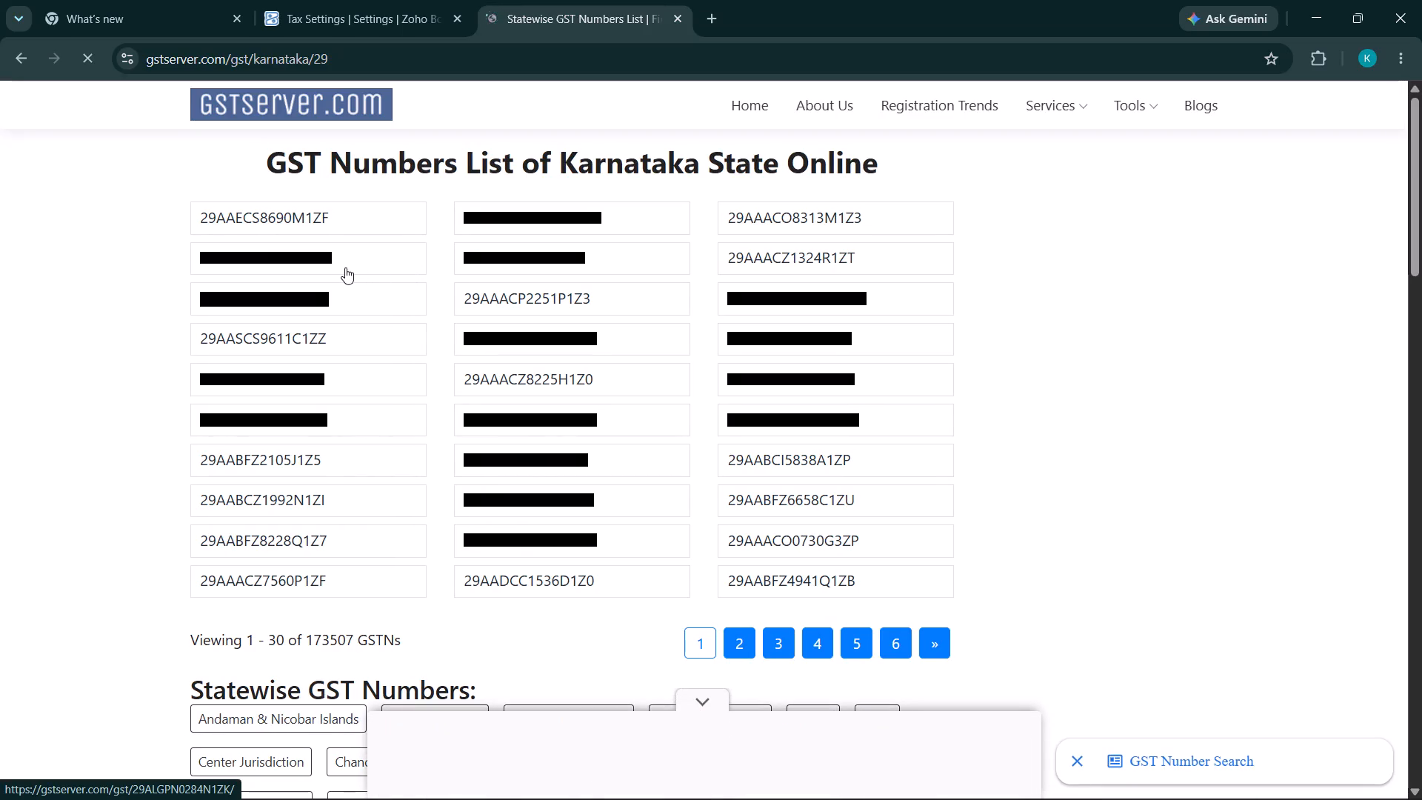
Open the first entry in the Karnataka list and copy its full GST number.
click(338, 221)
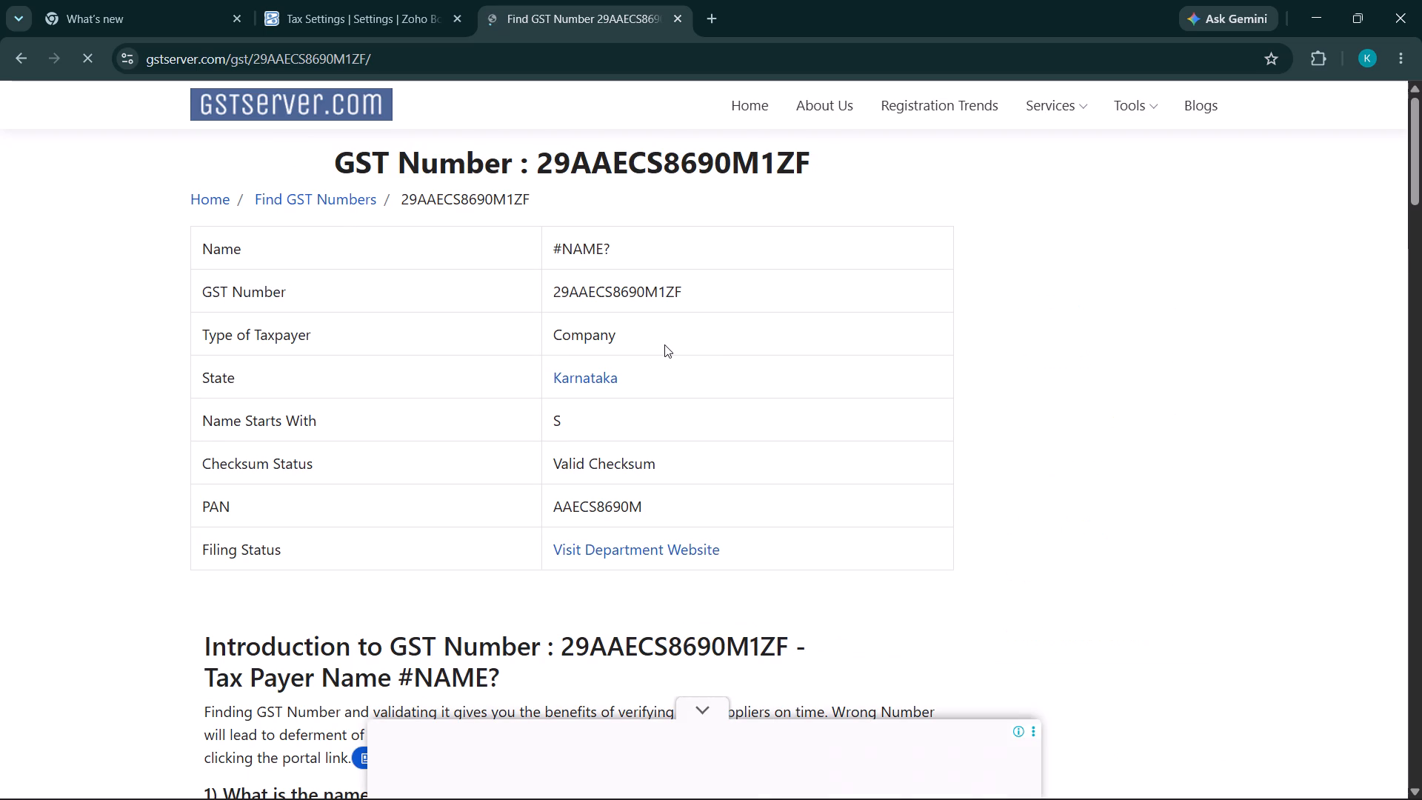
drag(699, 291, 558, 300)
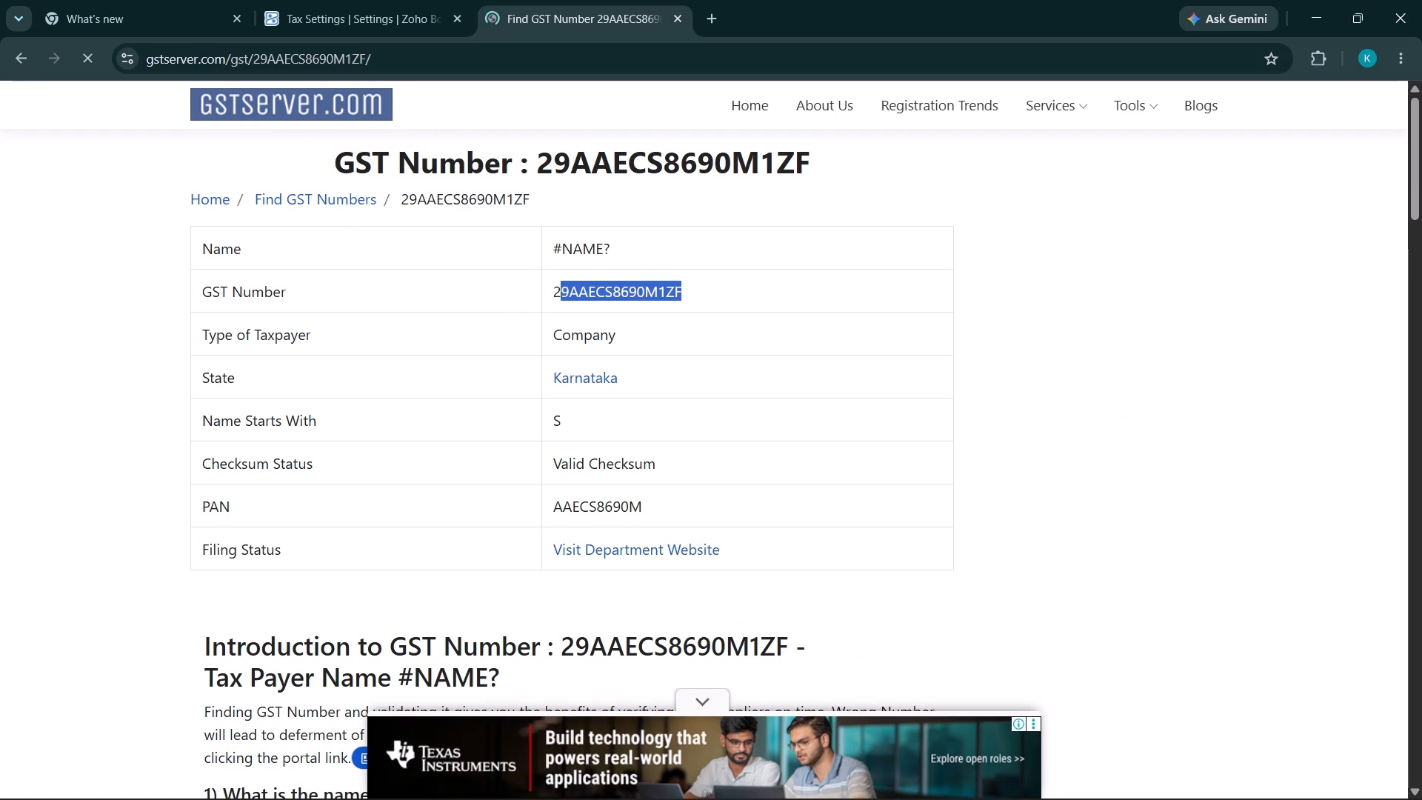
drag(558, 300, 554, 300)
key(ctrl+c)
Return to the Zoho Books tax settings and paste the copied GST number as the GSTIN.
key(alt+Tab)
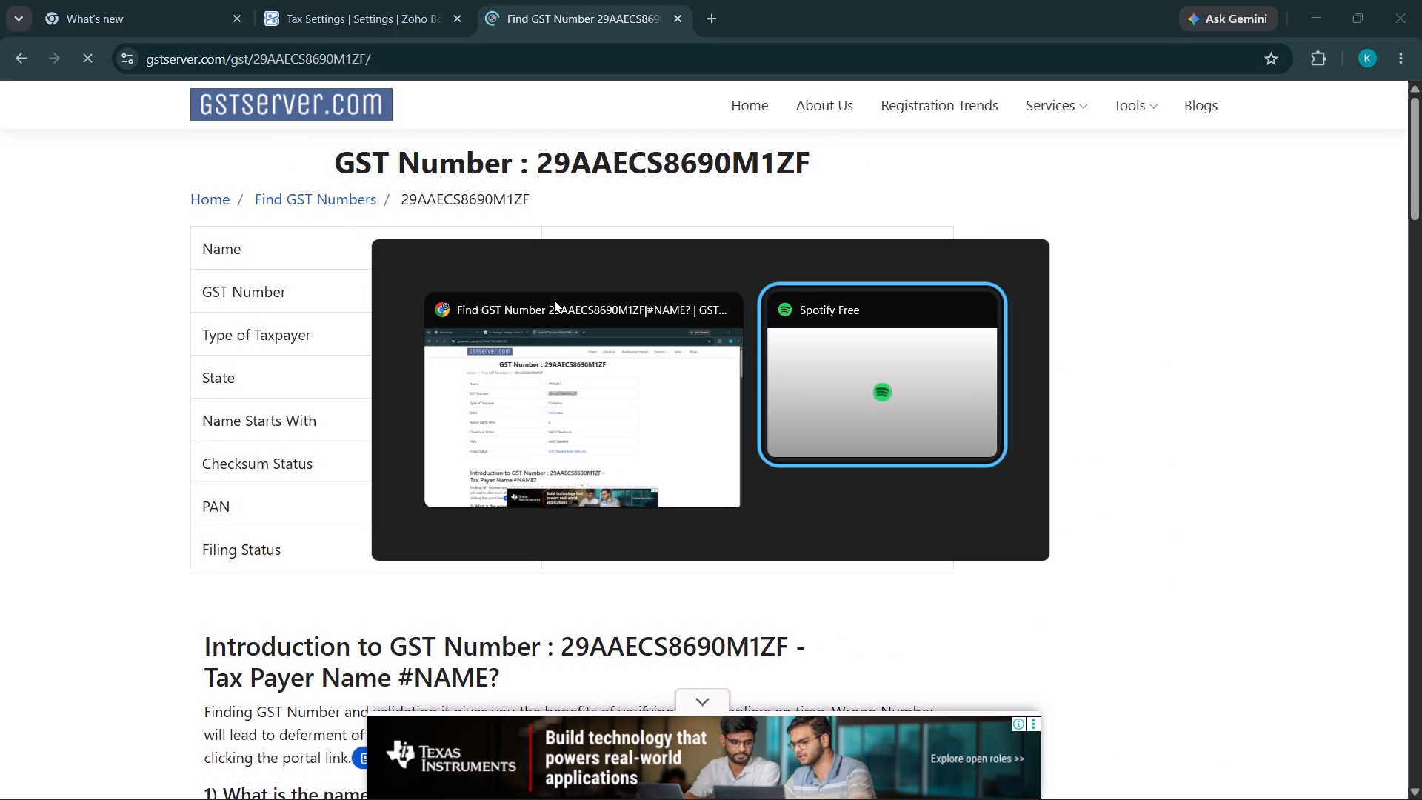
key(alt+Tab)
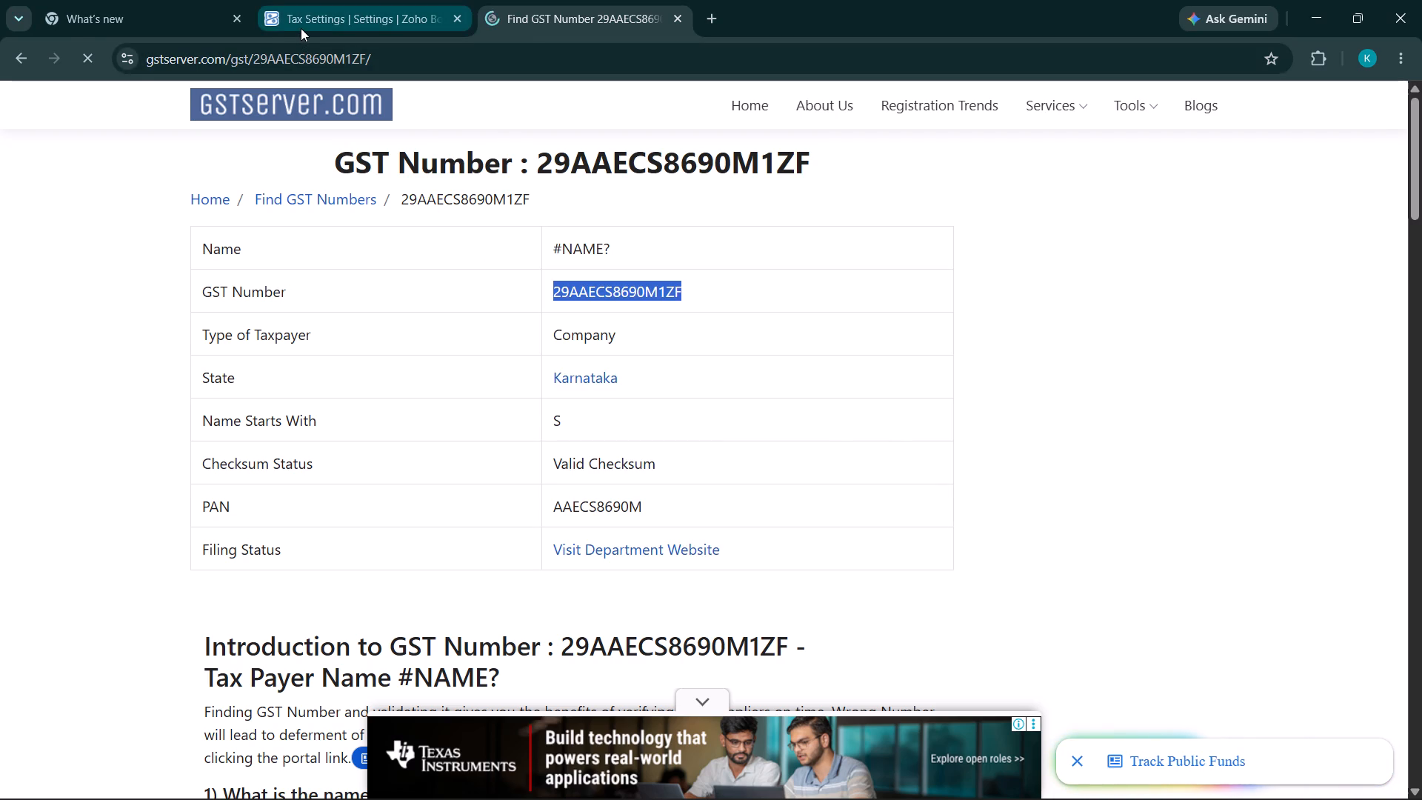
click(301, 28)
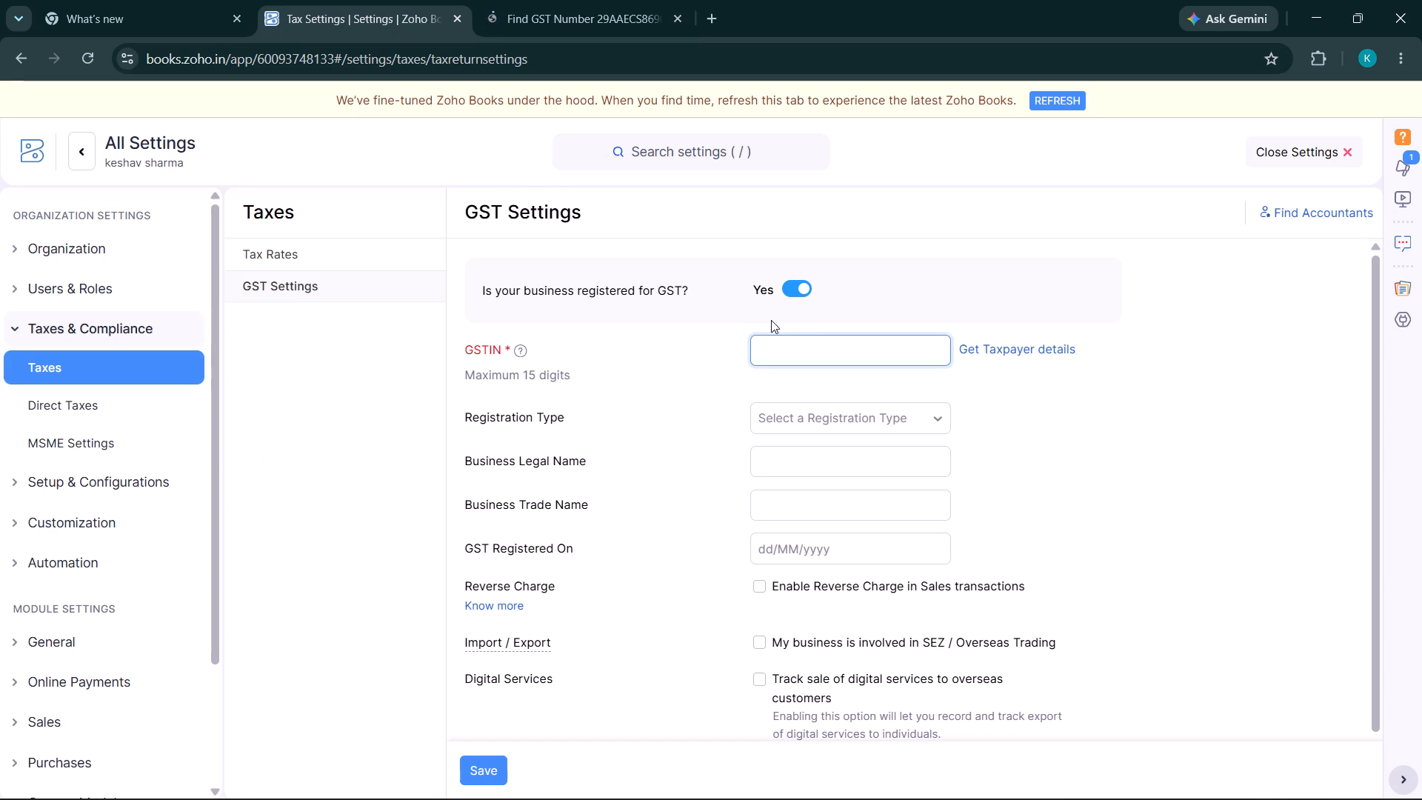
click(830, 350)
key(ctrl+v)
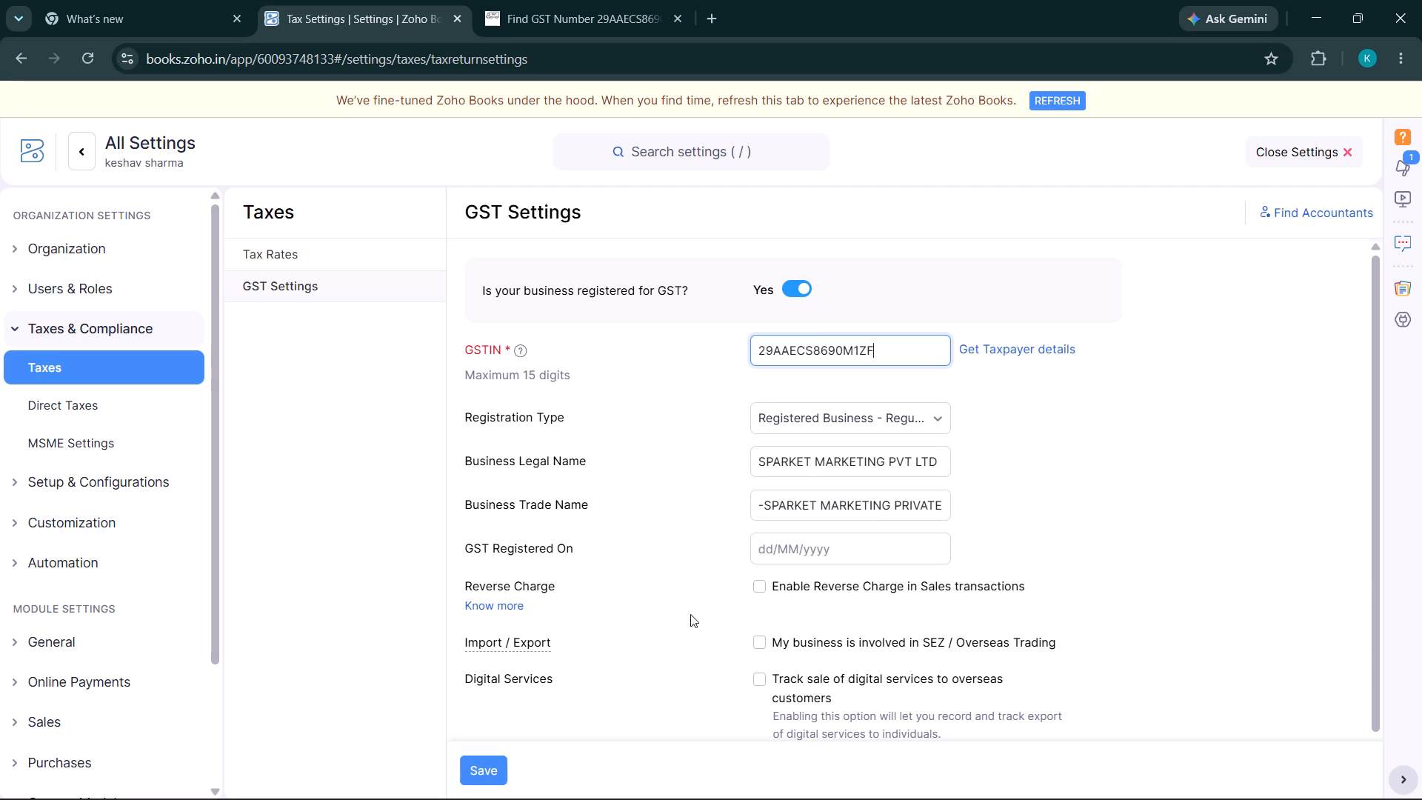
Enable Reverse Charge in Sales transactions.
click(759, 584)
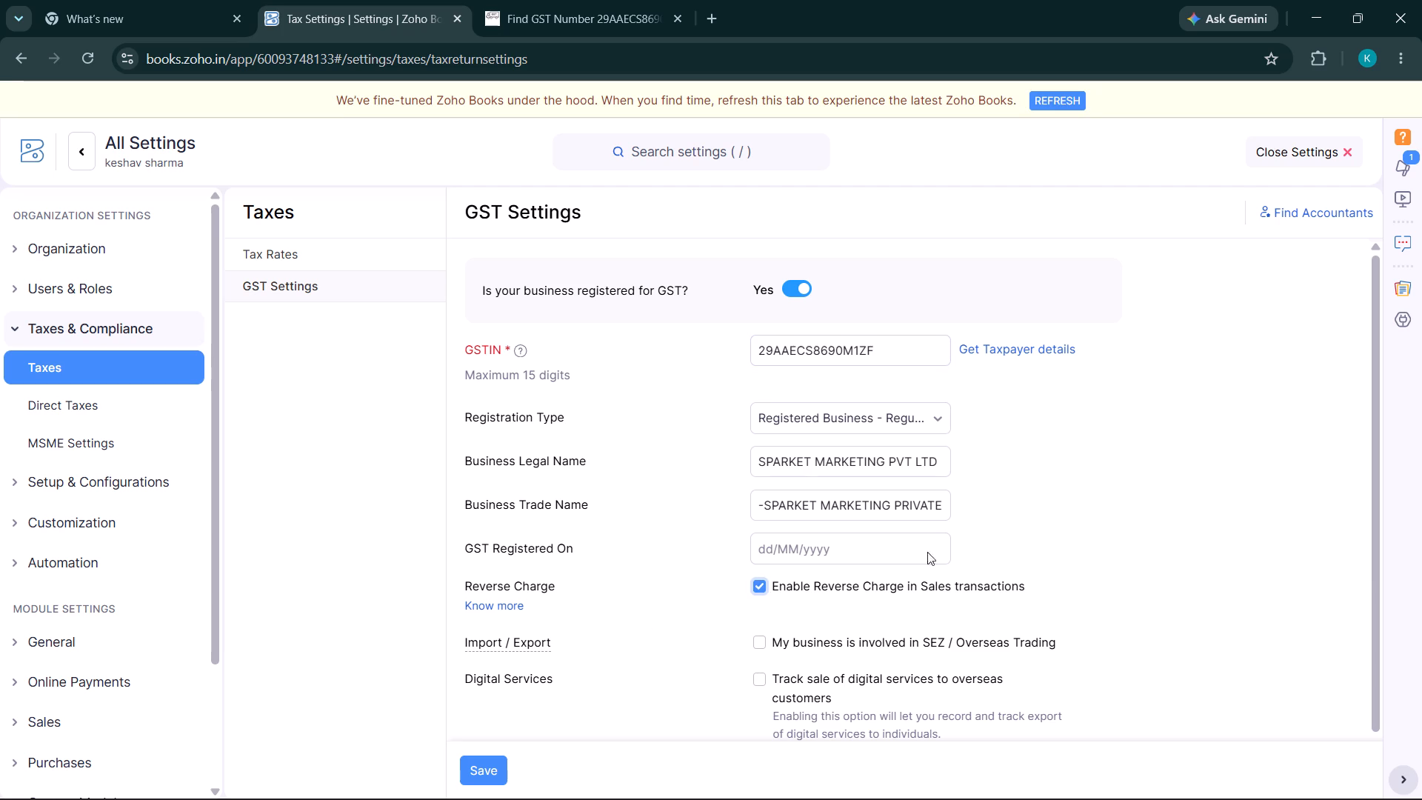
Clear the Business Legal Name in the GST settings.
click(930, 460)
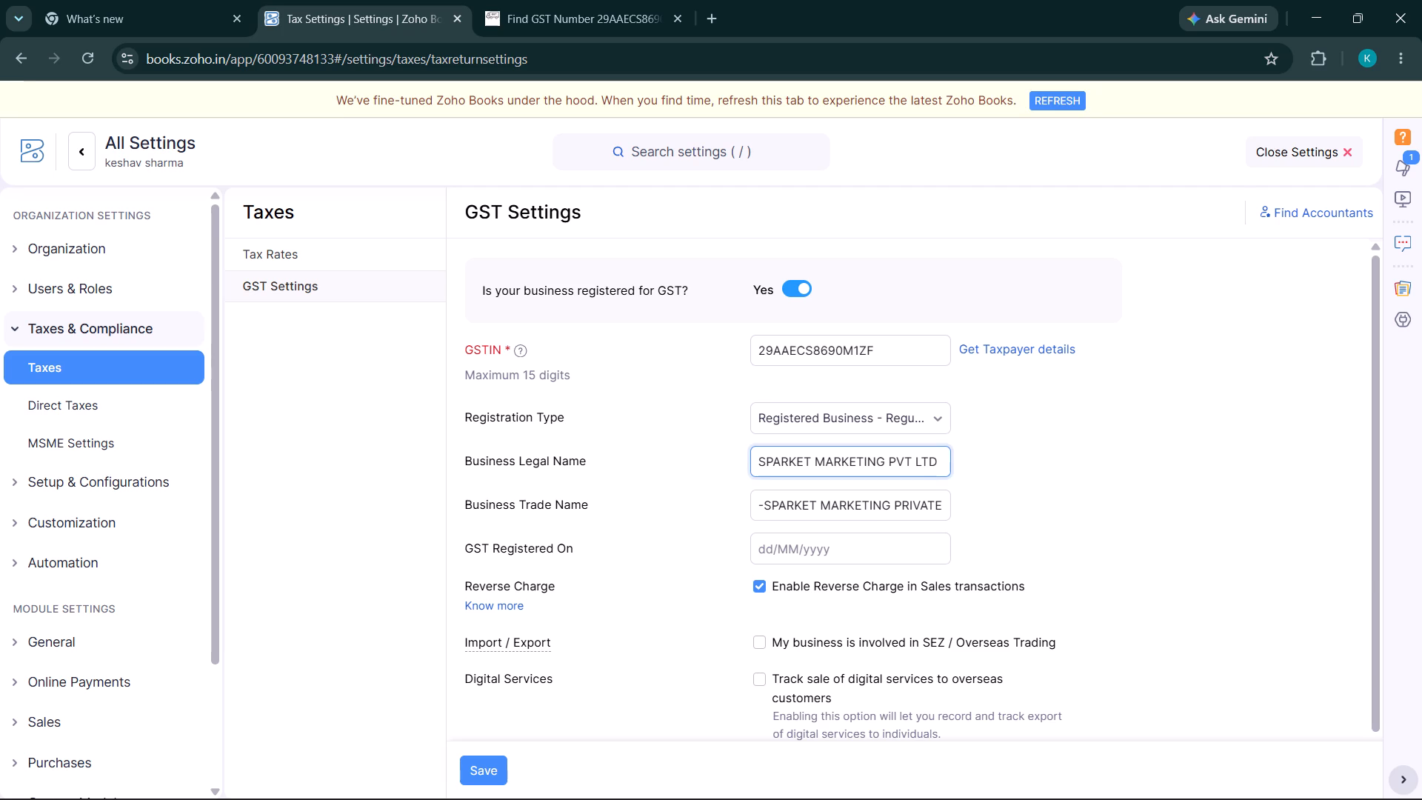
drag(938, 461, 832, 461)
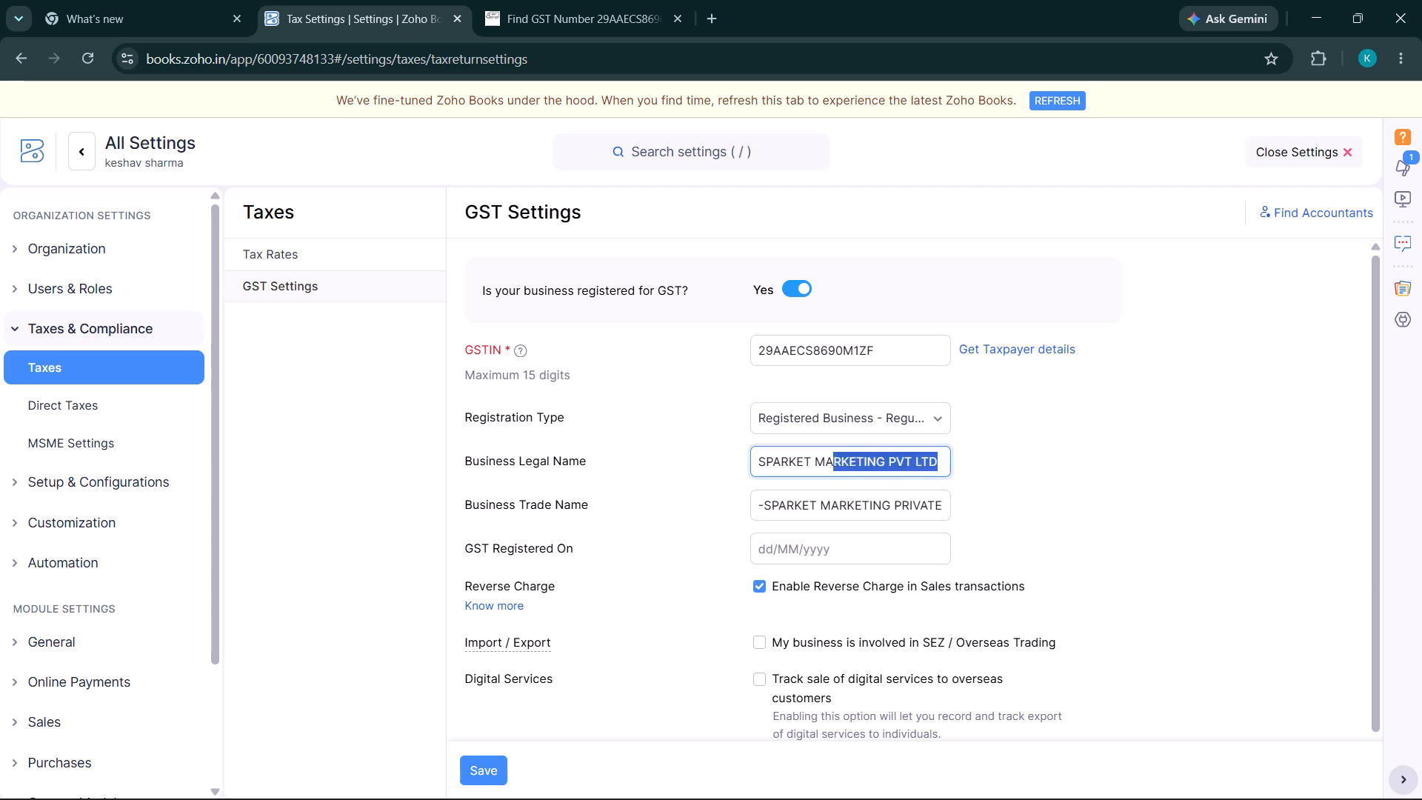
drag(832, 461, 758, 456)
key(BackSpace)
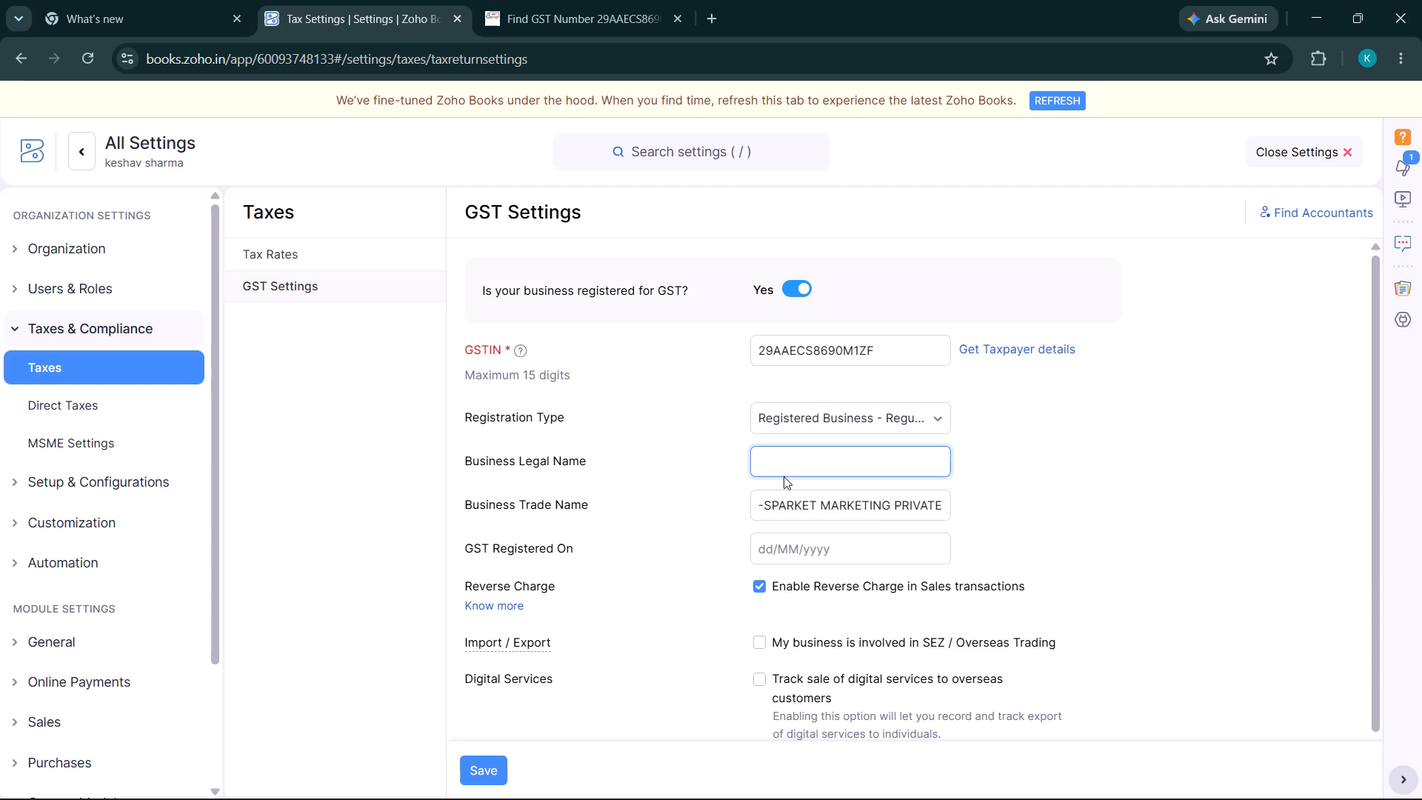
Clear the entire Business Trade Name, leaving both business name fields empty.
drag(948, 507, 875, 504)
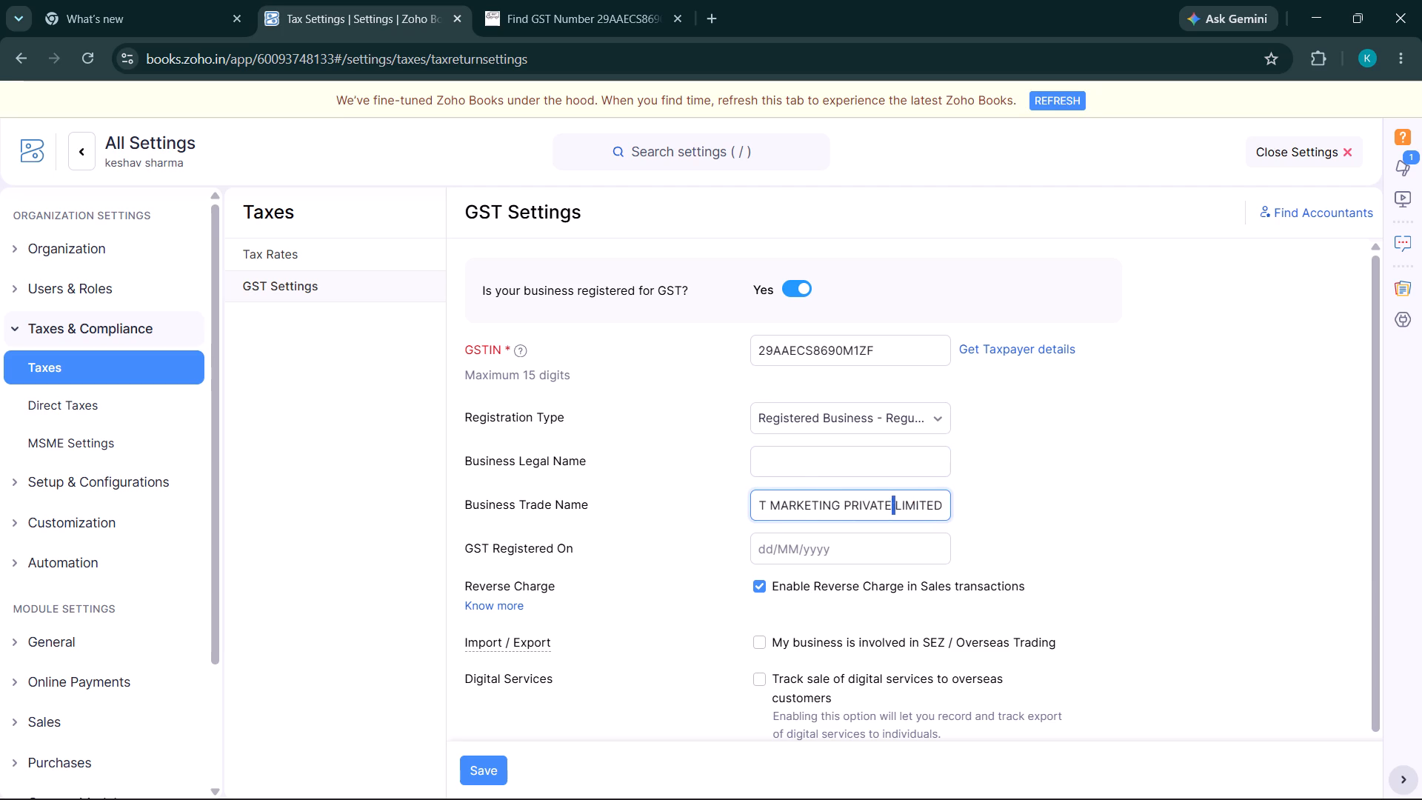
drag(875, 504, 696, 513)
key(BackSpace)
key(Right)
key(Right)
key(Right)
key(Right)
key(Right)
key(Right)
key(Right)
key(Right)
key(Right)
key(Right)
key(Right)
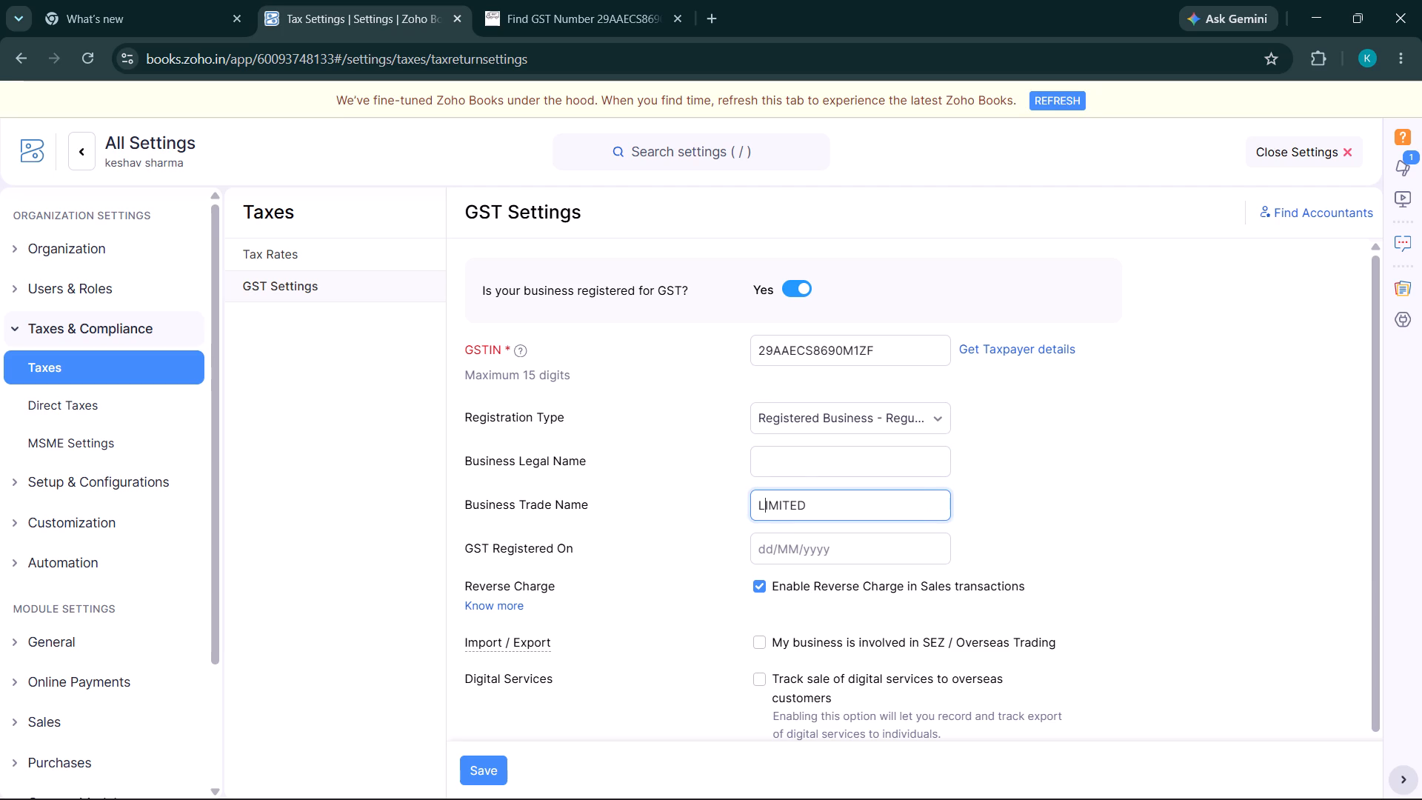
key(BackSpace)
key(BackSpace)
key(BackSpace)
key(BackSpace)
key(BackSpace)
key(BackSpace)
key(BackSpace)
key(BackSpace)
key(BackSpace)
key(BackSpace)
key(BackSpace)
click(783, 451)
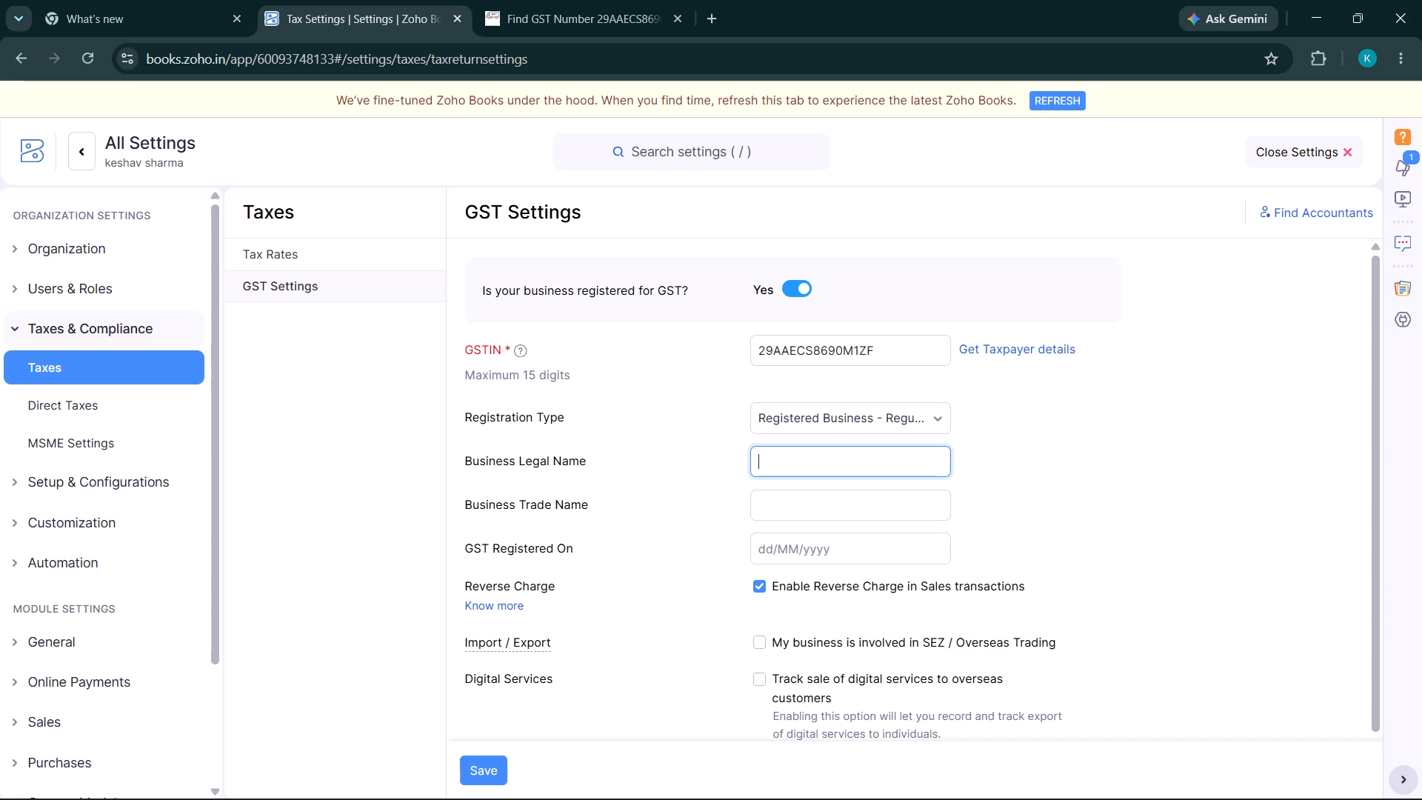
Save the GST settings.
scroll(867, 590, down, 2)
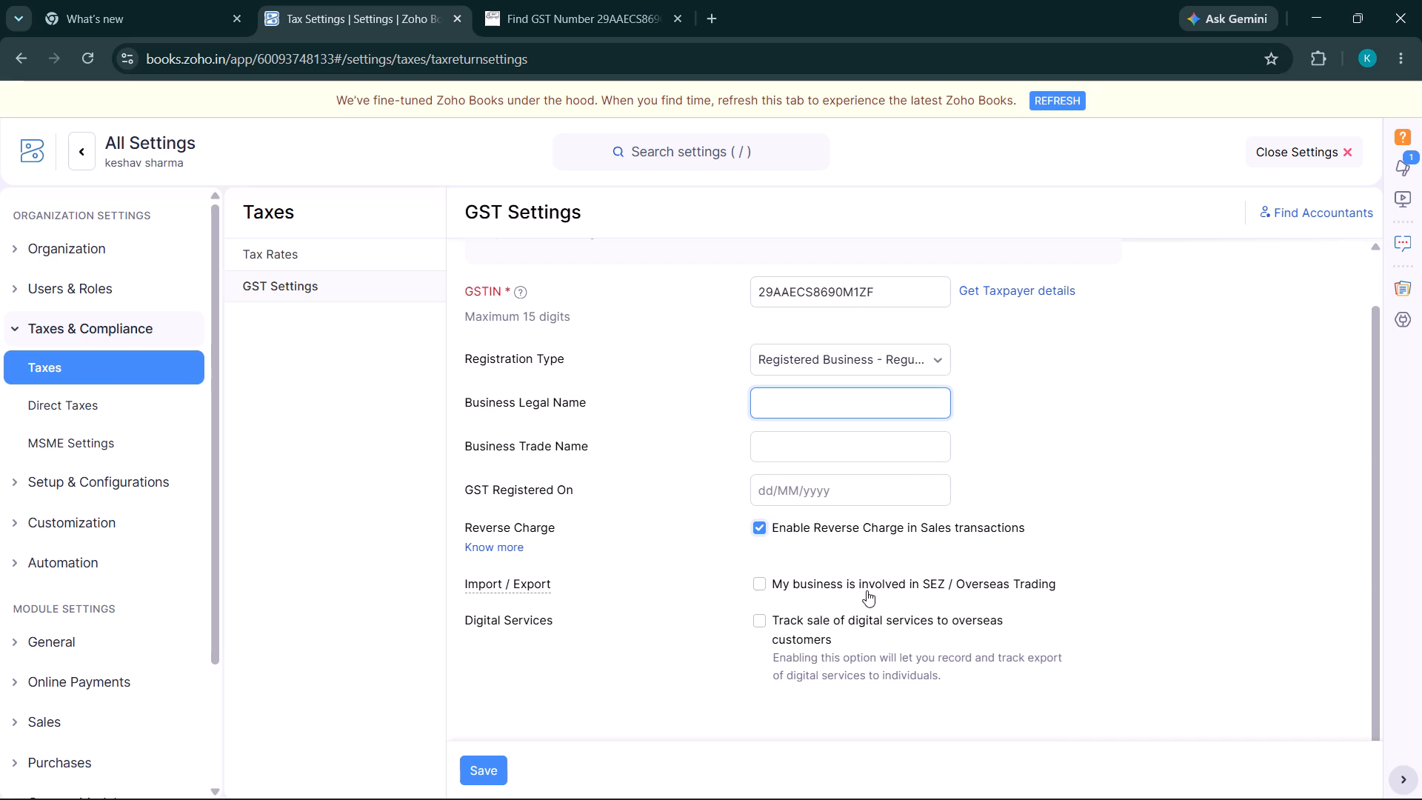
click(477, 770)
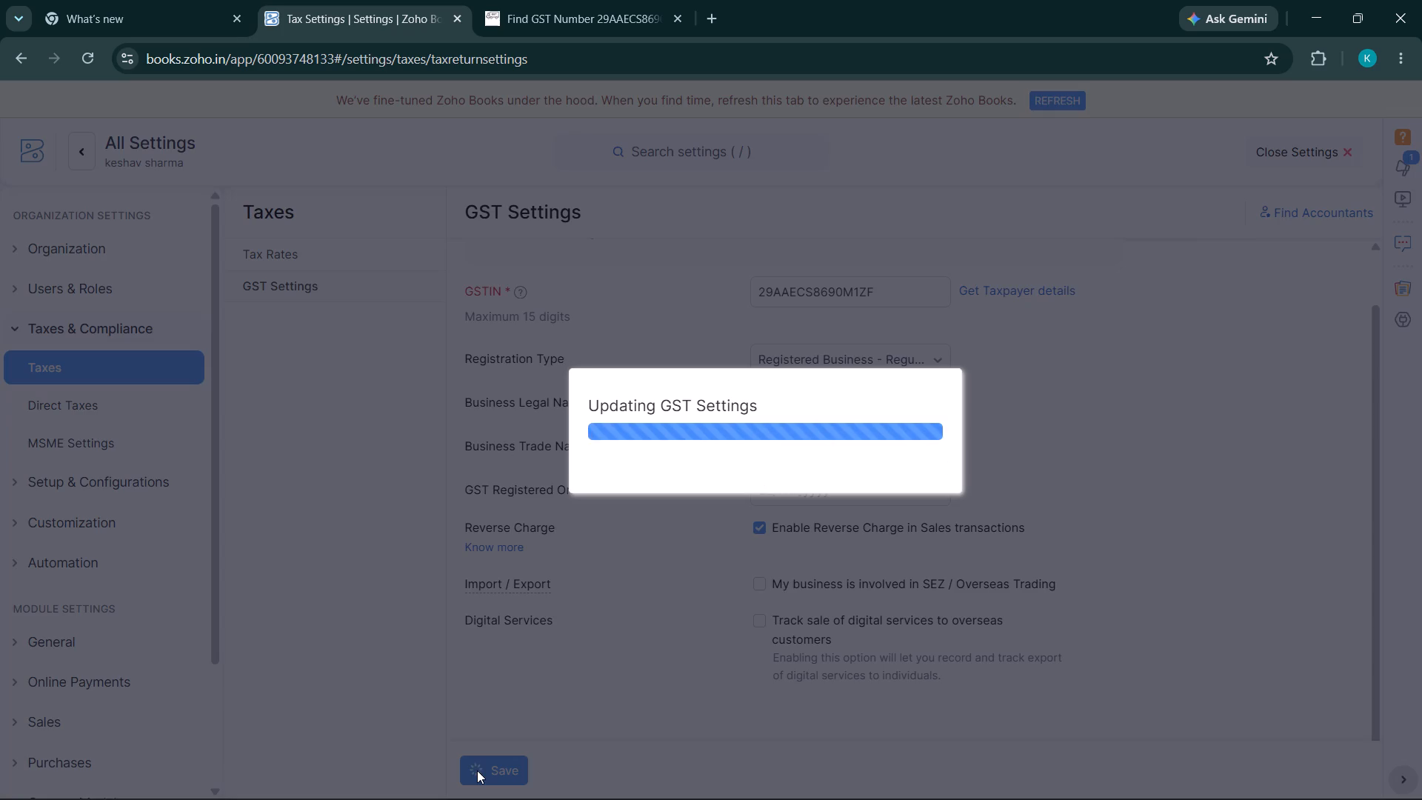
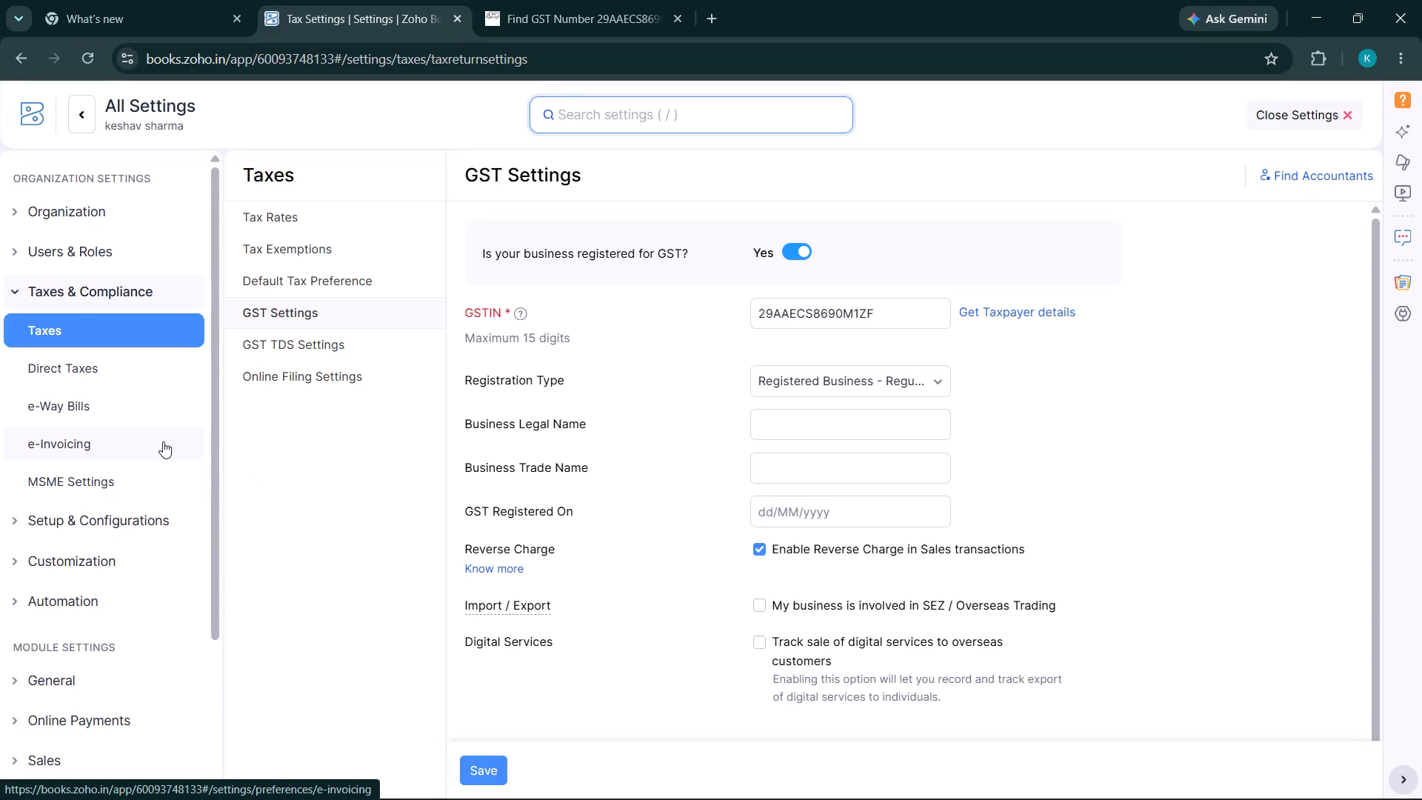
Leave the settings, start a new item under Items, and name it Ceiling fan.
click(24, 116)
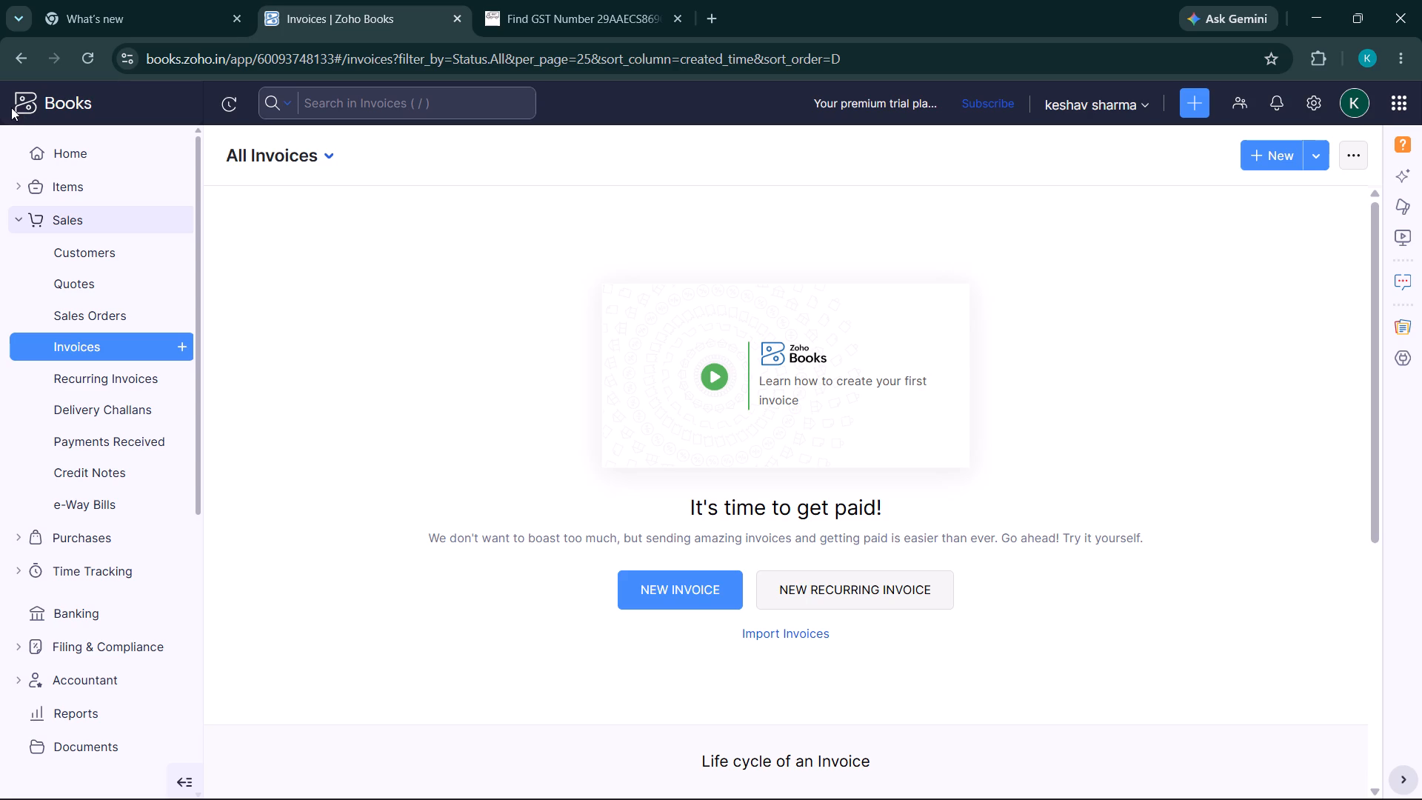
click(53, 194)
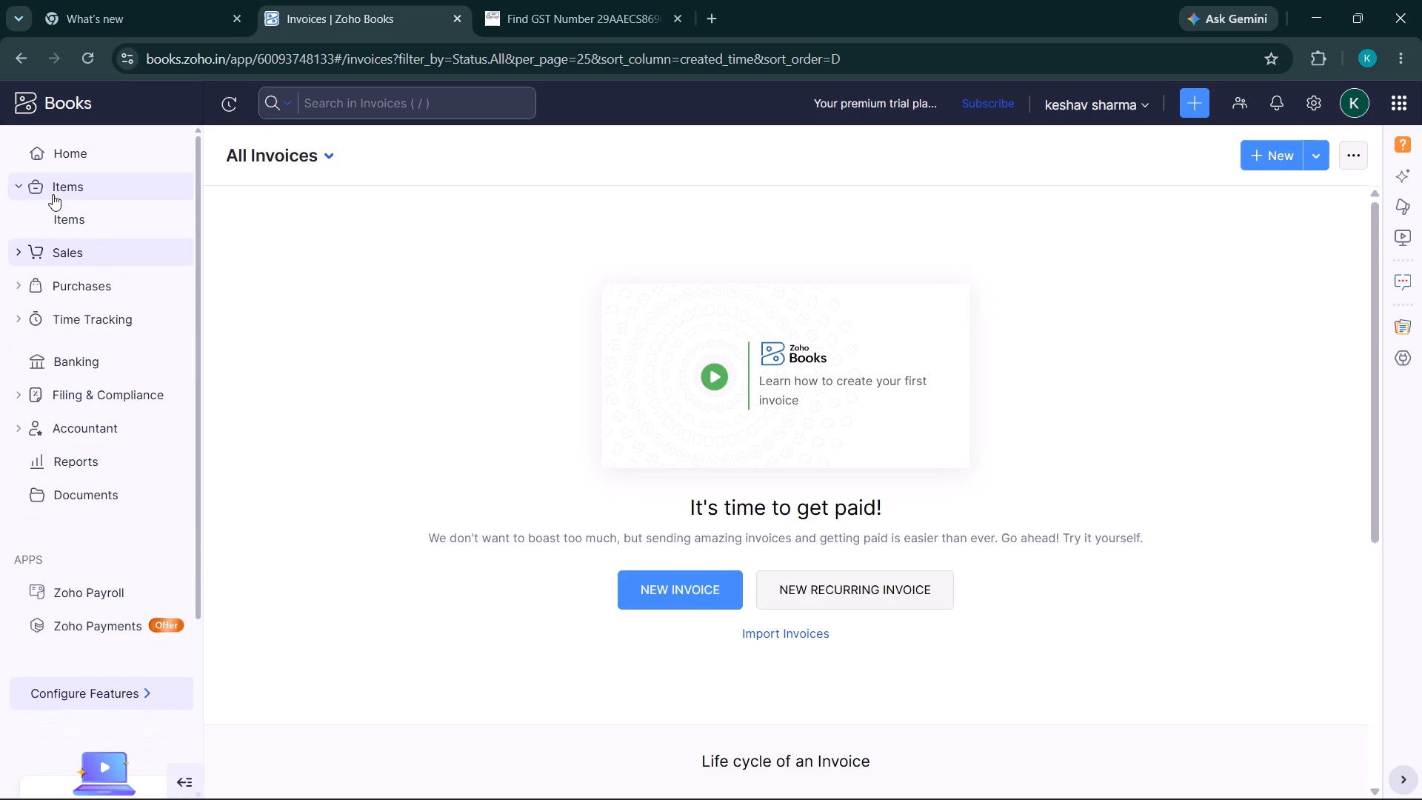
click(70, 219)
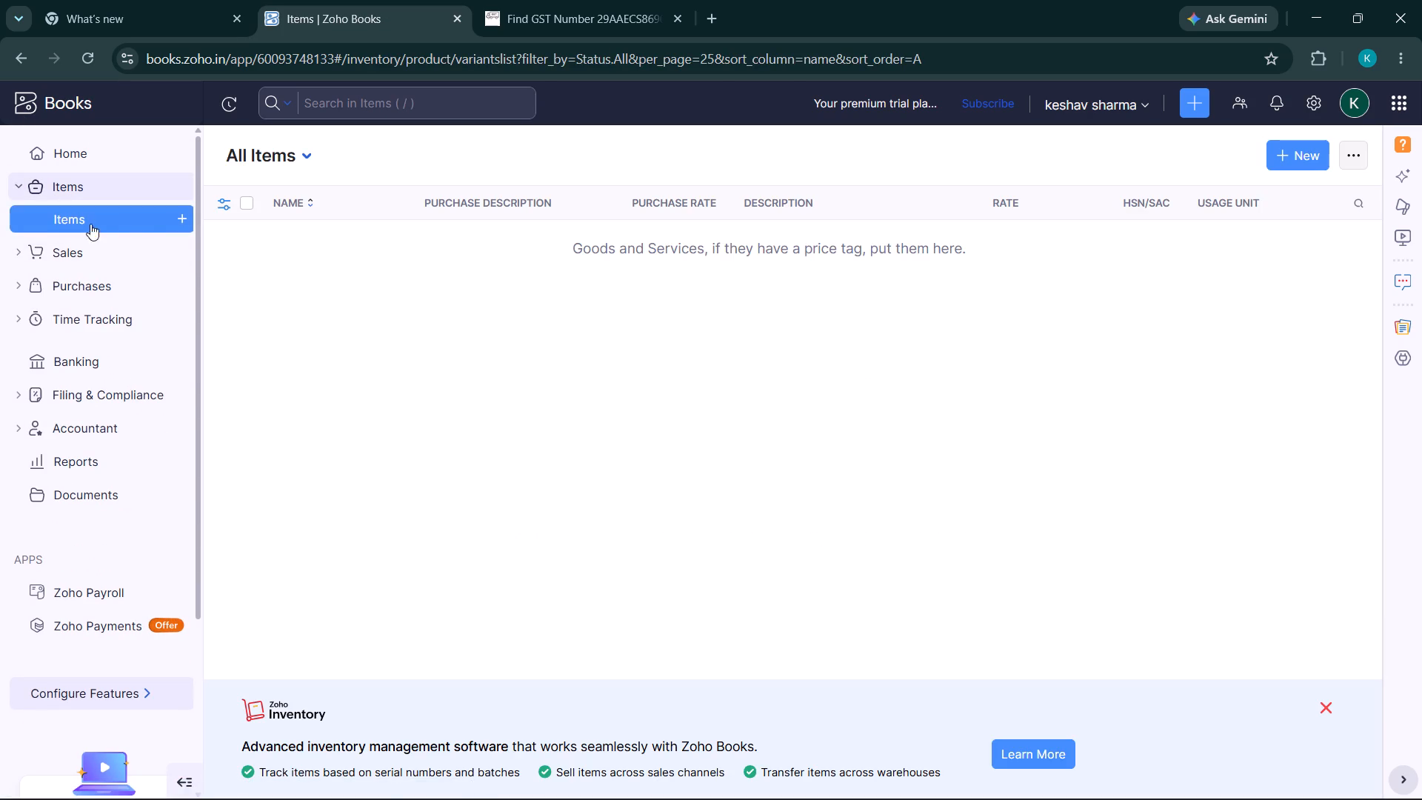
click(184, 215)
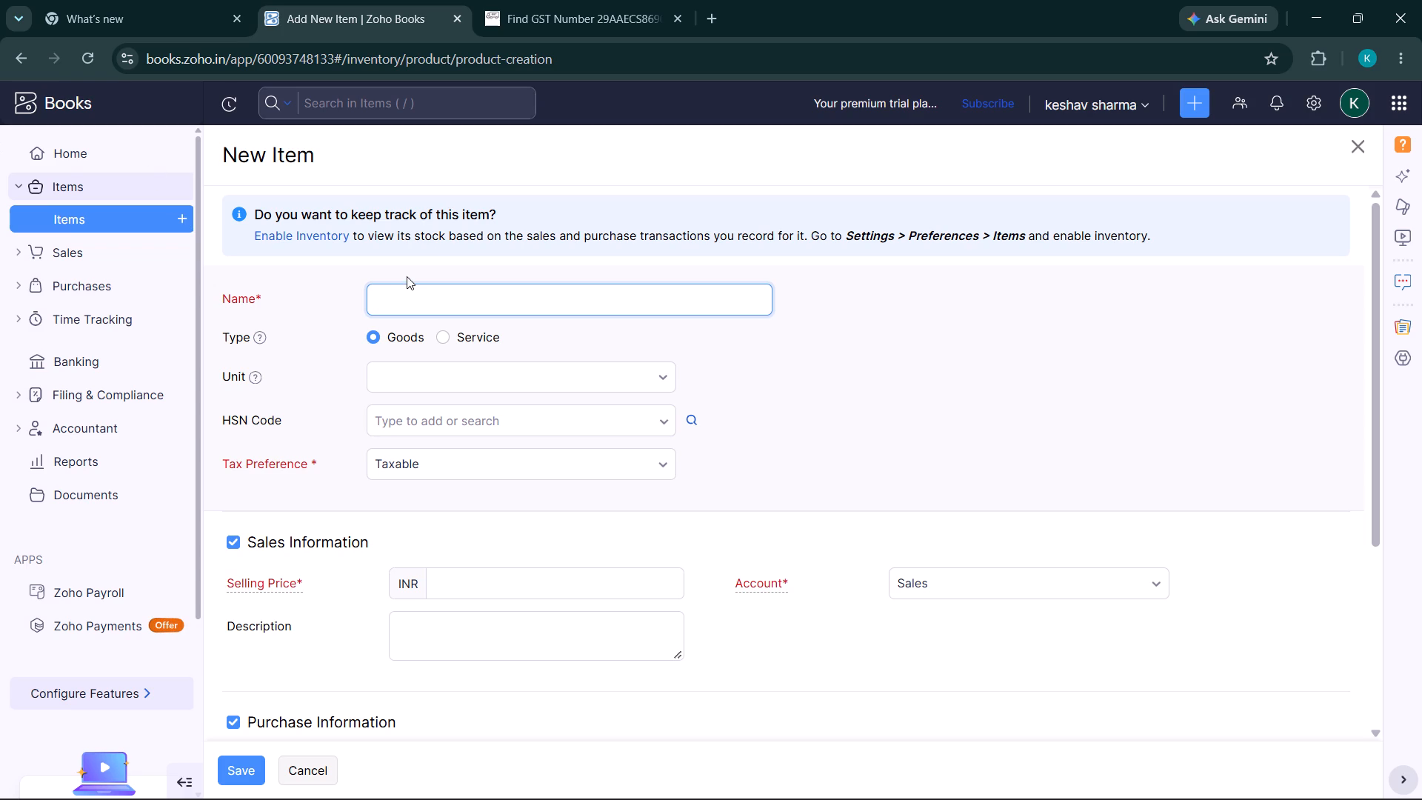
click(393, 296)
text(eiling)
key(space)
text(fan)
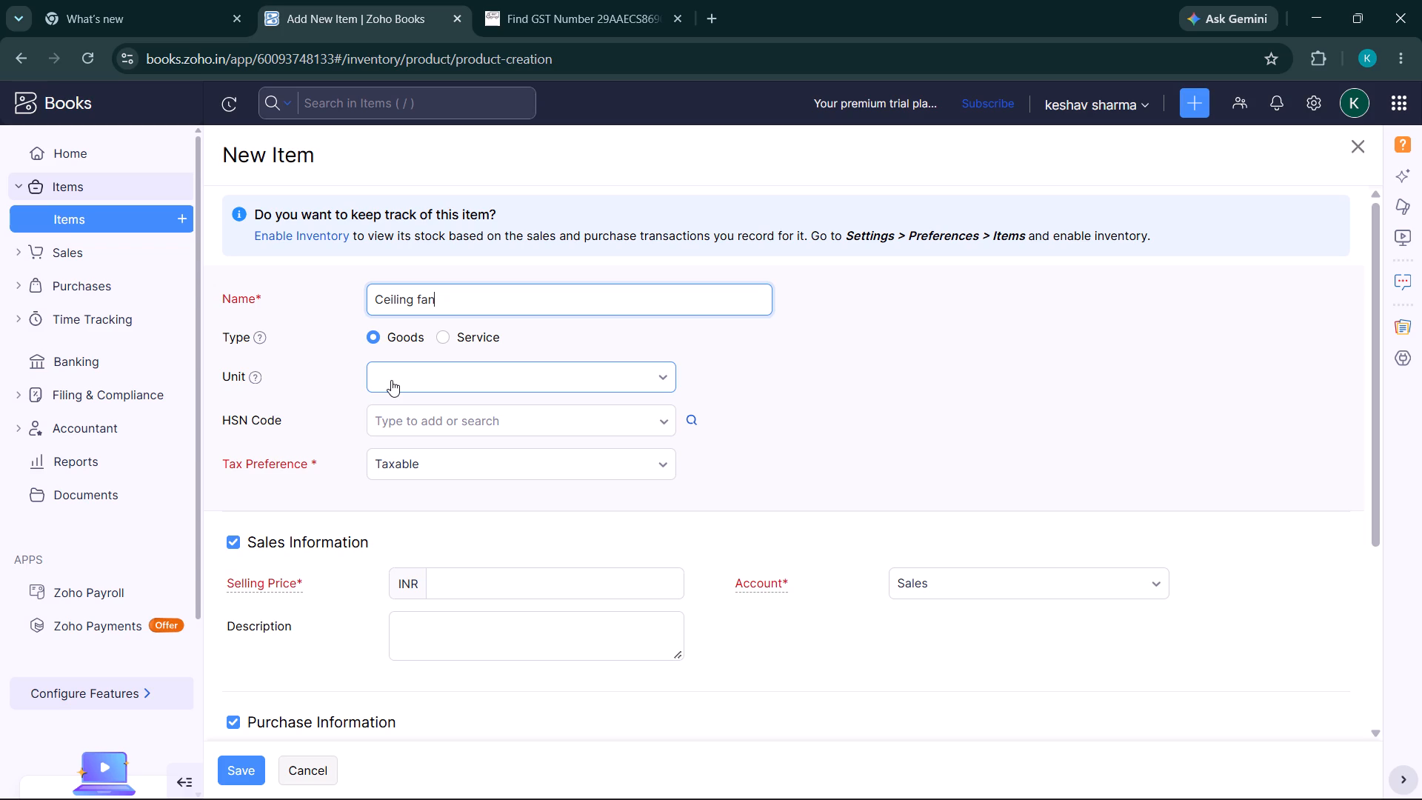
Set the ceiling fan's unit to pcs (Pieces).
click(513, 383)
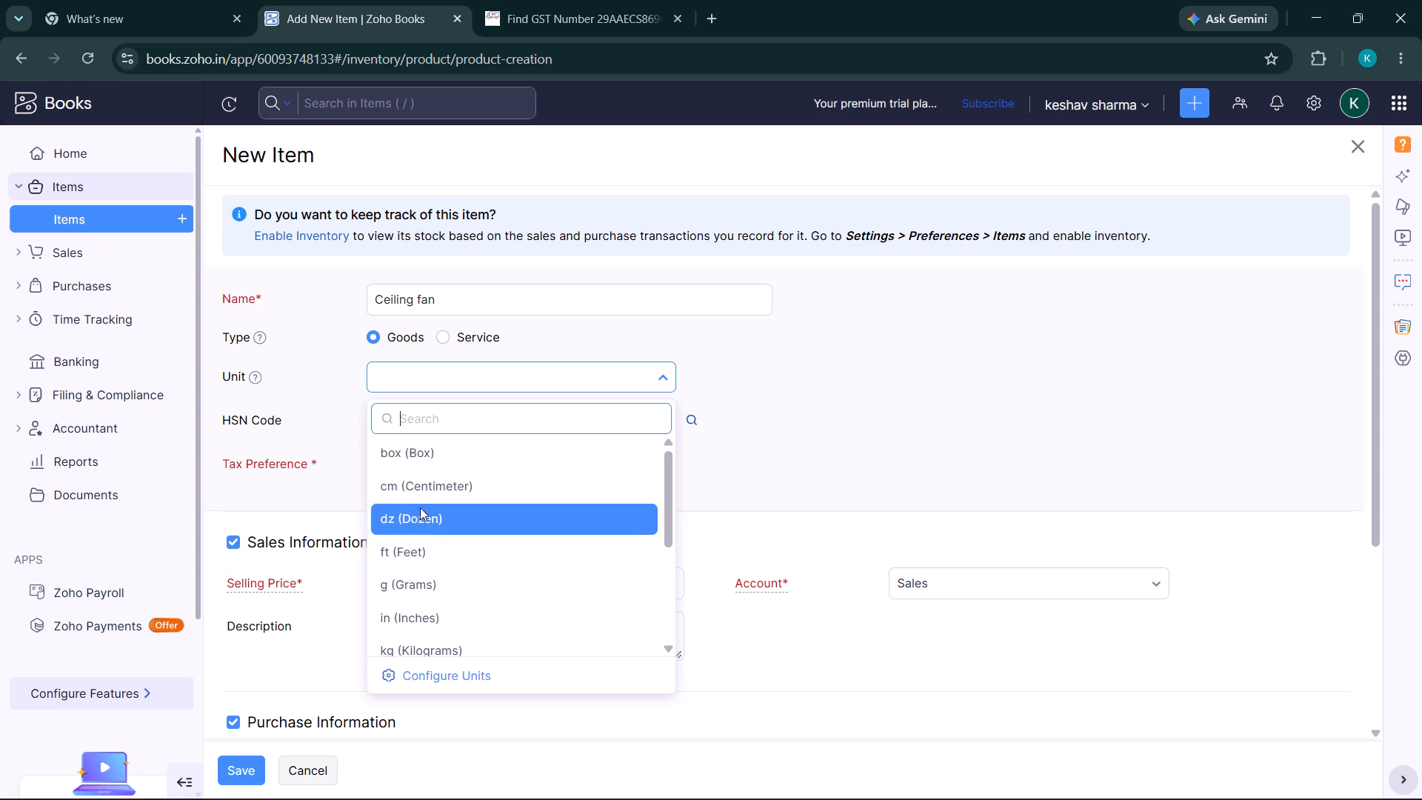
scroll(443, 584, down, 1)
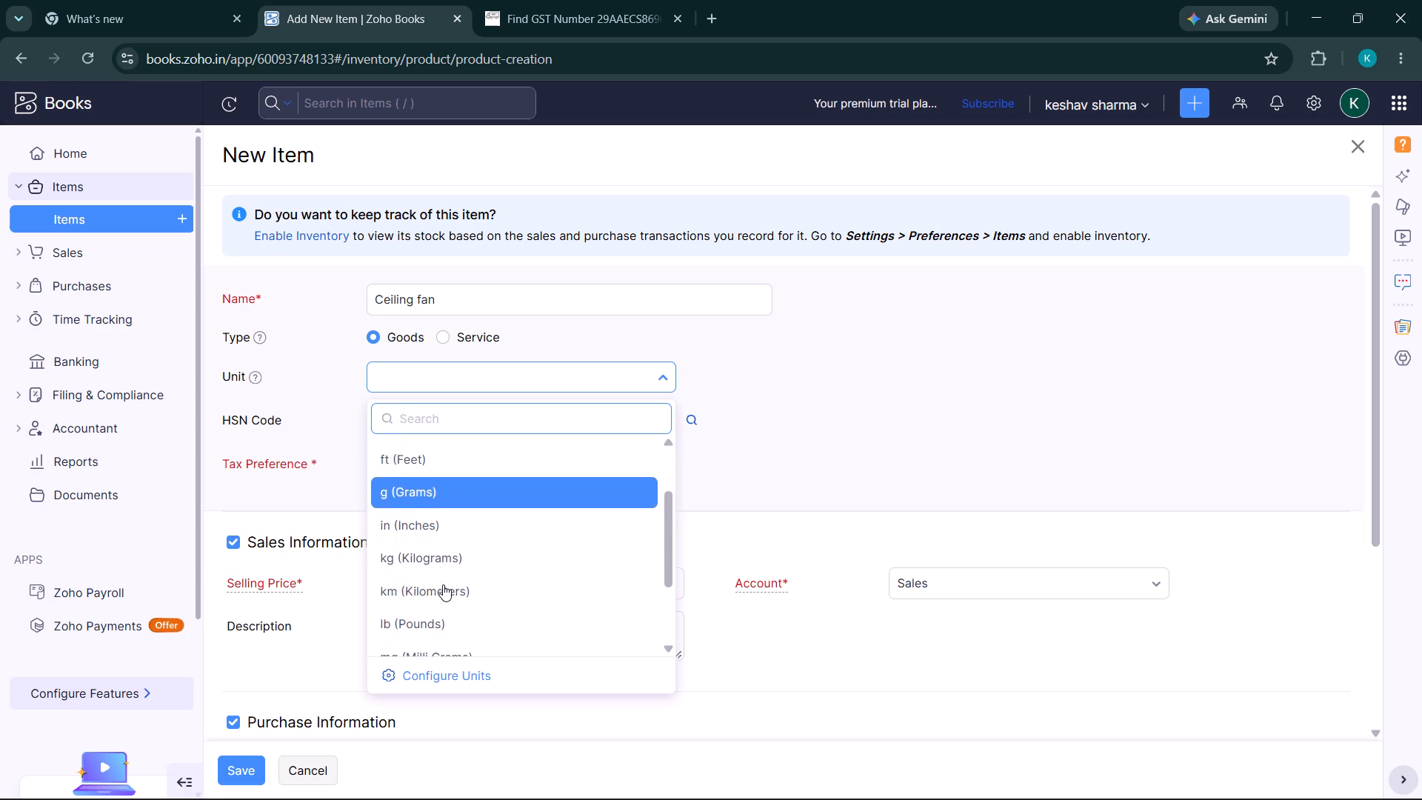
scroll(443, 584, down, 1)
text(no)
key(BackSpace)
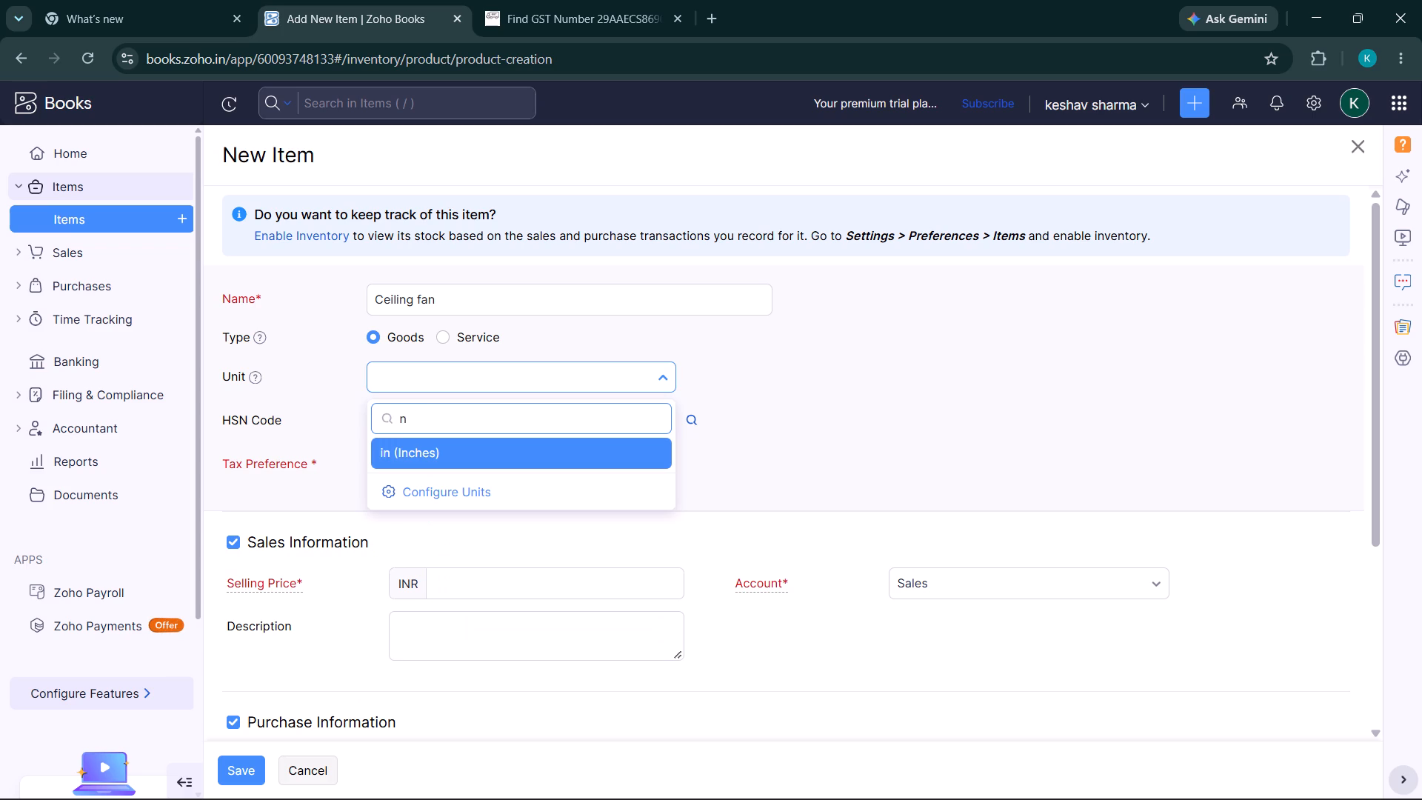
key(BackSpace)
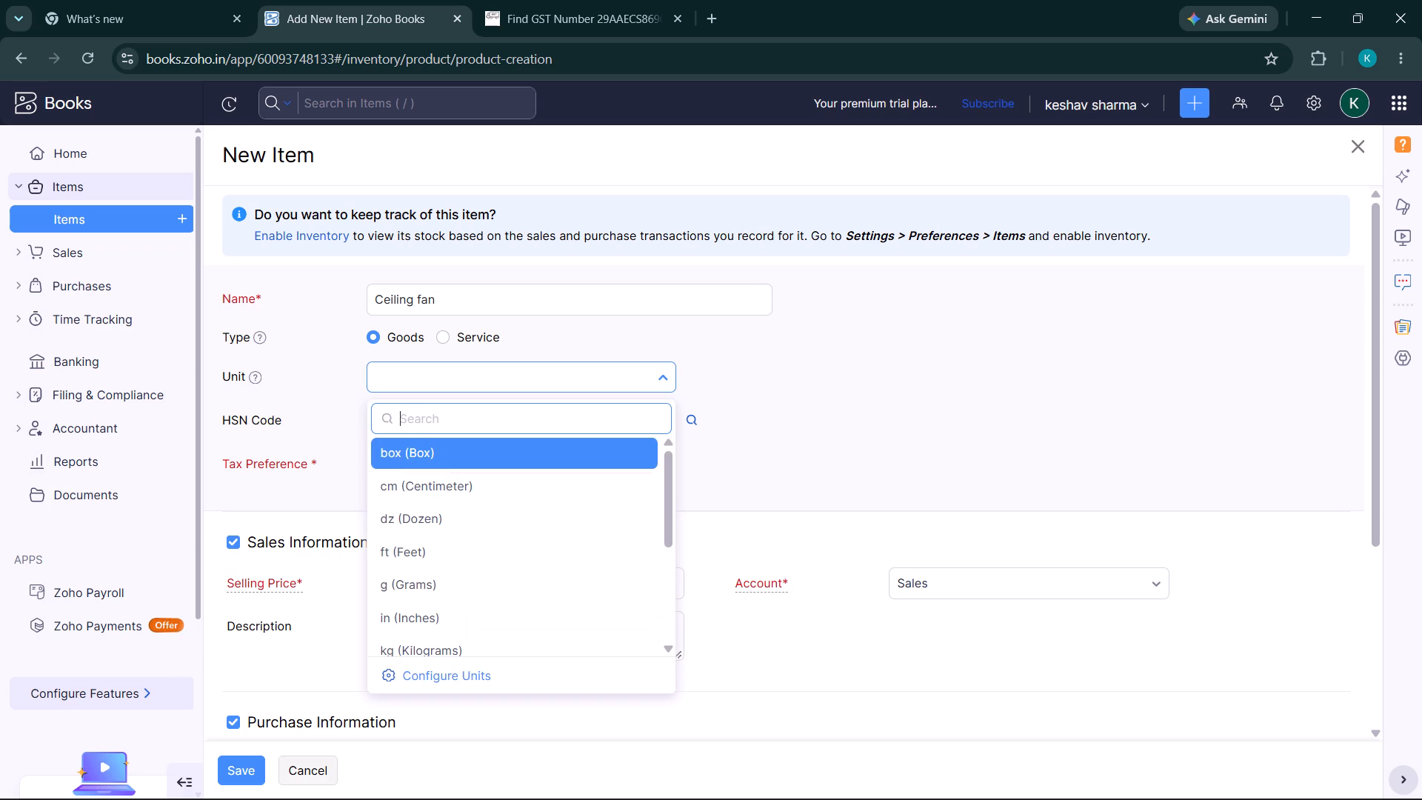
key(p)
text(cs)
key(Return)
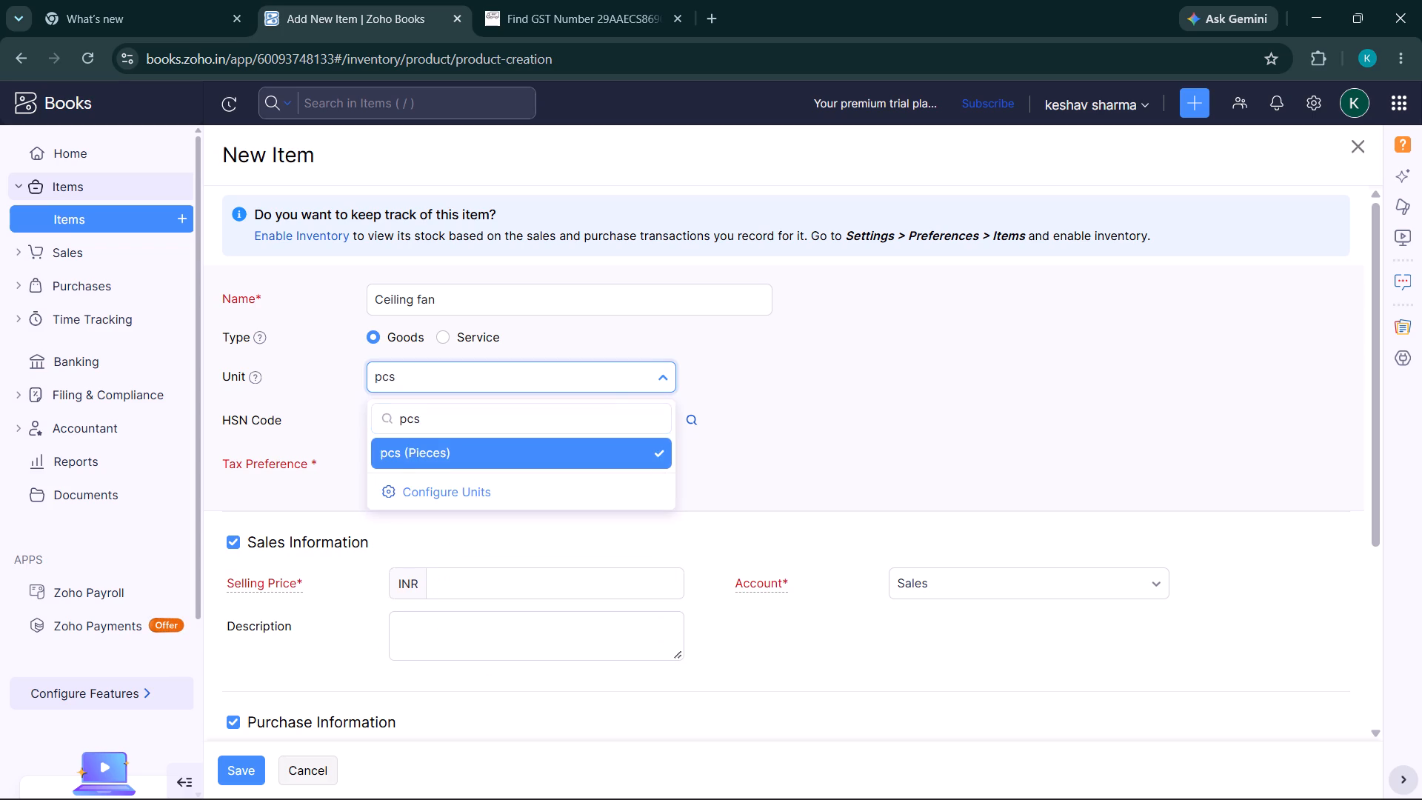
Search Google in a new browser tab for the HSN code for ceiling fan.
click(474, 419)
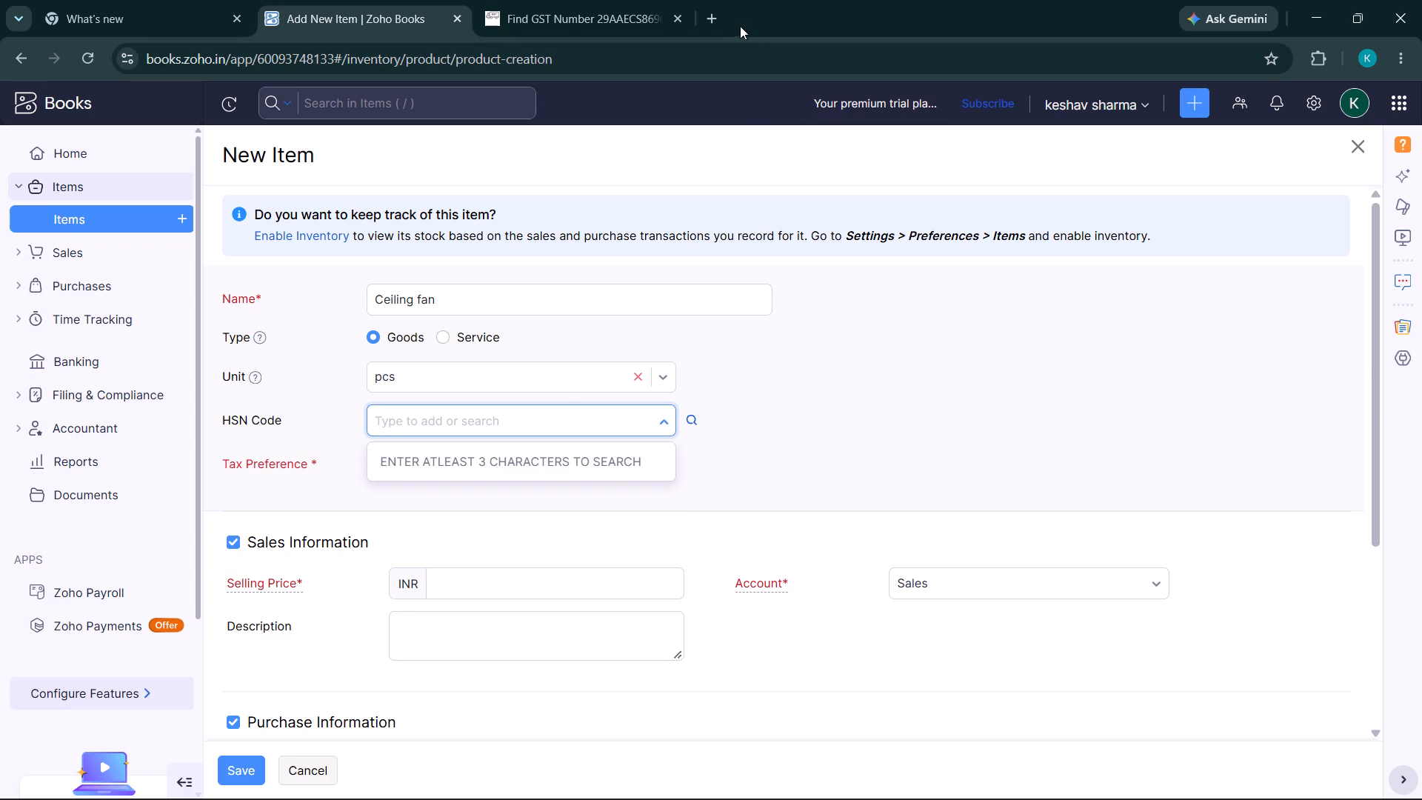
click(712, 17)
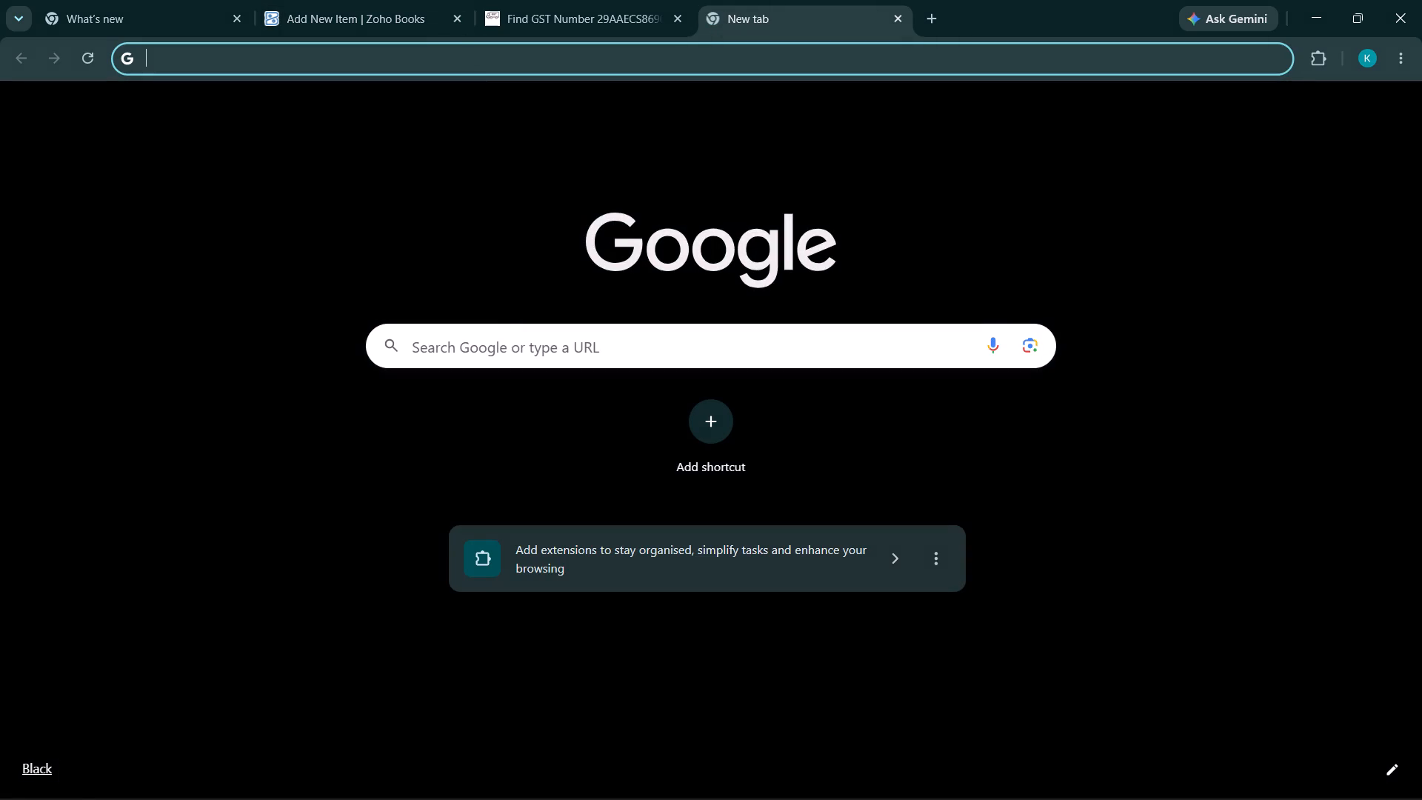
click(464, 345)
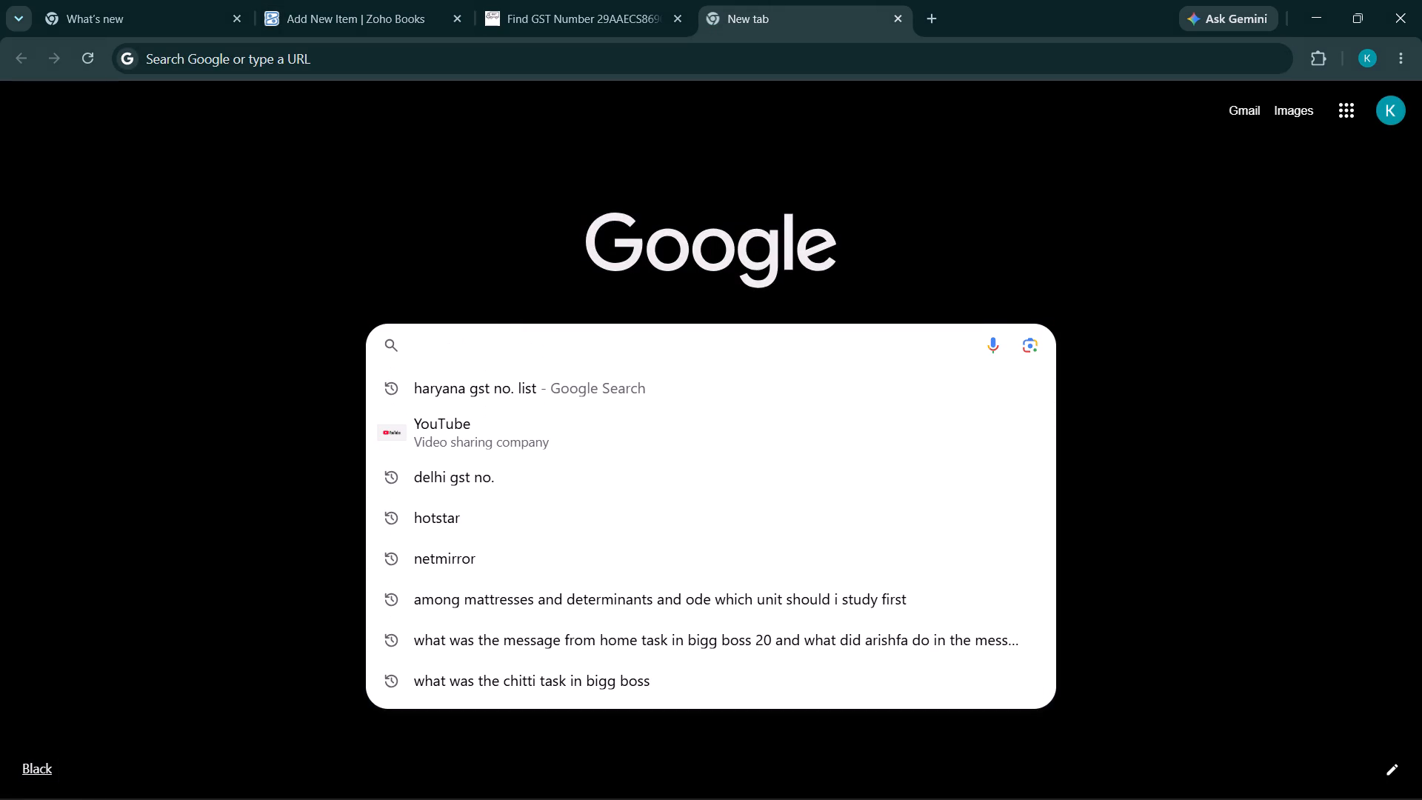
text(hsn code for)
key(space)
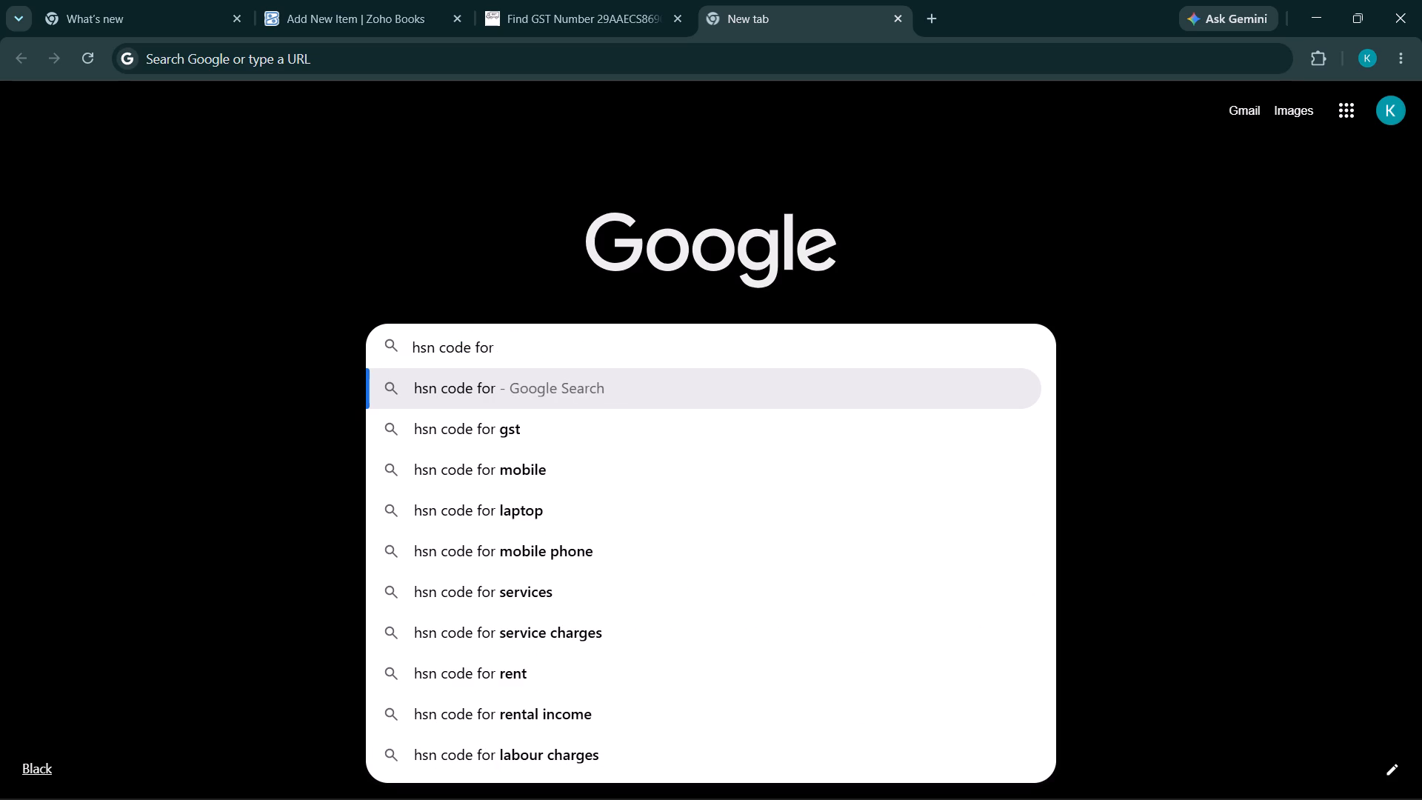
text(ce)
text(il)
key(Down)
key(Return)
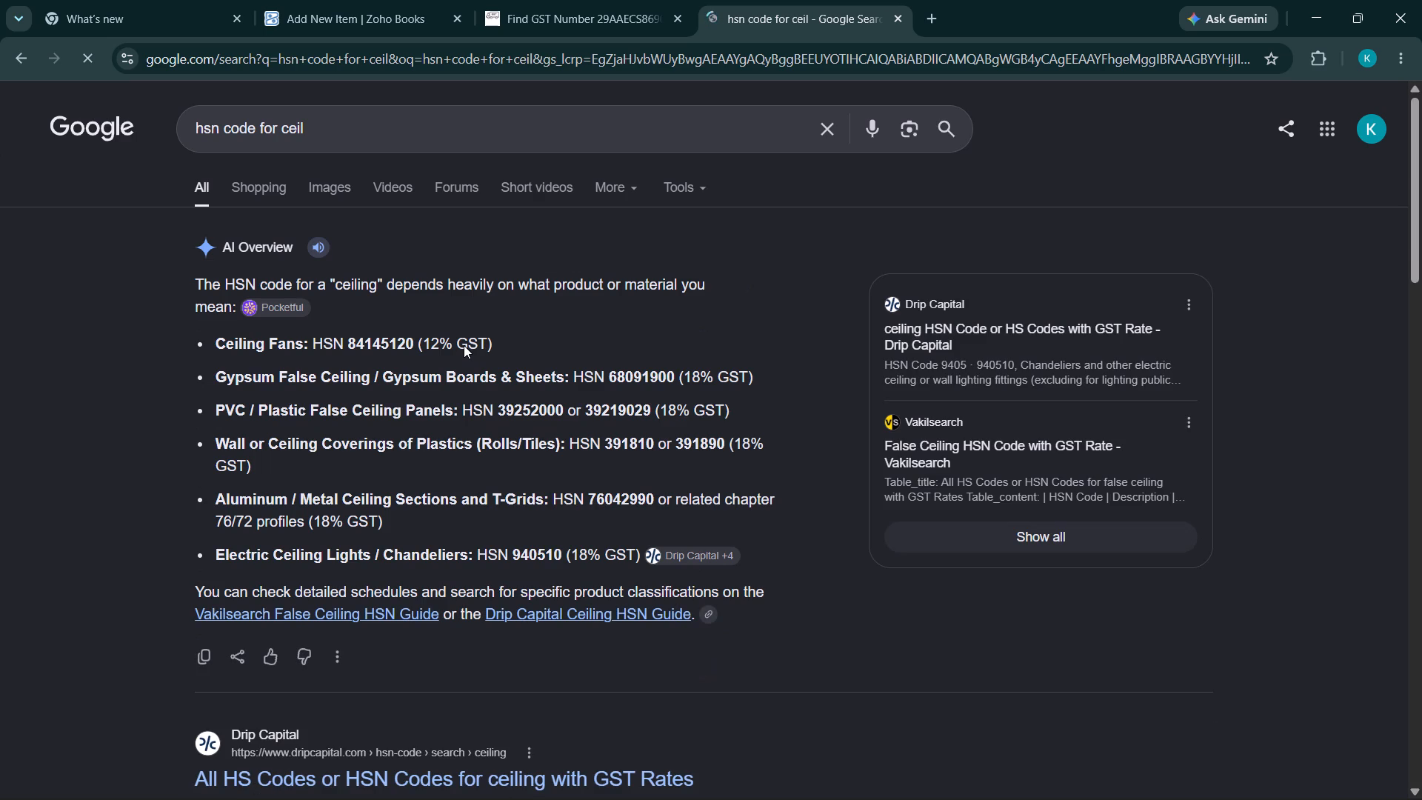
click(338, 130)
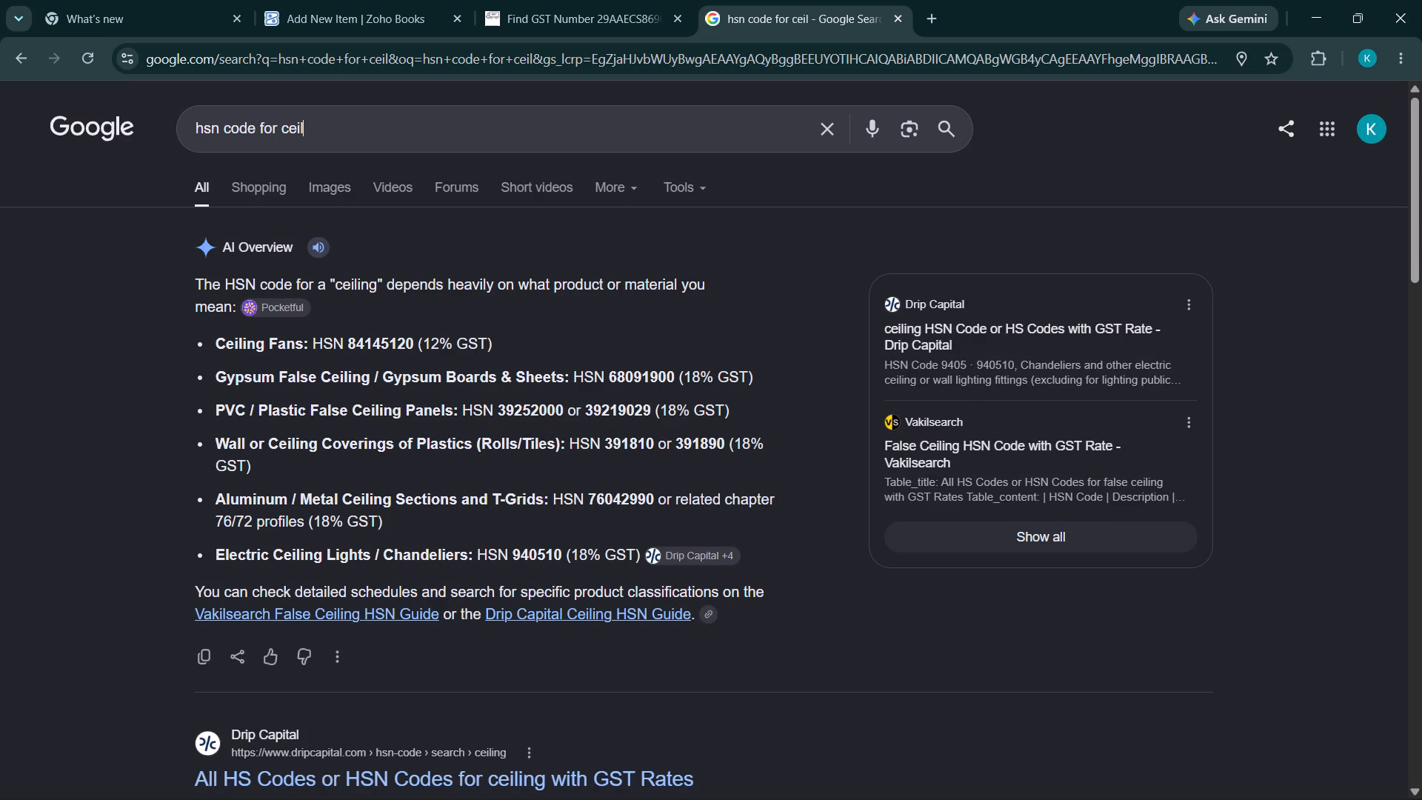
text(ig)
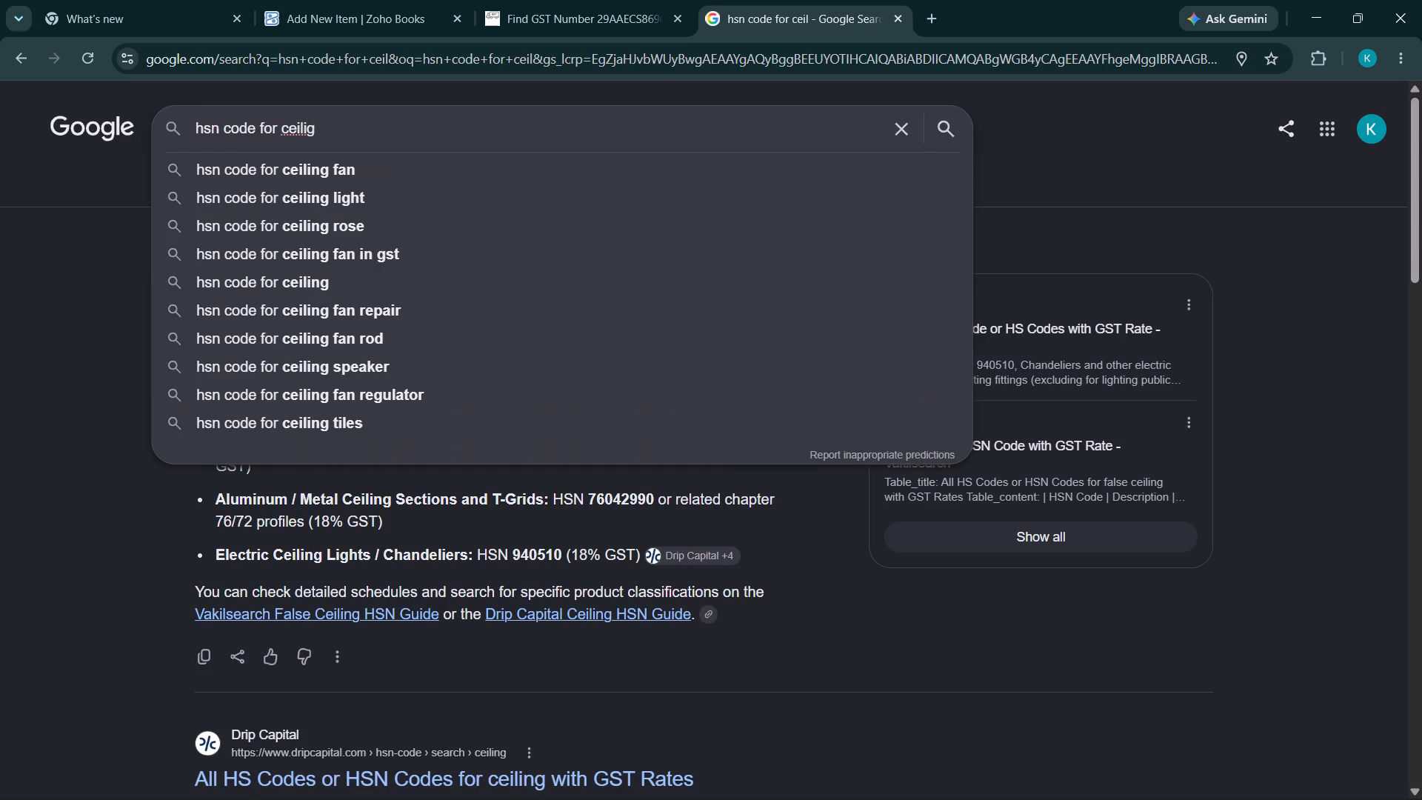
key(BackSpace)
text(ng fan)
key(Return)
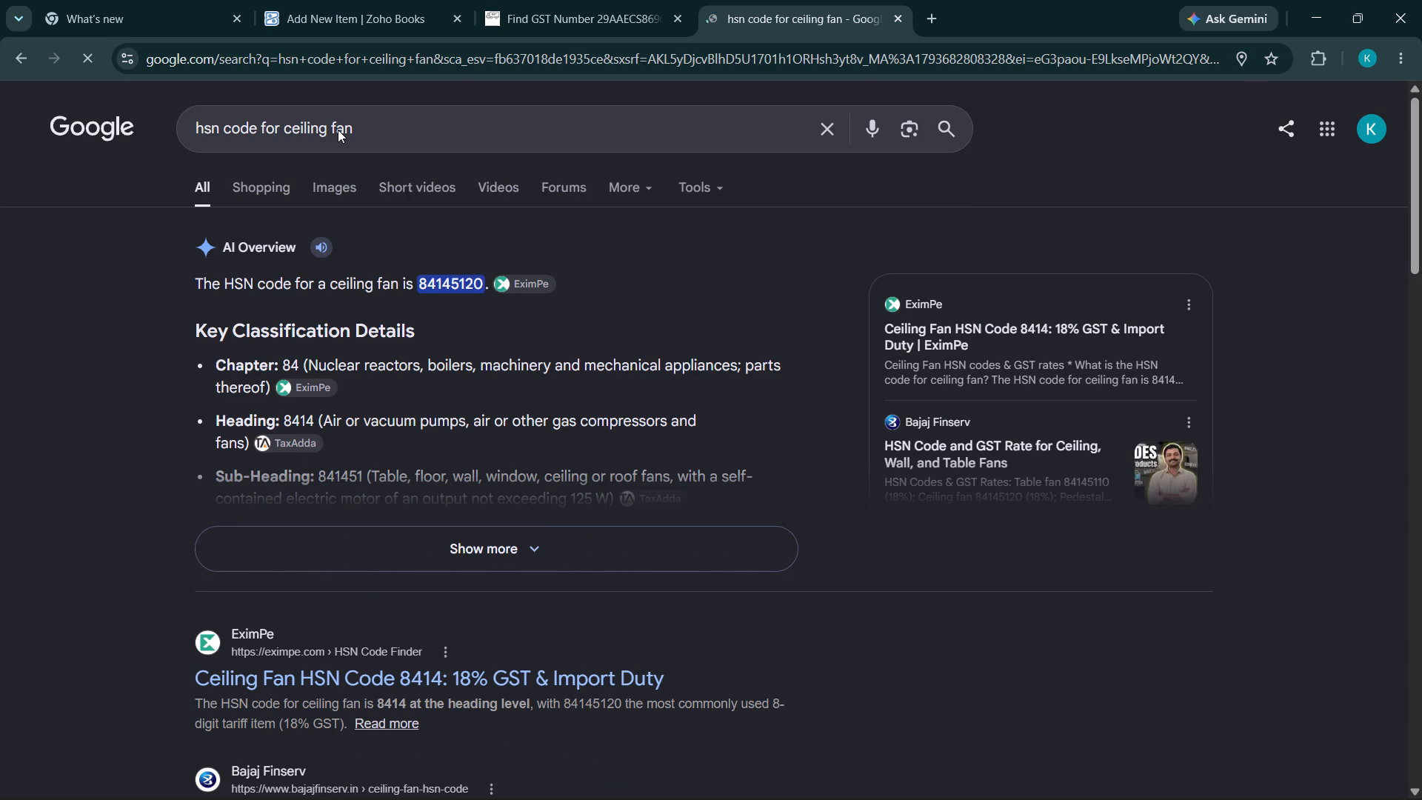
Copy the code 84145120 from the search result and set it as the new item's HSN Code in Zoho Books.
drag(416, 284, 484, 276)
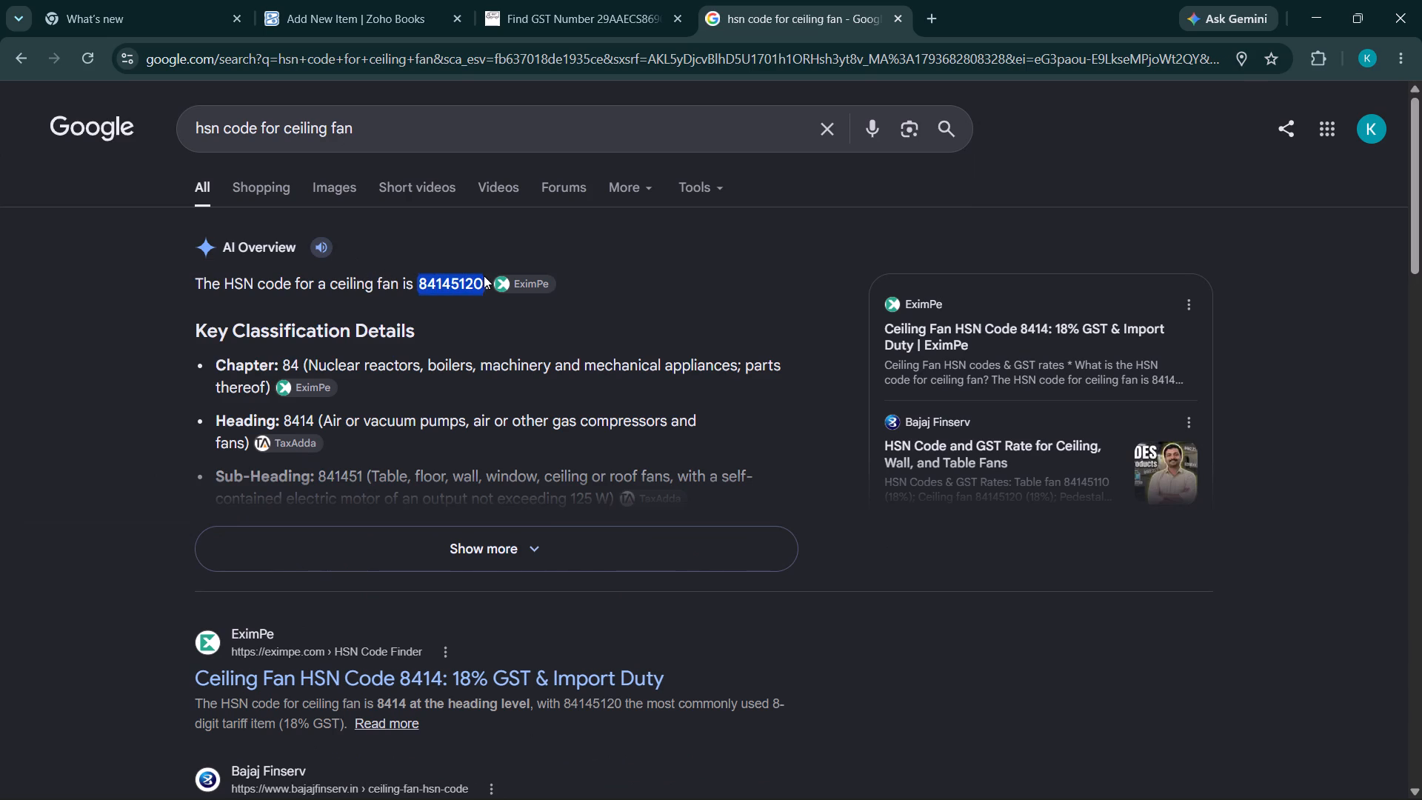
key(ctrl+c)
click(348, 4)
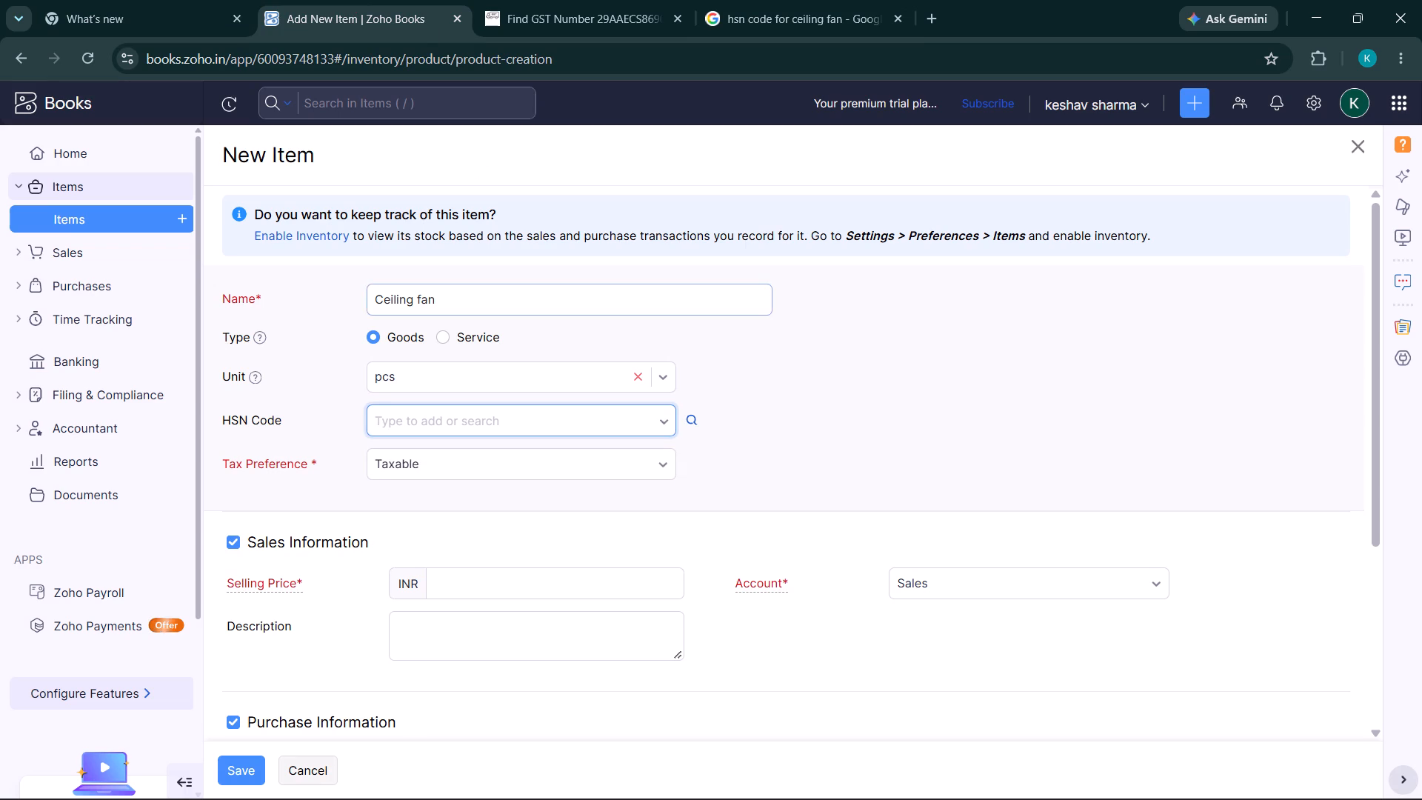
click(398, 426)
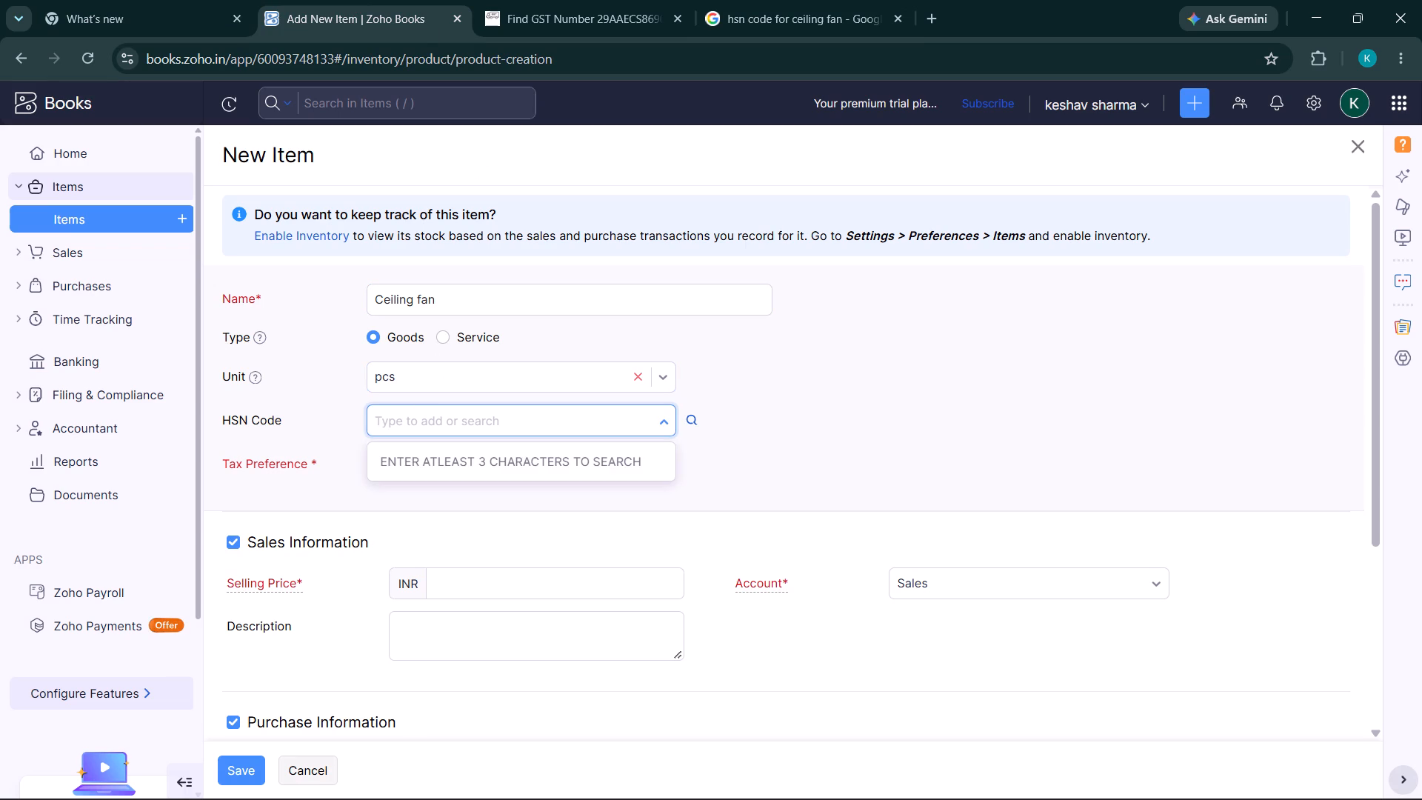
key(ctrl+v)
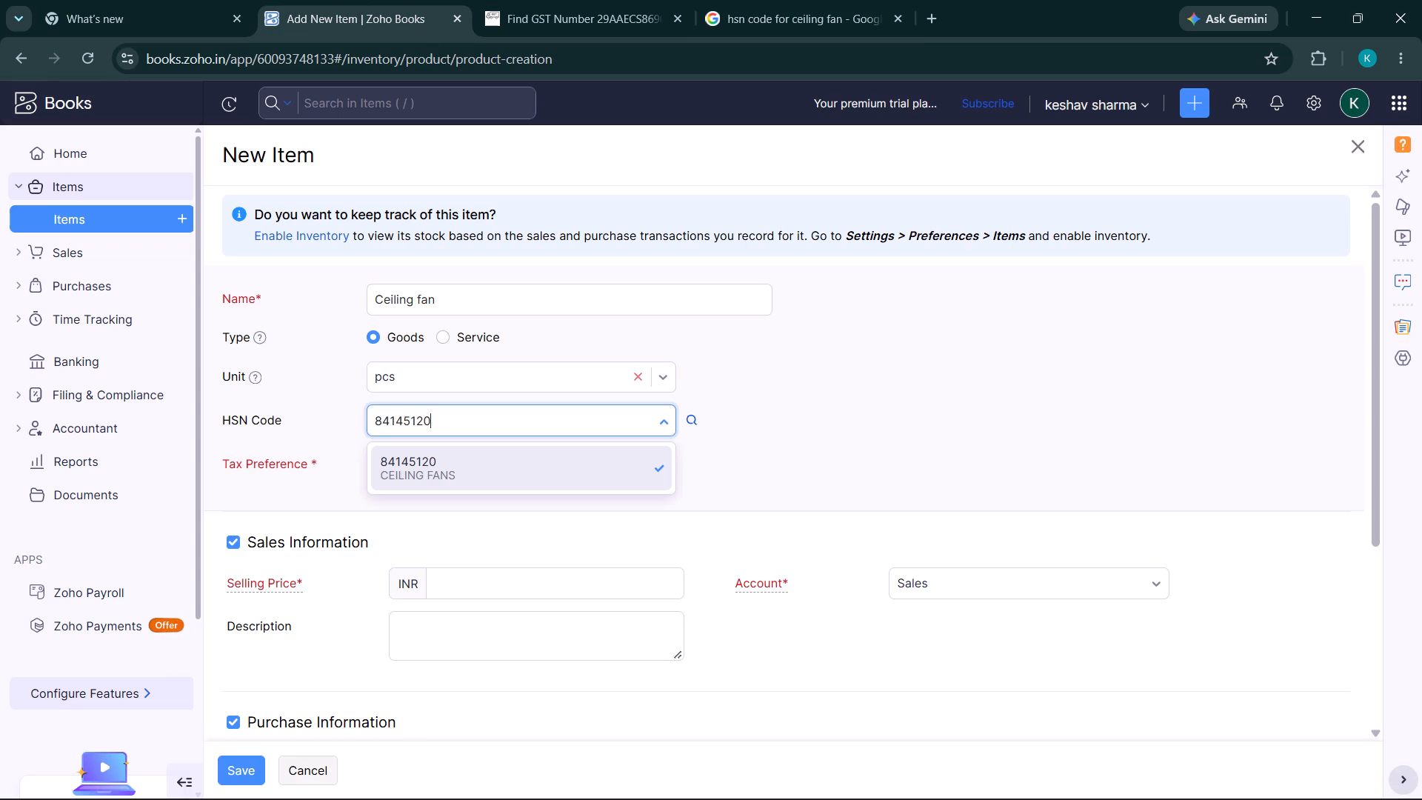
click(407, 470)
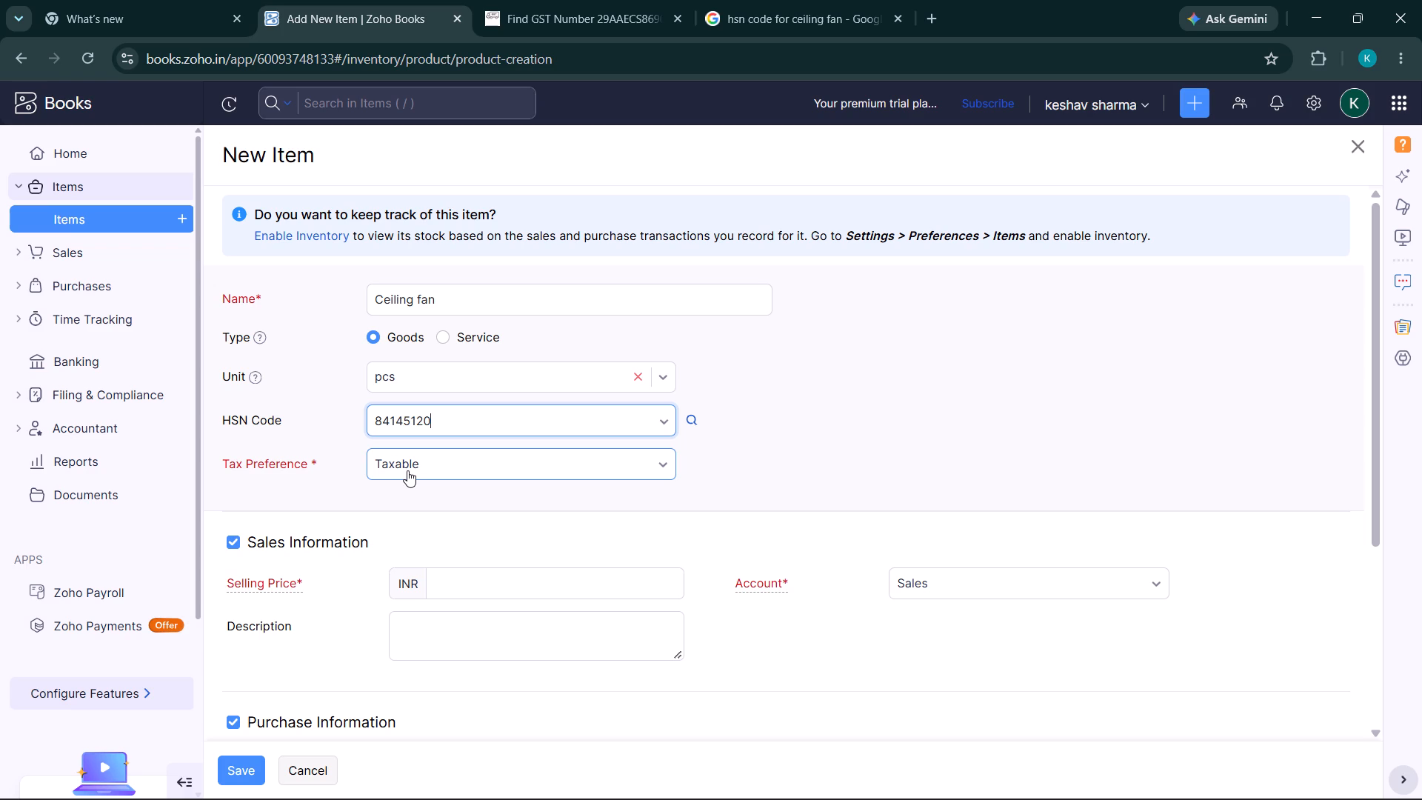
Select Taxable as the item's tax preference.
click(493, 469)
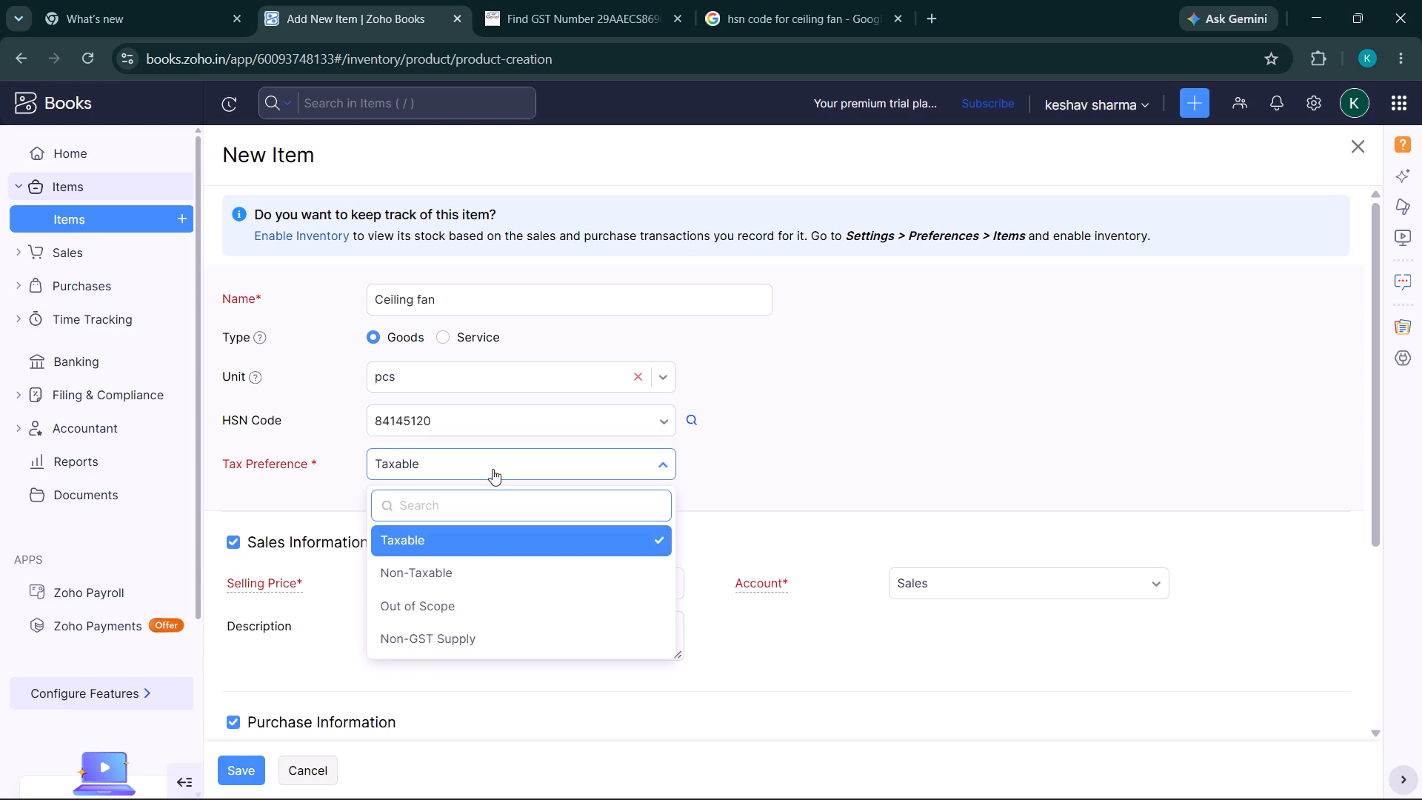
click(404, 553)
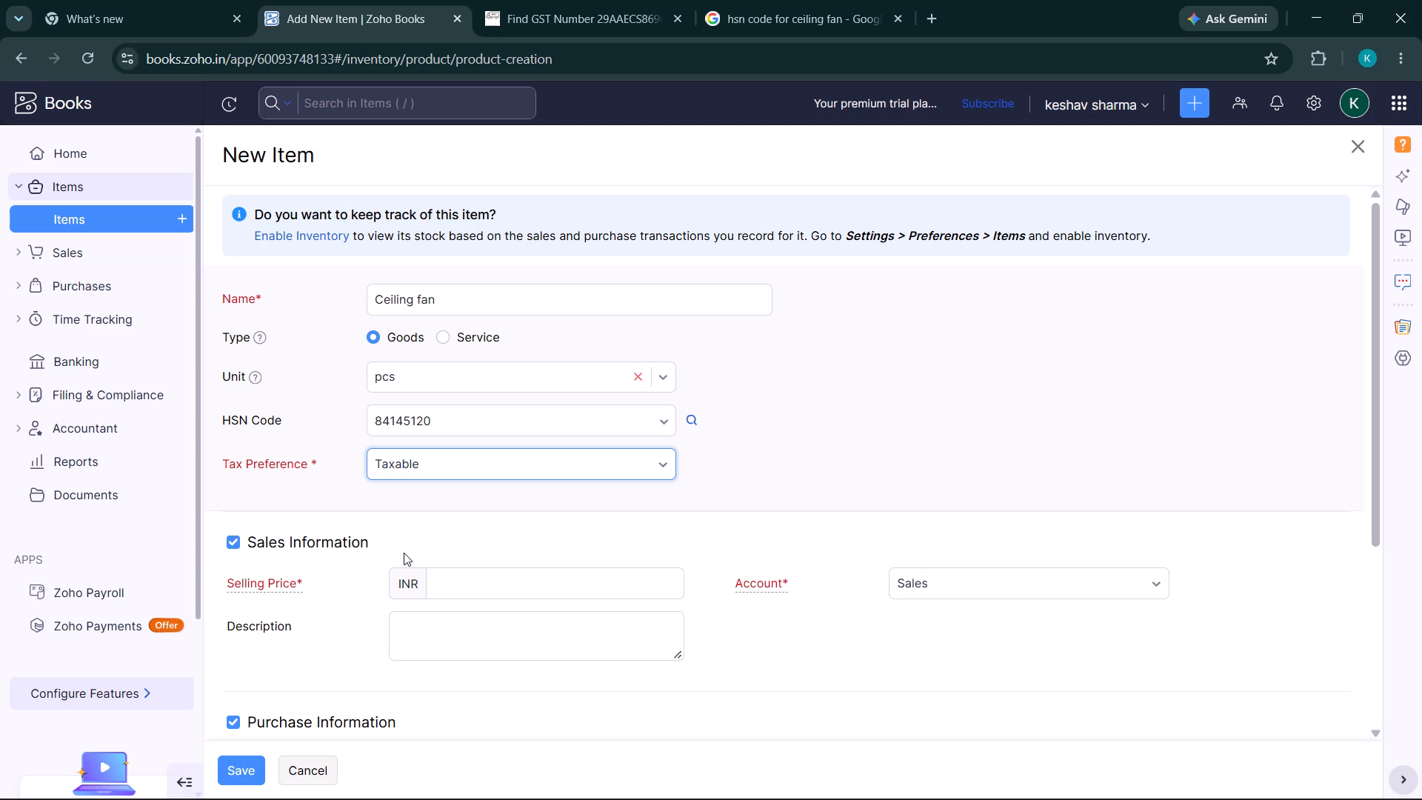
Set the item's cost price to INR 1000 and its selling price to INR 1400.
click(468, 586)
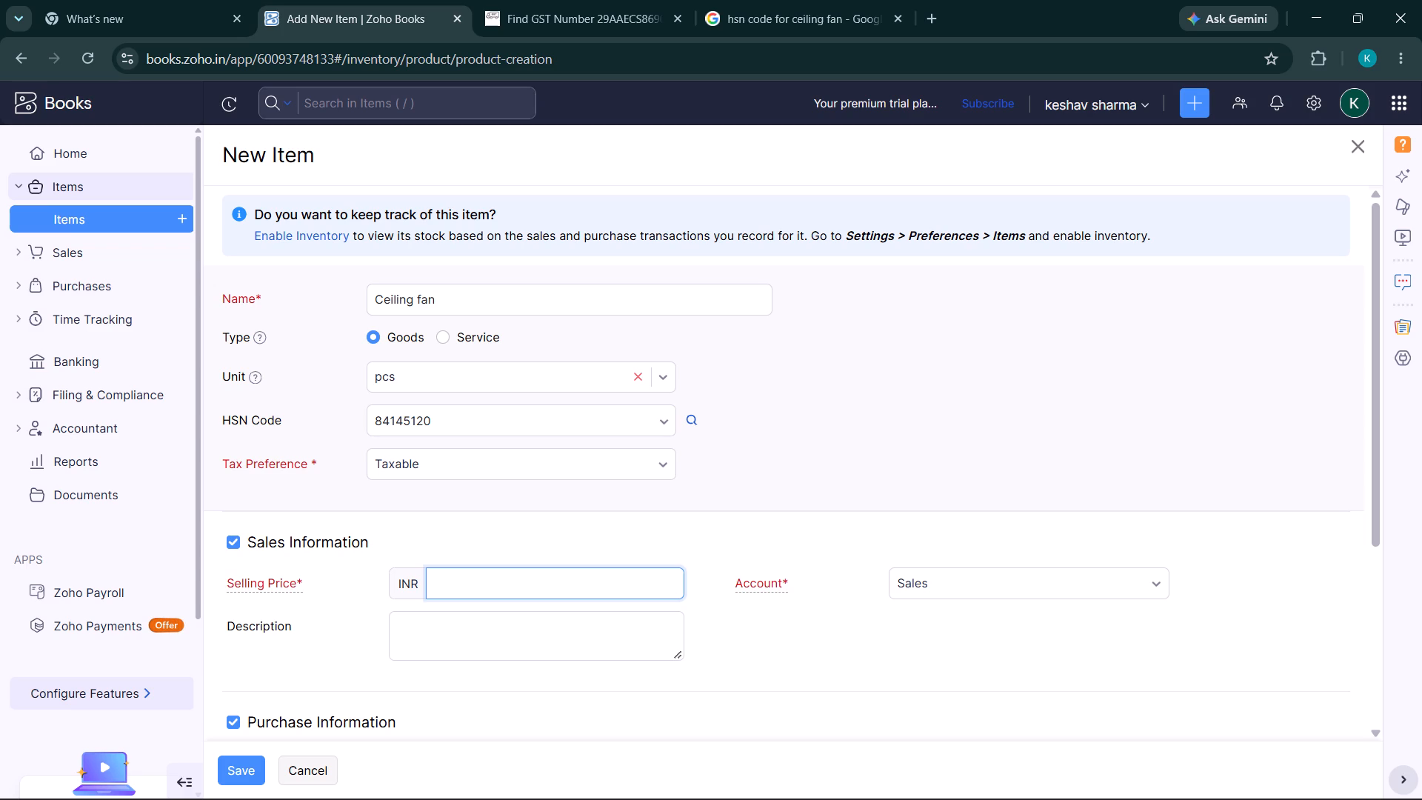
scroll(468, 586, down, 2)
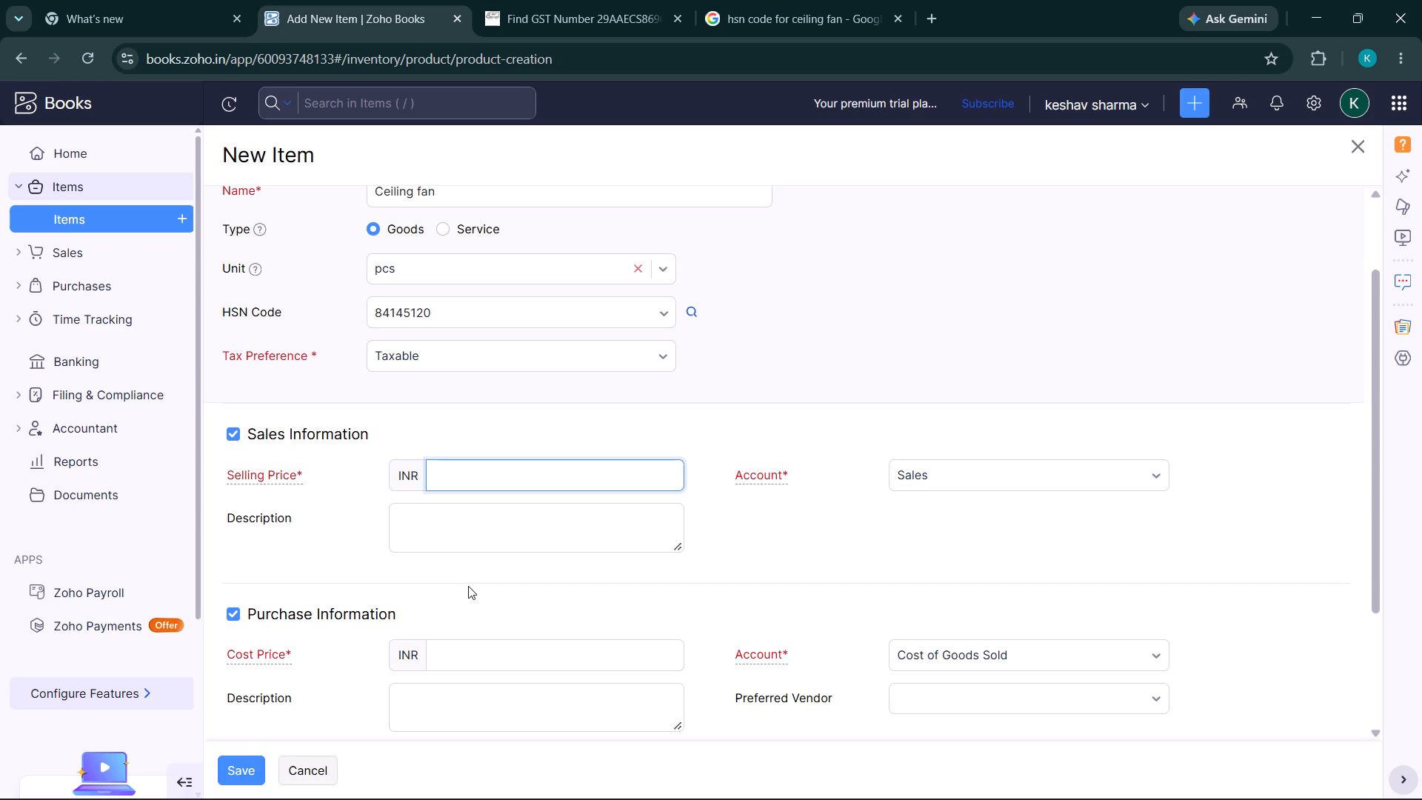
click(452, 664)
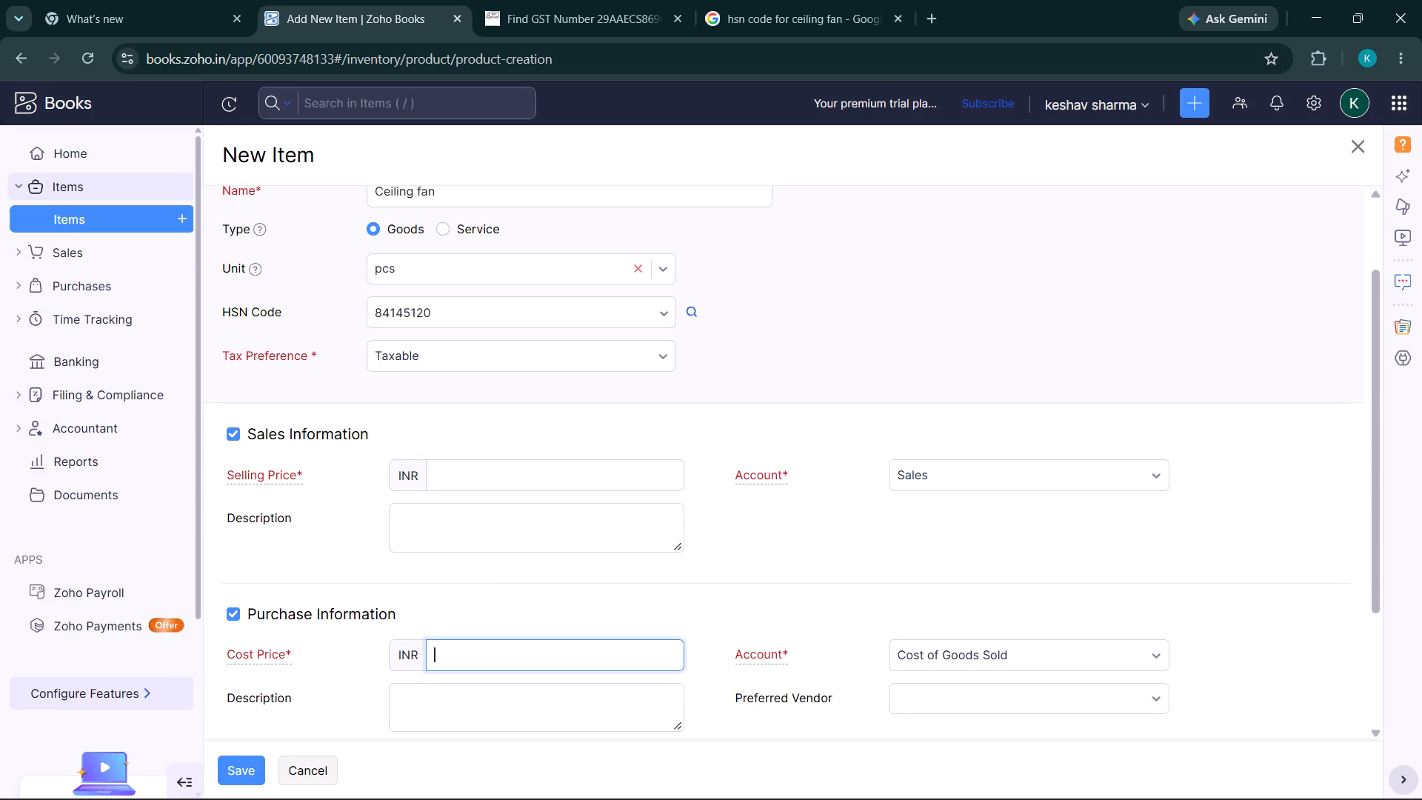
text(1000)
scroll(444, 596, down, 1)
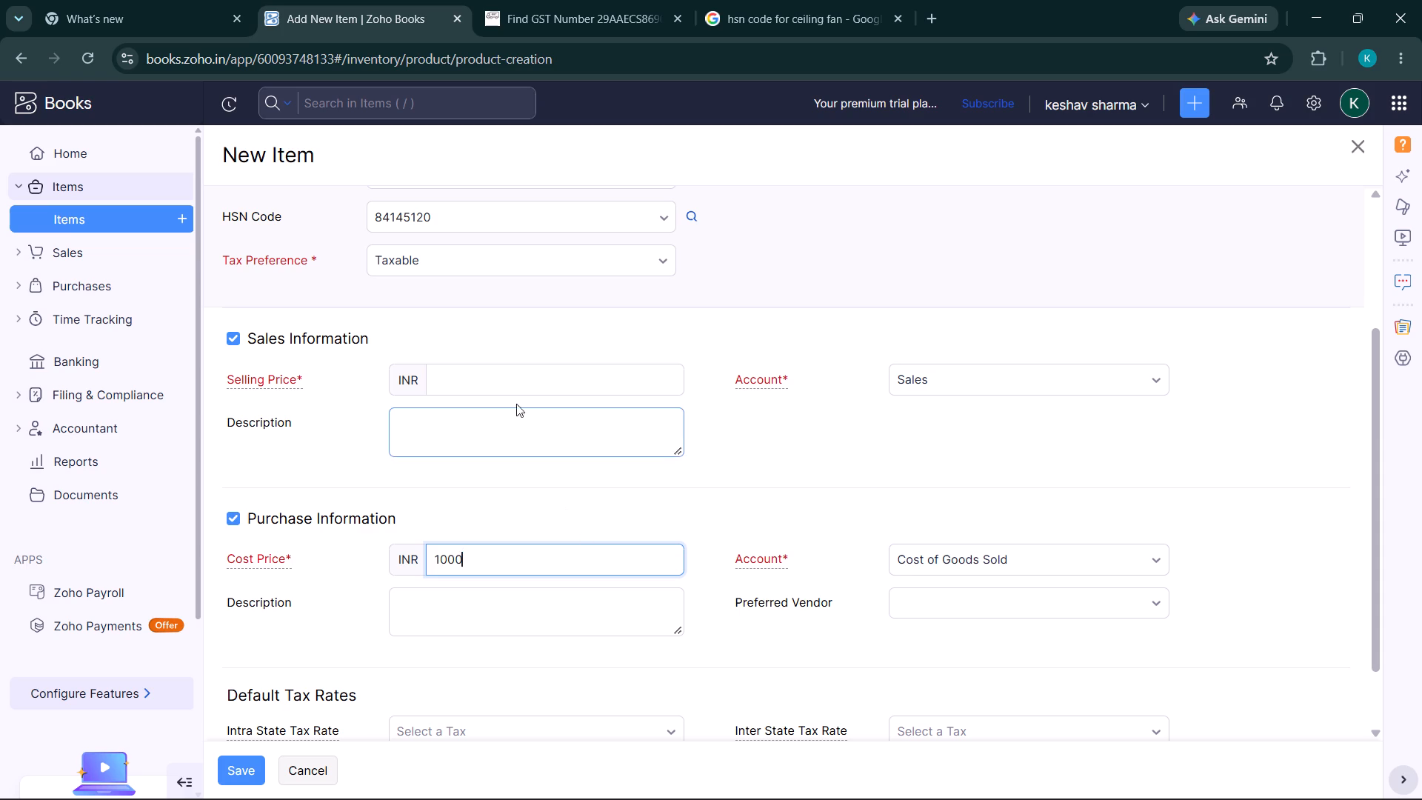
click(493, 389)
text(1400)
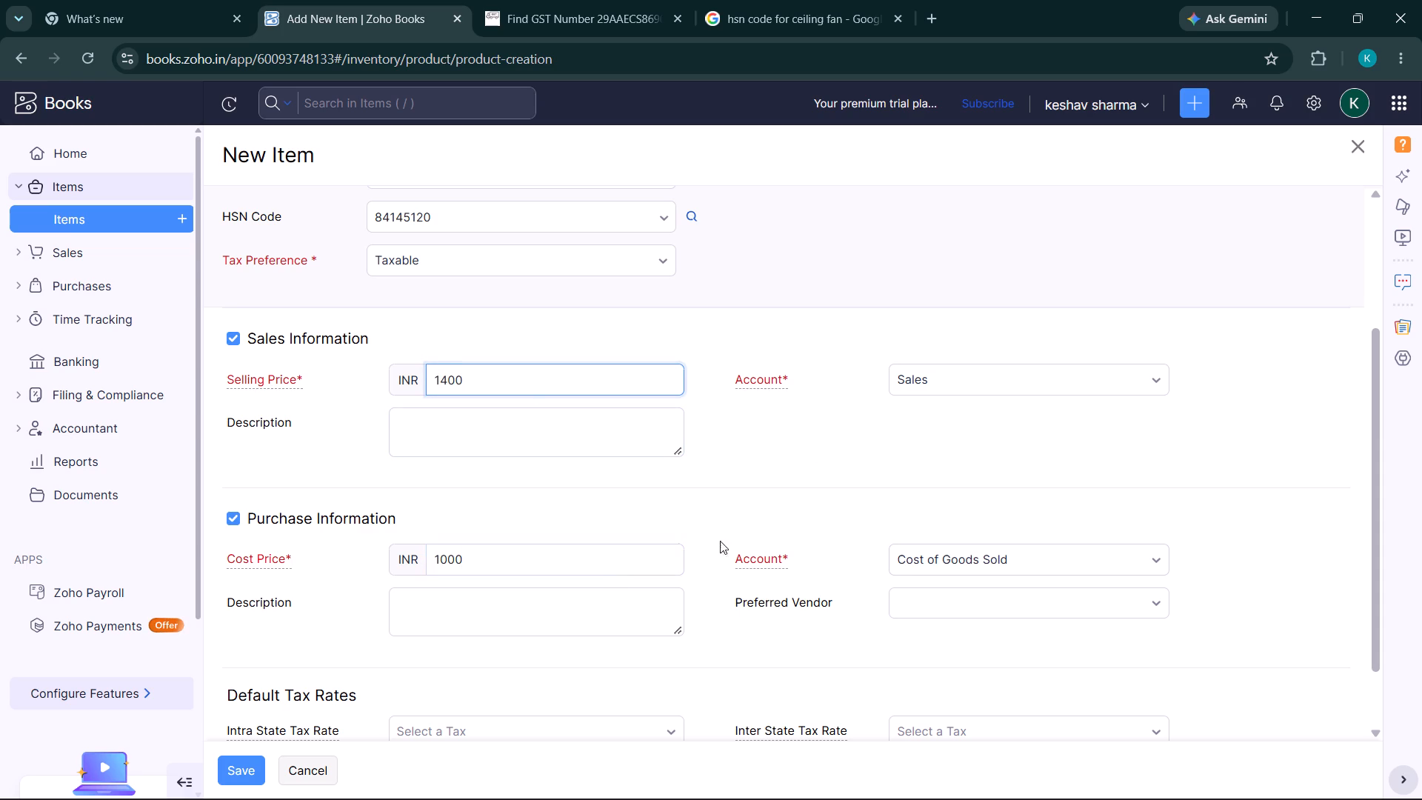
Check which vendors are available as the item's Preferred Vendor.
click(956, 605)
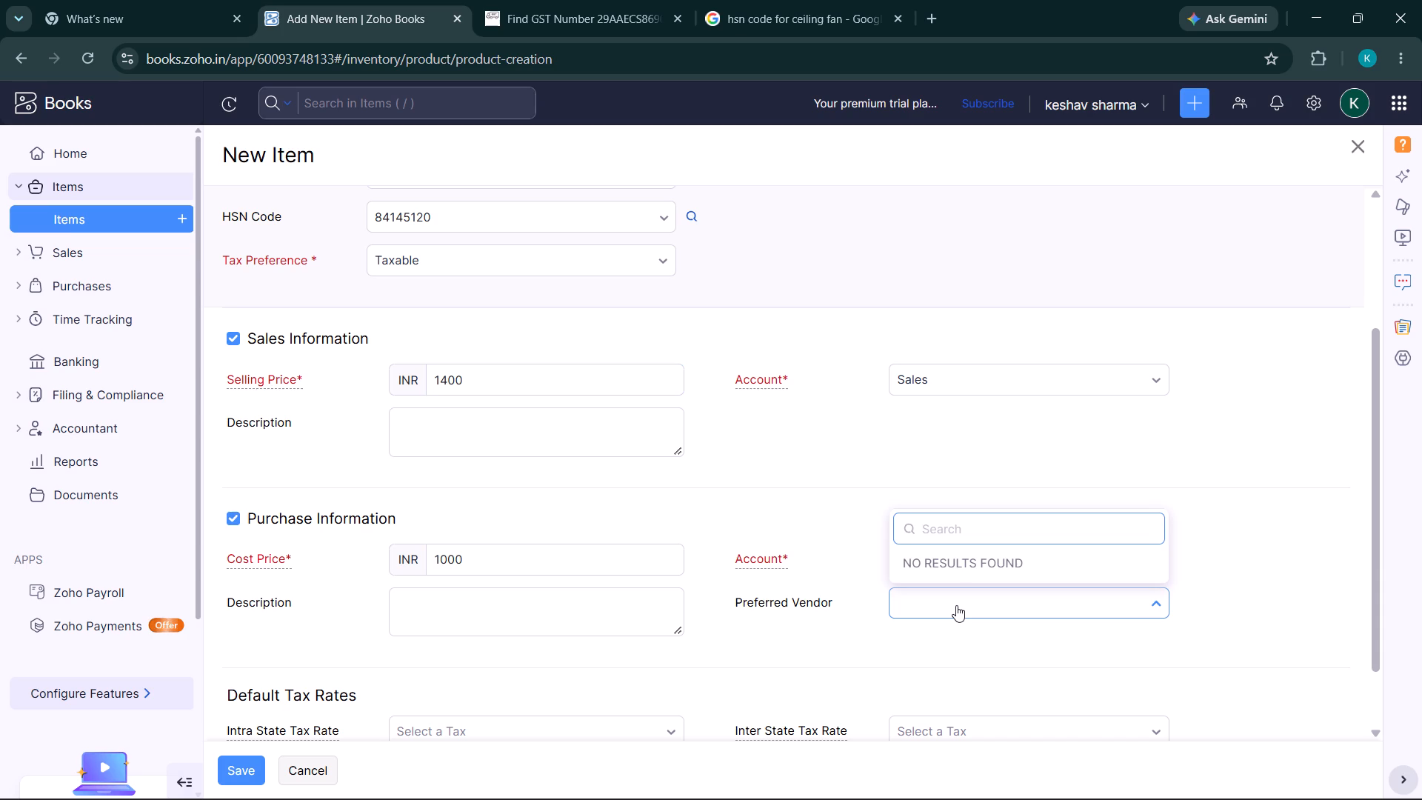
click(956, 605)
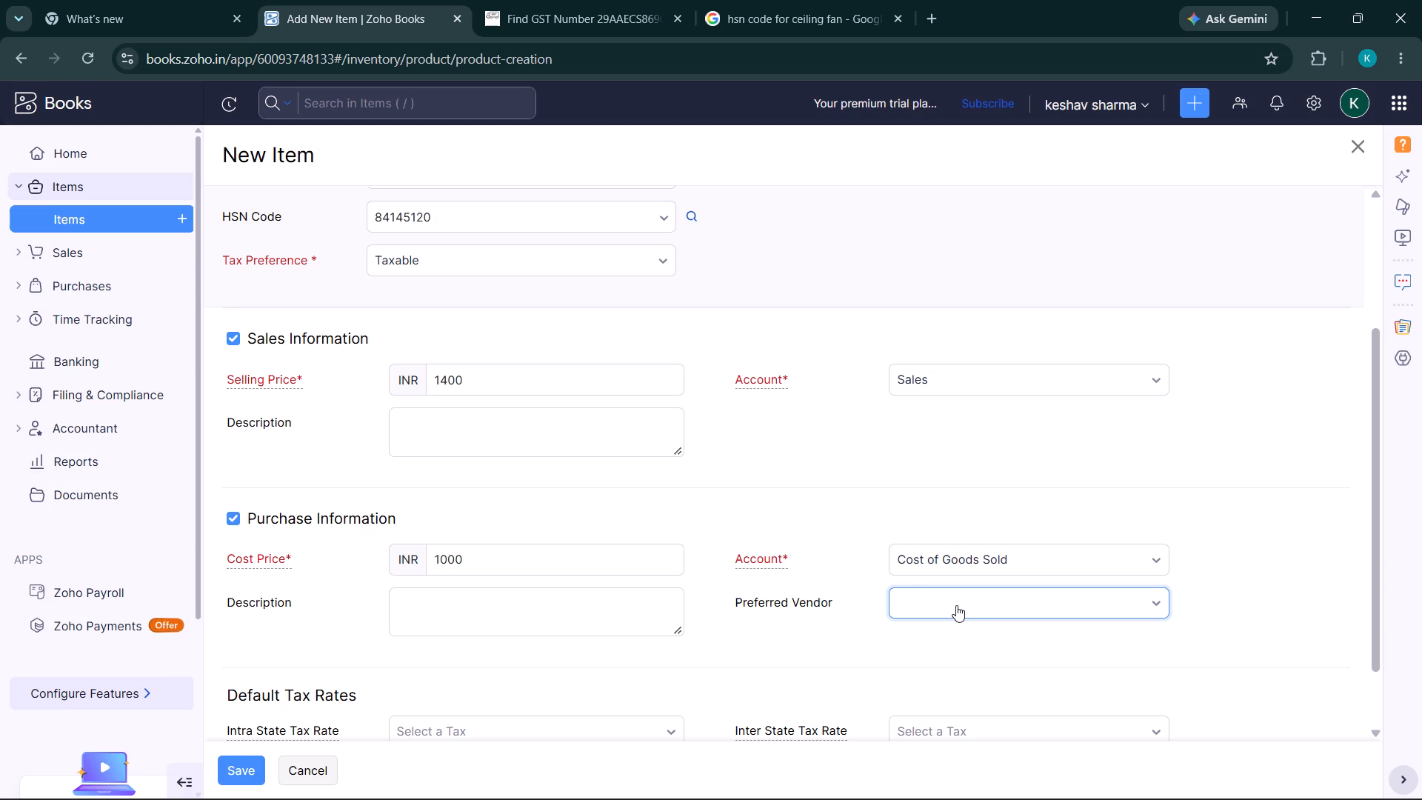
Set the item's default tax rates to GST18 [18%] for intra state and IGST18 [18%] for inter state.
scroll(644, 409, up, 3)
scroll(644, 409, down, 1)
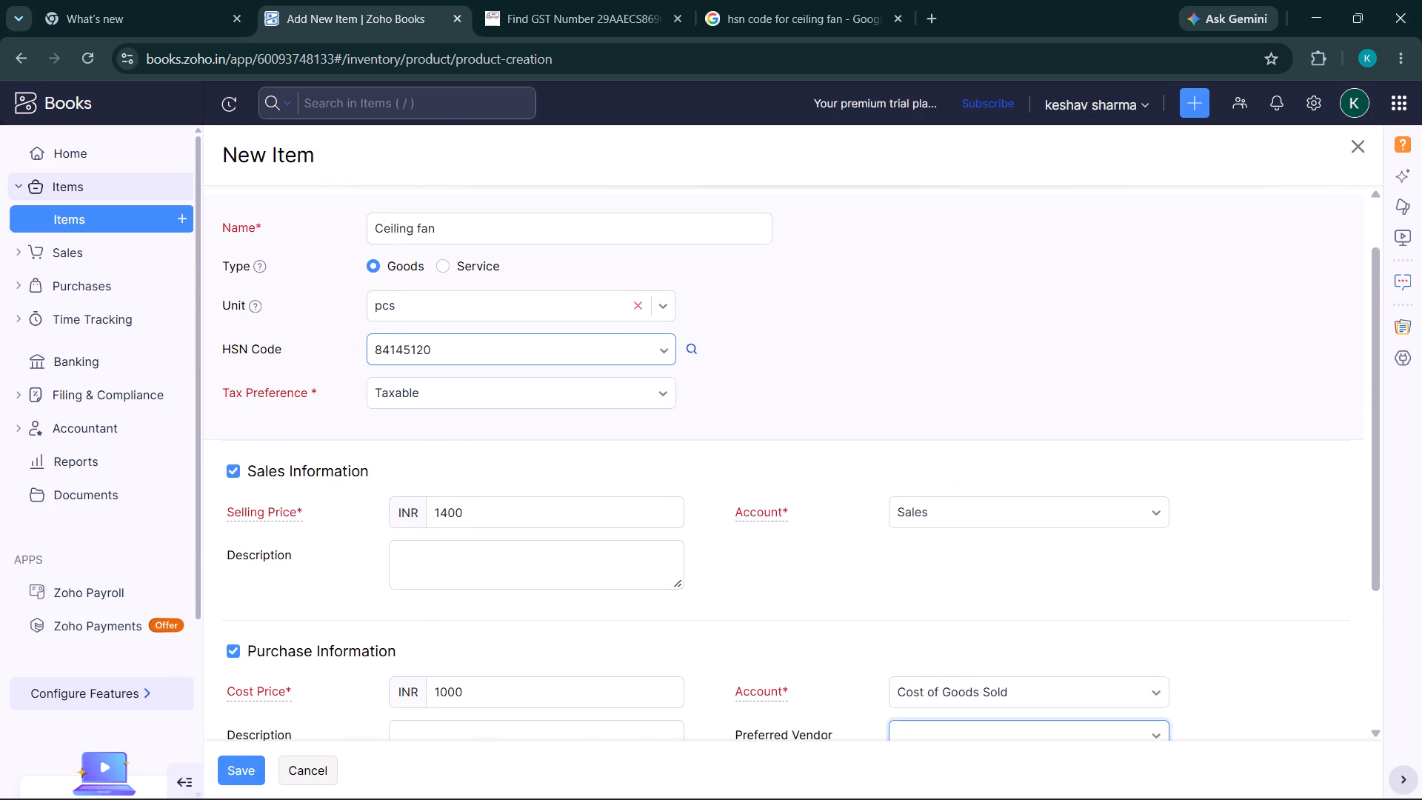
scroll(644, 409, down, 2)
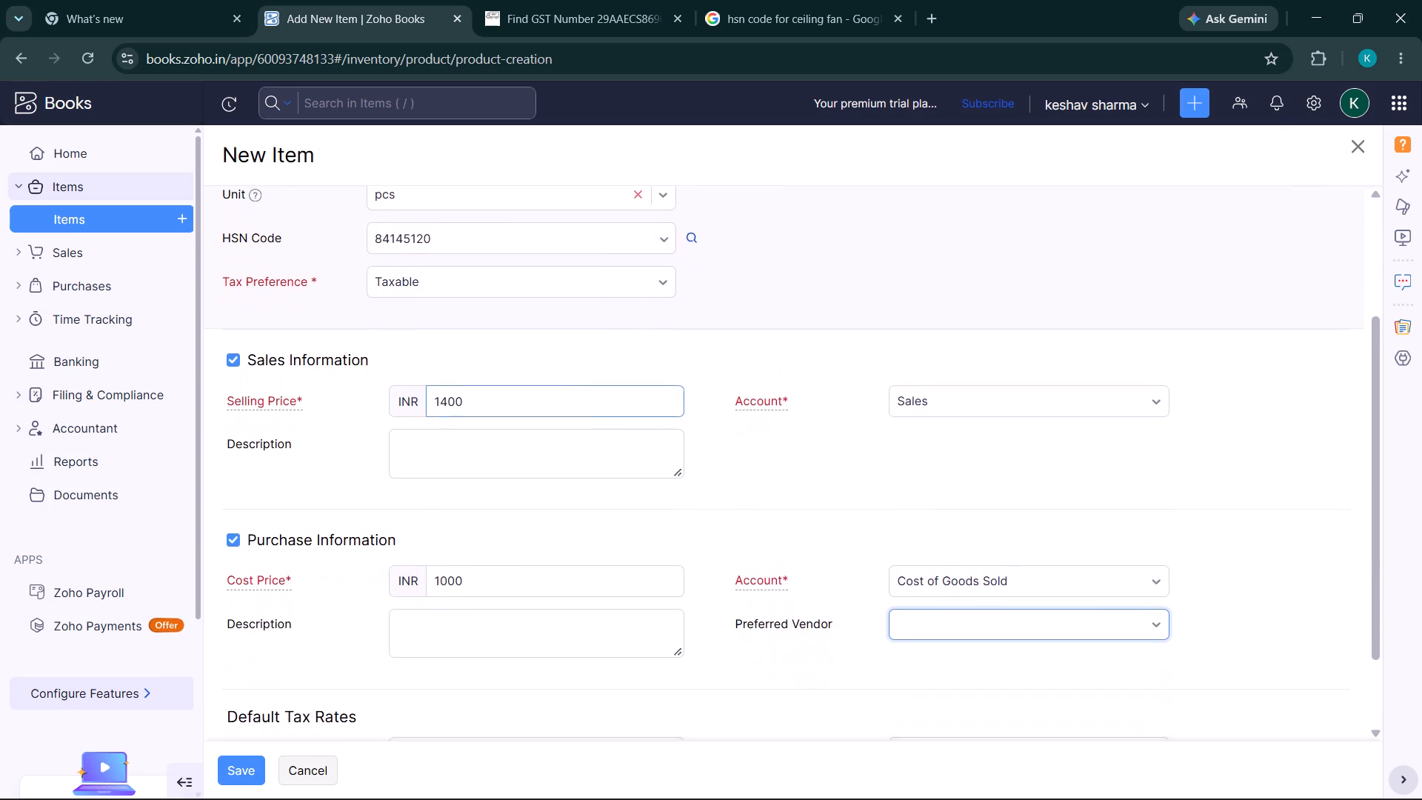
scroll(644, 409, down, 2)
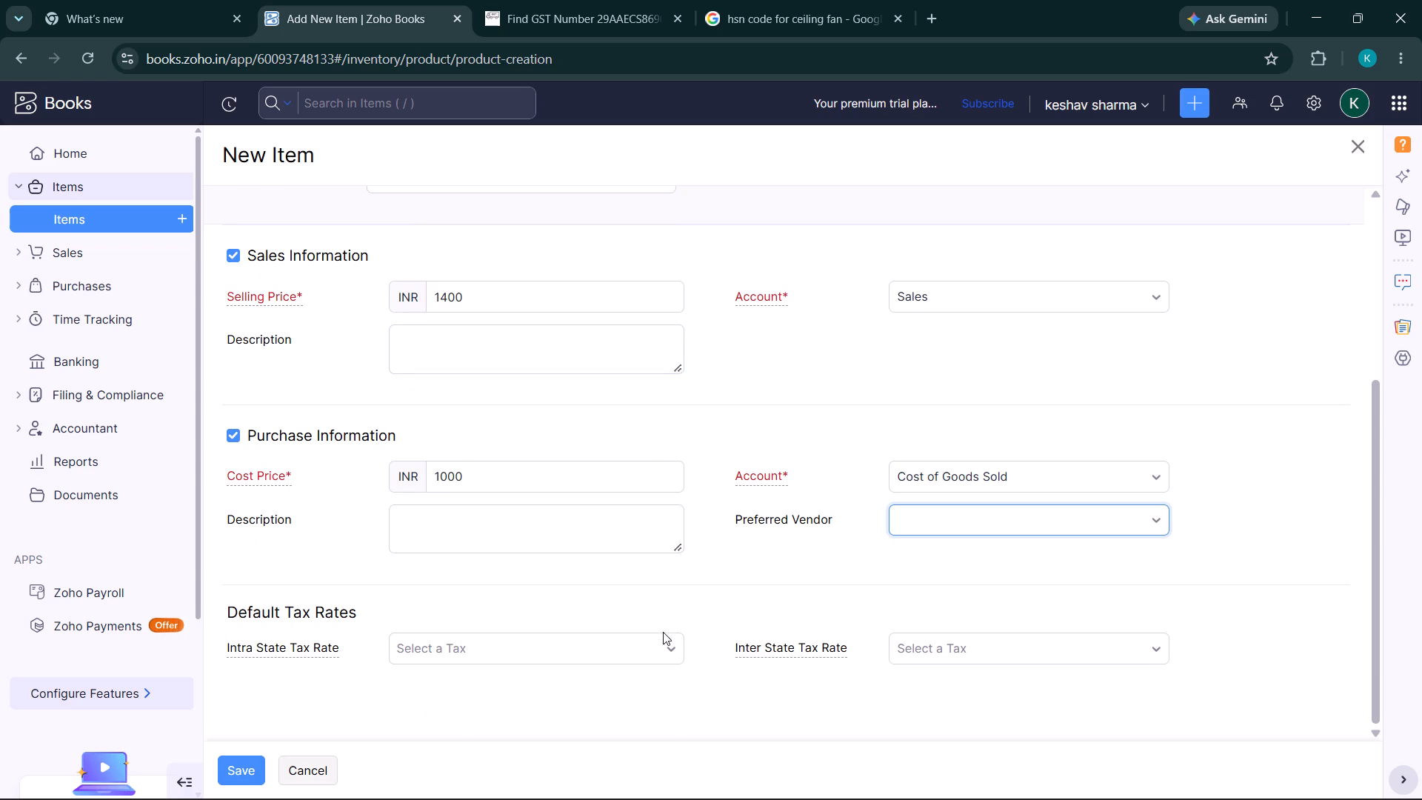
click(655, 644)
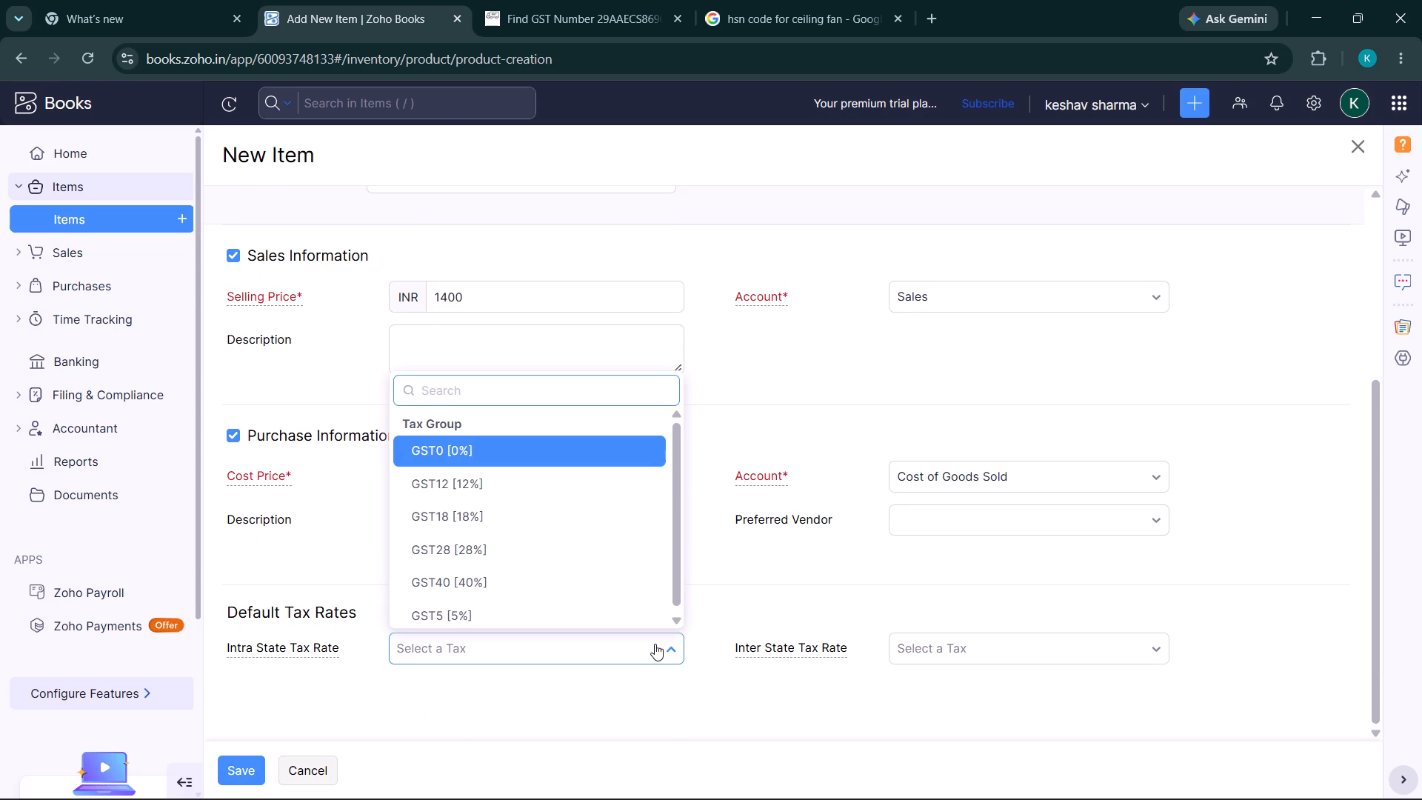
click(430, 518)
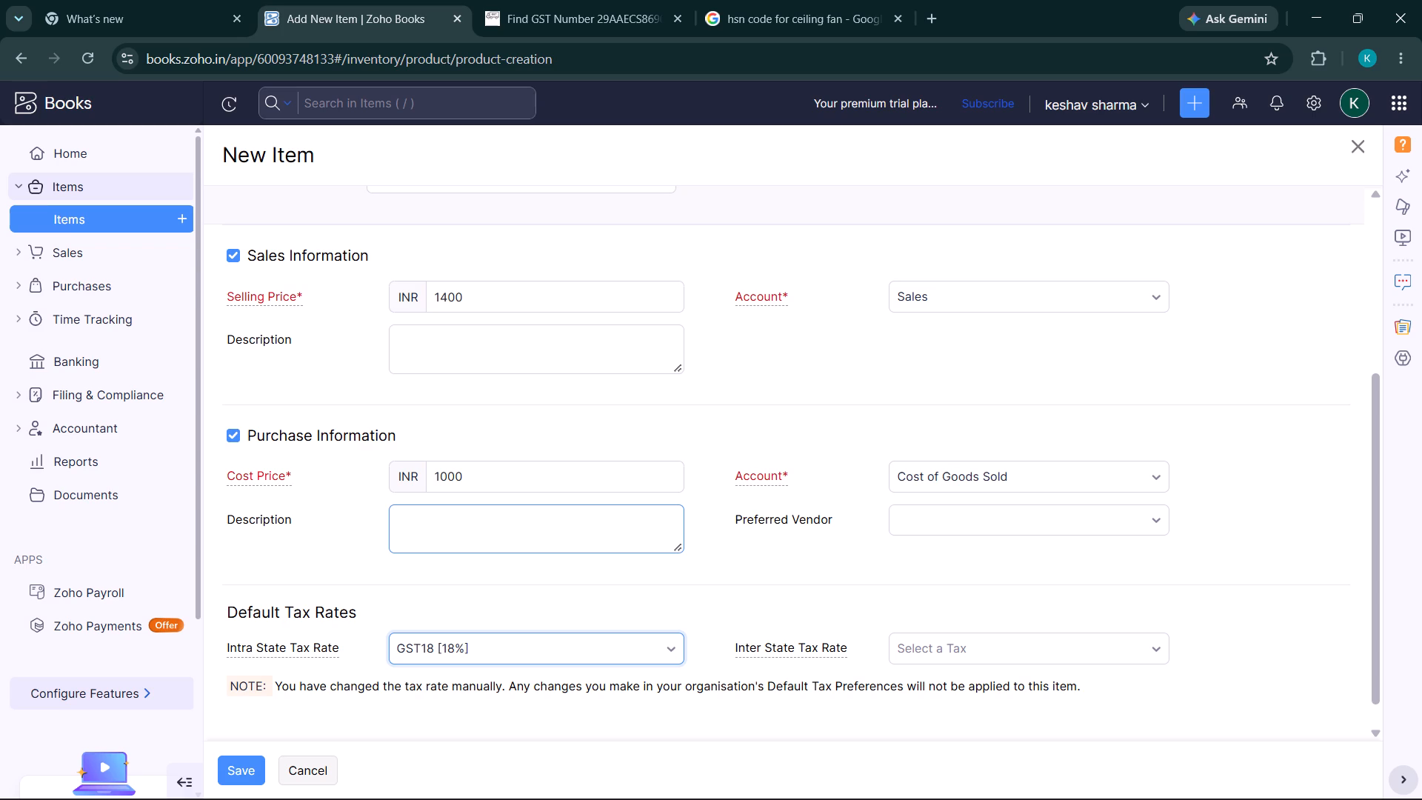
click(1027, 642)
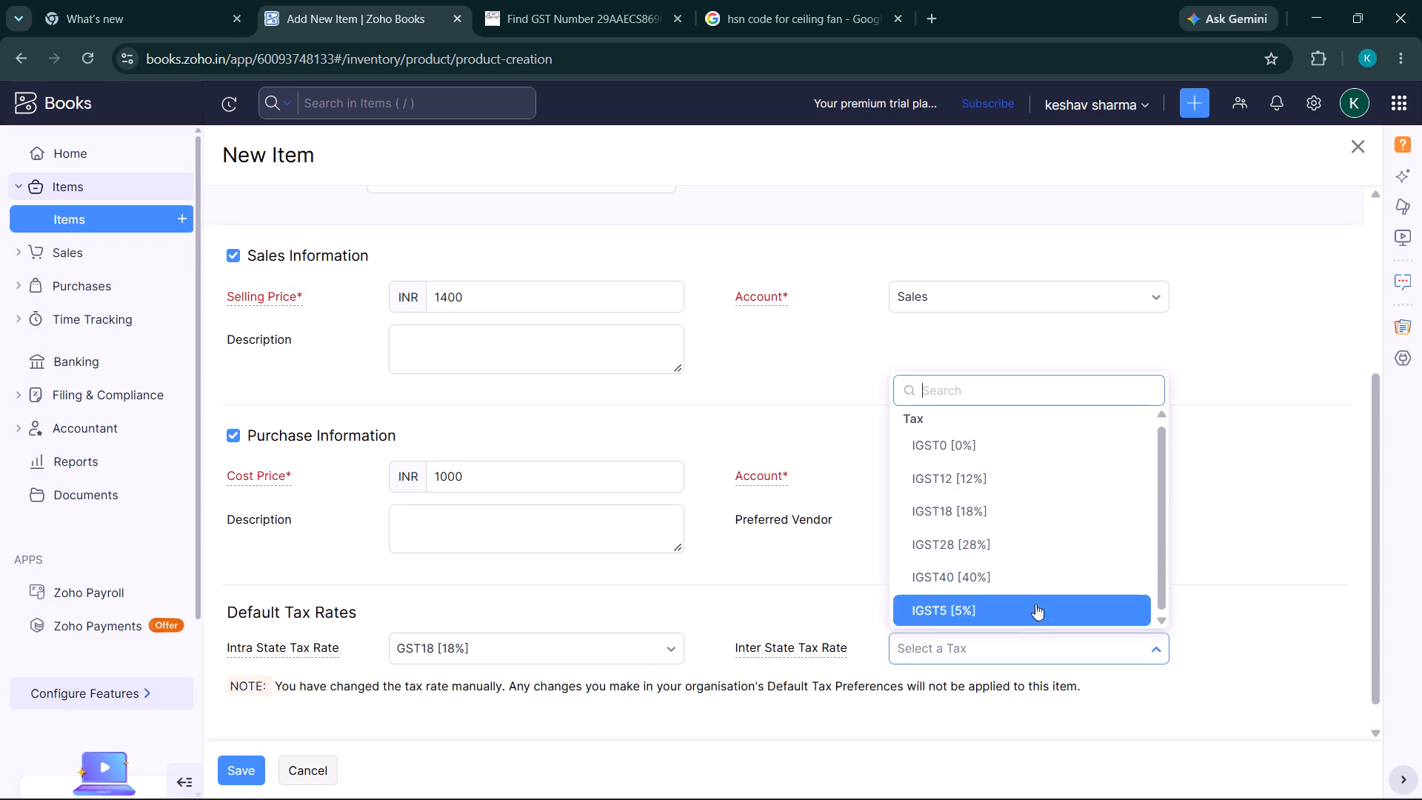
click(995, 518)
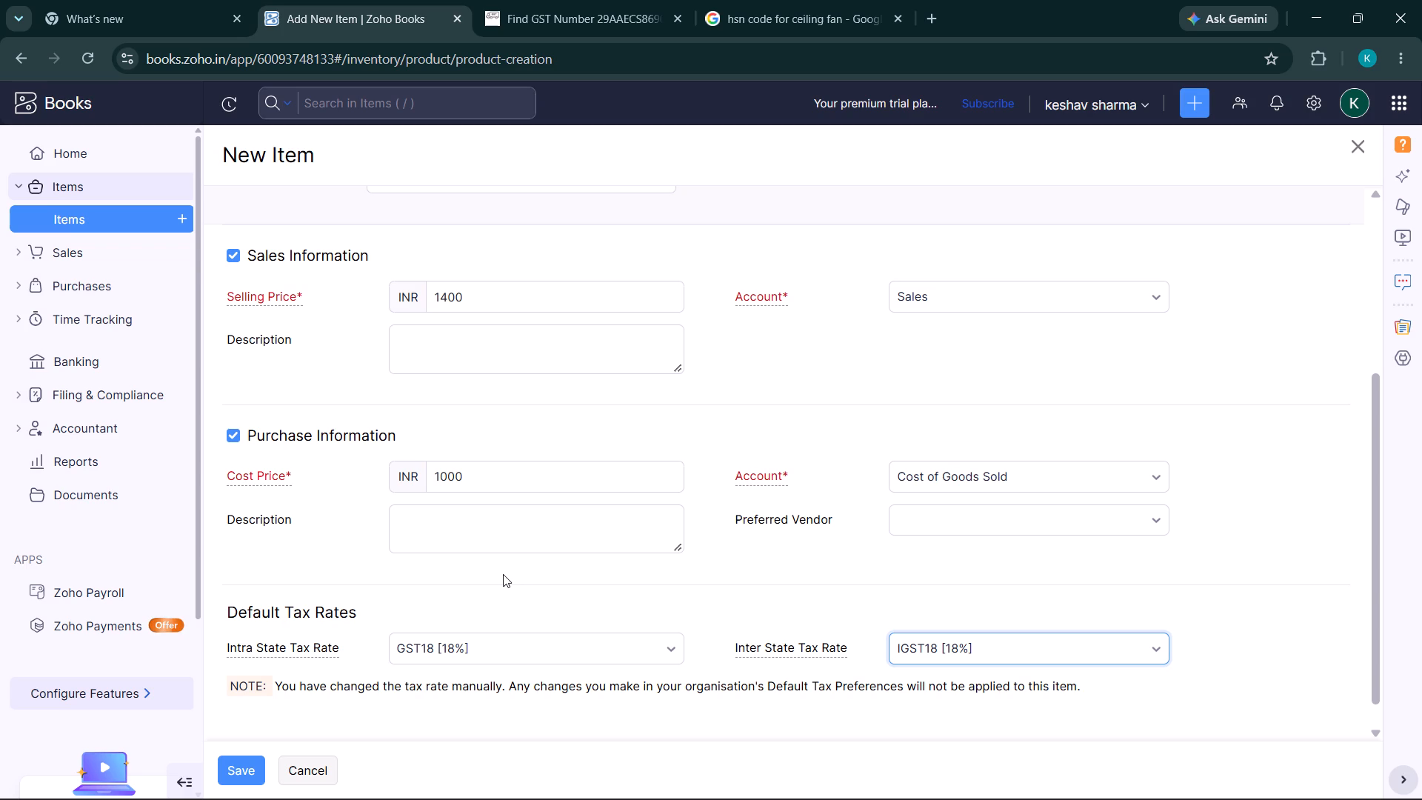
scroll(503, 574, down, 3)
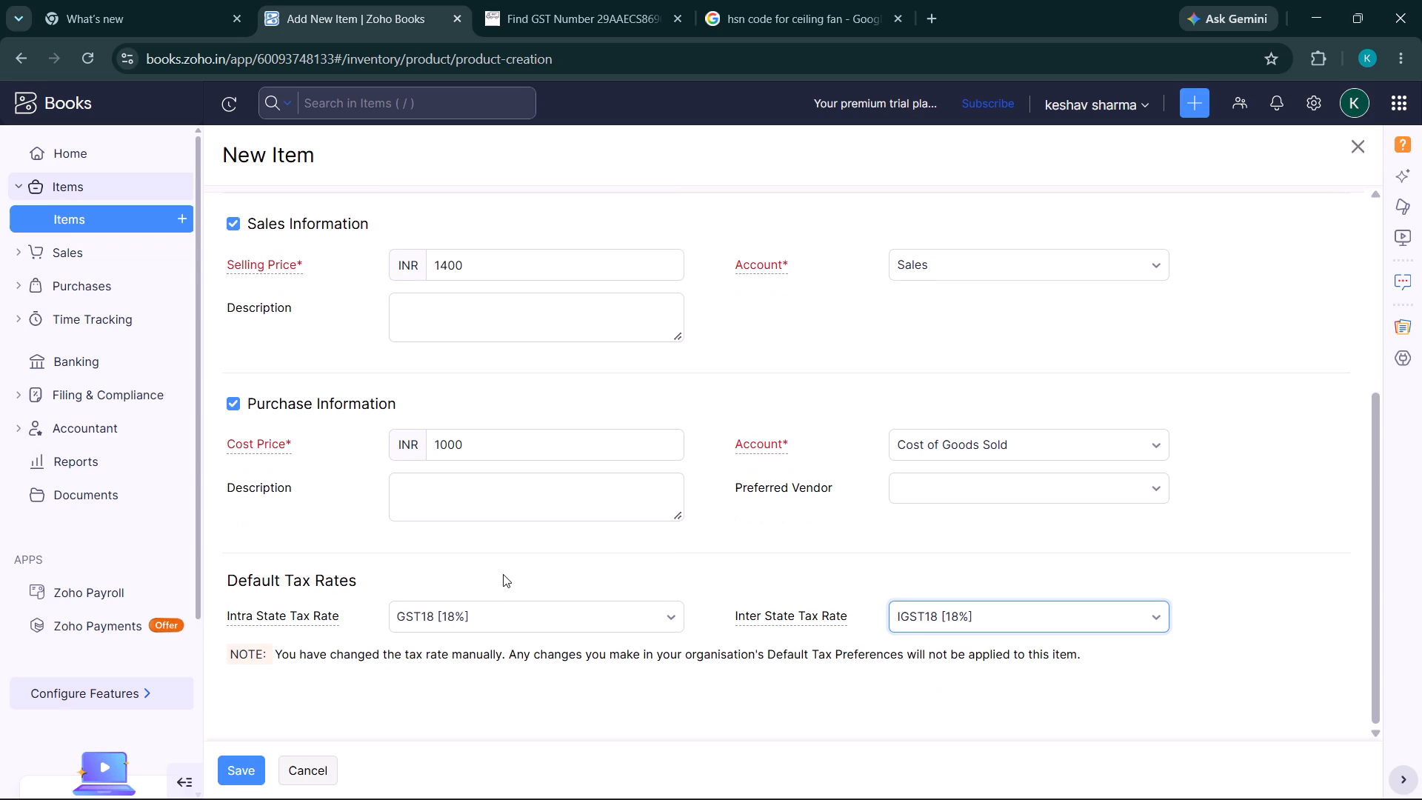
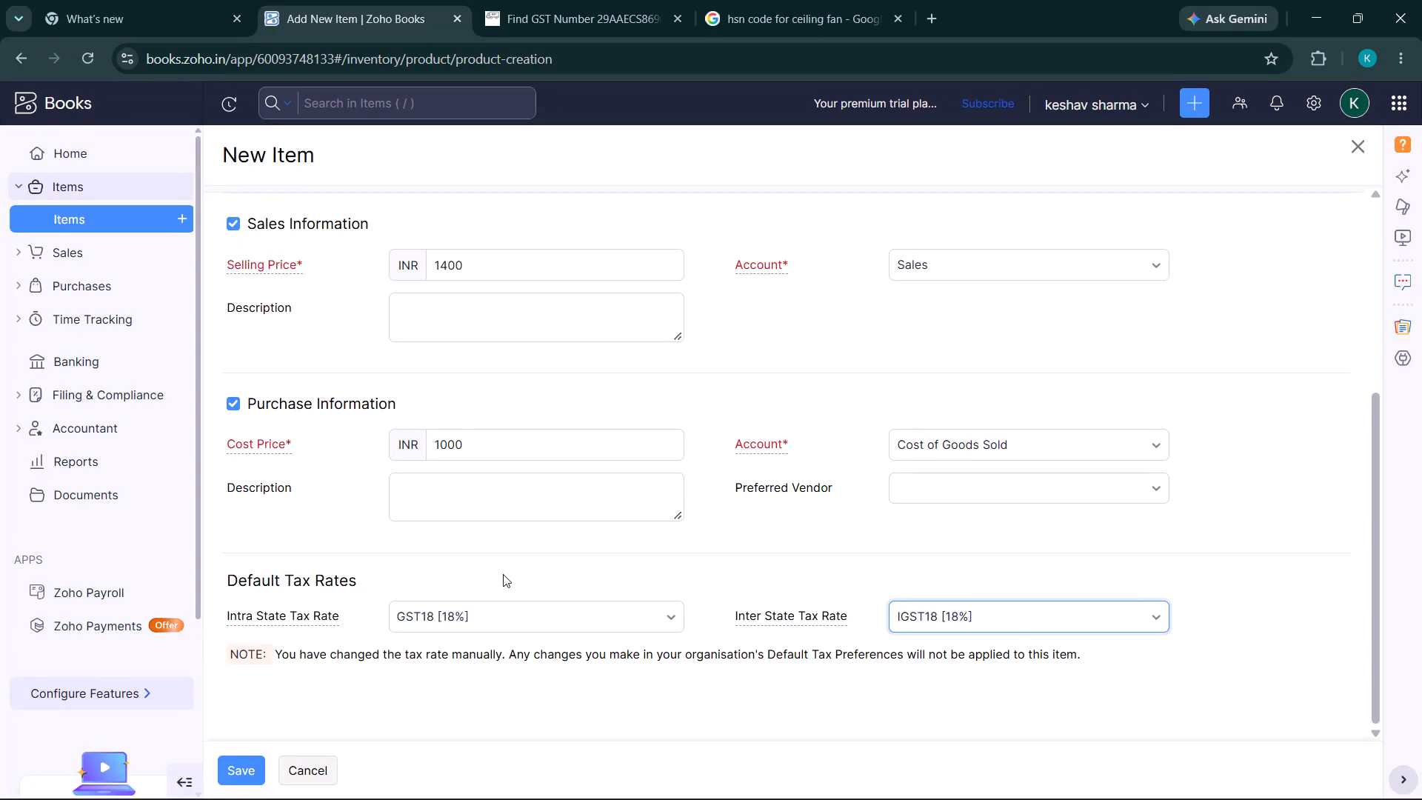
Save the new Ceiling fan item.
click(250, 770)
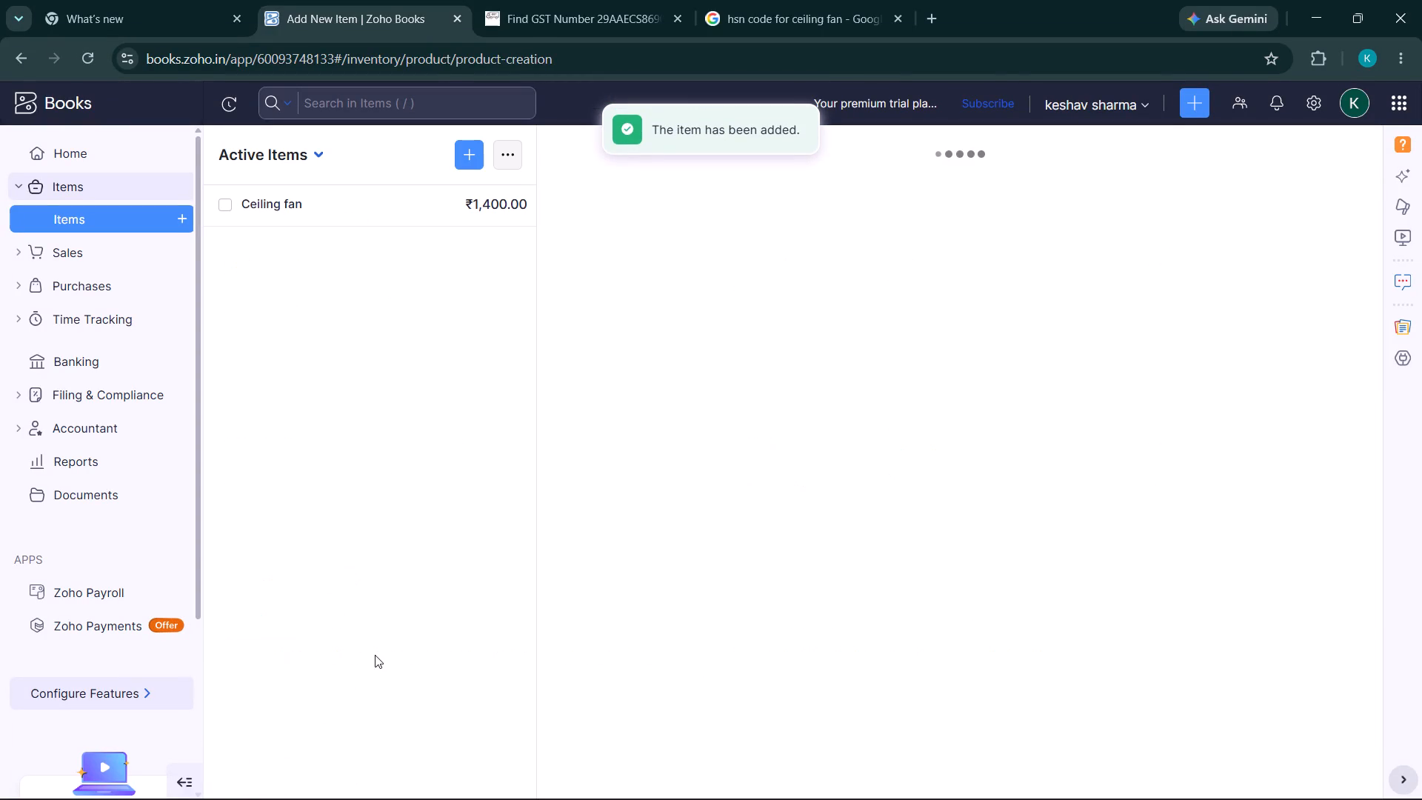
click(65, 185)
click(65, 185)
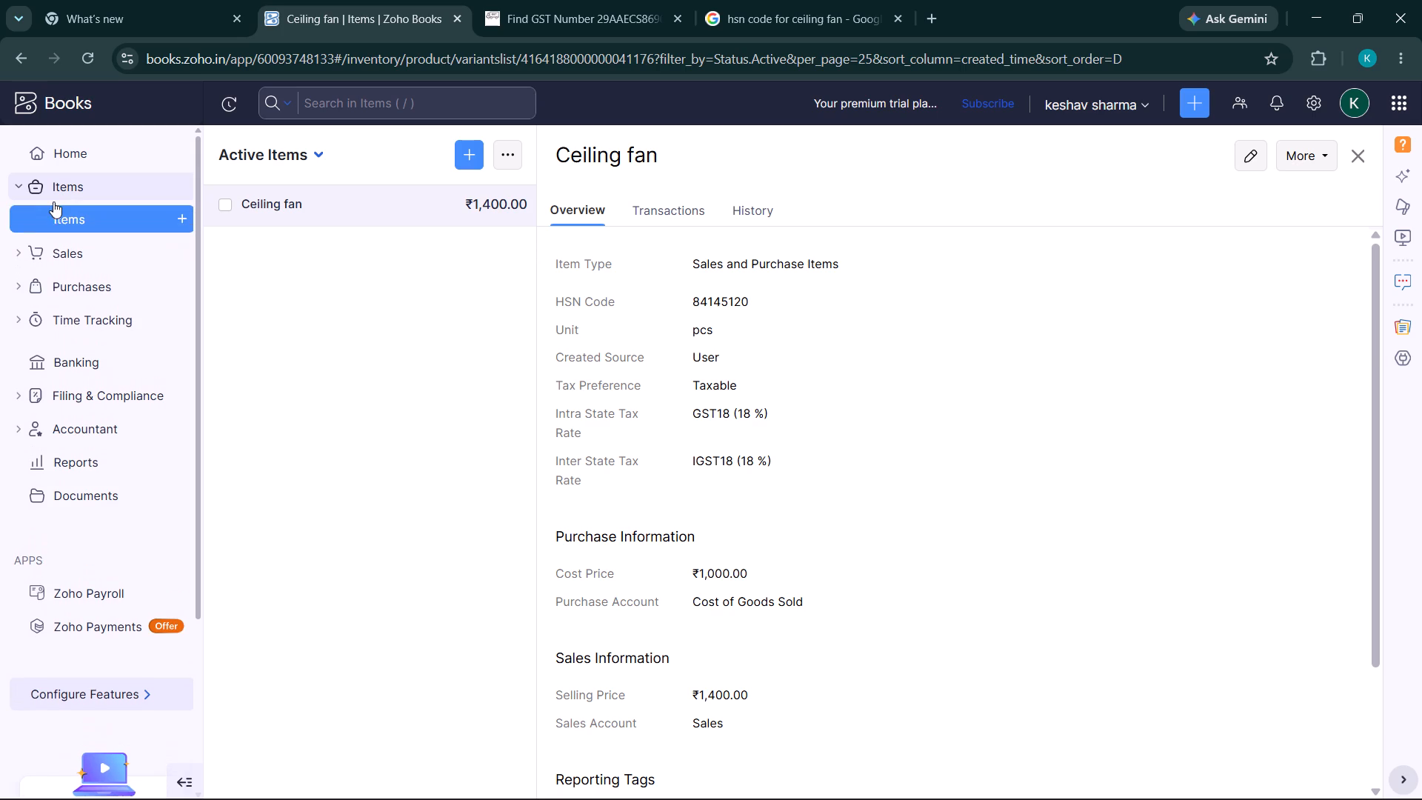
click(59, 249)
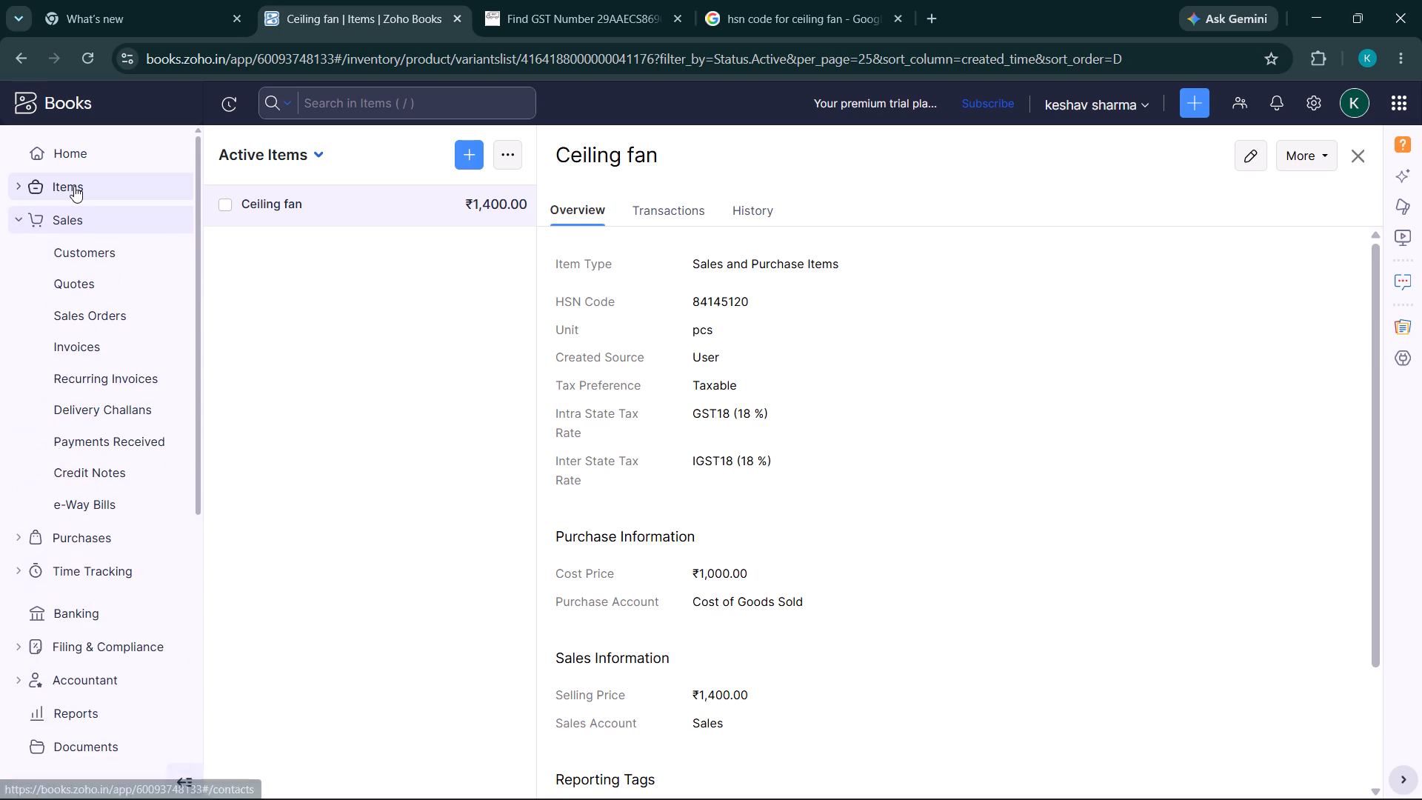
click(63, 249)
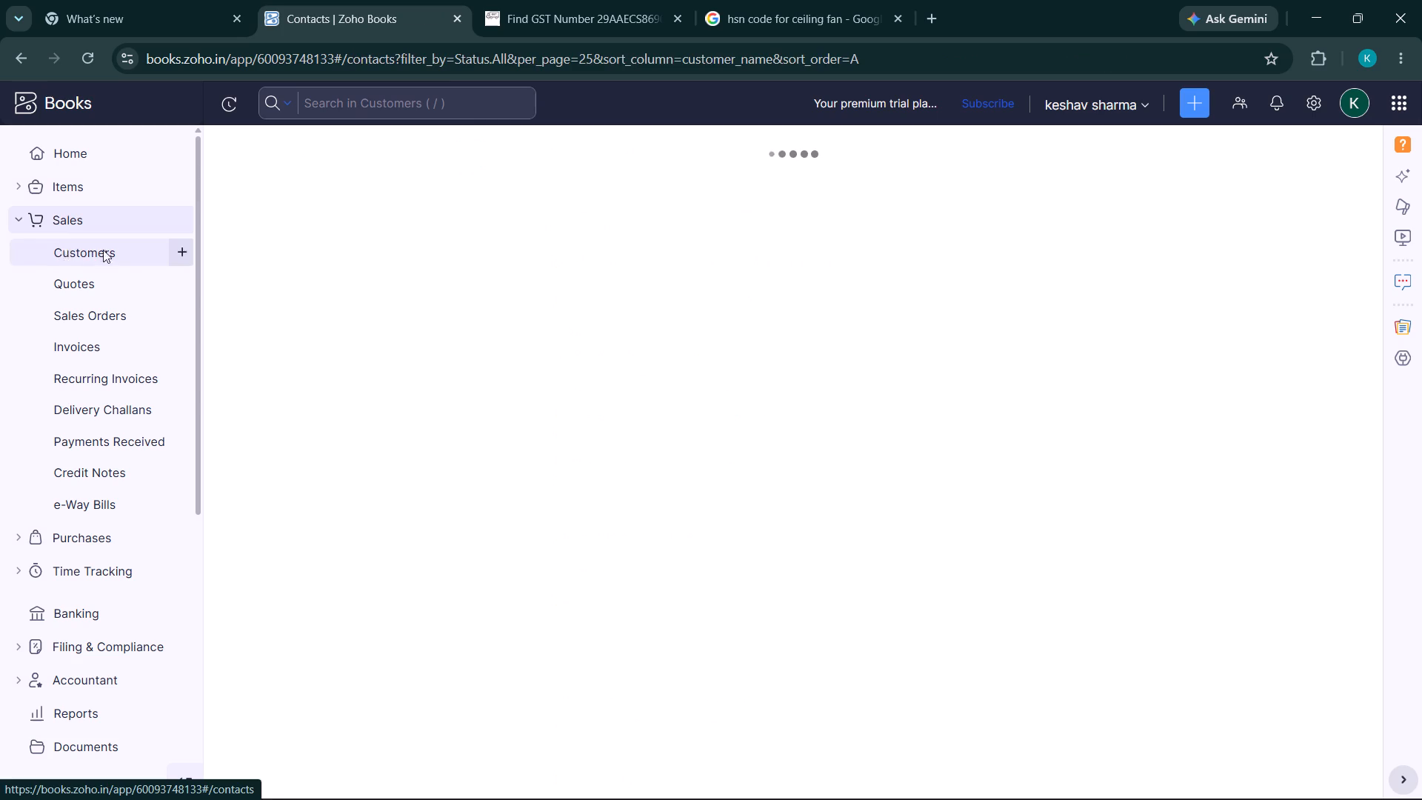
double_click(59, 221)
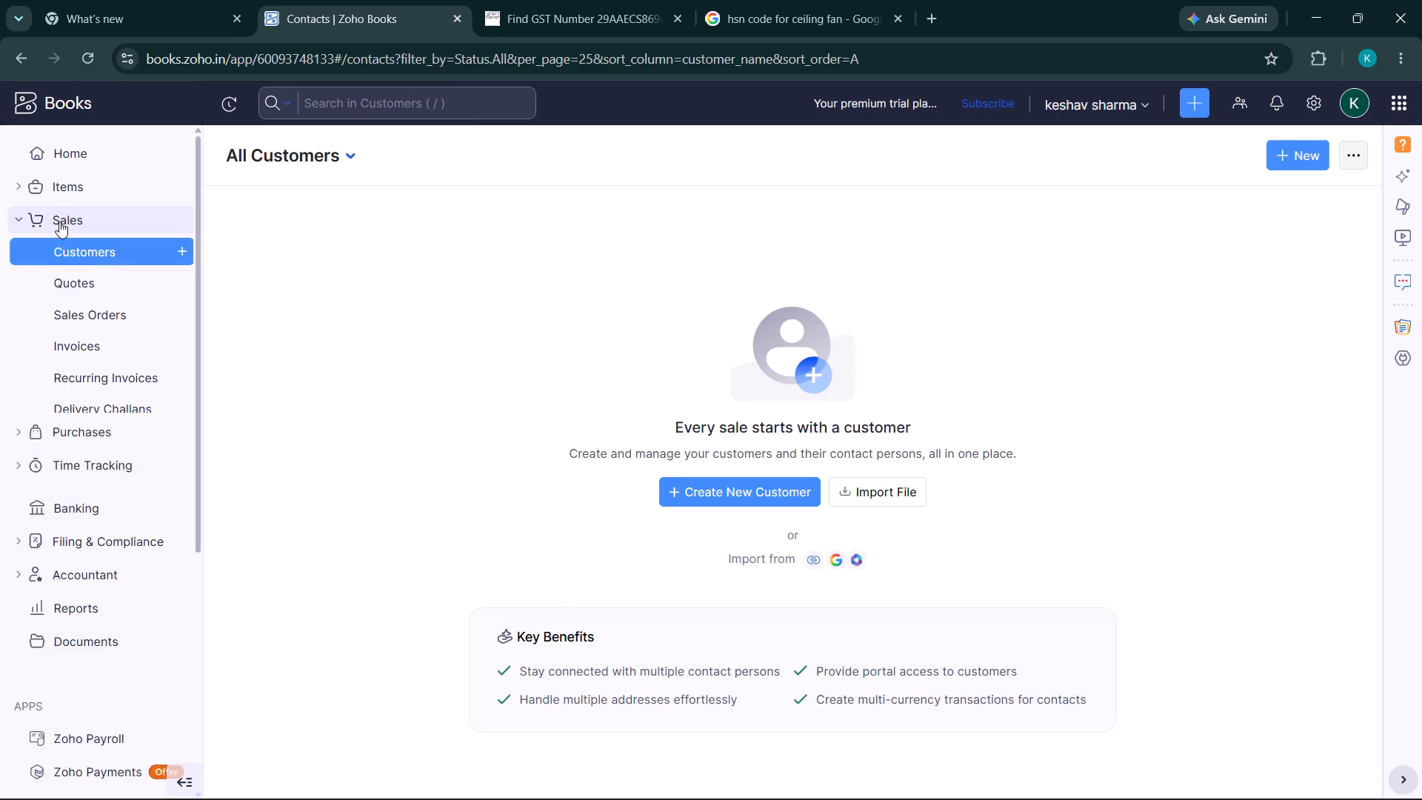
Open the saved Ceiling fan item from the active items list to review its details.
click(65, 181)
click(72, 208)
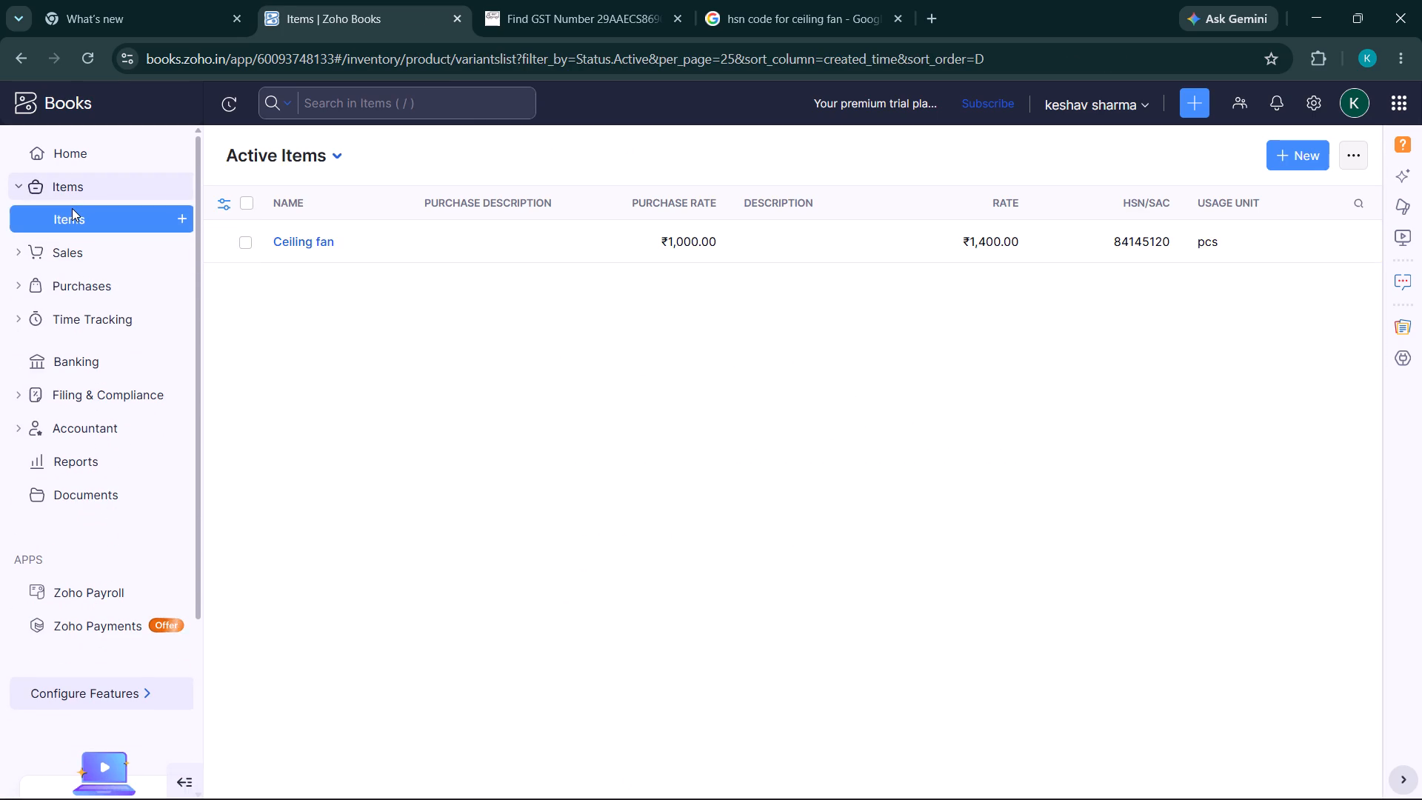
click(120, 222)
click(399, 247)
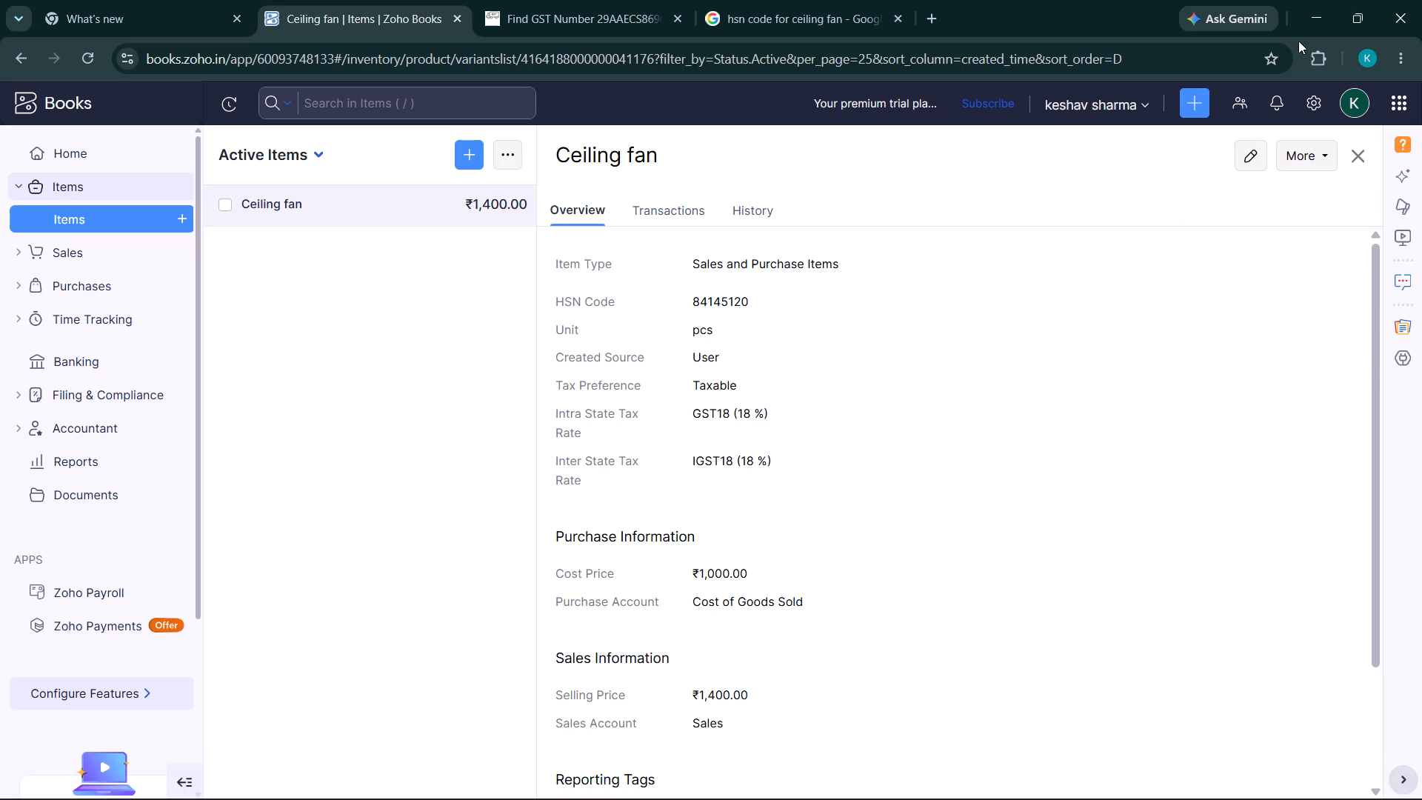
Minimize the browser and launch the Kuro application from the desktop.
click(1318, 18)
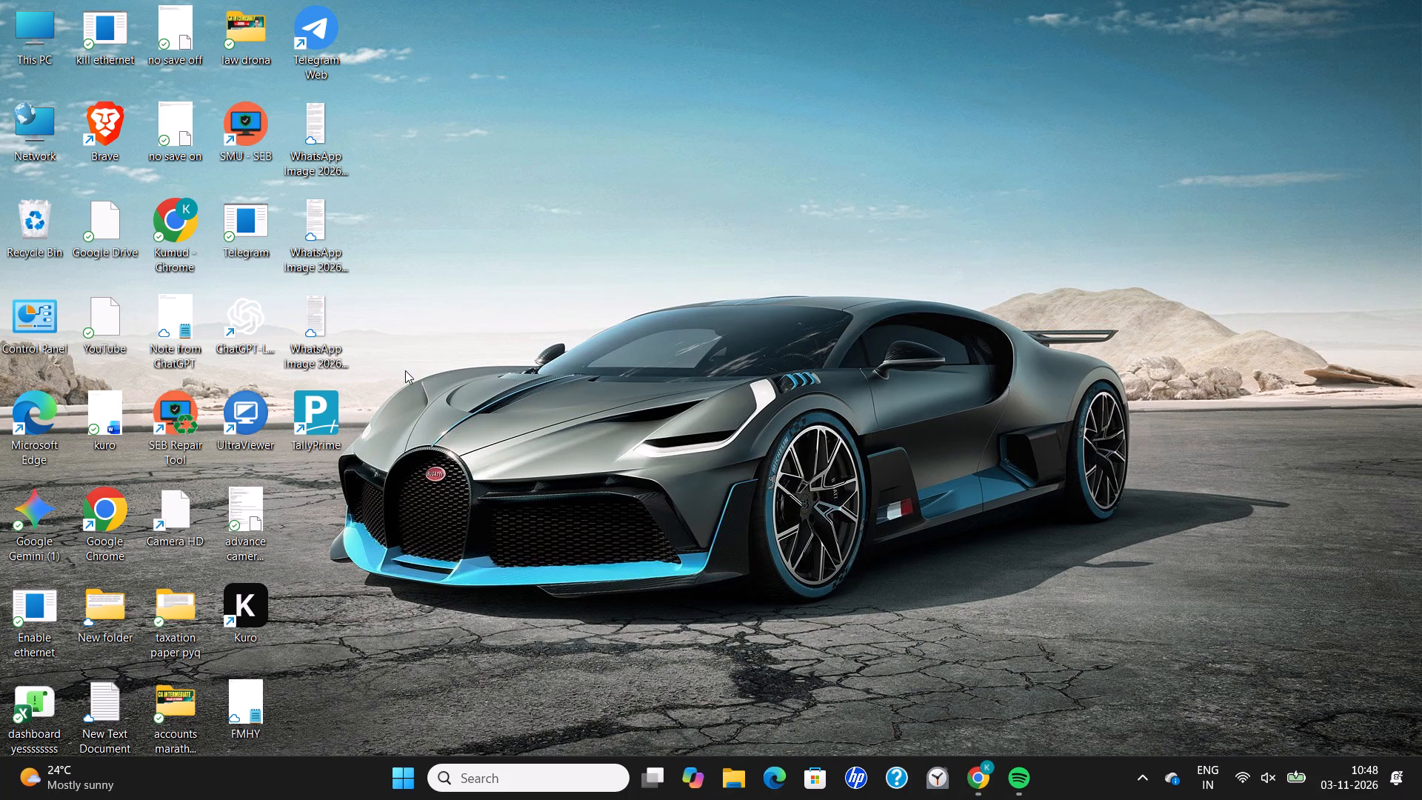
double_click(256, 593)
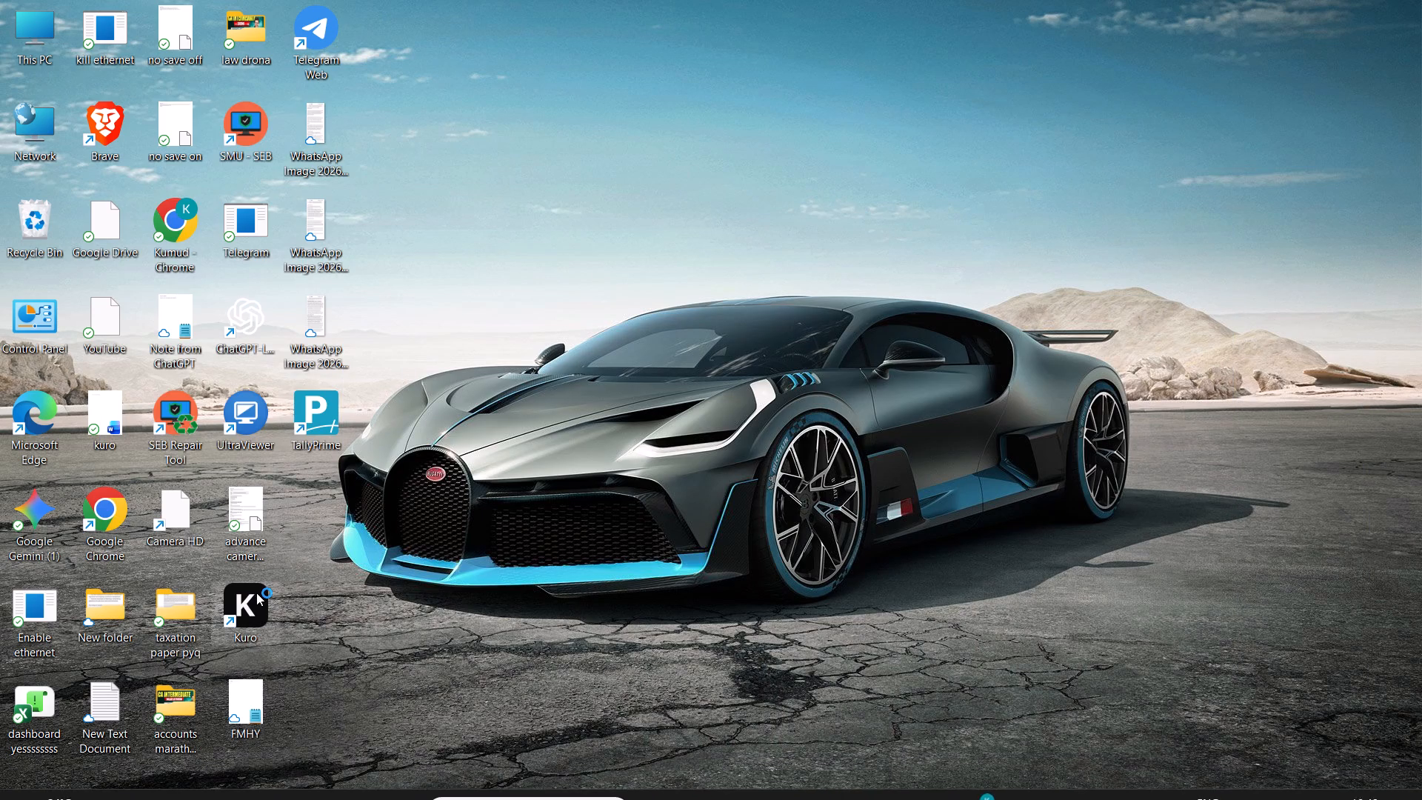
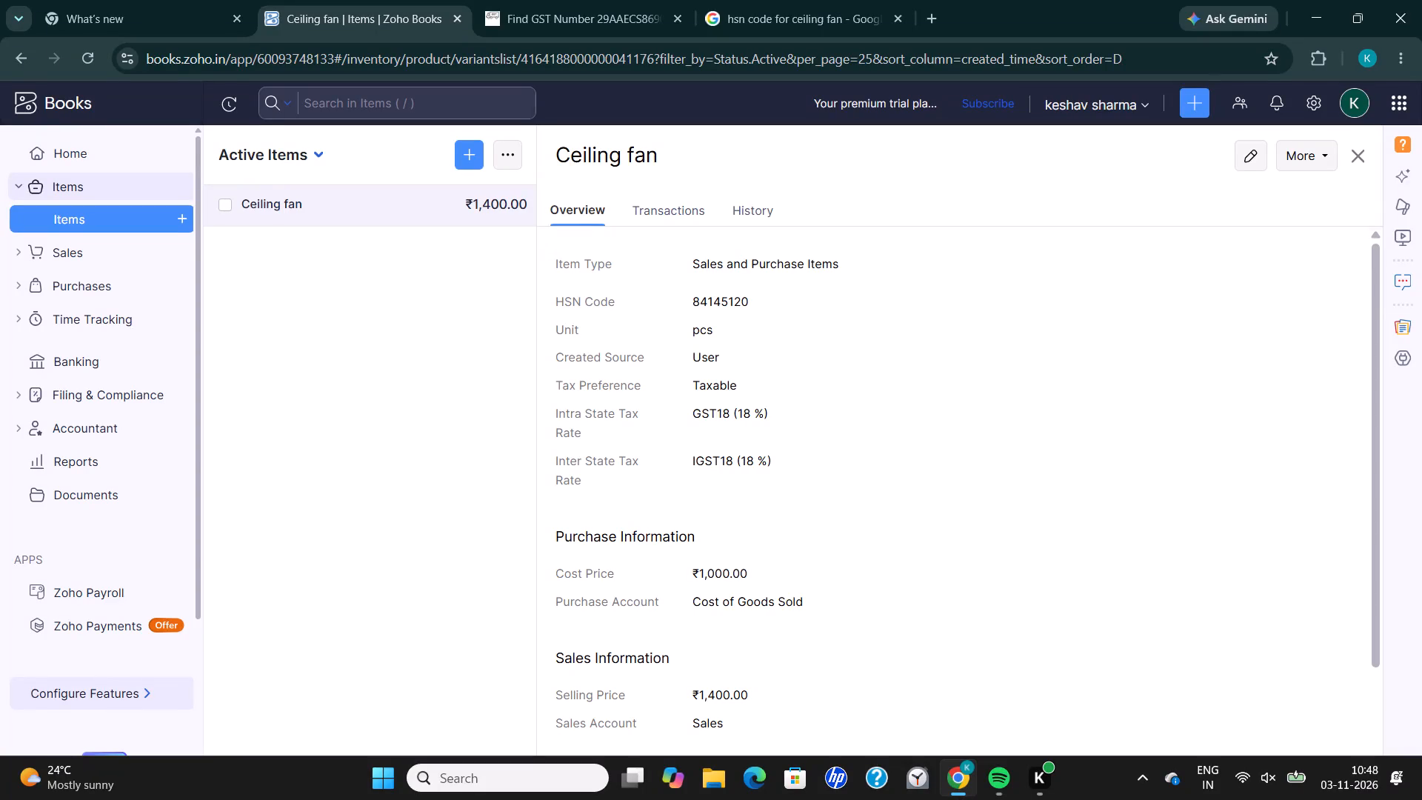
Start a new goods item named "win x pen" and set its unit to pcs.
click(351, 556)
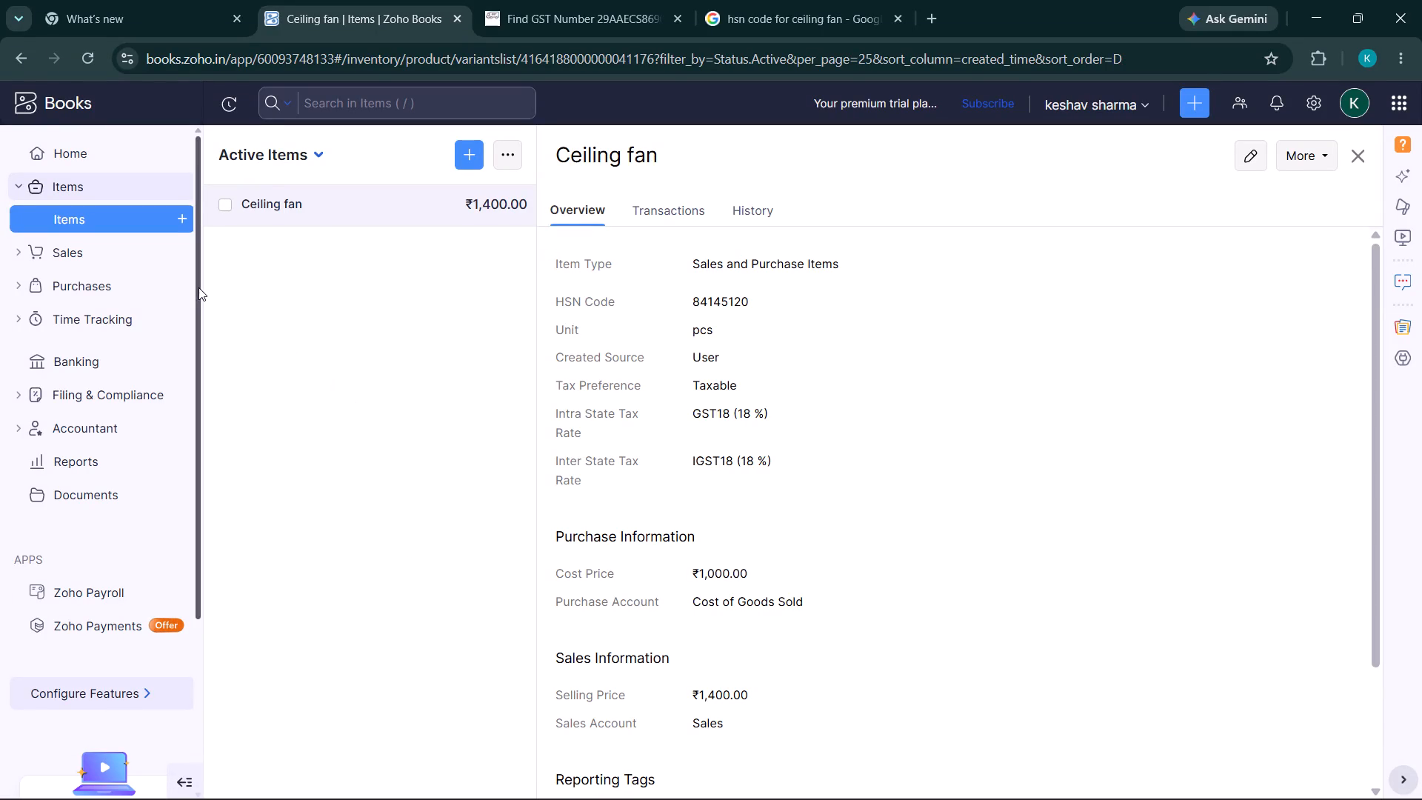
click(469, 165)
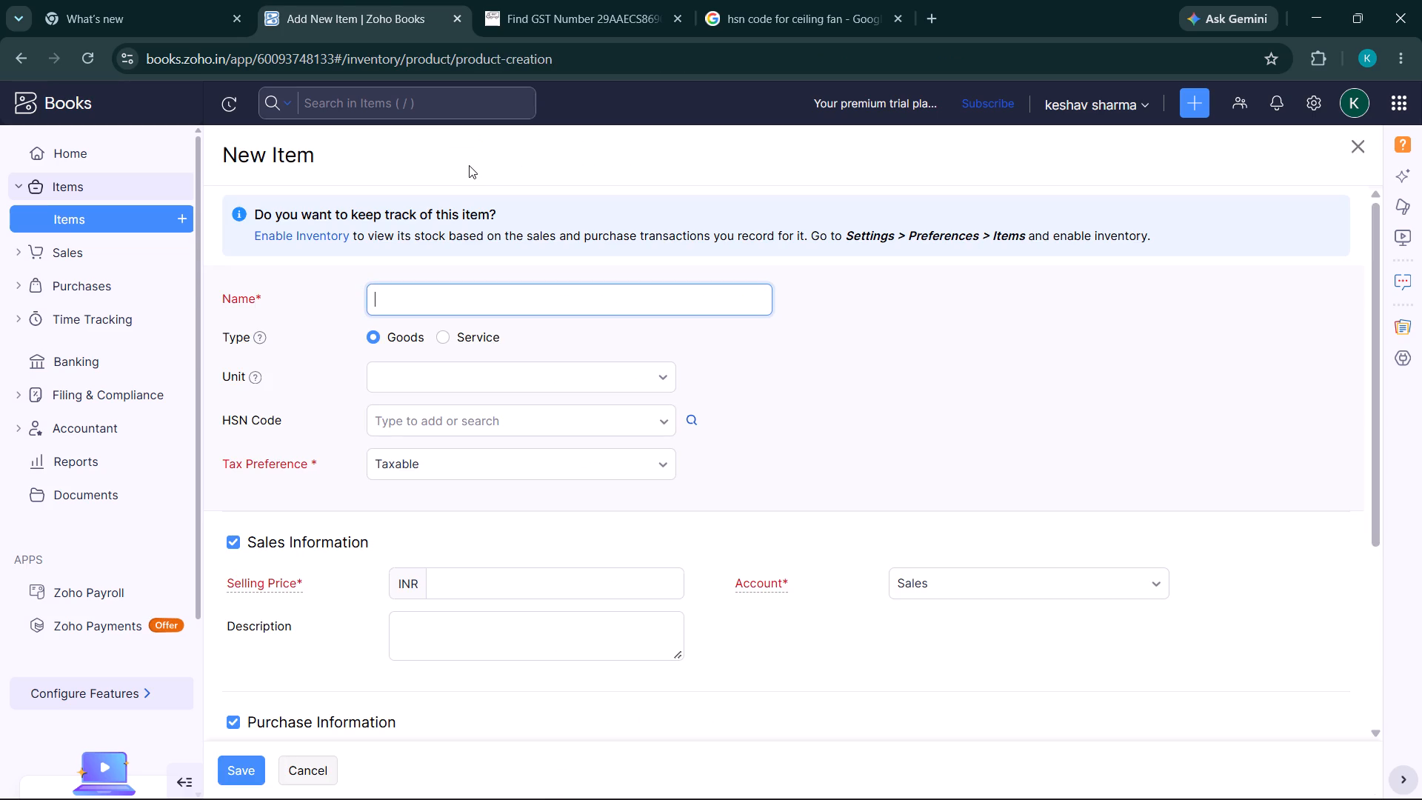
click(395, 300)
text(win)
key(space)
text(x pen)
click(437, 370)
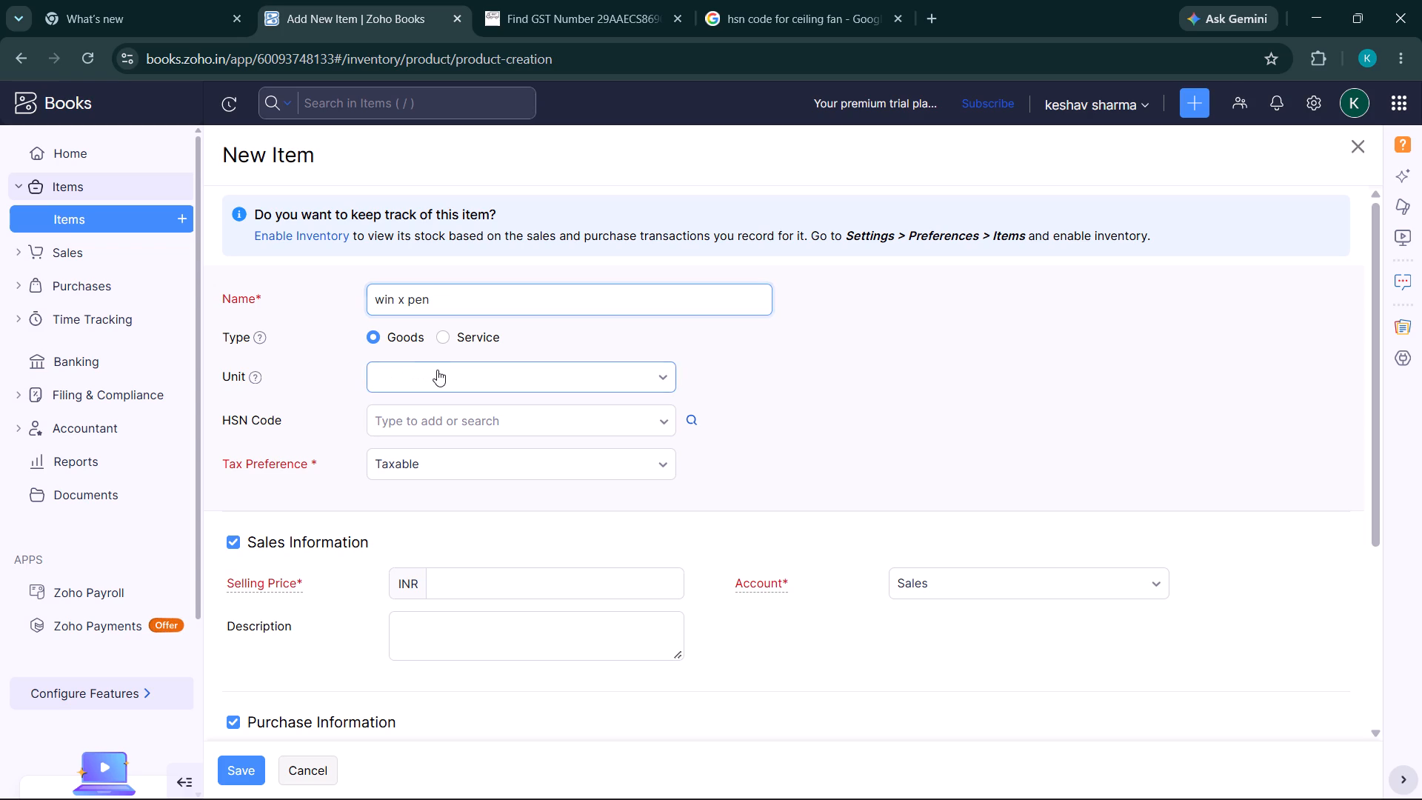
text(pcs)
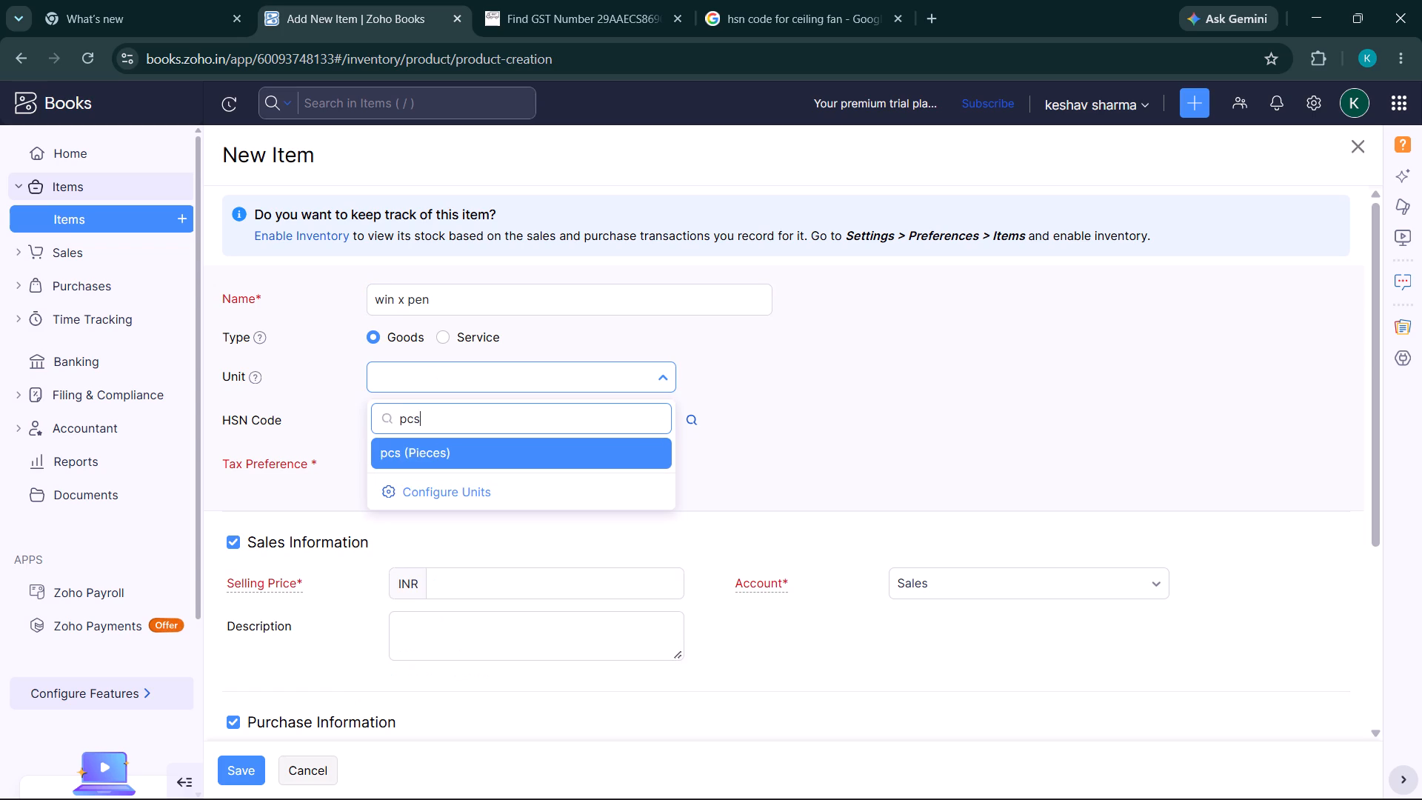
key(Return)
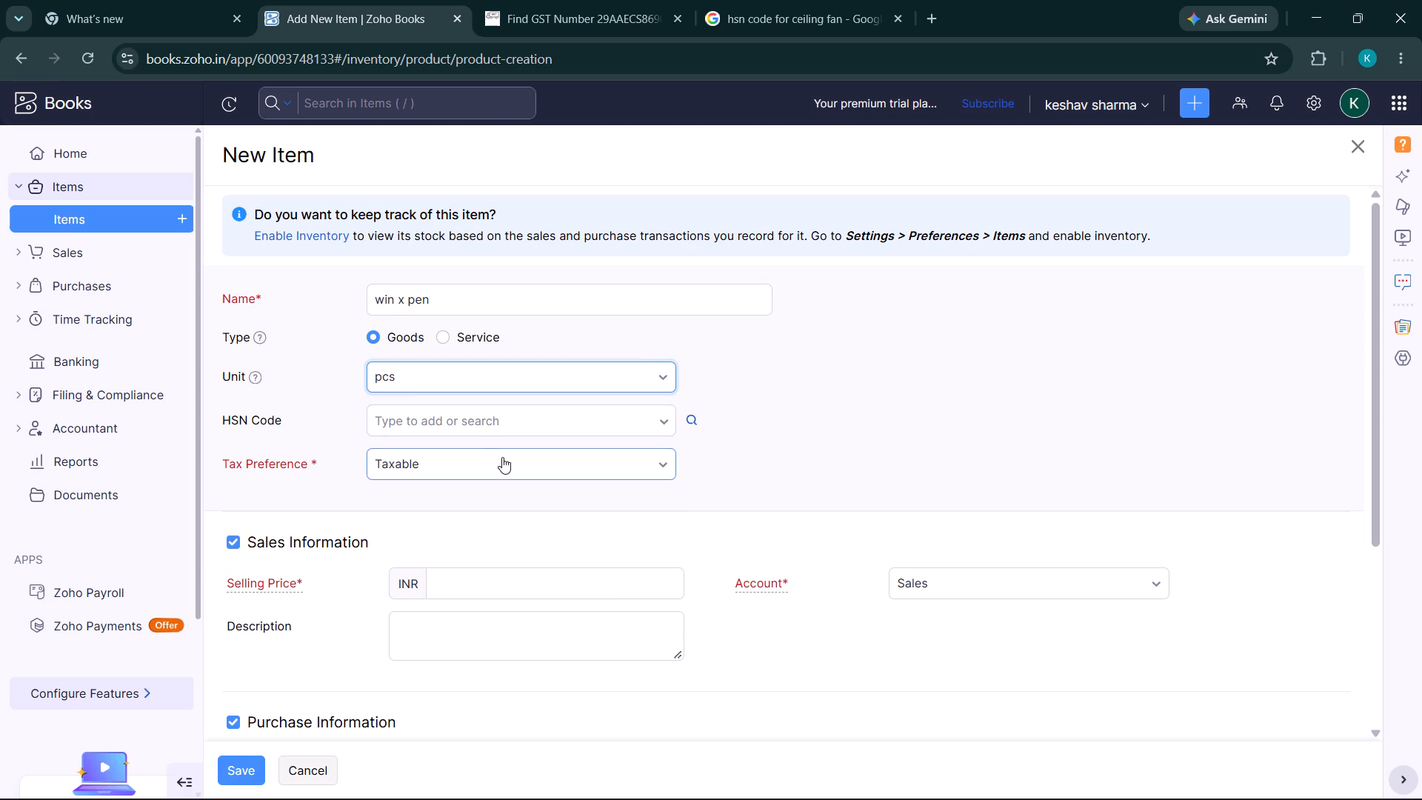
Search Google for "hsn code for pen" in place of the earlier ceiling fan search.
click(765, 0)
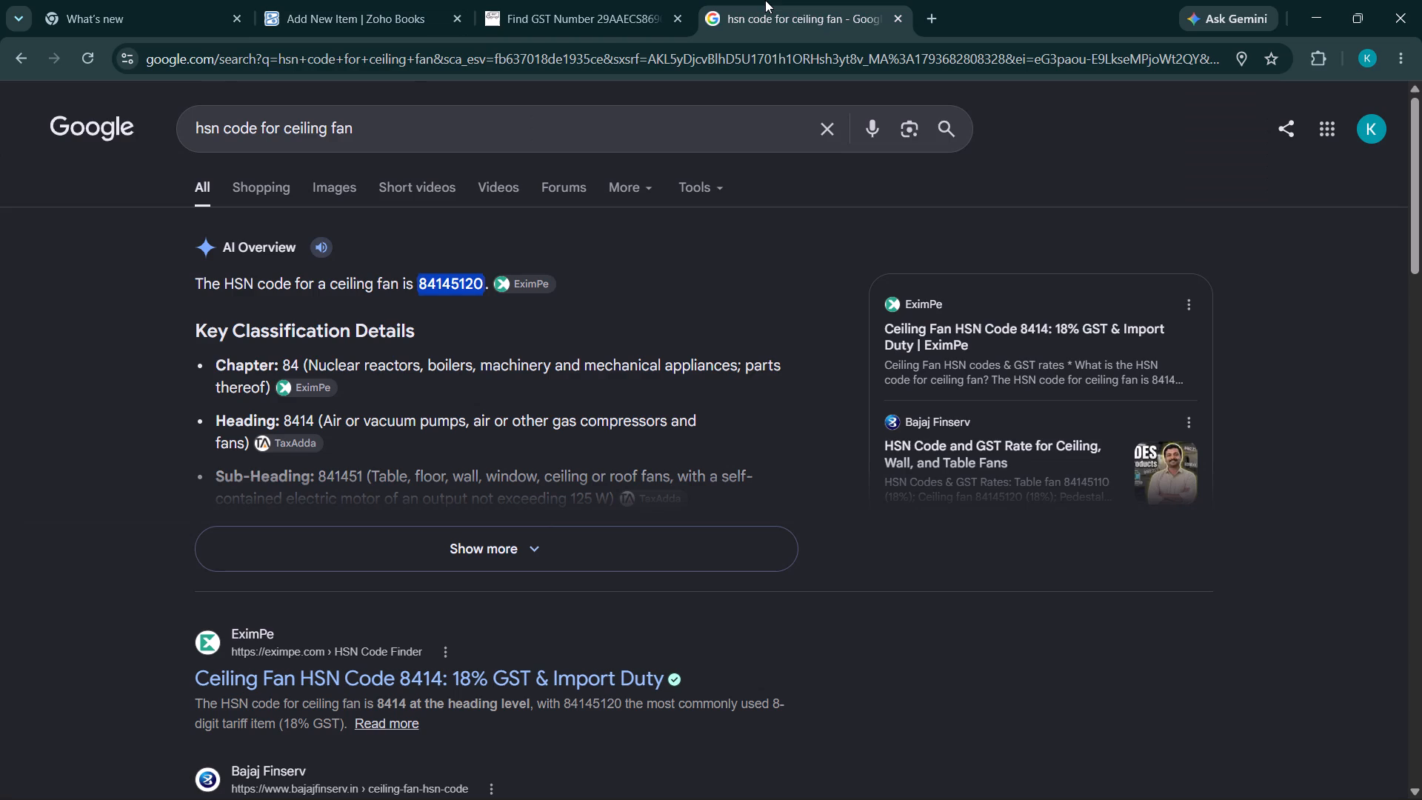
click(582, 127)
key(BackSpace)
key(BackSpace)
key(BackSpace)
key(BackSpace)
key(BackSpace)
key(BackSpace)
key(BackSpace)
key(BackSpace)
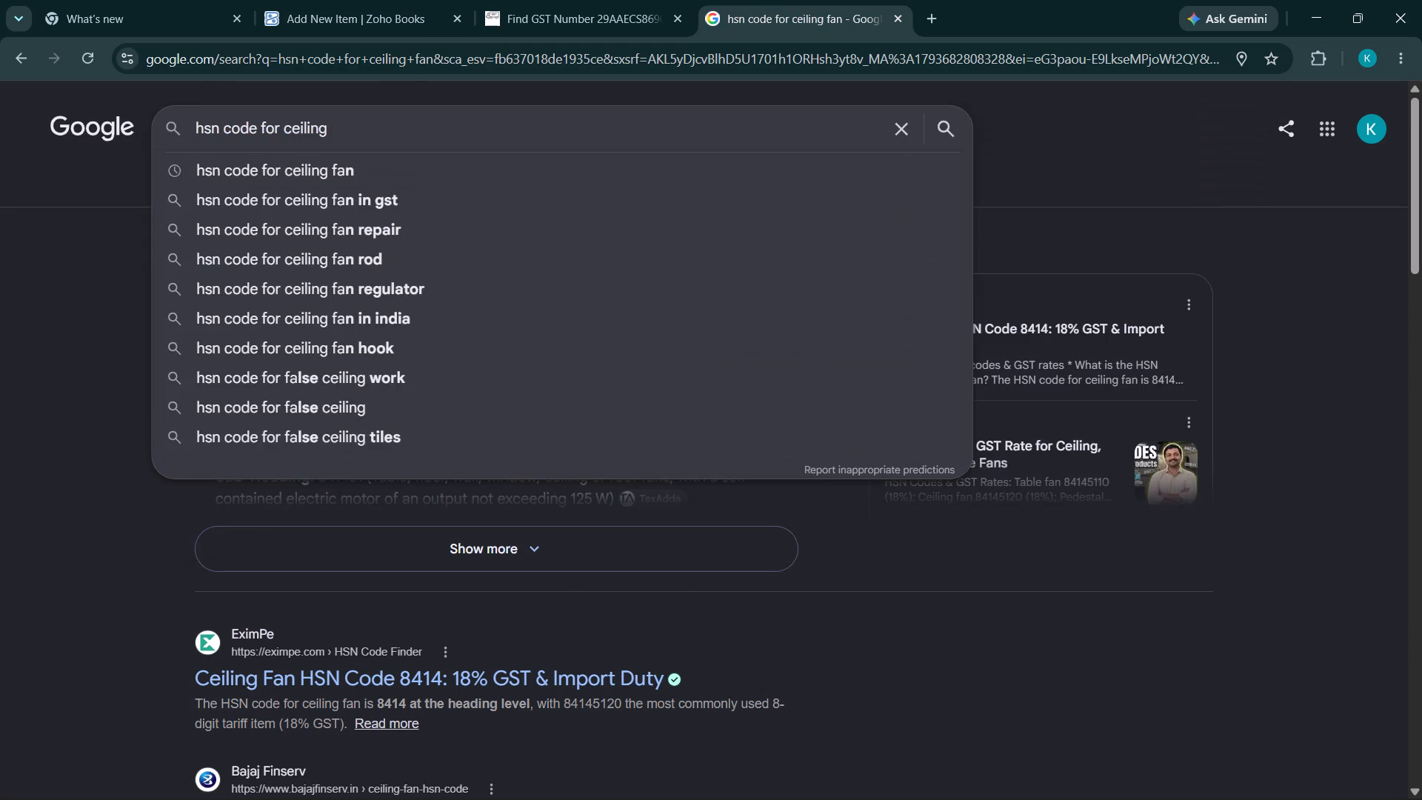
key(BackSpace)
key(BackSpace)
key(BackSpace)
text(pen)
key(Return)
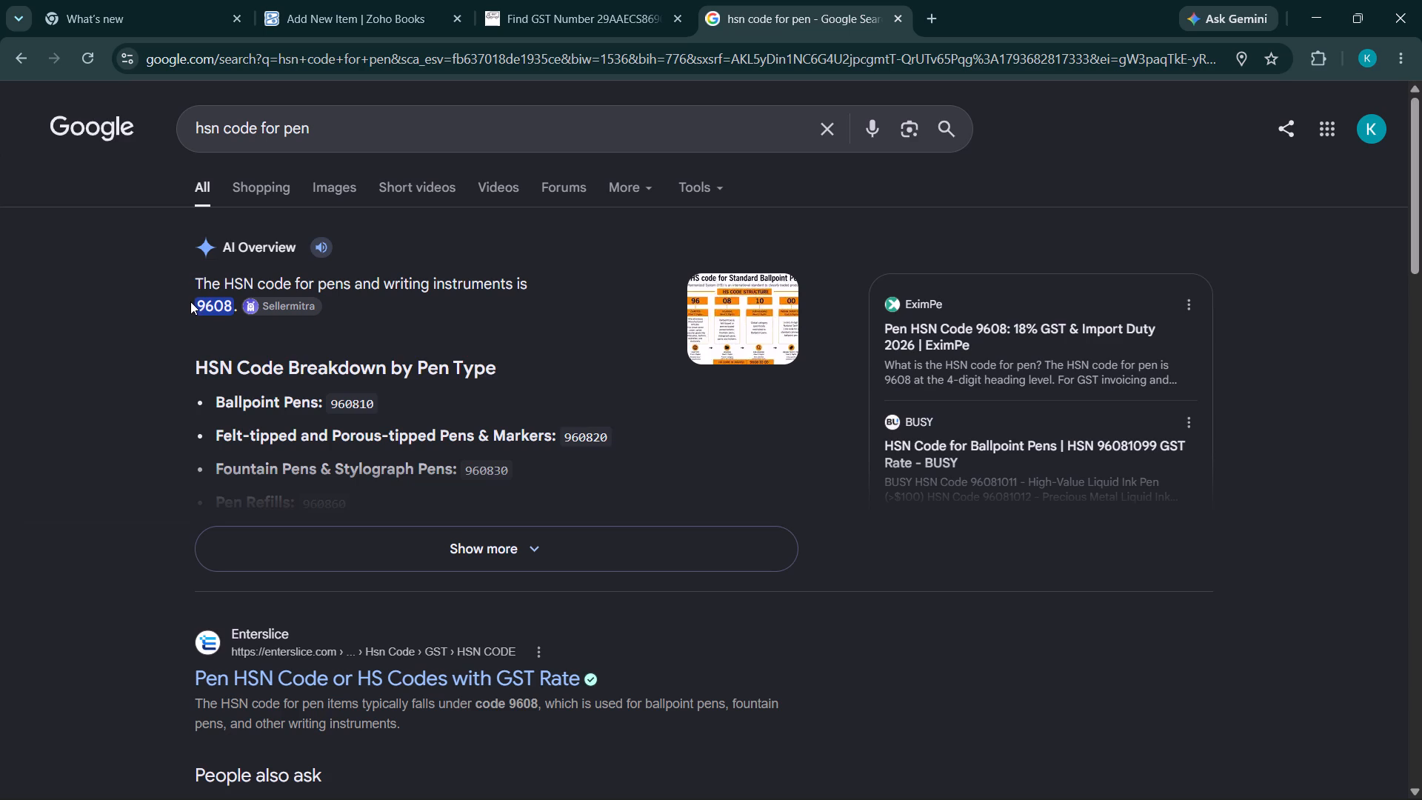
Copy the pen HSN code 9608 from the search overview and look it up in the new item's HSN Code field.
drag(190, 301, 213, 300)
drag(213, 300, 233, 301)
key(ctrl+c)
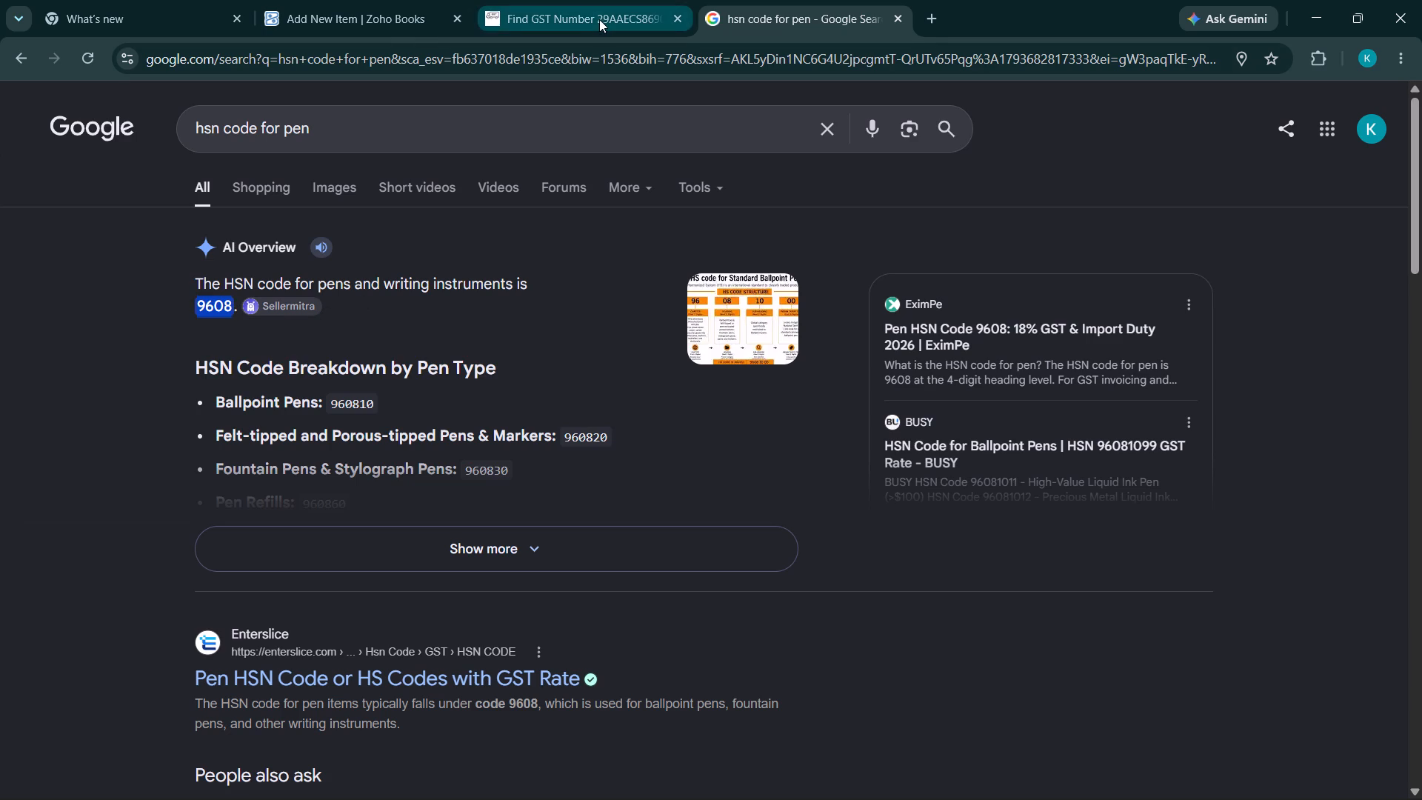
click(601, 19)
click(413, 12)
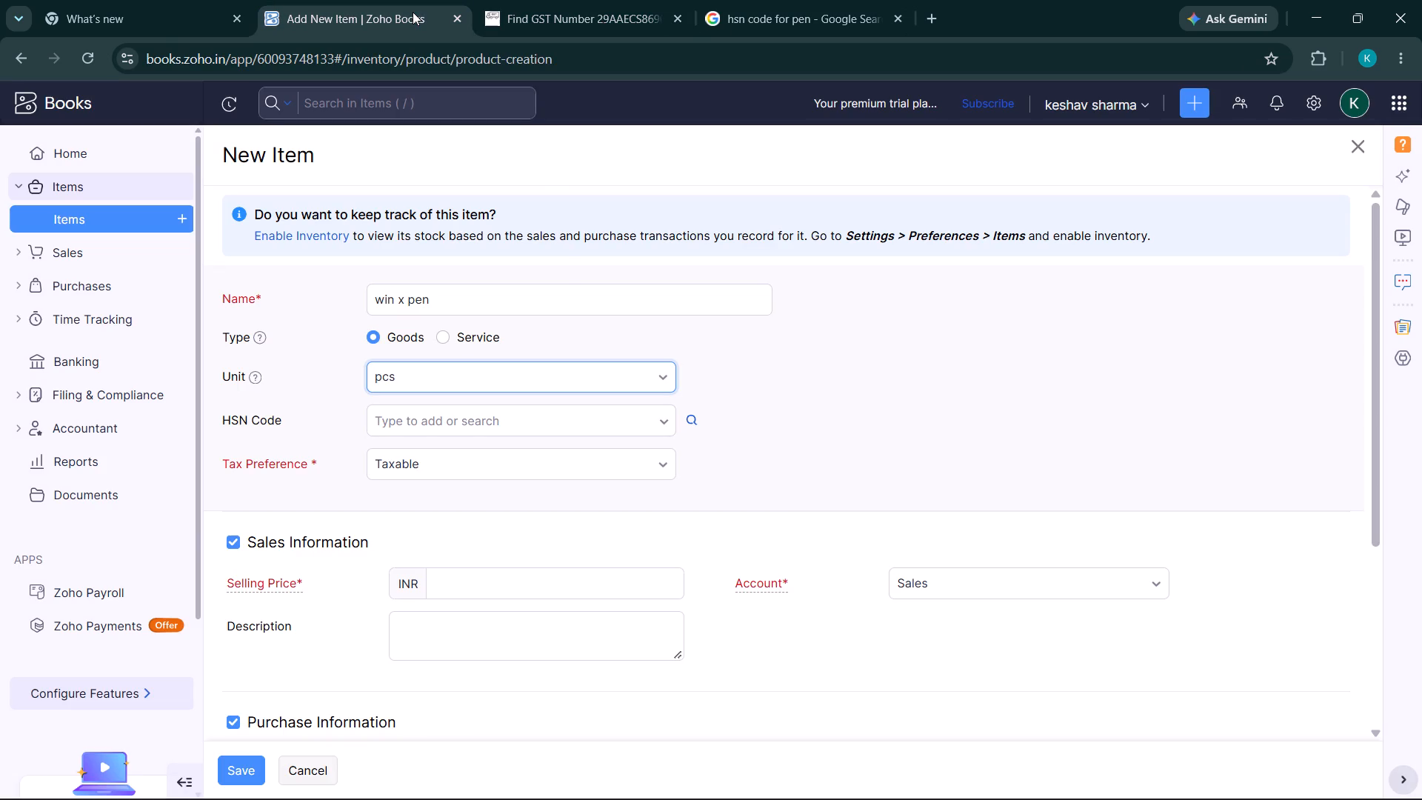
click(465, 430)
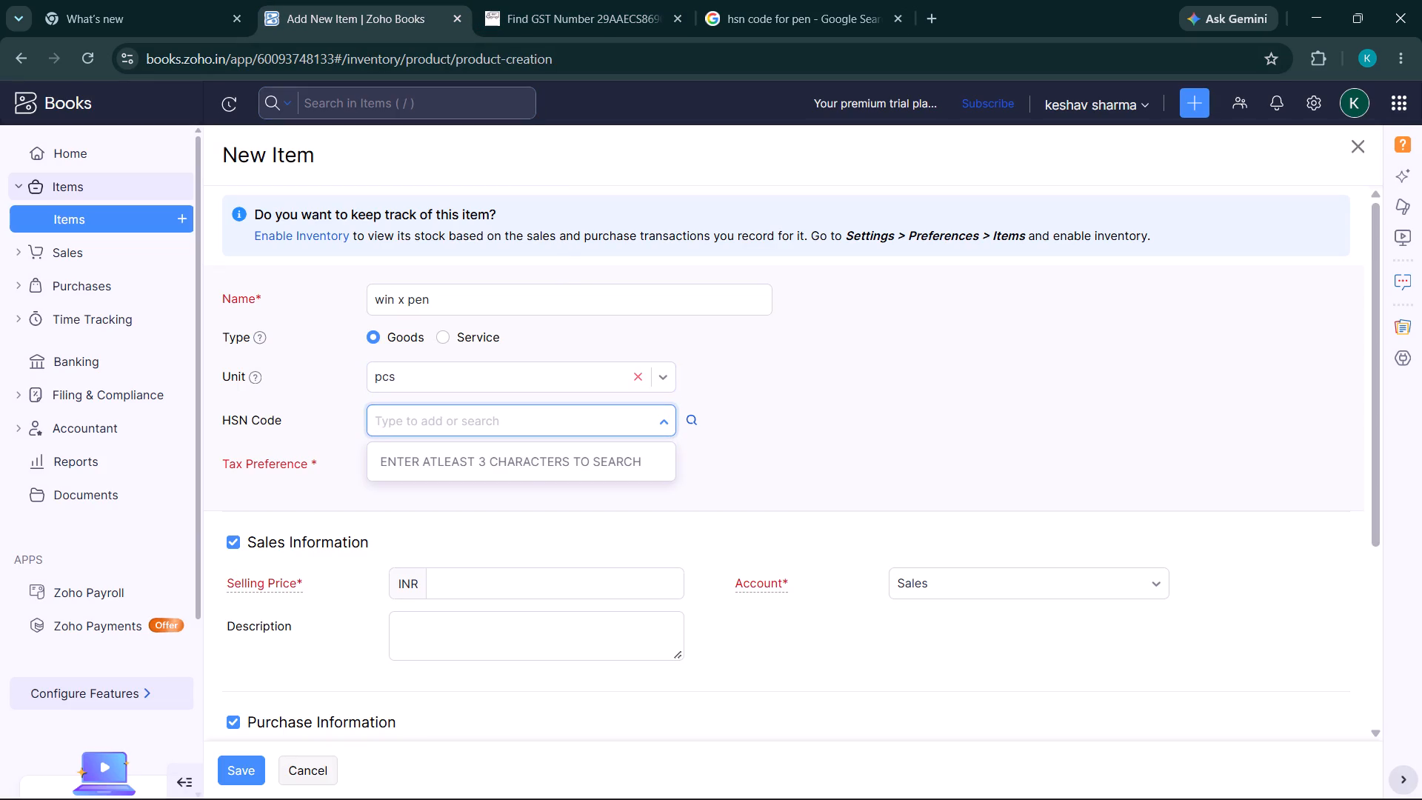
key(ctrl+v)
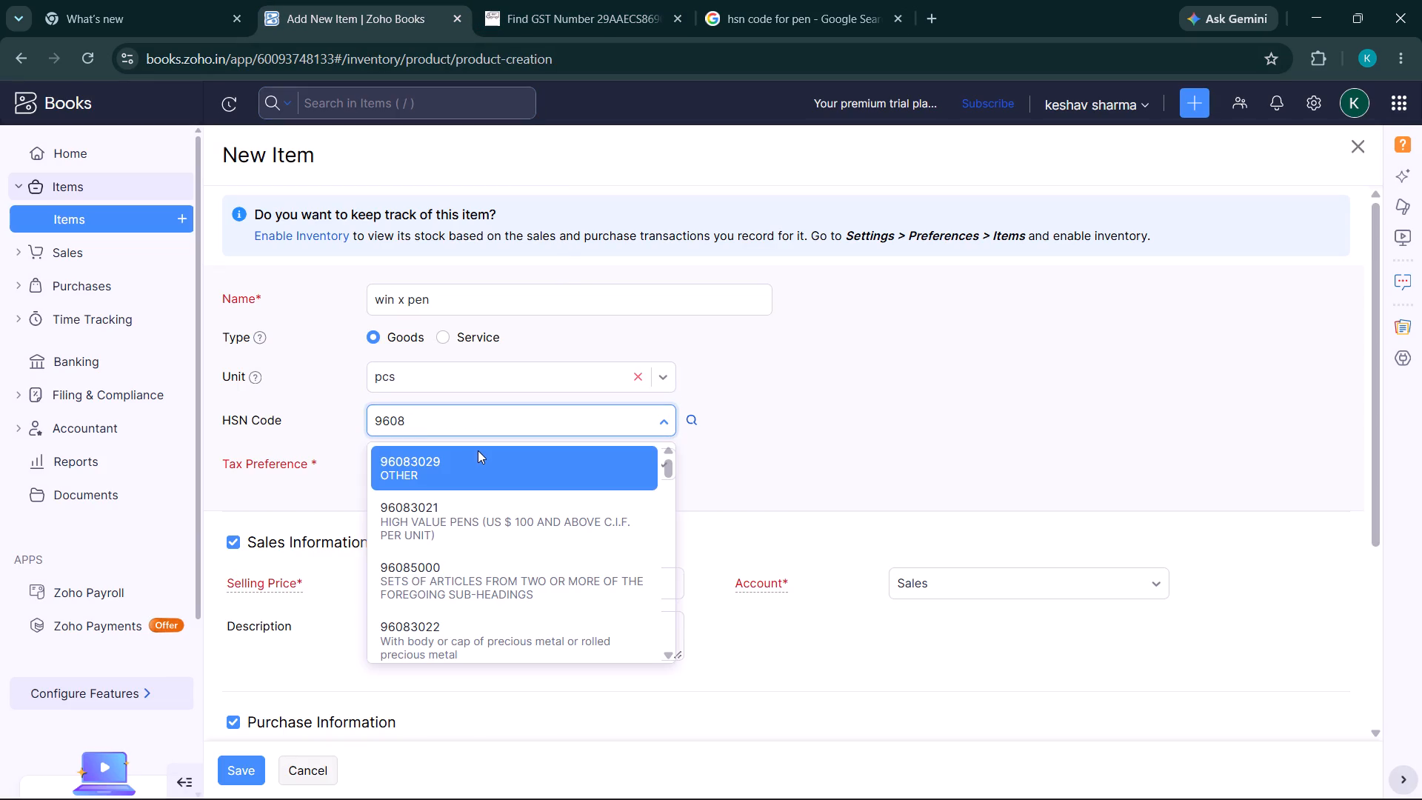
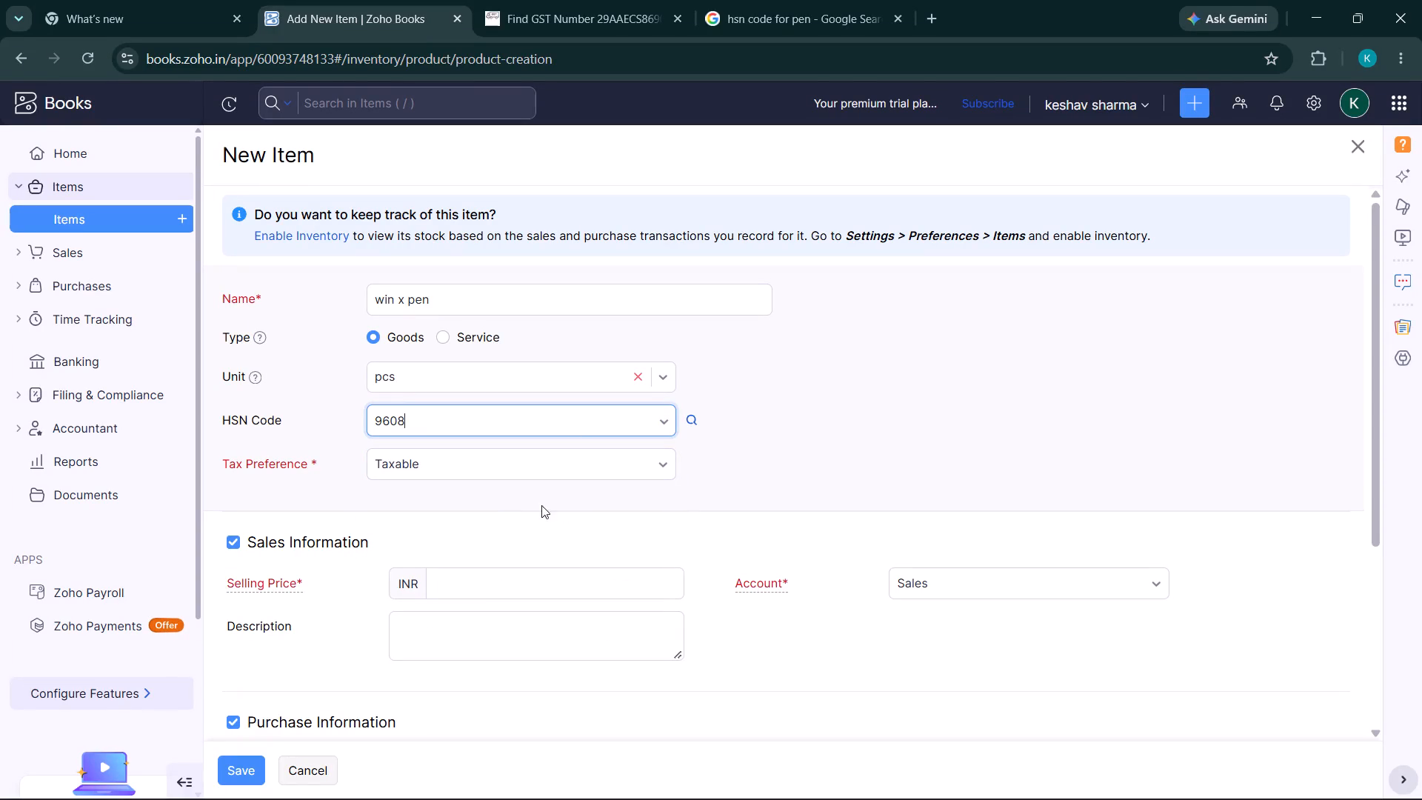
Set the pen item's selling price to 10 INR and its cost price to 7 INR.
scroll(499, 564, down, 1)
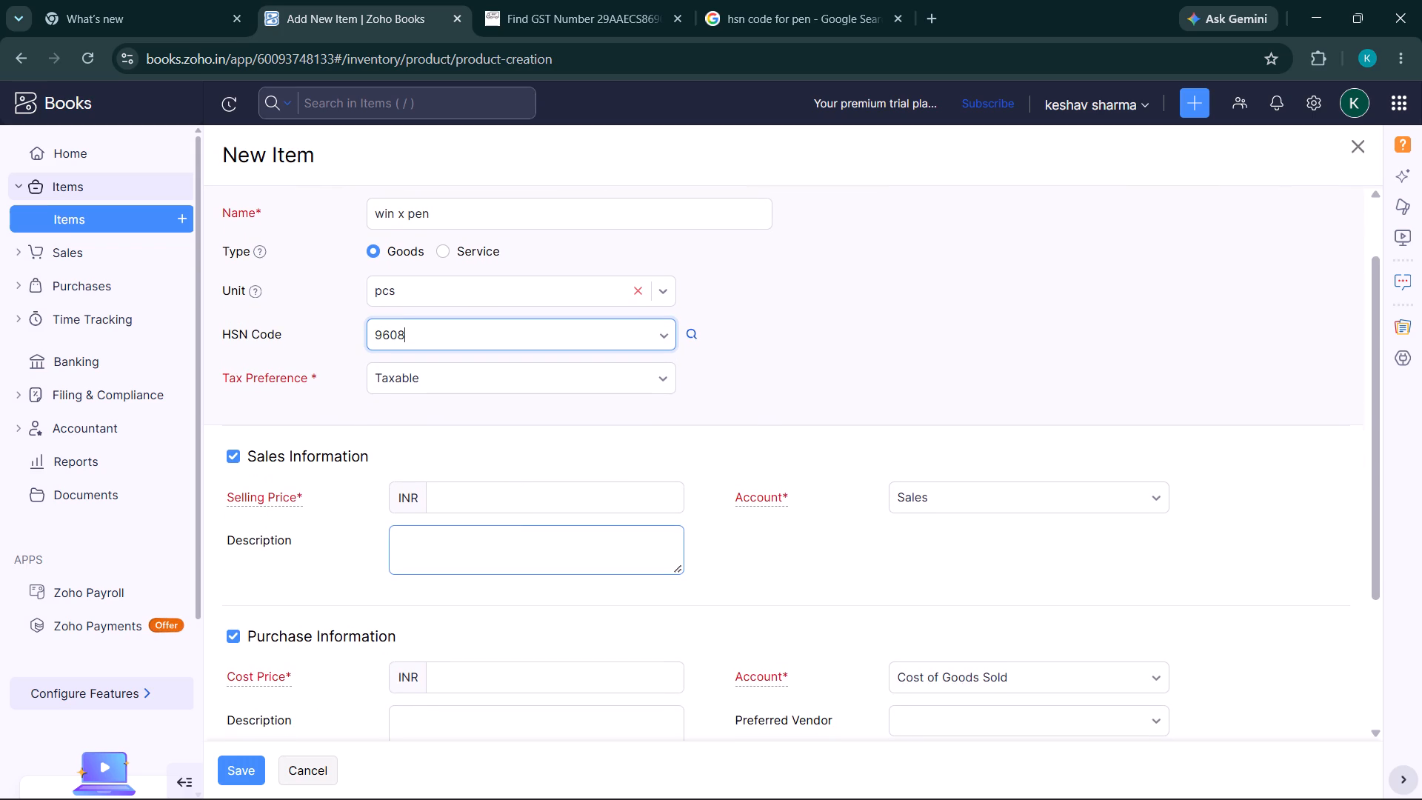
click(483, 501)
text(10)
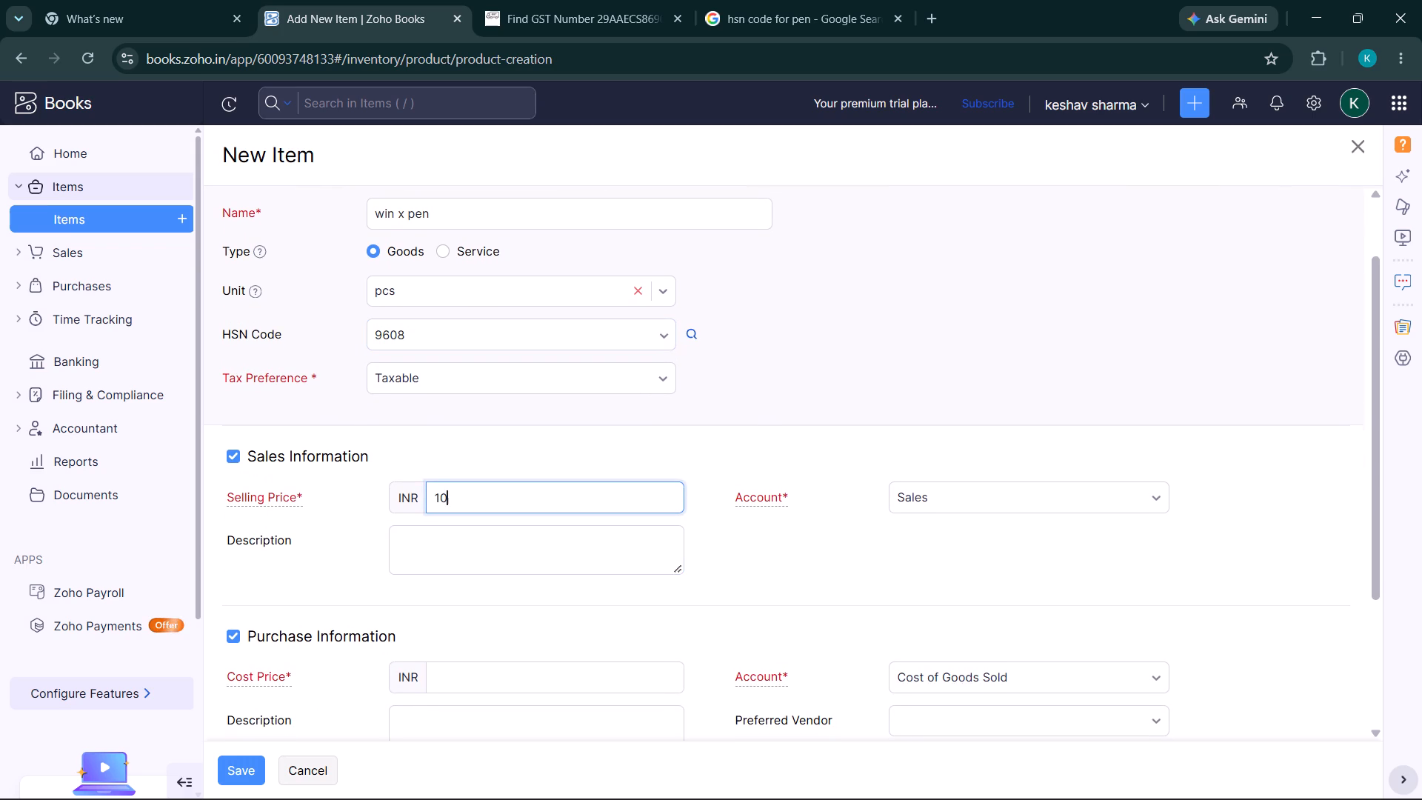
click(464, 681)
key(7)
Check the default intra-state and inter-state tax rates of the new pen item.
scroll(464, 681, down, 1)
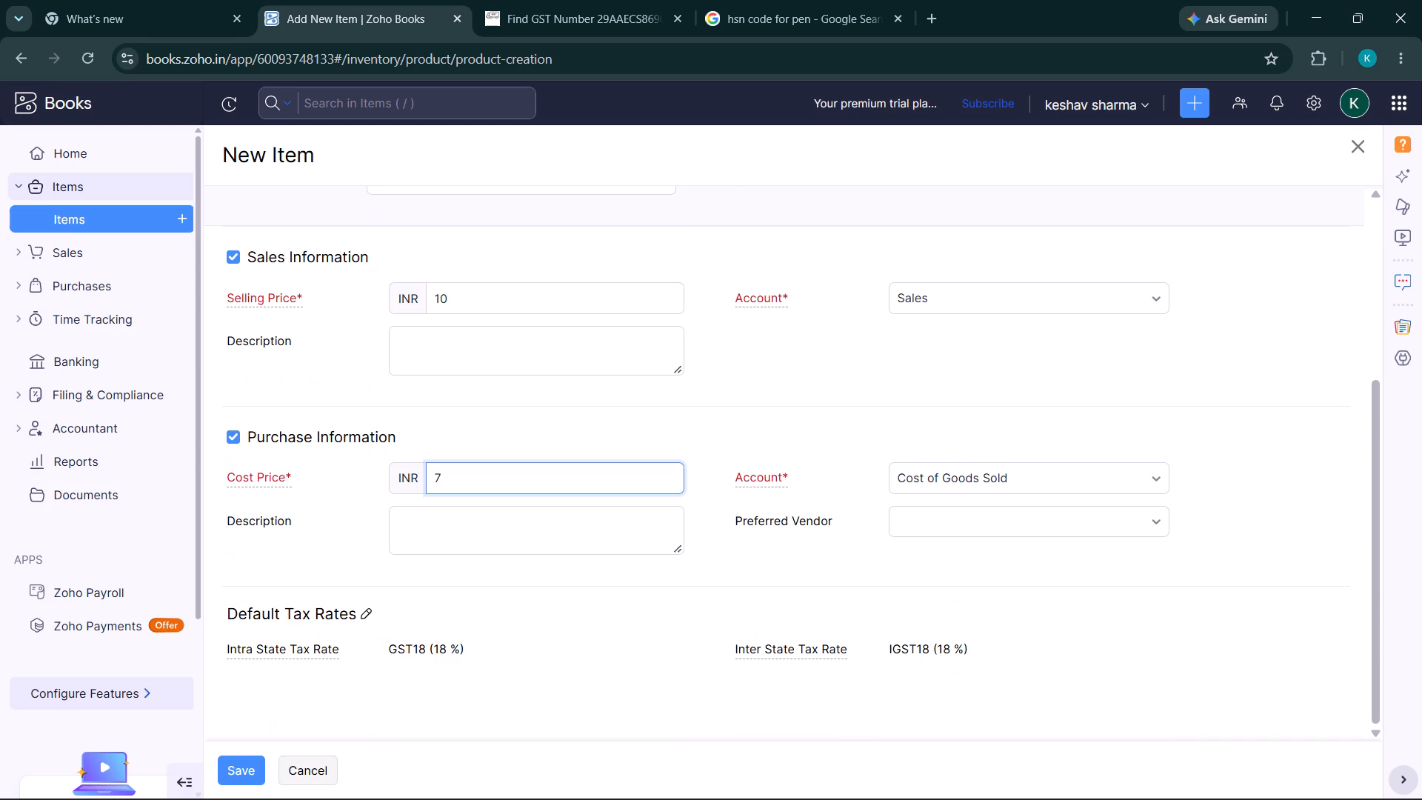
scroll(464, 681, down, 2)
click(566, 642)
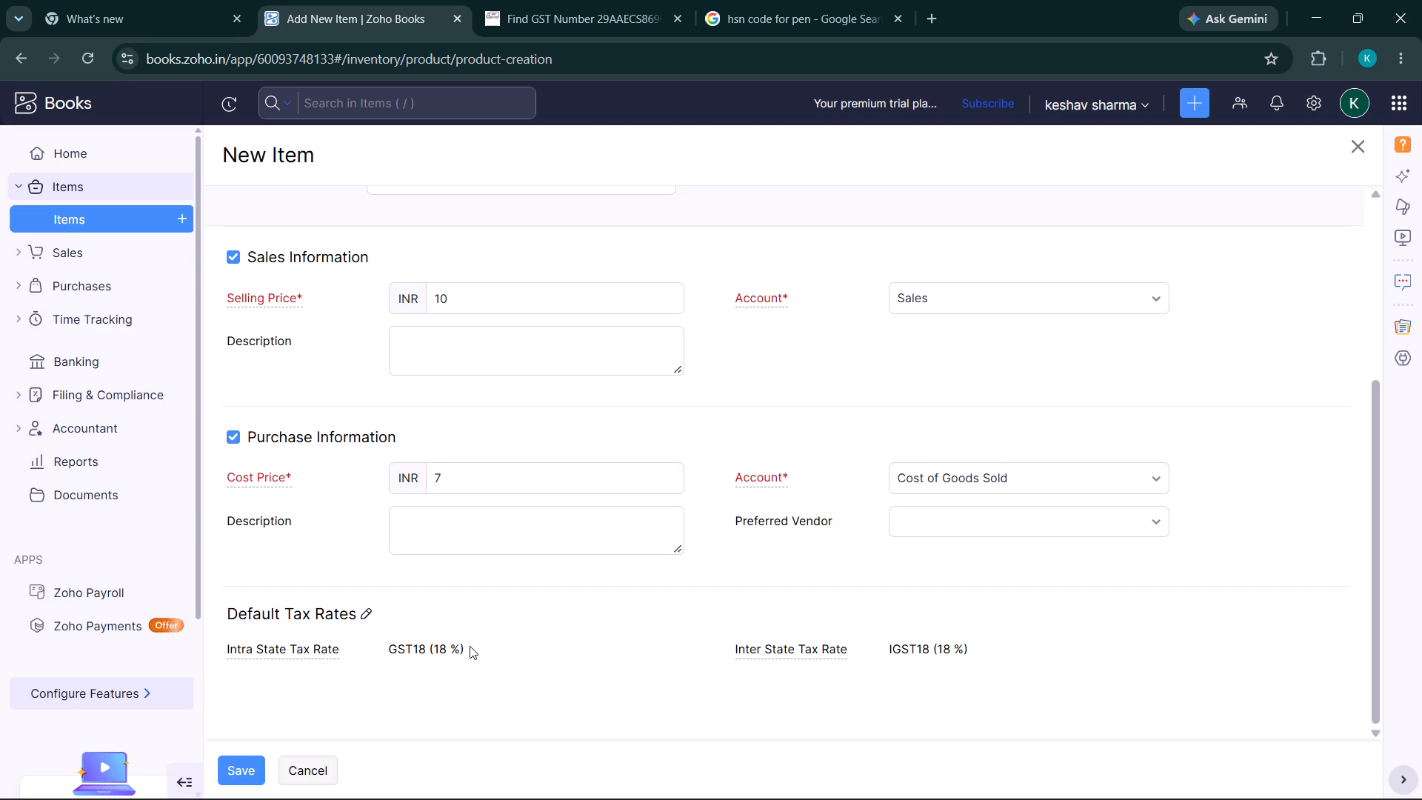
click(420, 650)
scroll(502, 658, down, 2)
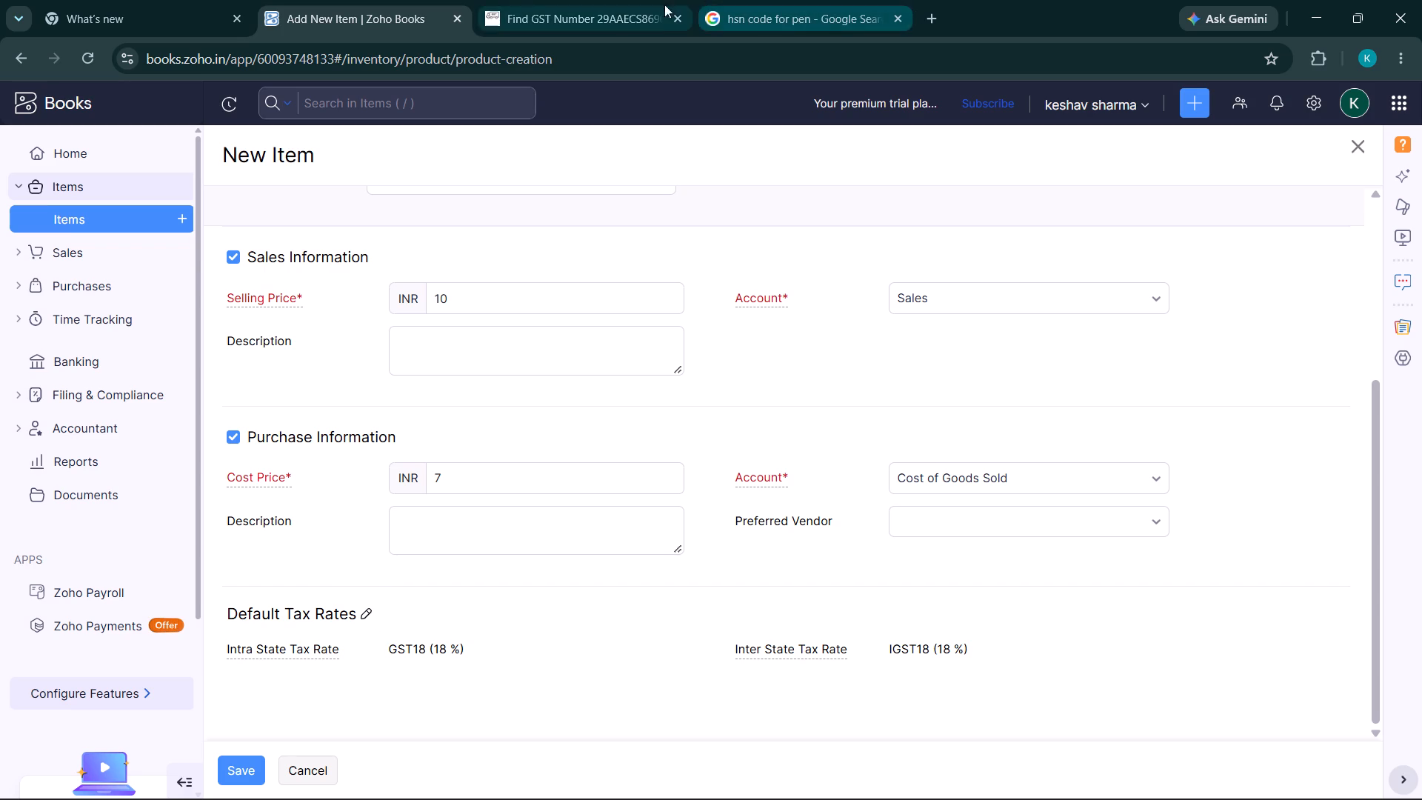
Close the "What's new" browser page.
click(208, 1)
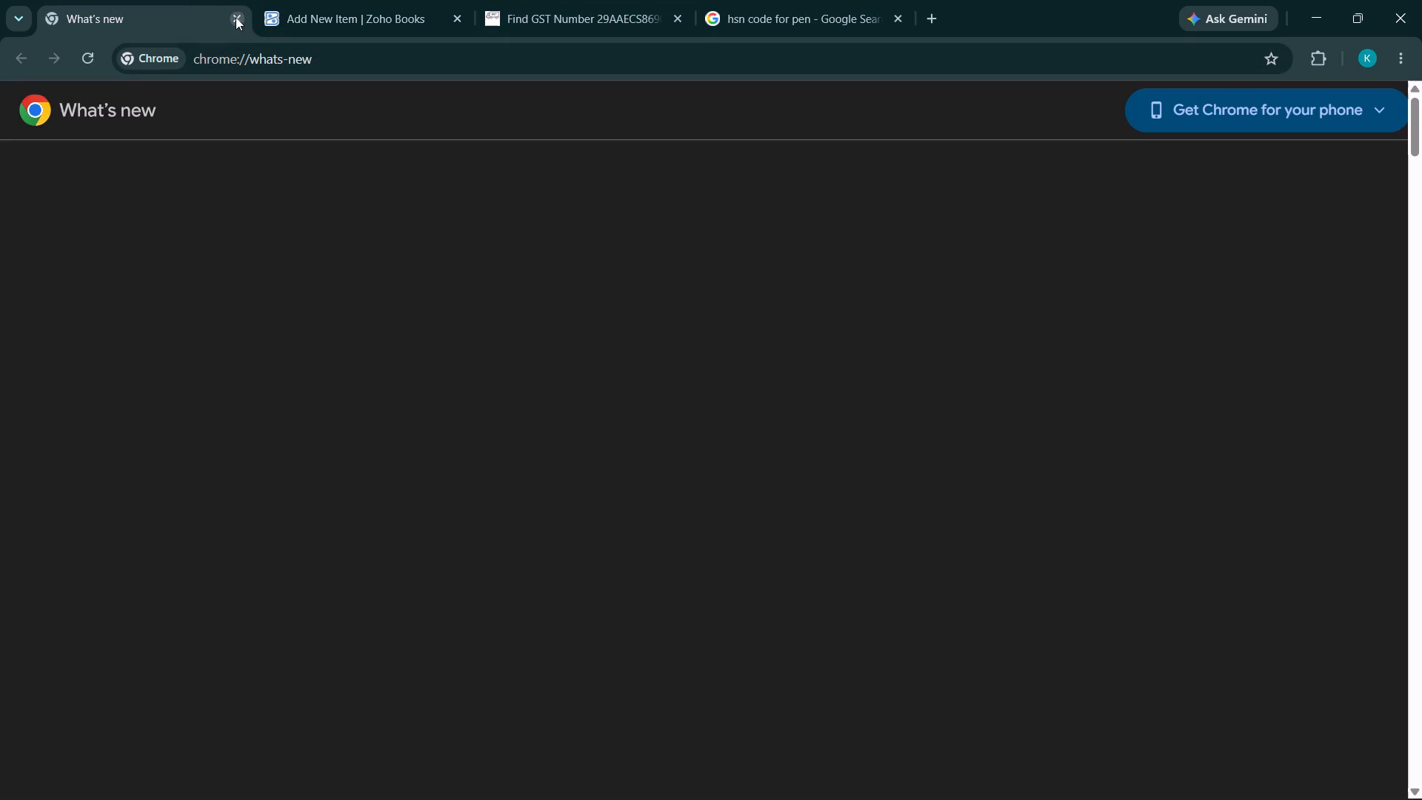
click(236, 17)
Open a new browser tab.
click(704, 10)
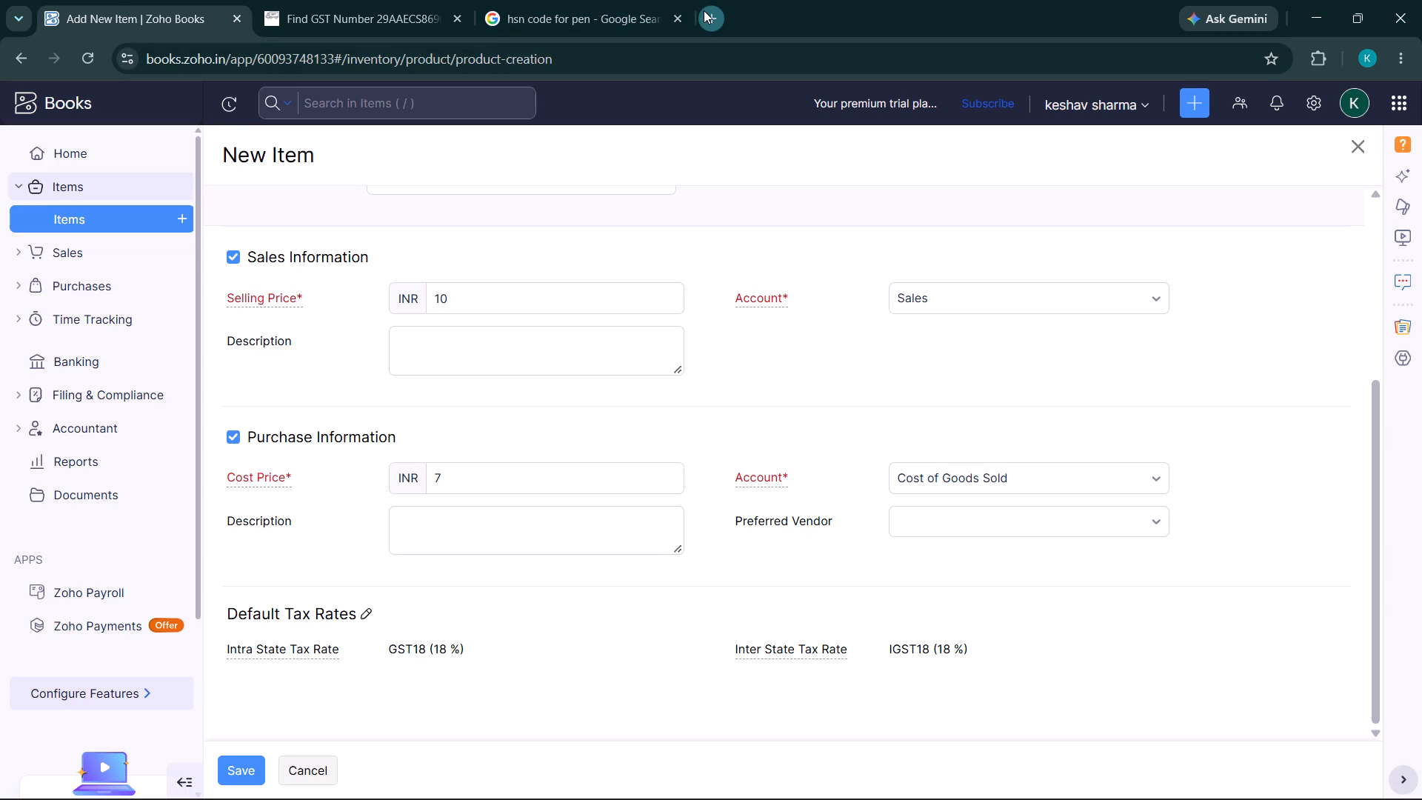
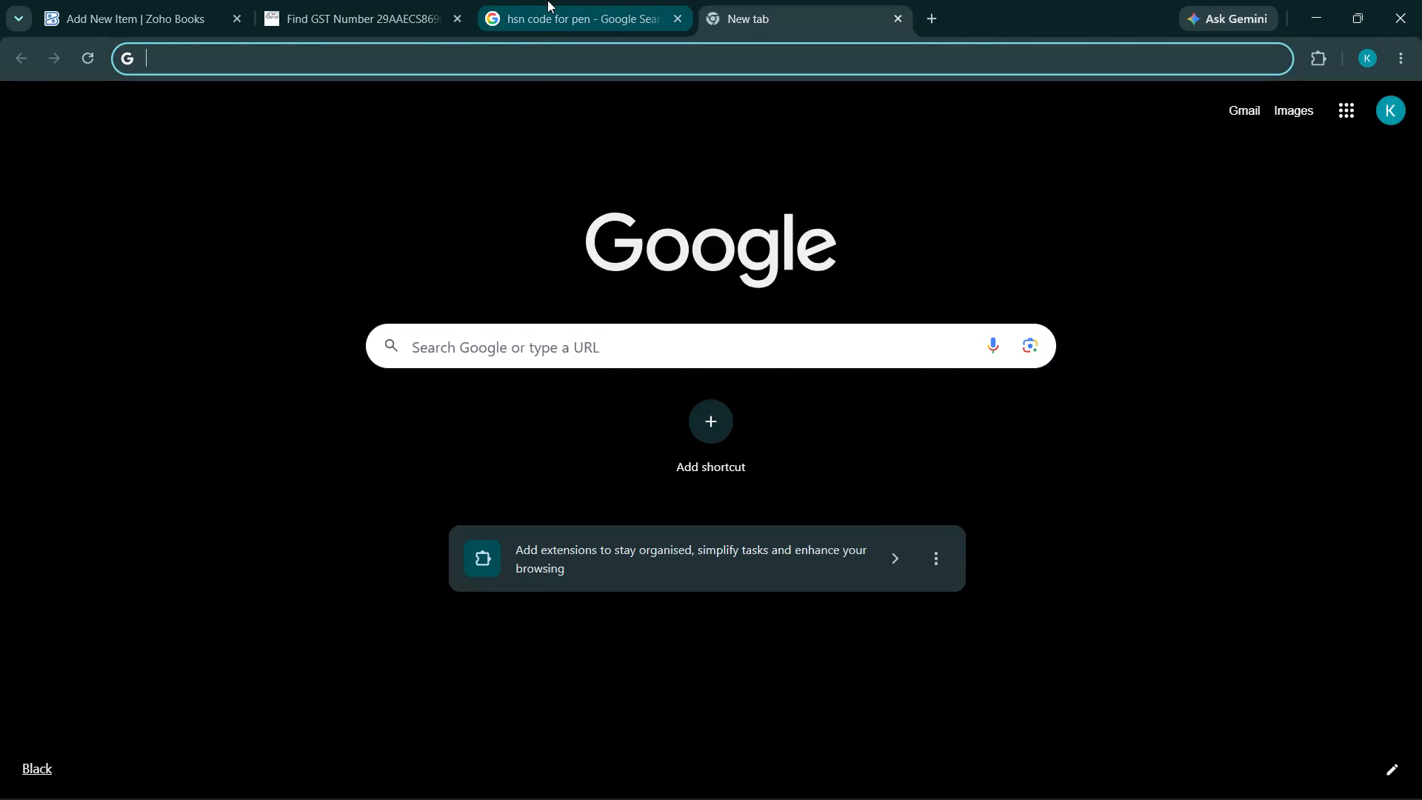
Switch back to the Zoho Books new item form and save the pen item.
click(547, 0)
click(358, 0)
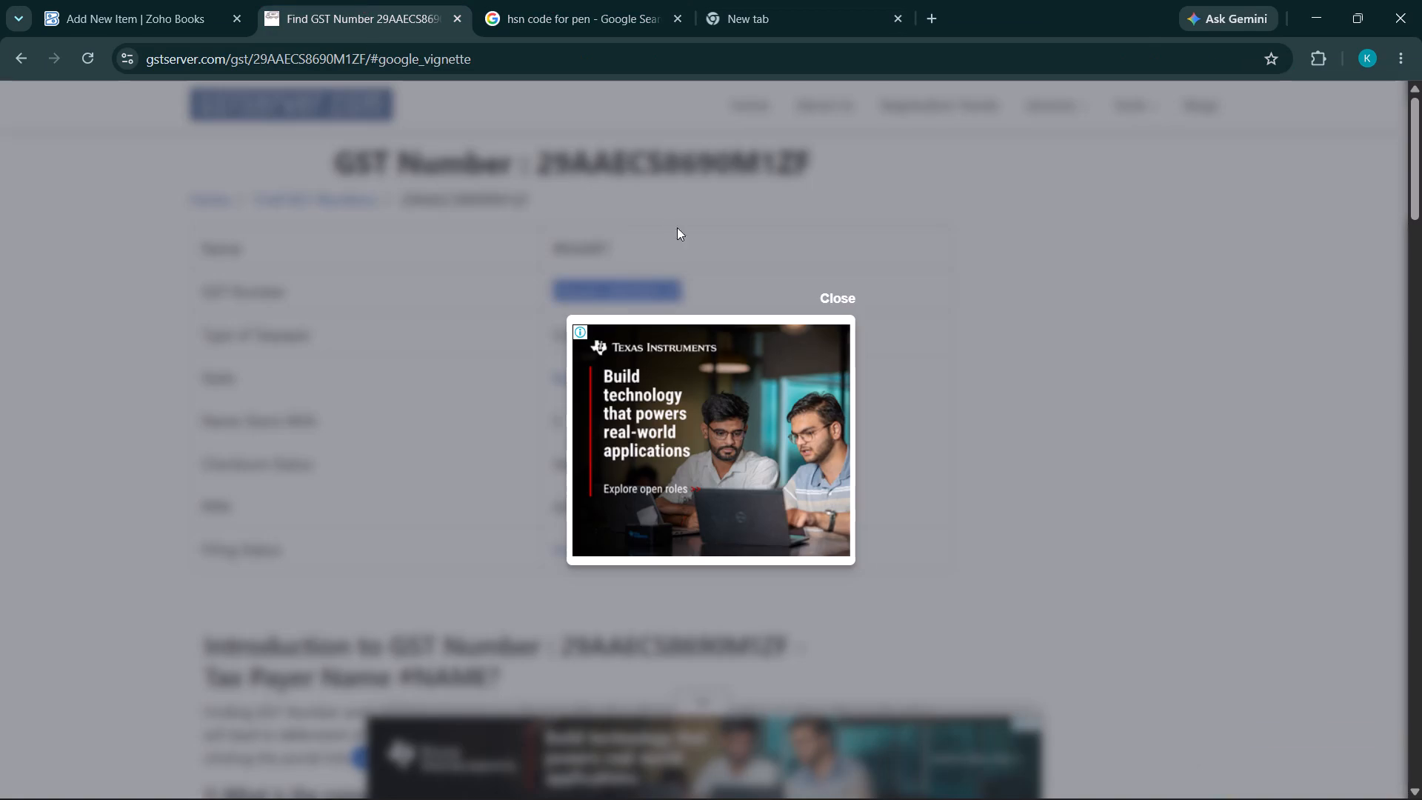
click(144, 4)
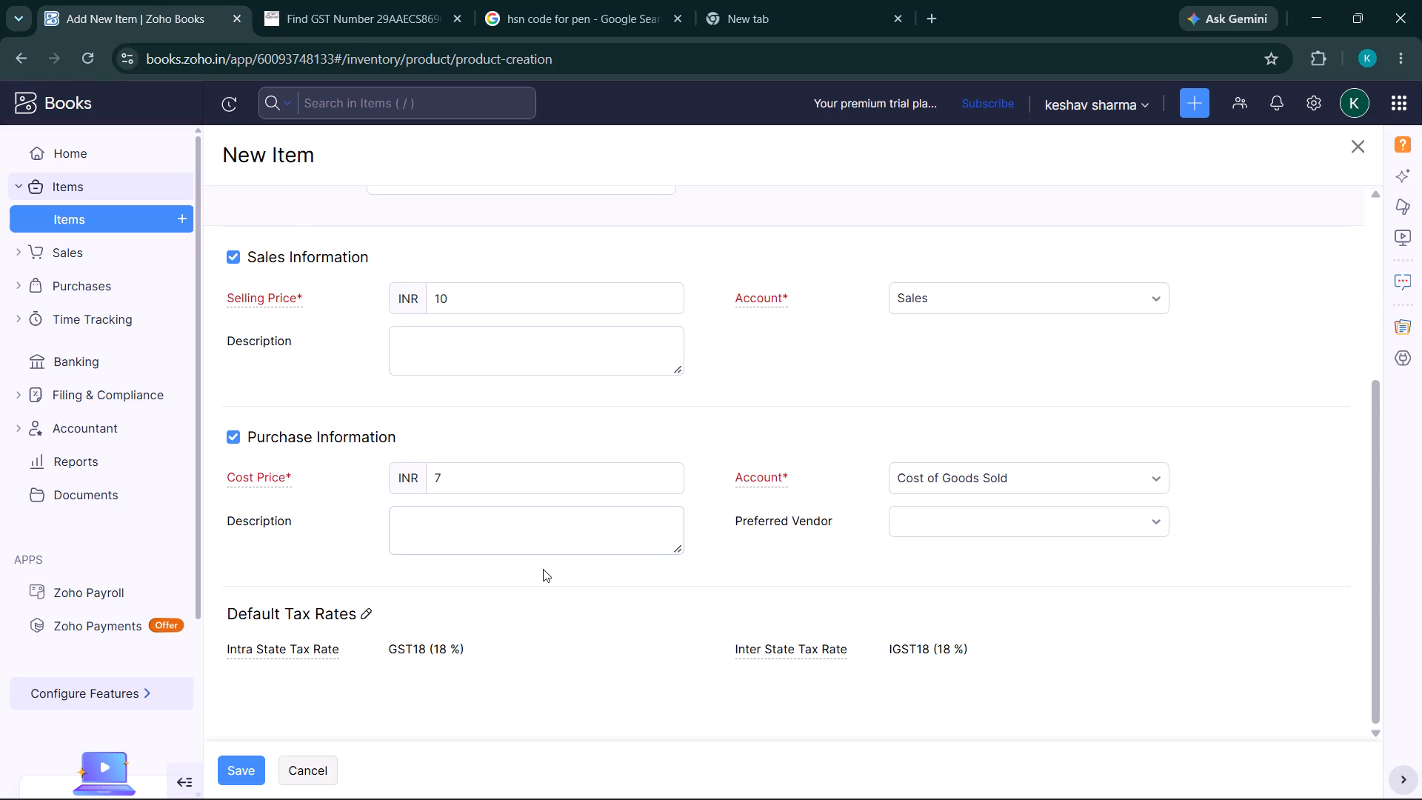
scroll(543, 569, down, 1)
click(234, 767)
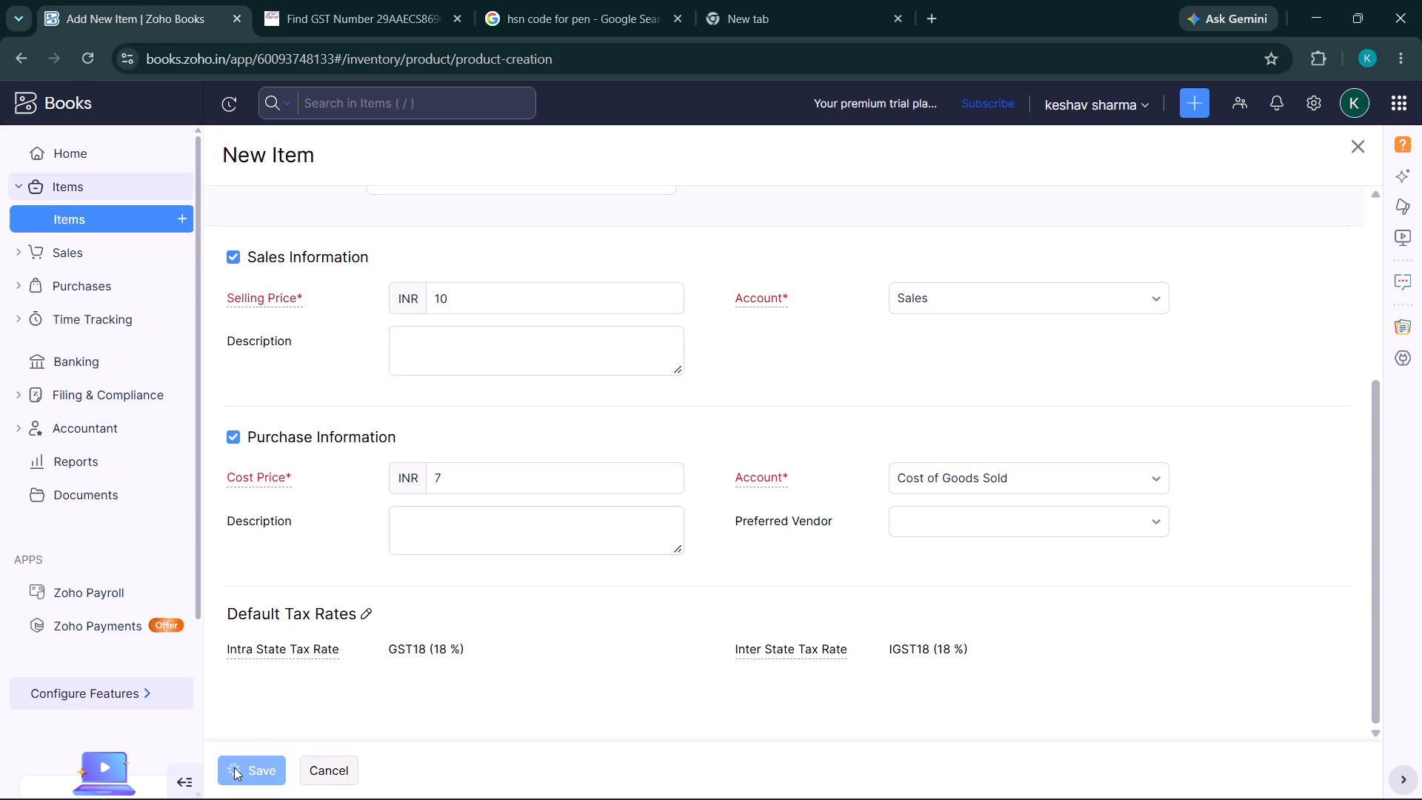
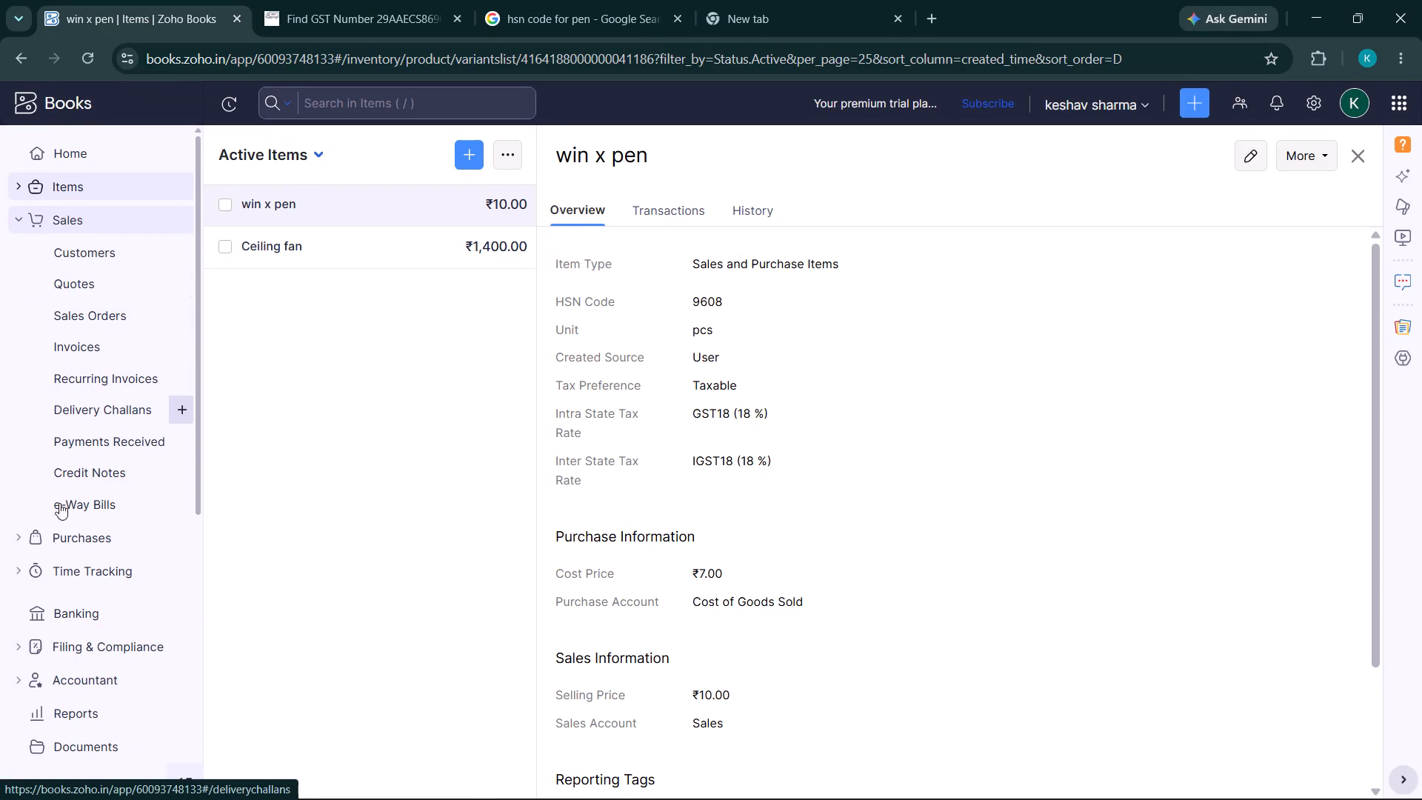
Start a new vendor and fill in the primary contact with salutation Mr., first name and the autofill-suggested last name and contact details.
click(38, 536)
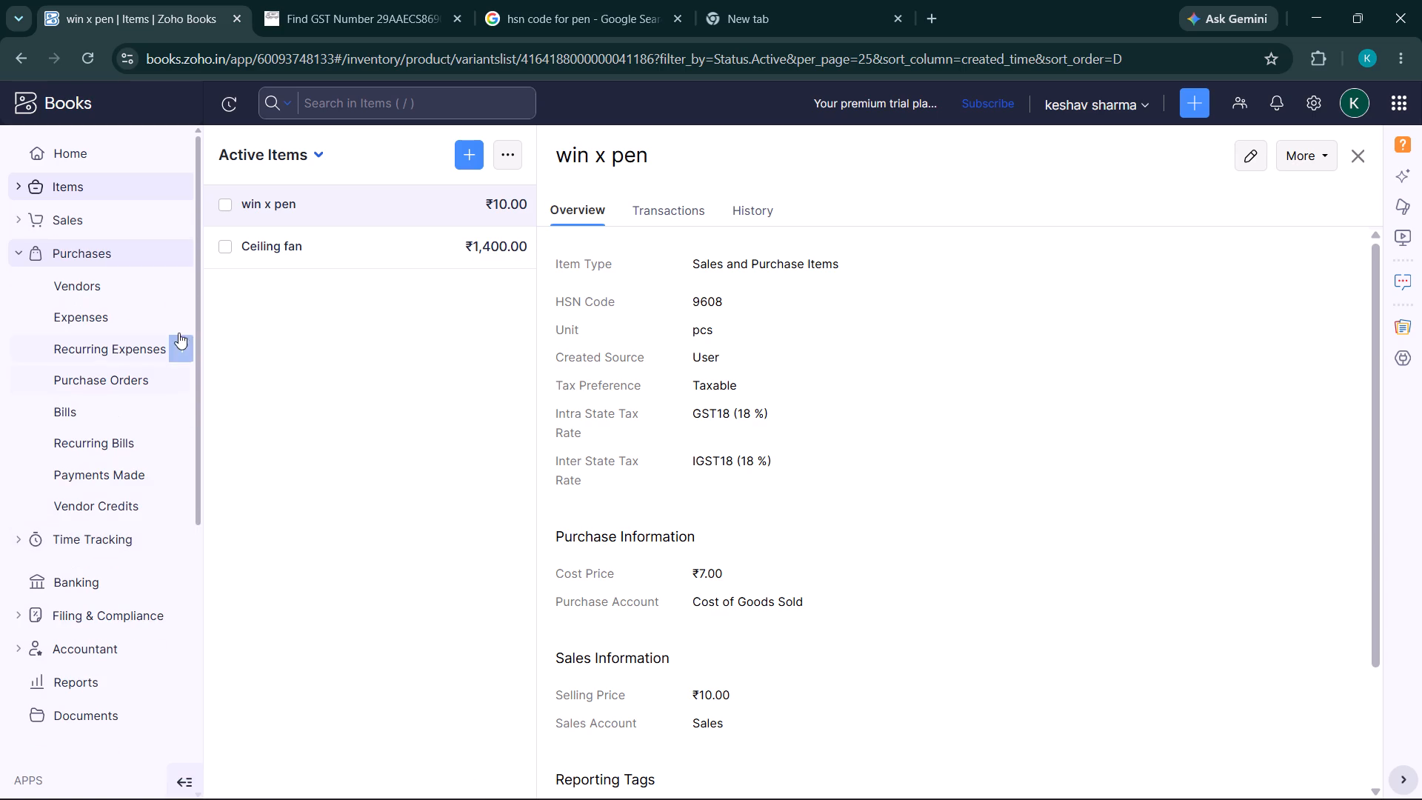
click(177, 281)
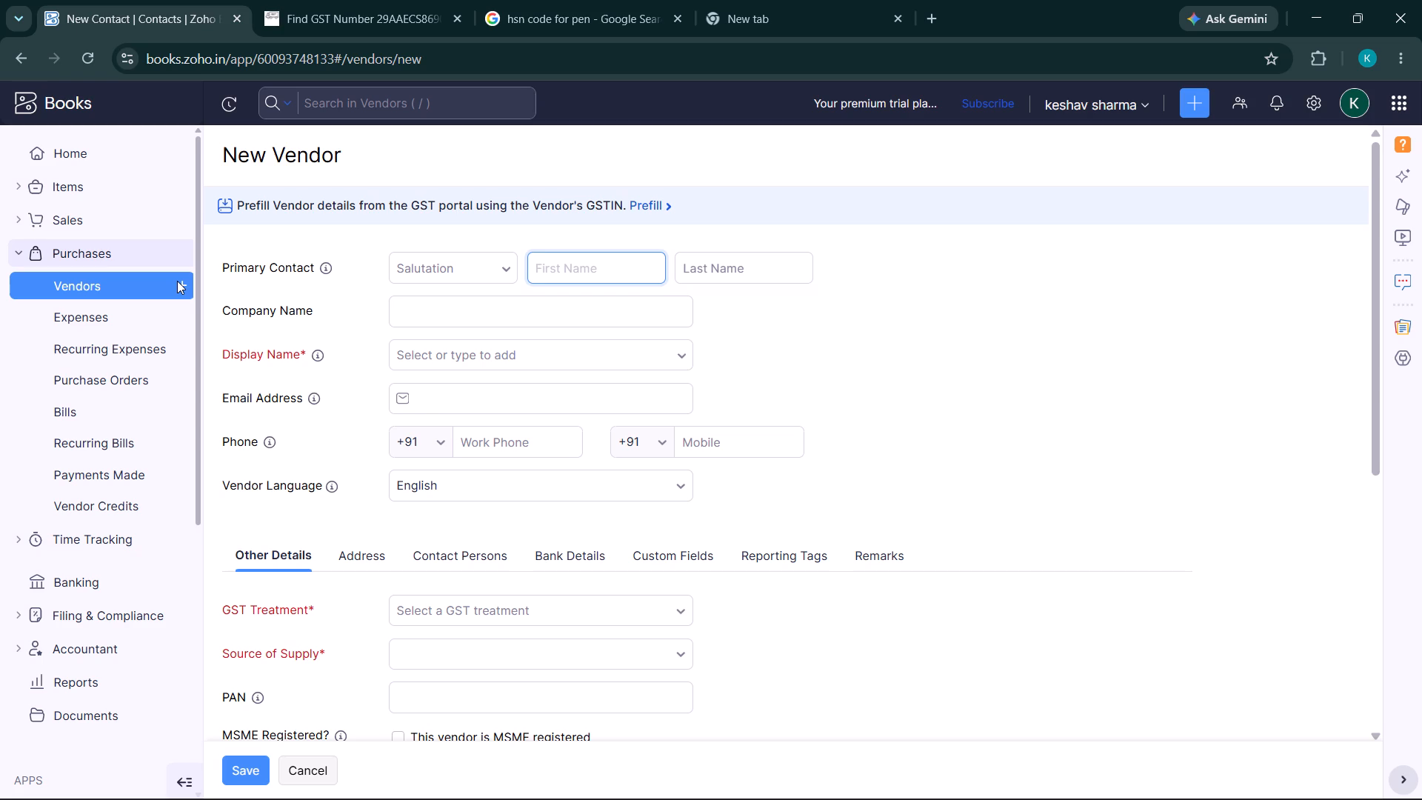
click(510, 259)
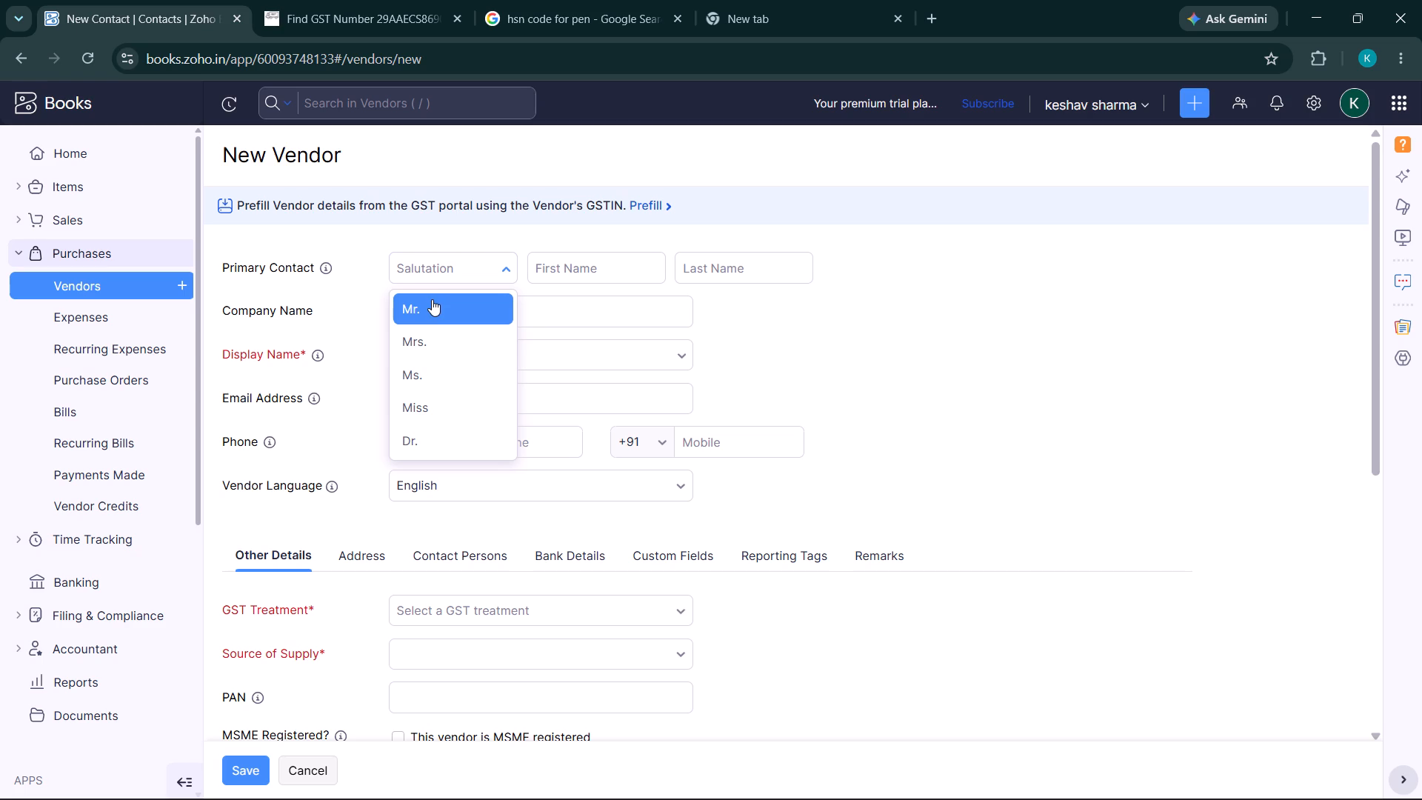
click(432, 299)
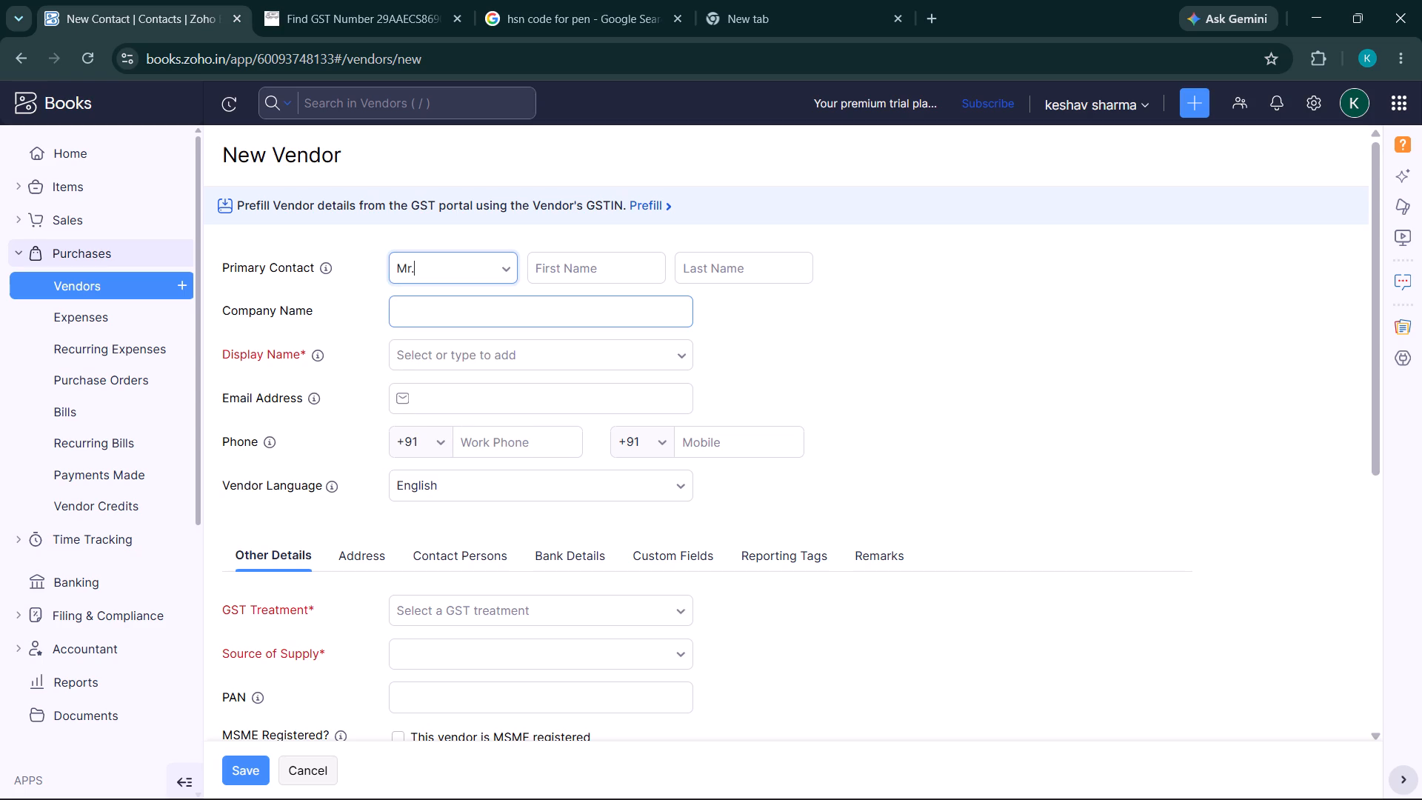
click(603, 274)
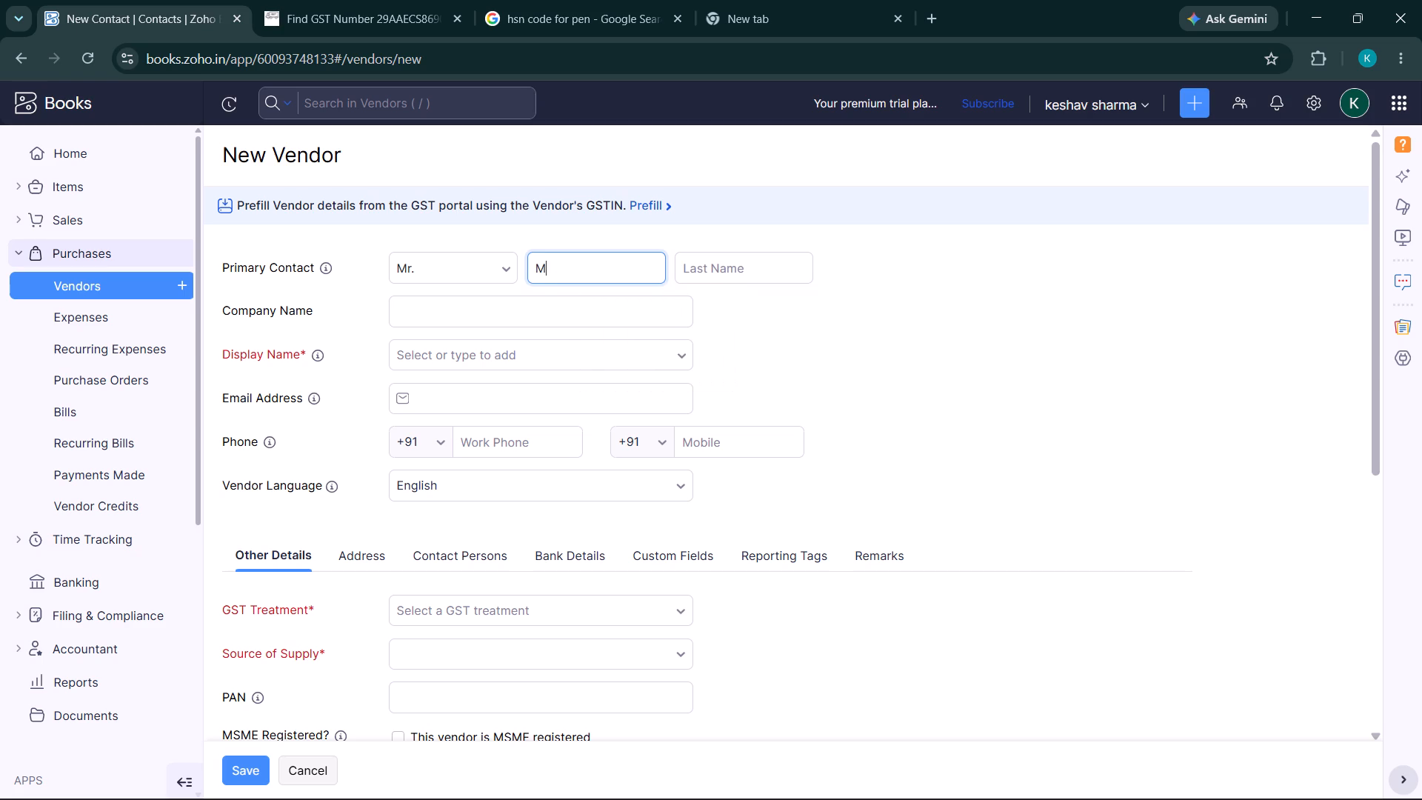
text(han)
click(708, 263)
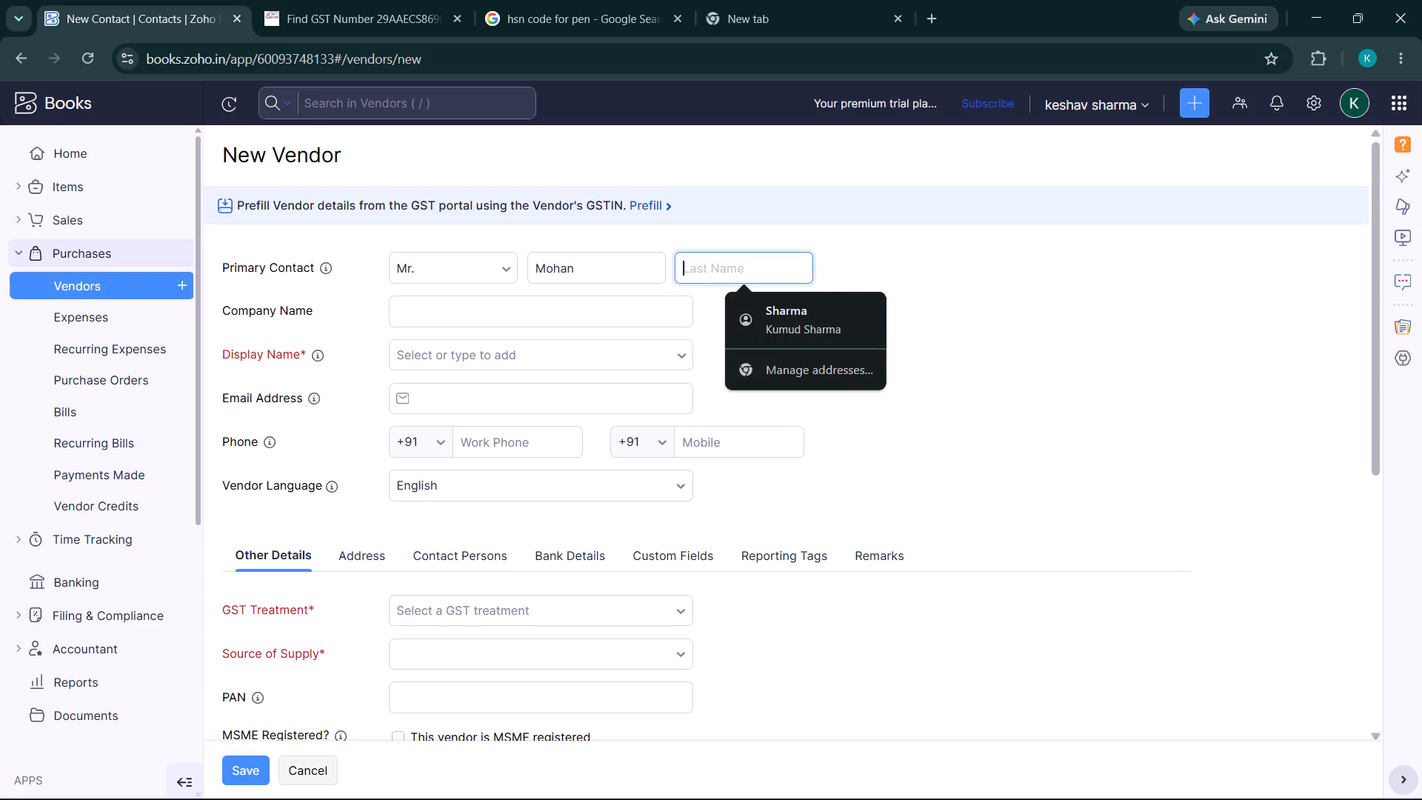
click(821, 304)
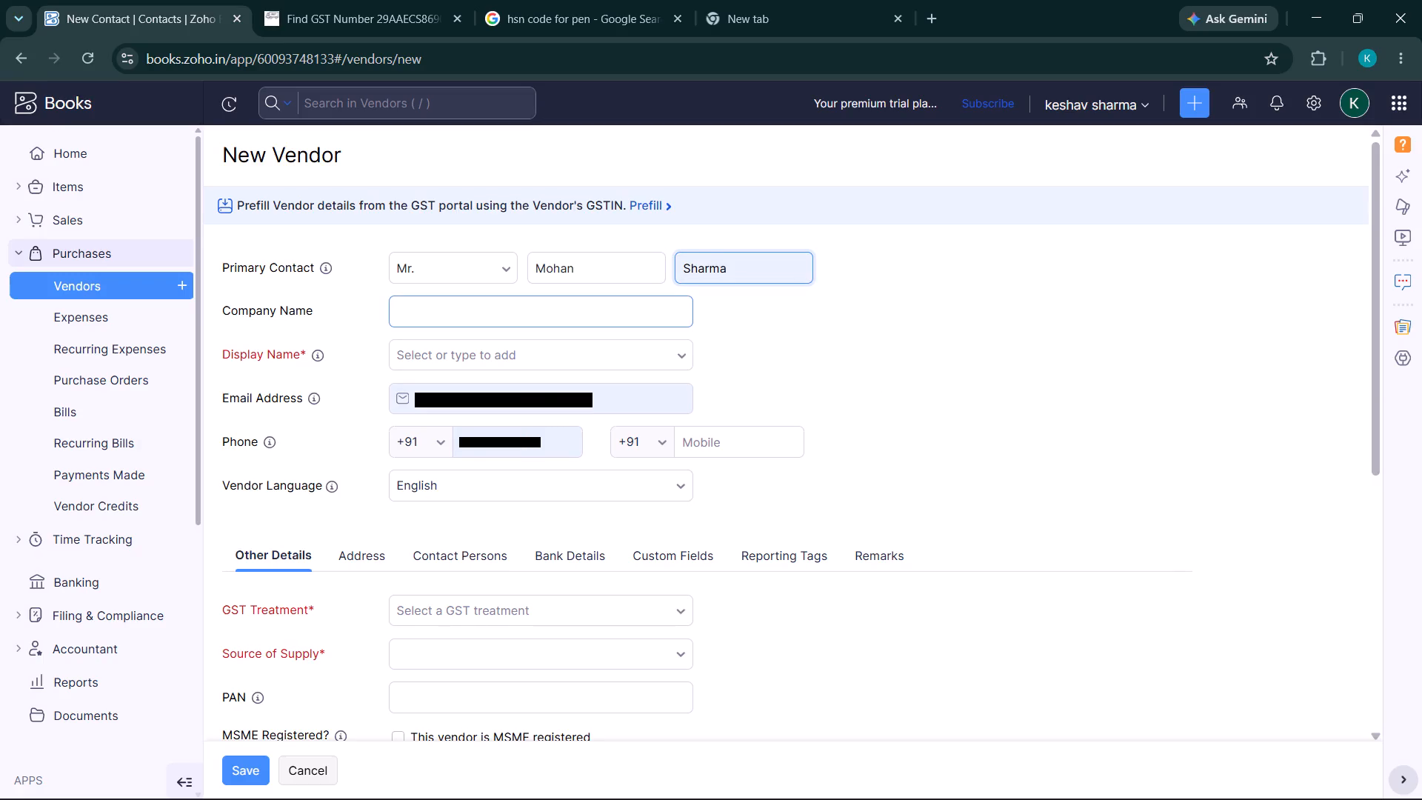
Enter MK ENTERPRISES as the vendor's company name and use it as the display name.
click(581, 304)
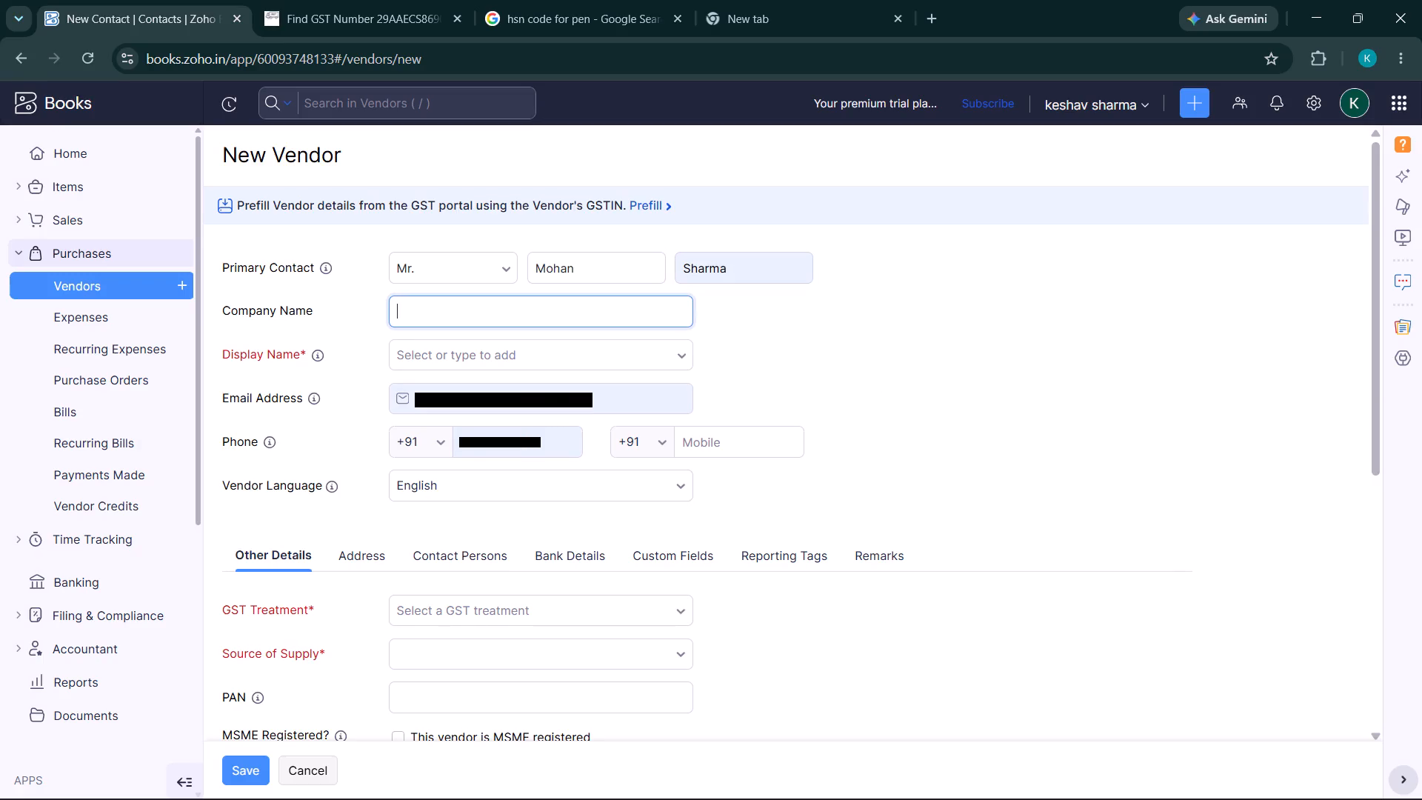
text(MK)
key(space)
text(ENTER)
text(PRI)
text(SES)
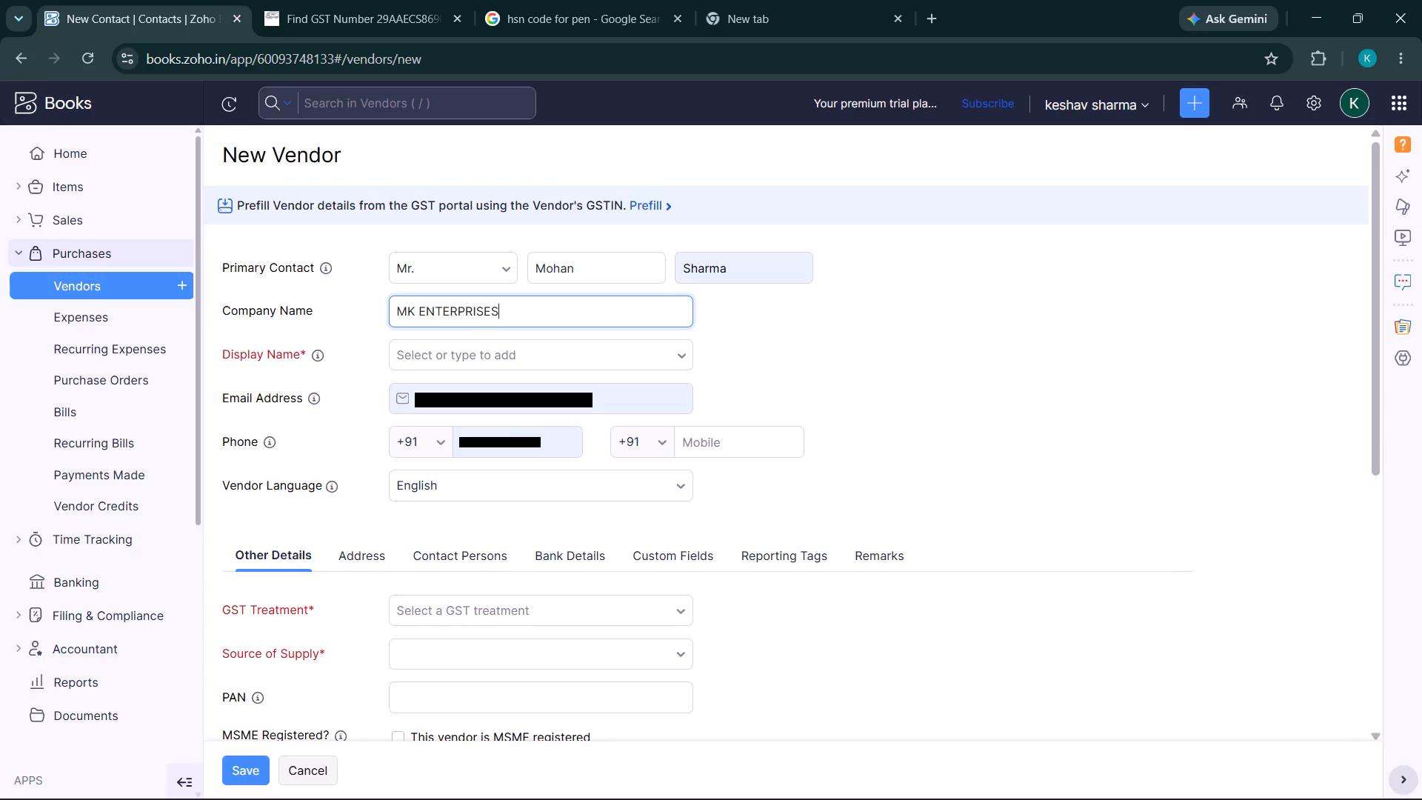
click(589, 367)
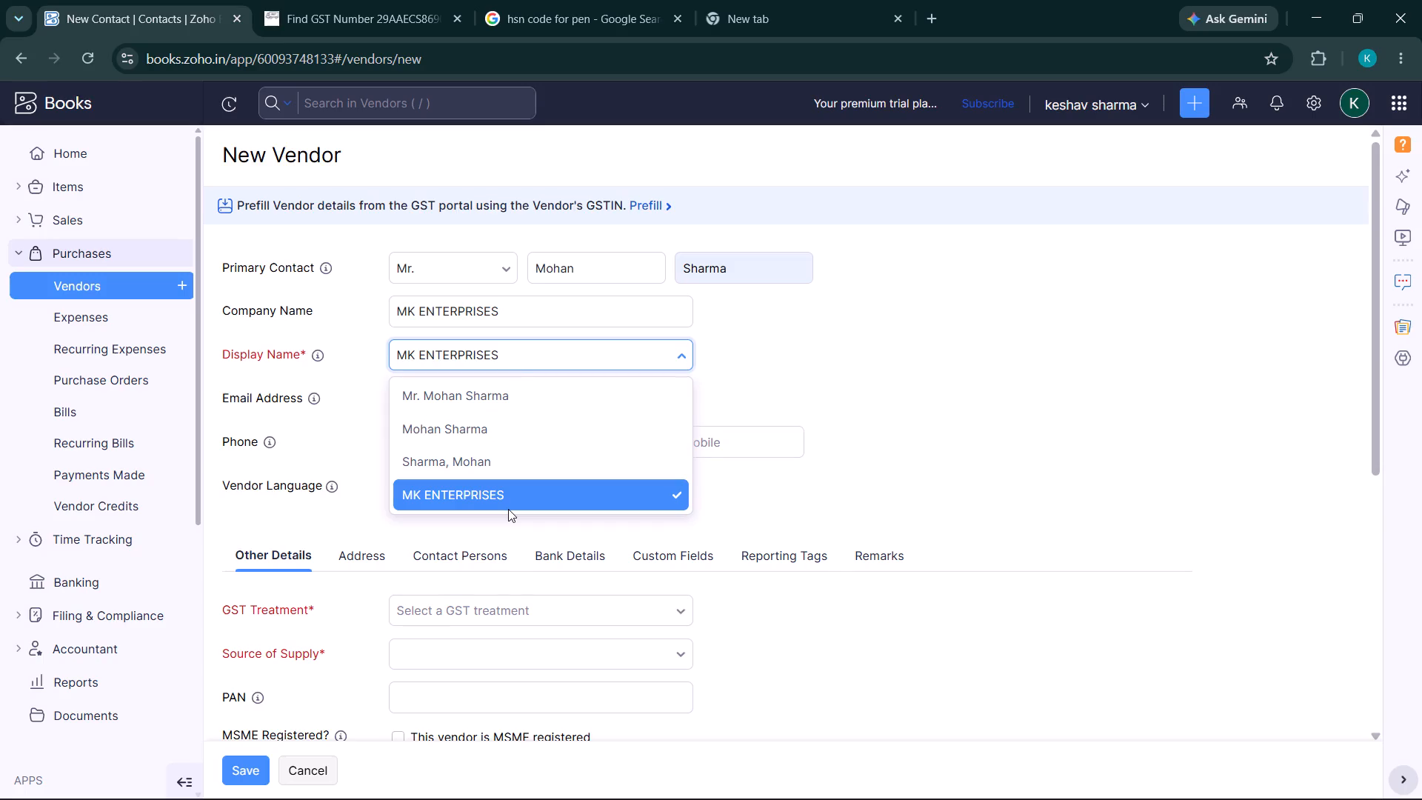
Choose MK ENTERPRISES as the new vendor's display name.
click(508, 509)
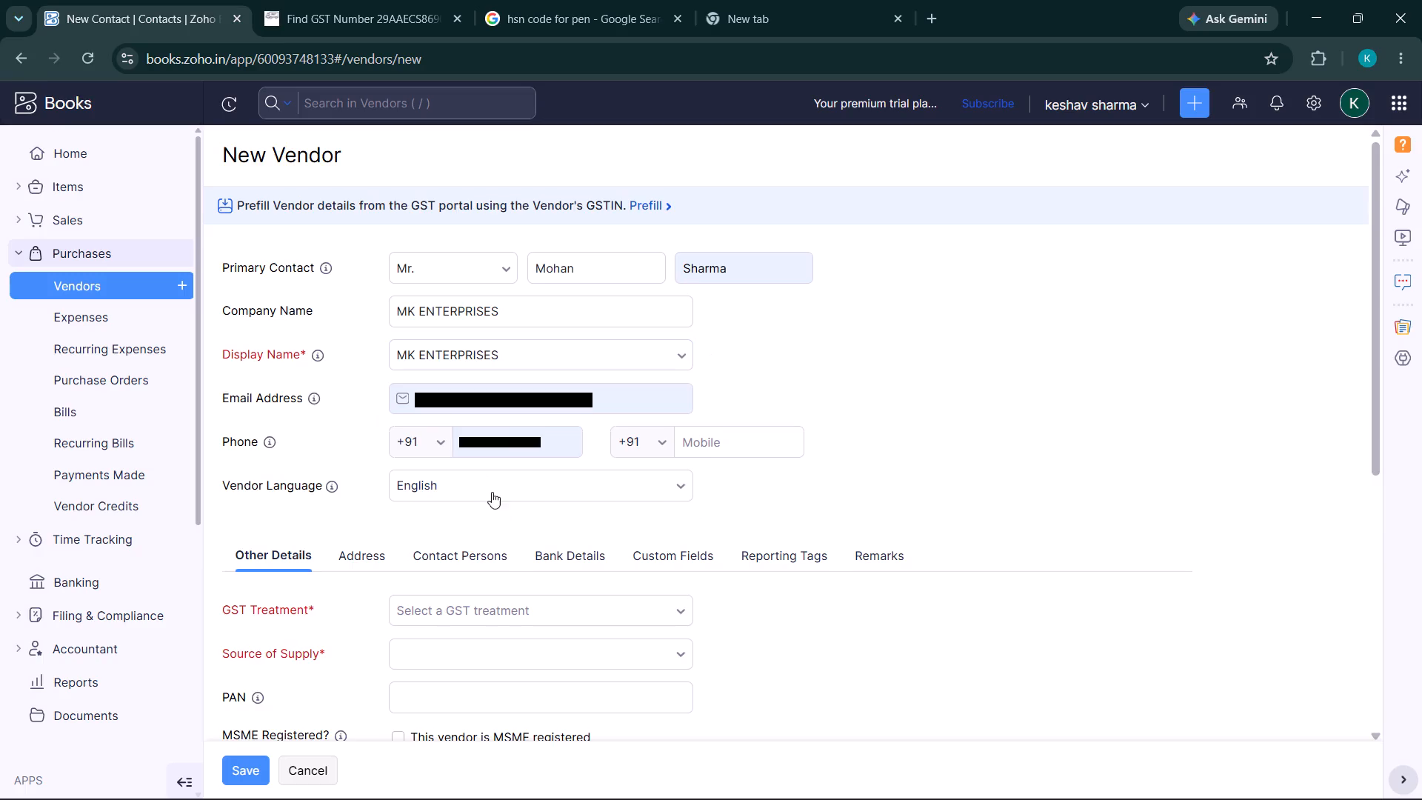
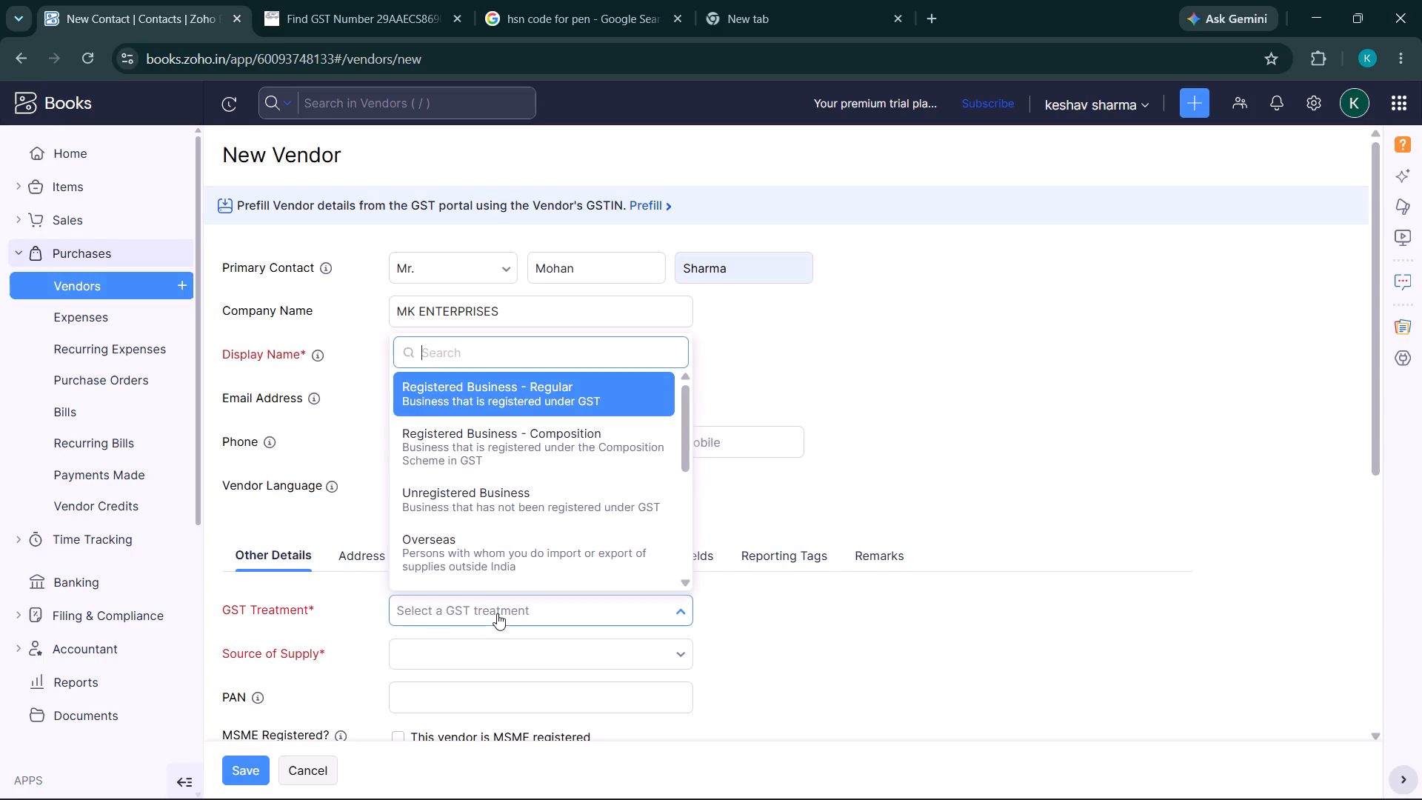
Set the vendor's GST treatment to Registered Business - Regular.
scroll(497, 613, down, 1)
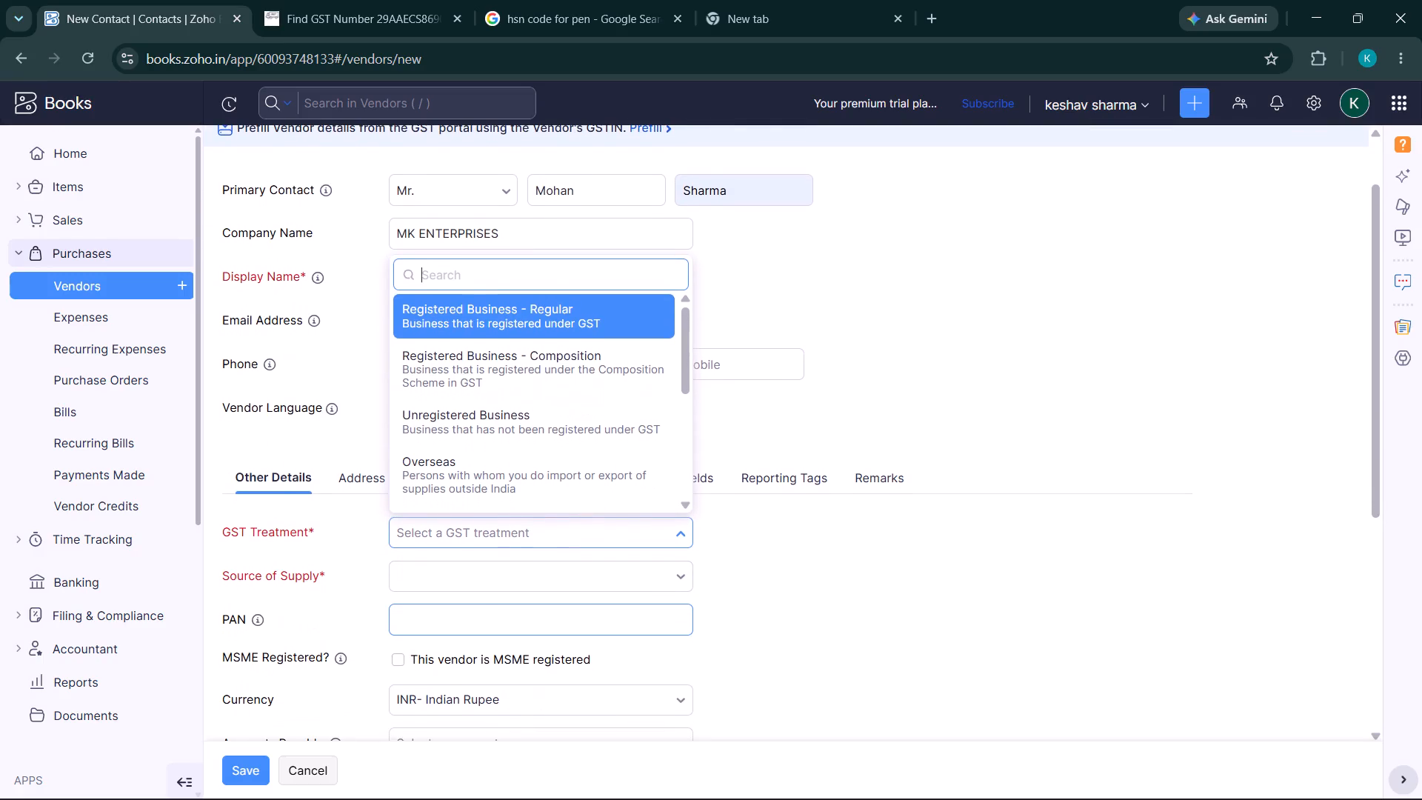
scroll(497, 613, down, 2)
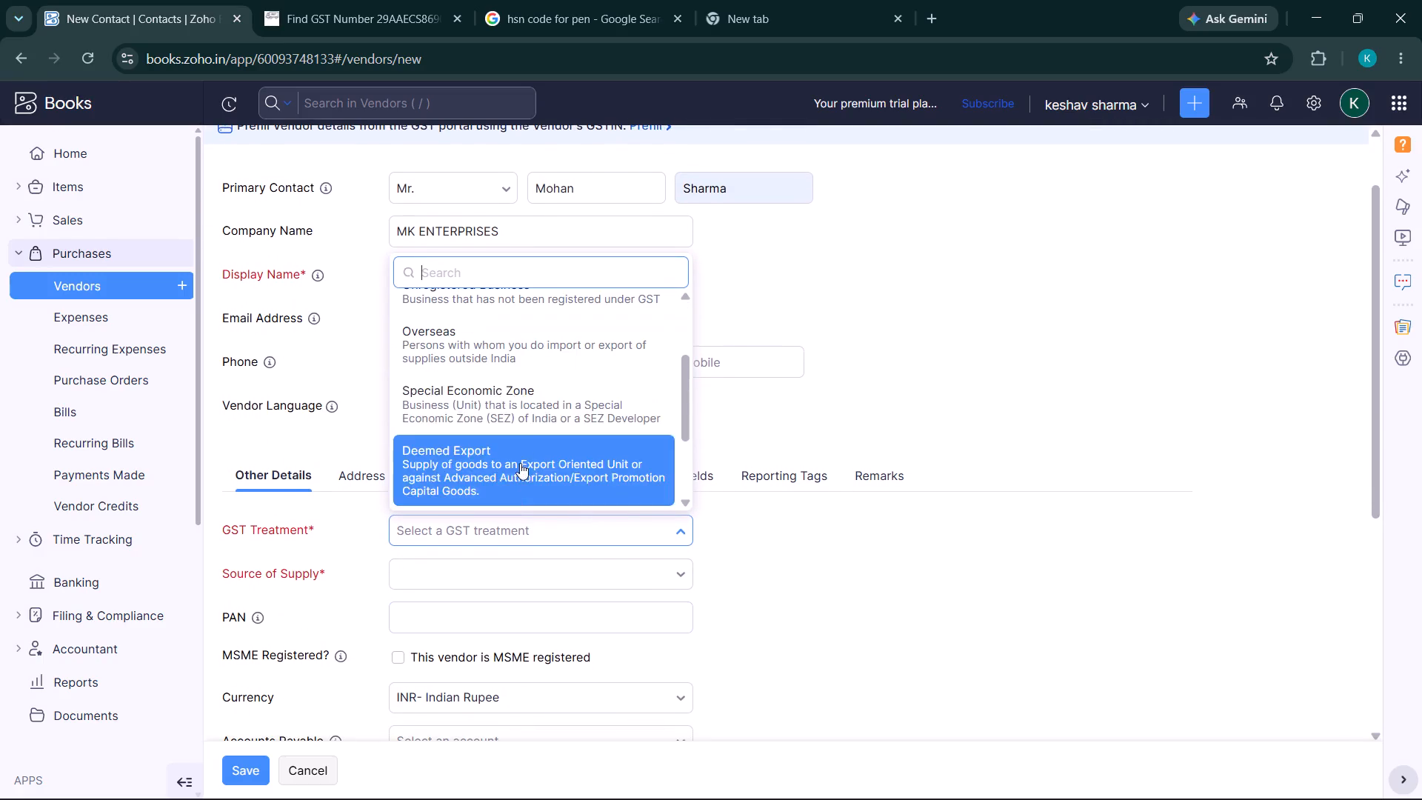
scroll(535, 361, up, 4)
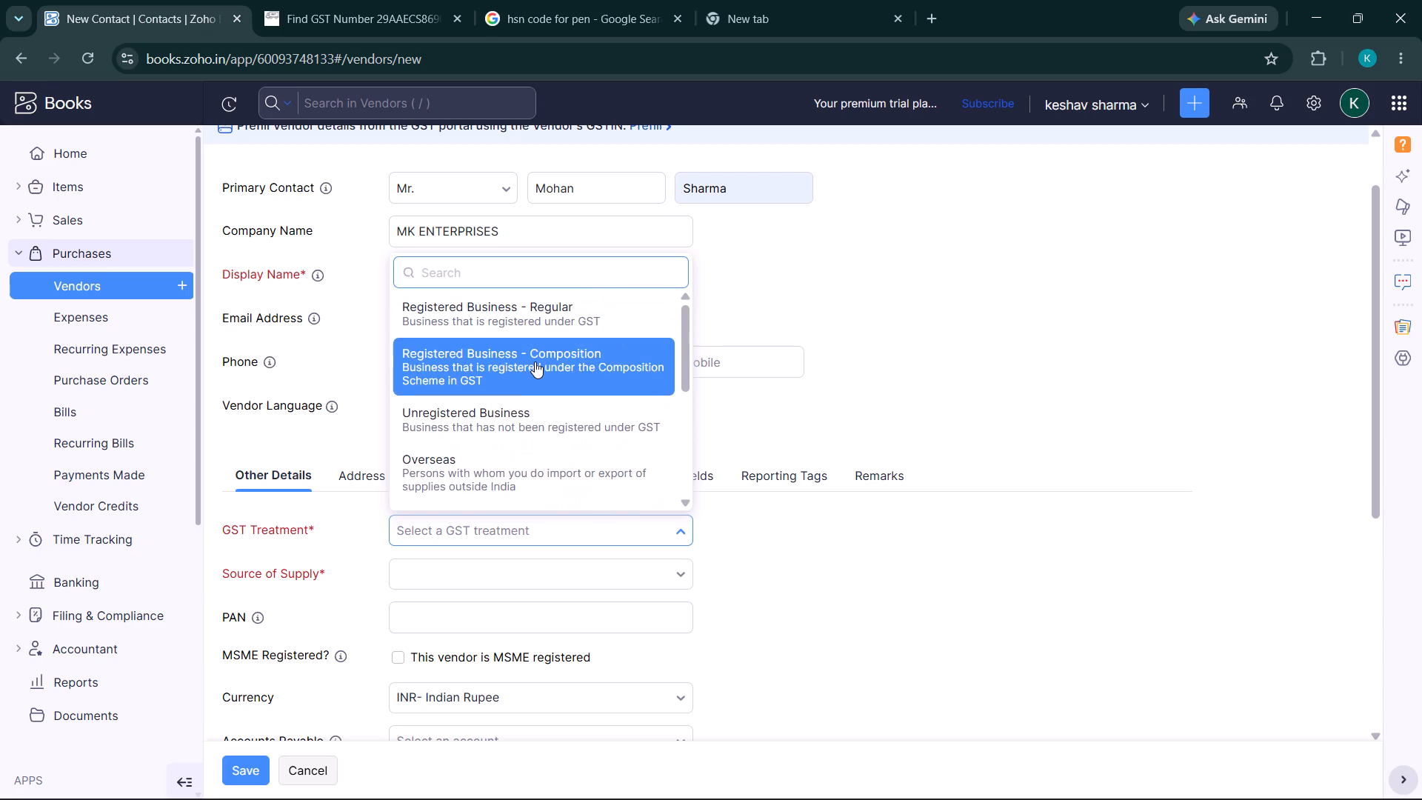
scroll(535, 361, up, 1)
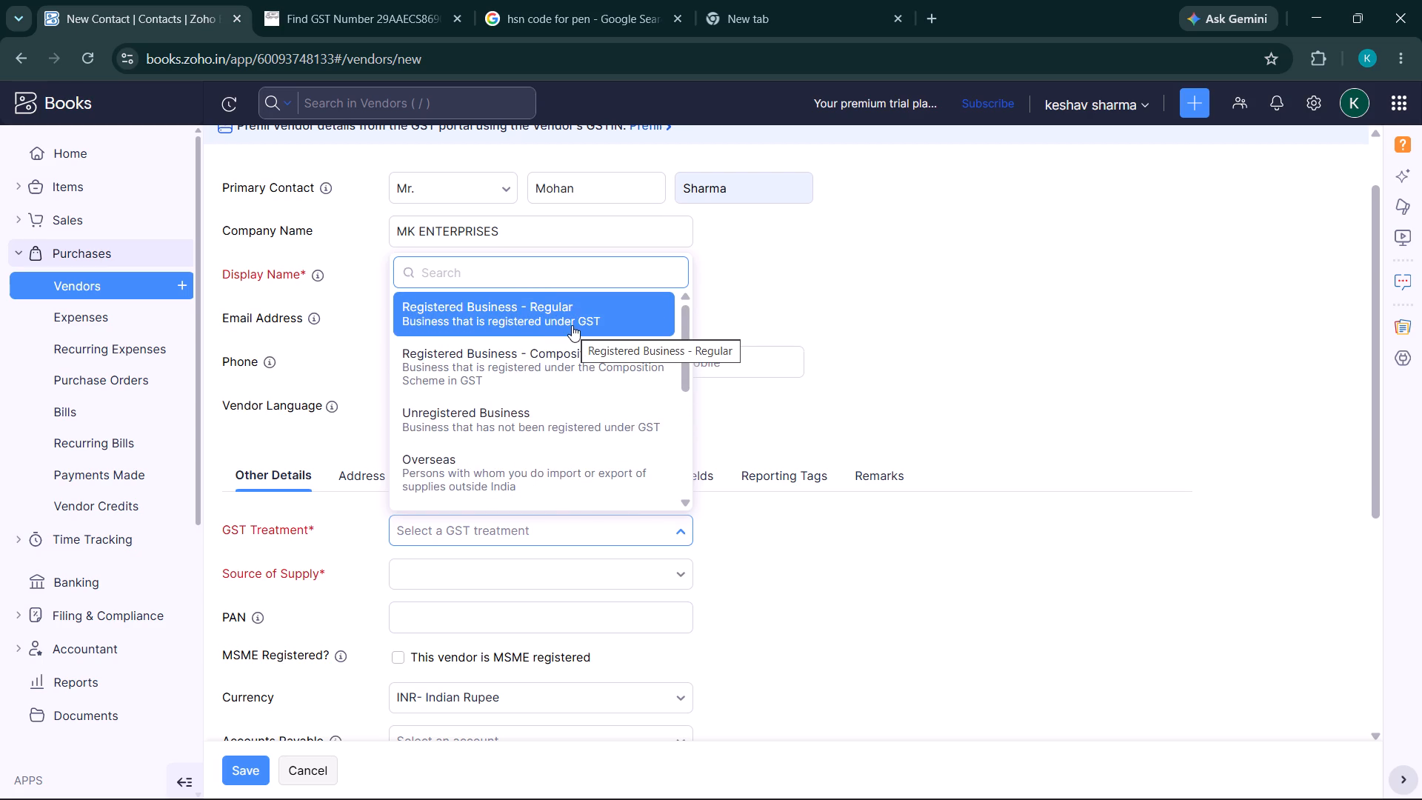
double_click(534, 313)
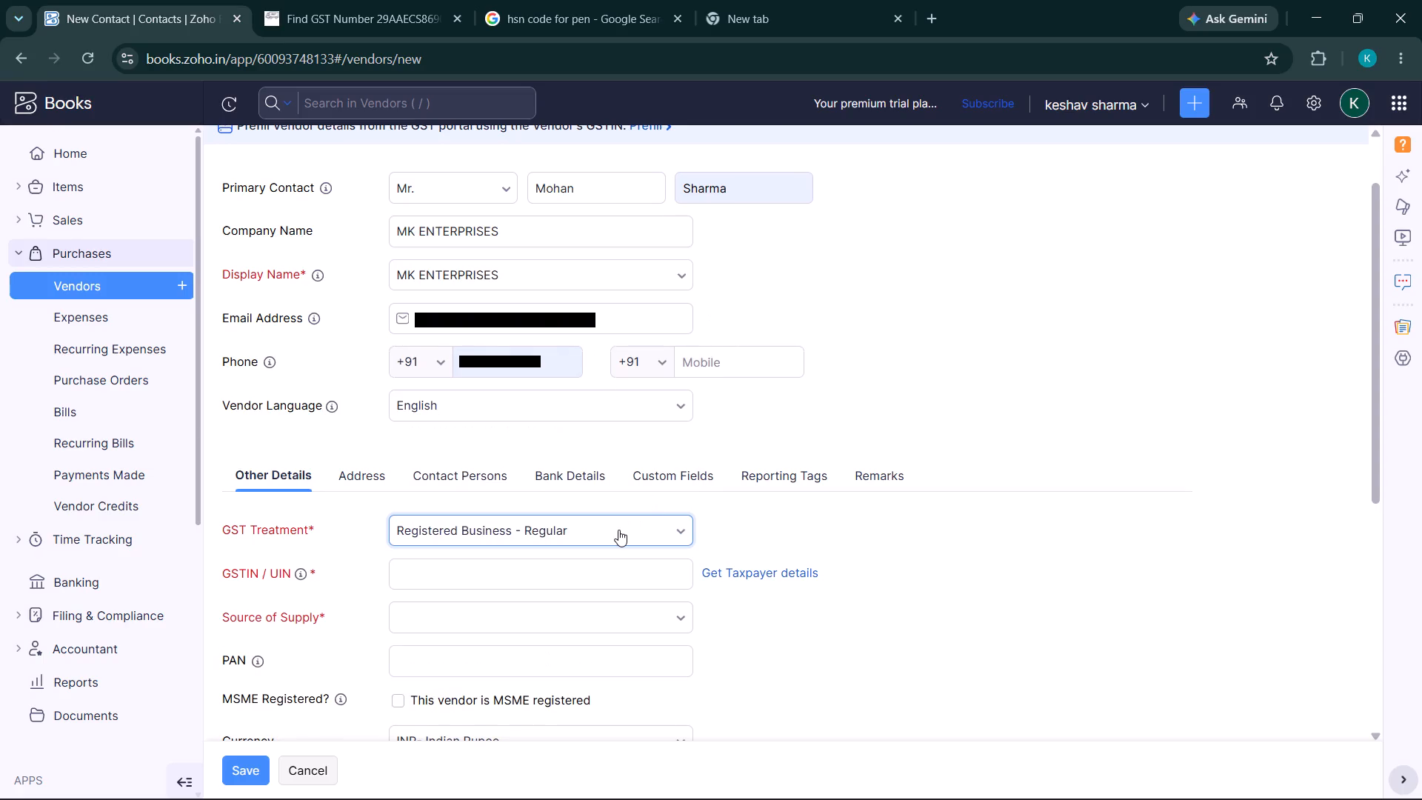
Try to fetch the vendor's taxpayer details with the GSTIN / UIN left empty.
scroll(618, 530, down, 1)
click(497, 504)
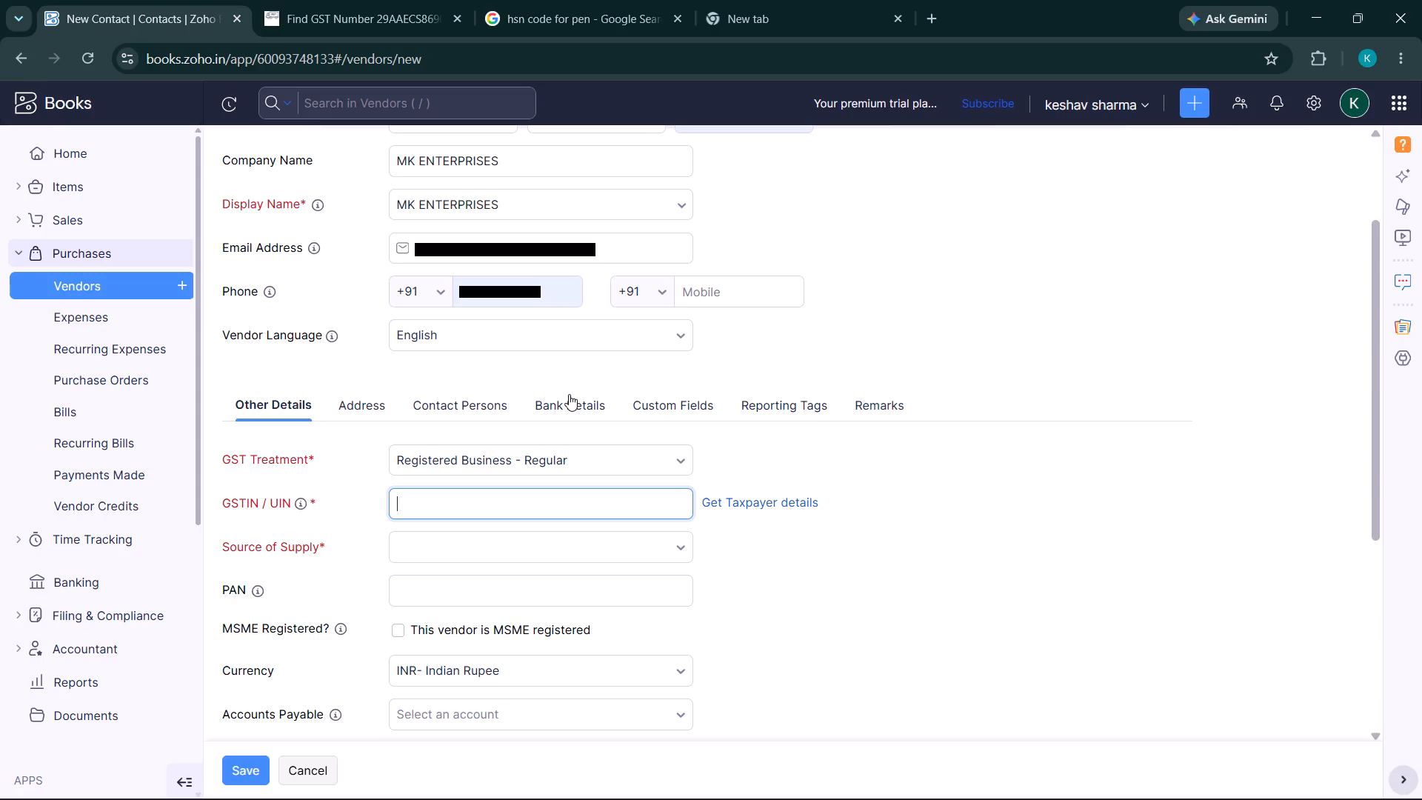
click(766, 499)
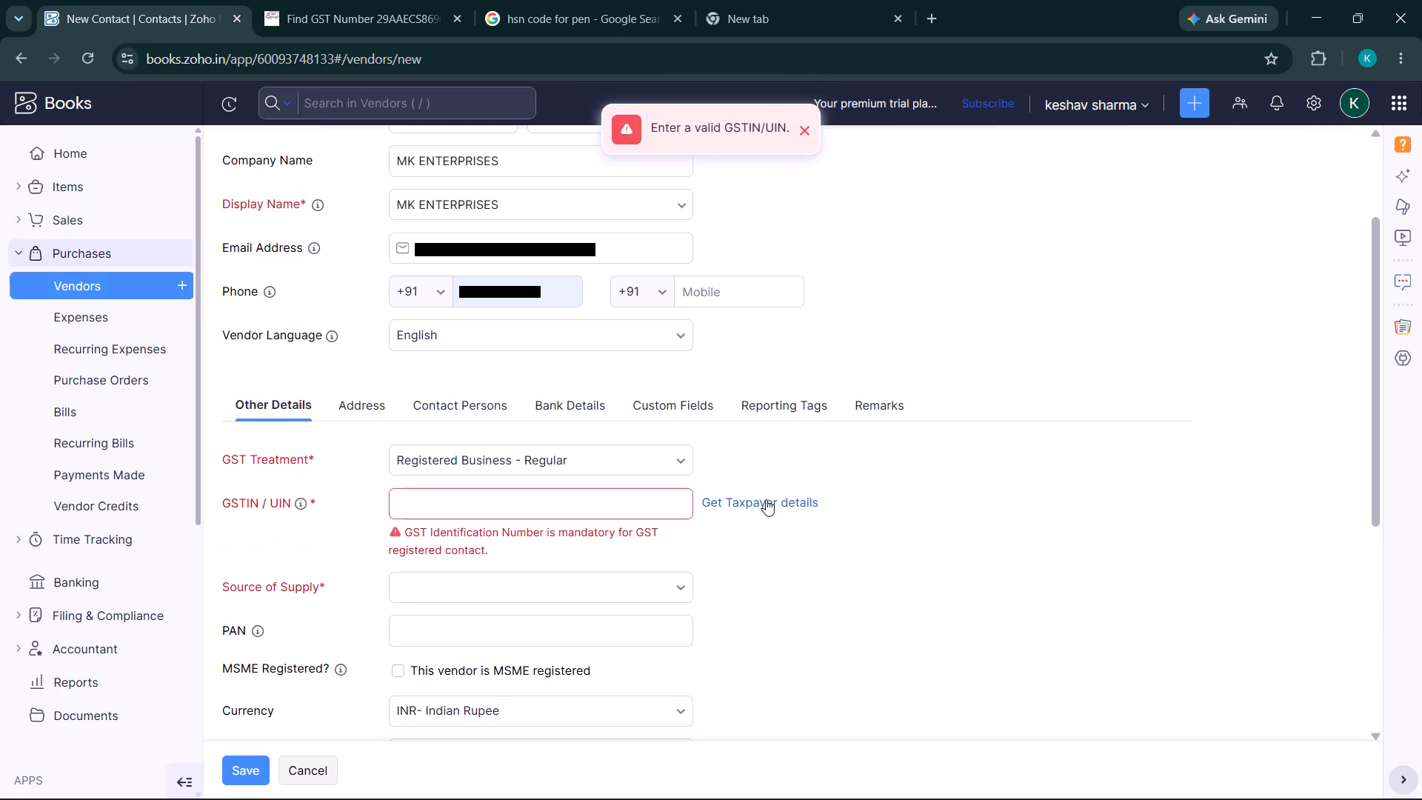
Switch to the gstserver.com page and examine the site's home page for a way to look up GST numbers.
click(574, 16)
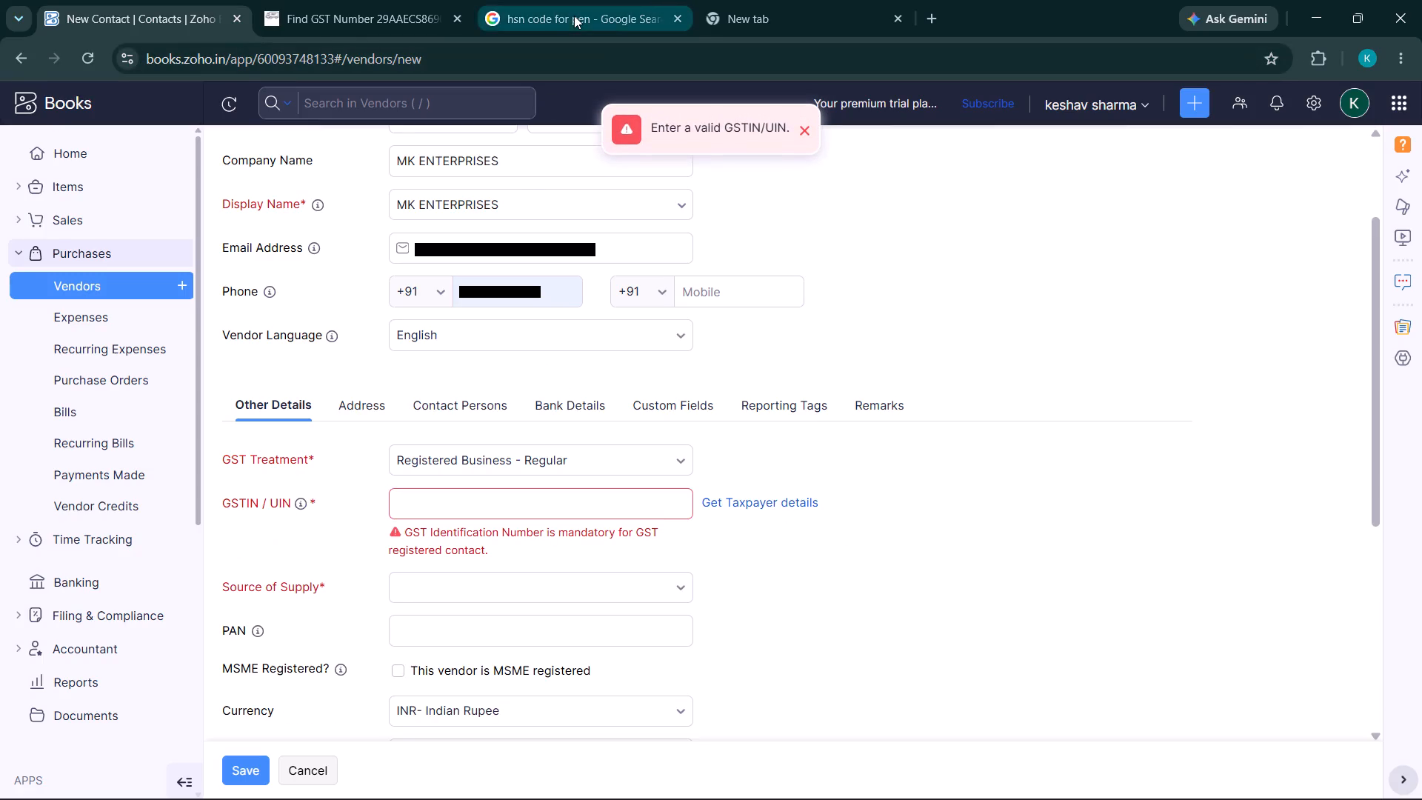
click(347, 1)
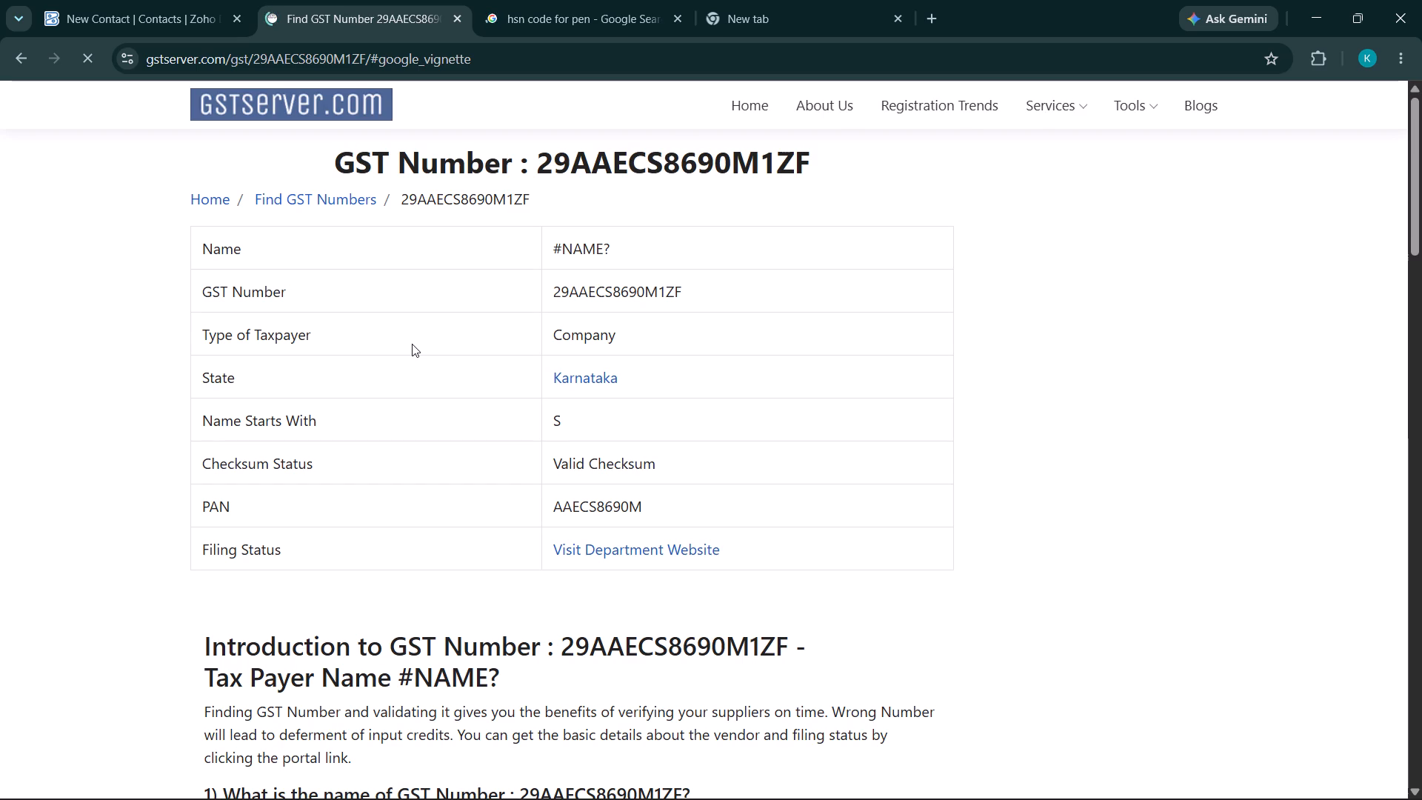
click(13, 61)
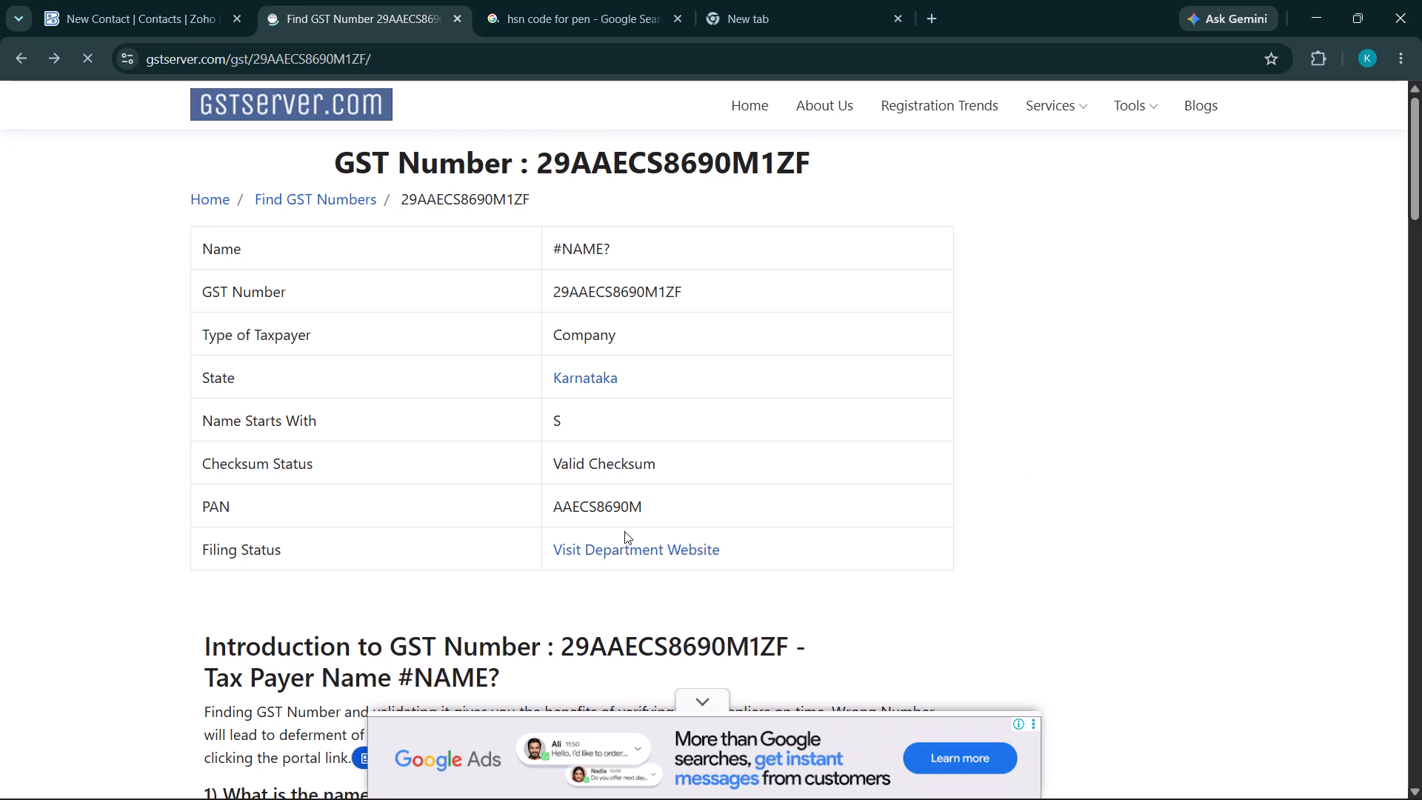
scroll(624, 531, up, 2)
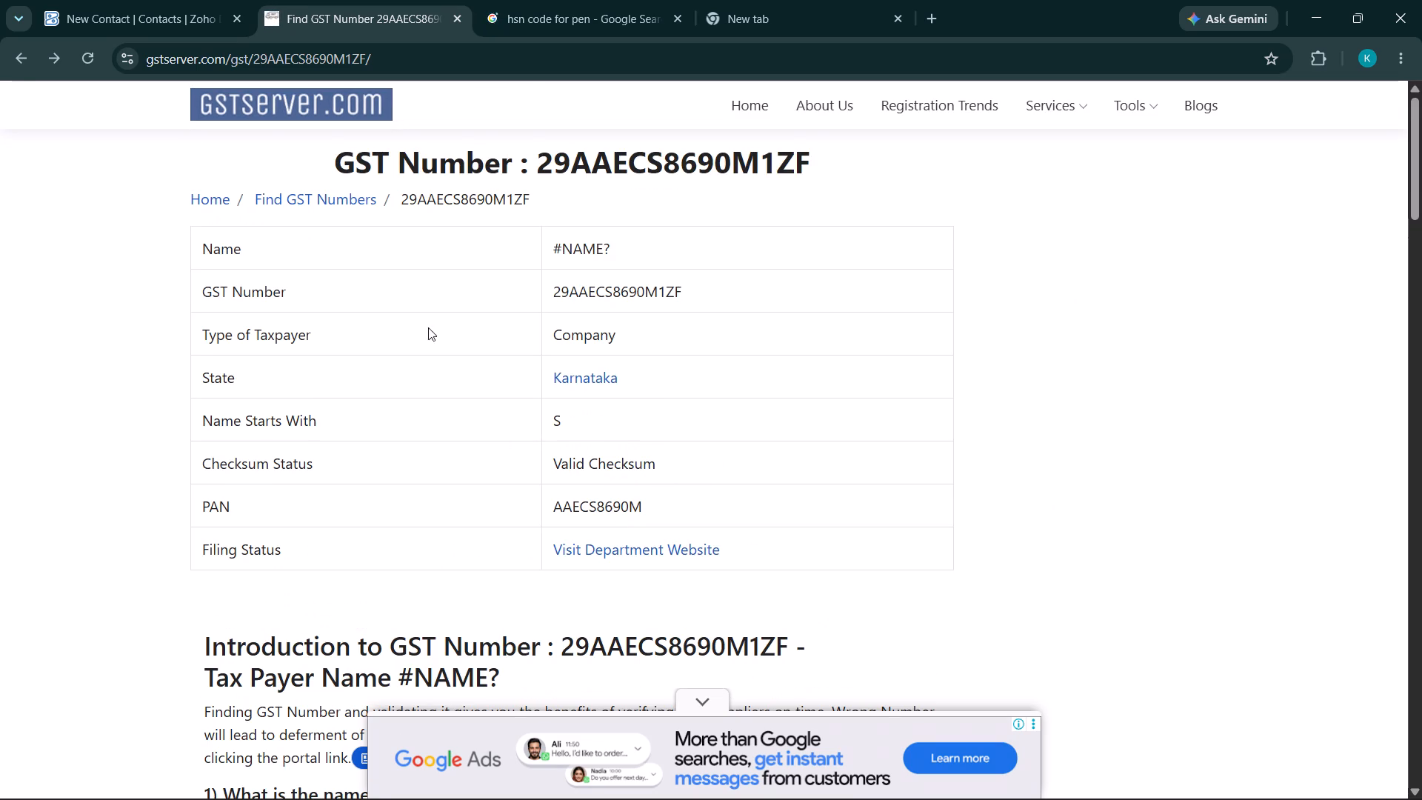
click(253, 108)
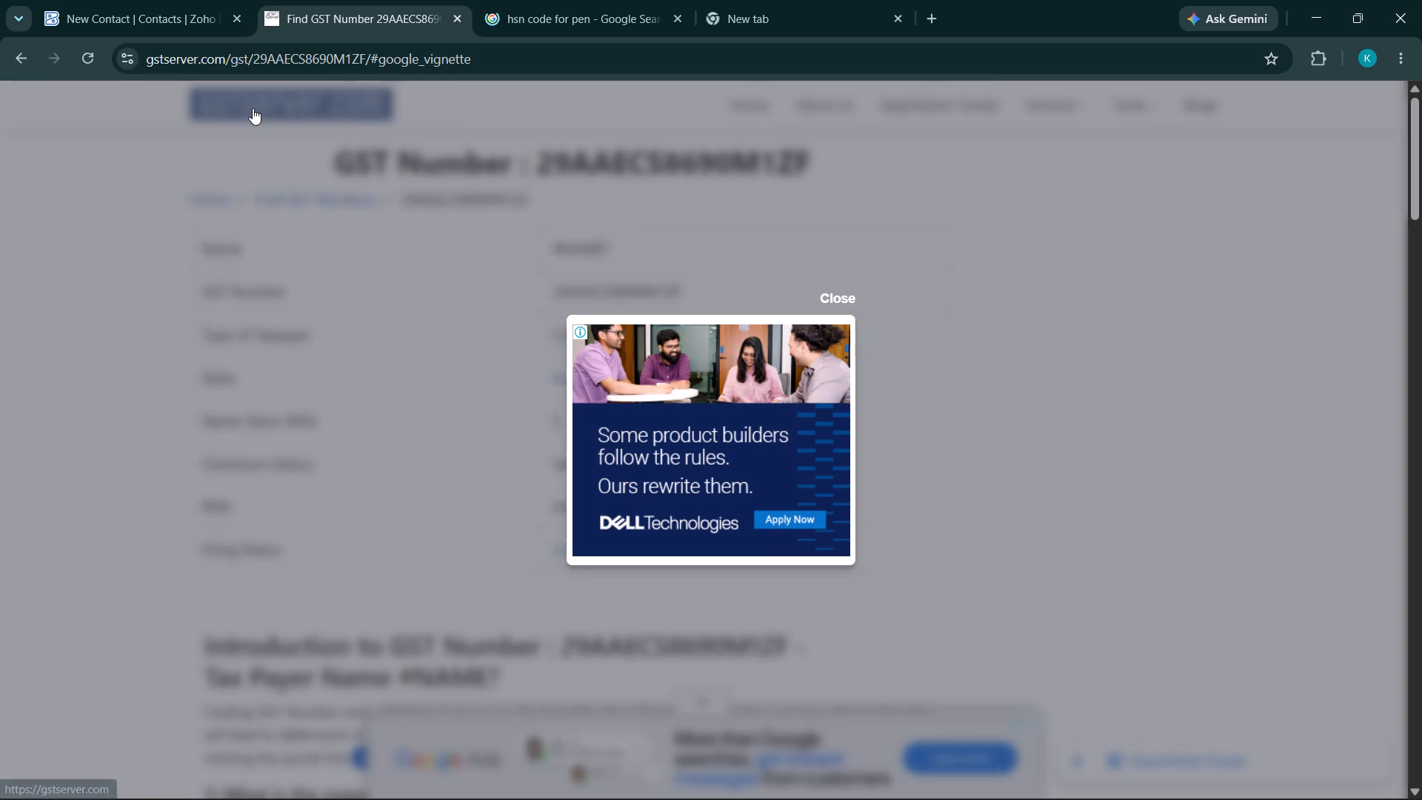
click(829, 299)
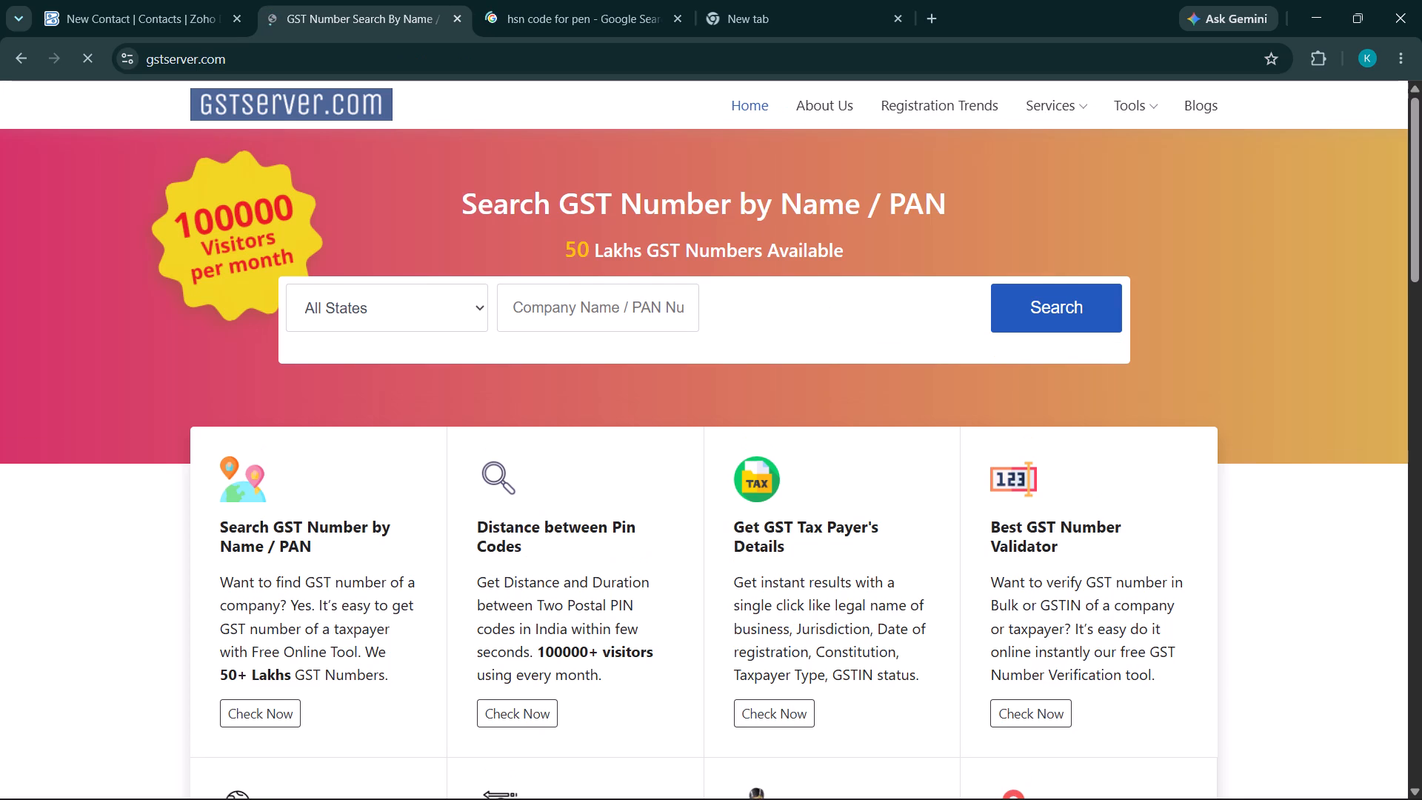
scroll(562, 333, down, 4)
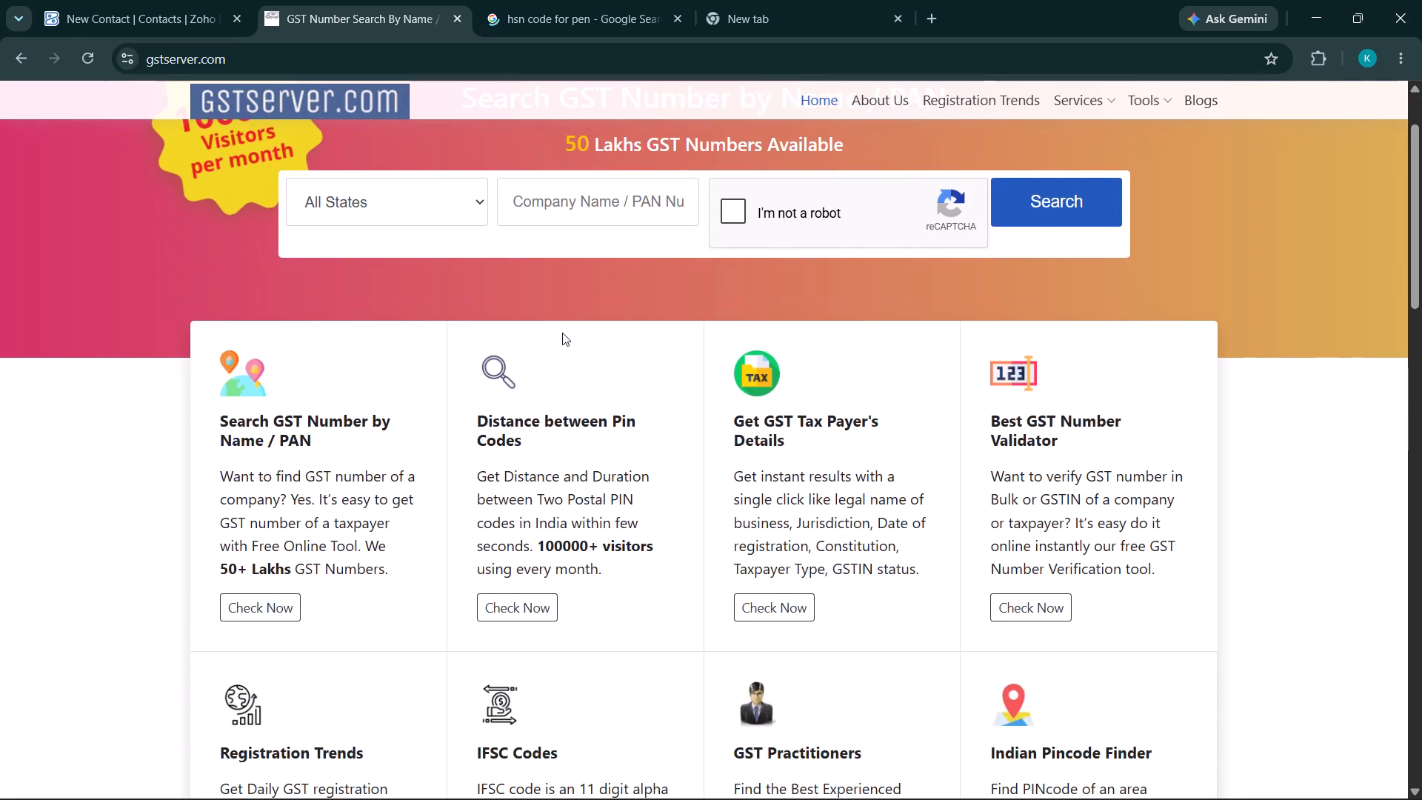
scroll(562, 333, down, 1)
scroll(562, 333, up, 1)
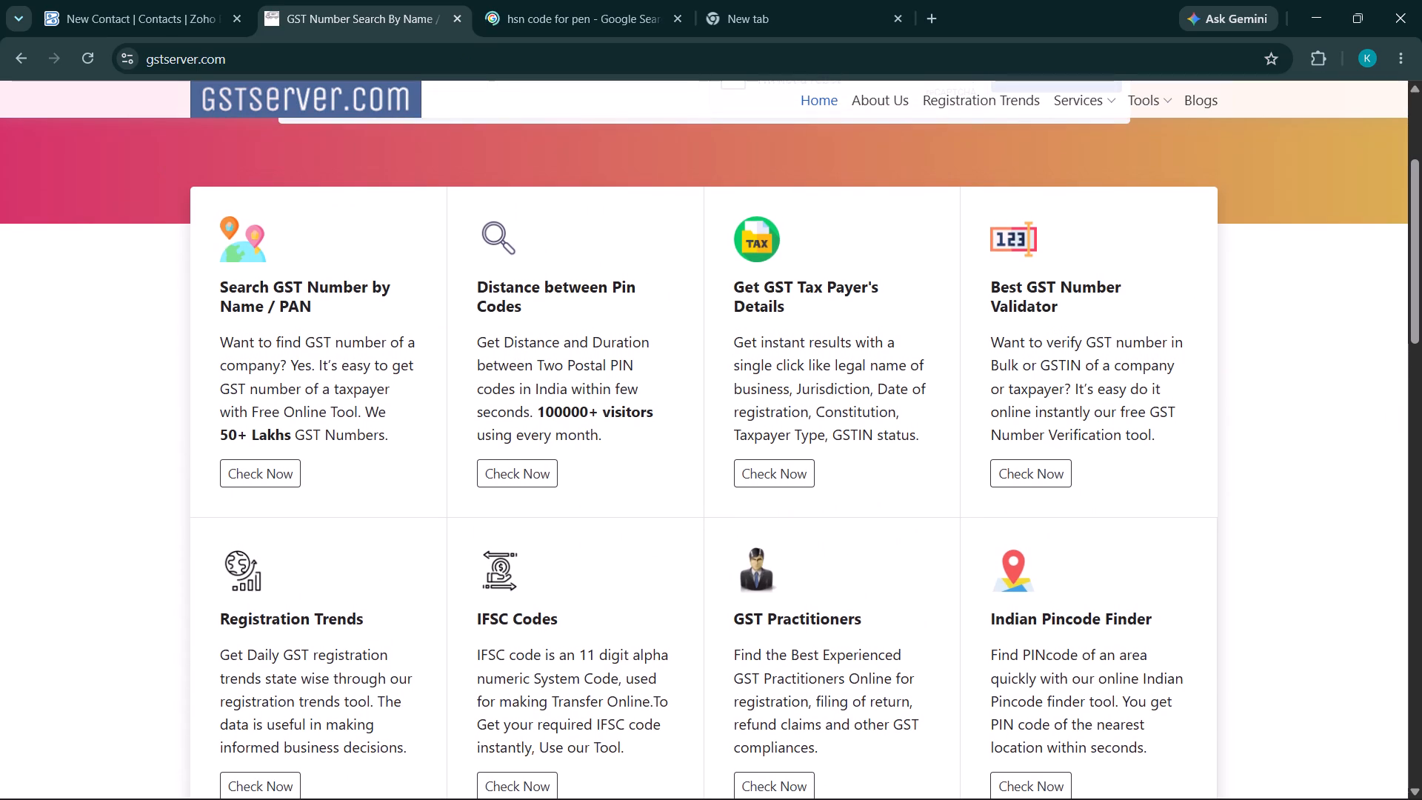
scroll(562, 333, up, 1)
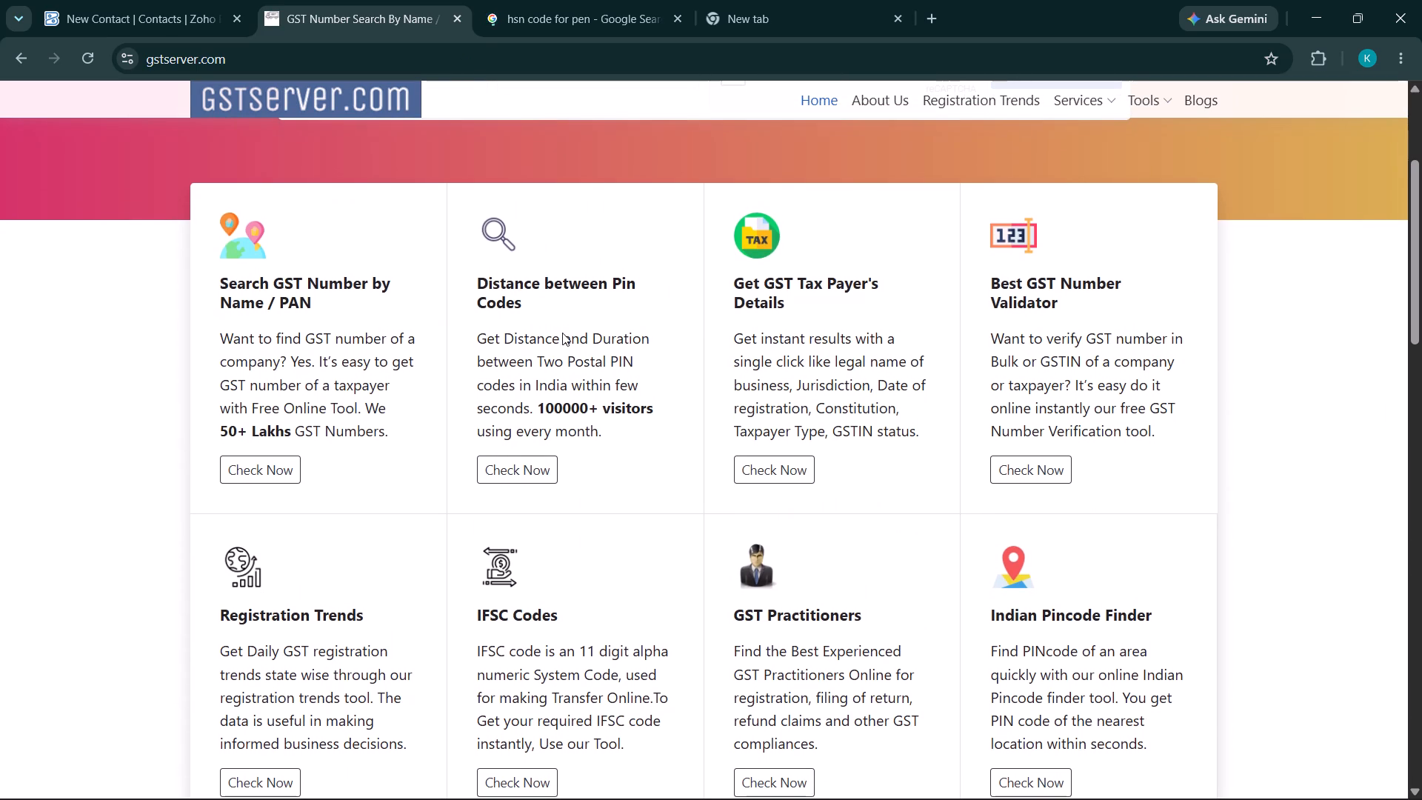
scroll(884, 302, down, 1)
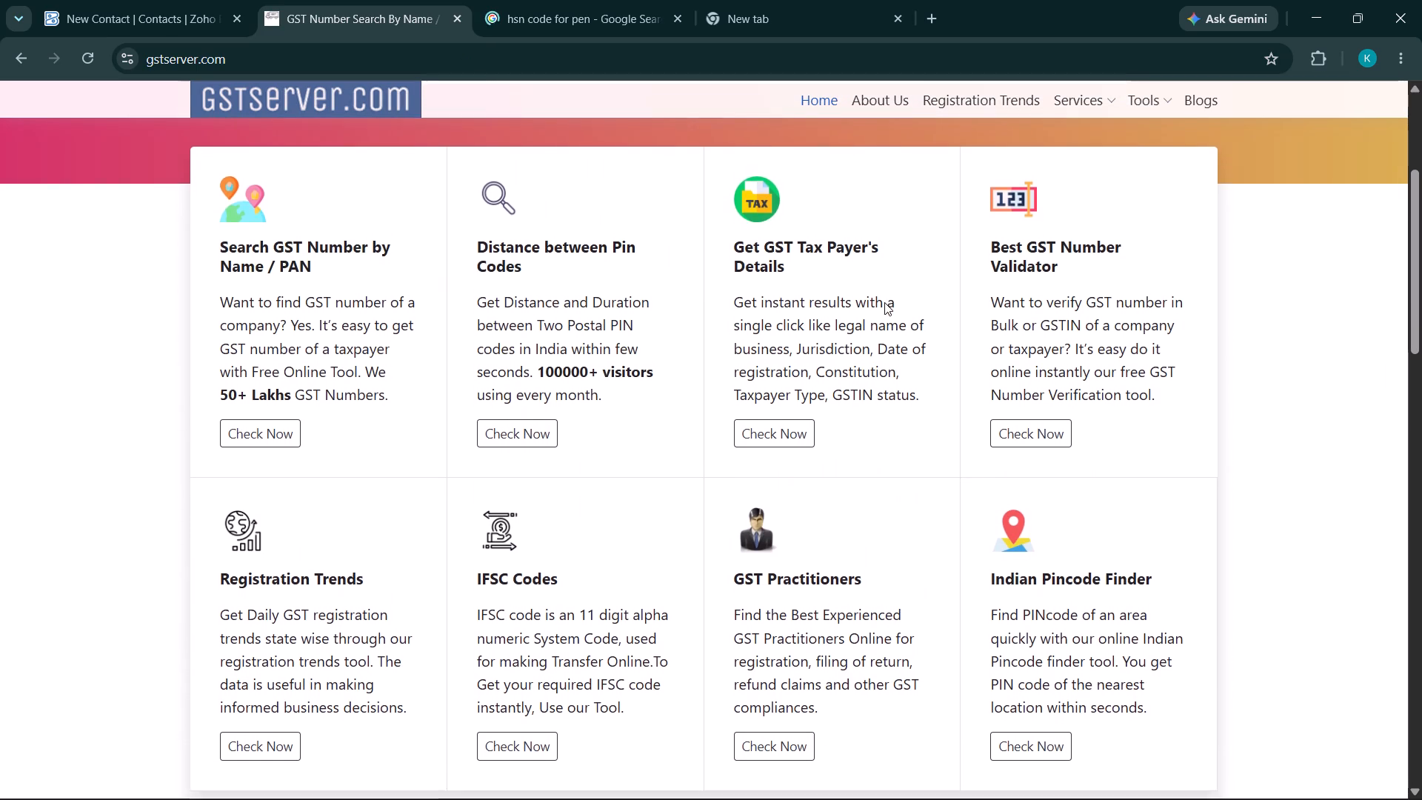
scroll(884, 302, down, 3)
scroll(884, 302, up, 7)
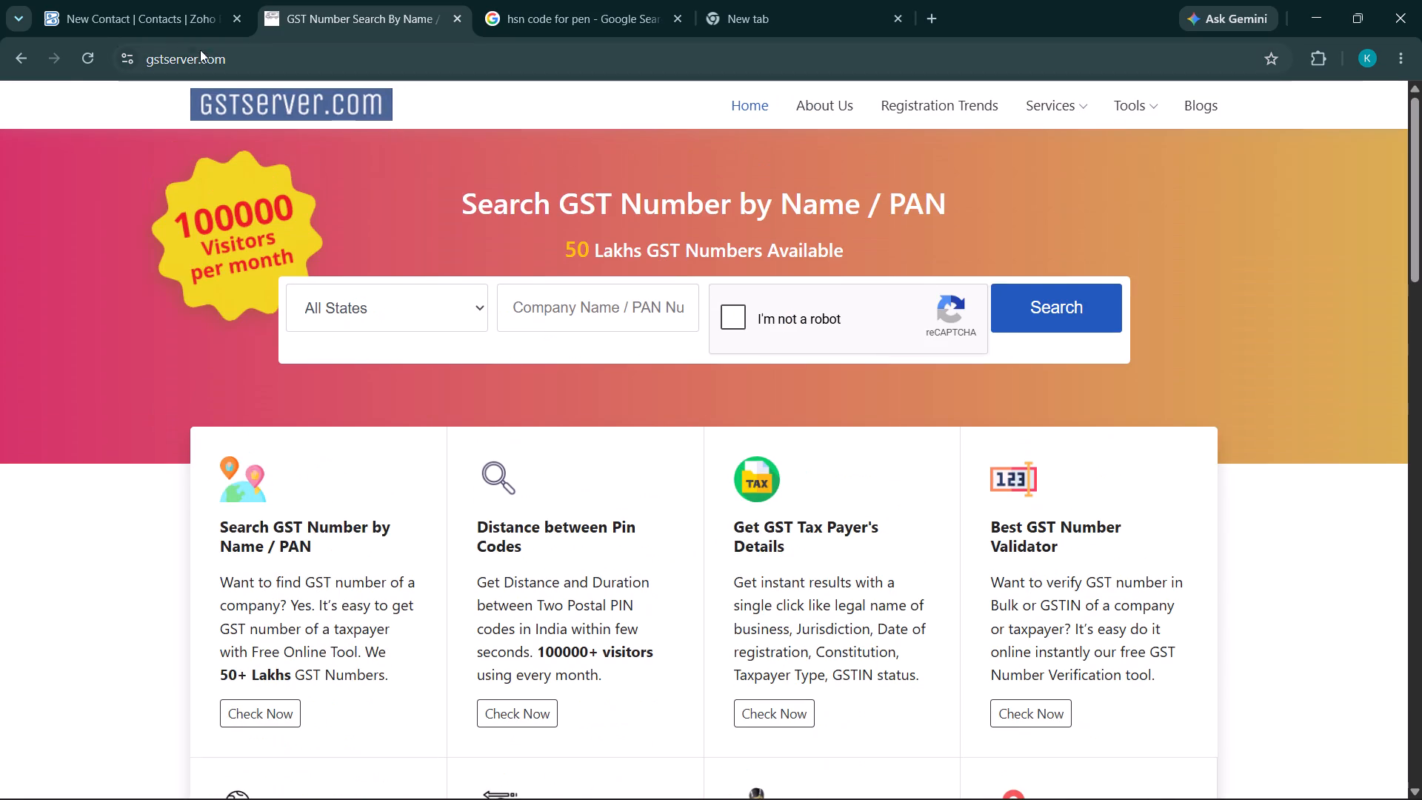
Return to the statewise GST numbers list, choose Delhi, and open the details of the first GST number listed.
click(15, 62)
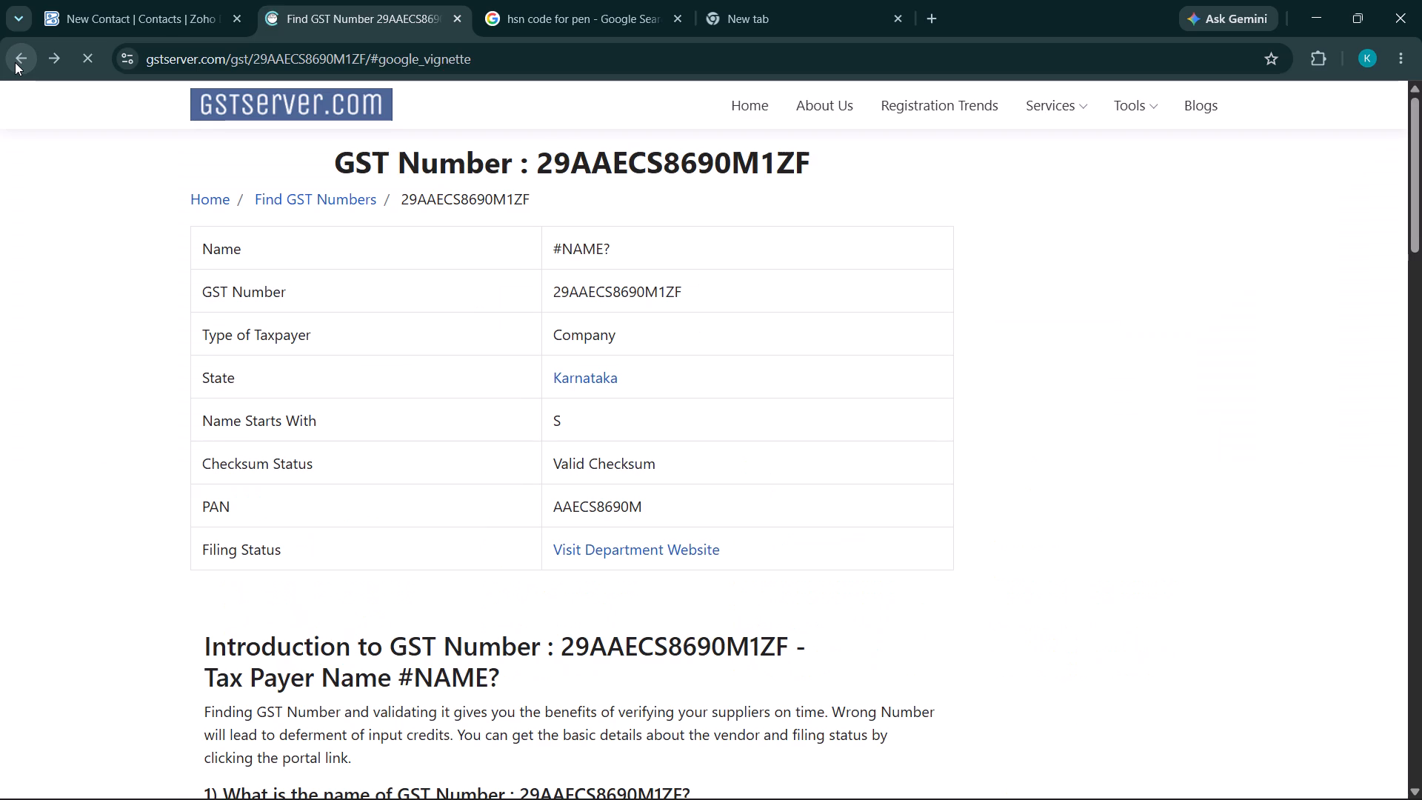
click(15, 62)
click(15, 62)
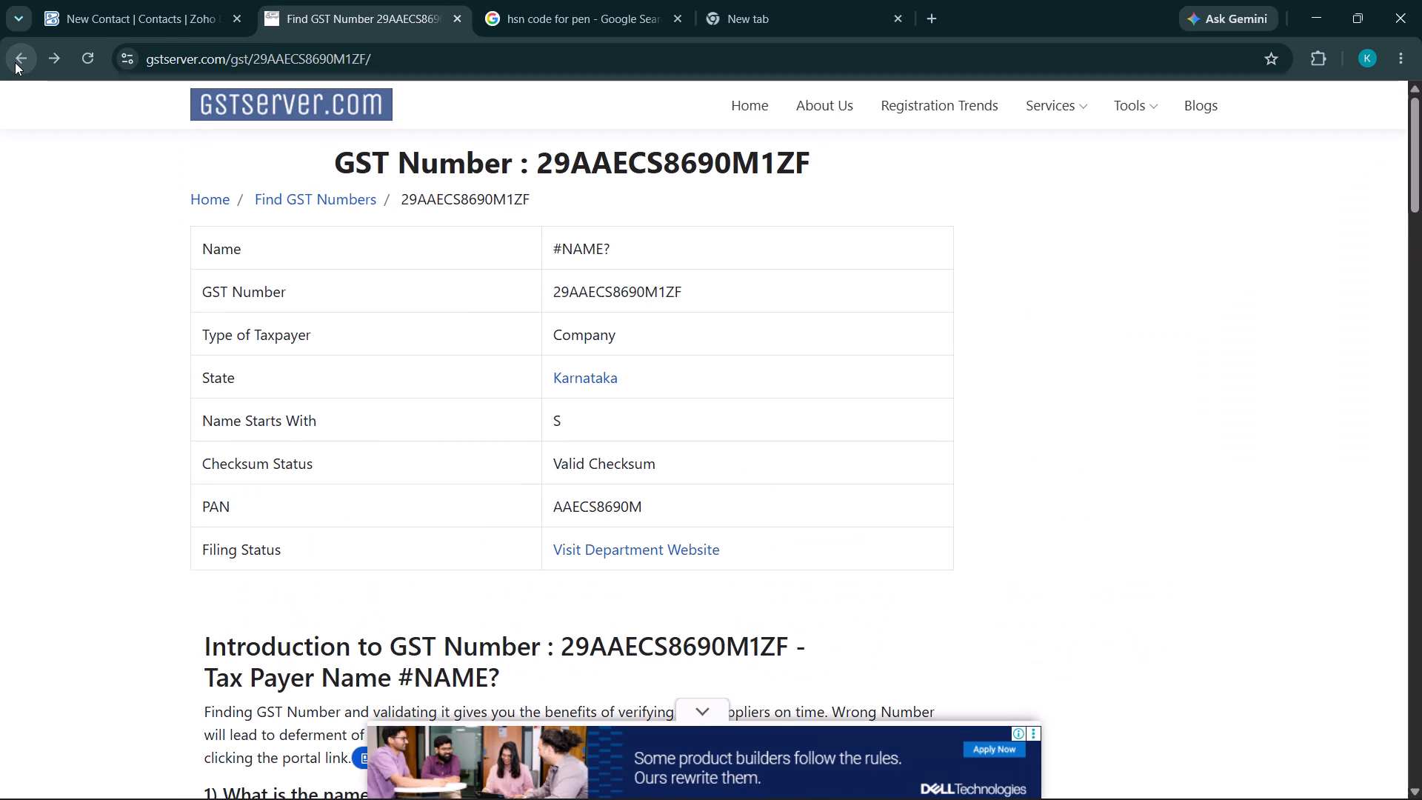
scroll(316, 279, down, 5)
scroll(316, 279, up, 1)
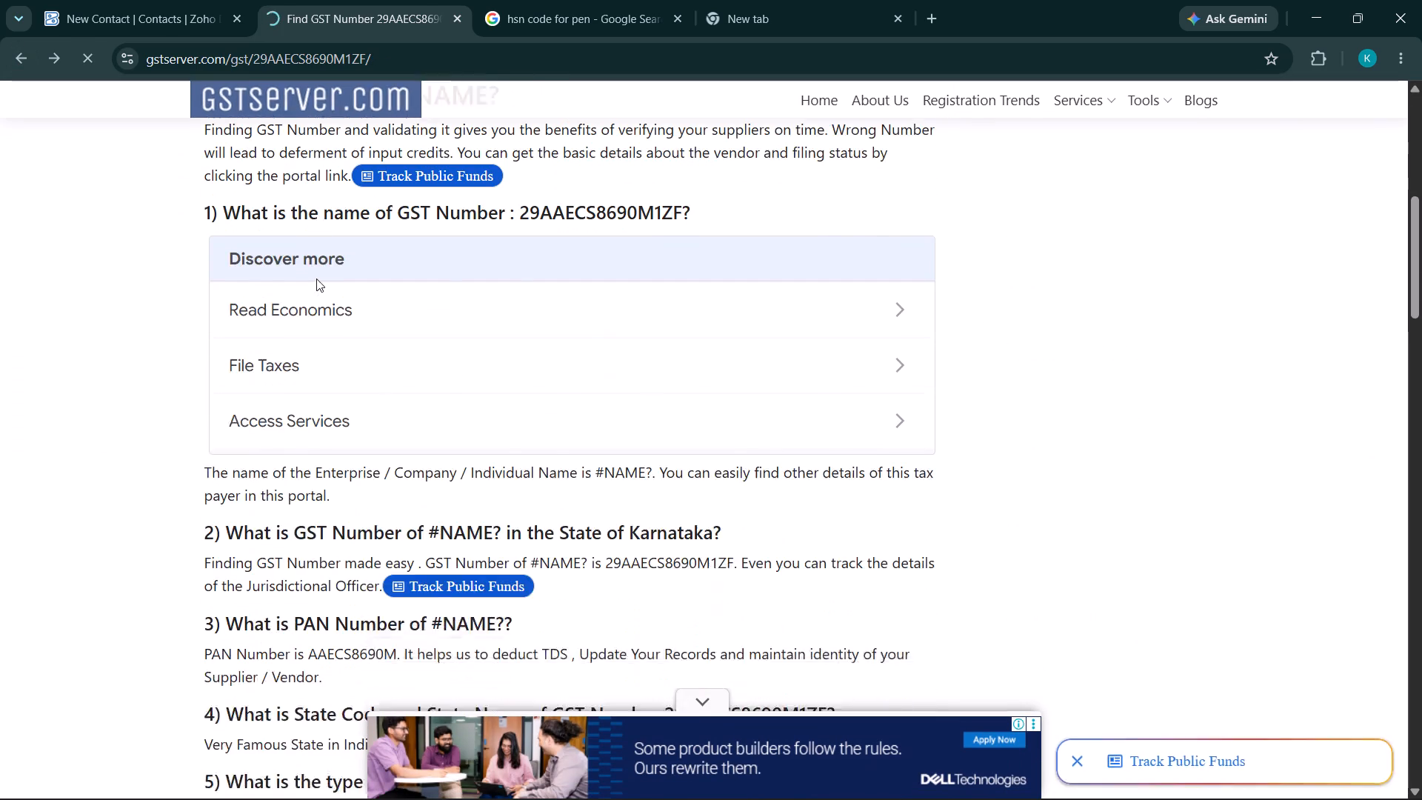
scroll(316, 279, up, 2)
scroll(462, 416, down, 2)
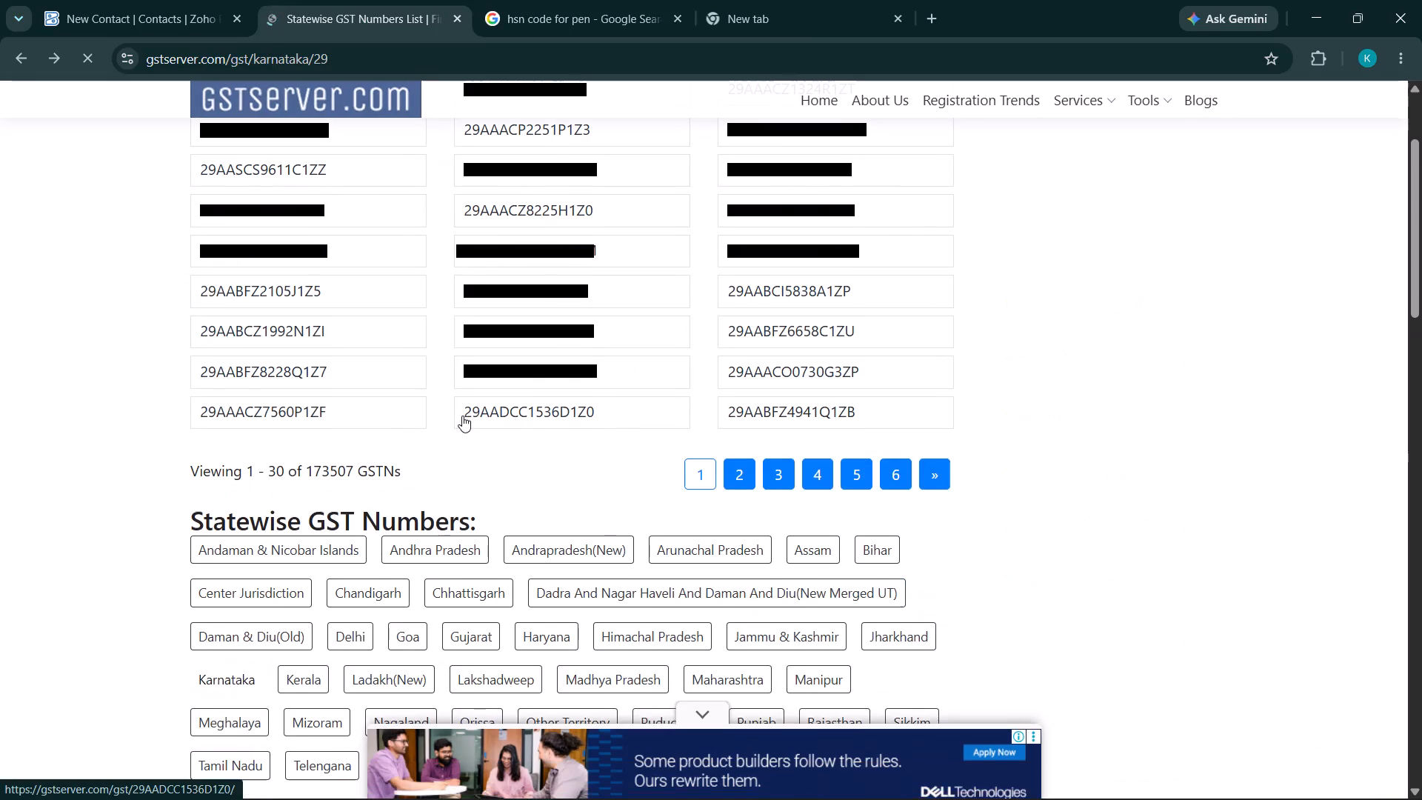
click(342, 639)
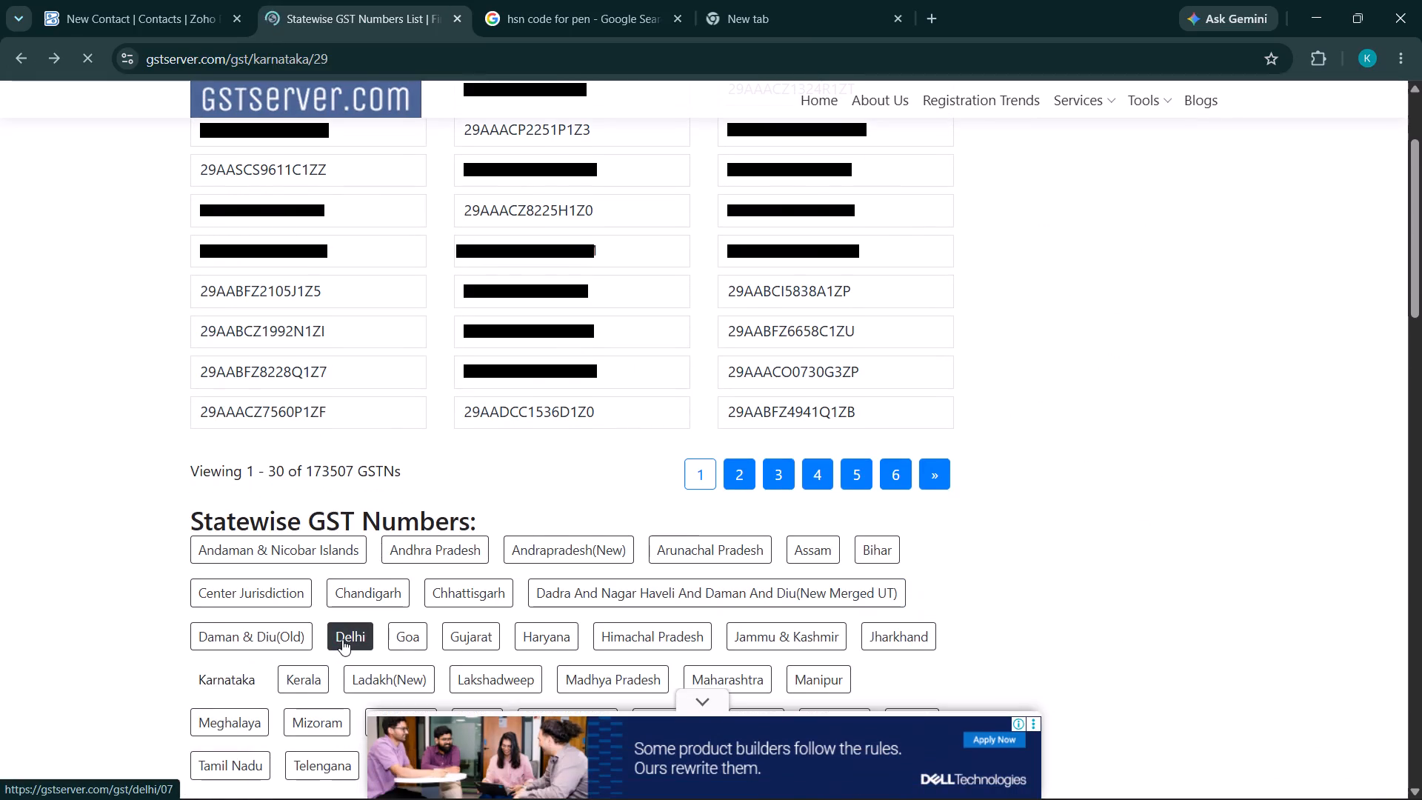
scroll(342, 639, up, 3)
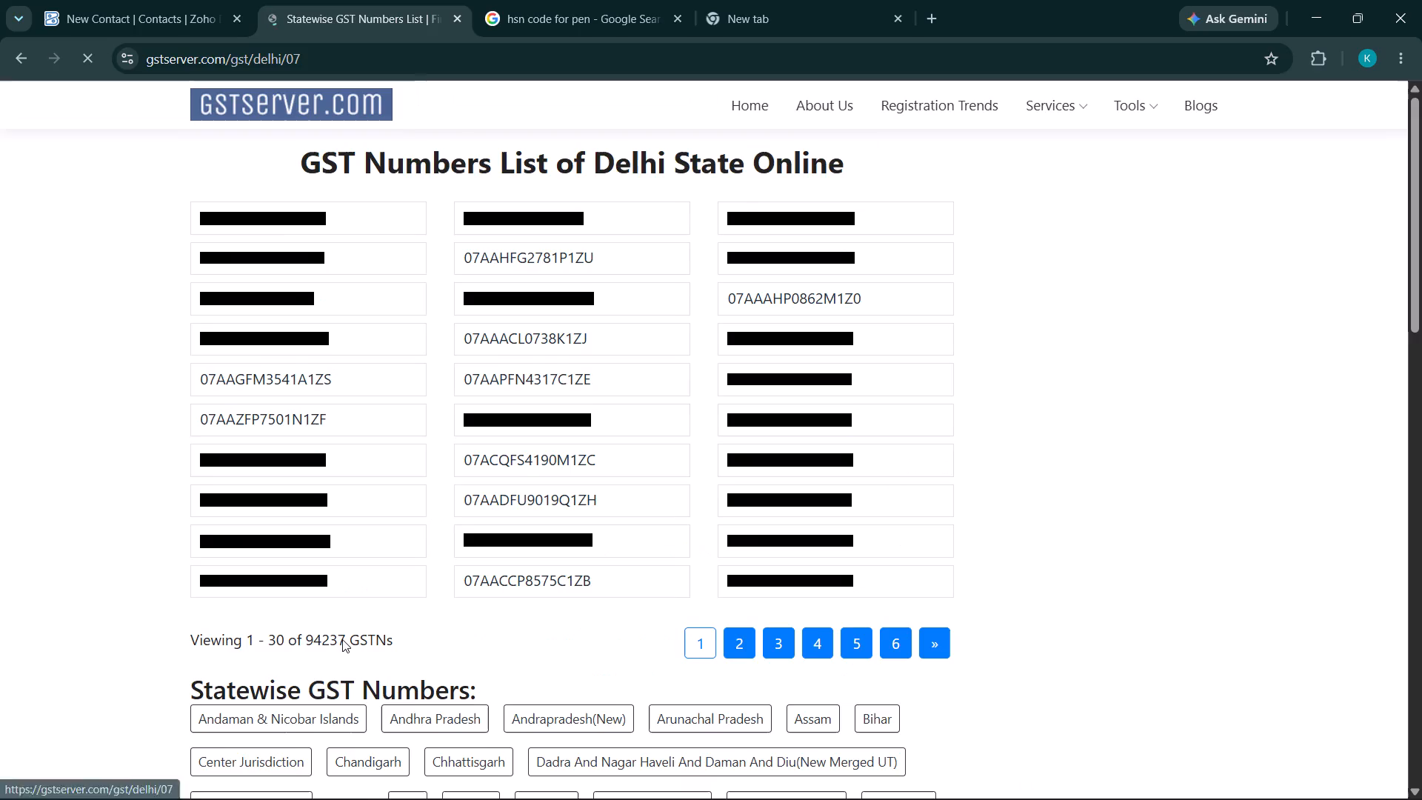
click(361, 213)
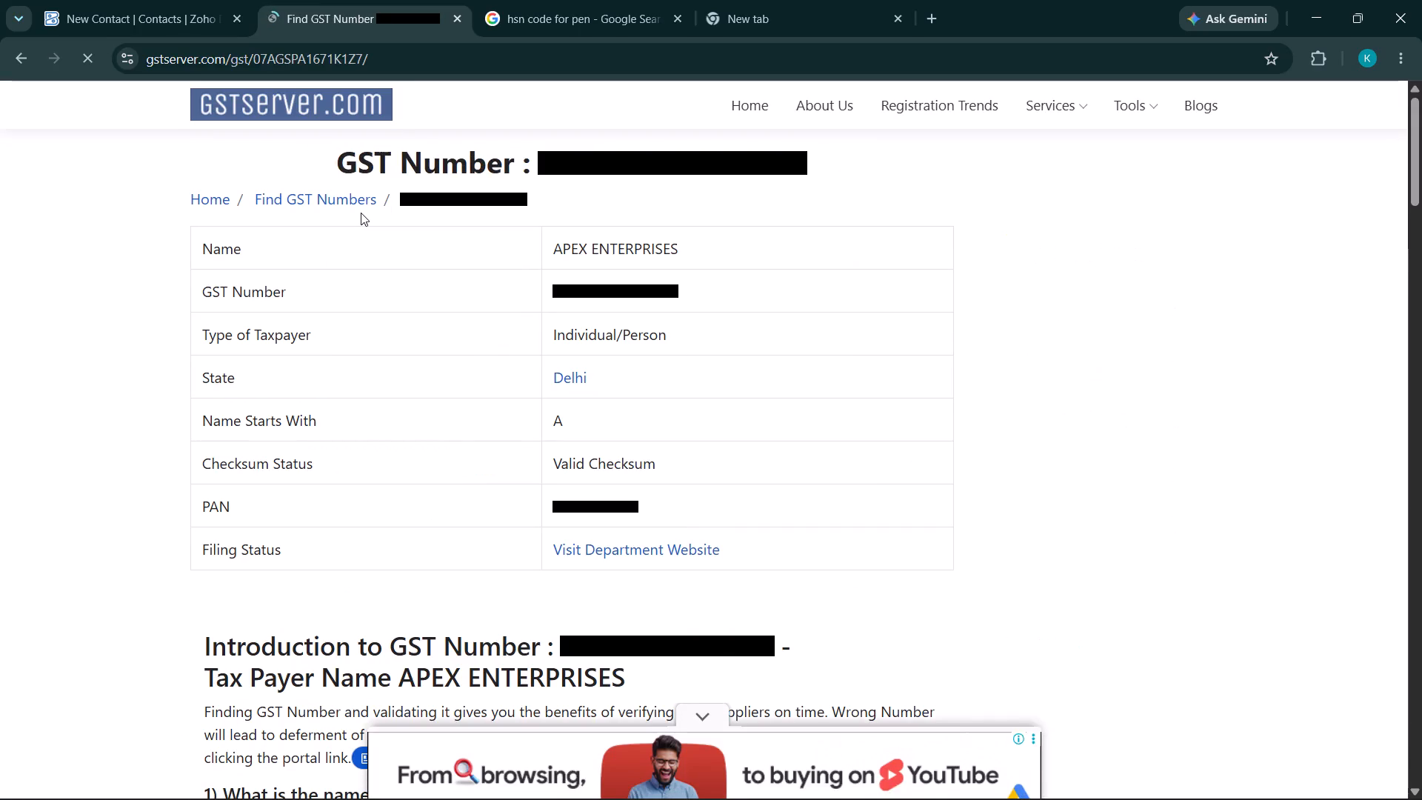
Copy the GST number of APEX ENTERPRISES into the new vendor's GSTIN / UIN field in Zoho Books.
drag(686, 287, 553, 304)
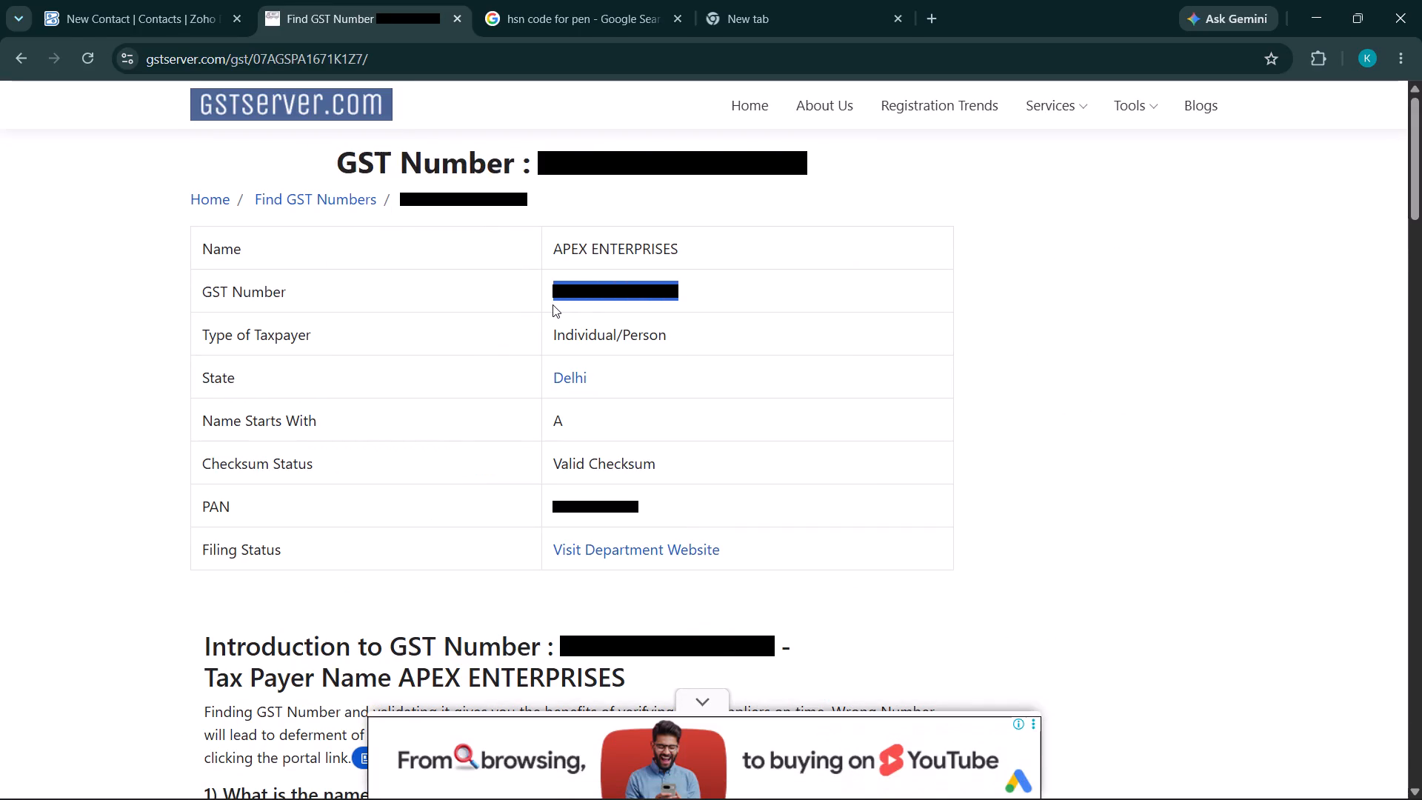
key(ctrl+c)
click(116, 22)
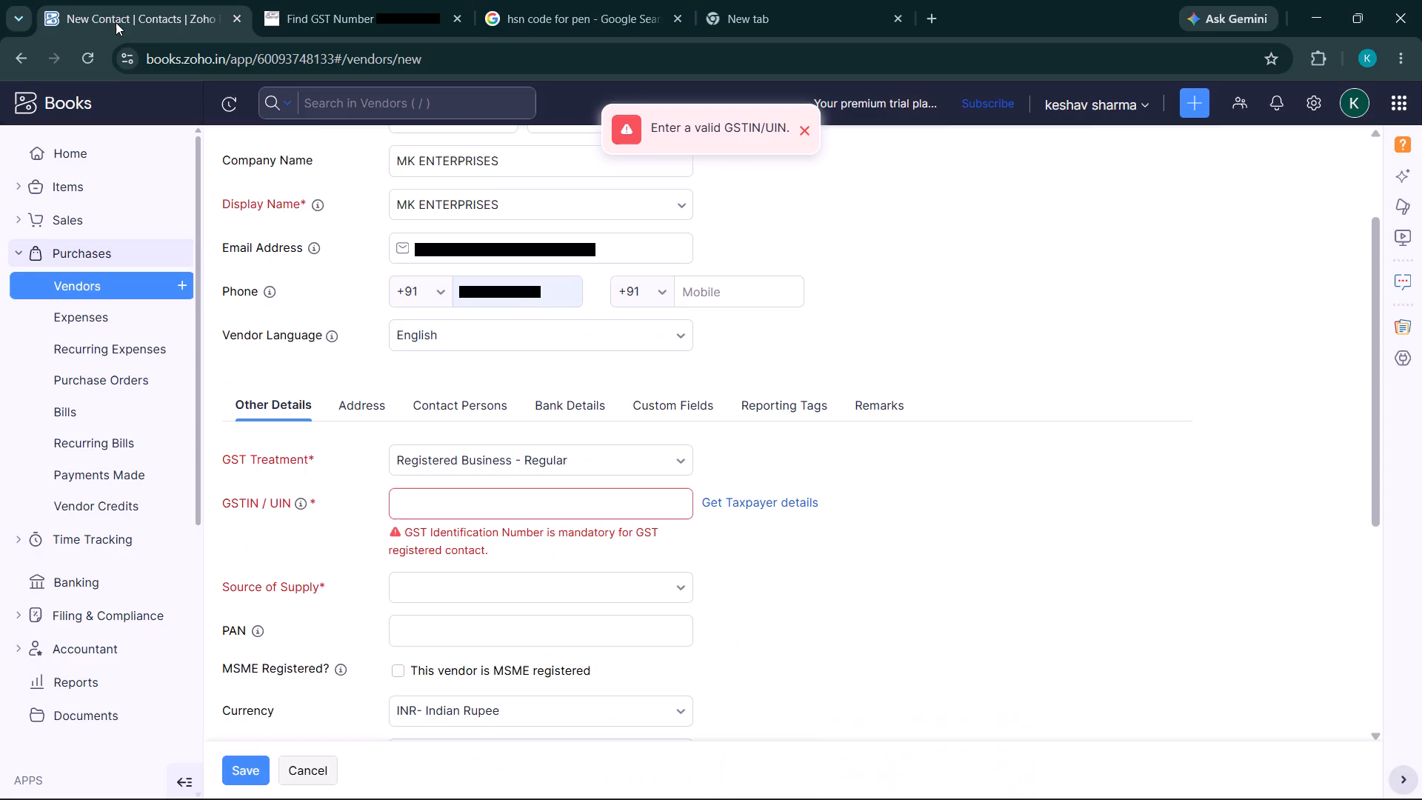
click(445, 505)
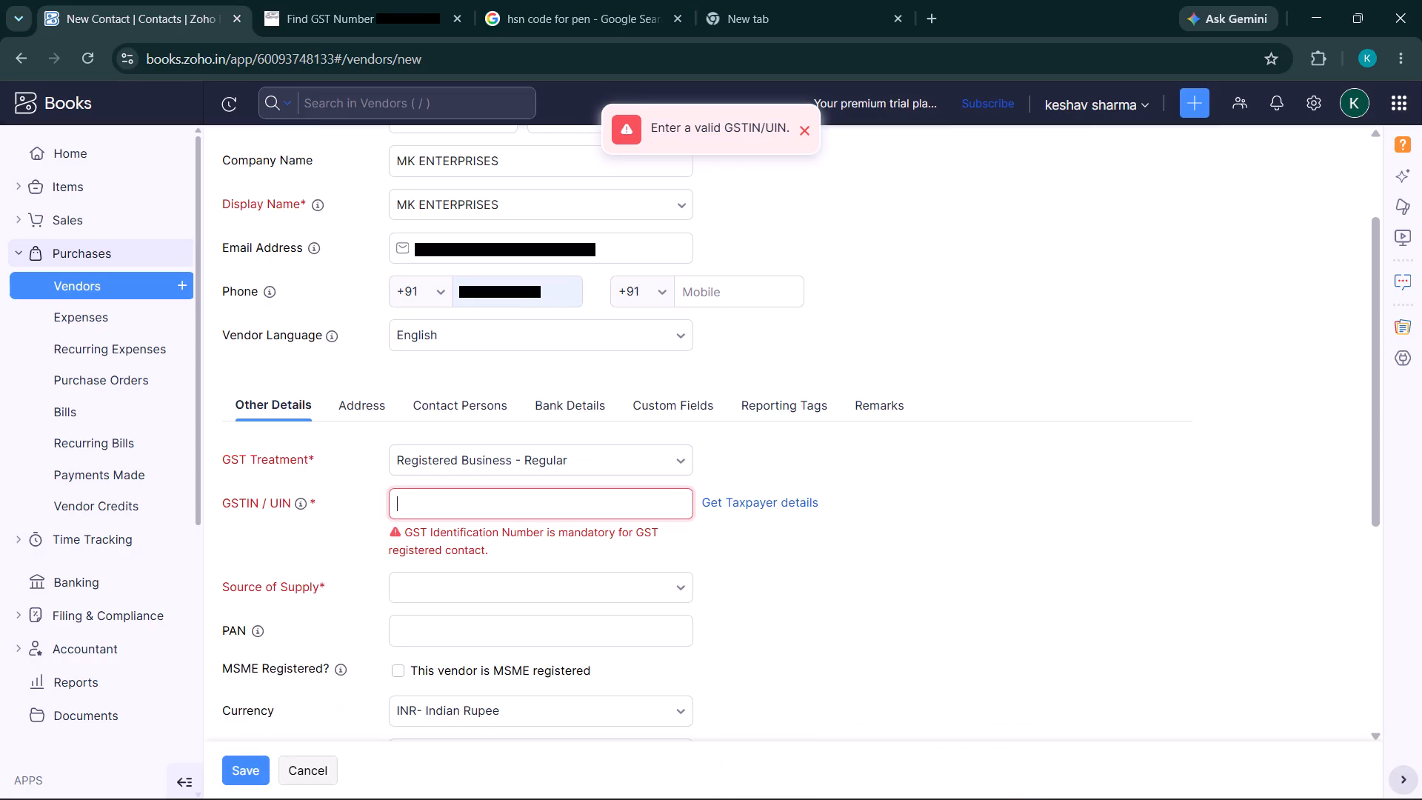
key(ctrl+v)
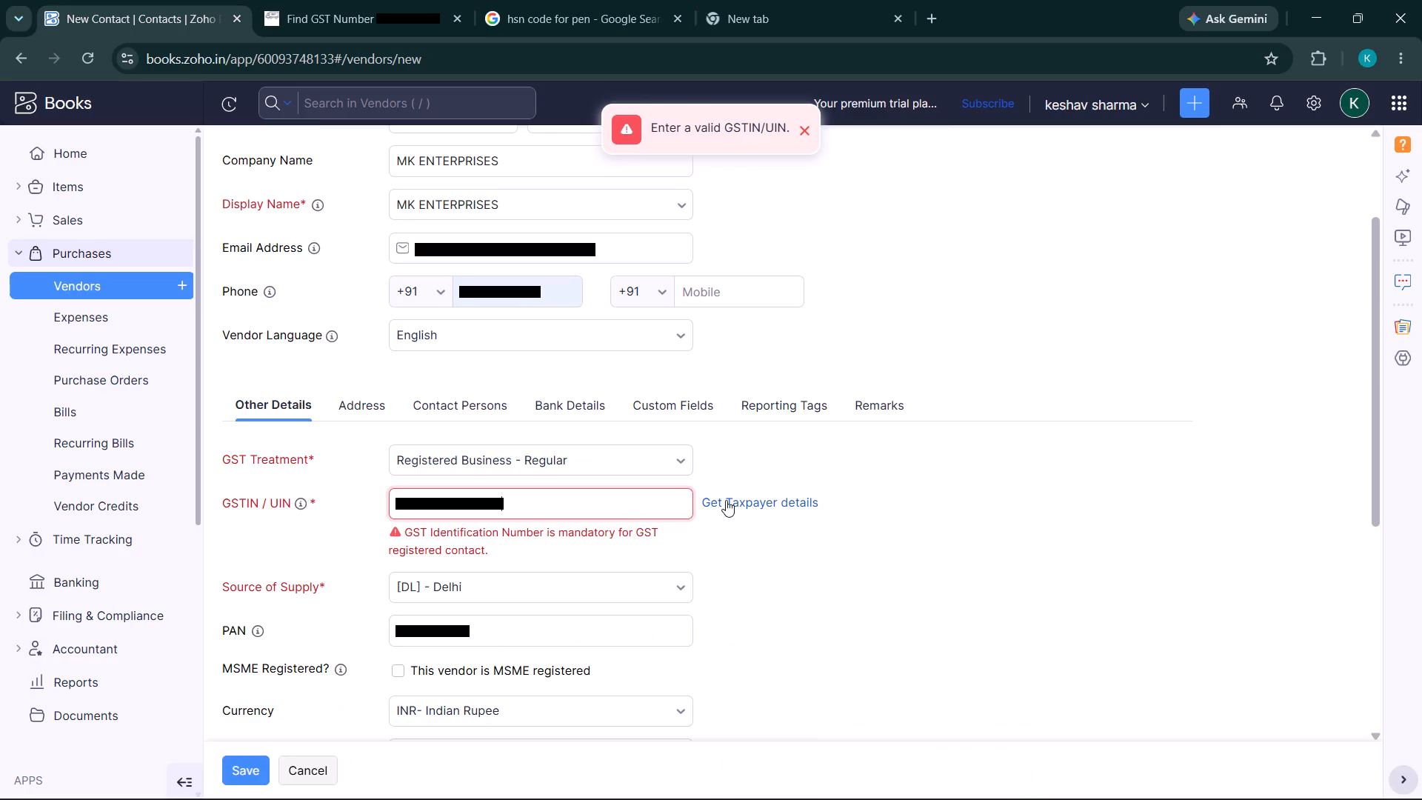
View the taxpayer details for the entered GSTIN without updating the company and display names.
click(726, 500)
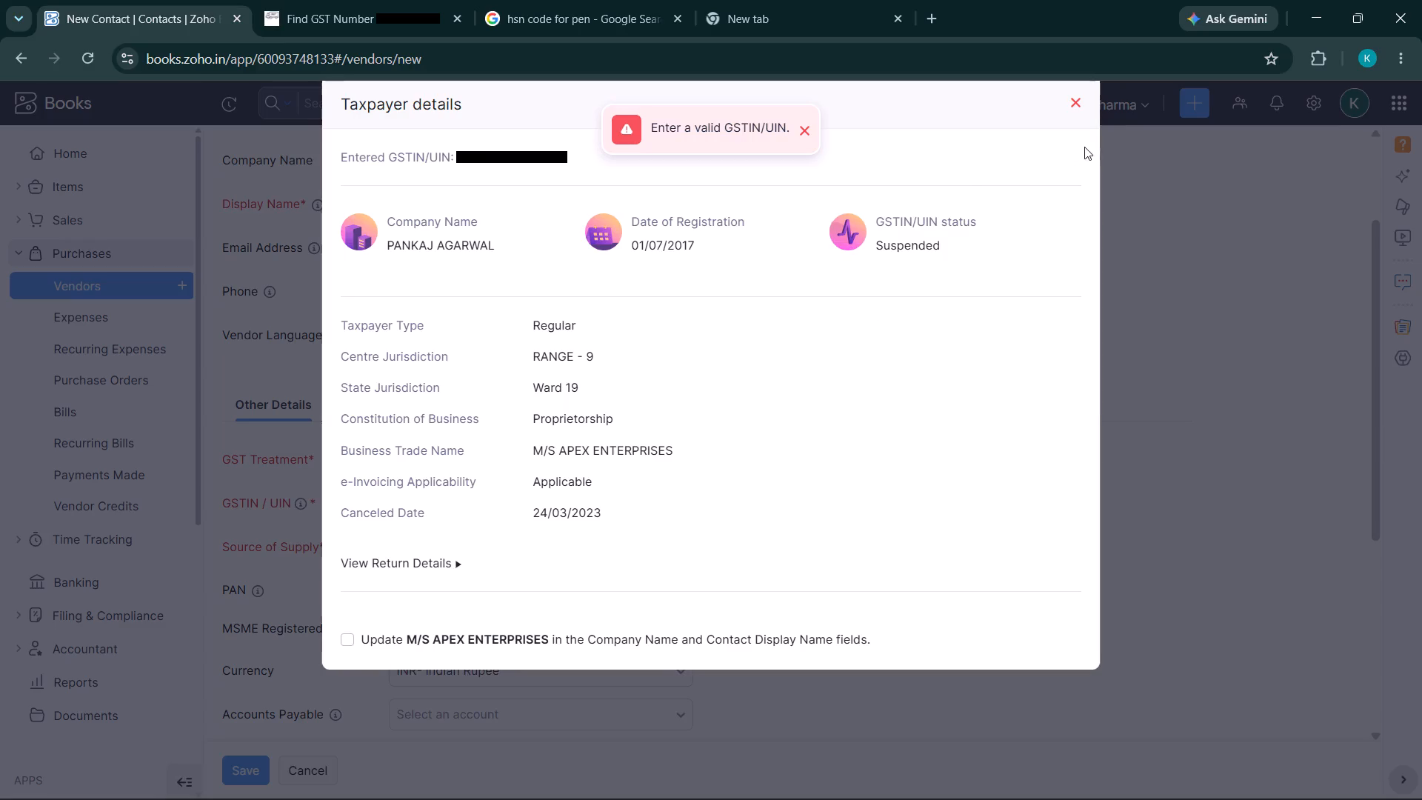
click(1078, 99)
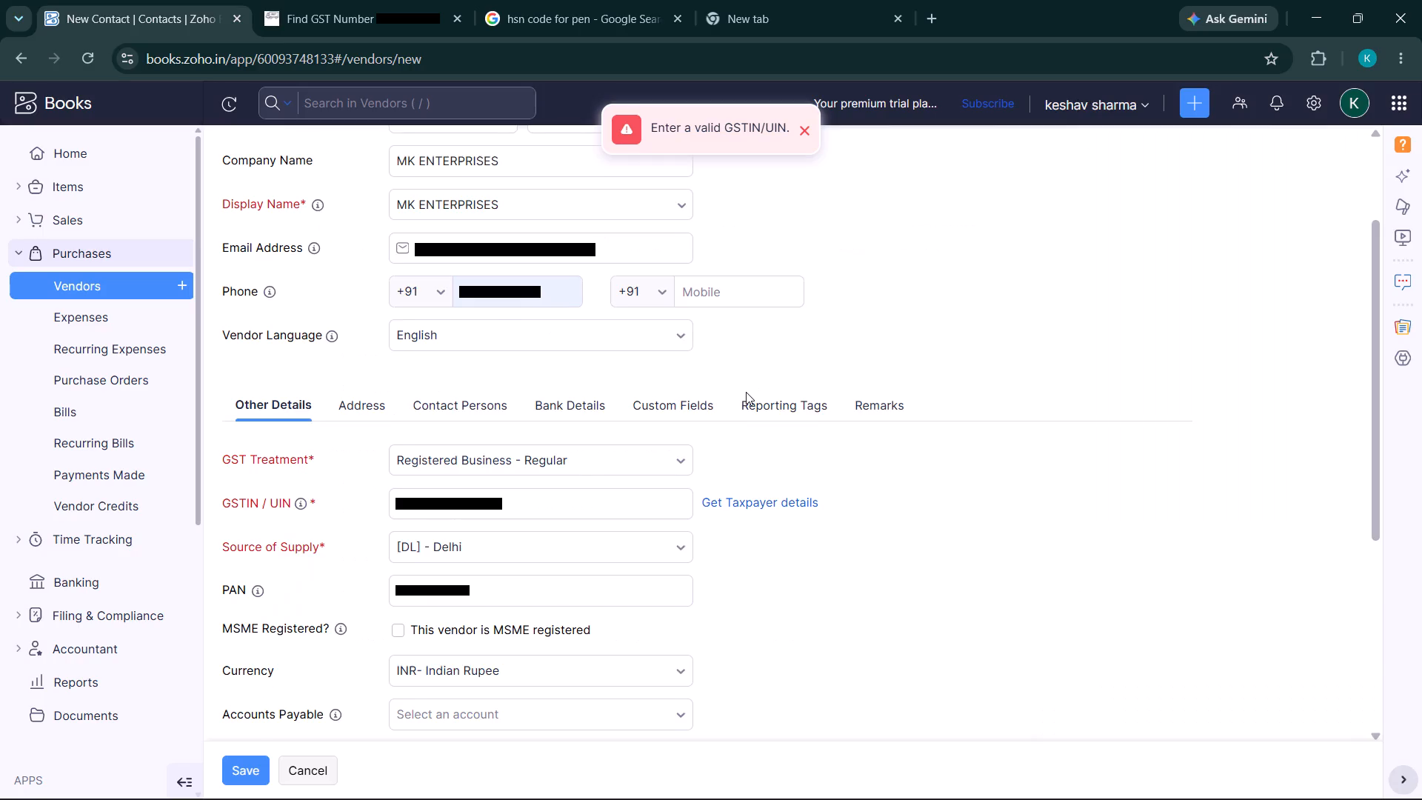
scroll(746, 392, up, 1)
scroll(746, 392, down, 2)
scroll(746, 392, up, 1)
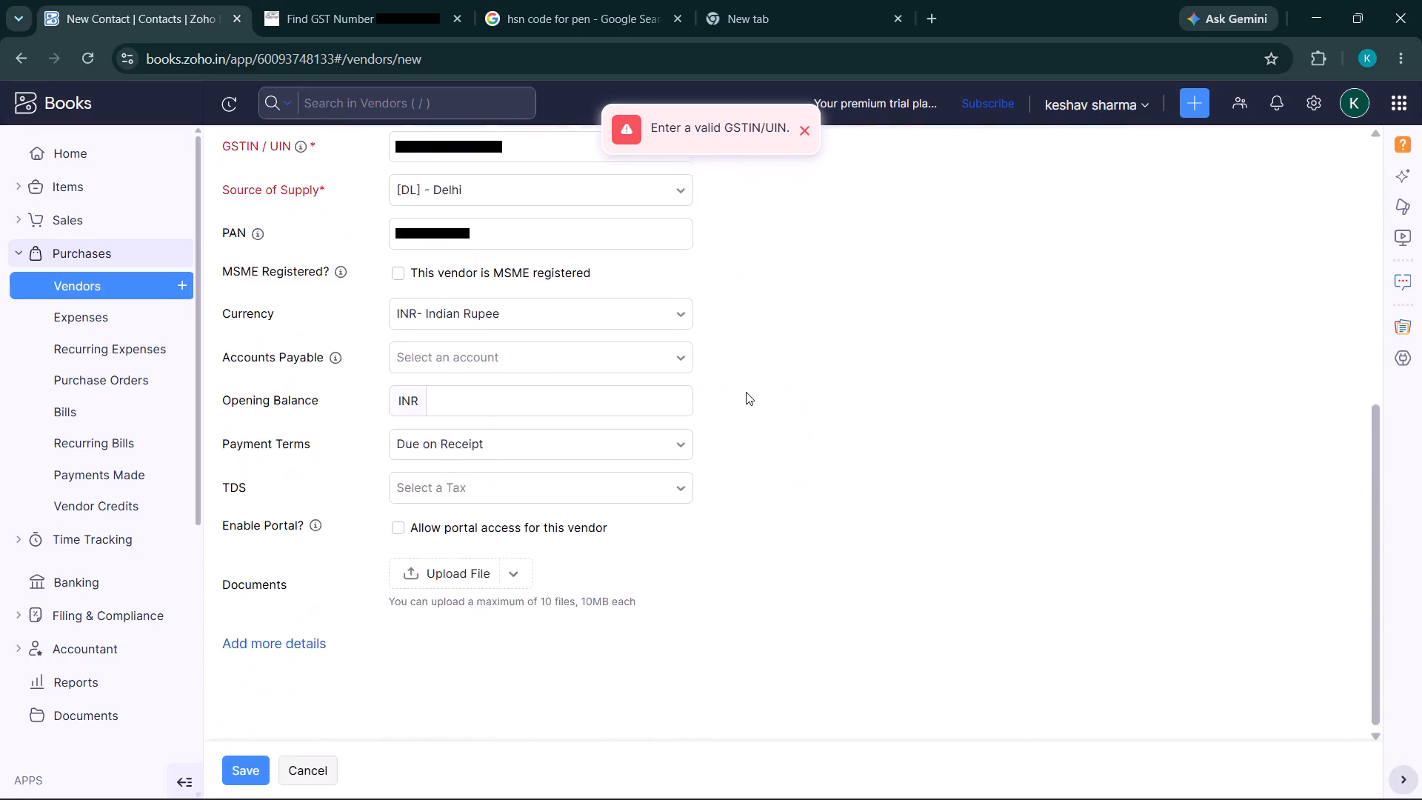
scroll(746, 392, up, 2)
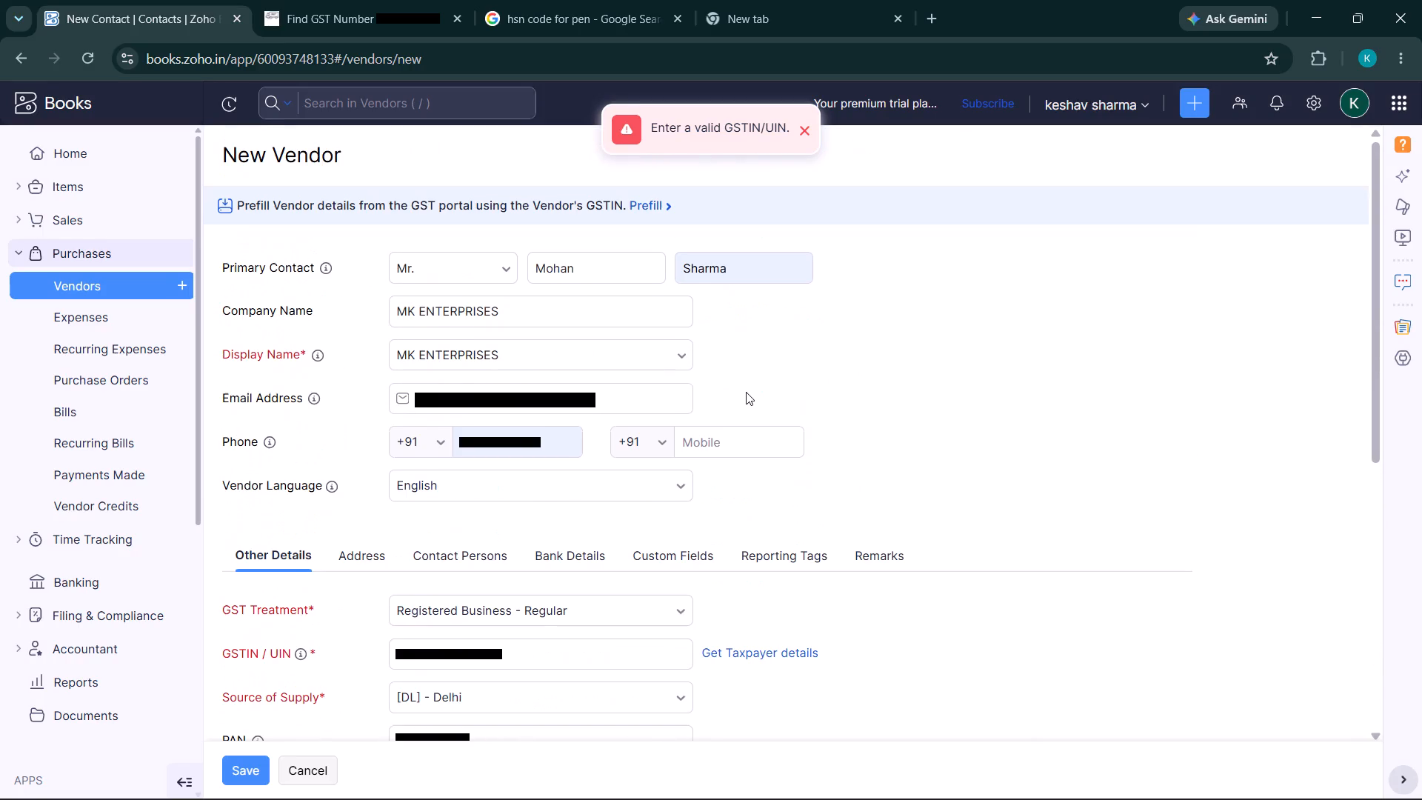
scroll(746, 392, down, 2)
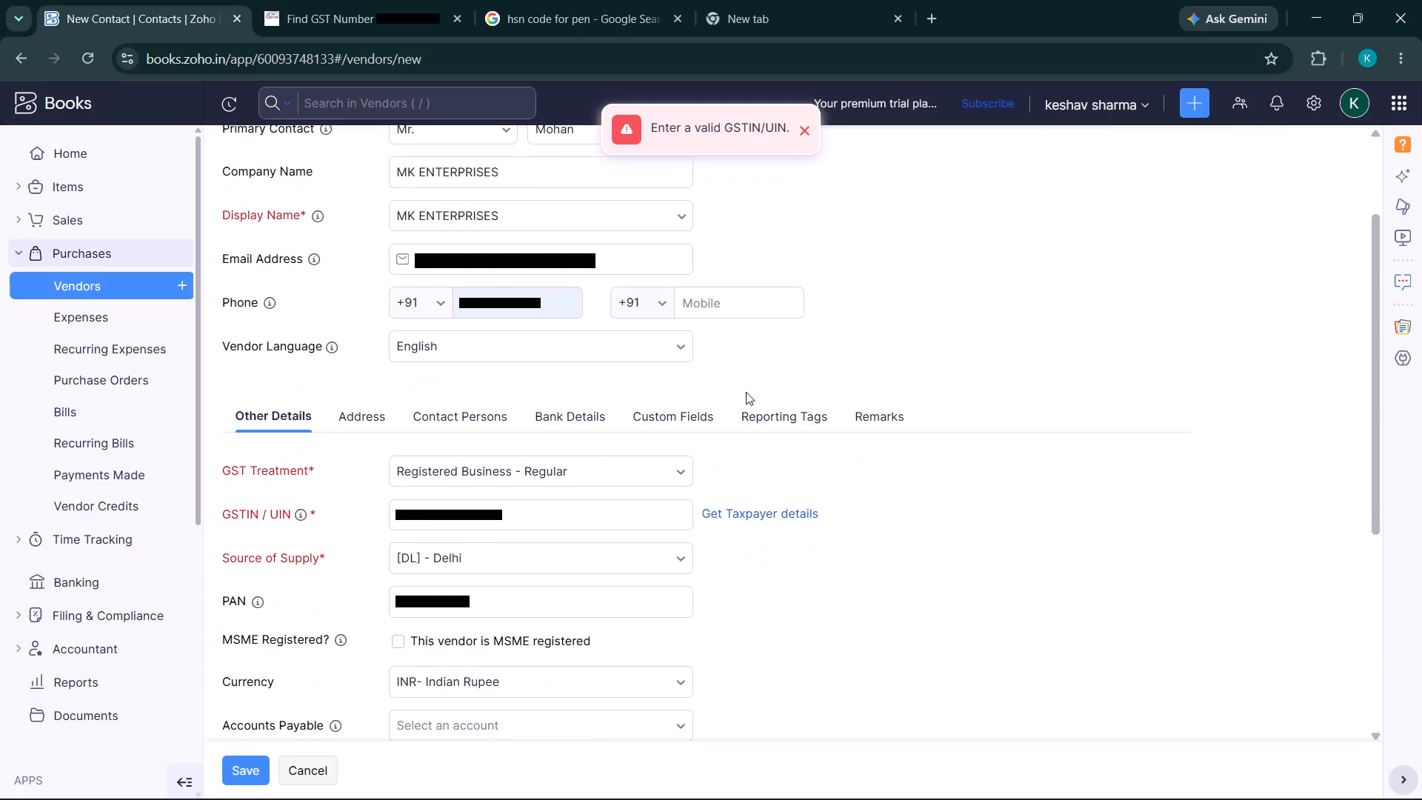
Assign MK ENTERPRISES the sundry creditor accounts payable account with Due on Receipt payment terms, and save the vendor.
scroll(746, 392, down, 3)
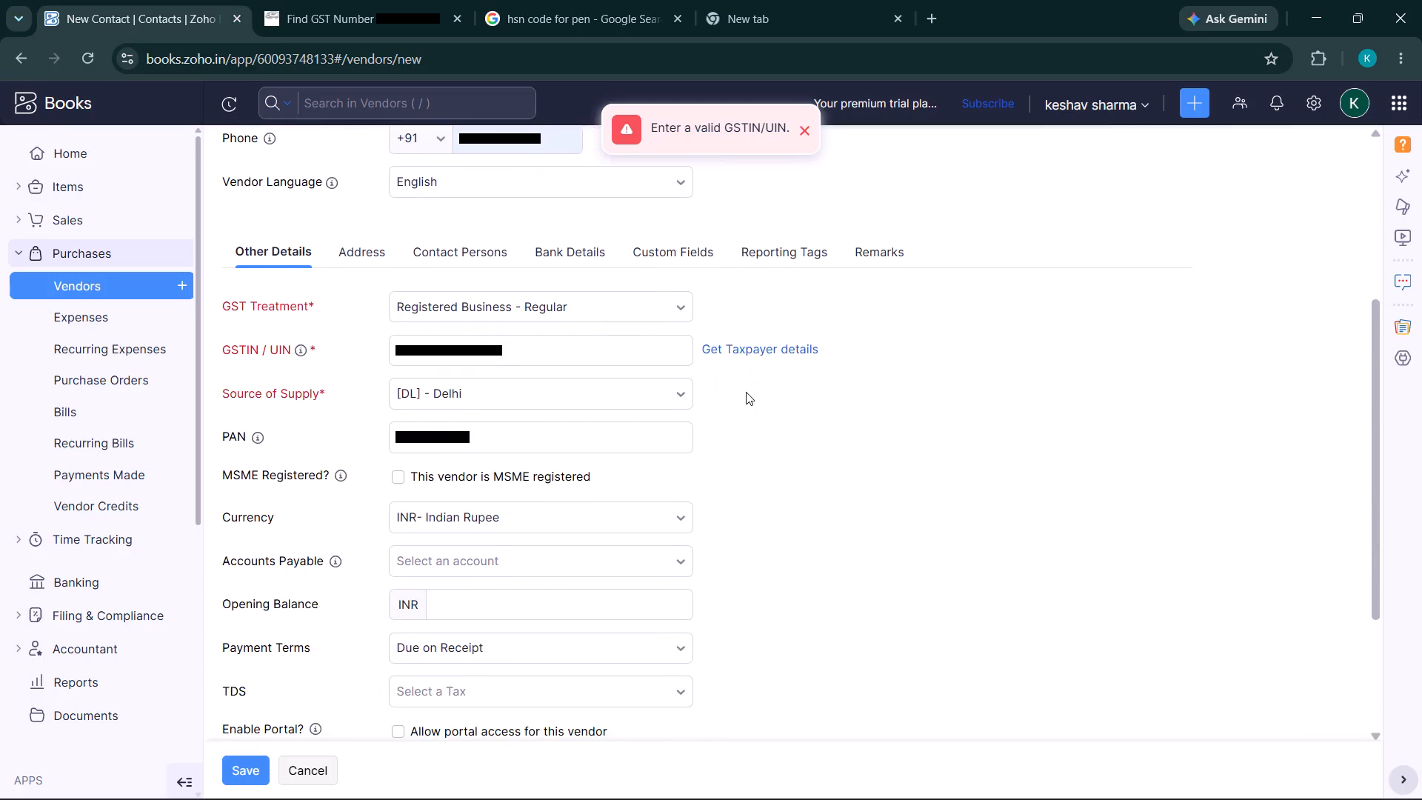
scroll(746, 392, down, 2)
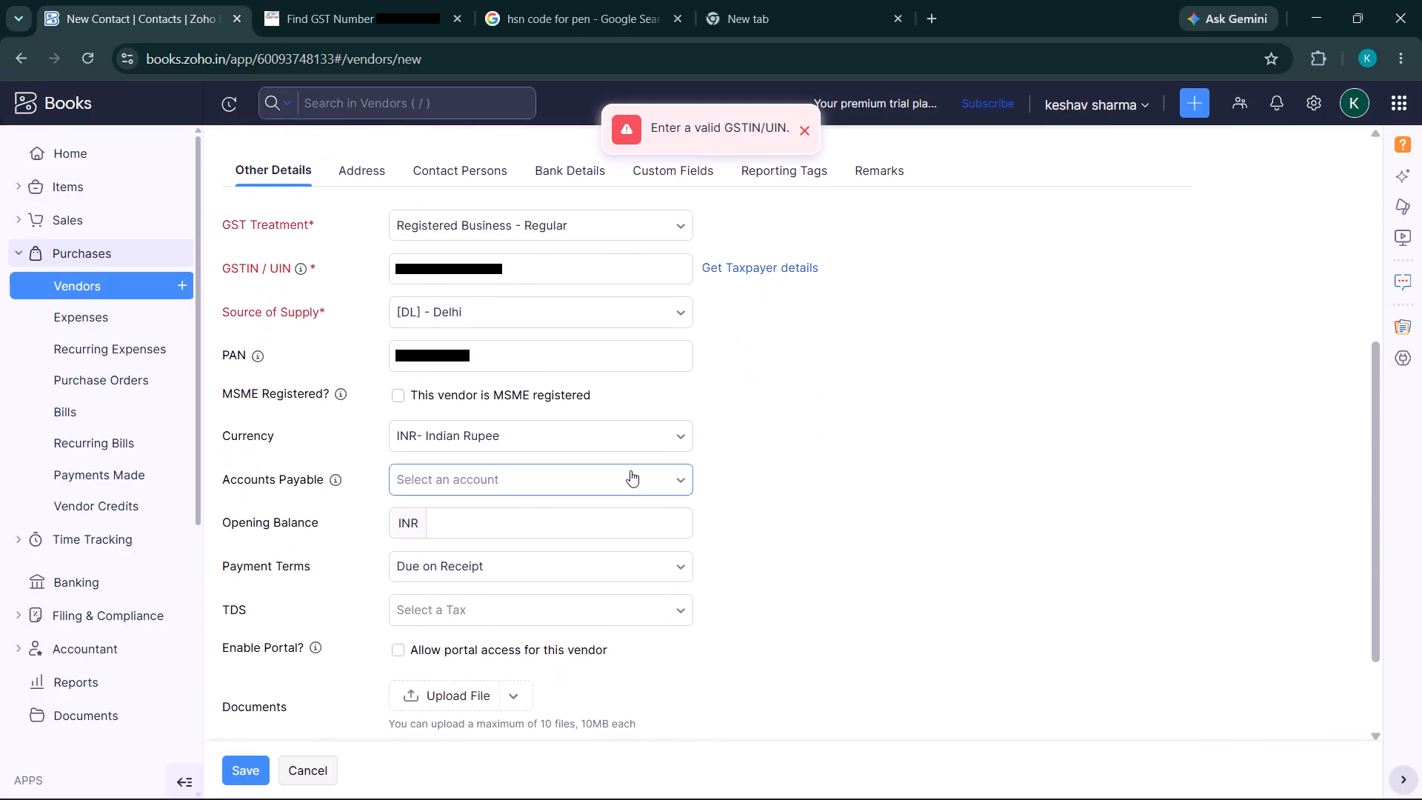
click(630, 470)
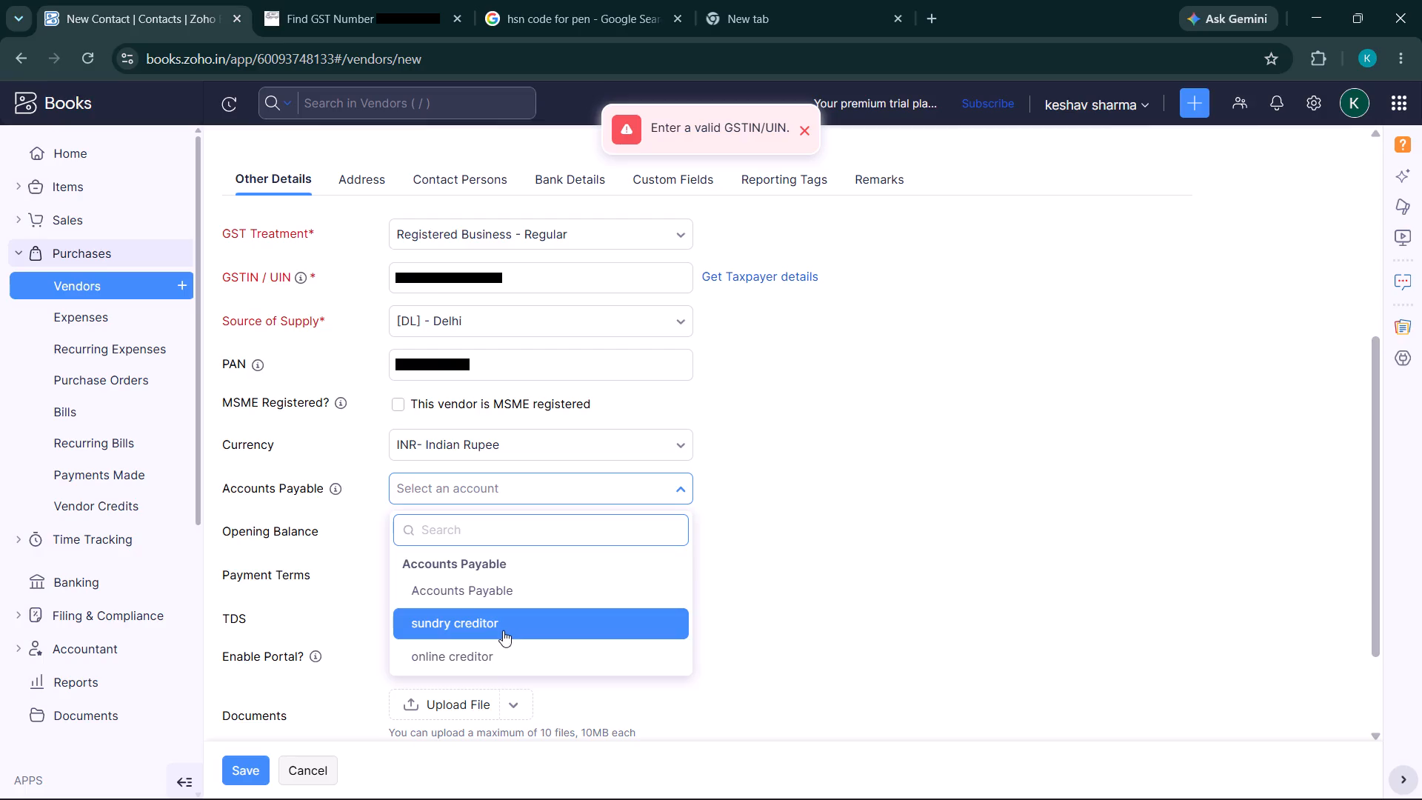
click(573, 615)
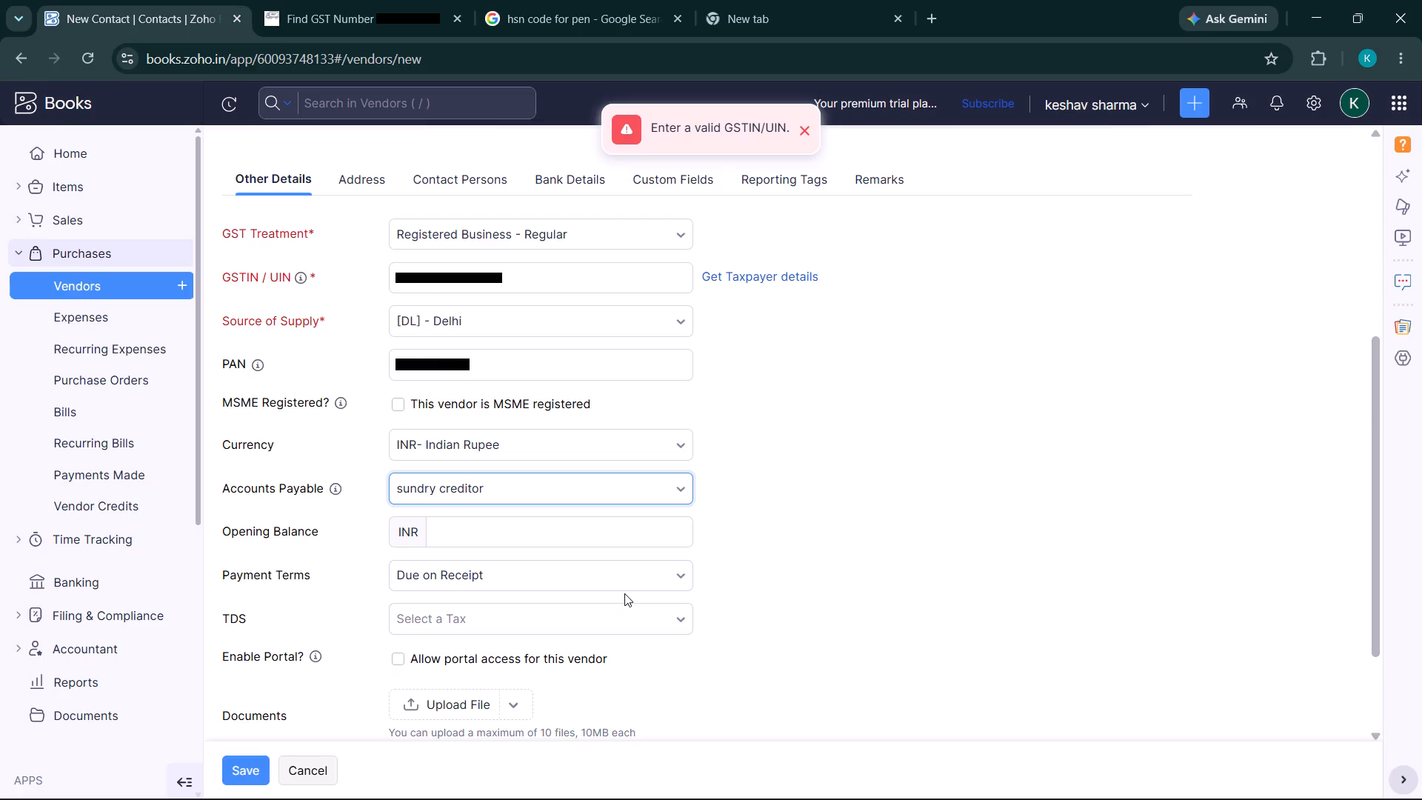
click(680, 578)
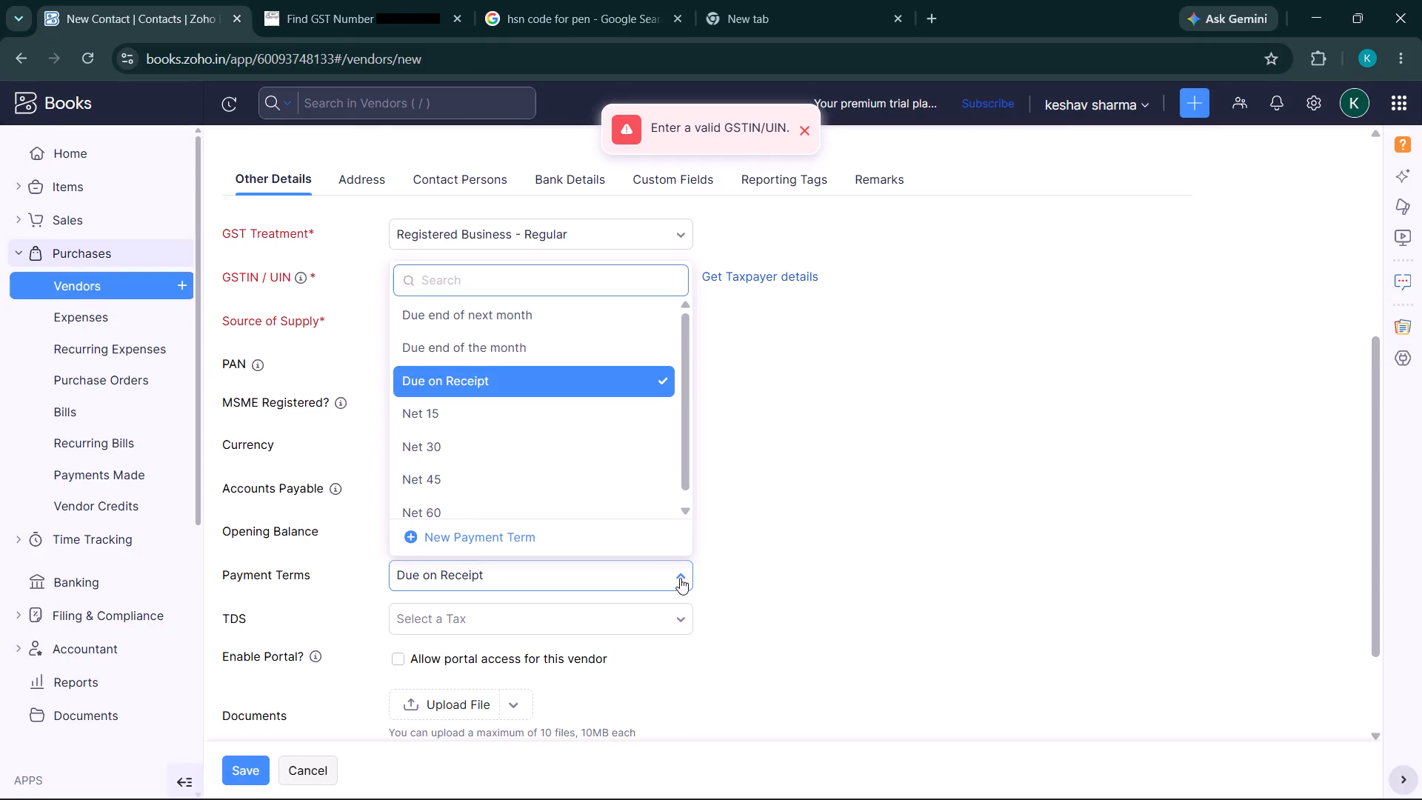
click(577, 362)
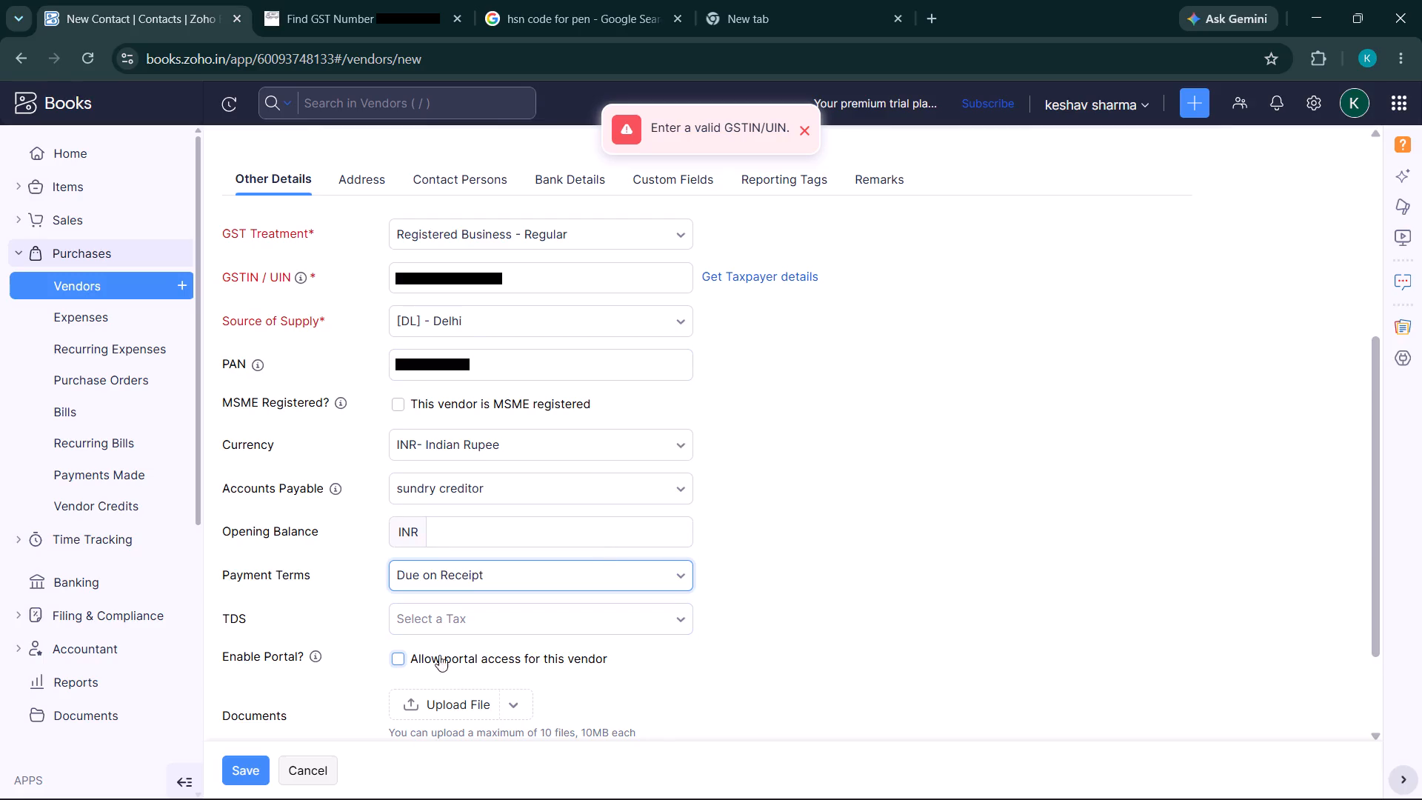
scroll(470, 640, down, 1)
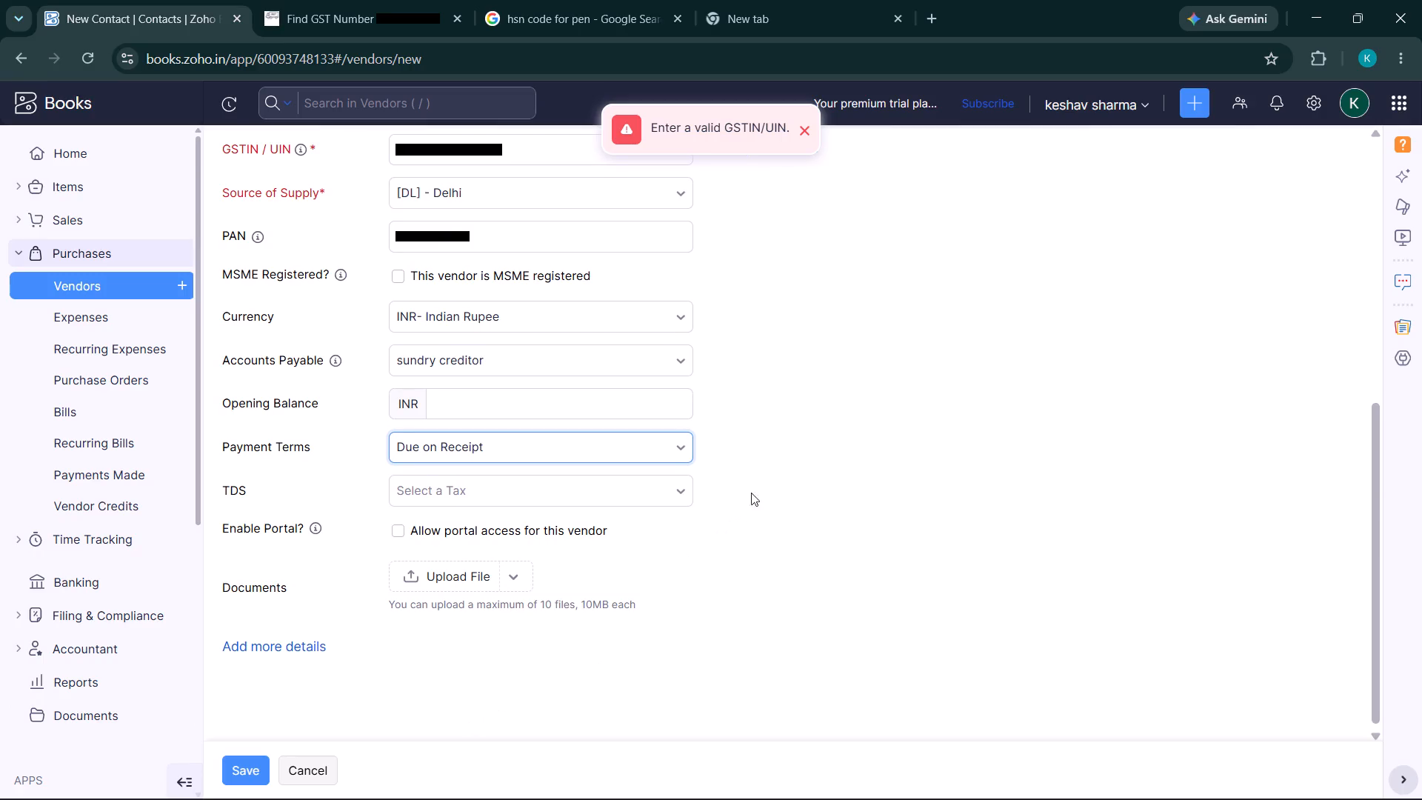
scroll(790, 449, up, 3)
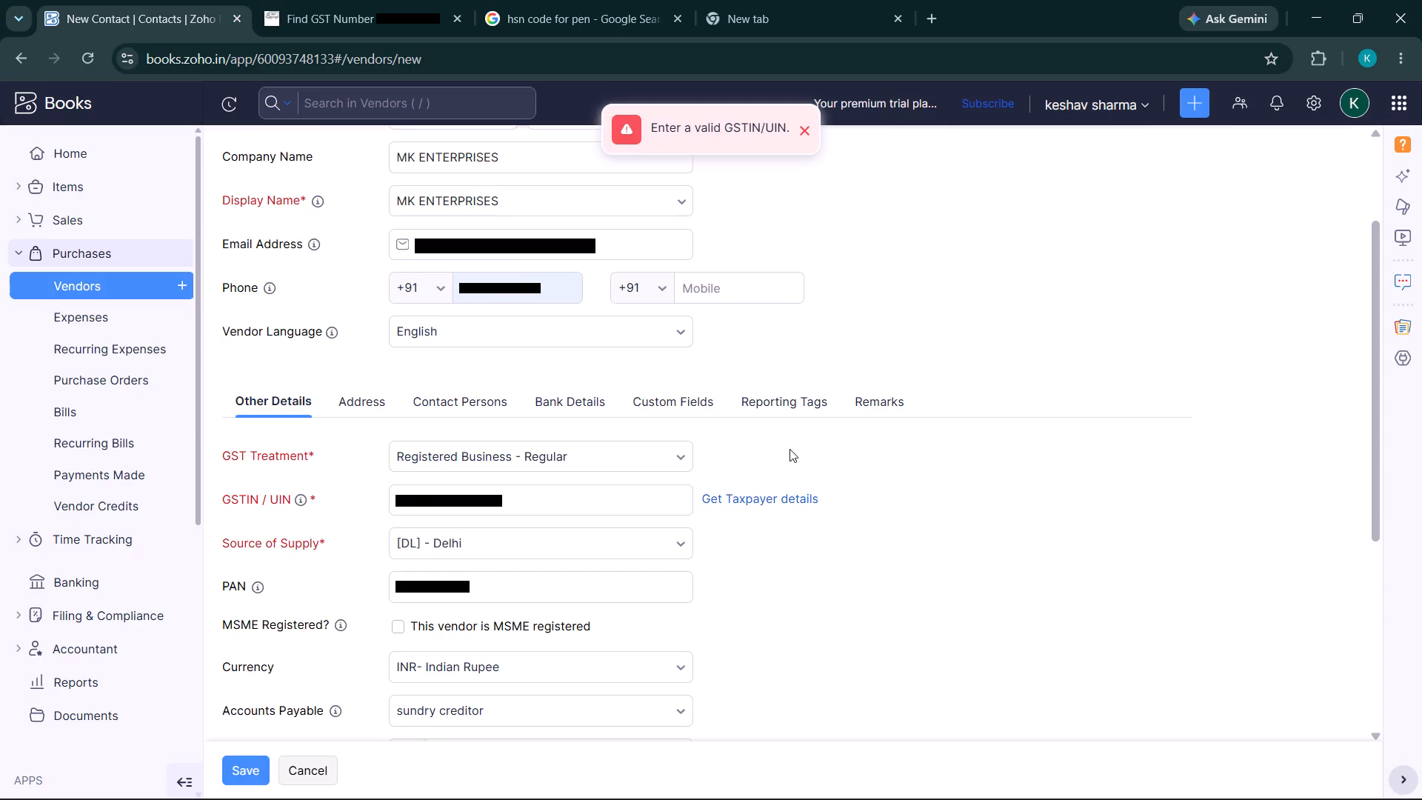
scroll(567, 462, down, 6)
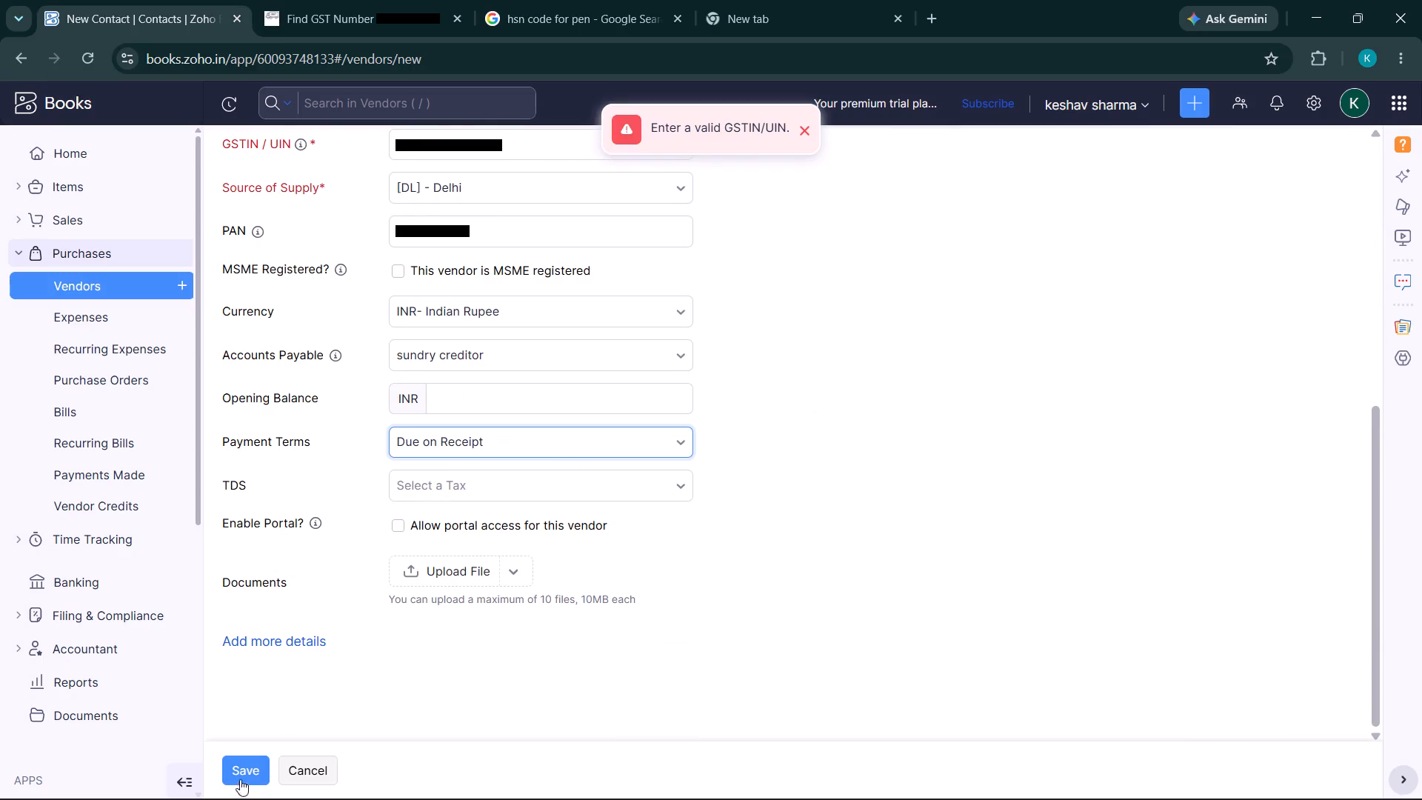
click(244, 767)
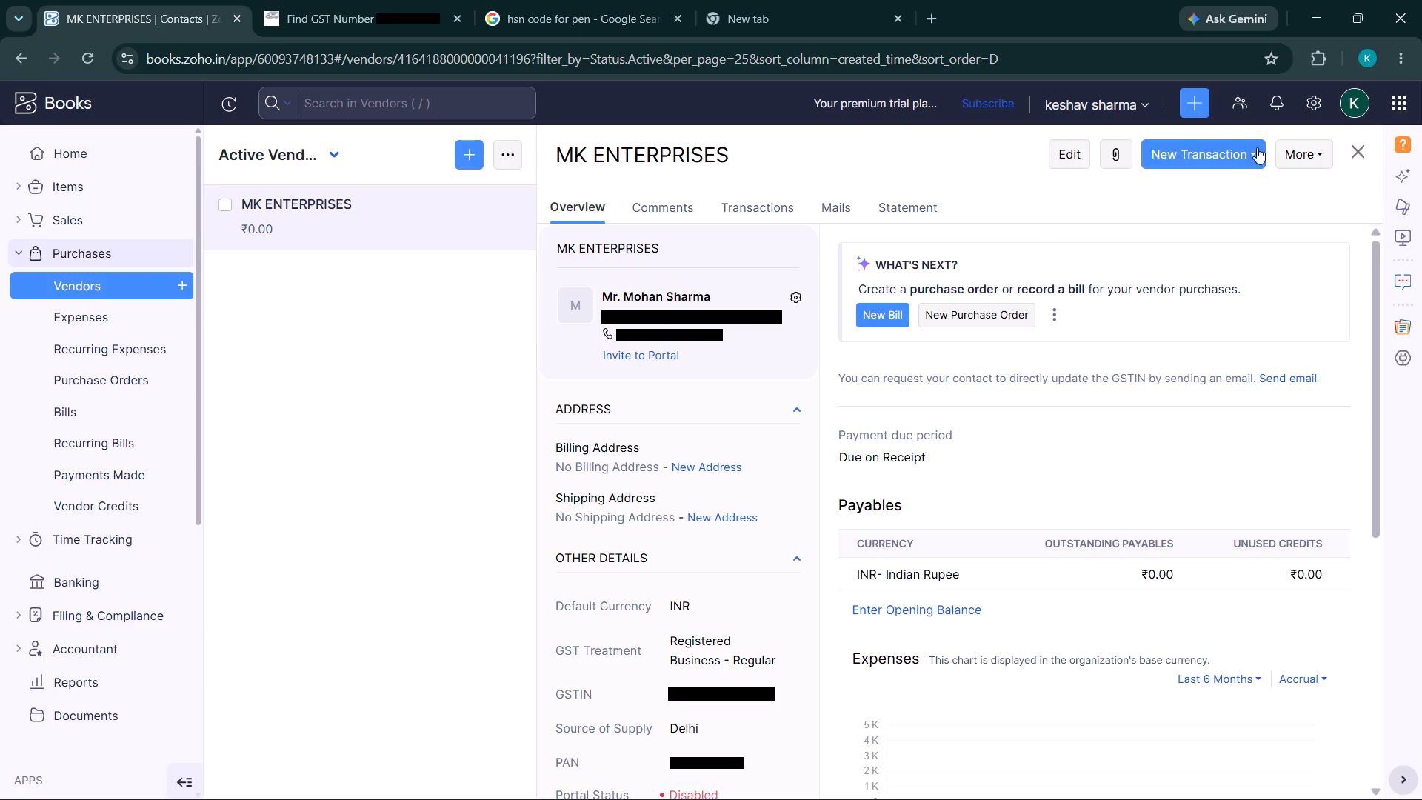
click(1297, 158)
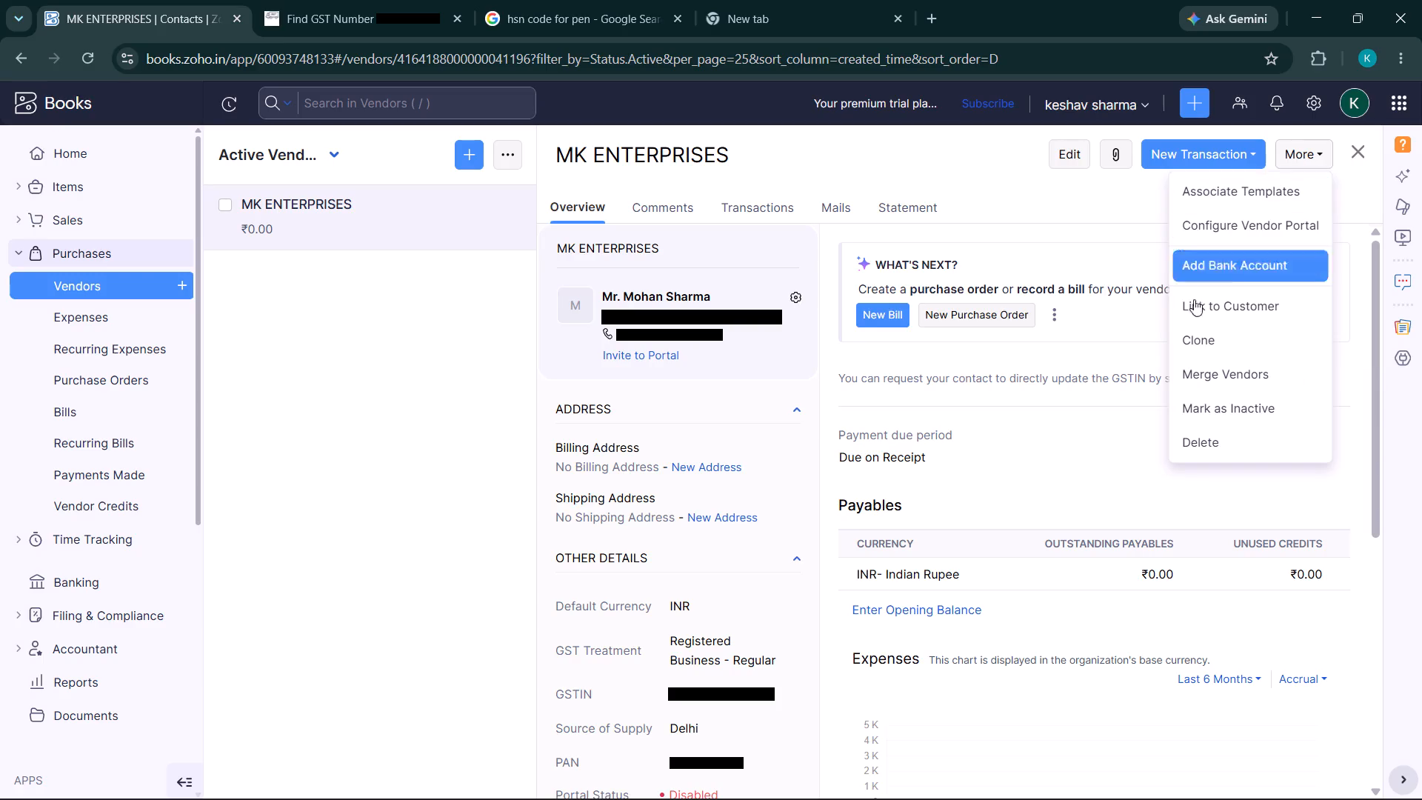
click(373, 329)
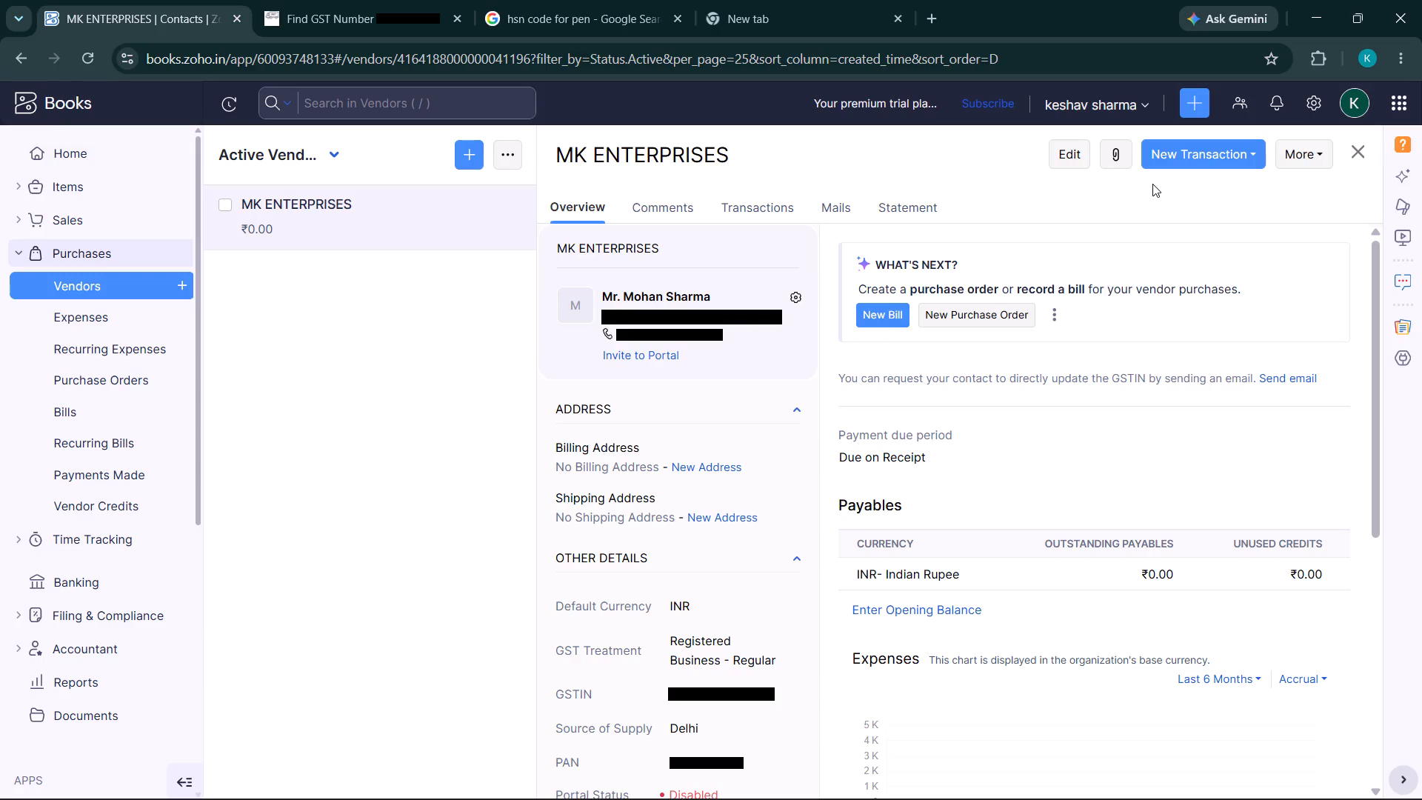
Start another new vendor and copy the GST number of FASHION SEERET from the Delhi list on gstserver.com.
click(467, 154)
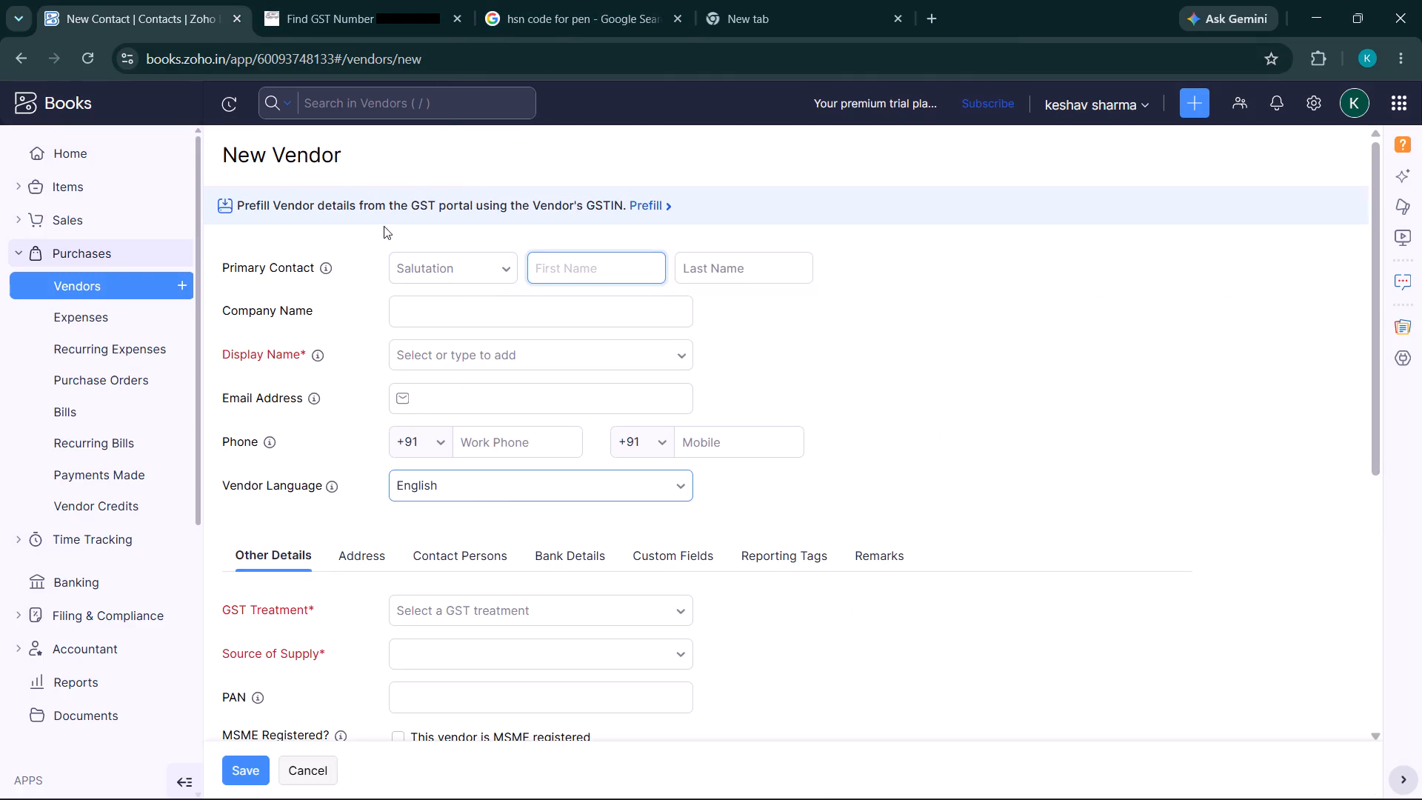
click(349, 1)
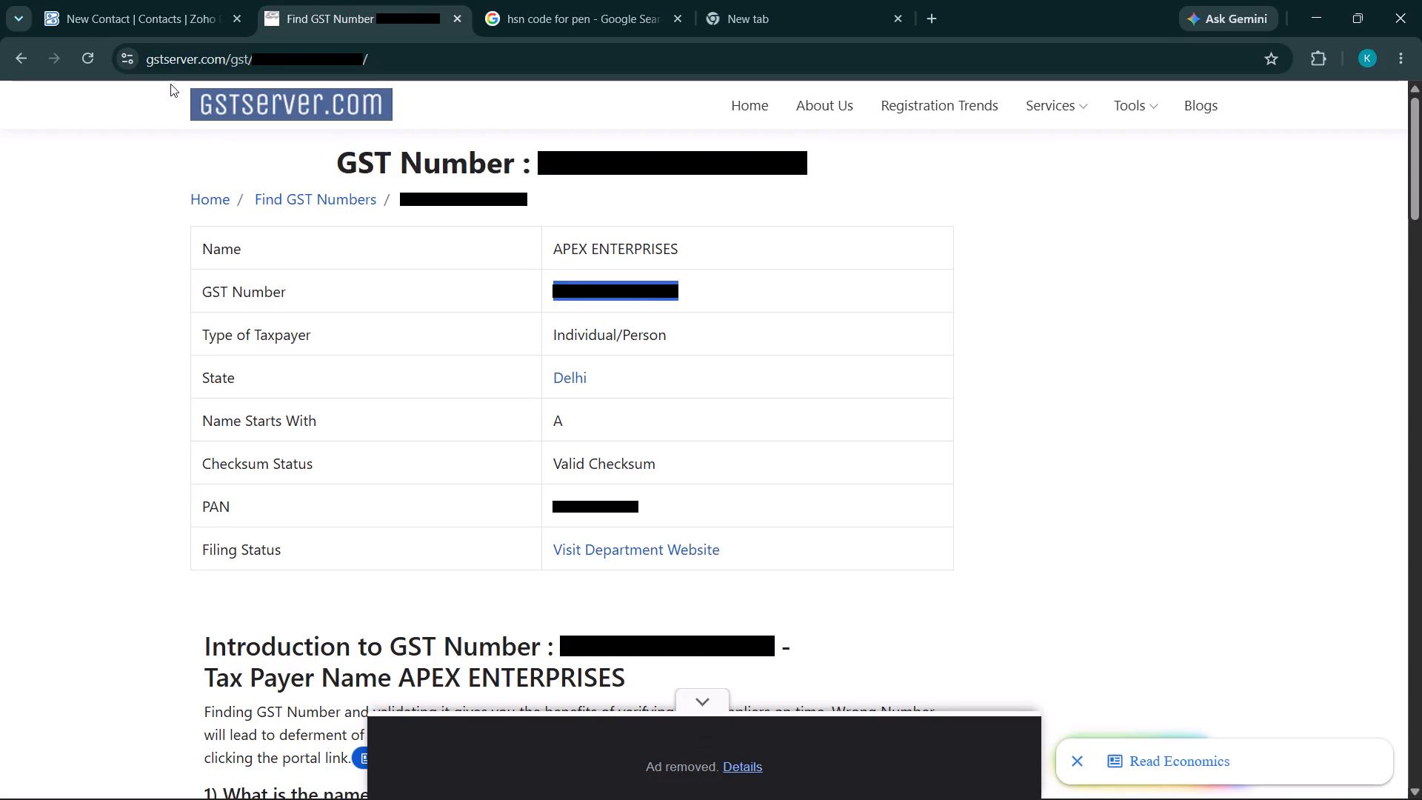
click(21, 62)
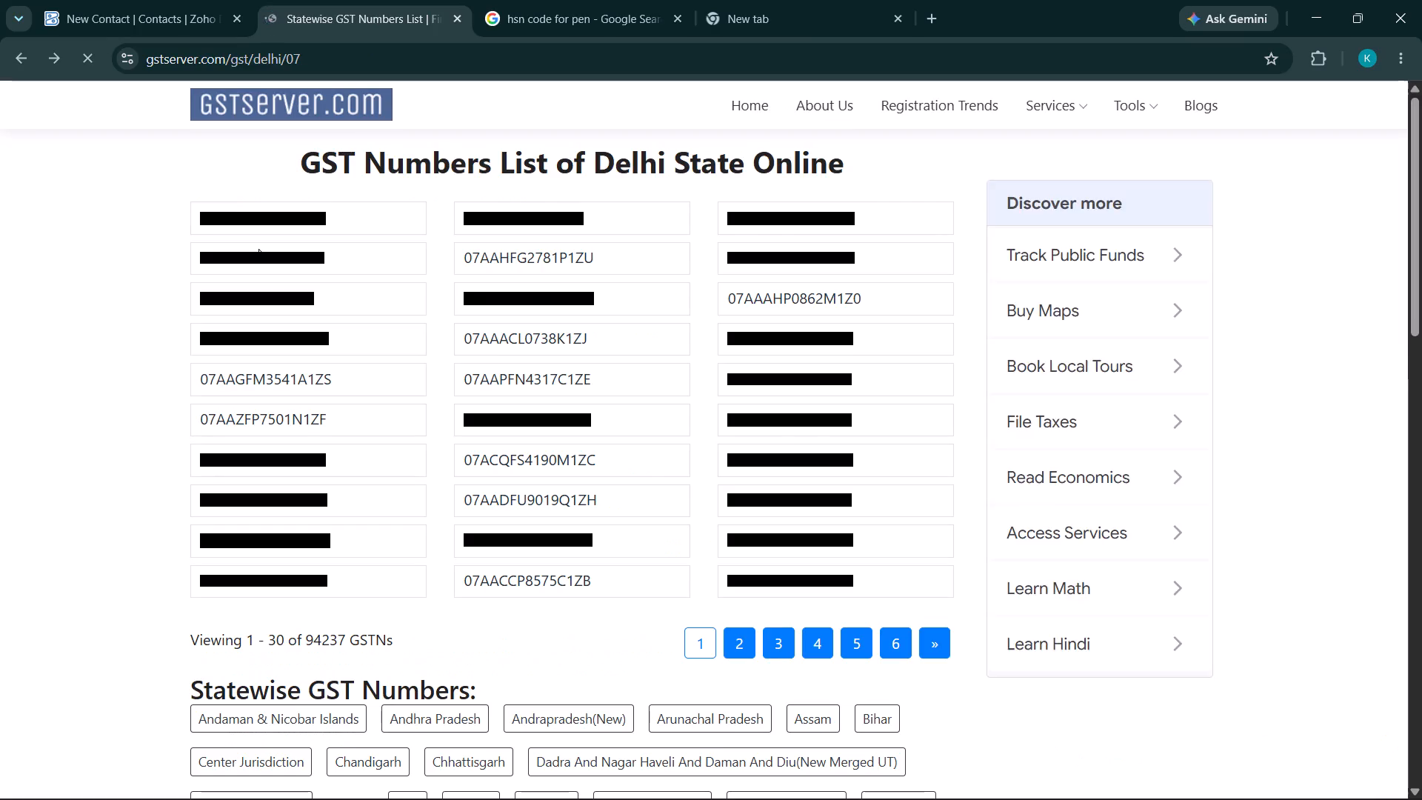
click(345, 260)
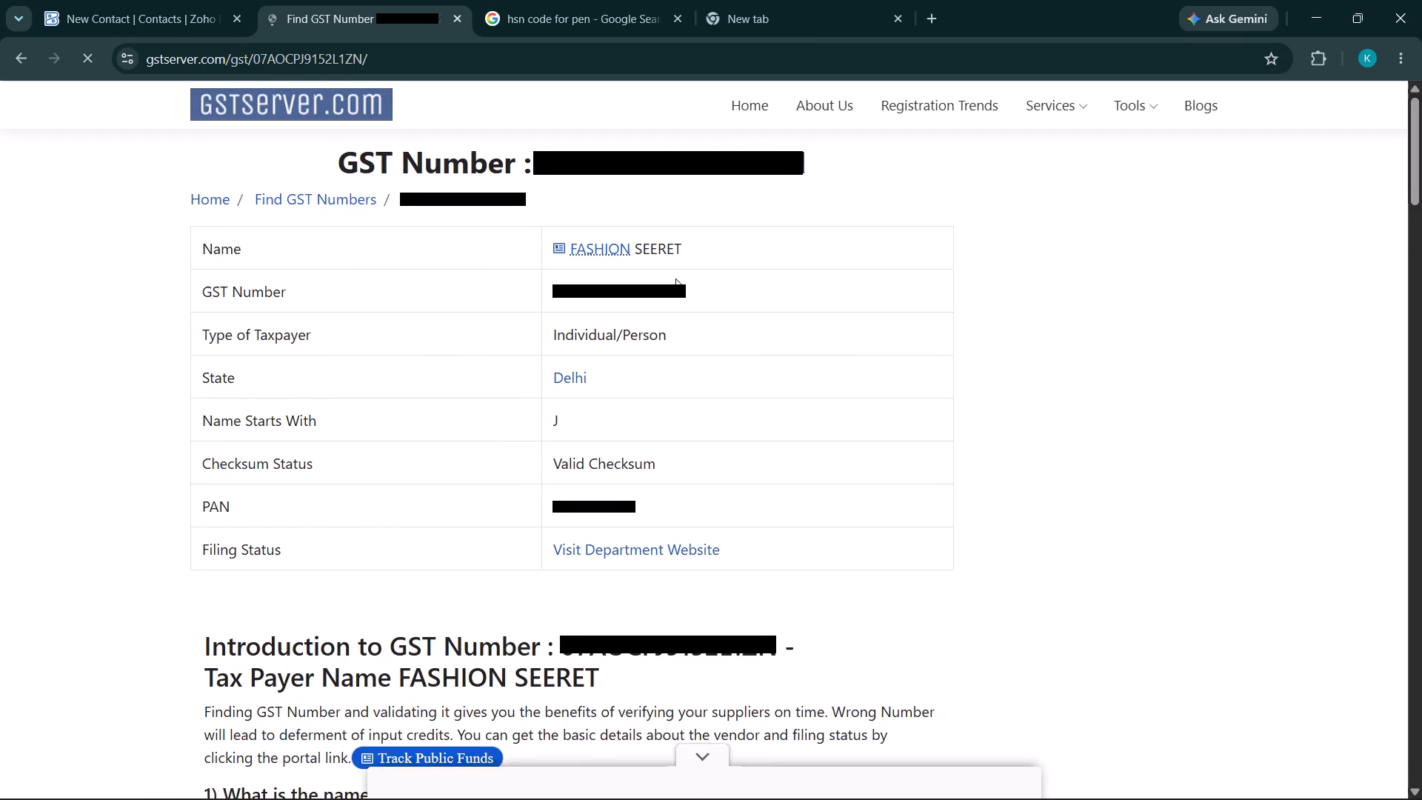
drag(703, 290, 542, 303)
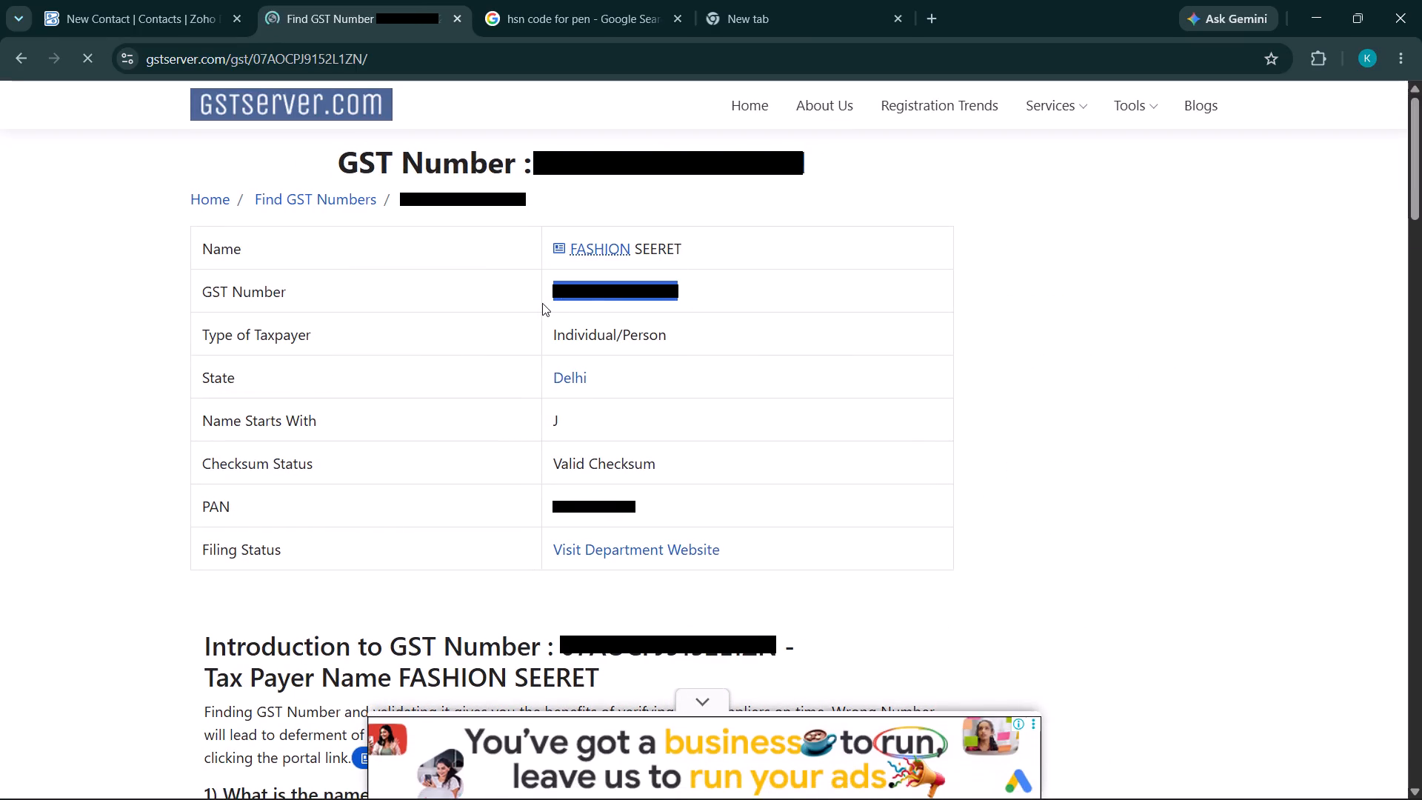
key(ctrl+c)
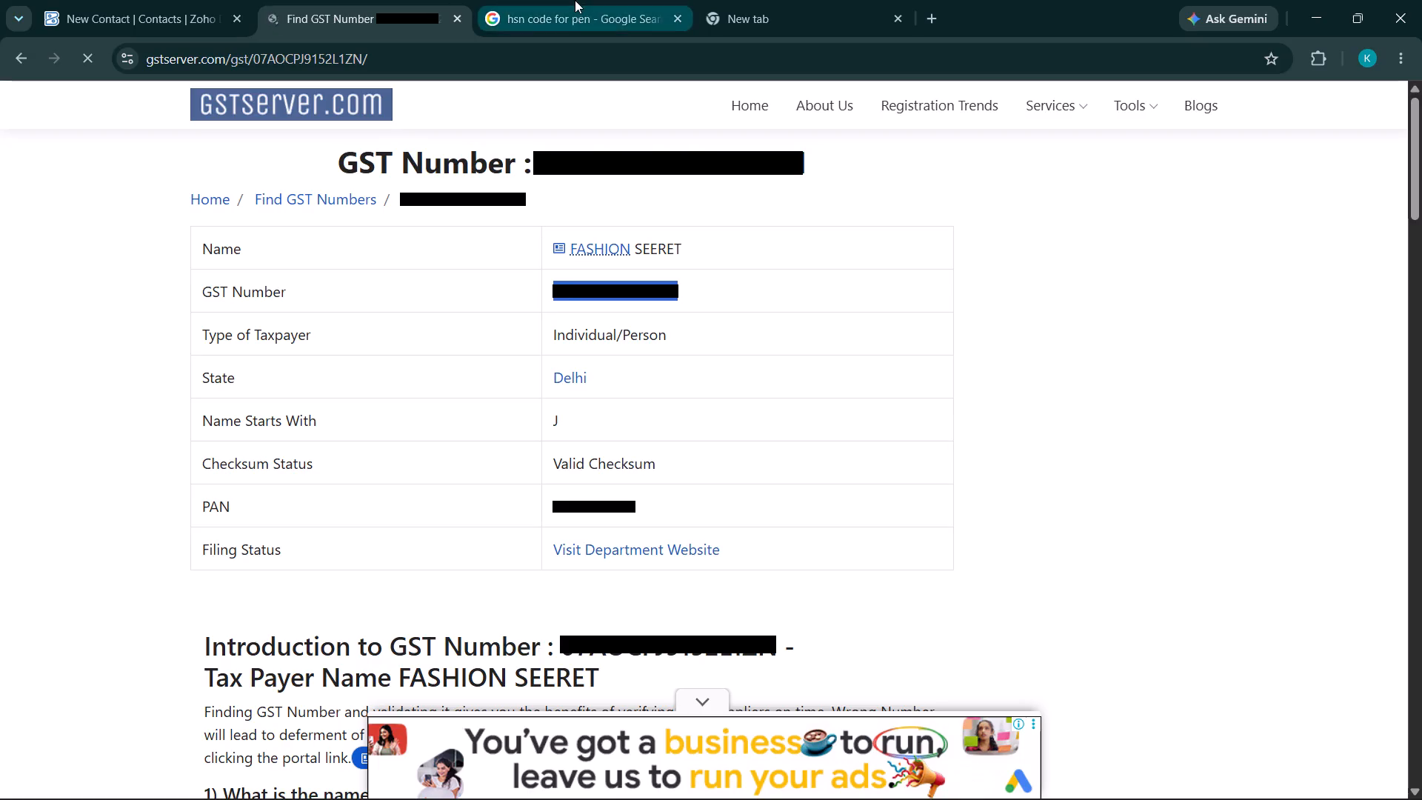
In the new vendor form, set GST Treatment to Registered Business - Regular and paste the copied number into GSTIN / UIN.
click(575, 0)
click(116, 0)
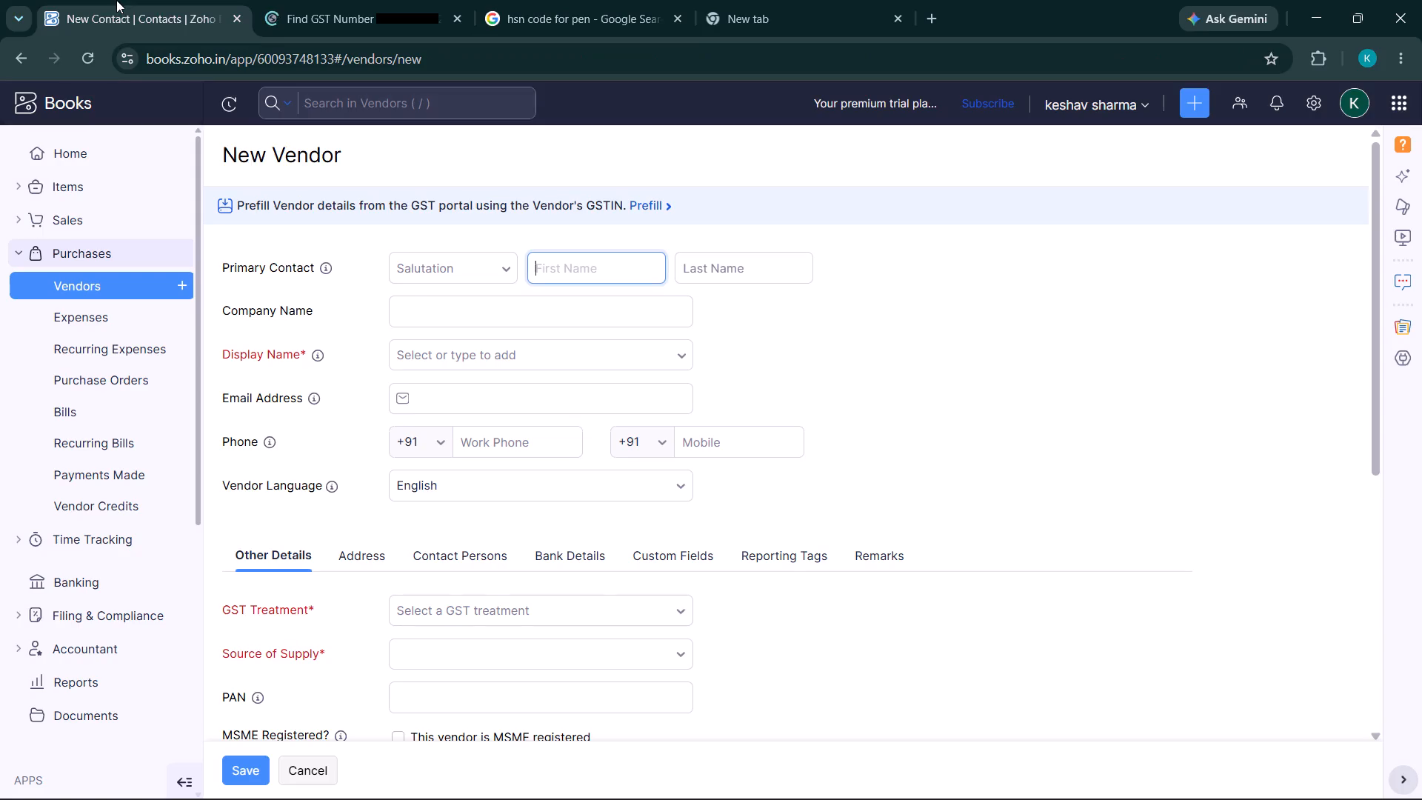
click(624, 608)
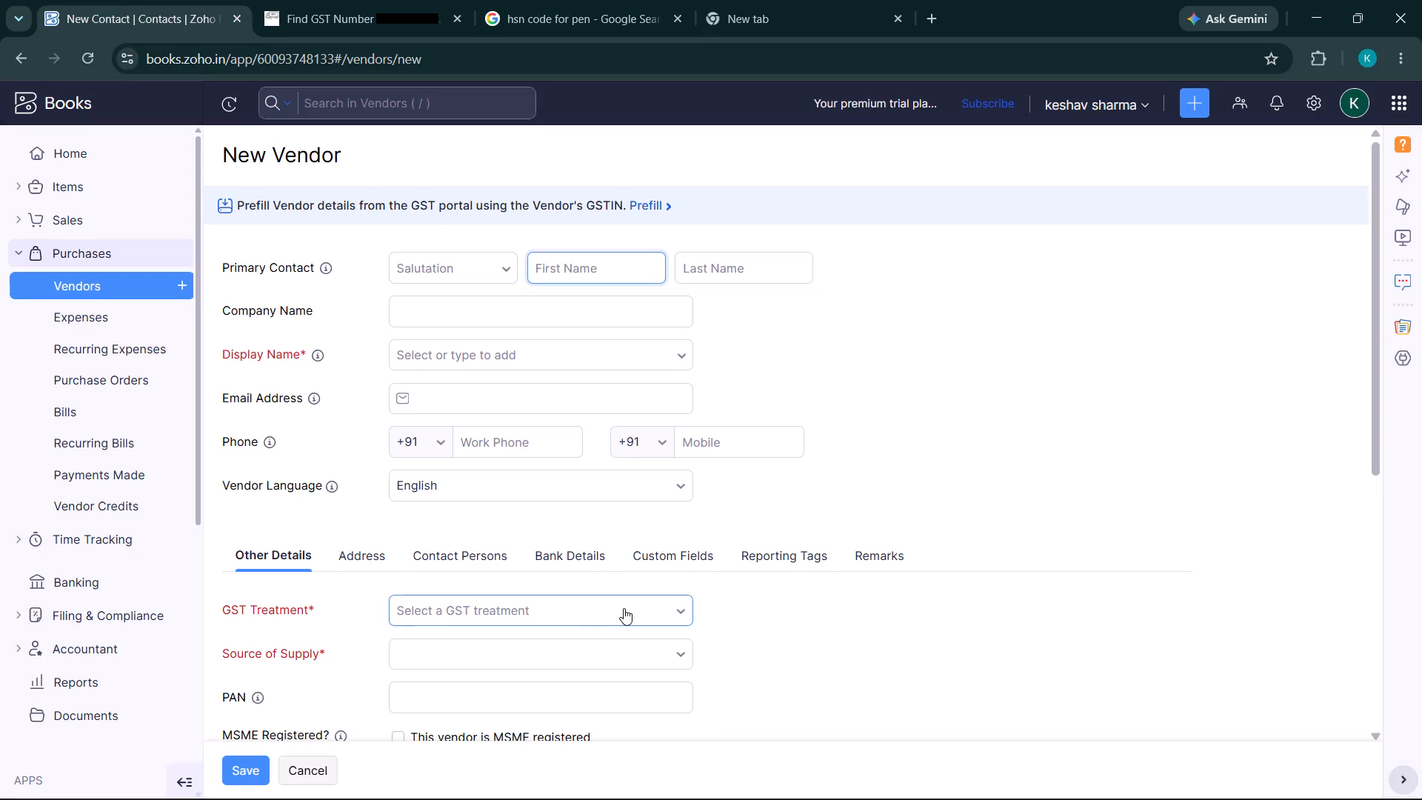
scroll(519, 440, up, 2)
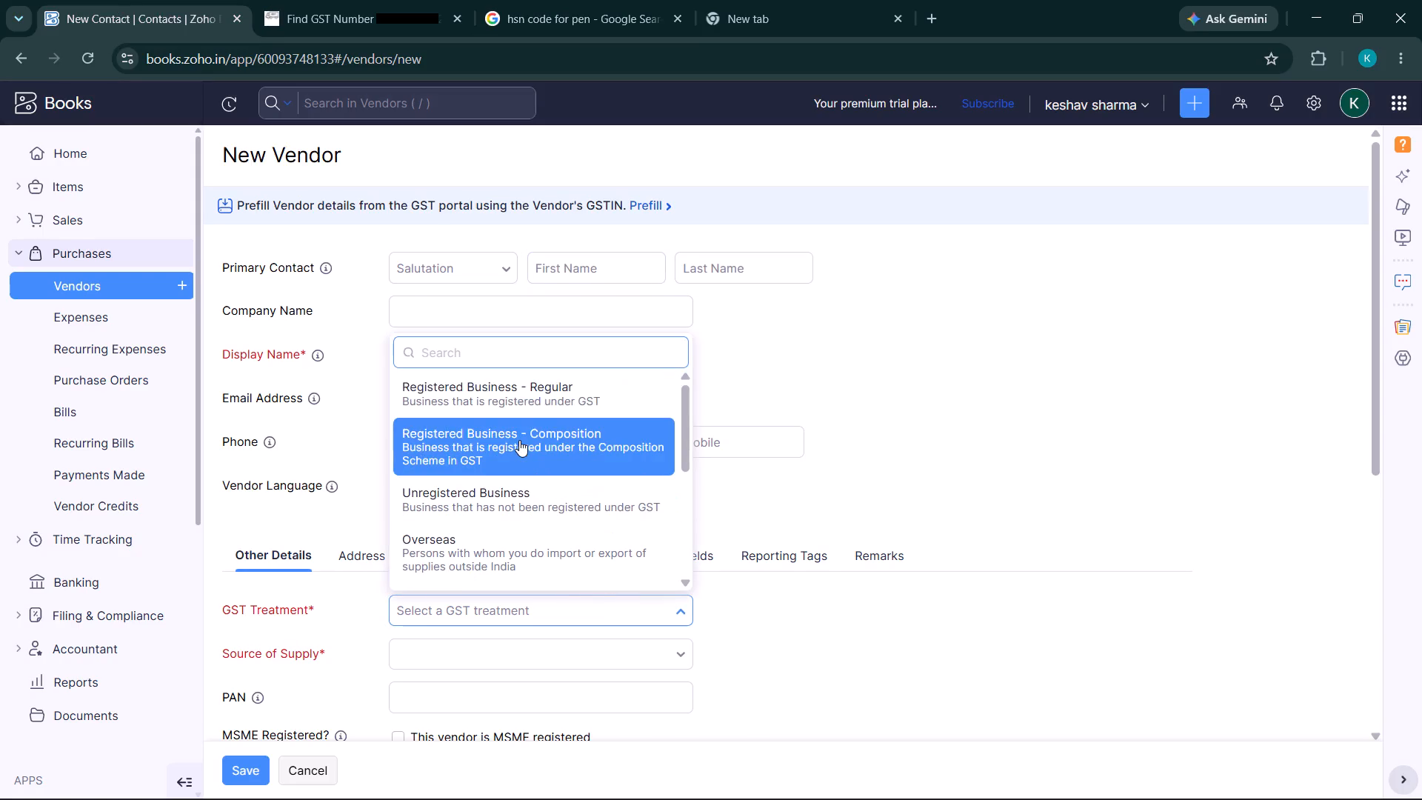
click(488, 389)
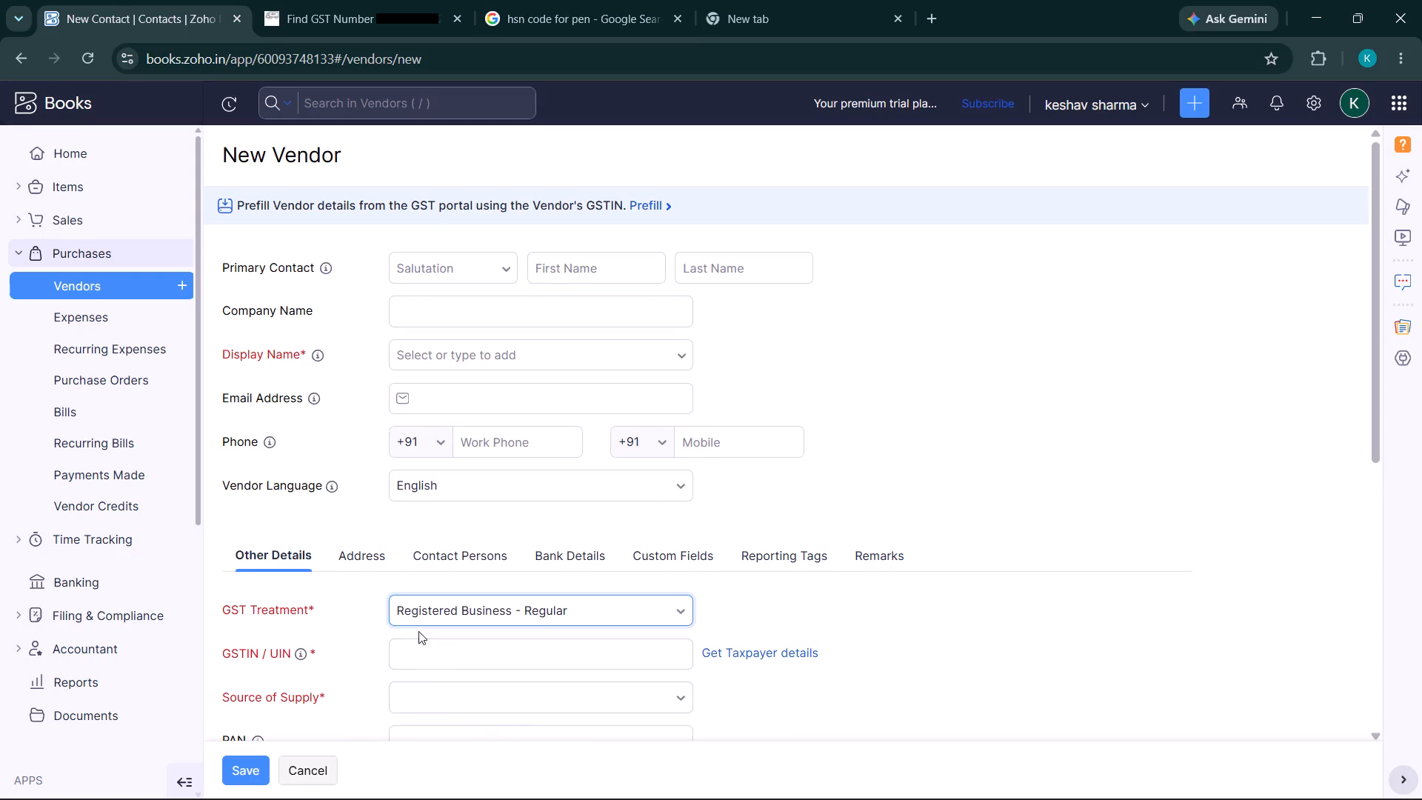
click(413, 652)
key(ctrl+v)
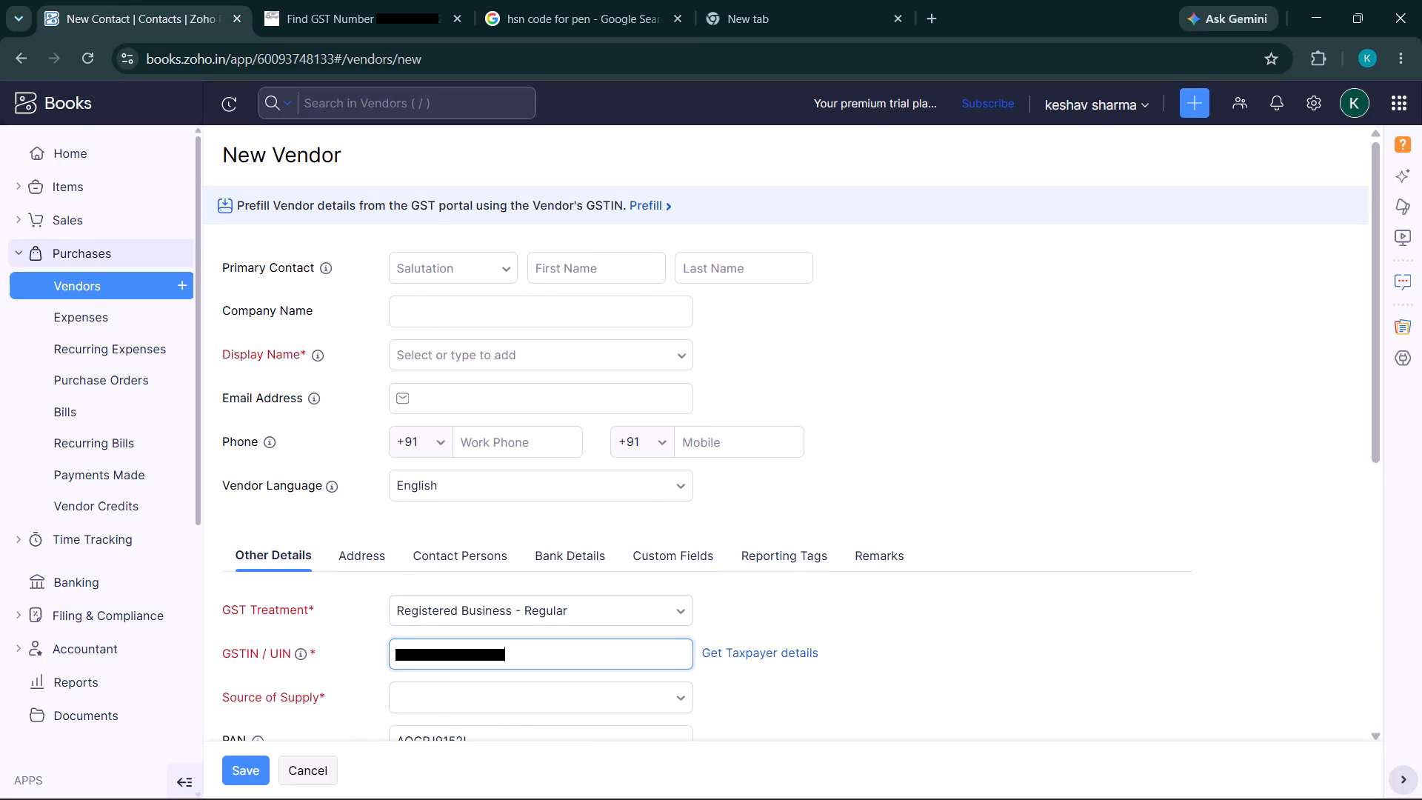
Fetch the taxpayer details for the GSTIN and update M/s. FASHION SEERET in the company name and display name.
scroll(413, 652, down, 4)
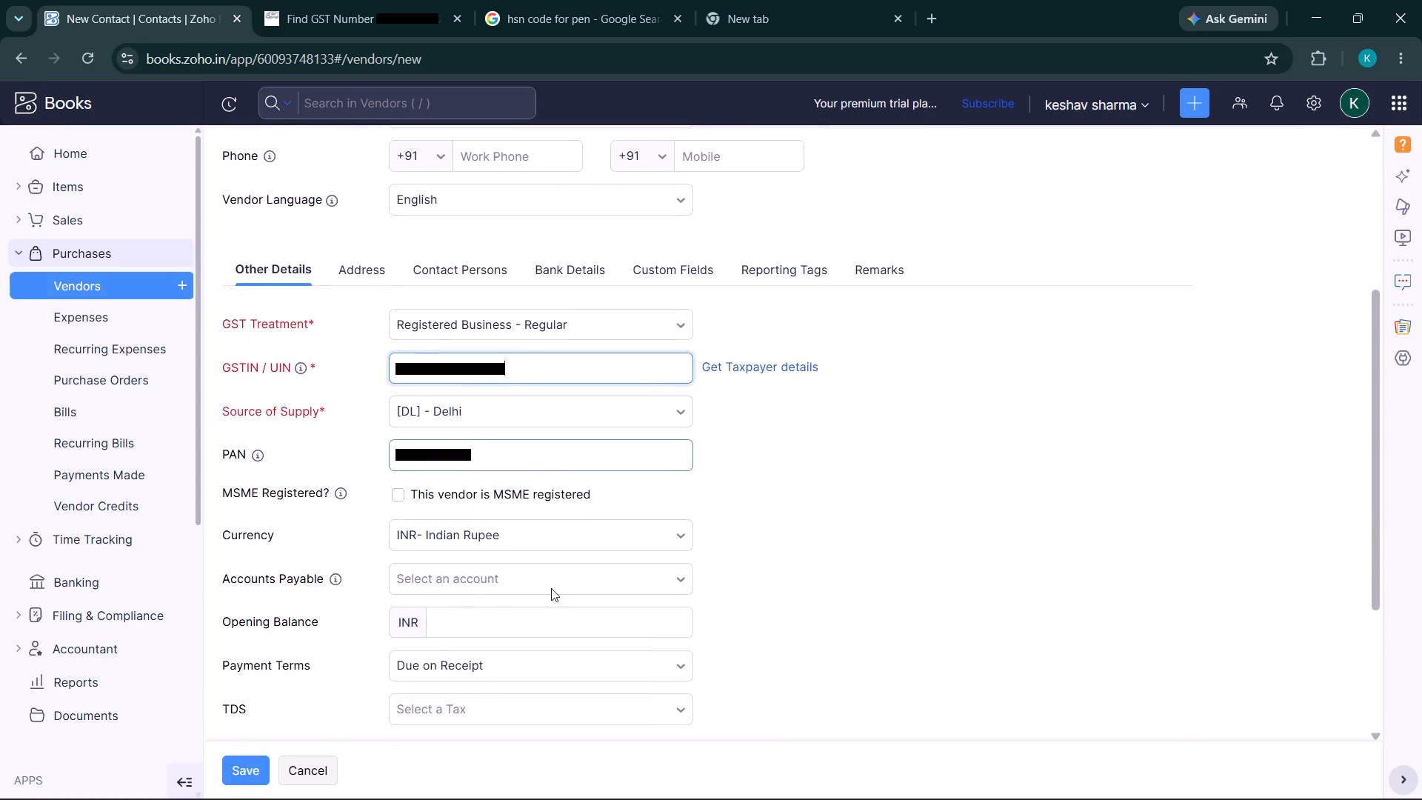
click(724, 373)
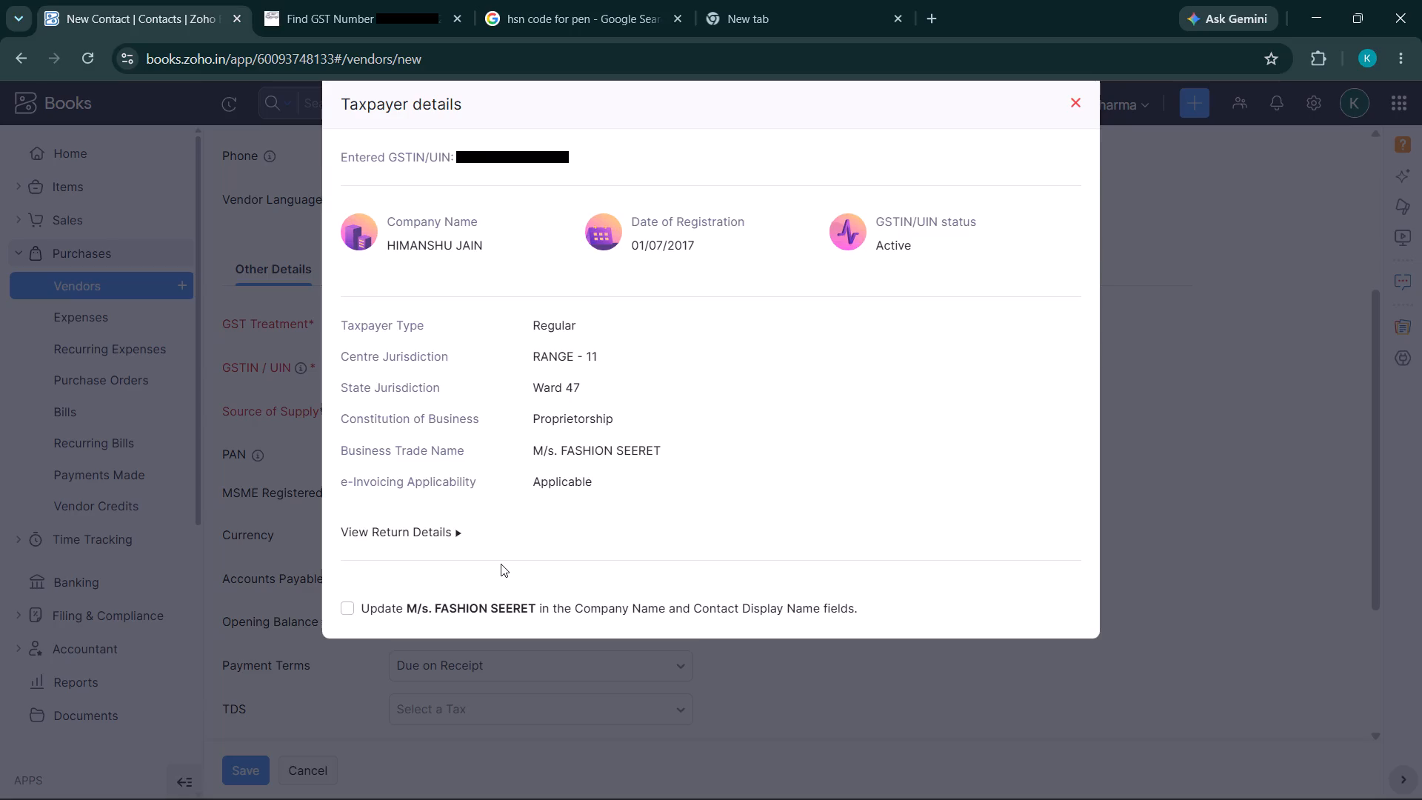
click(348, 609)
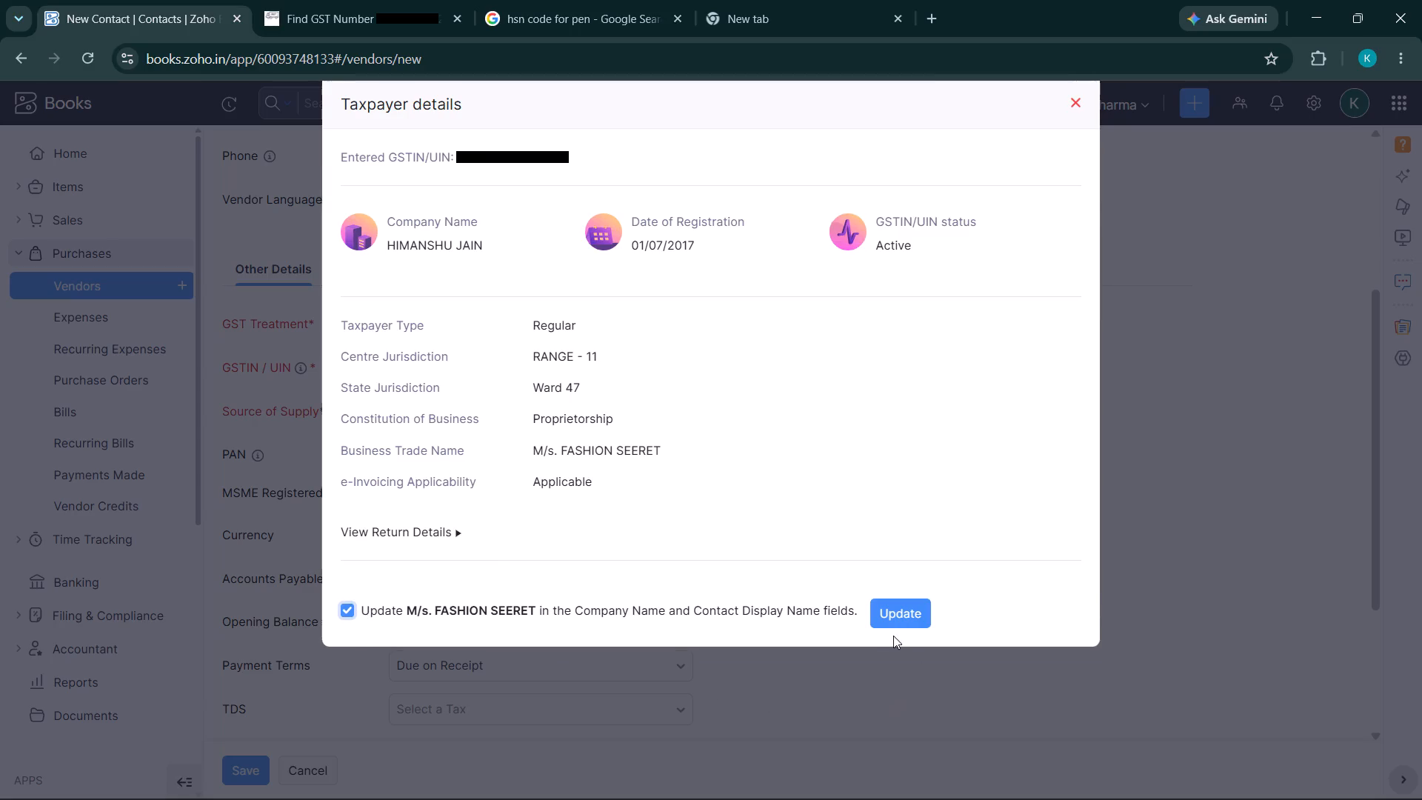
click(889, 612)
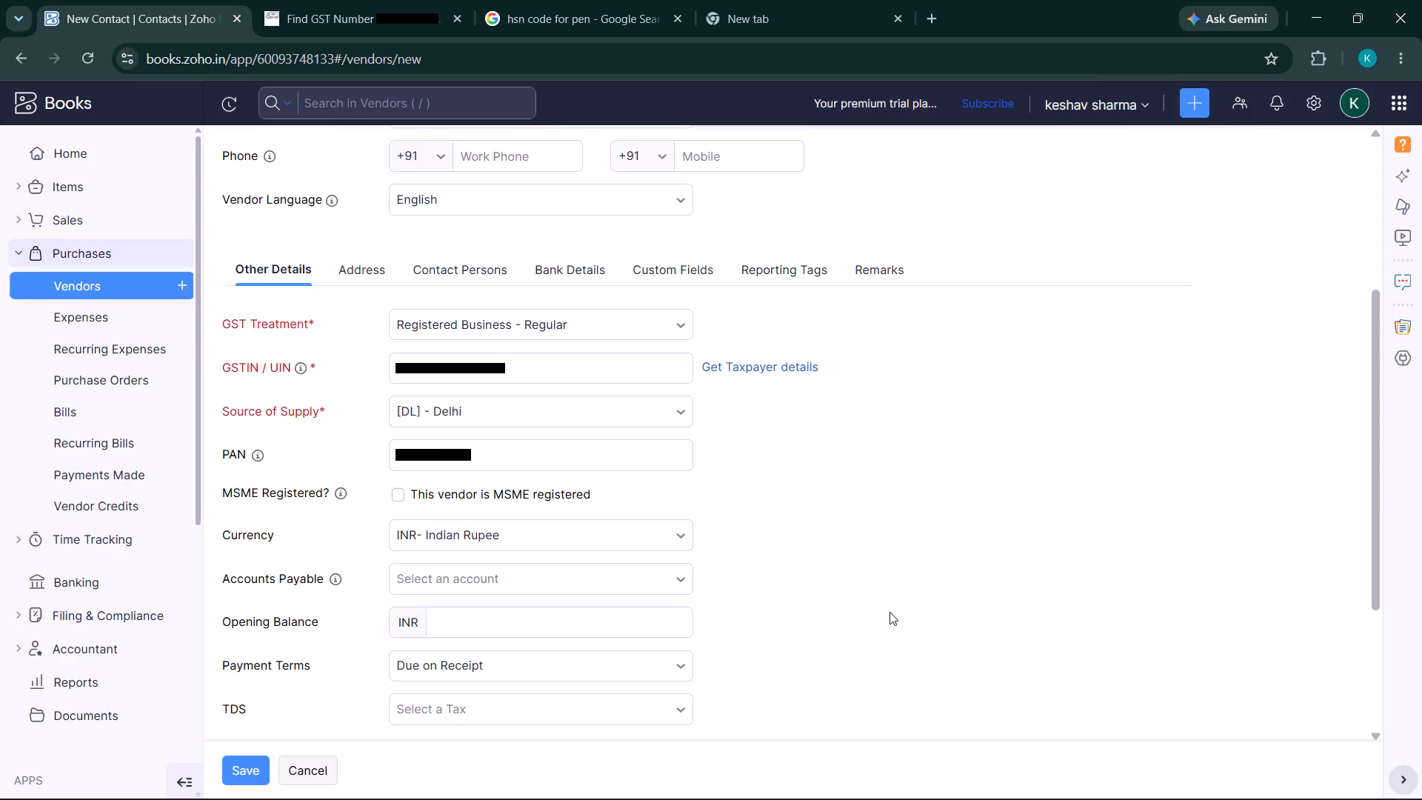
scroll(774, 517, up, 2)
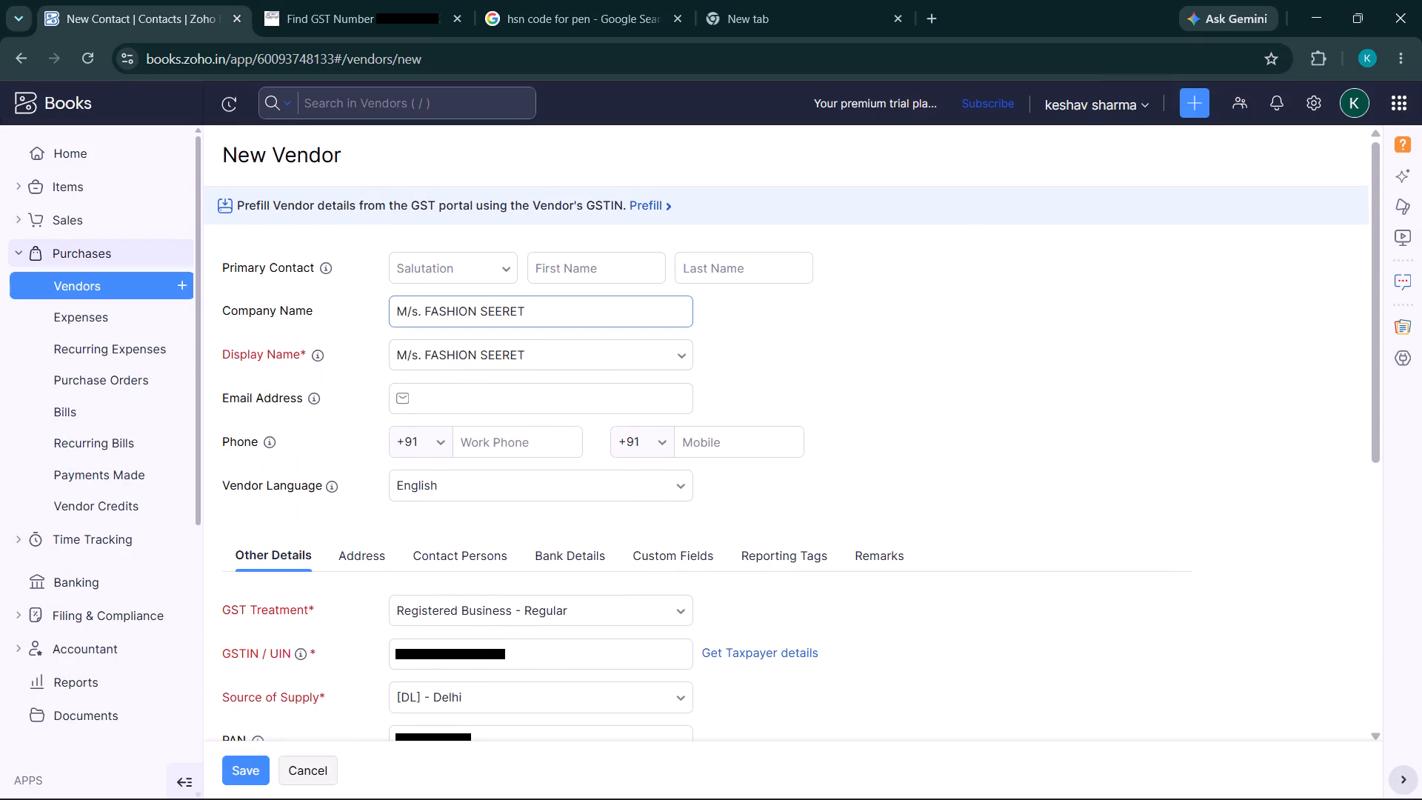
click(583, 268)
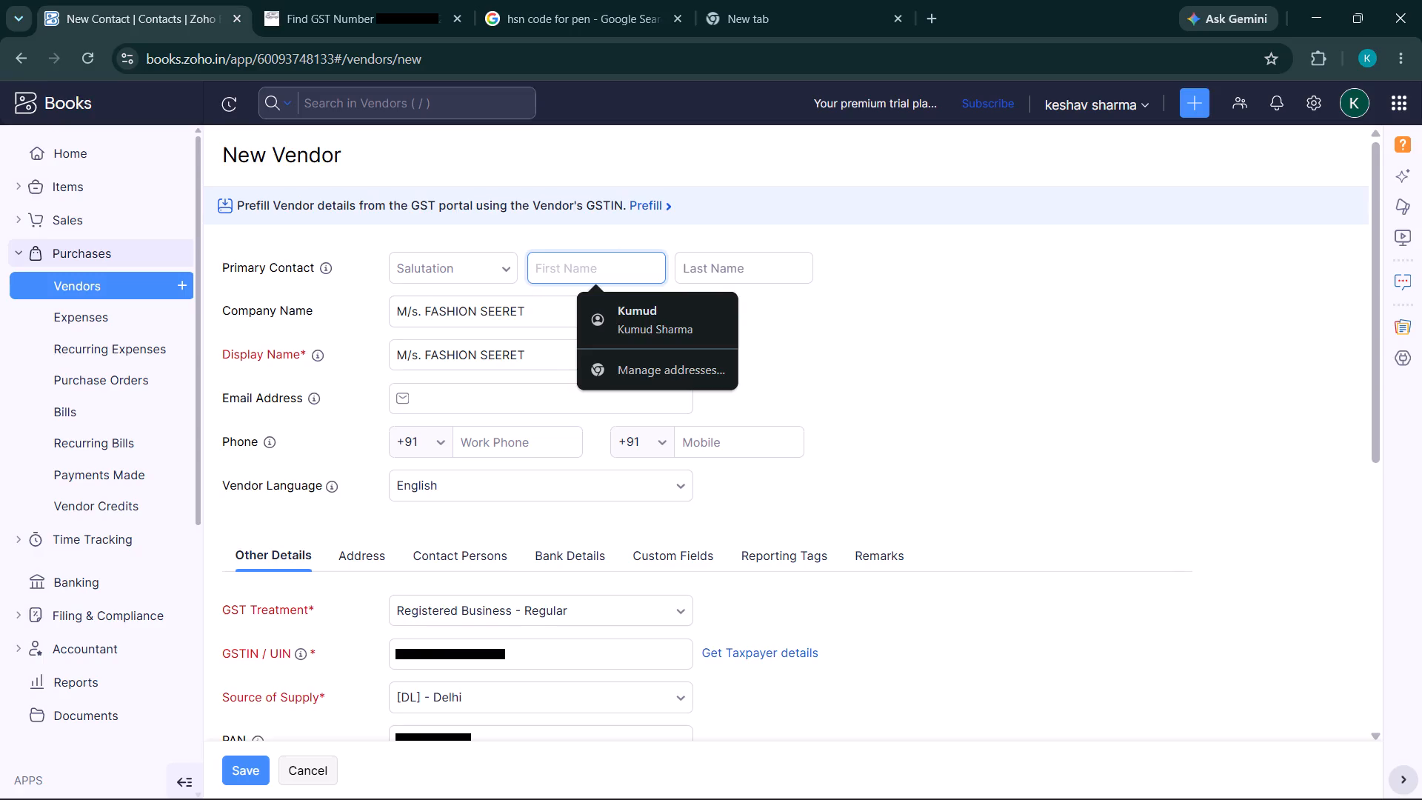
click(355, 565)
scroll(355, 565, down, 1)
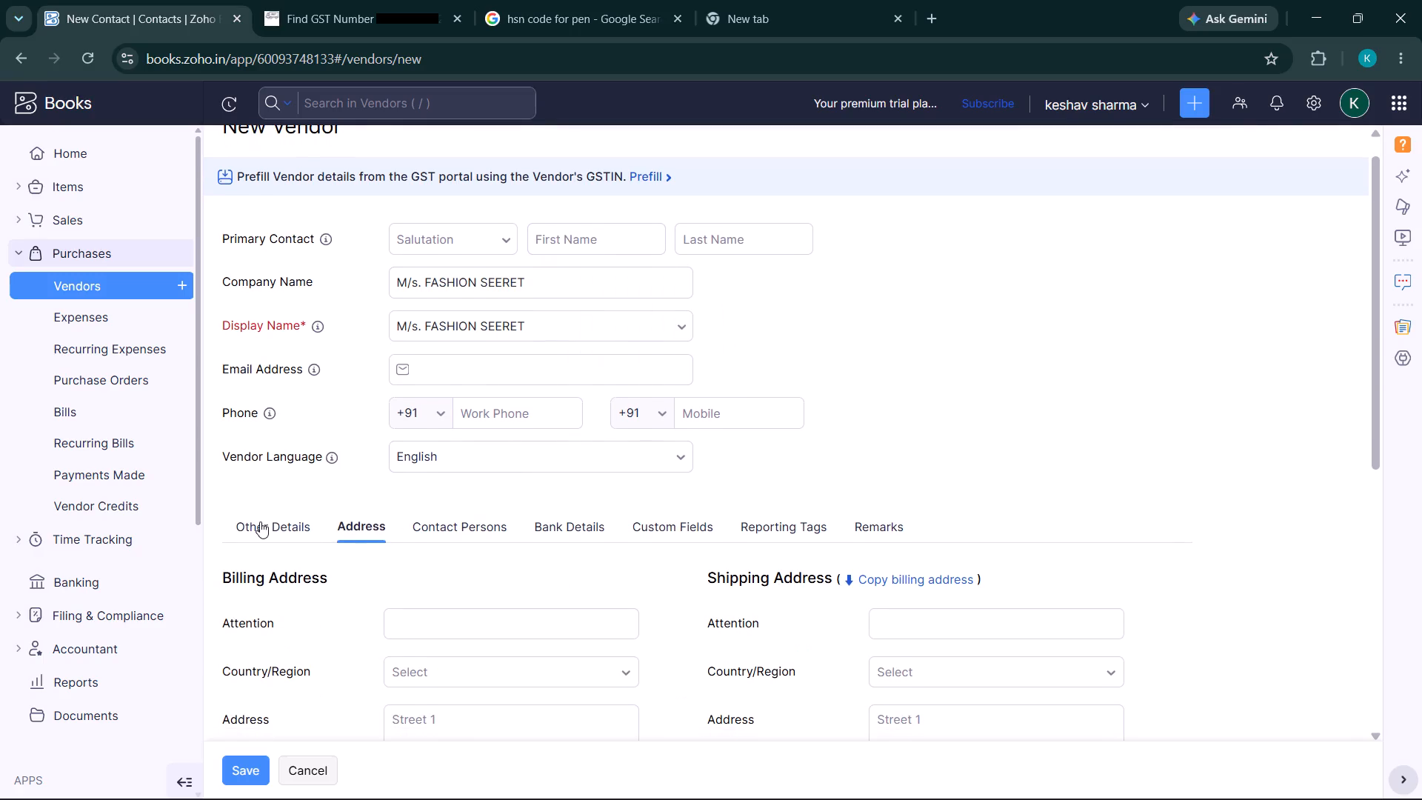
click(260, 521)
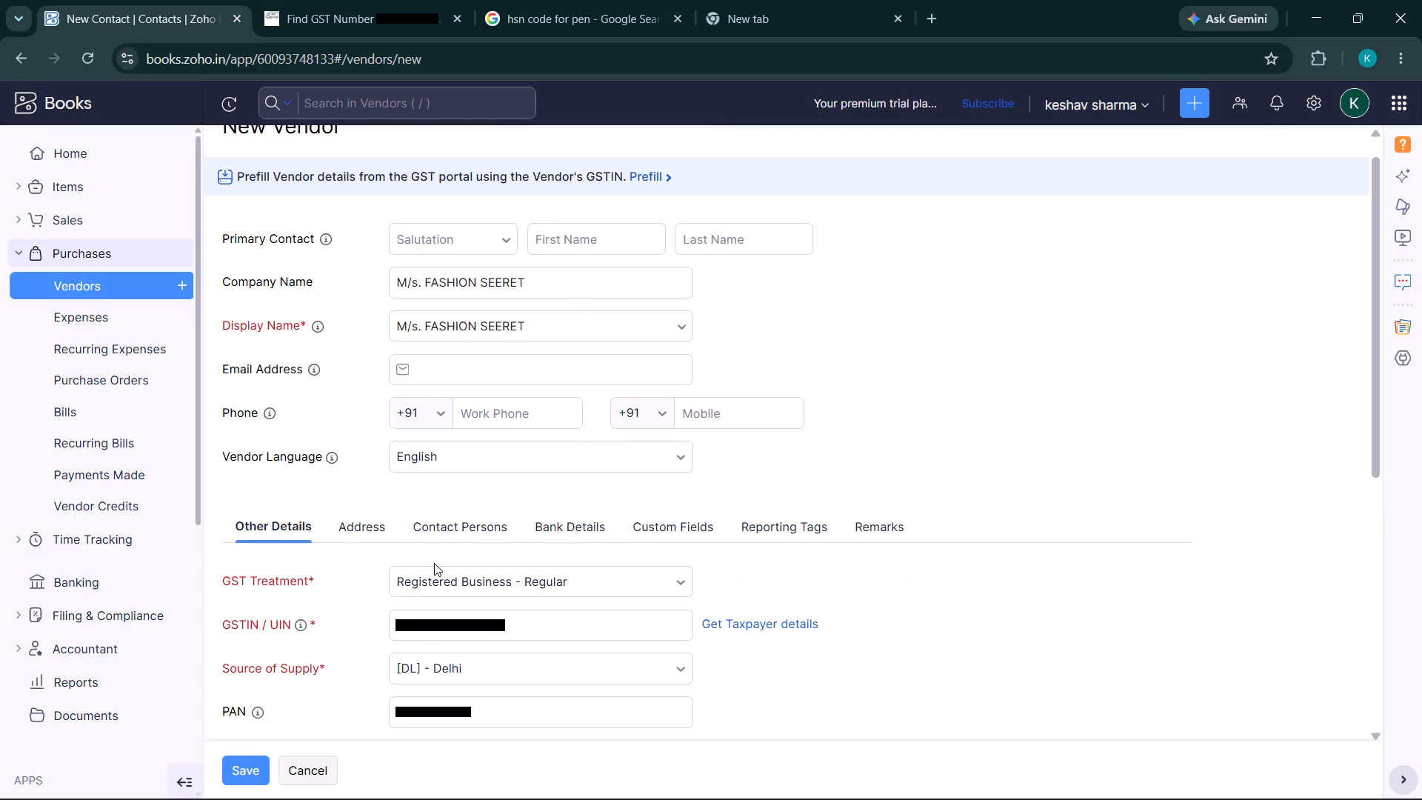
Assign M/s. FASHION SEERET the sundry creditor accounts payable account and save the vendor.
scroll(434, 563, down, 1)
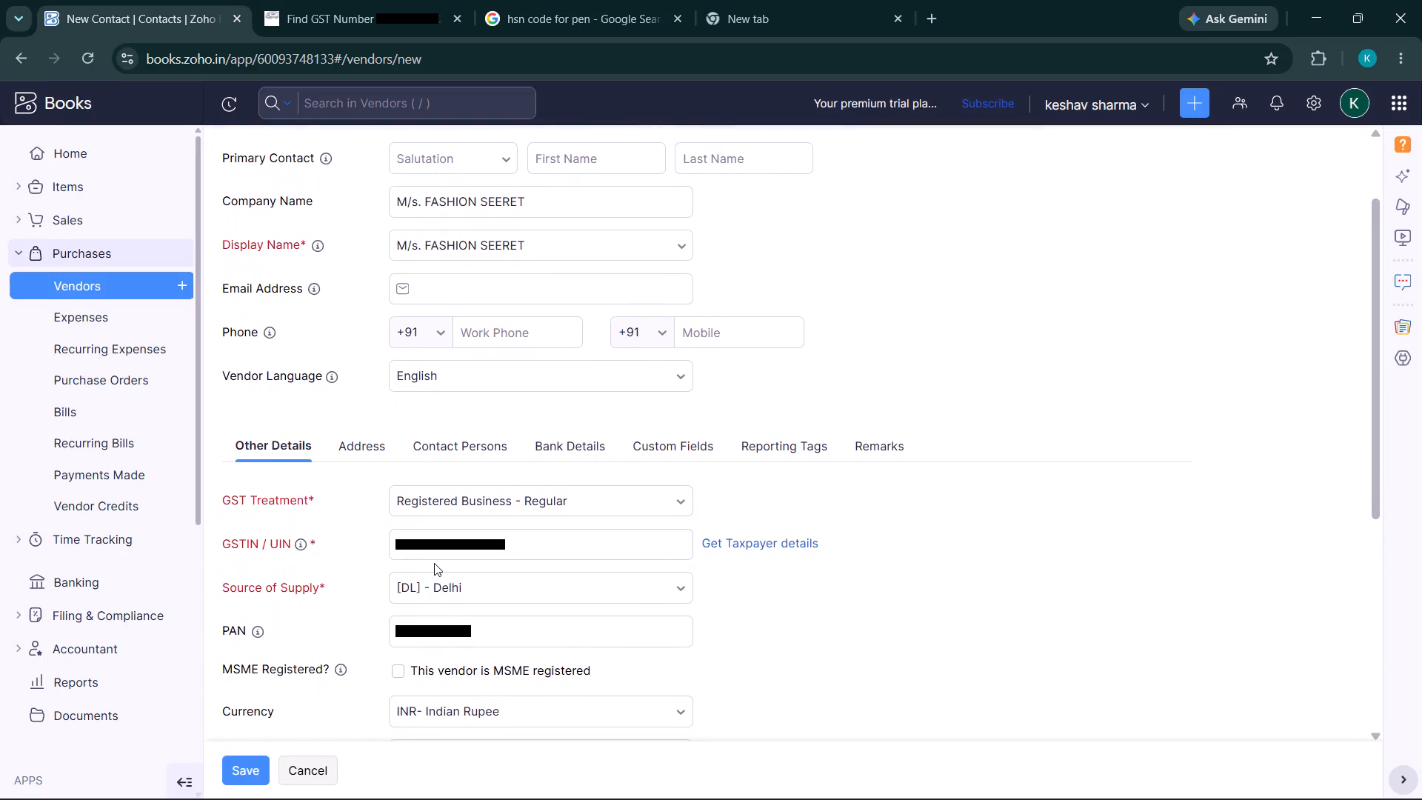
scroll(434, 563, down, 2)
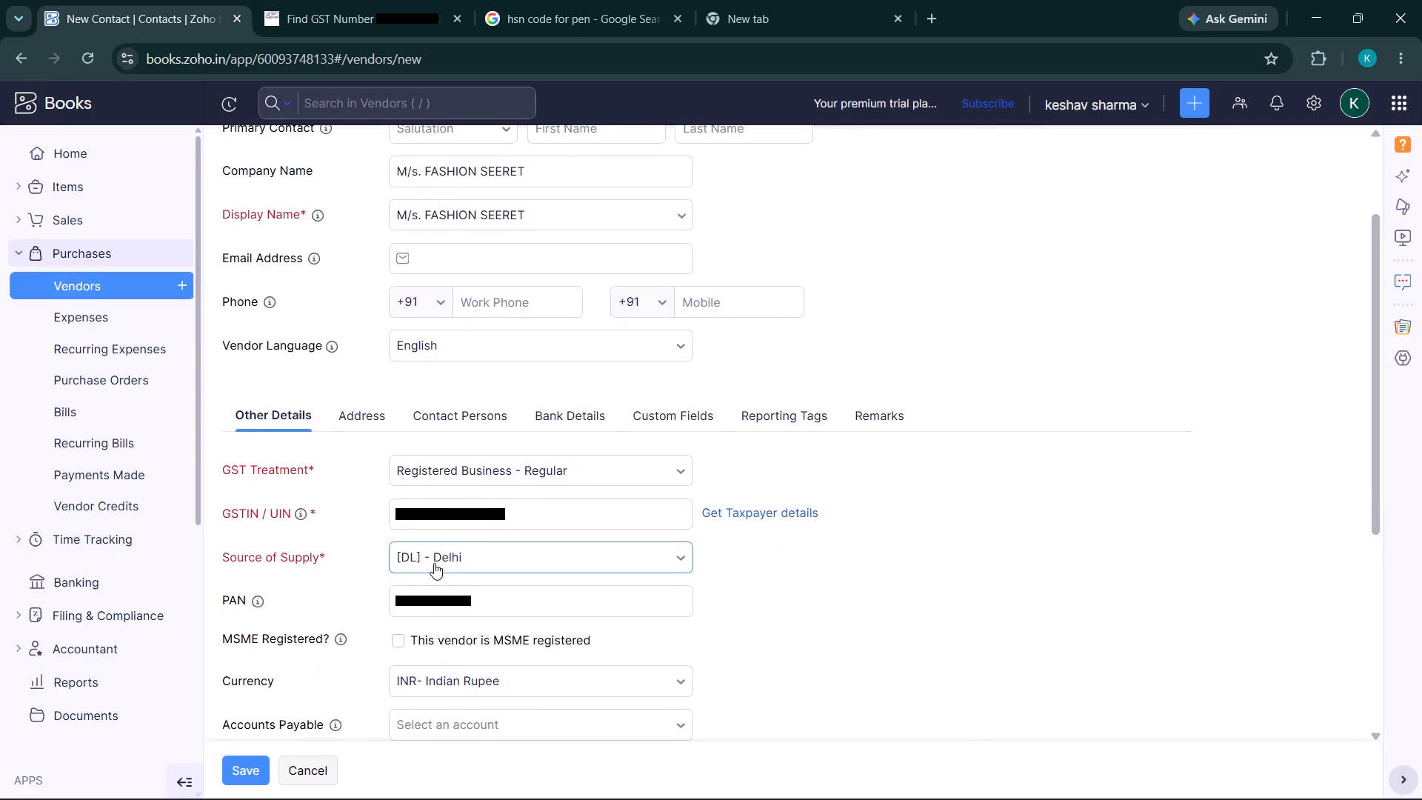
scroll(434, 563, down, 1)
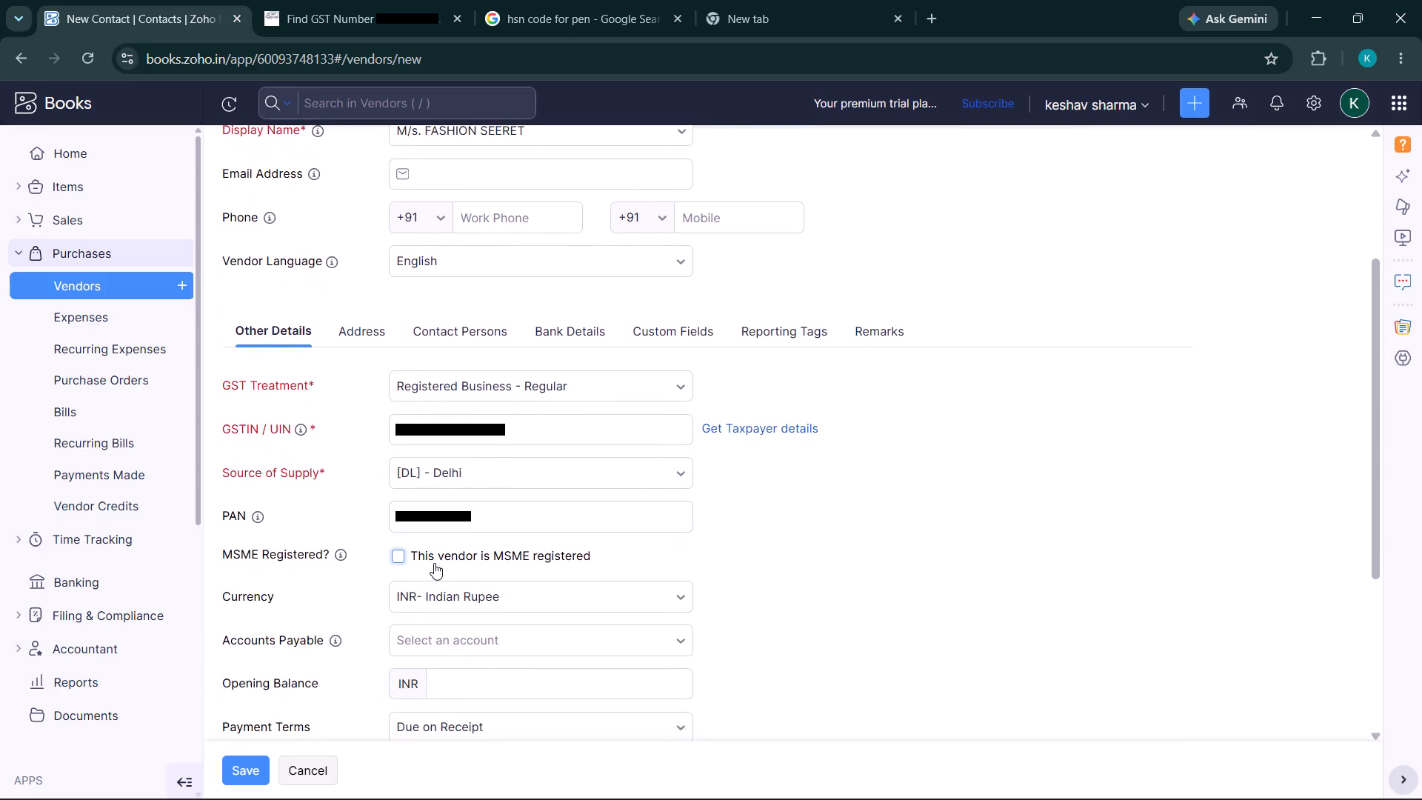
scroll(434, 563, down, 1)
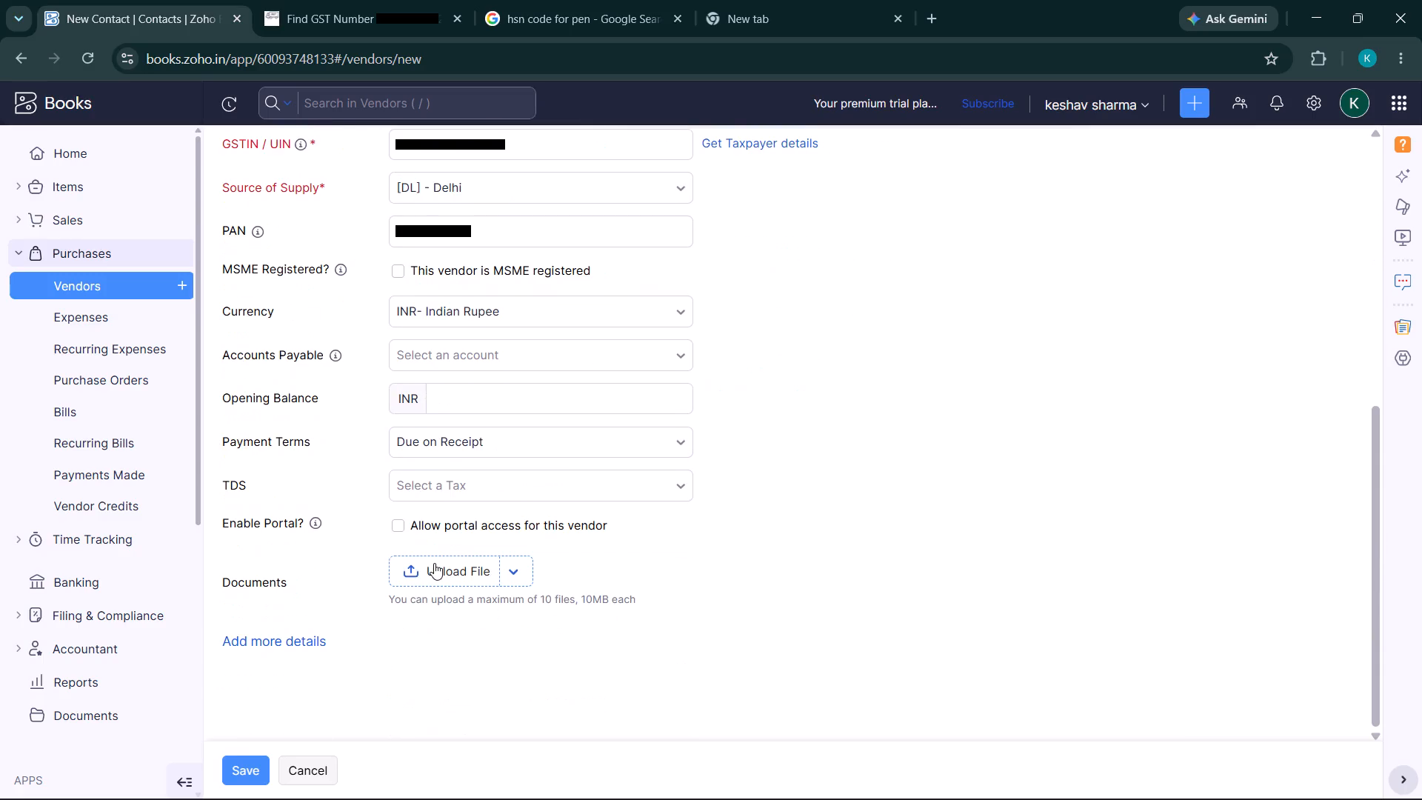
click(597, 359)
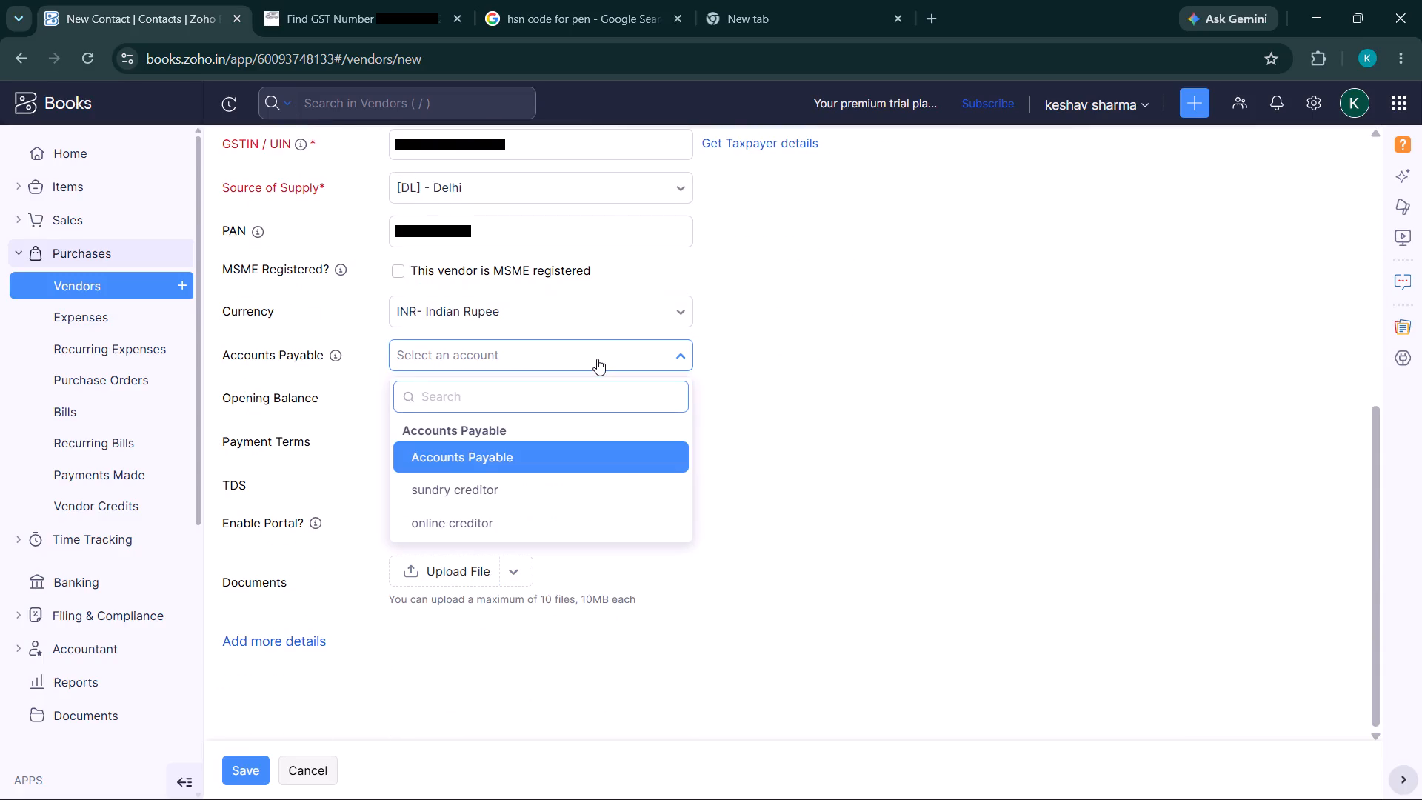
click(481, 489)
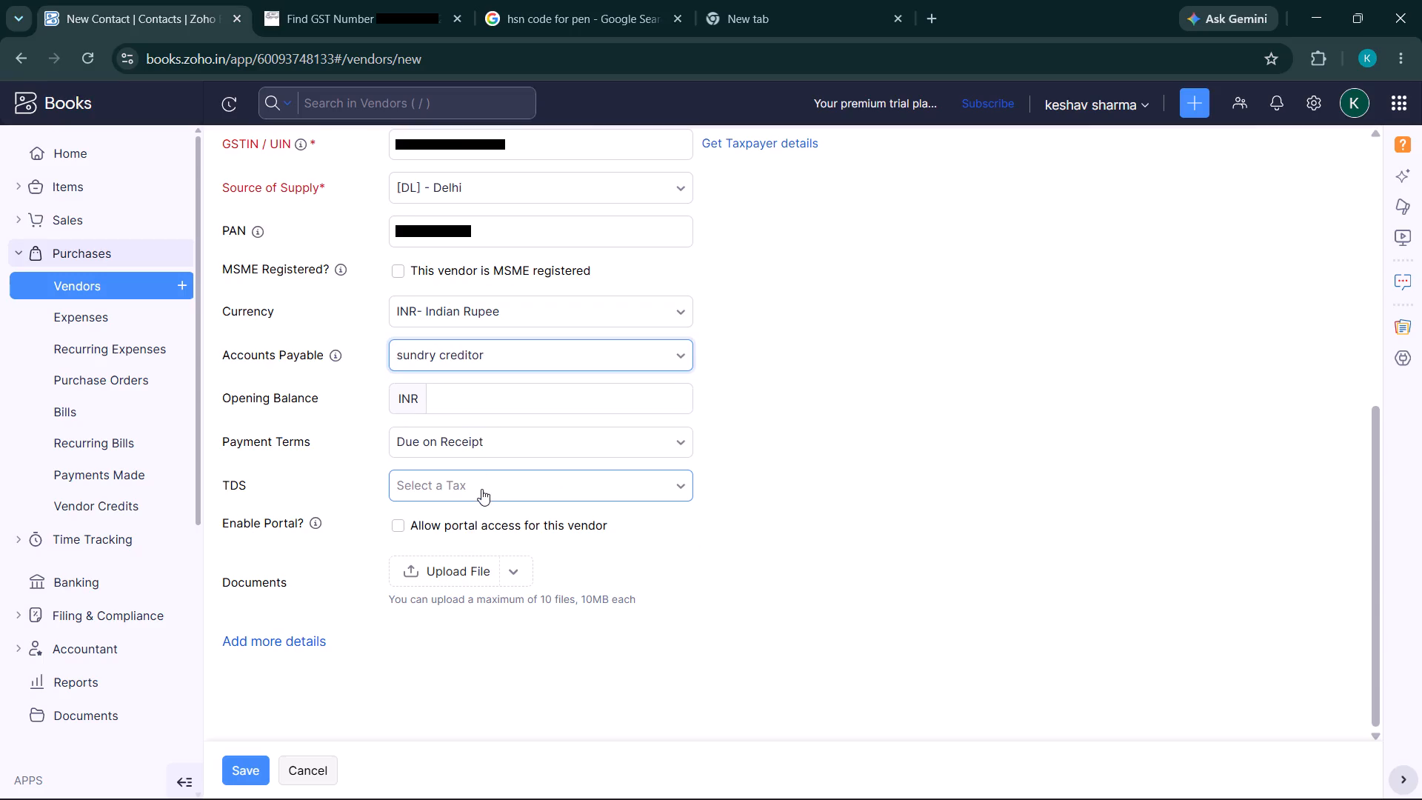
scroll(481, 489, down, 3)
click(240, 770)
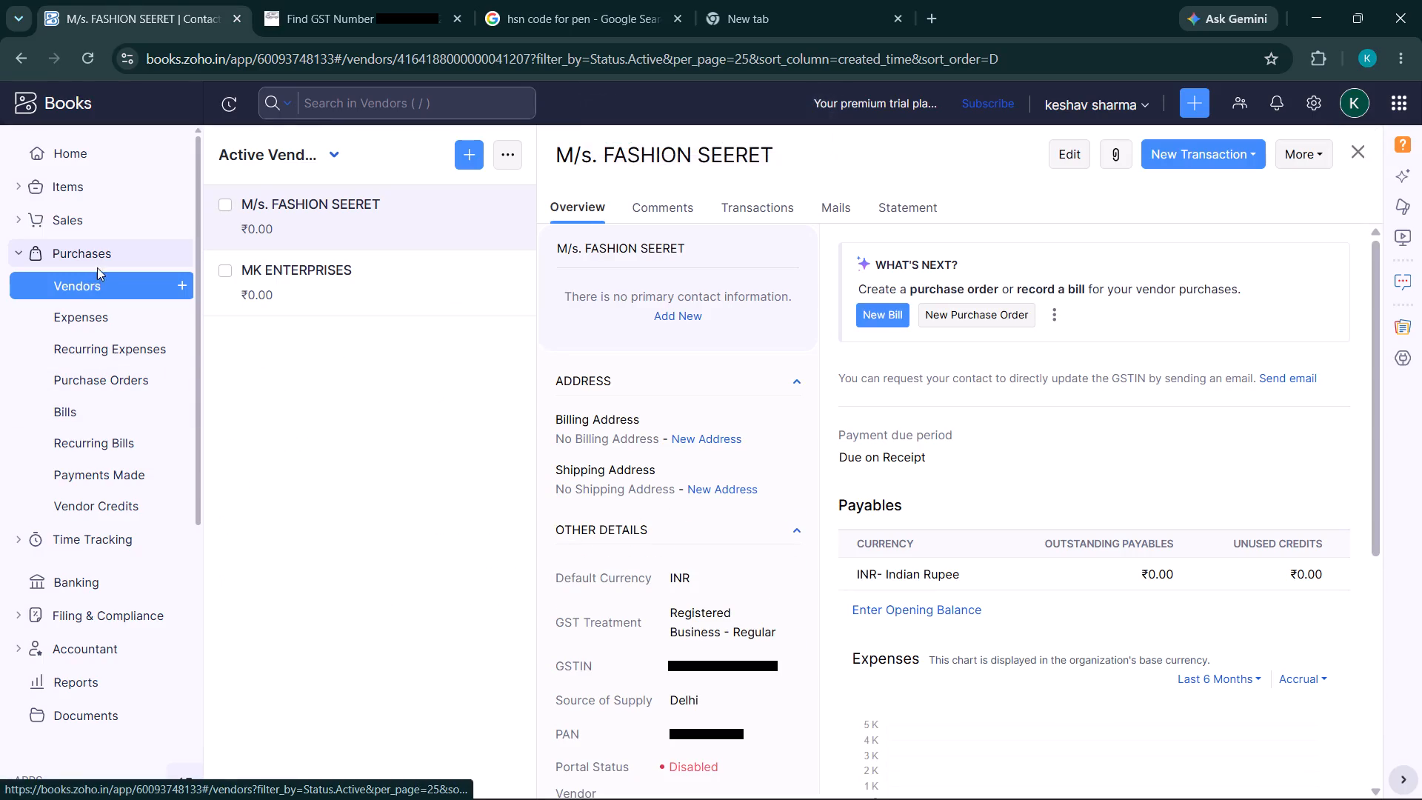
Start a new customer record in the Sales section.
click(21, 248)
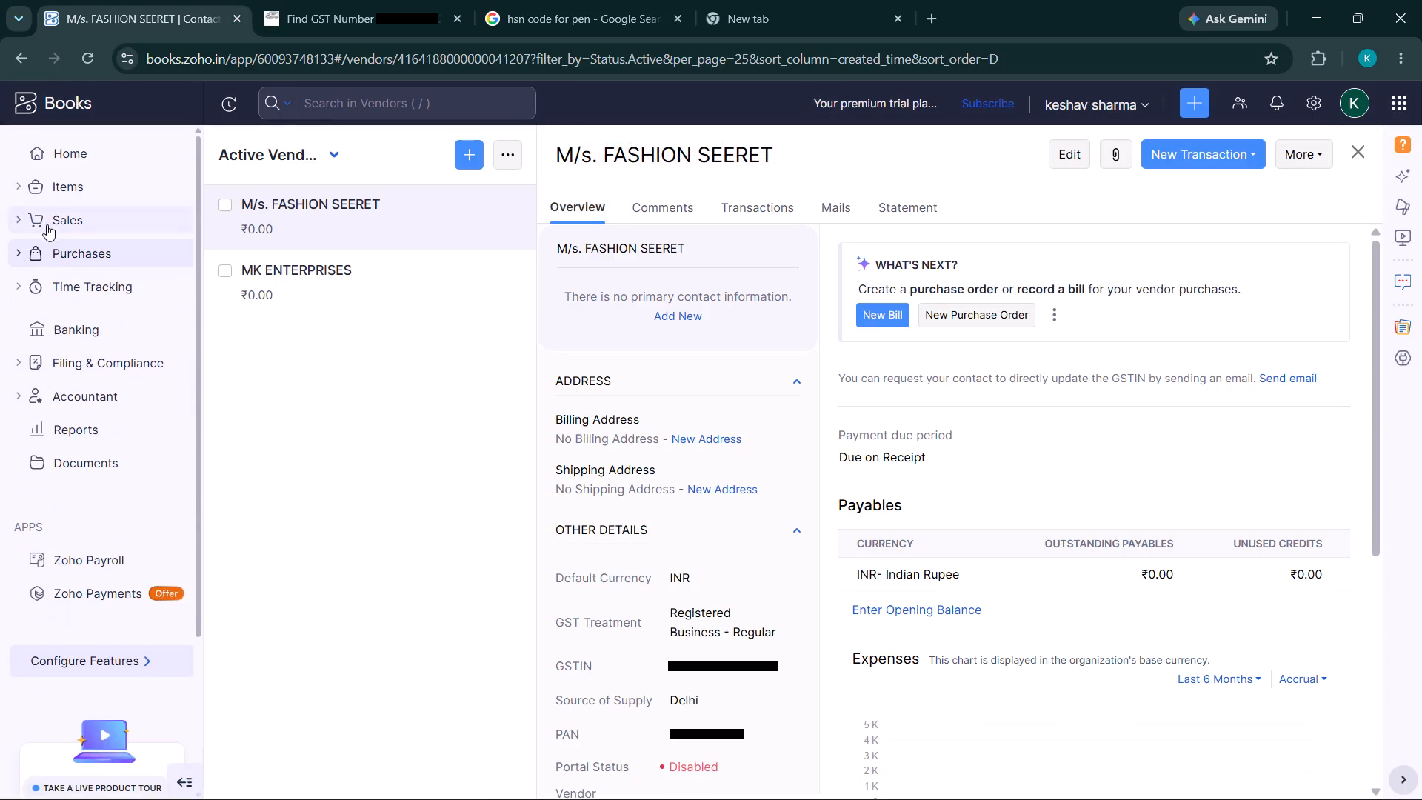
click(47, 223)
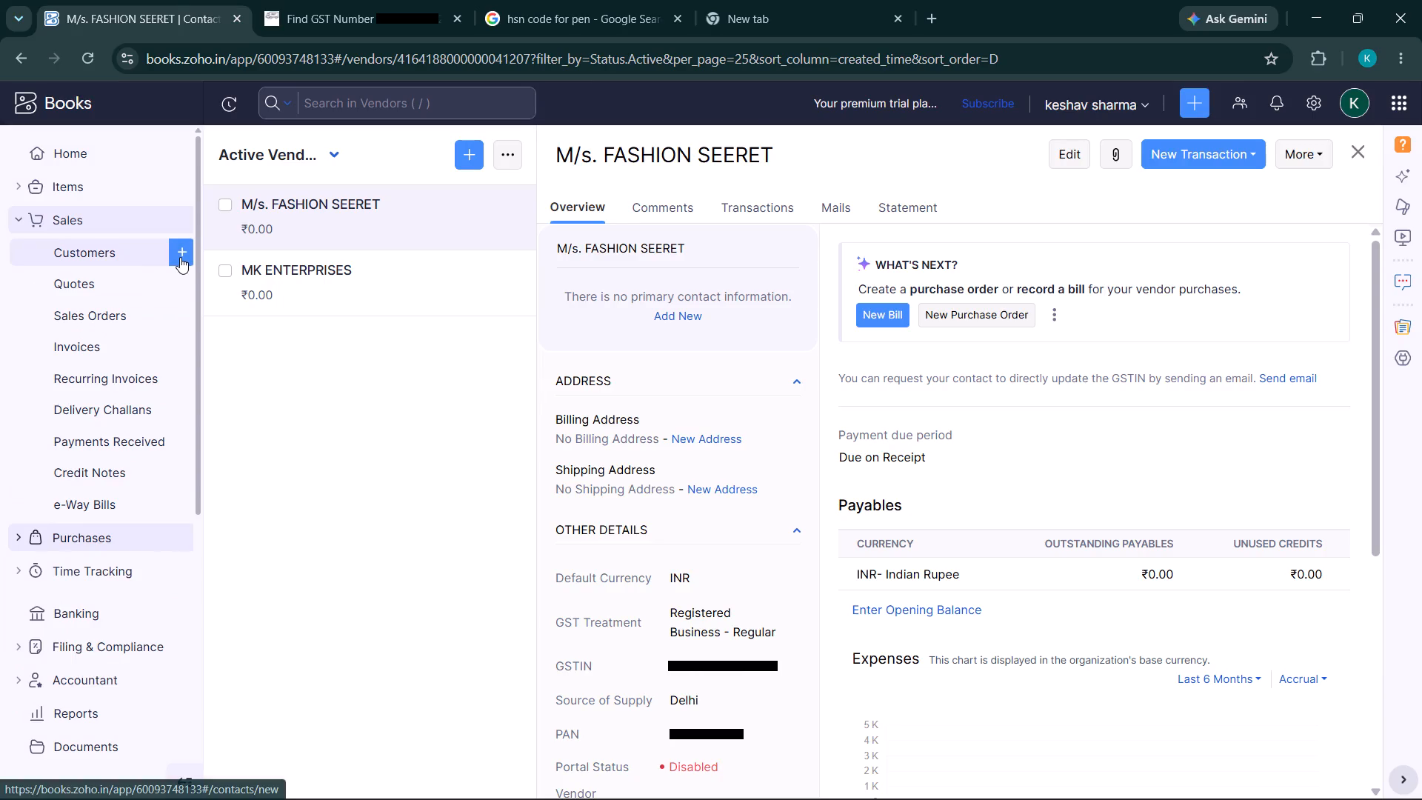
click(180, 257)
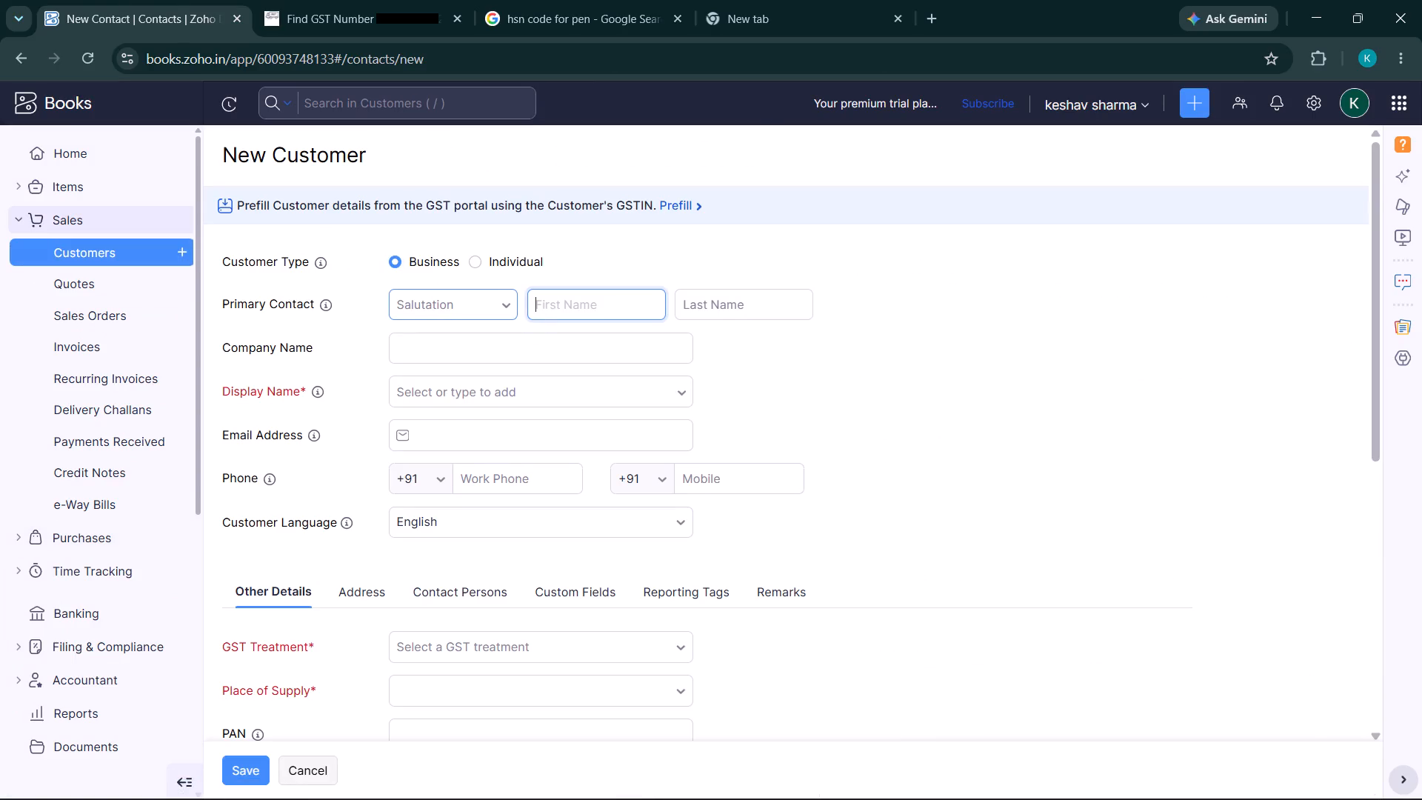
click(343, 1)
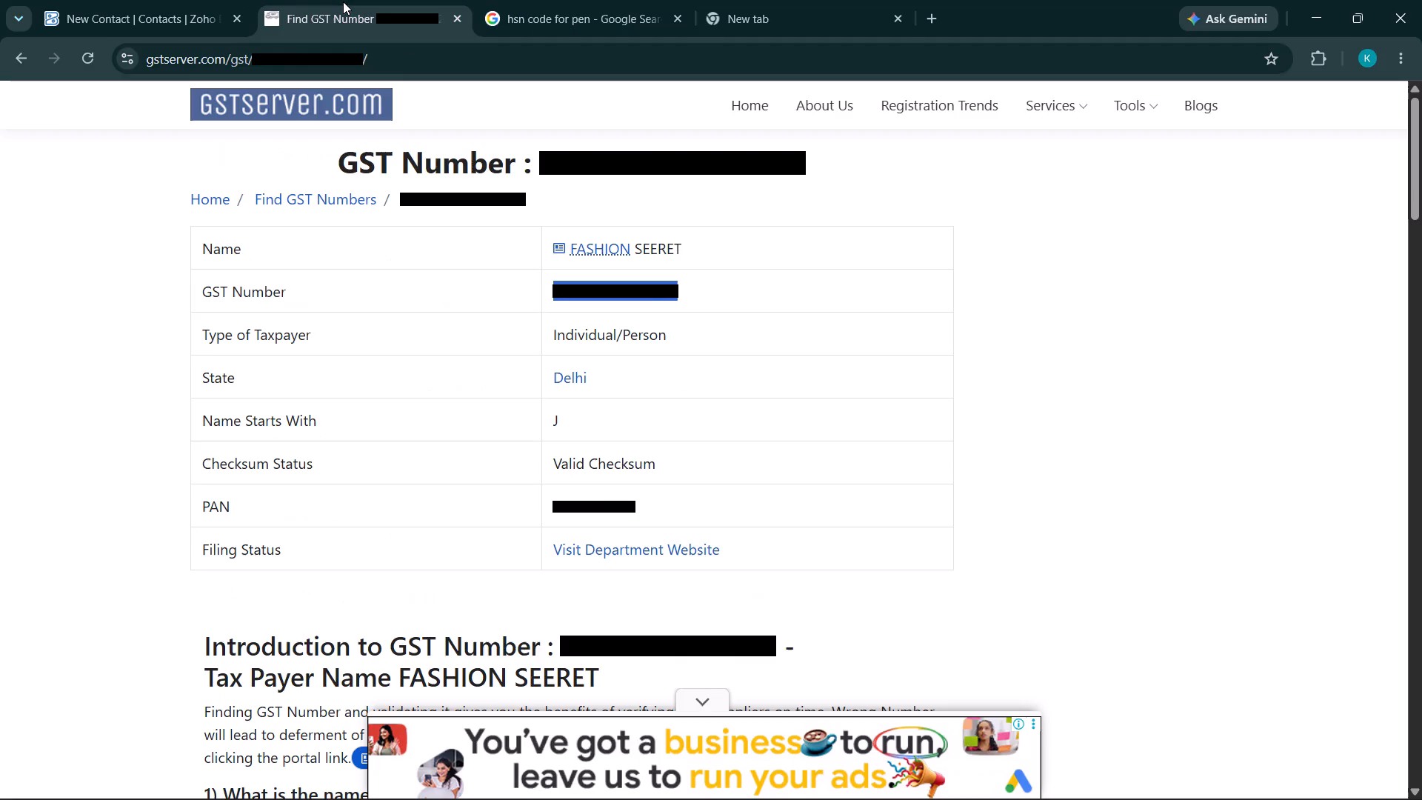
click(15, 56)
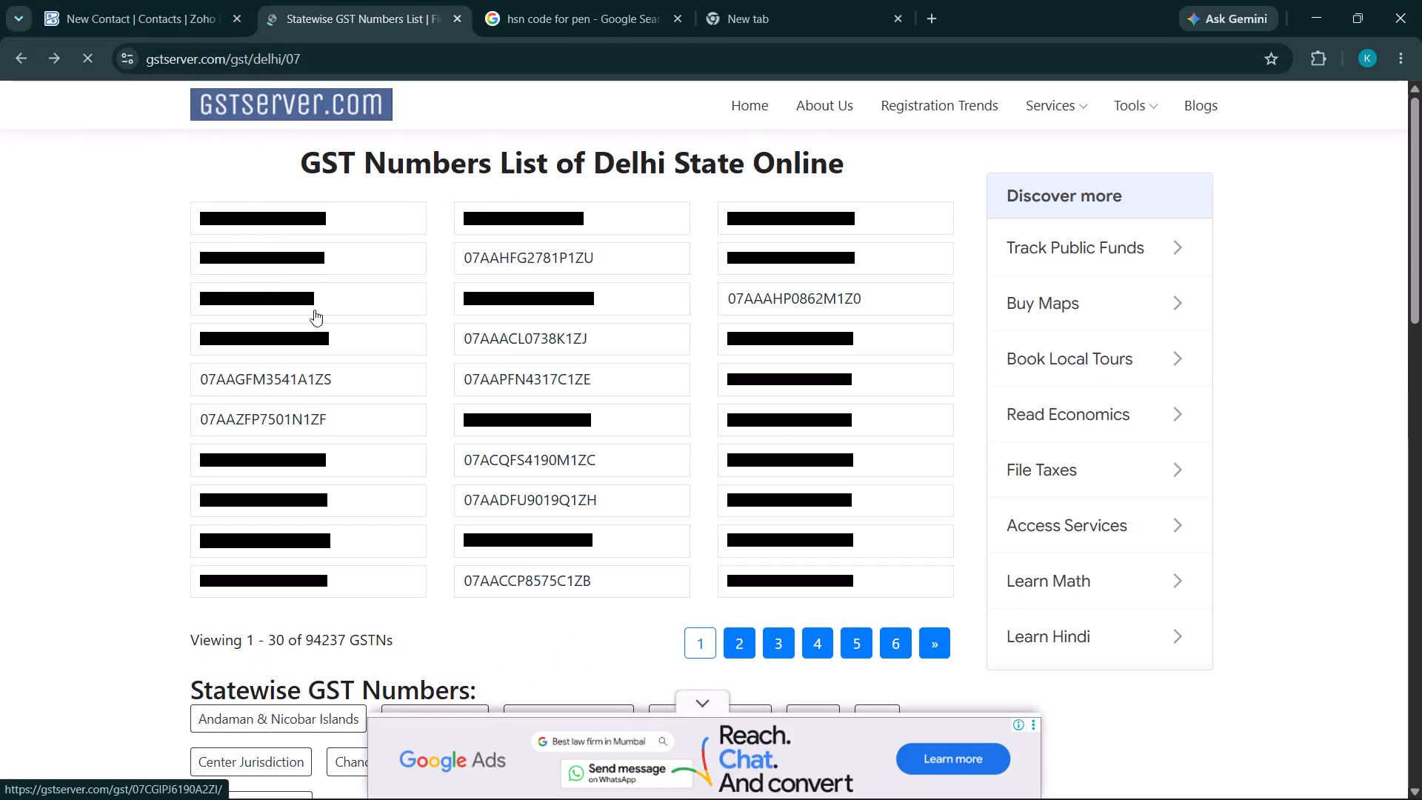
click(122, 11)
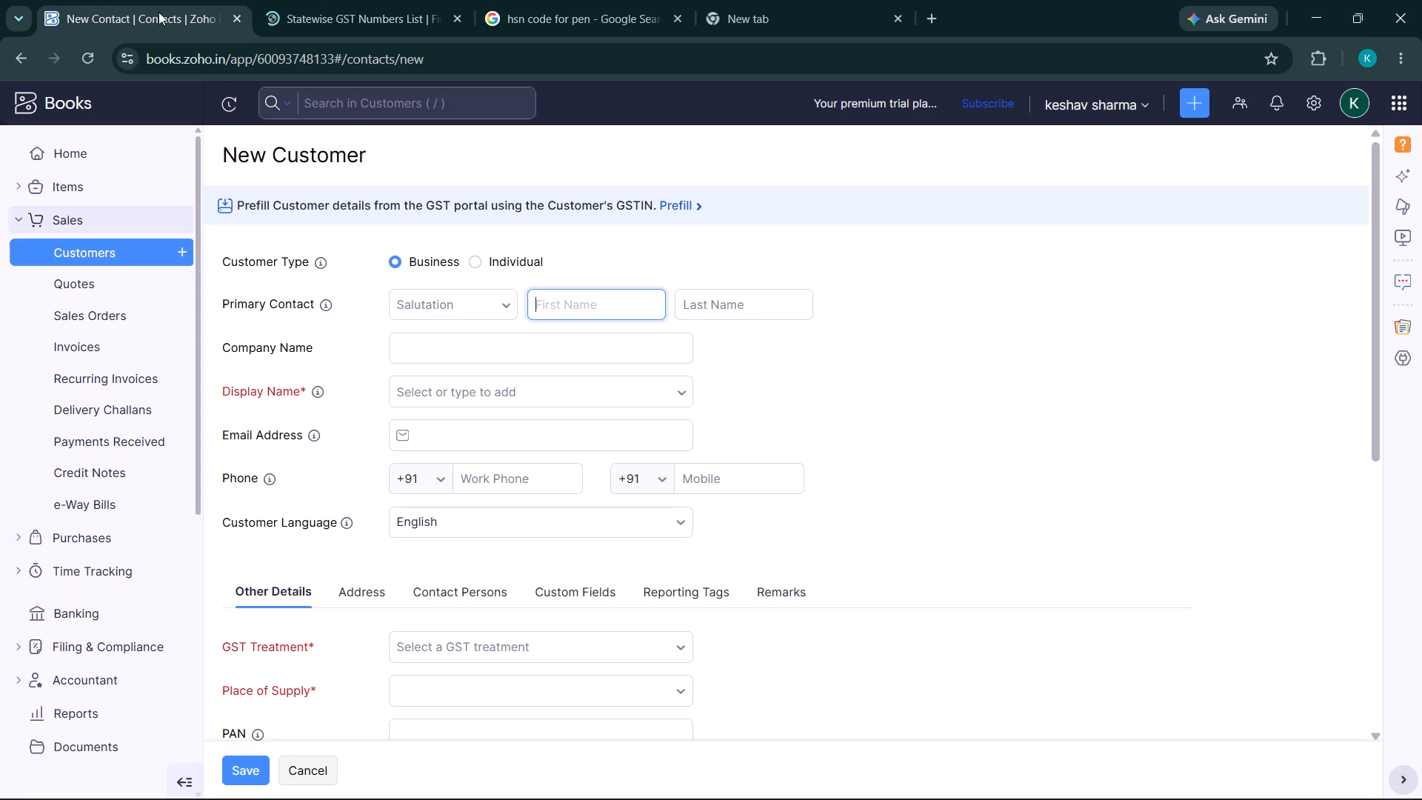
Enter Amit as the new customer's first name, company name and display name.
click(554, 316)
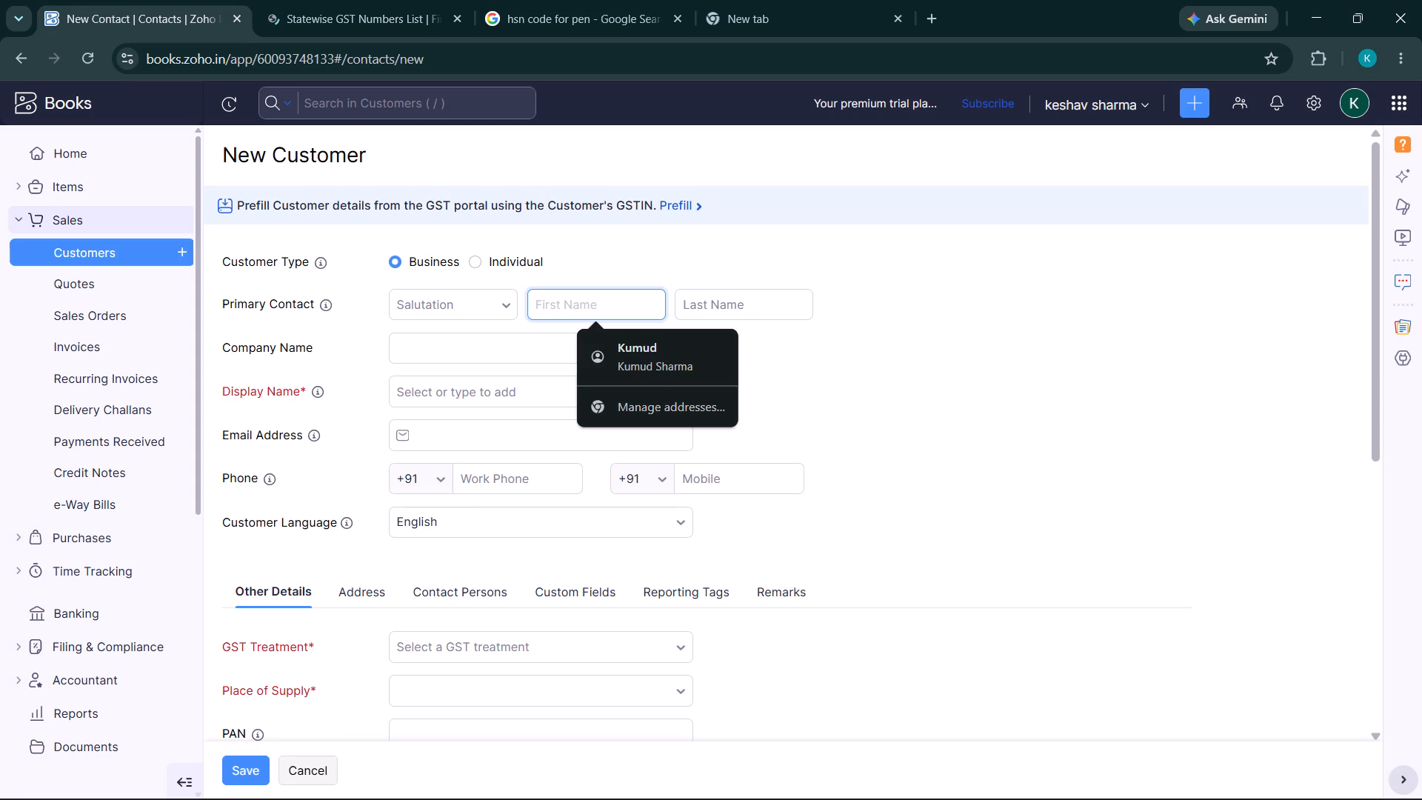
key(a)
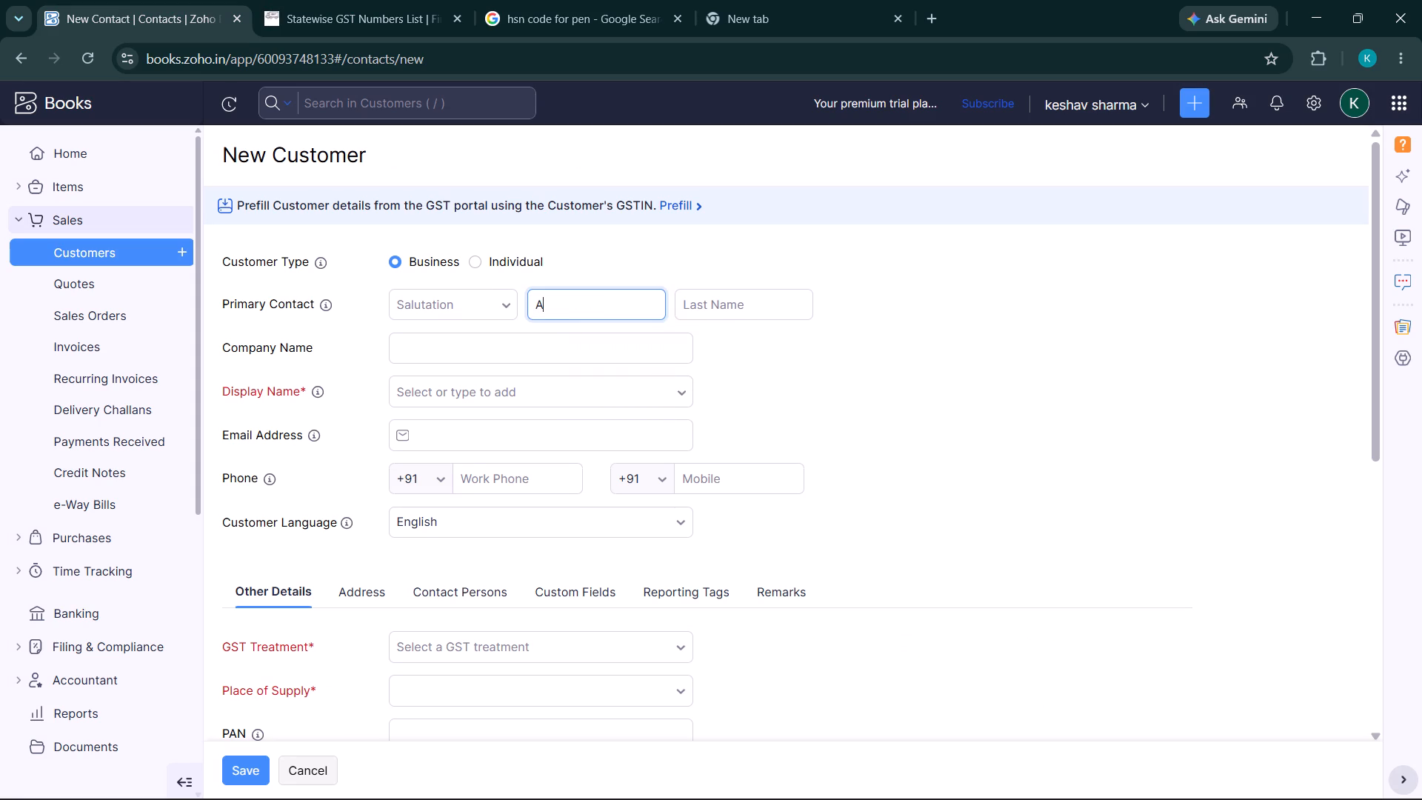
text(mit)
click(491, 351)
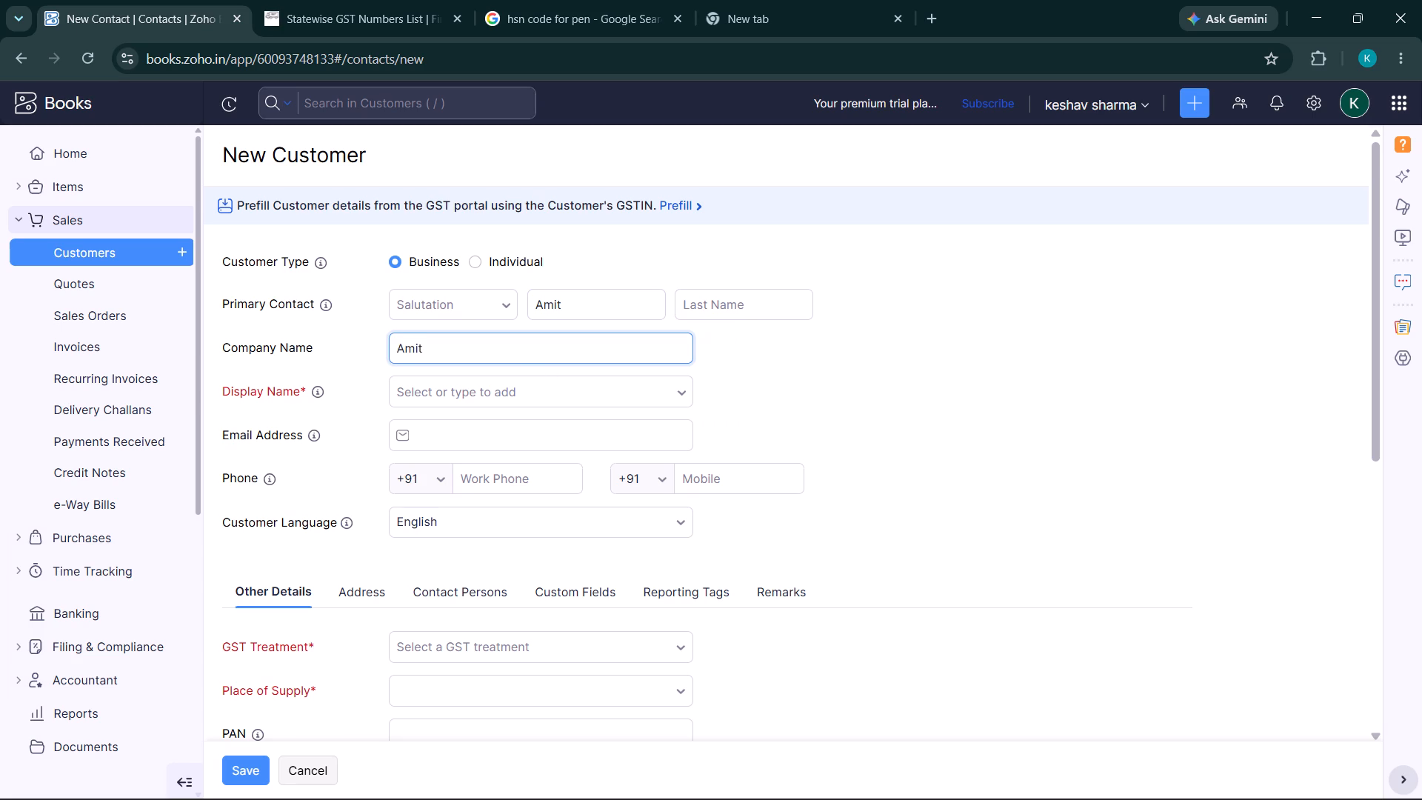
click(583, 399)
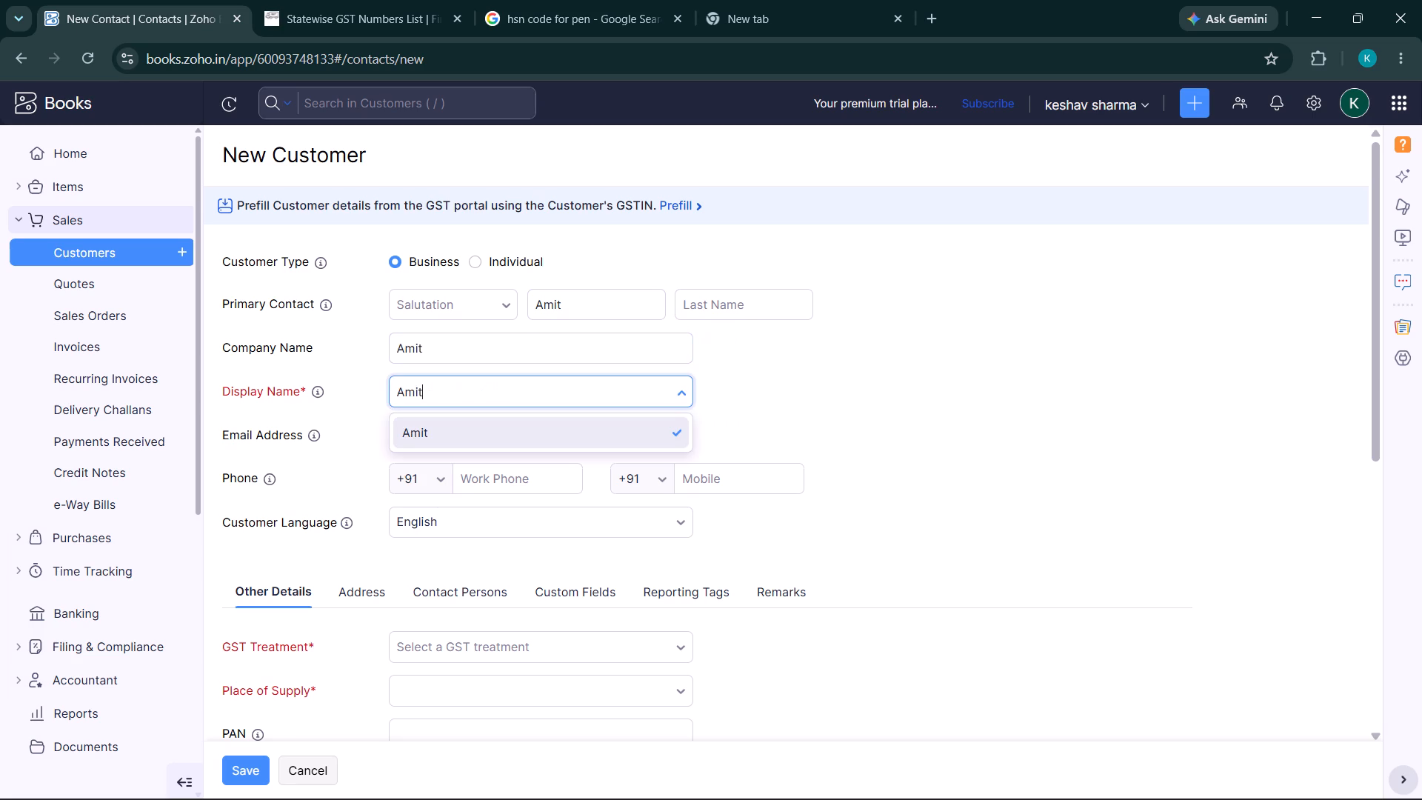
click(532, 425)
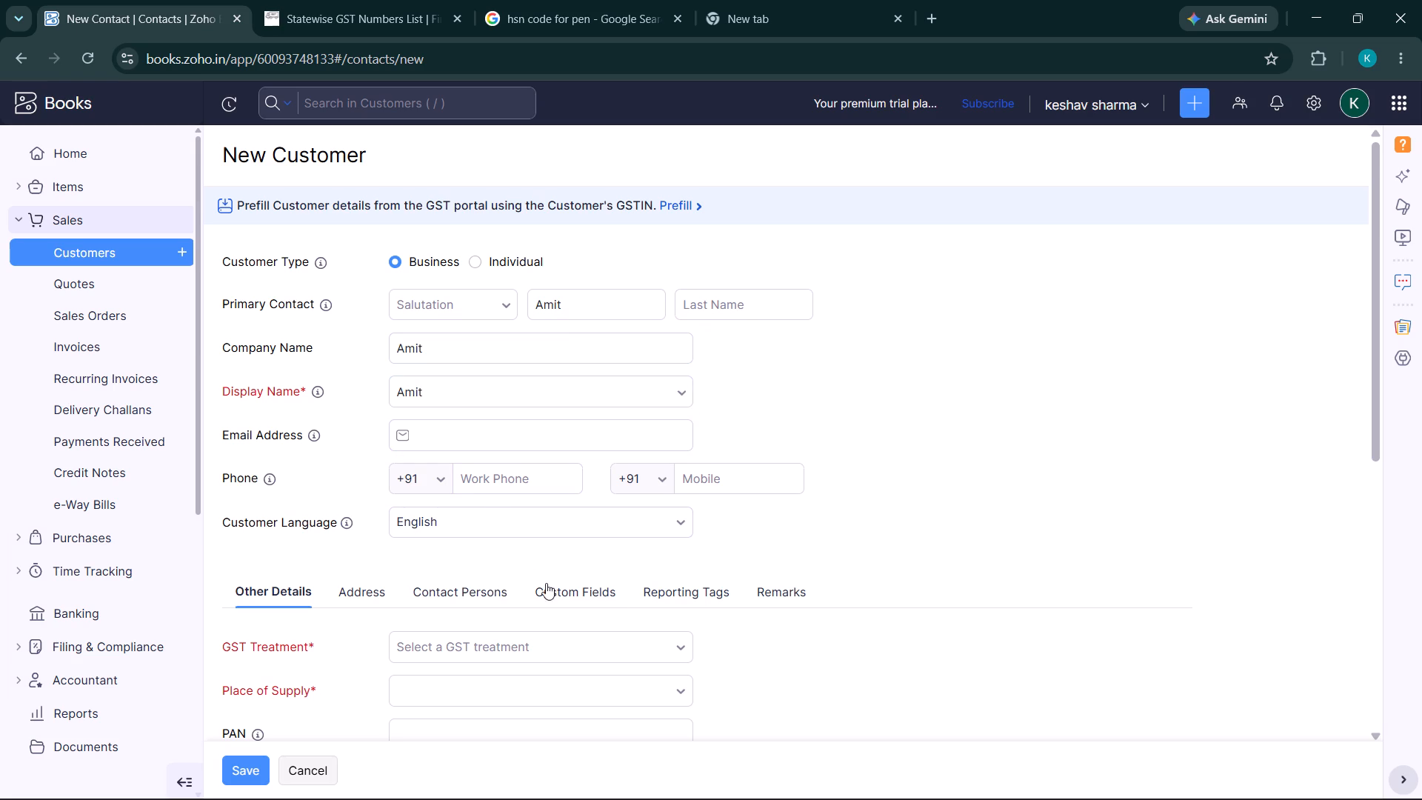
Set the customer's GST Treatment to Consumer and assign the Accounts Receivable account.
click(675, 646)
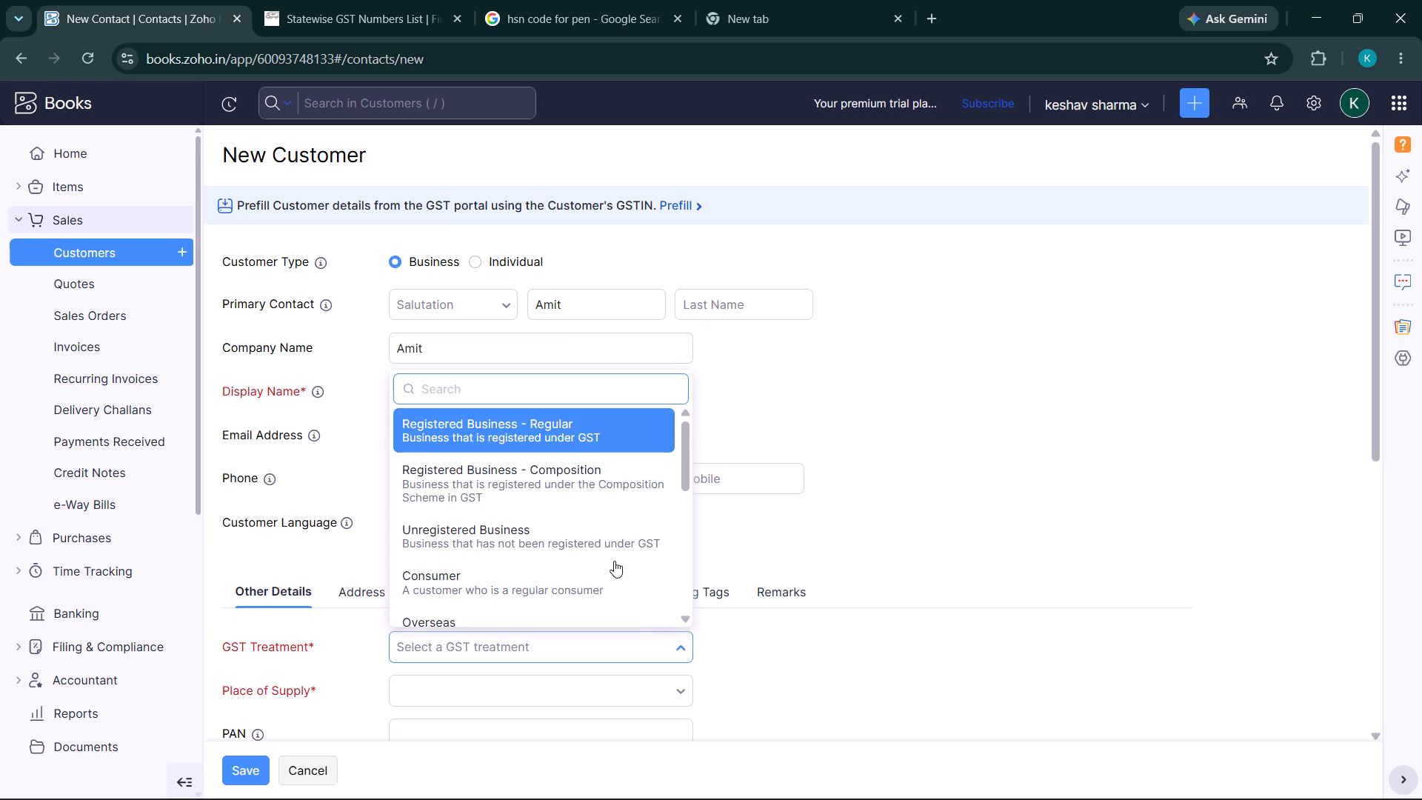
click(490, 588)
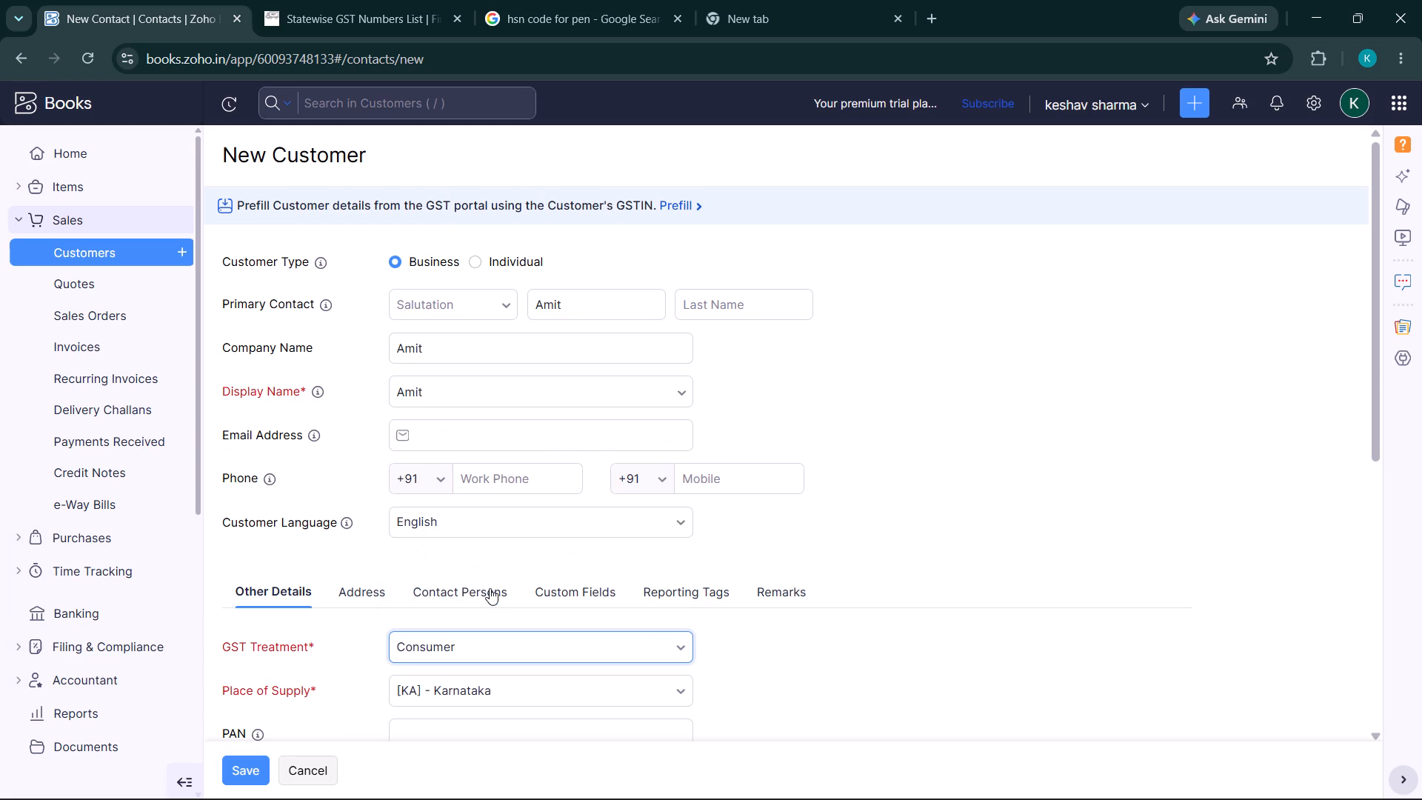
scroll(490, 588, down, 2)
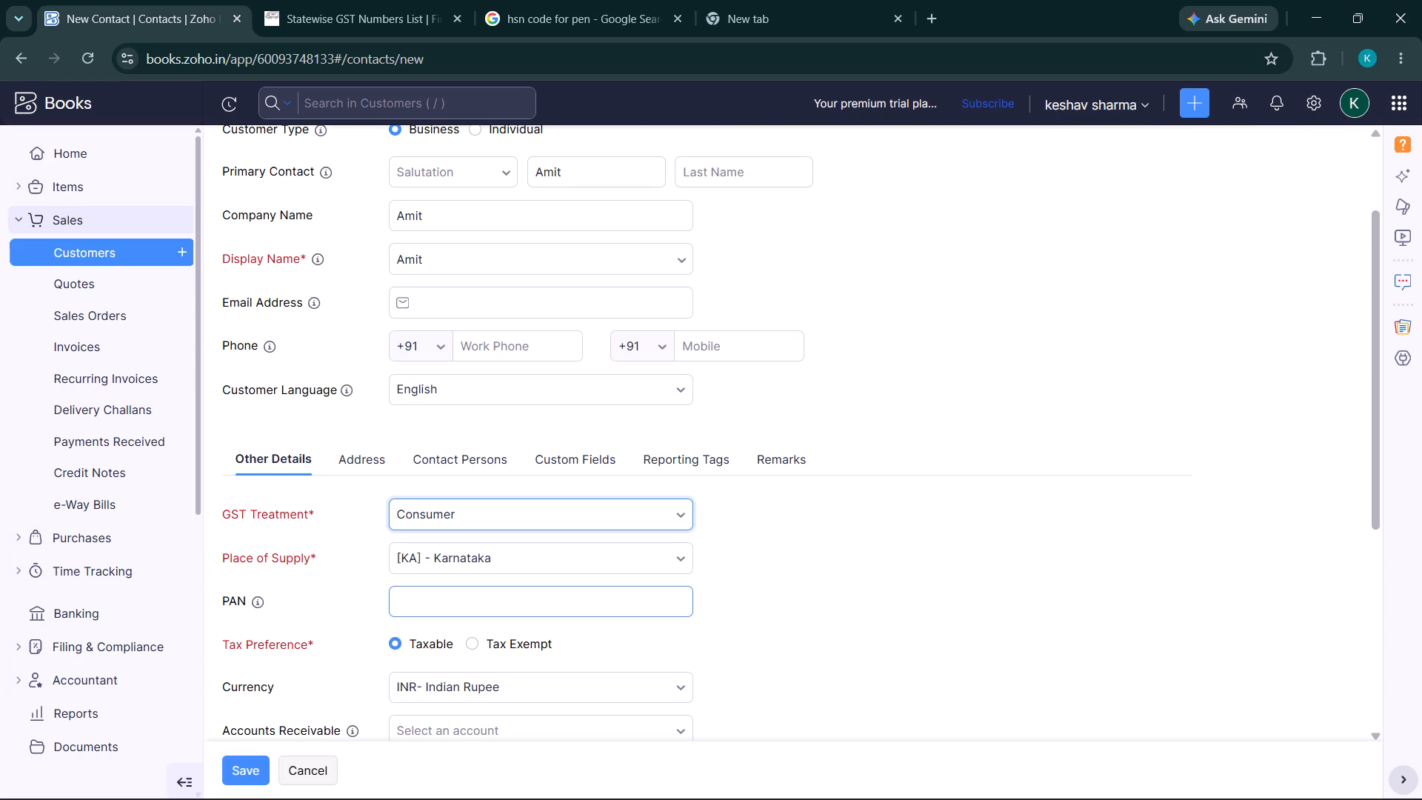
scroll(427, 599, down, 1)
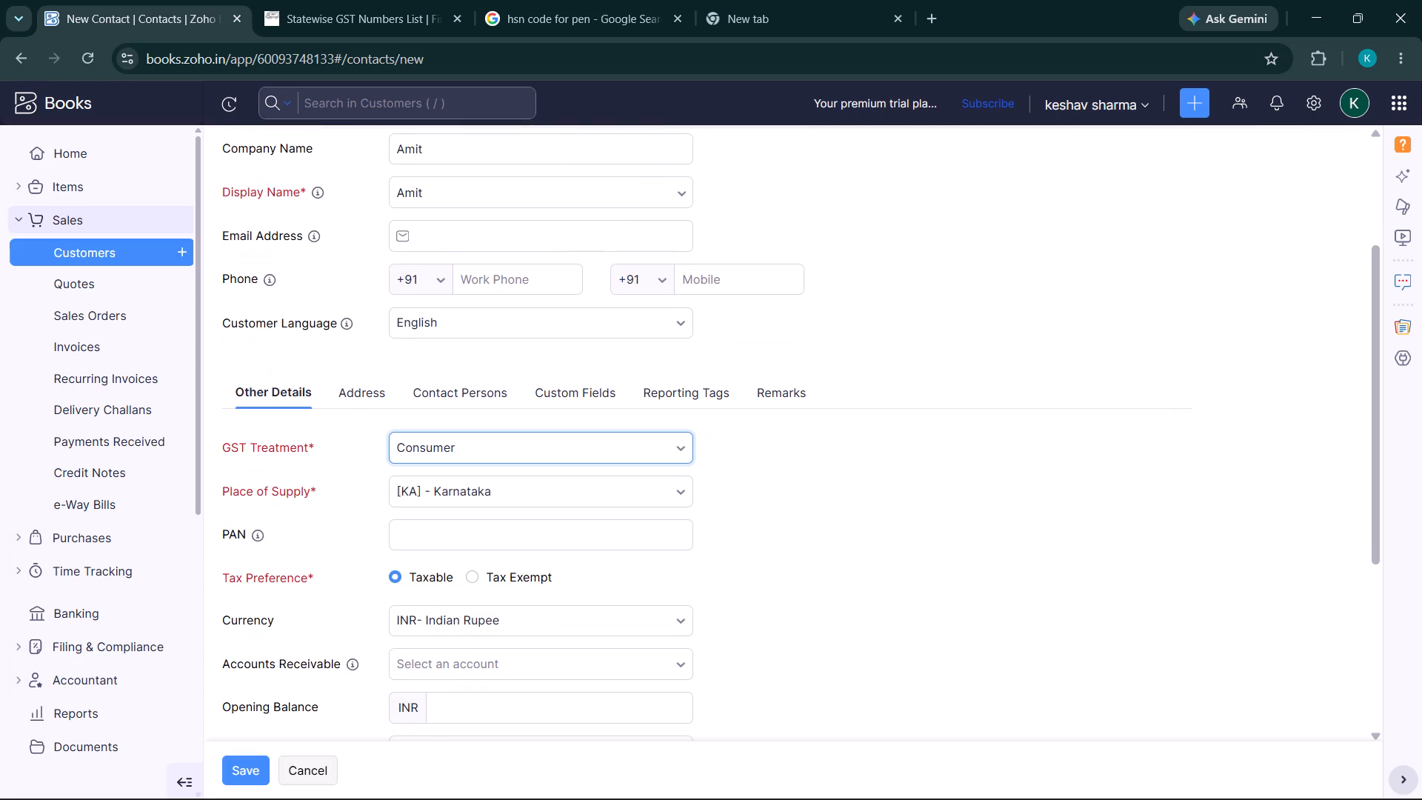
click(480, 667)
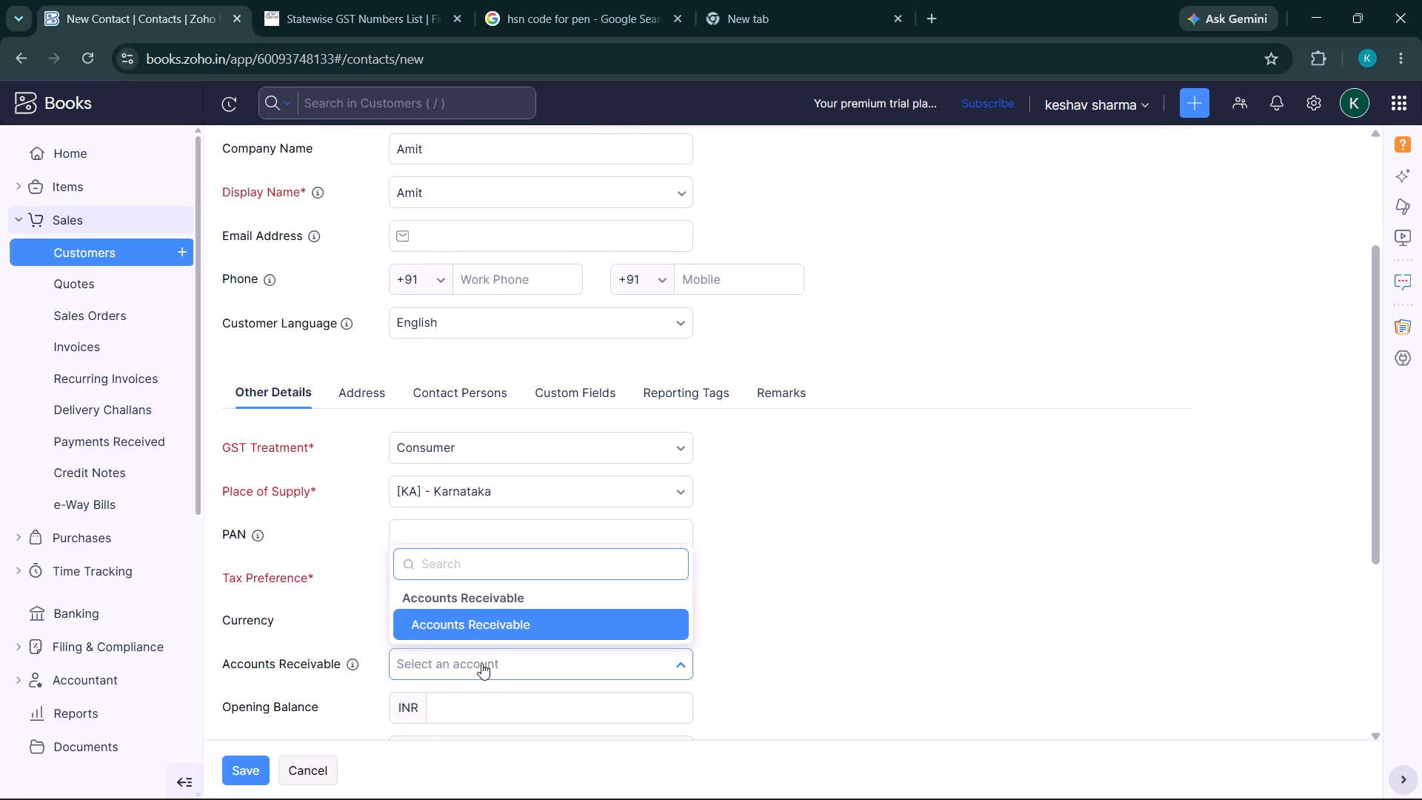
click(430, 621)
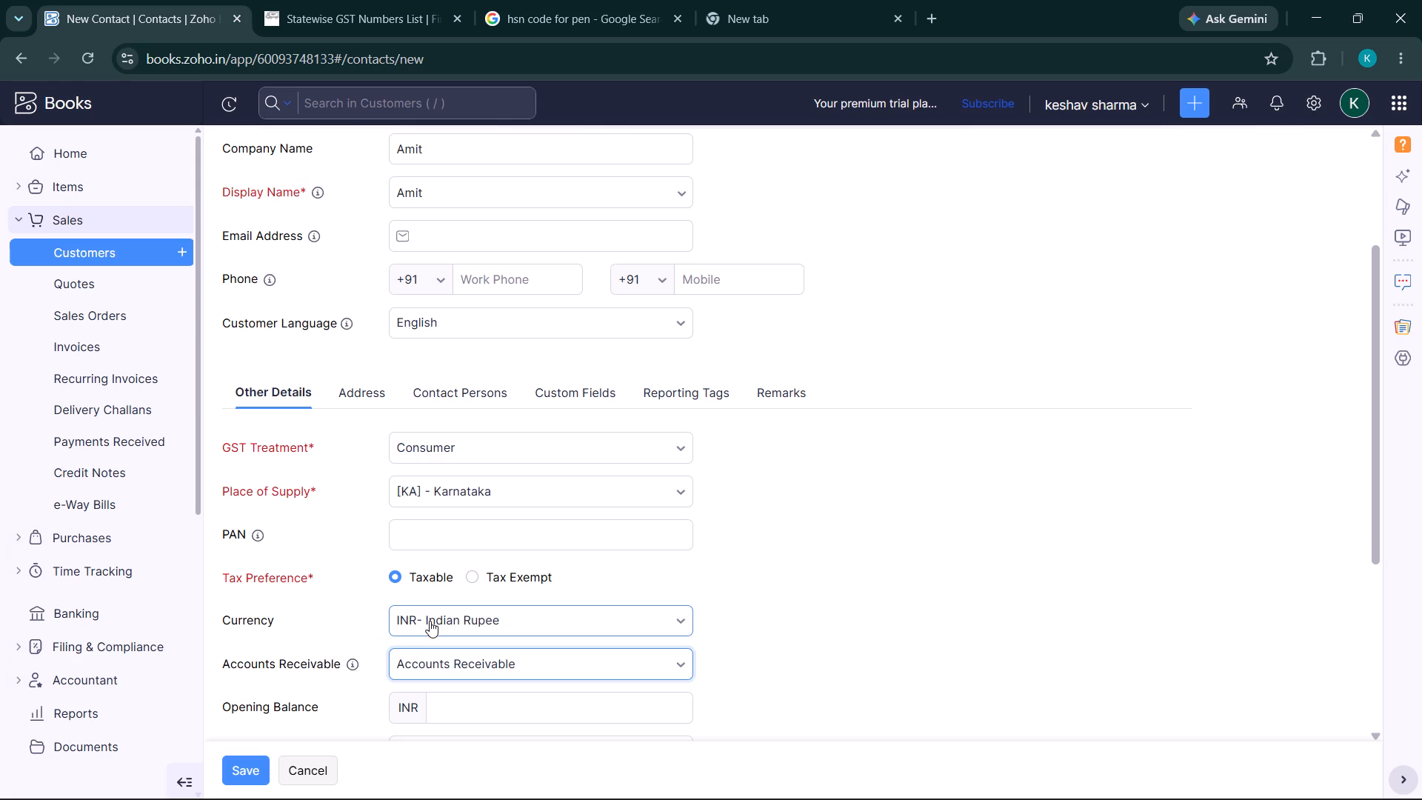
Set the customer's opening balance to INR 10000 and save the customer.
scroll(430, 621, down, 3)
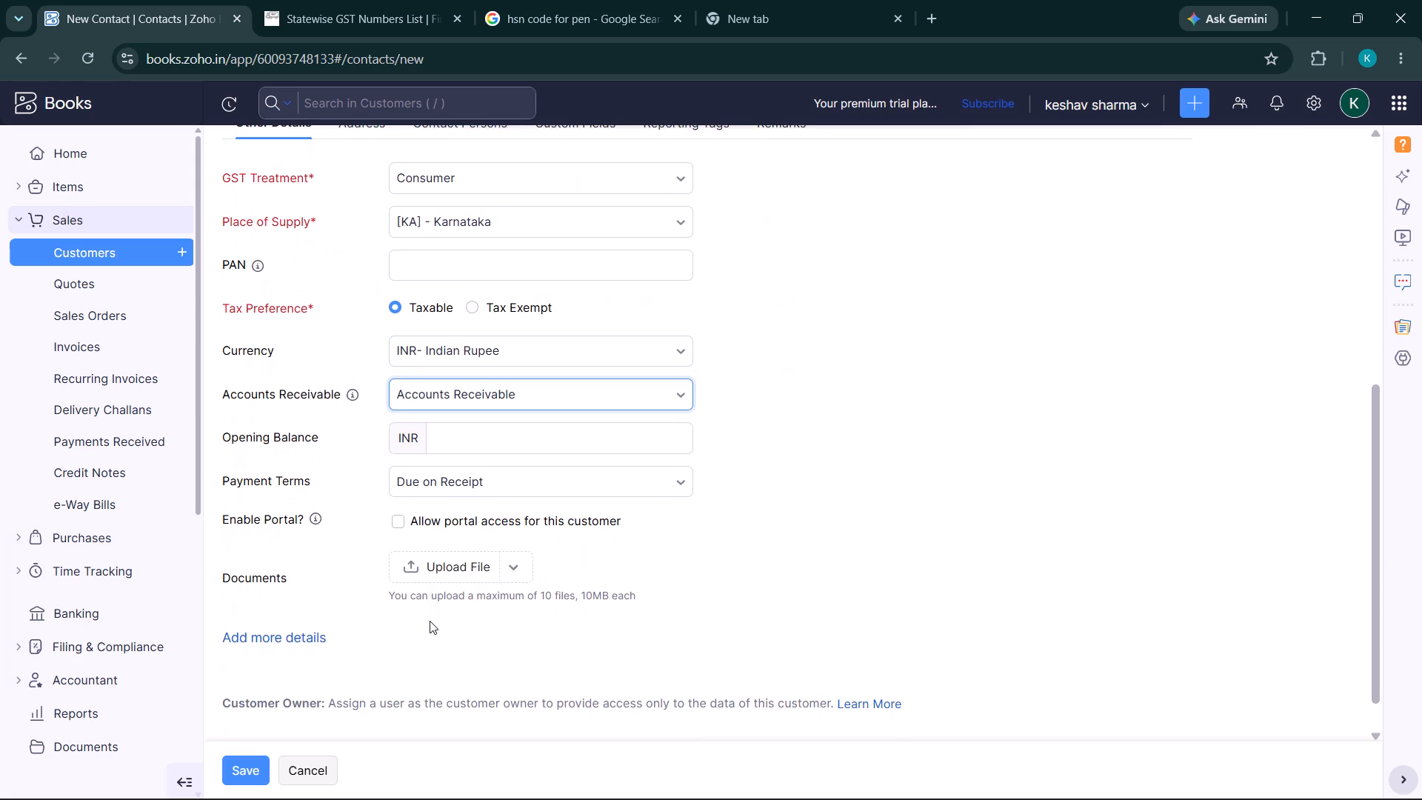
click(430, 621)
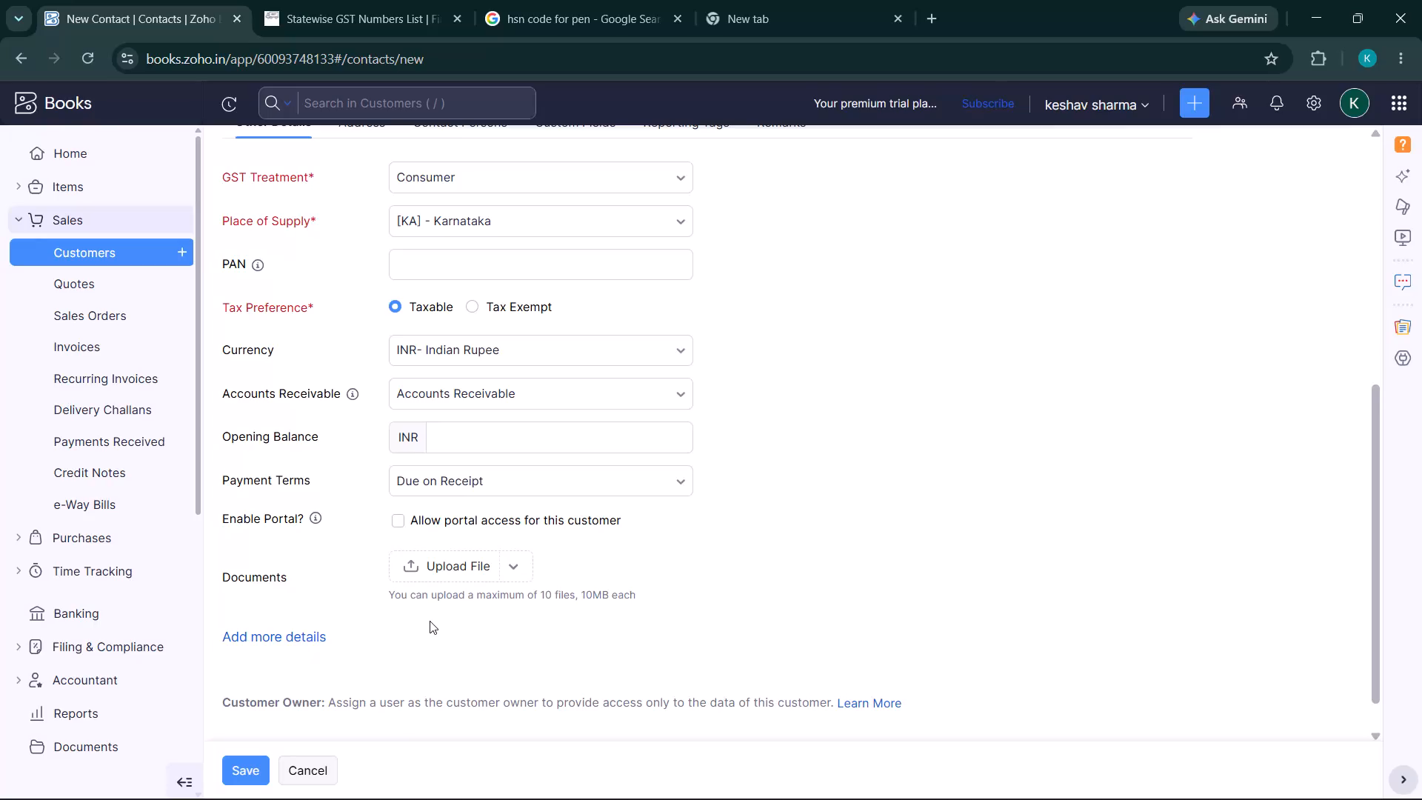
click(458, 437)
key(1)
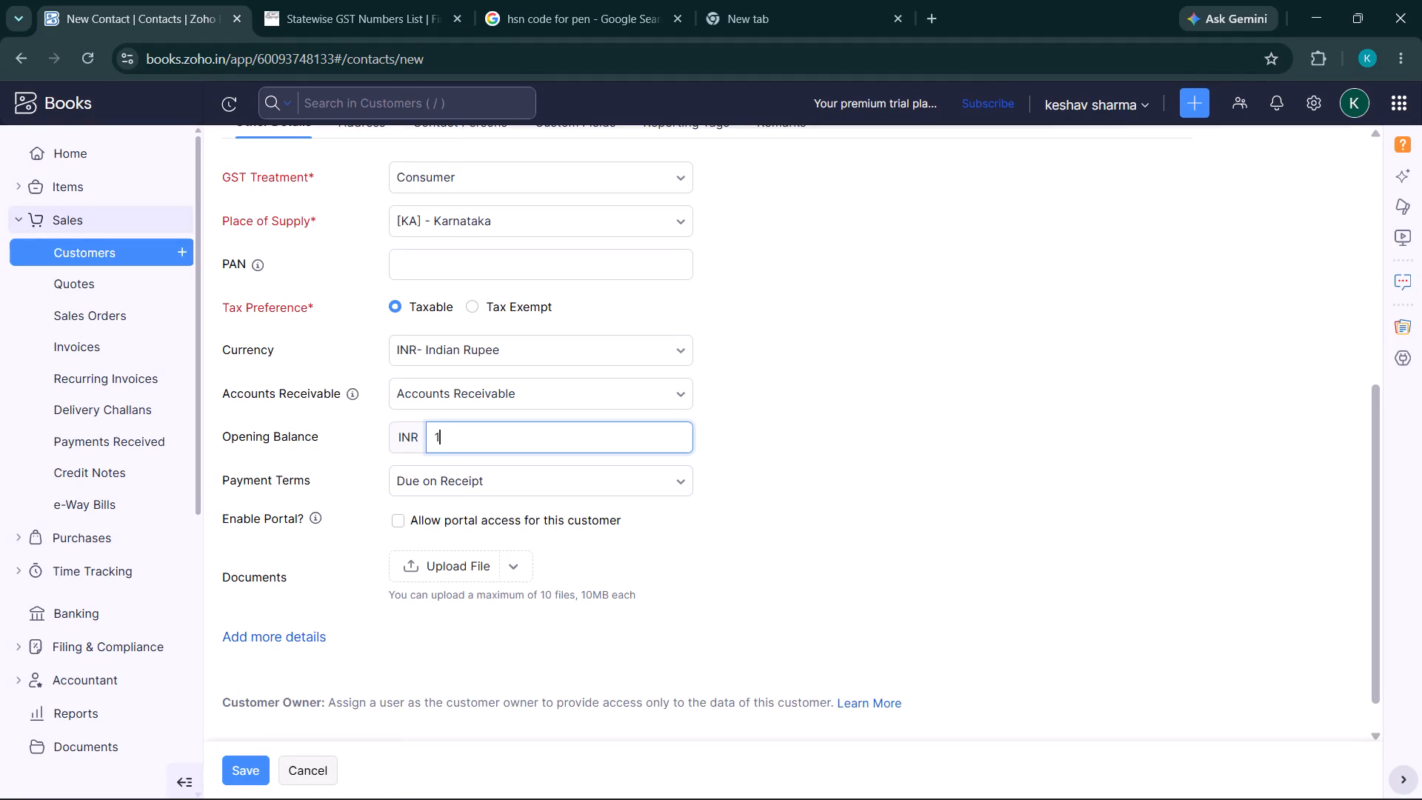
text(0000)
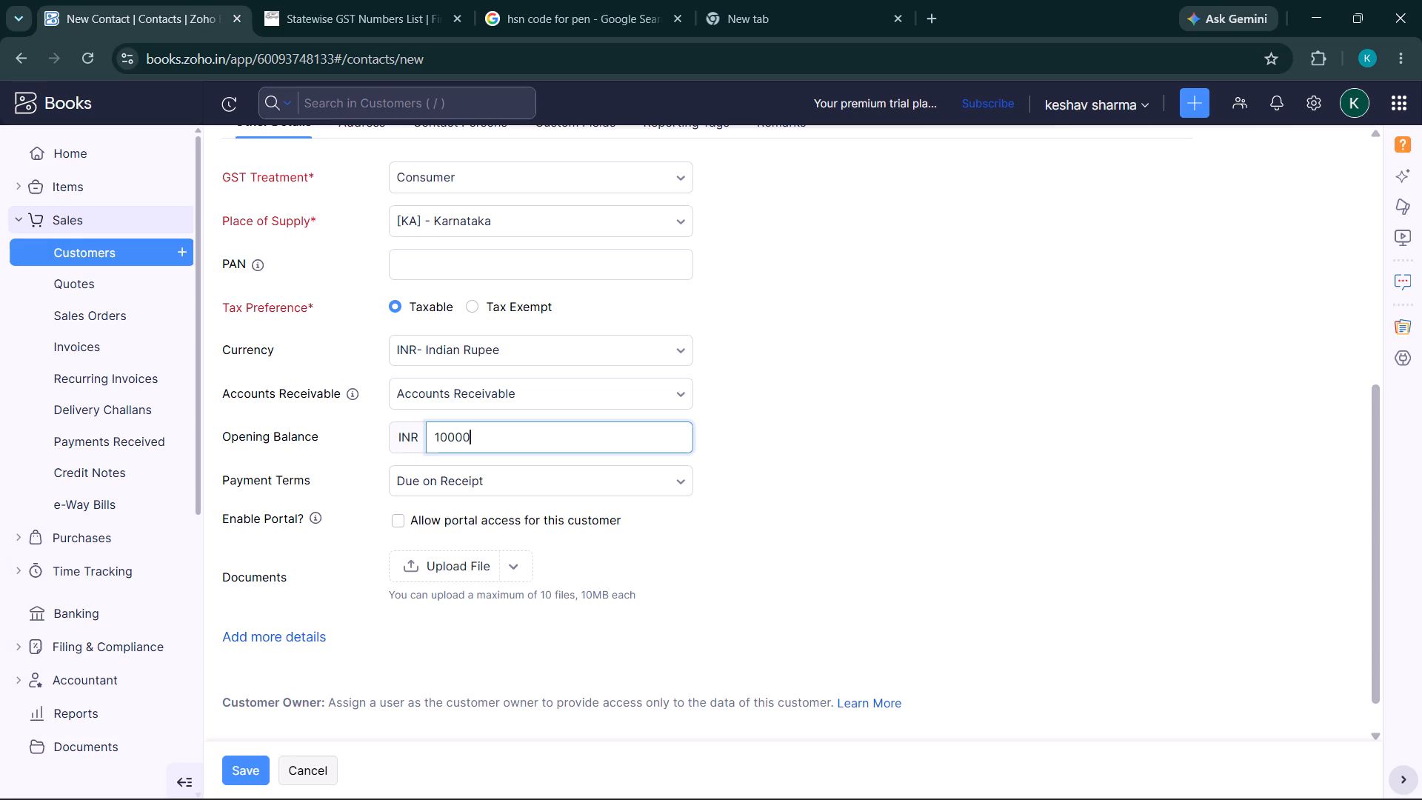
click(238, 771)
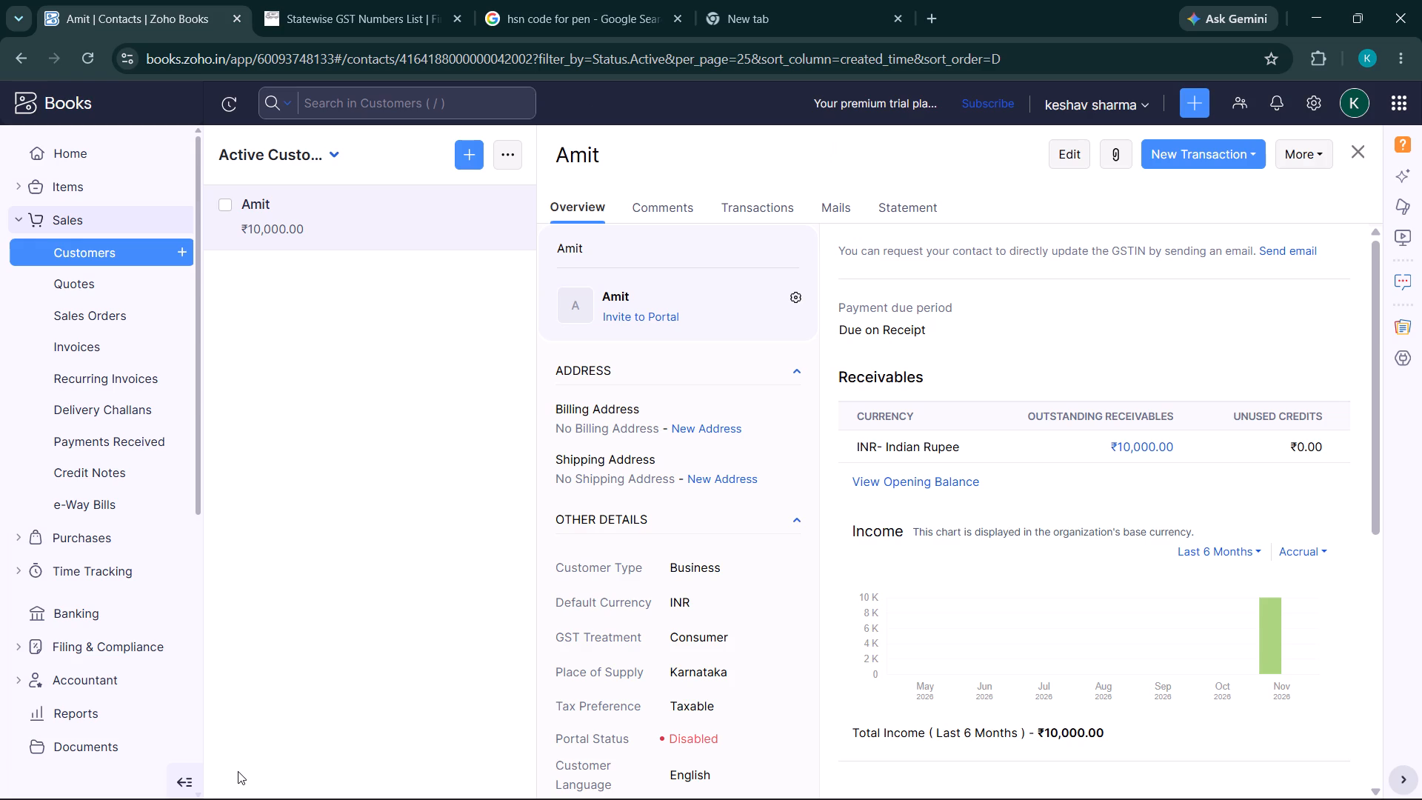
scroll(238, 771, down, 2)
Start a new customer record with Bajarang electric as the company name and display name.
click(471, 157)
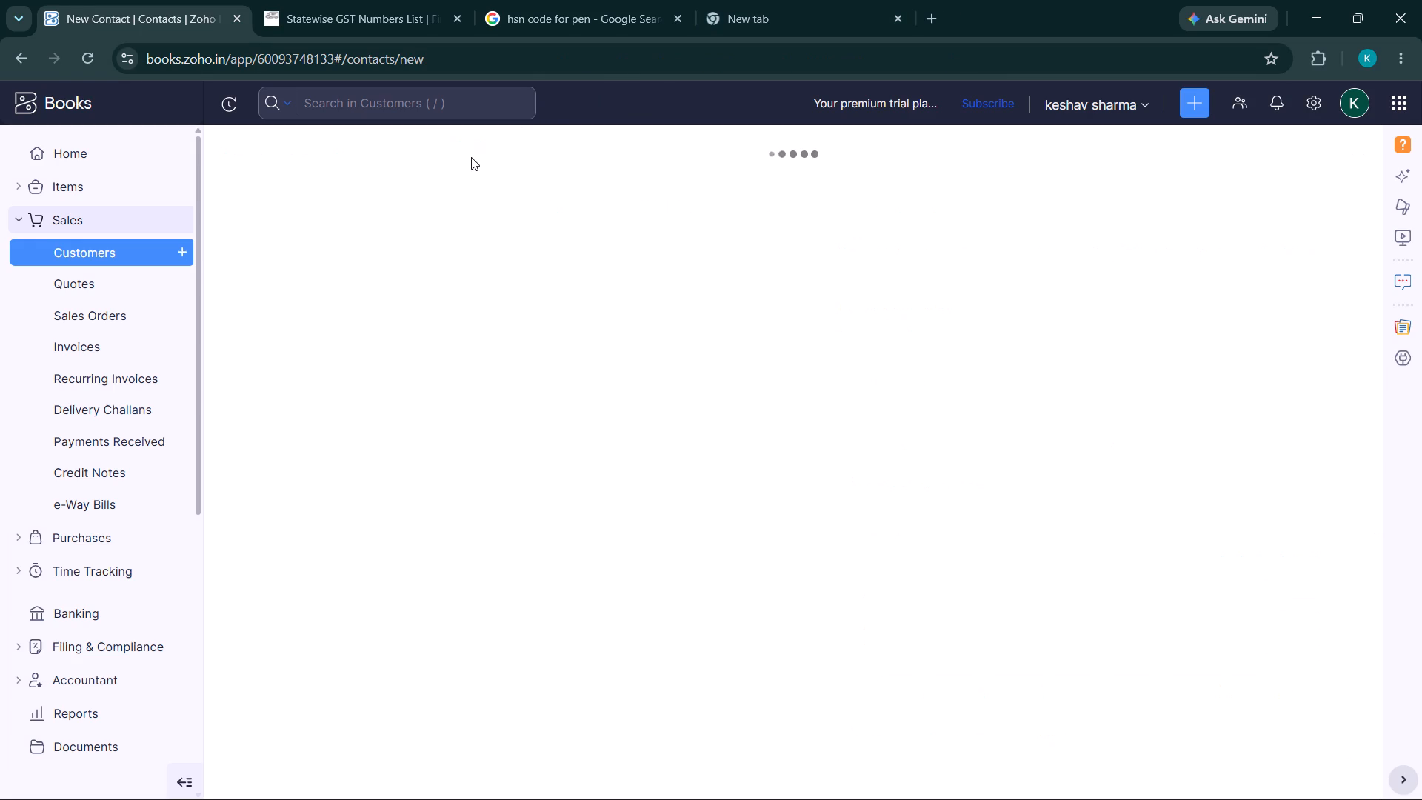
click(544, 309)
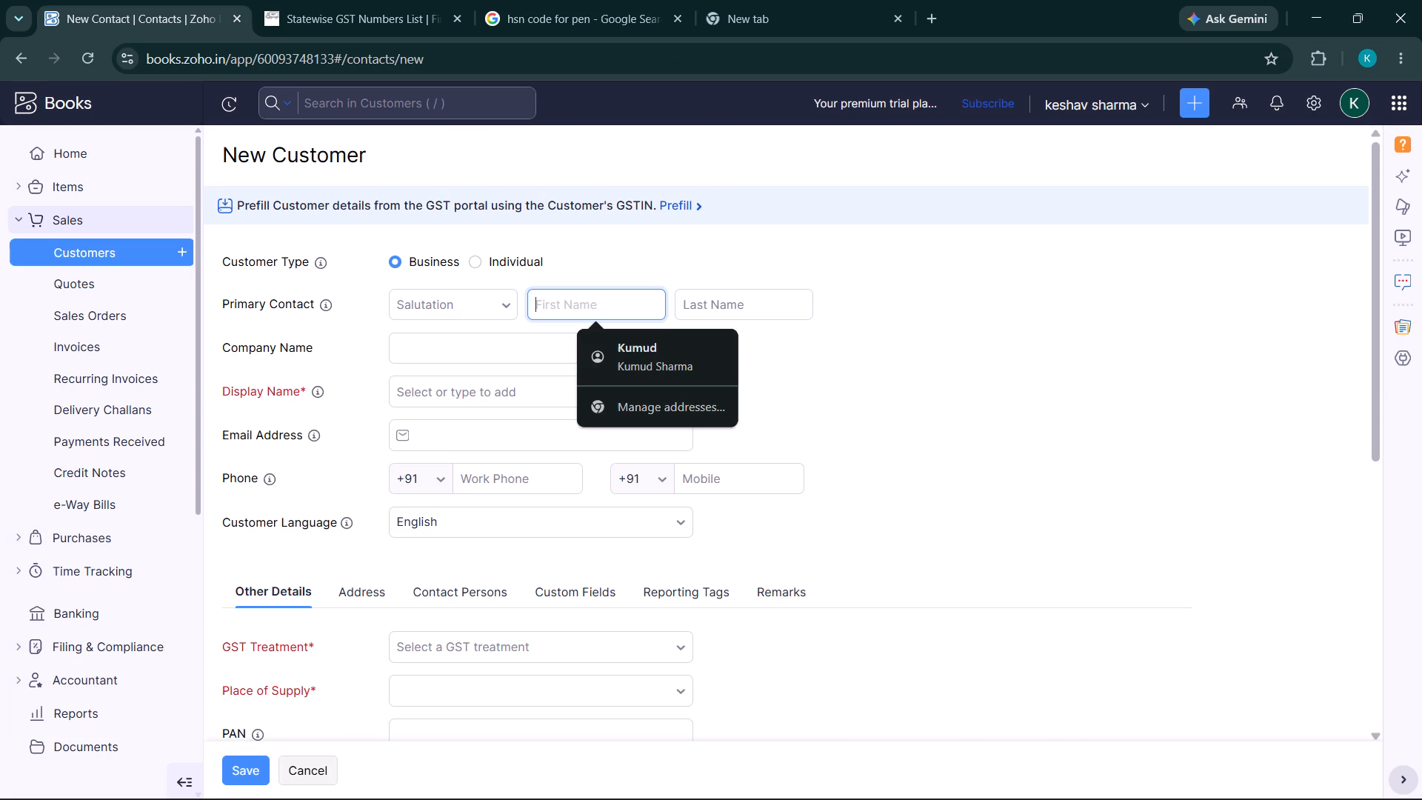
click(404, 348)
key(a)
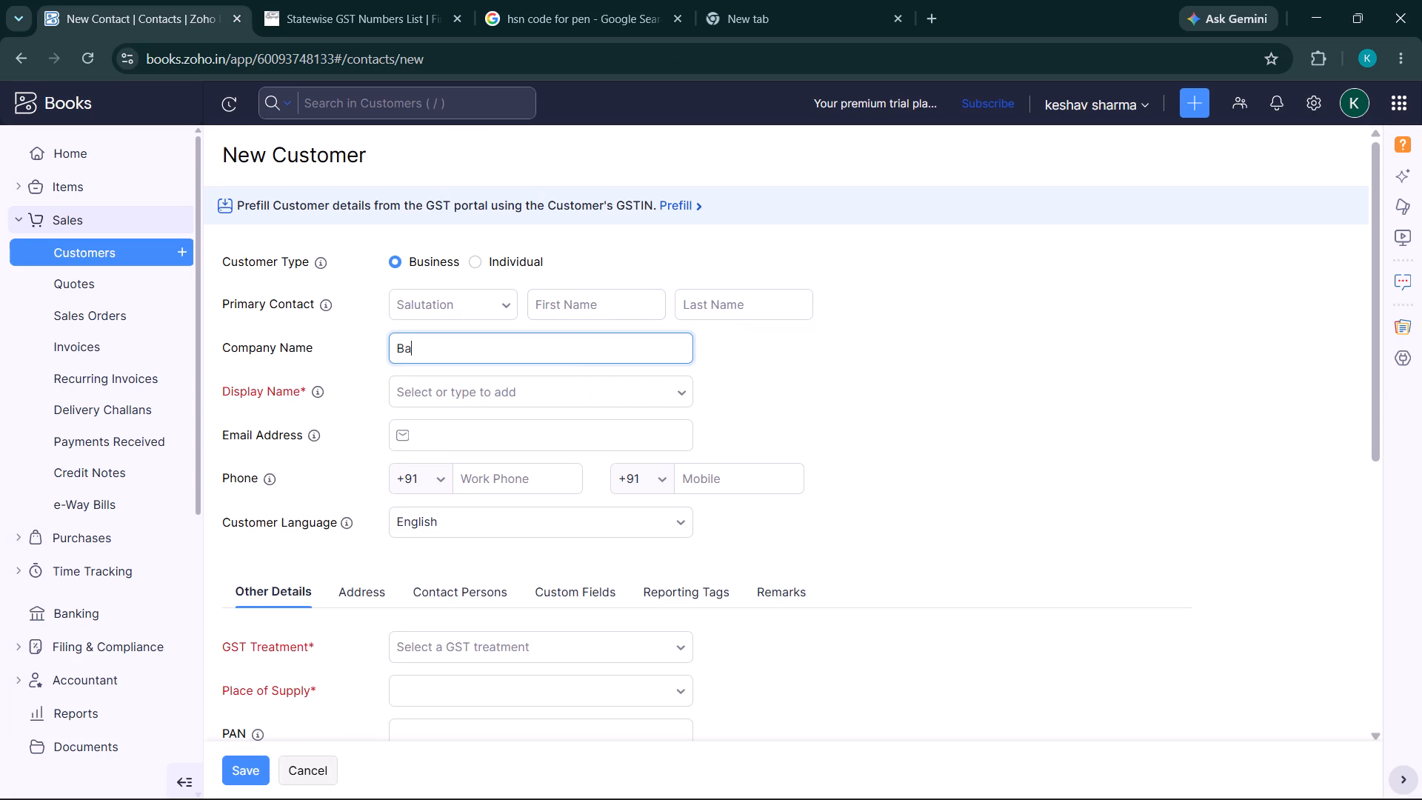
text(jarang)
key(space)
text(electric)
click(519, 387)
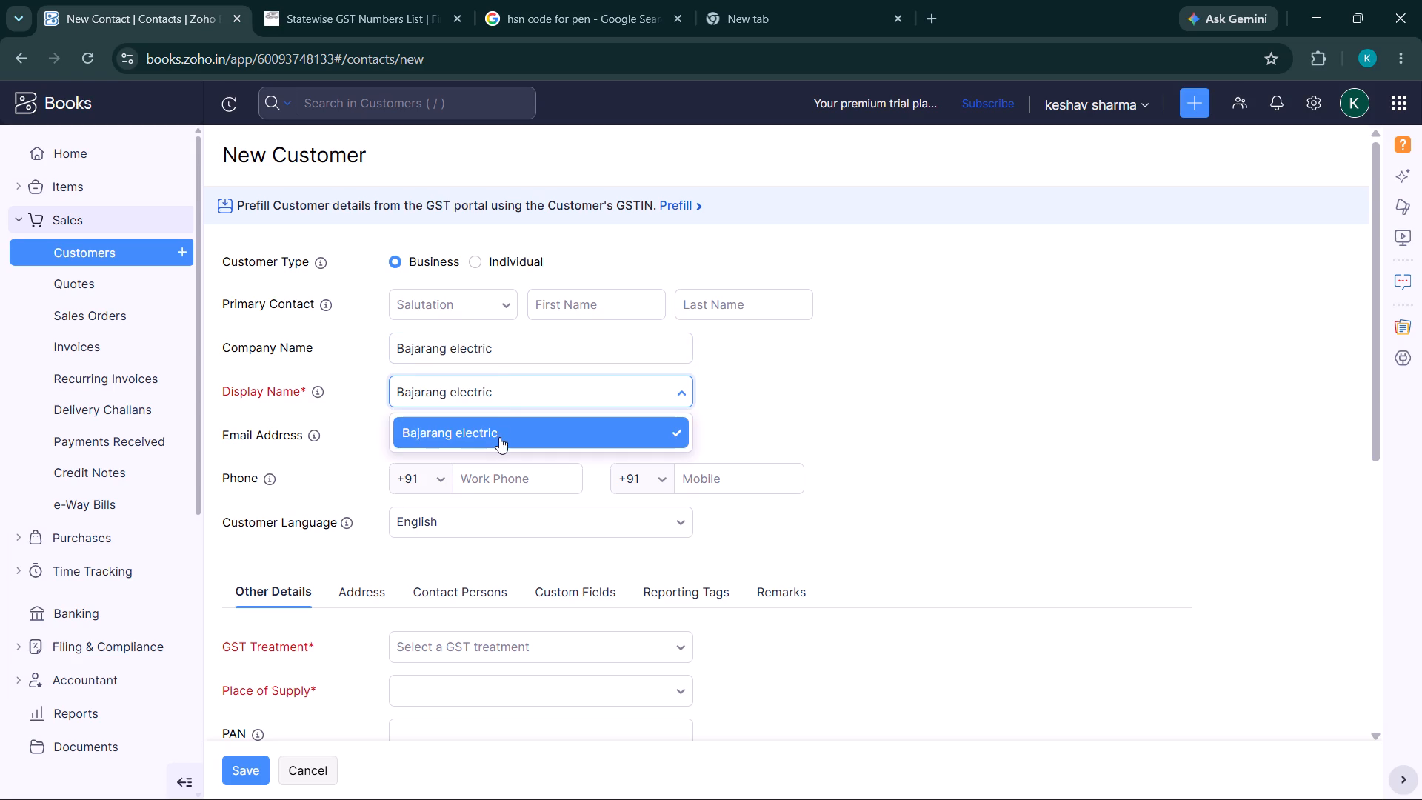
click(499, 437)
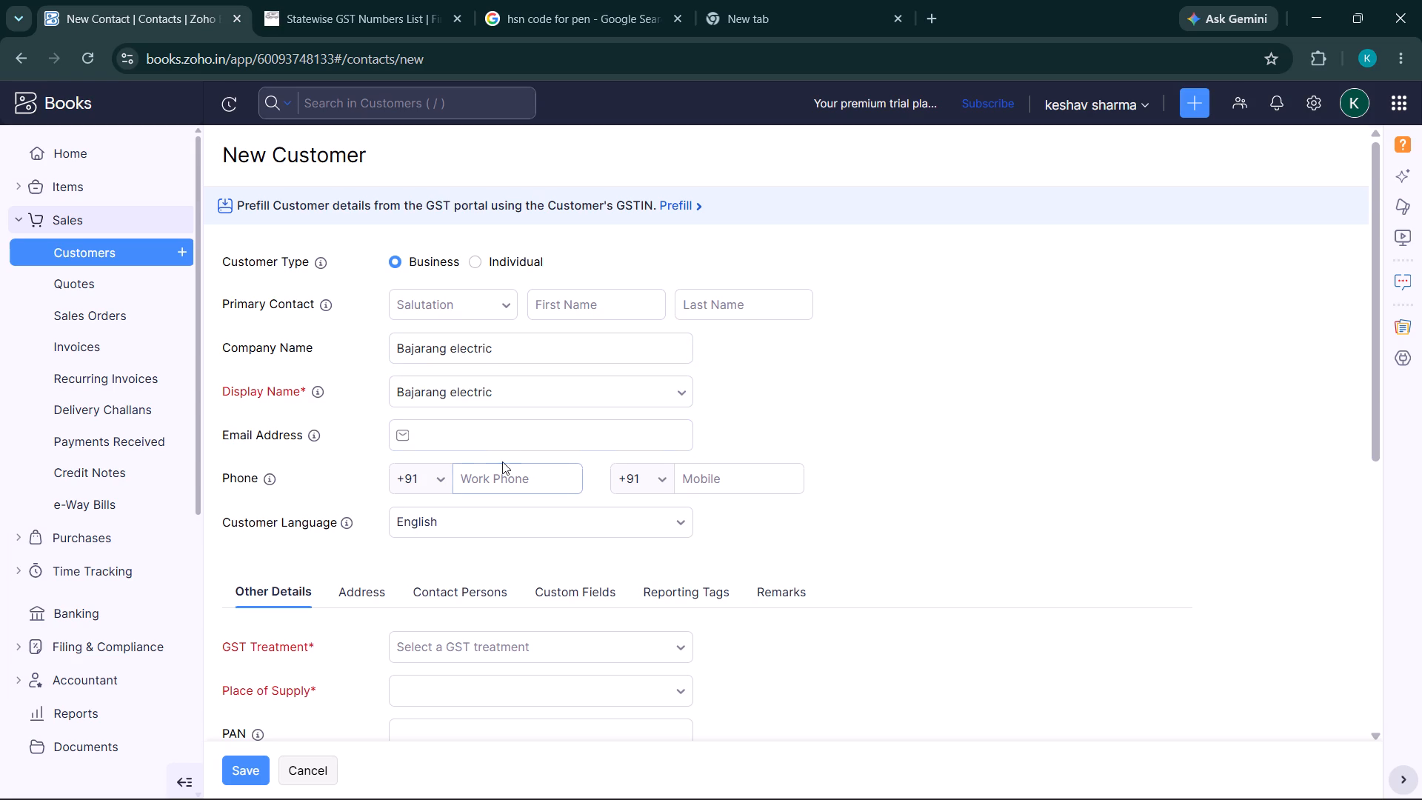
Set the new customer's GST Treatment to Registered Business - Regular.
scroll(430, 551, down, 2)
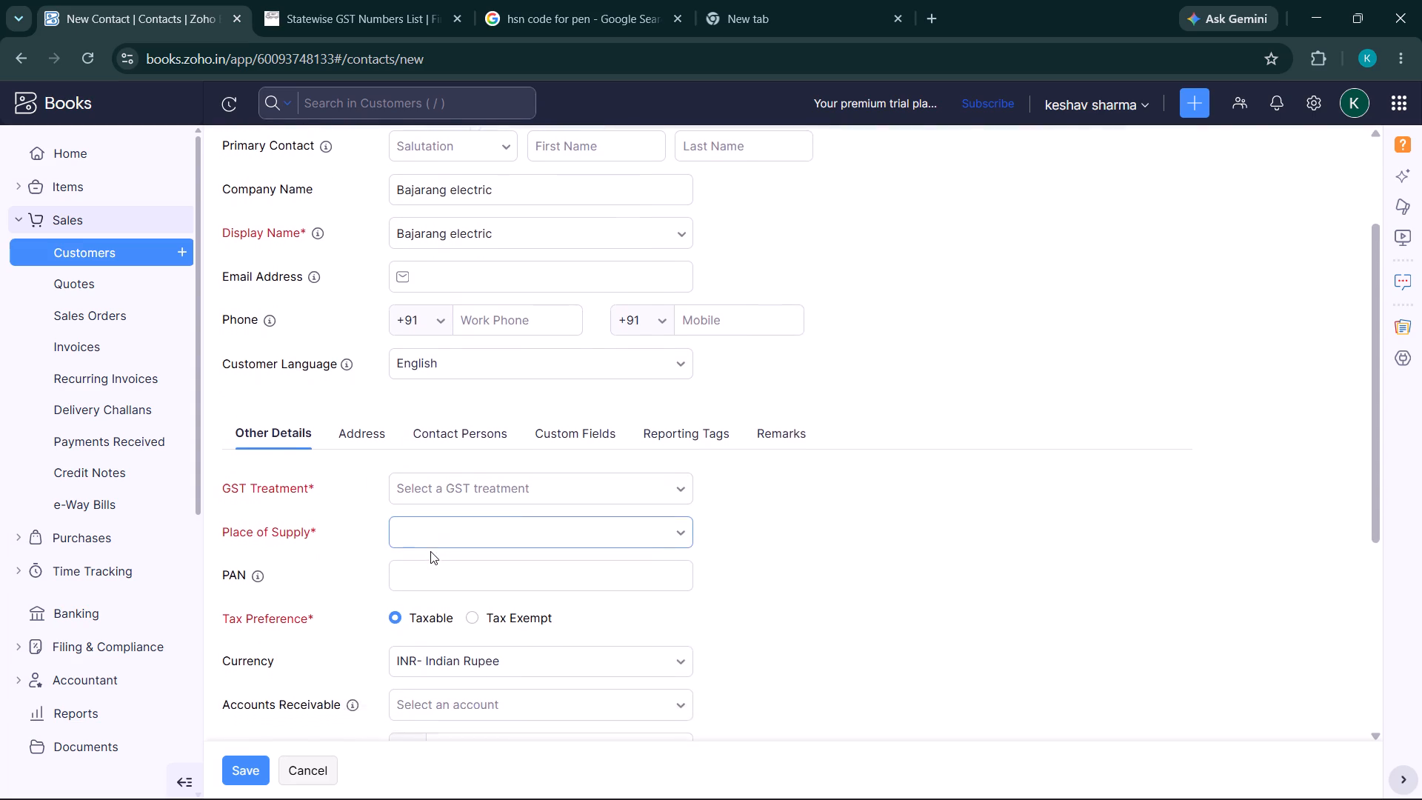
scroll(430, 551, down, 1)
click(467, 524)
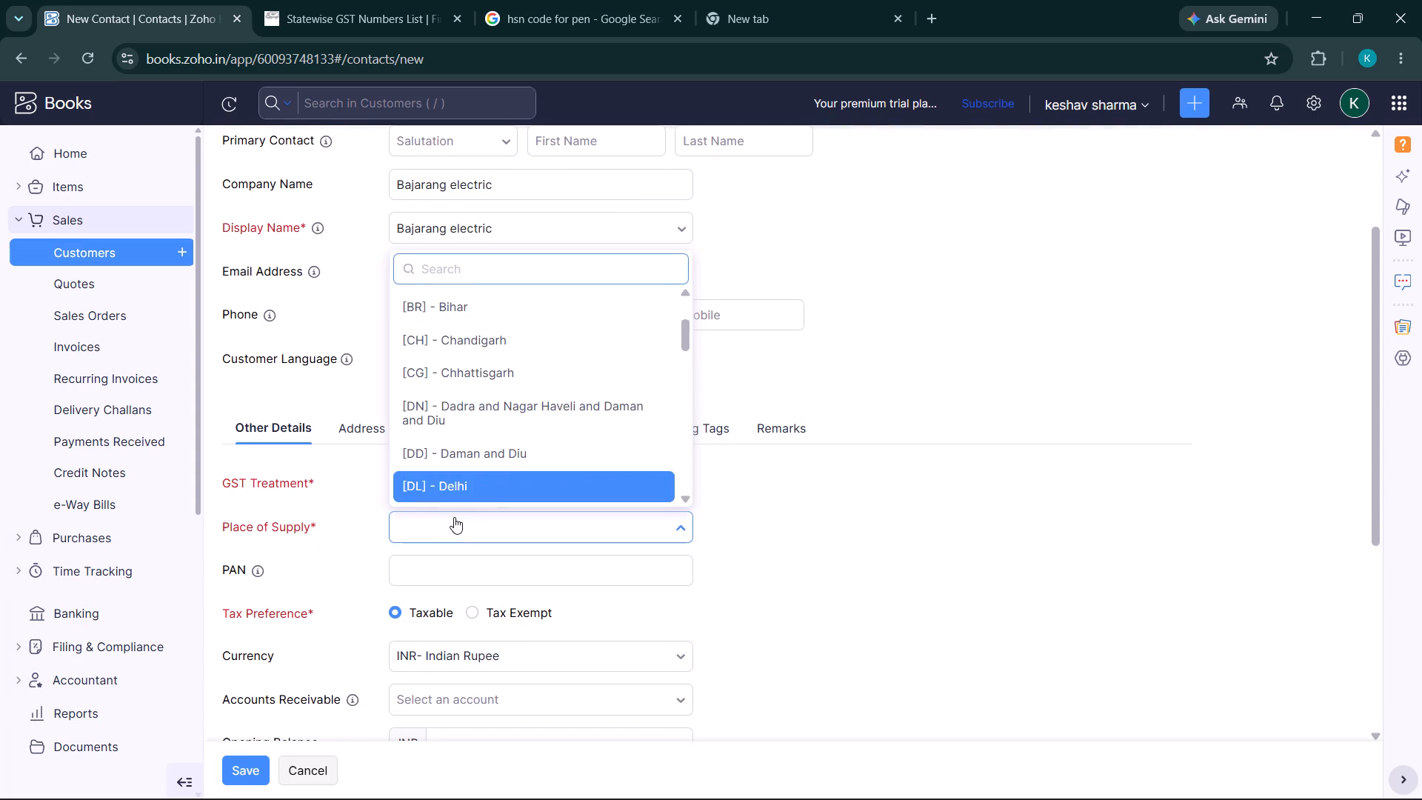
click(451, 520)
click(407, 479)
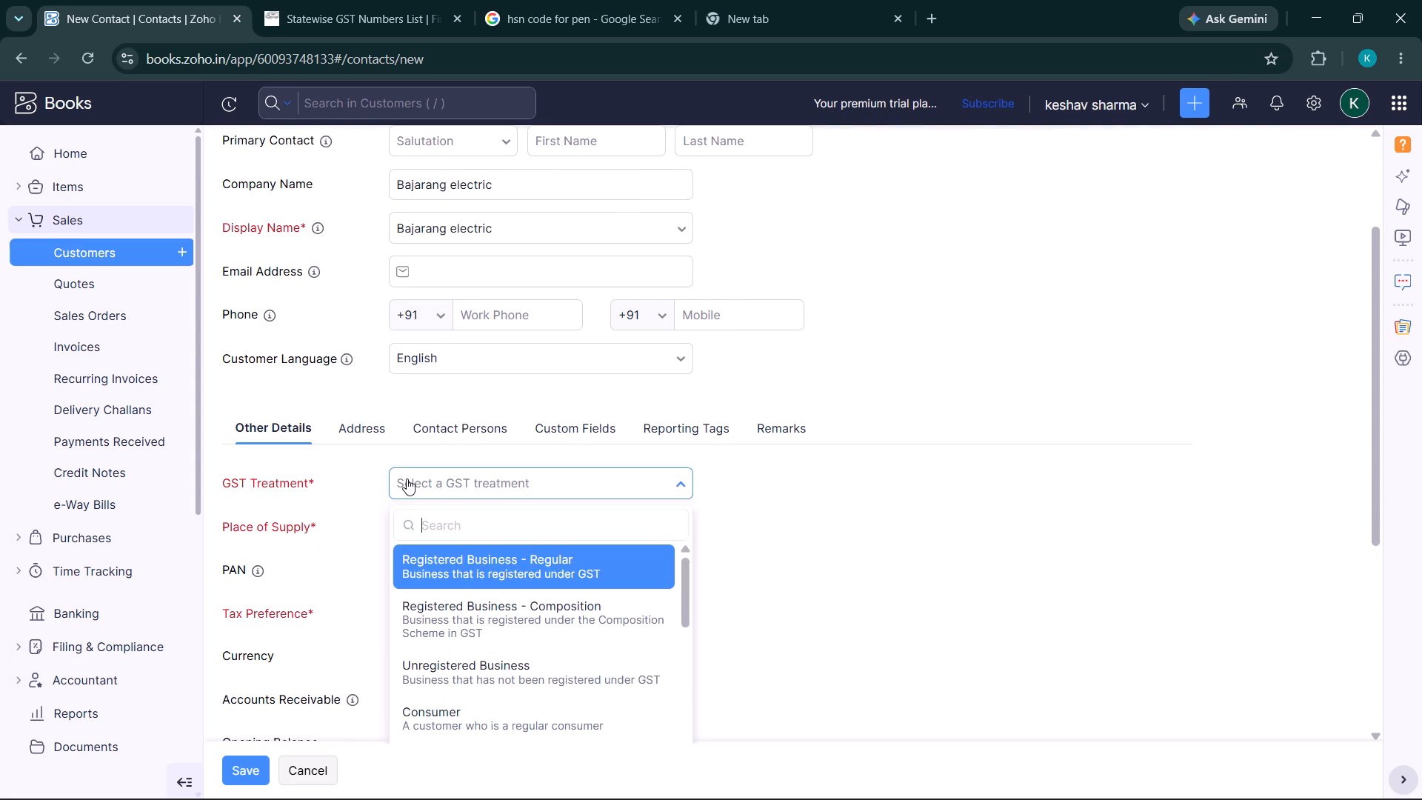
click(410, 561)
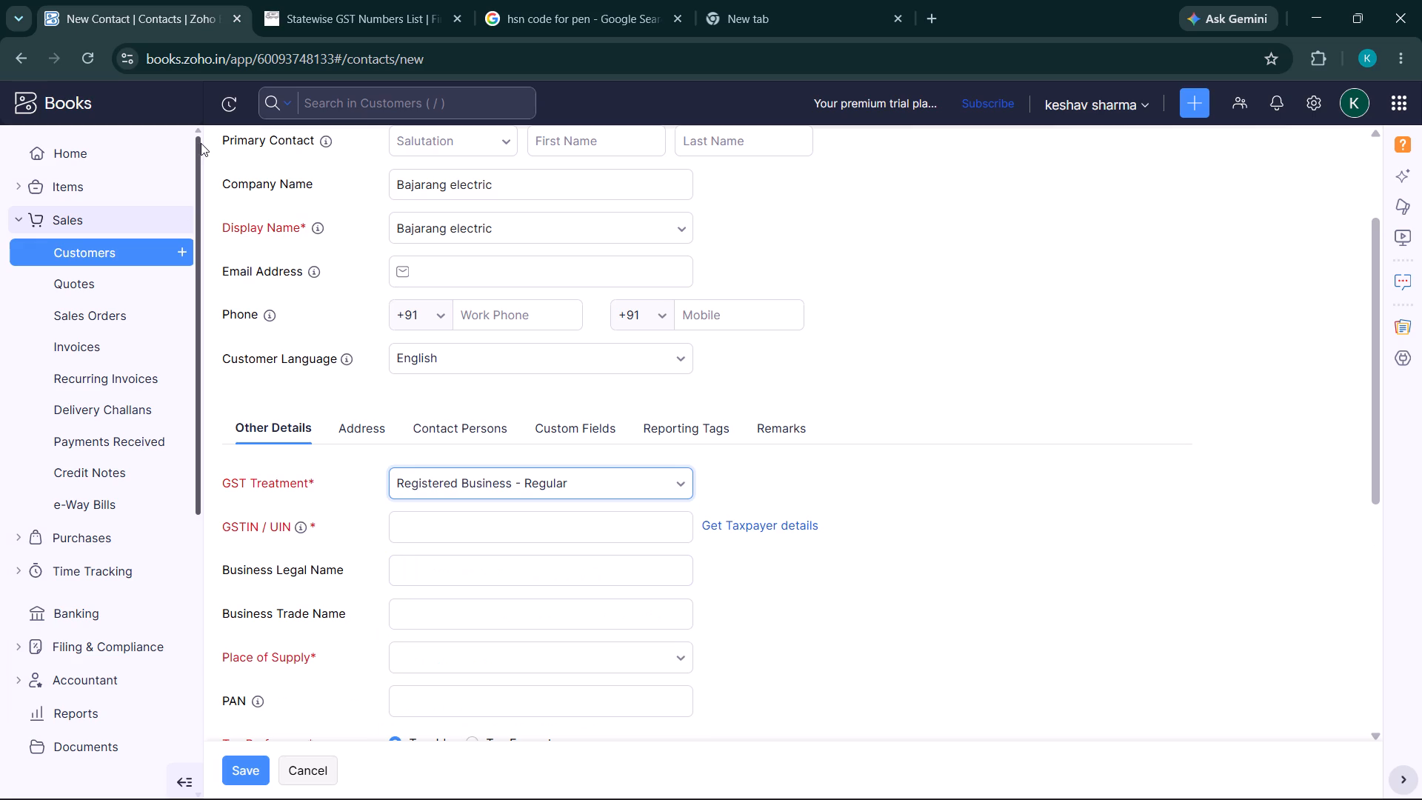
Switch to the gstserver.com page and open the statewise GST numbers list for Rajasthan.
click(304, 20)
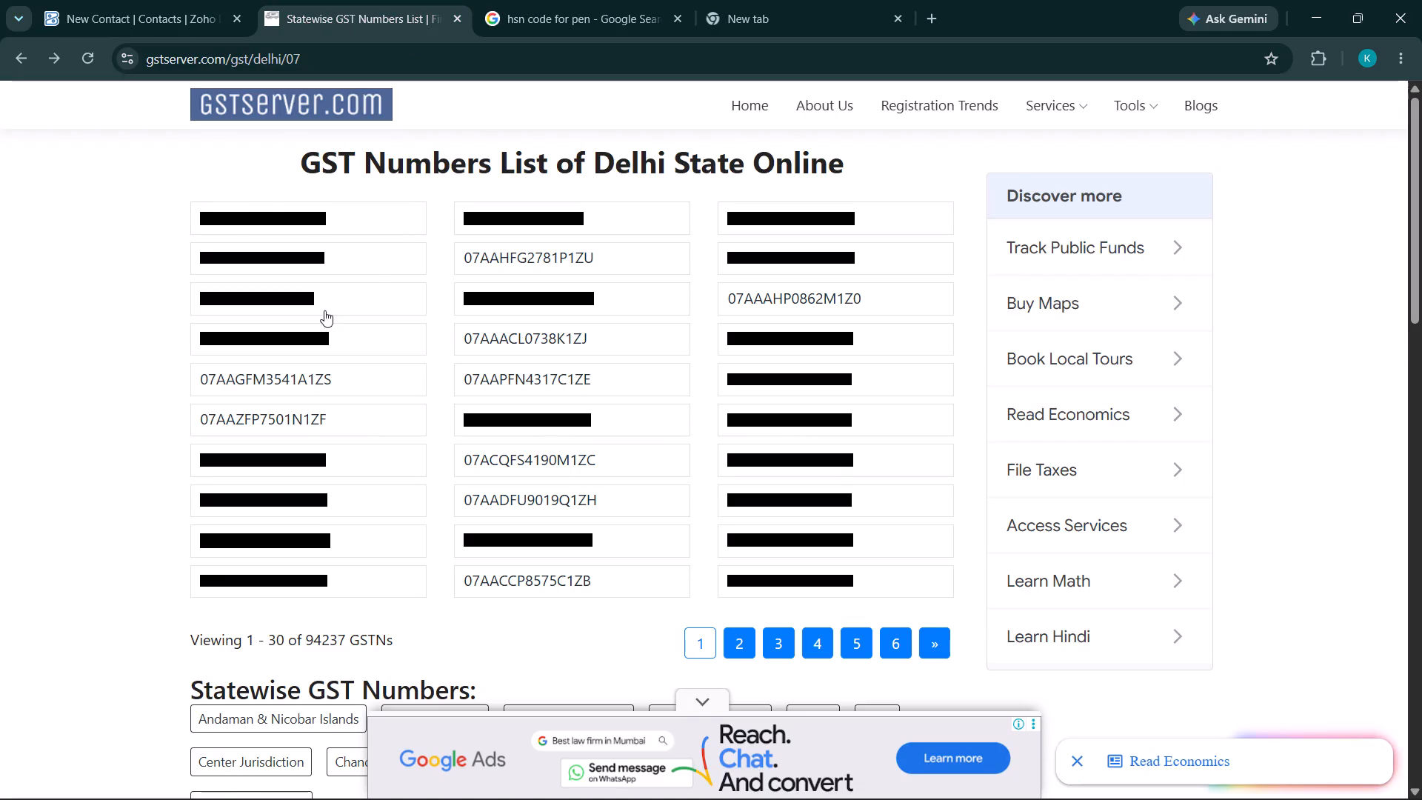
scroll(444, 479, down, 4)
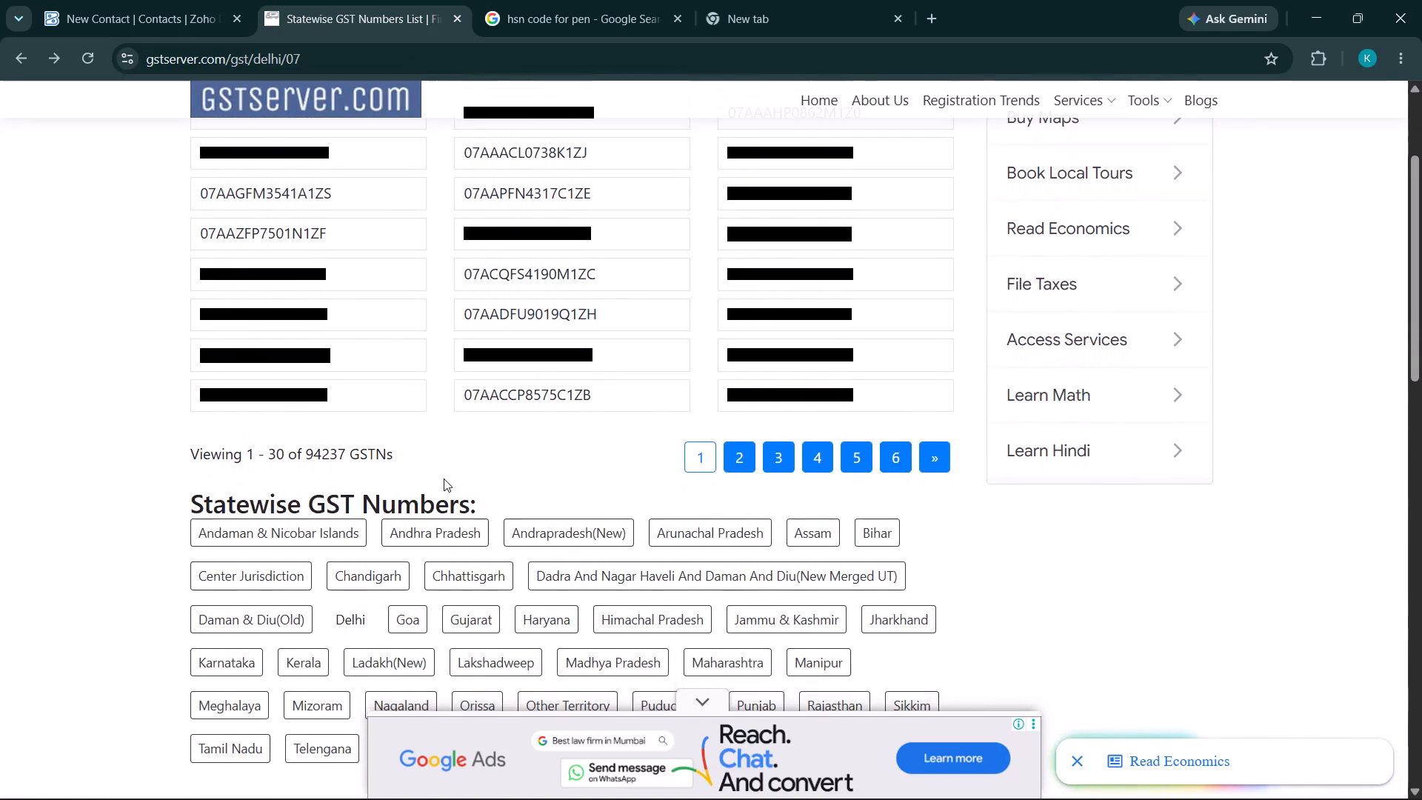
scroll(444, 479, up, 5)
scroll(444, 479, down, 1)
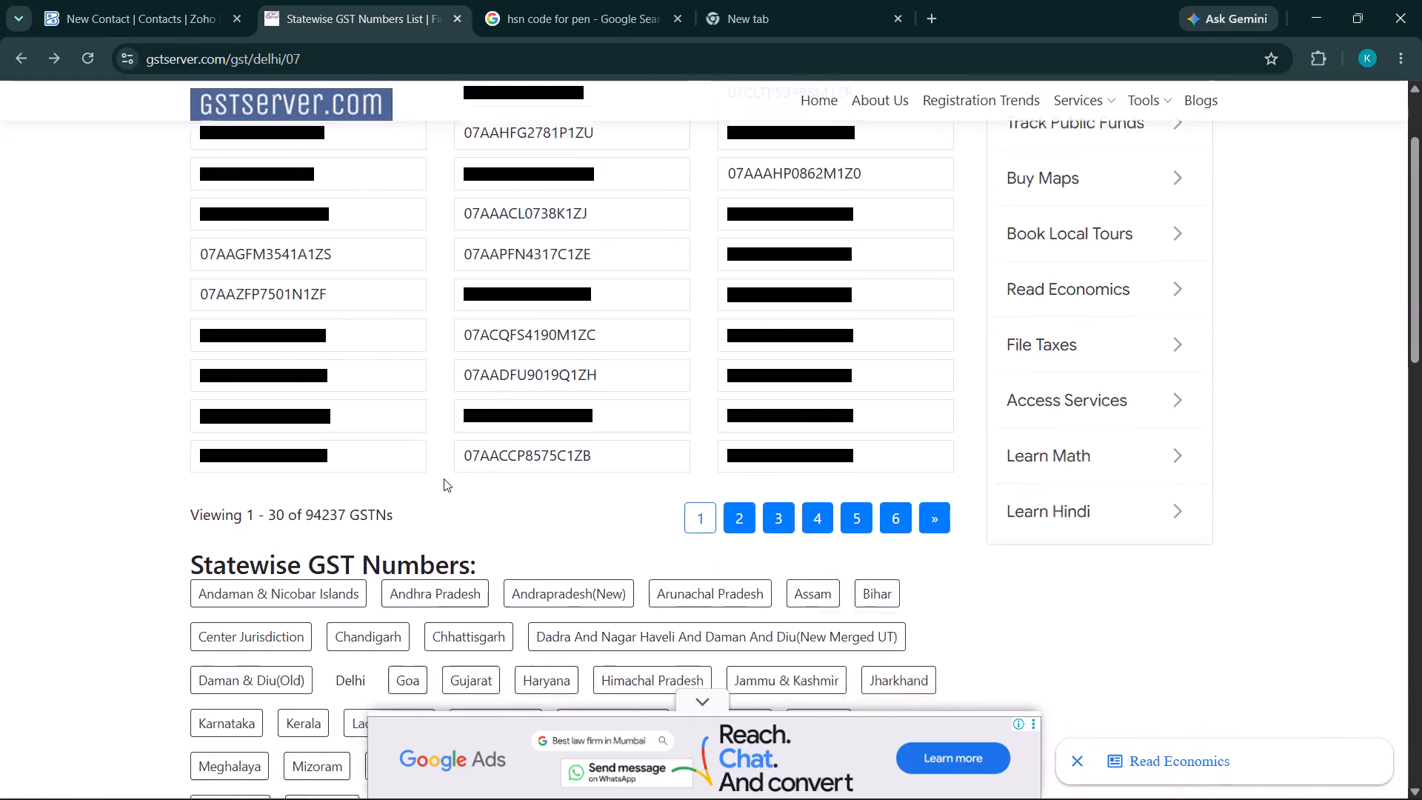
scroll(444, 479, down, 3)
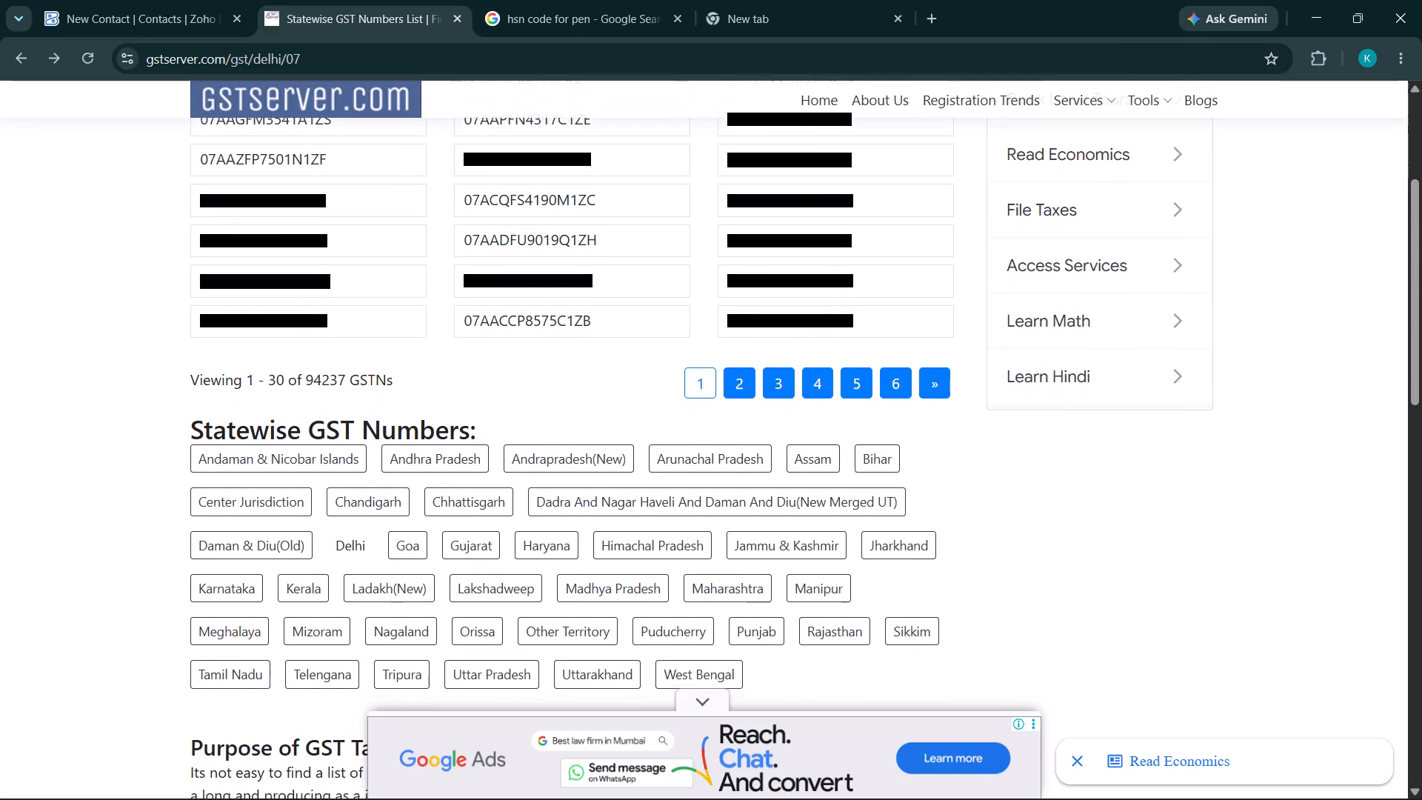
scroll(444, 479, down, 2)
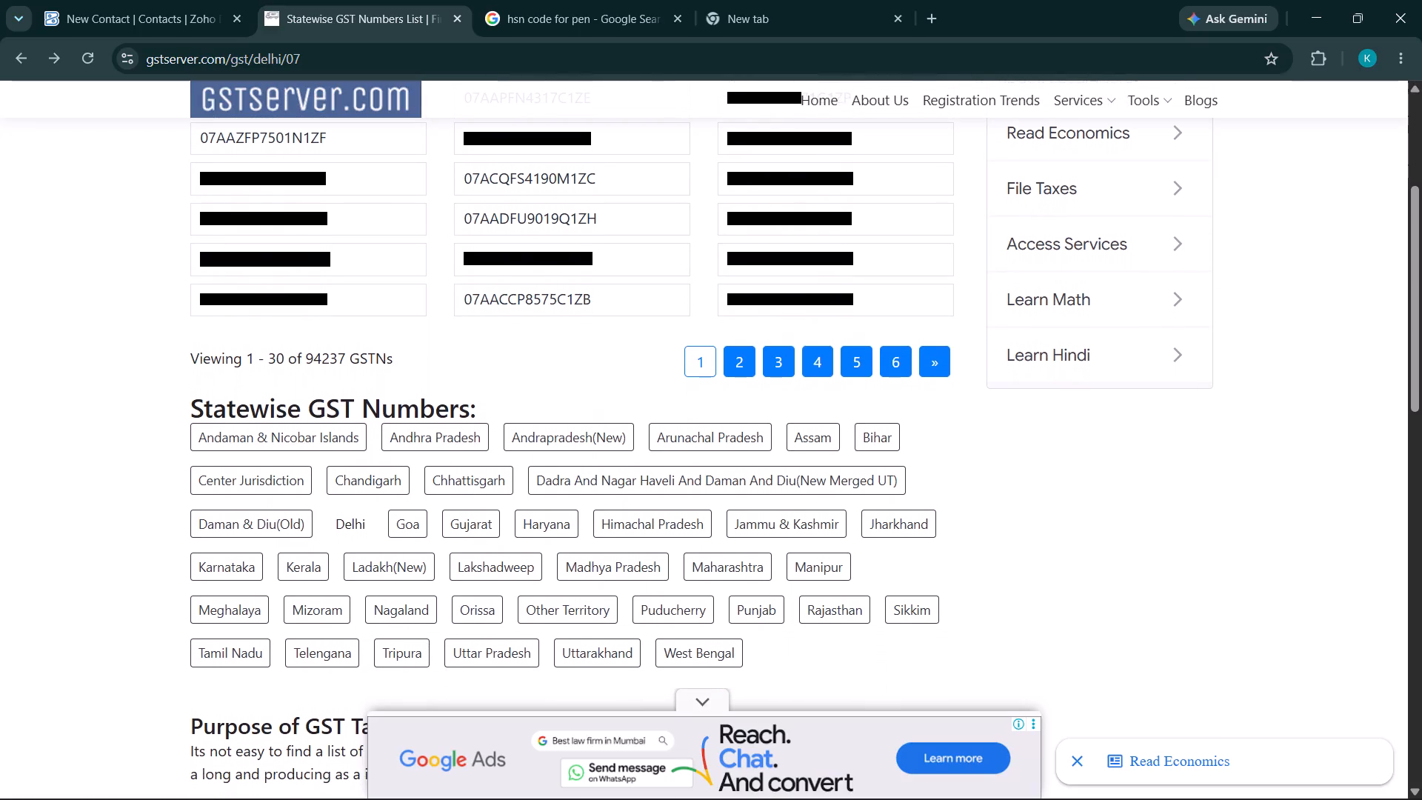
scroll(444, 479, down, 8)
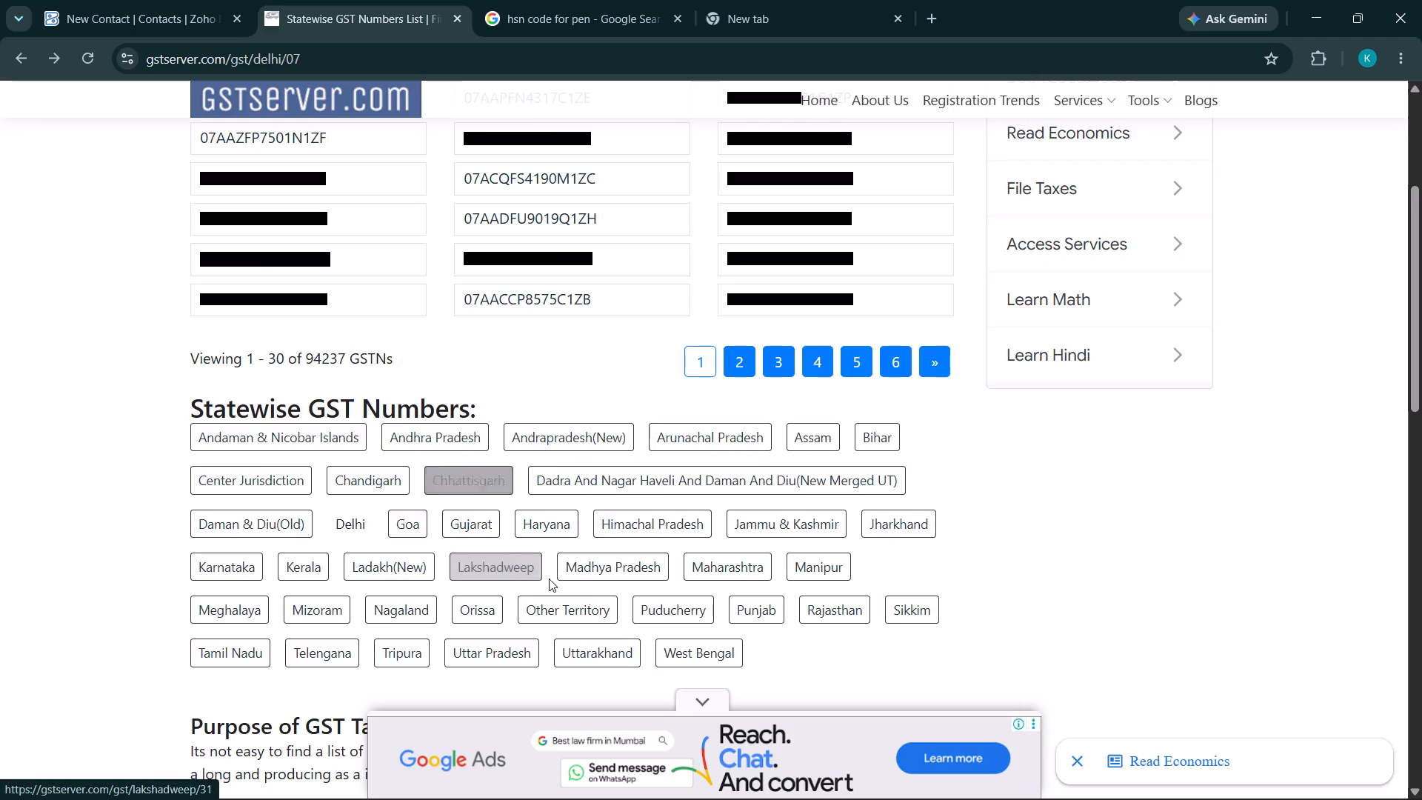
click(815, 600)
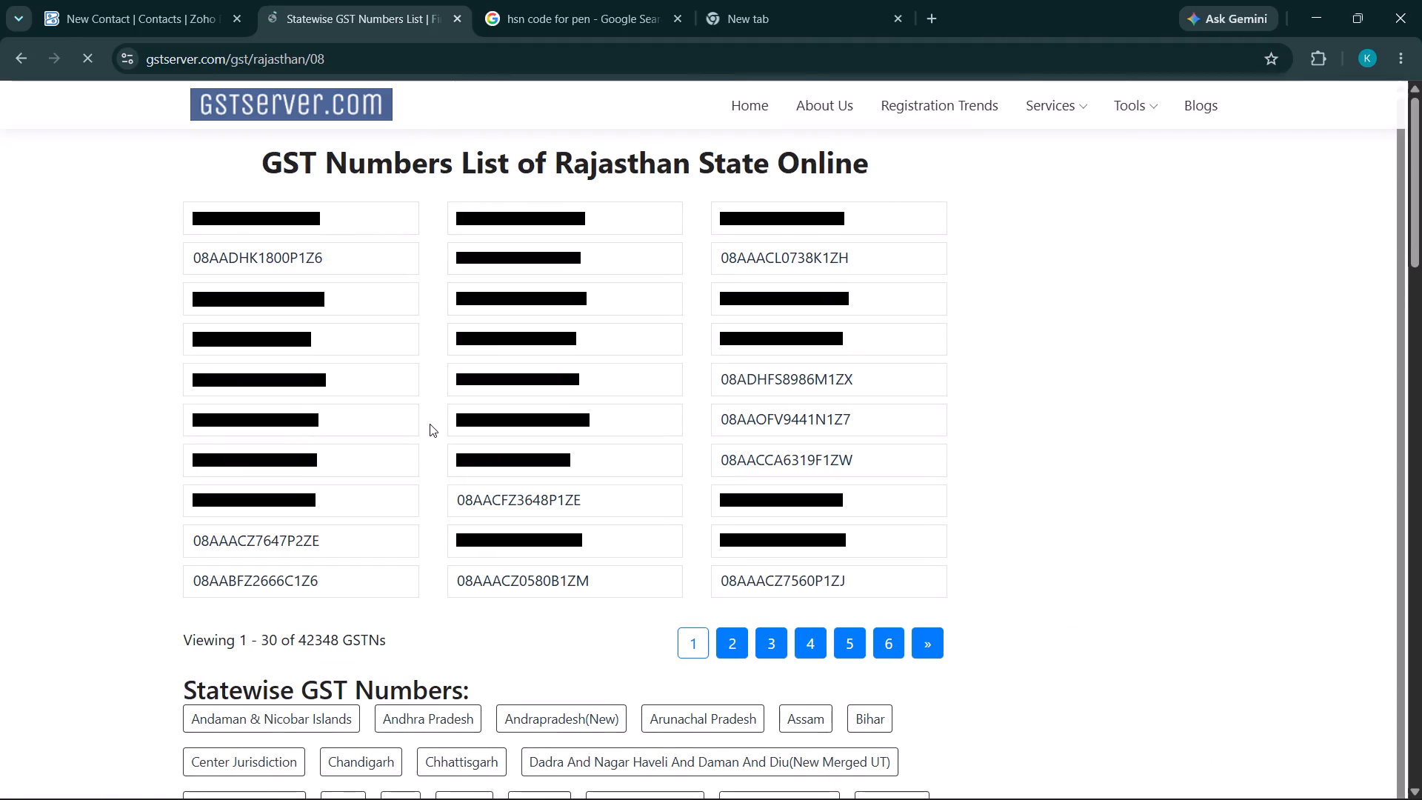
Open the first GST number in the Rajasthan list and copy it into the customer's GSTIN / UIN field in Zoho Books.
click(375, 219)
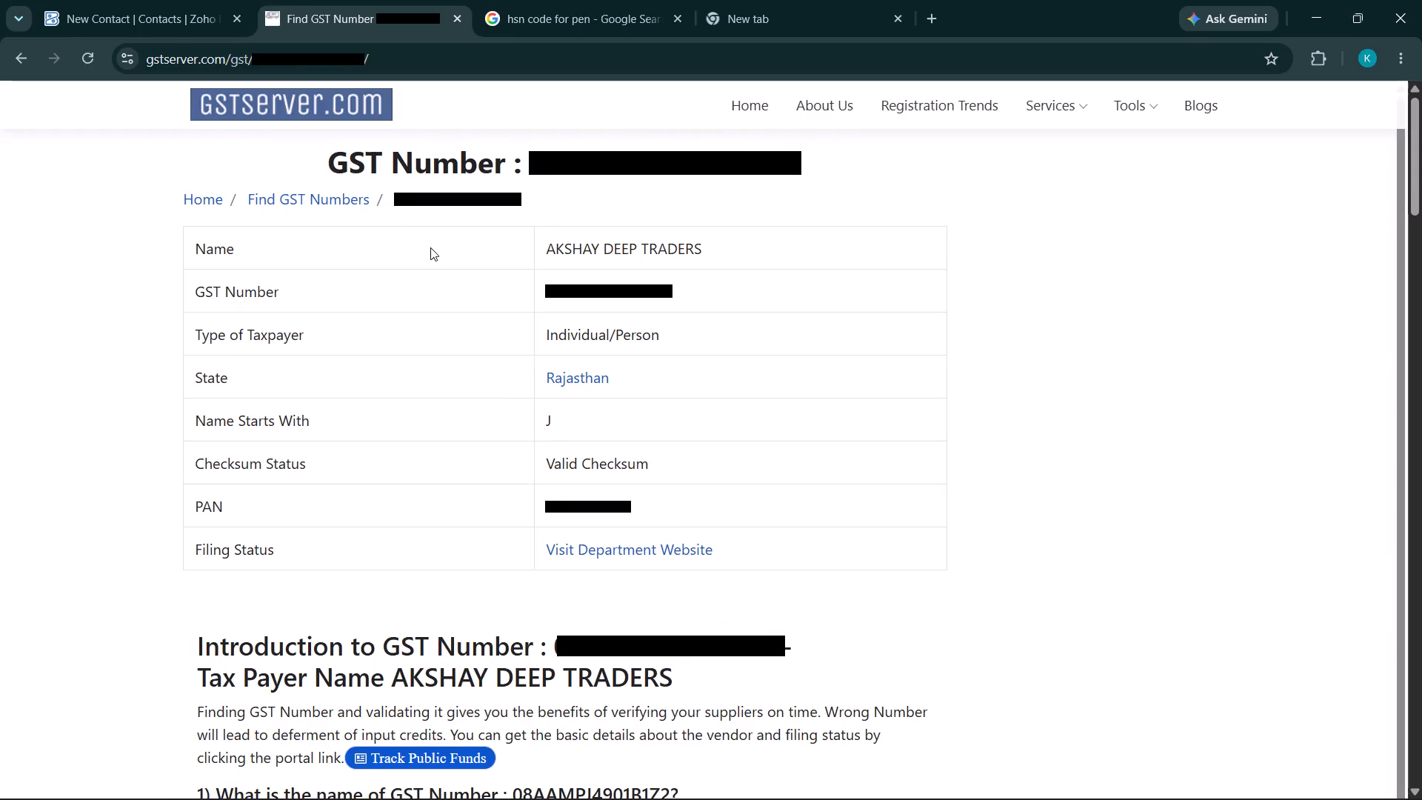
drag(679, 292, 553, 293)
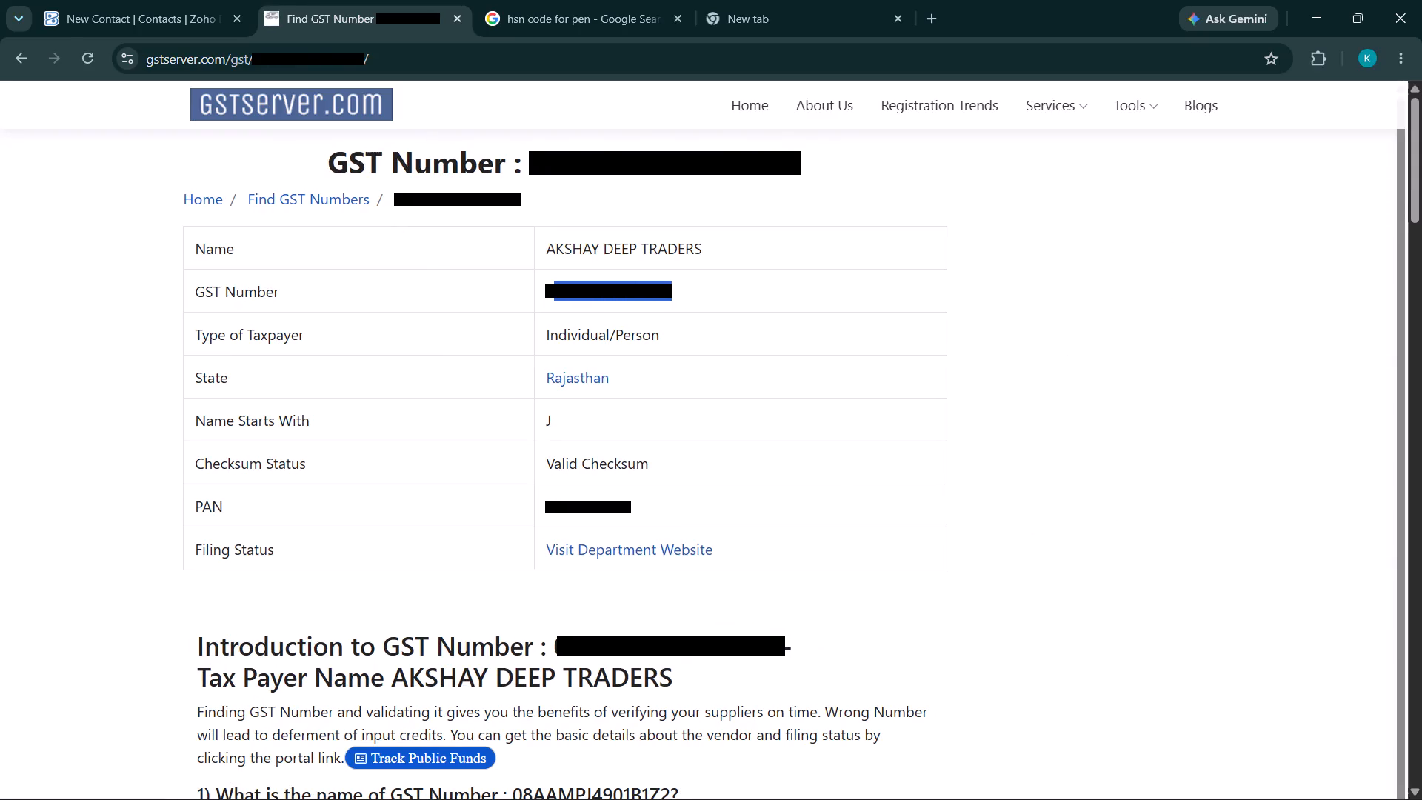
drag(553, 293, 544, 293)
key(ctrl+c)
click(142, 16)
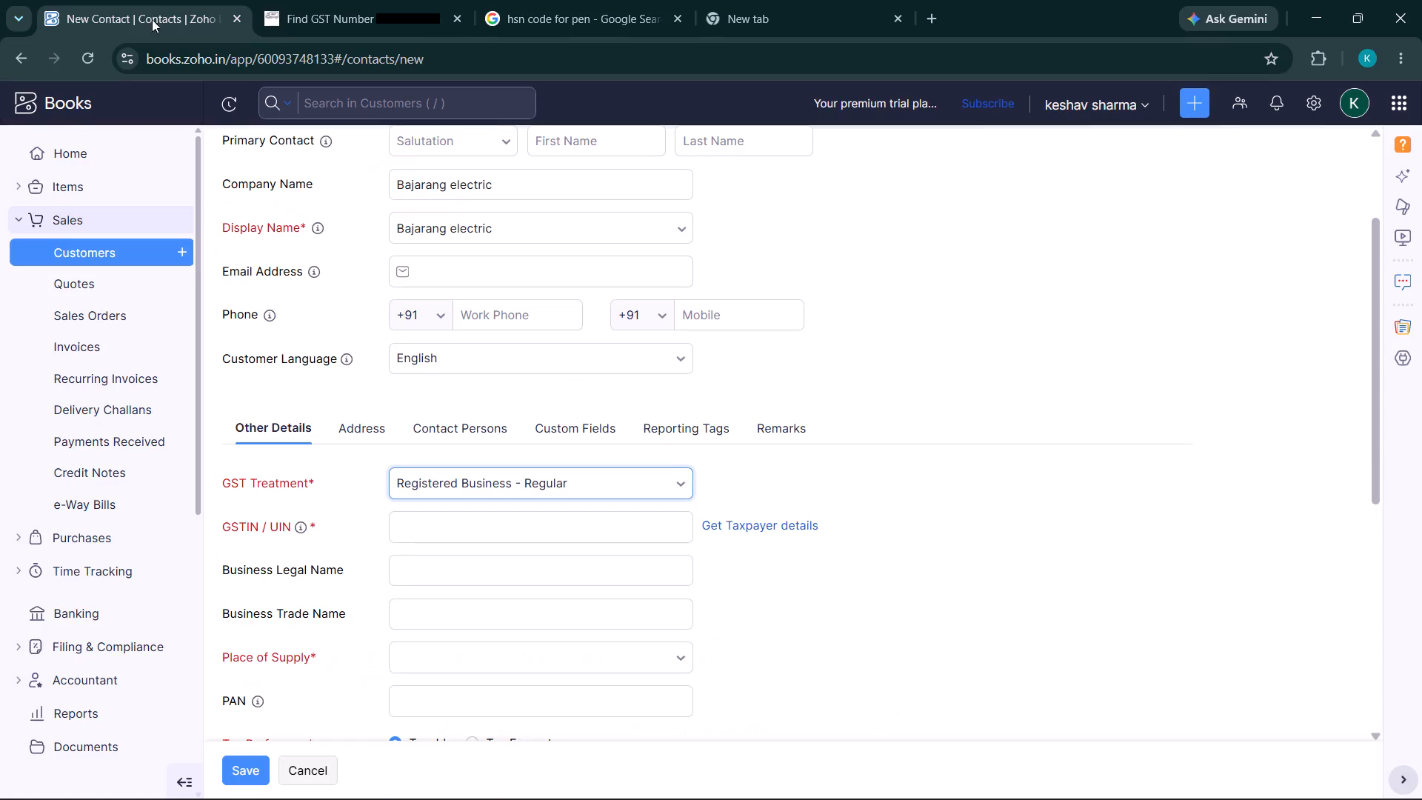
click(448, 528)
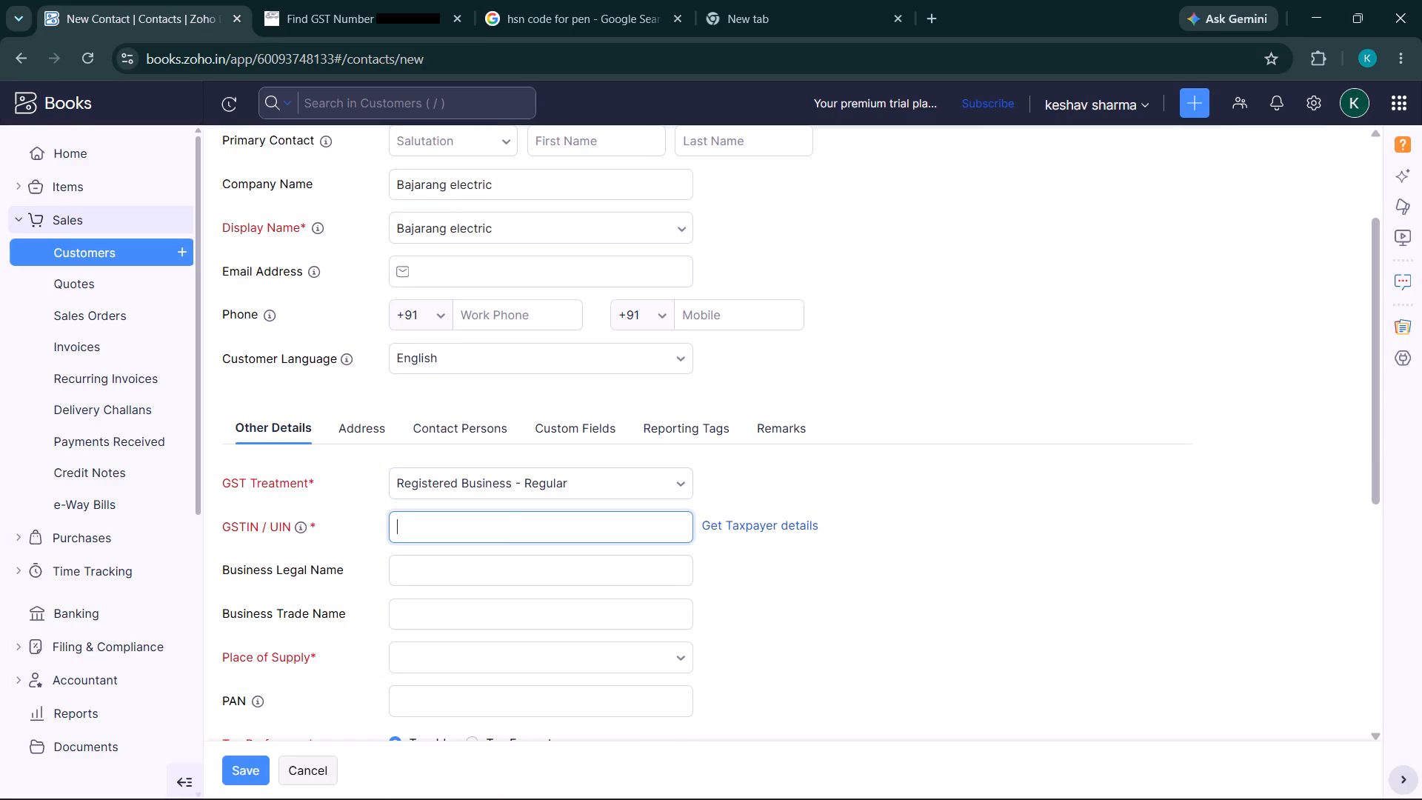
key(ctrl+v)
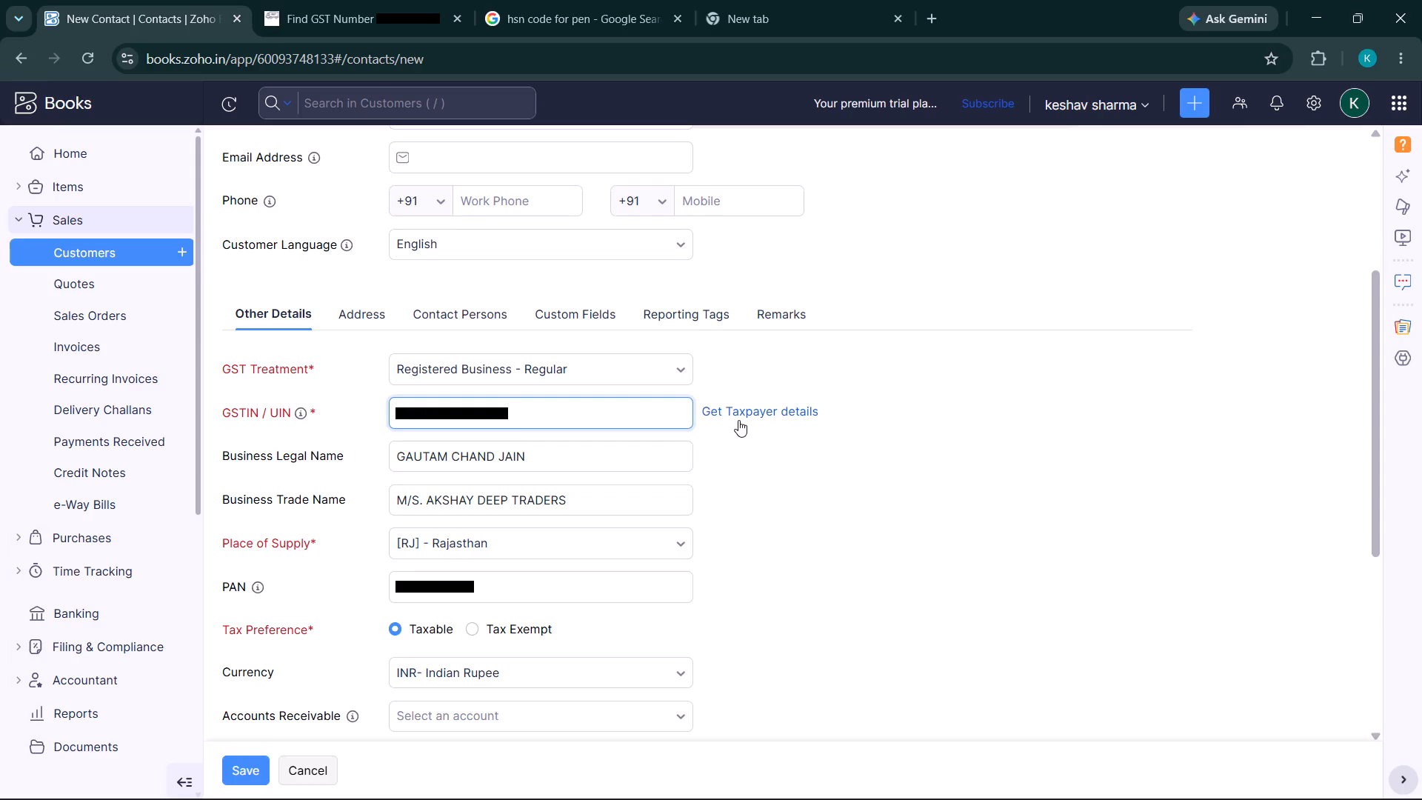
Assign the Accounts Receivable account to the Bajarang electric customer and save the record.
scroll(668, 506, down, 2)
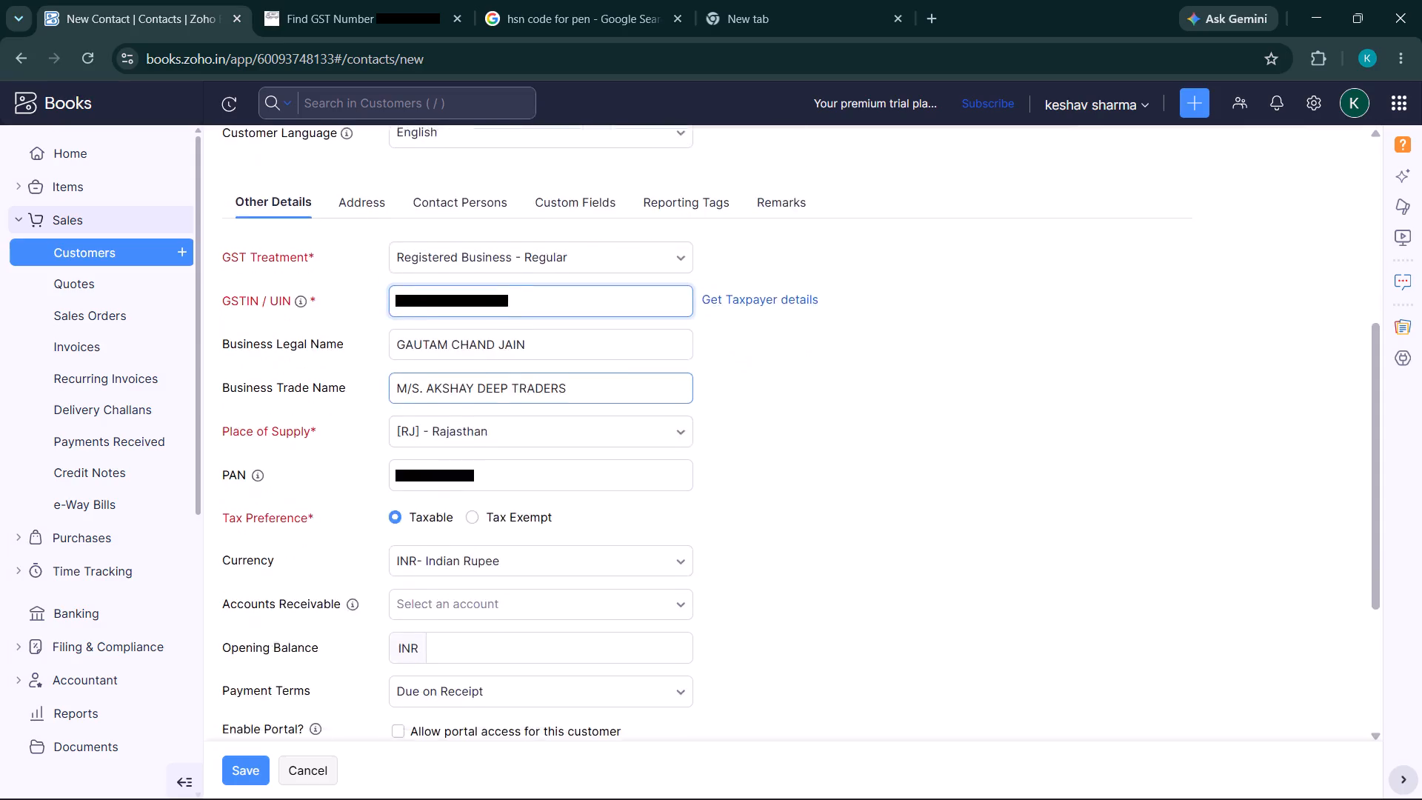
scroll(668, 506, down, 3)
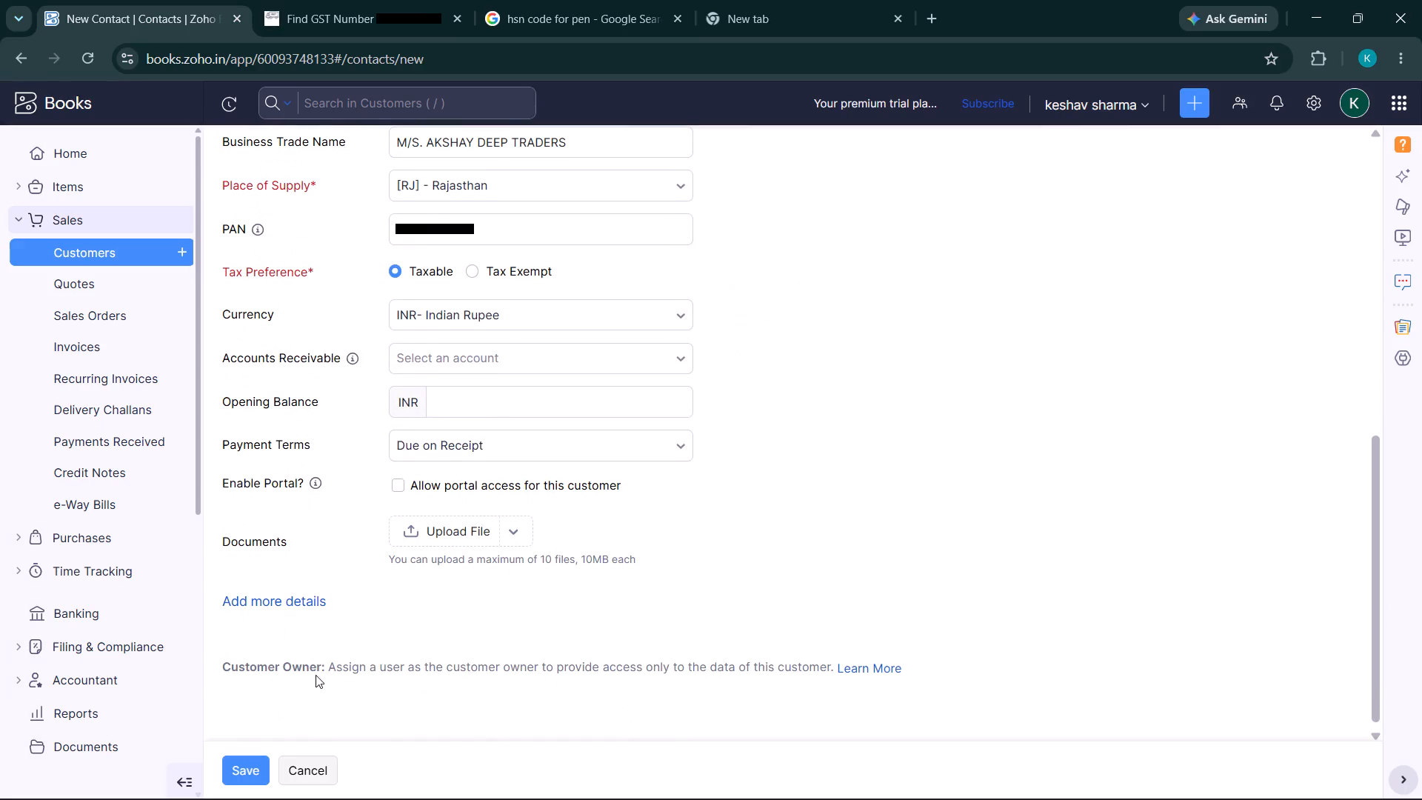
click(595, 360)
click(478, 464)
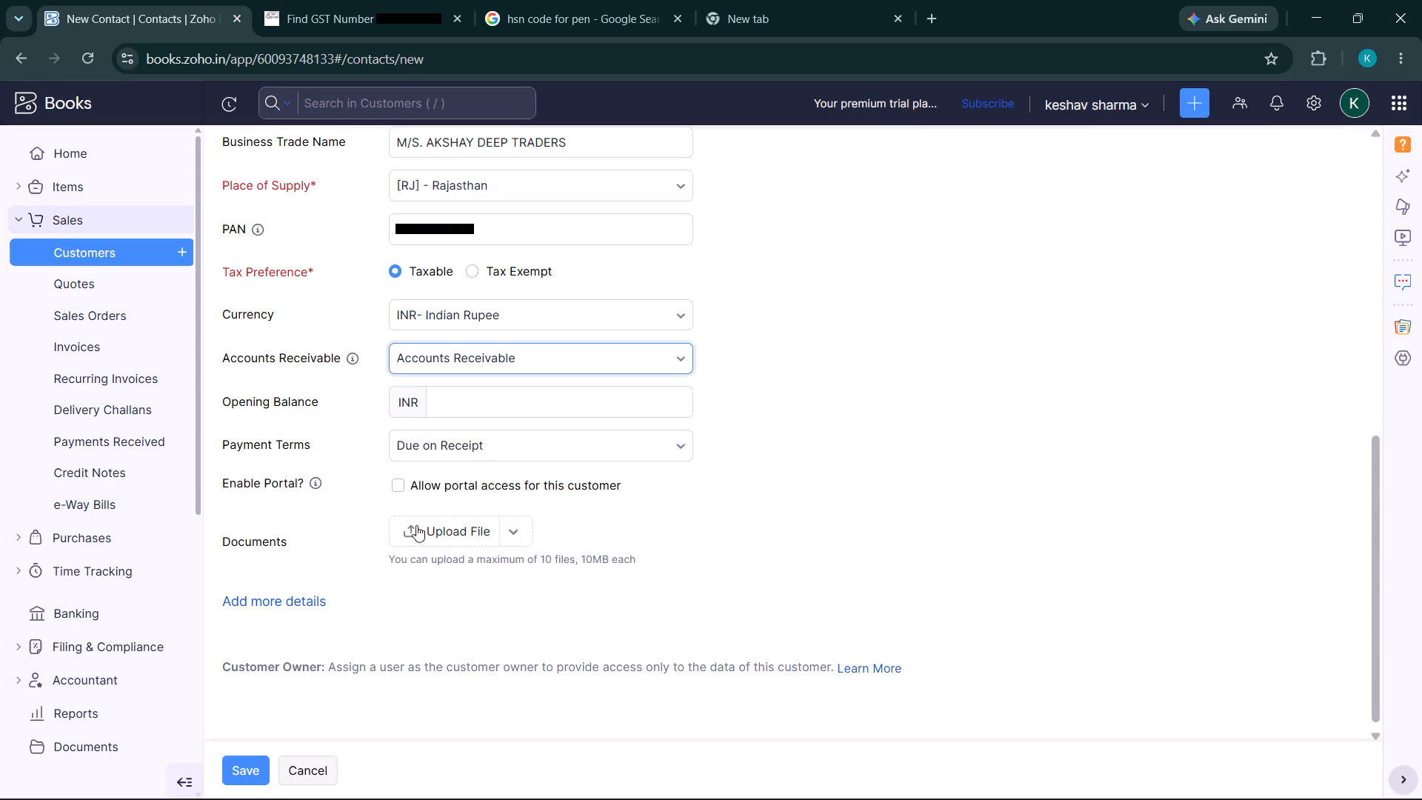
click(242, 770)
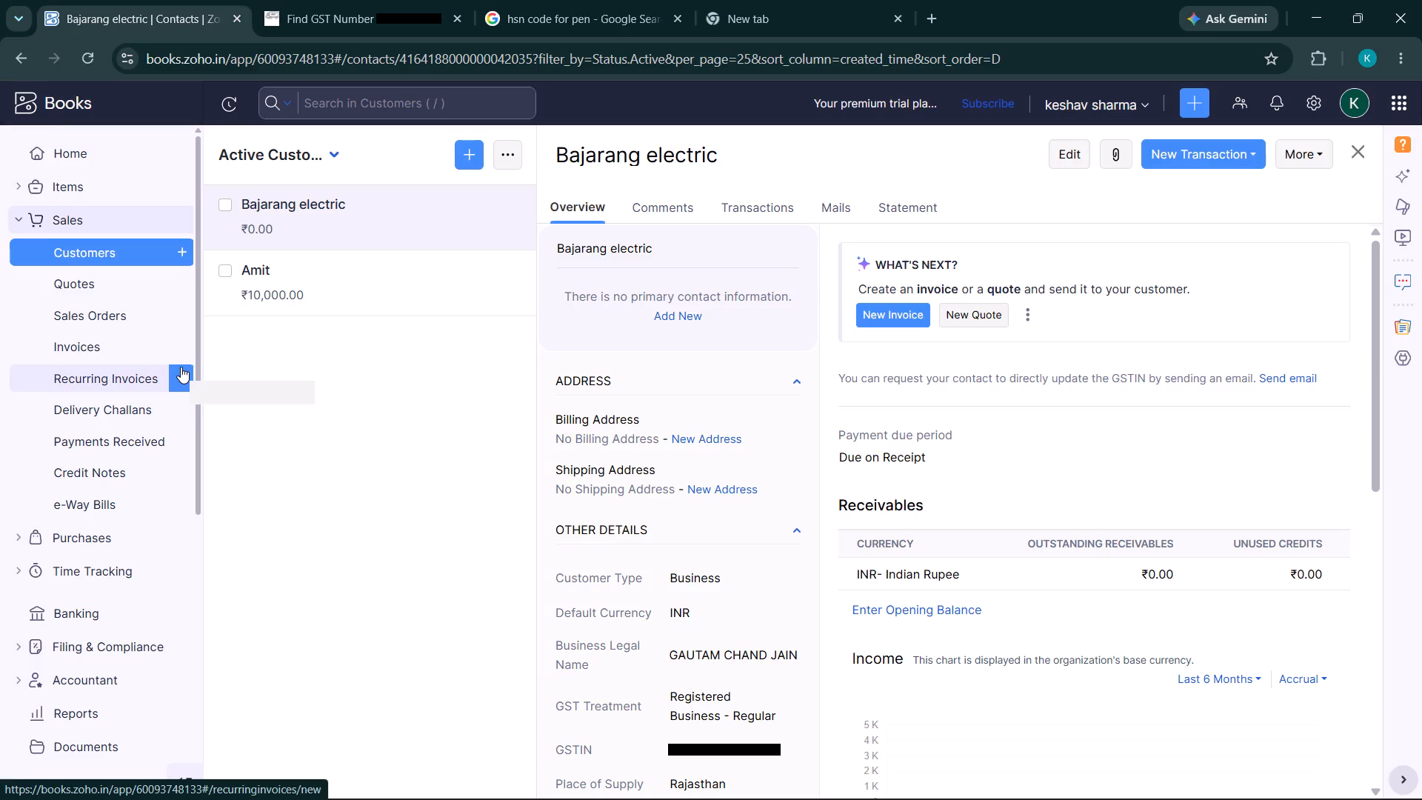
Go to the Home page.
click(61, 162)
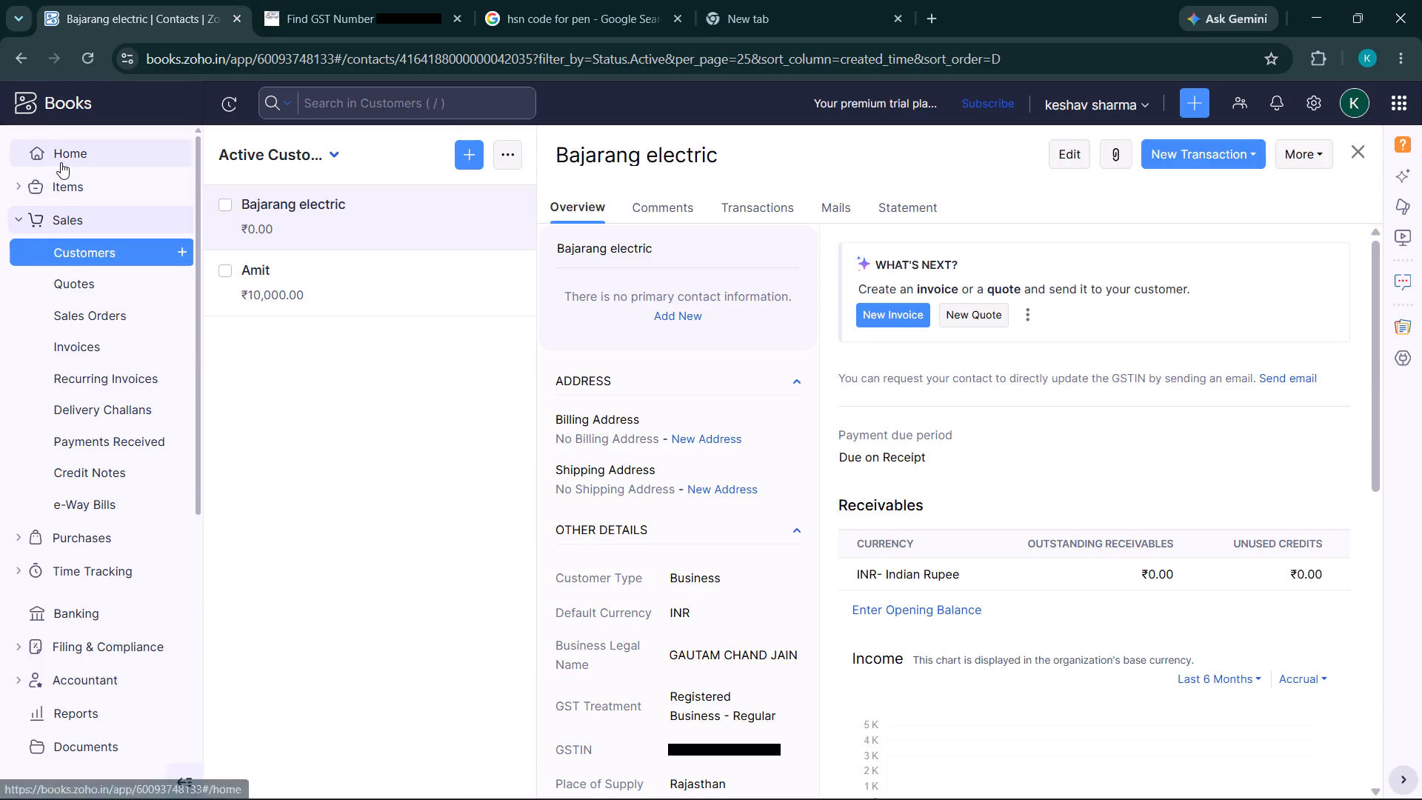
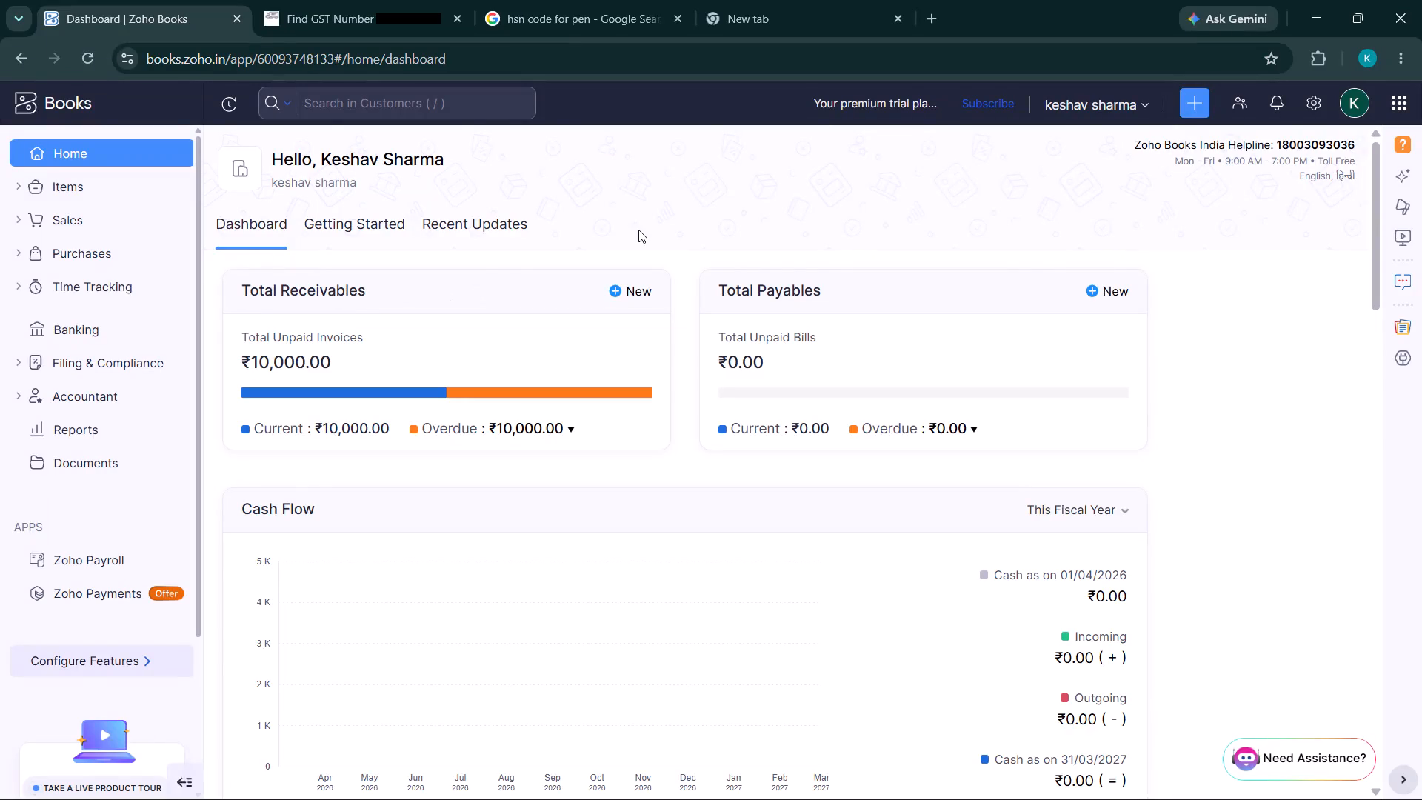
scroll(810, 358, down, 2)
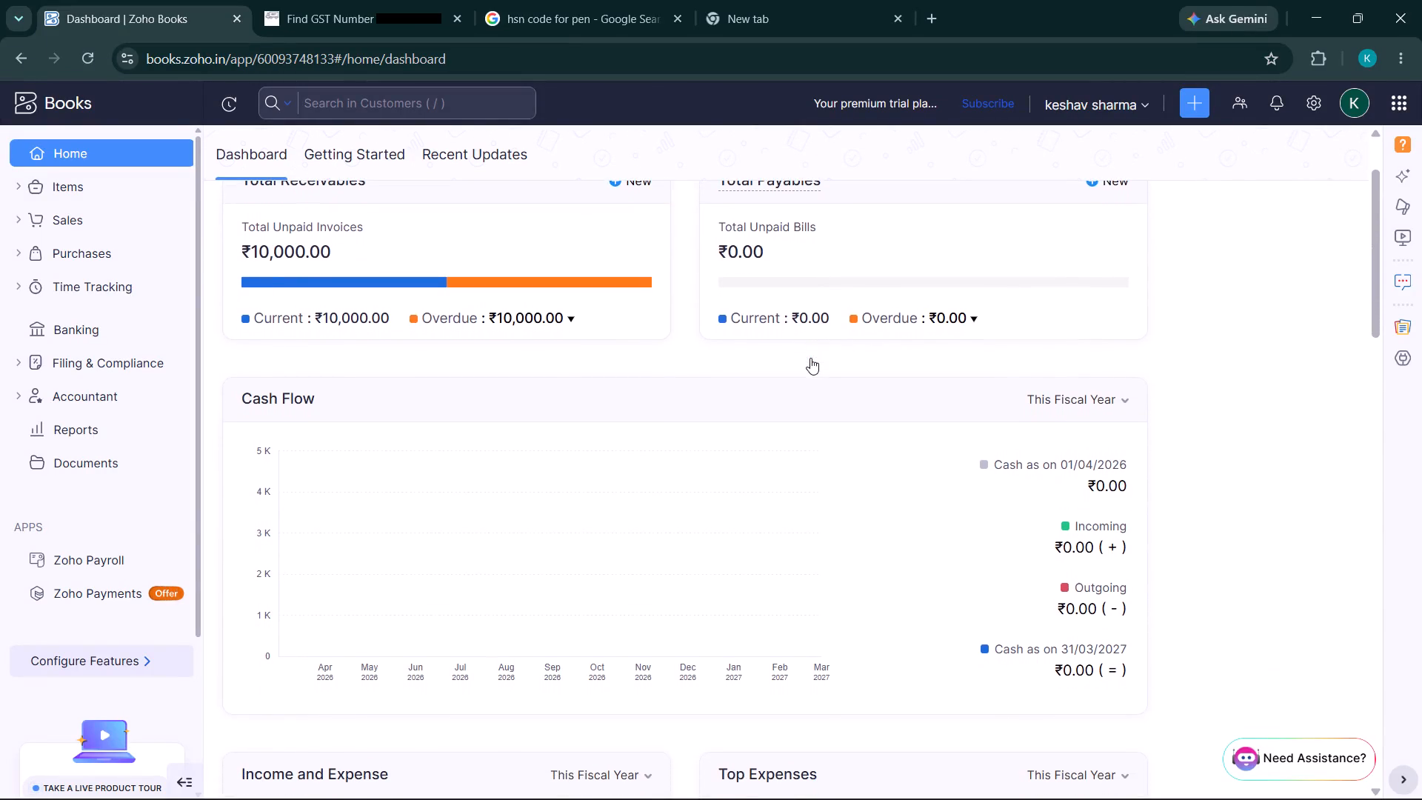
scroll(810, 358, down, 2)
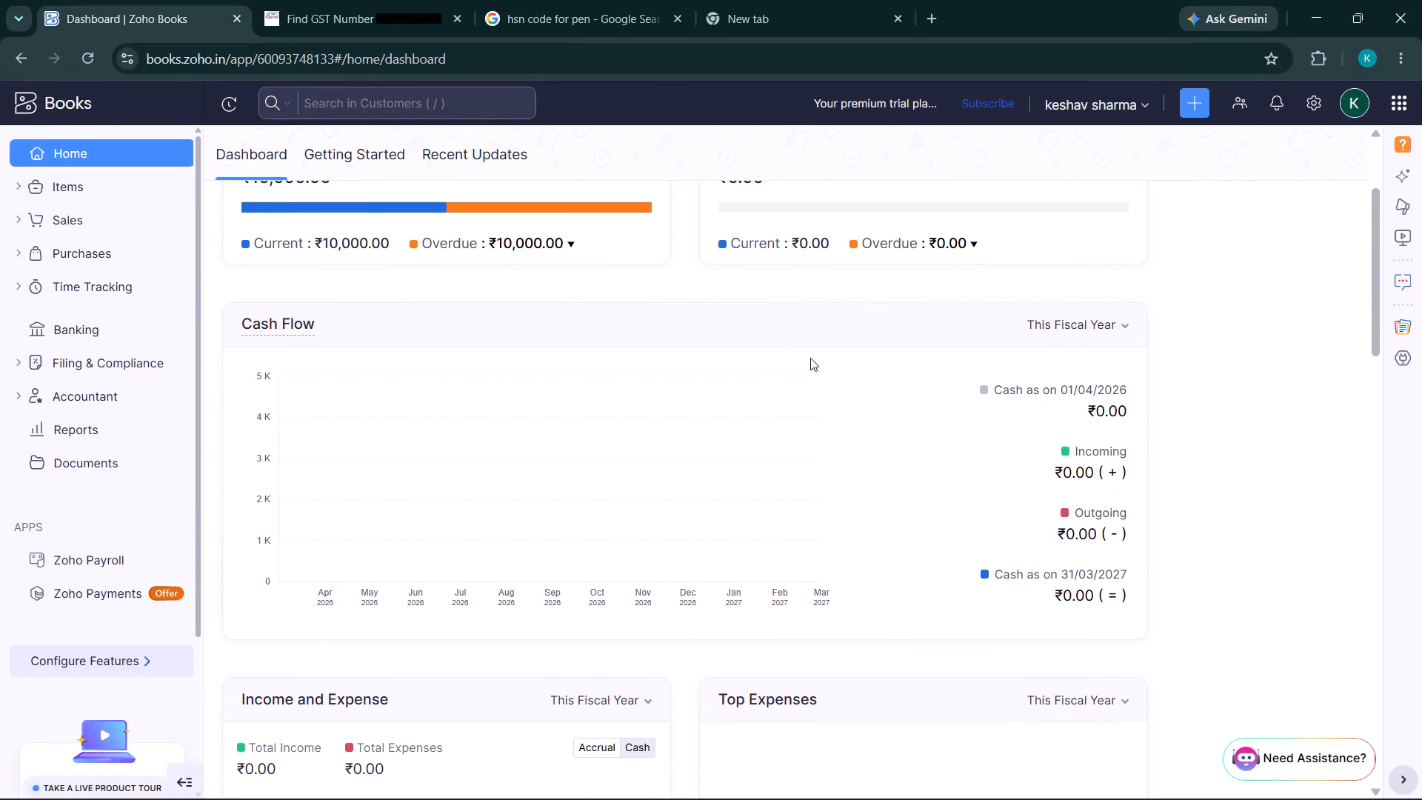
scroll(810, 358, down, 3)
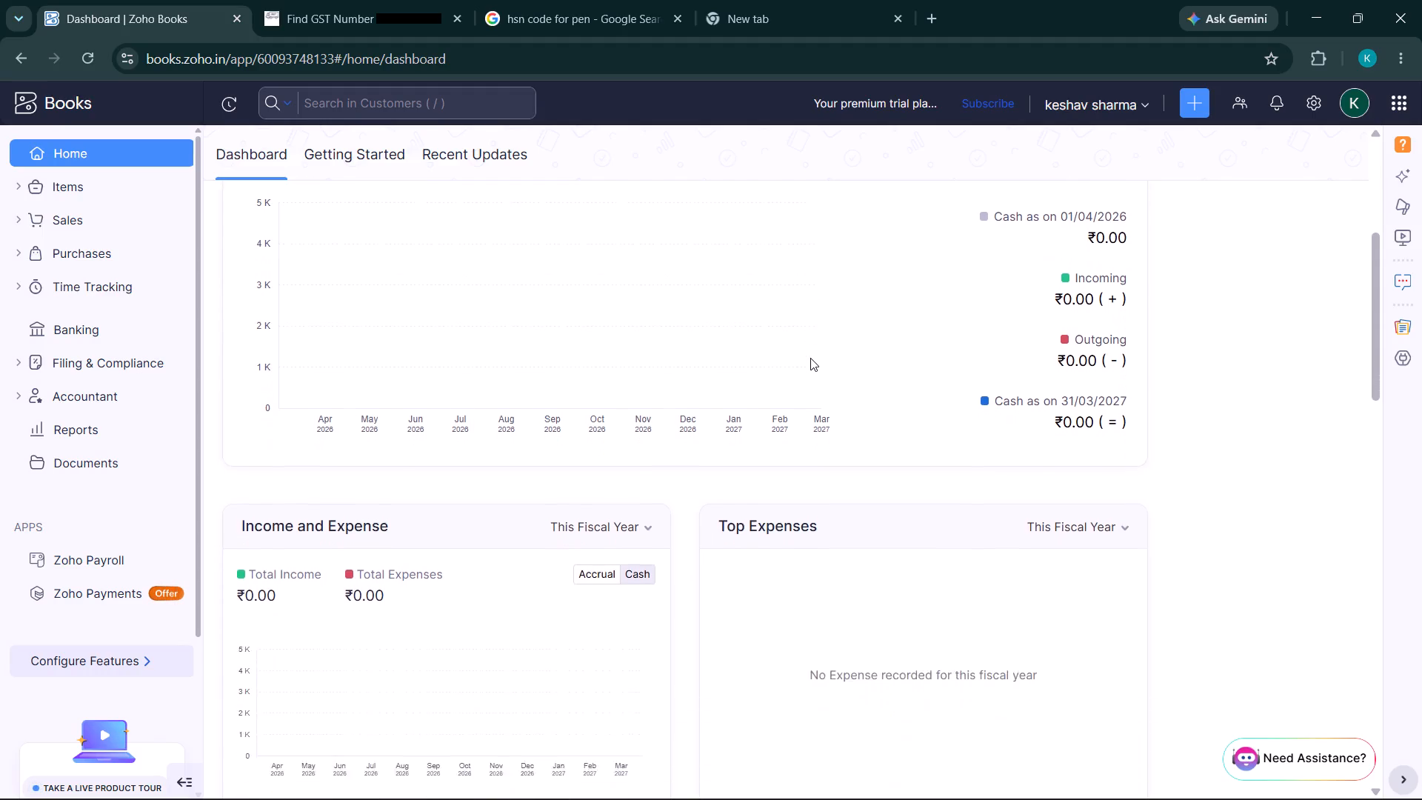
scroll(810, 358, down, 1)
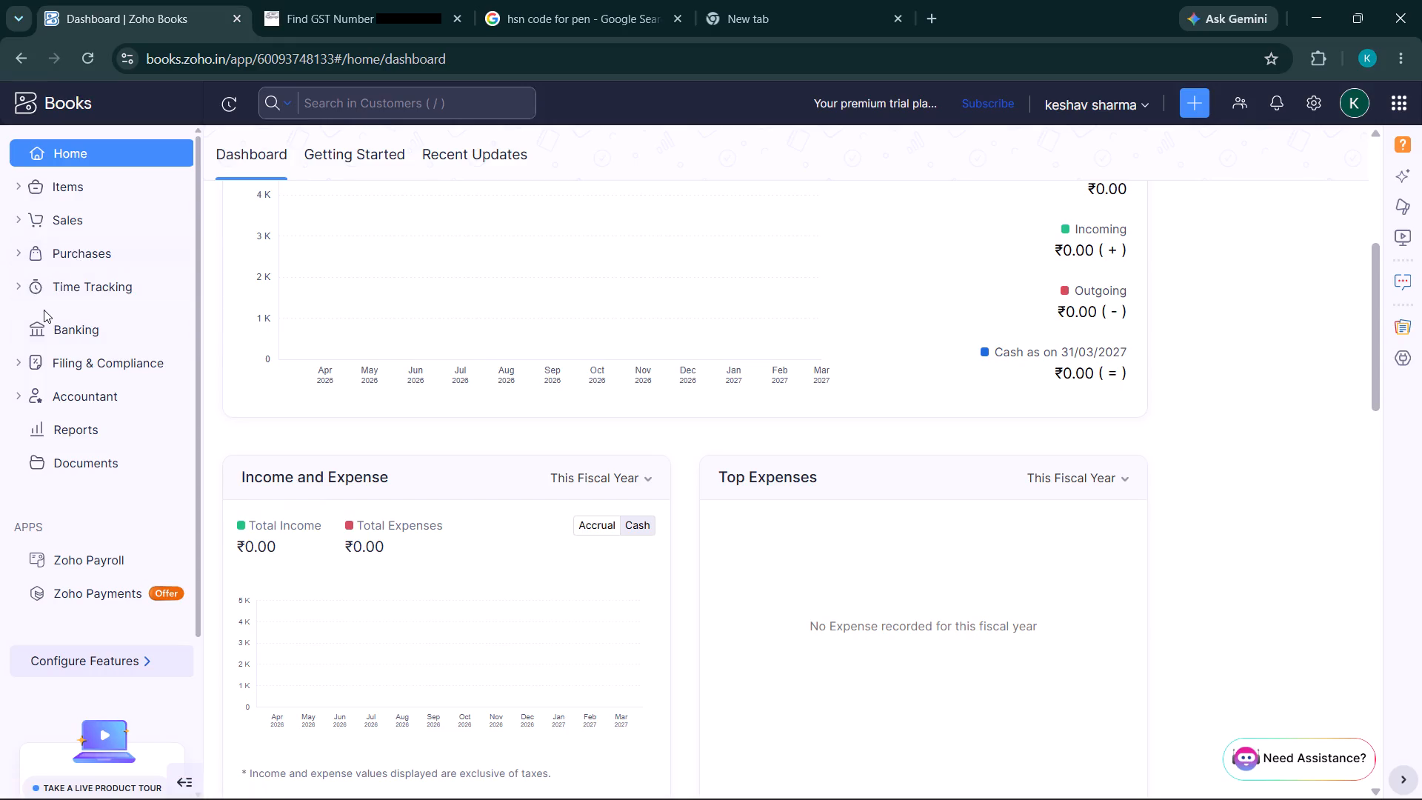
Open the Chart of Accounts in the Accountant section.
click(61, 368)
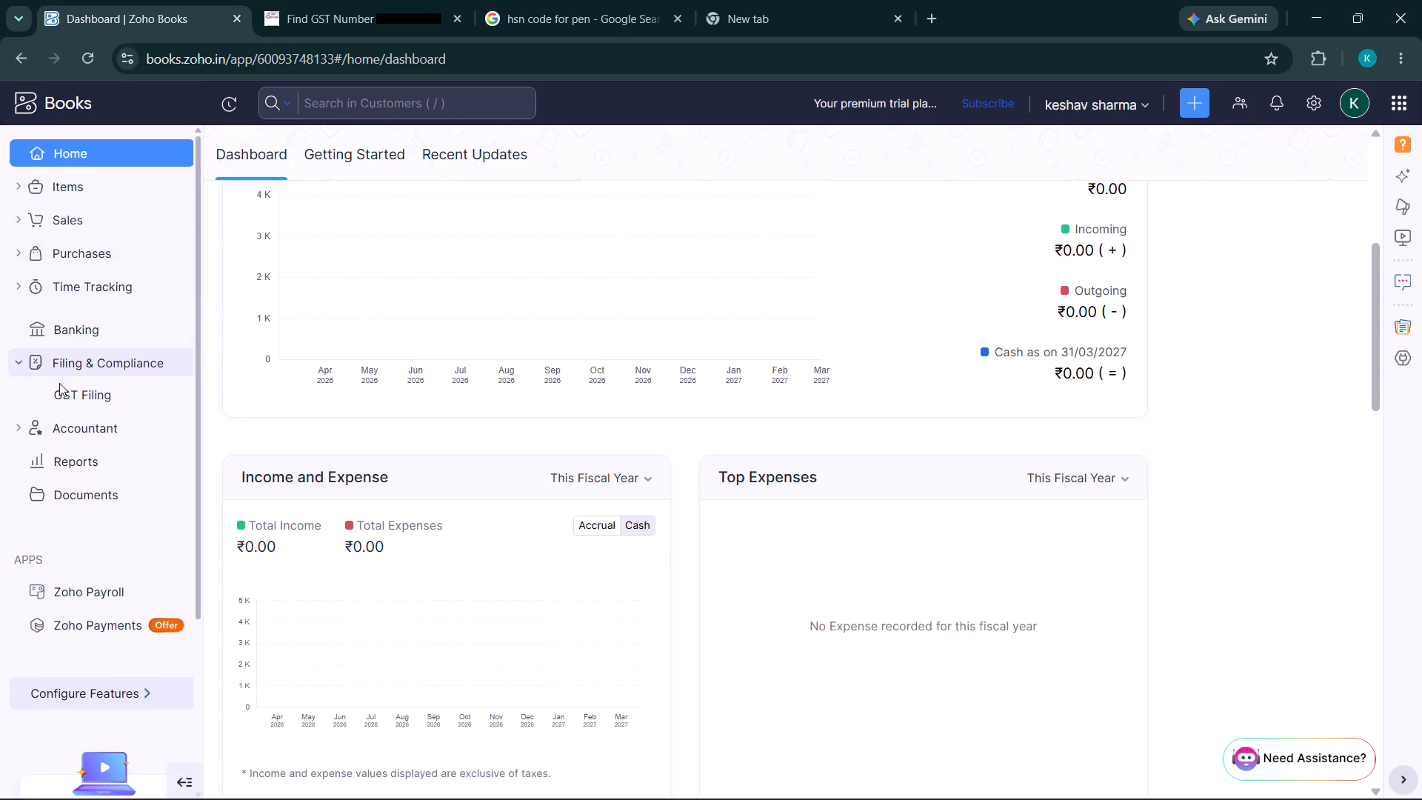
click(50, 428)
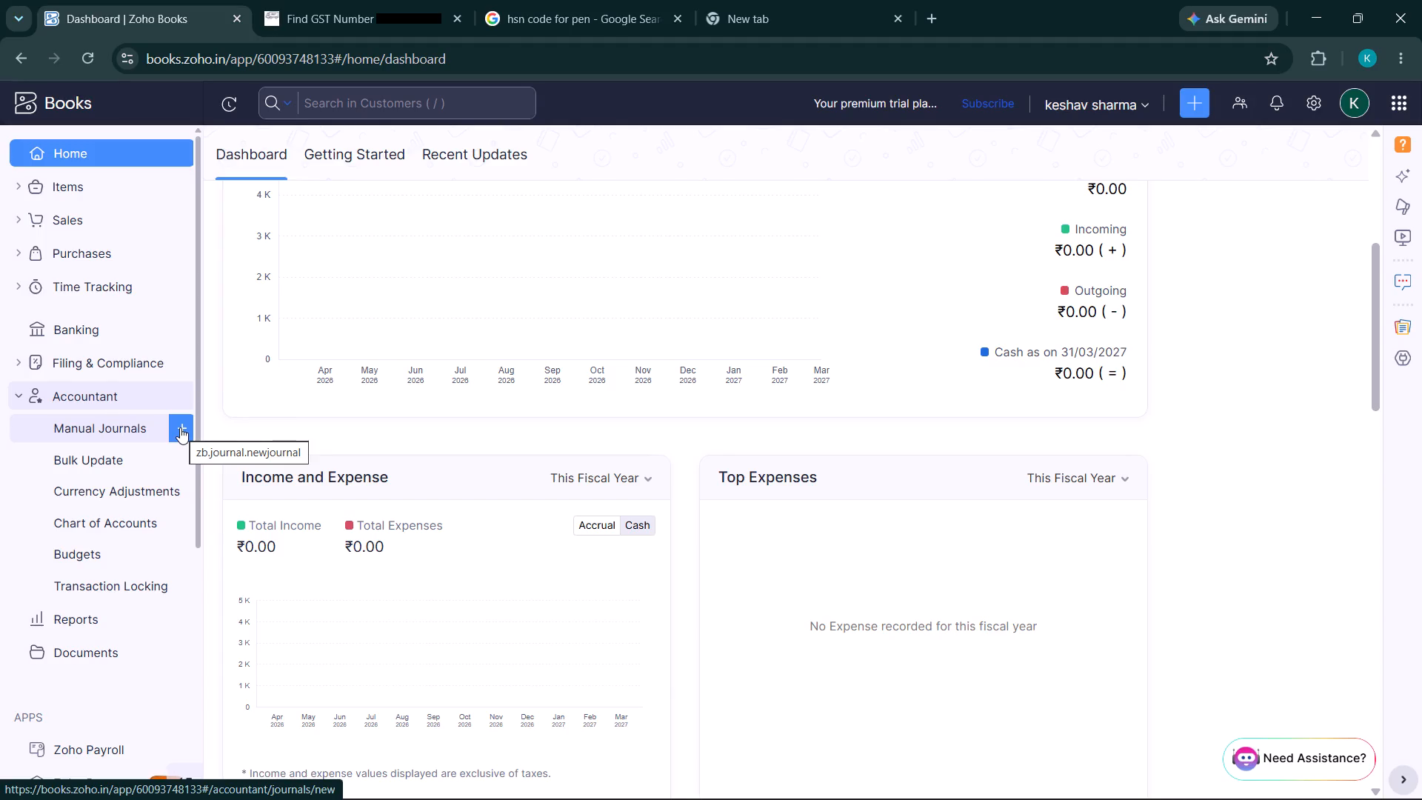
click(107, 510)
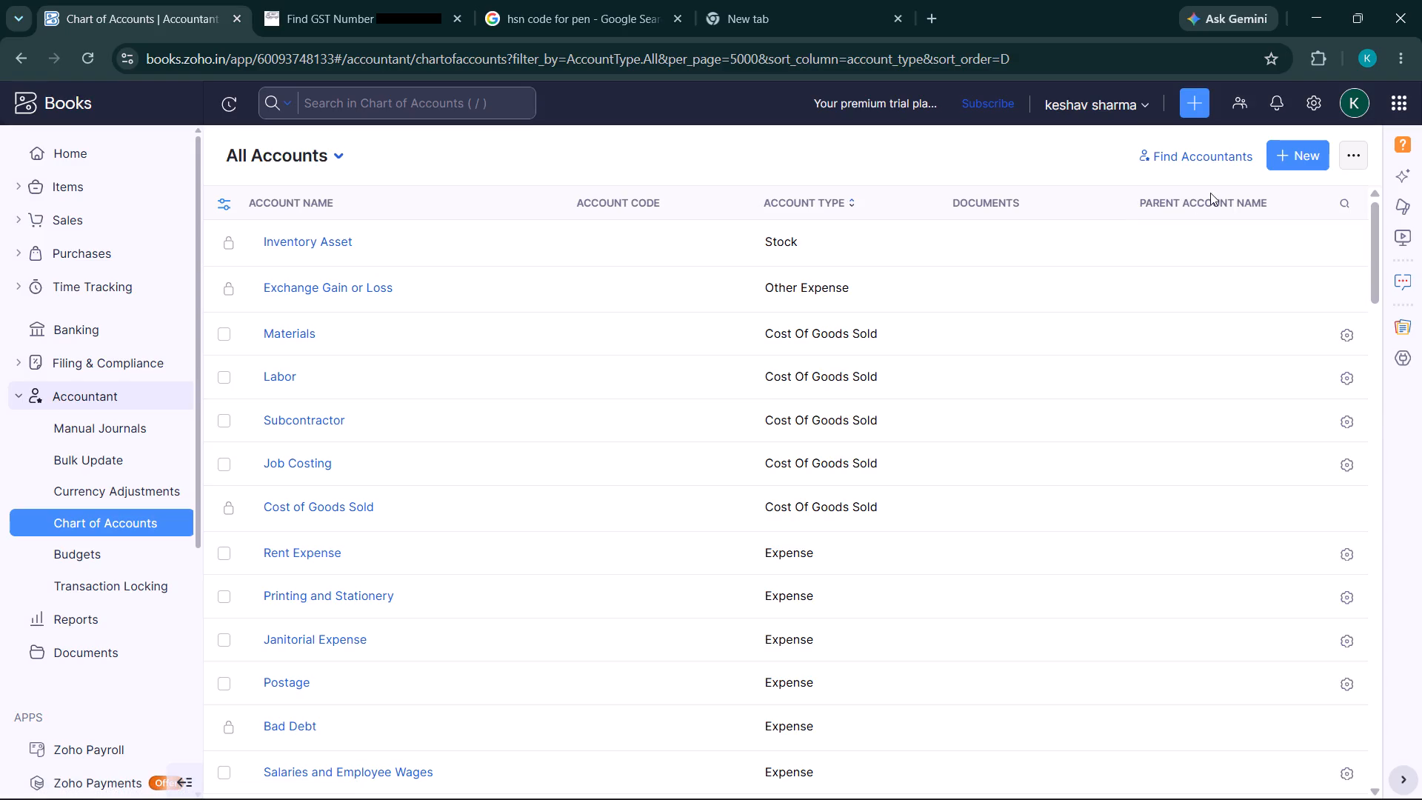
Look through the full list of accounts, including the liability, GST Payable and Input Tax Credits groups.
scroll(927, 504, down, 12)
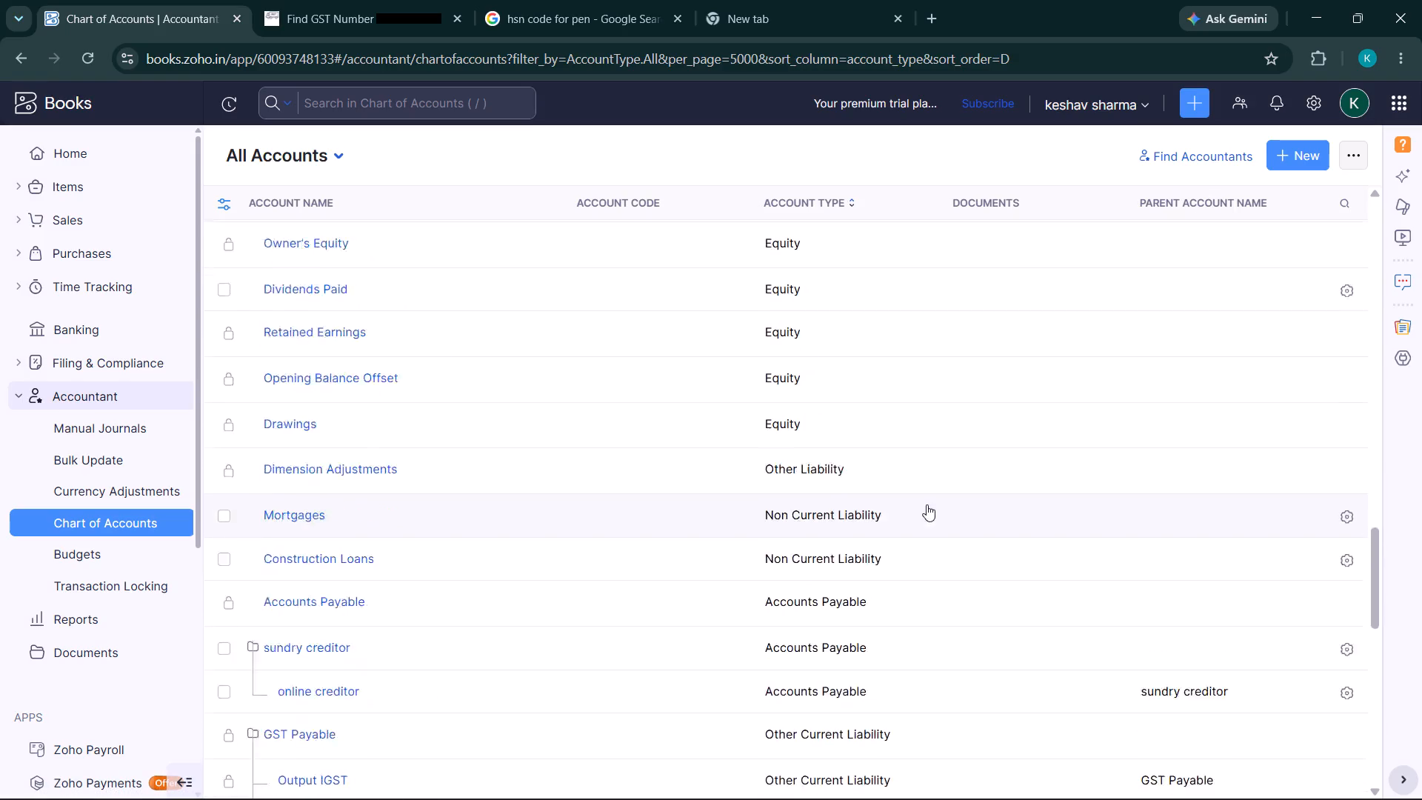
scroll(927, 504, up, 1)
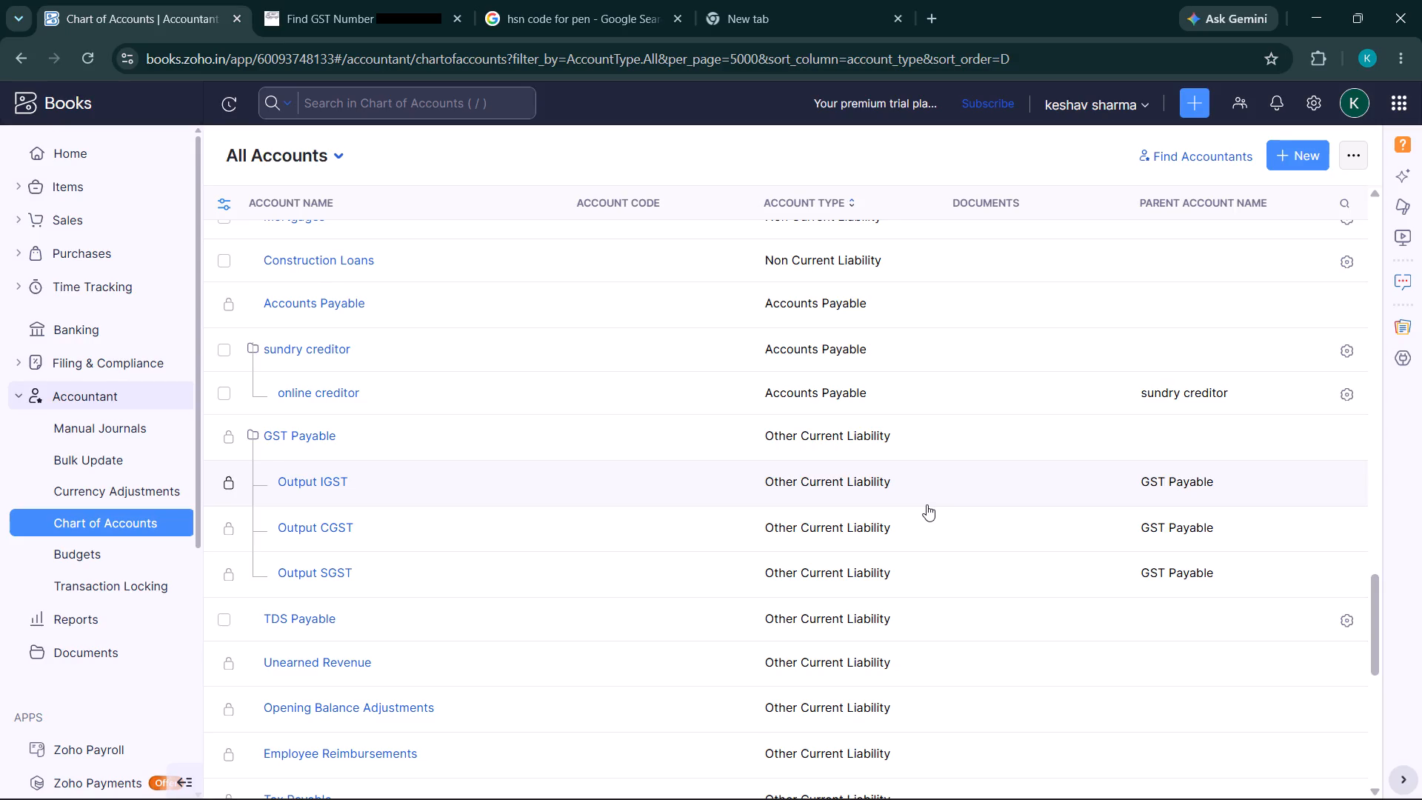
scroll(927, 504, down, 1)
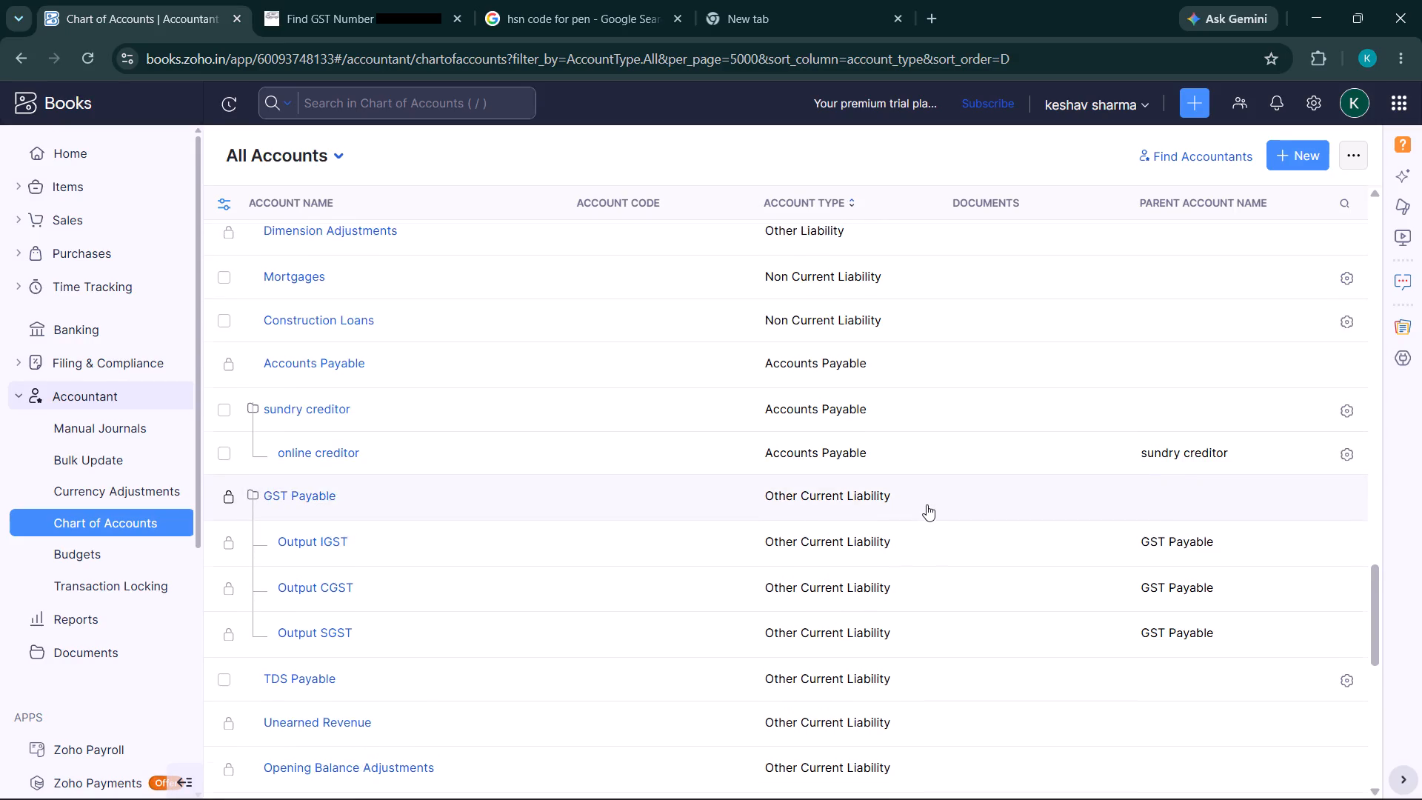
scroll(927, 504, down, 6)
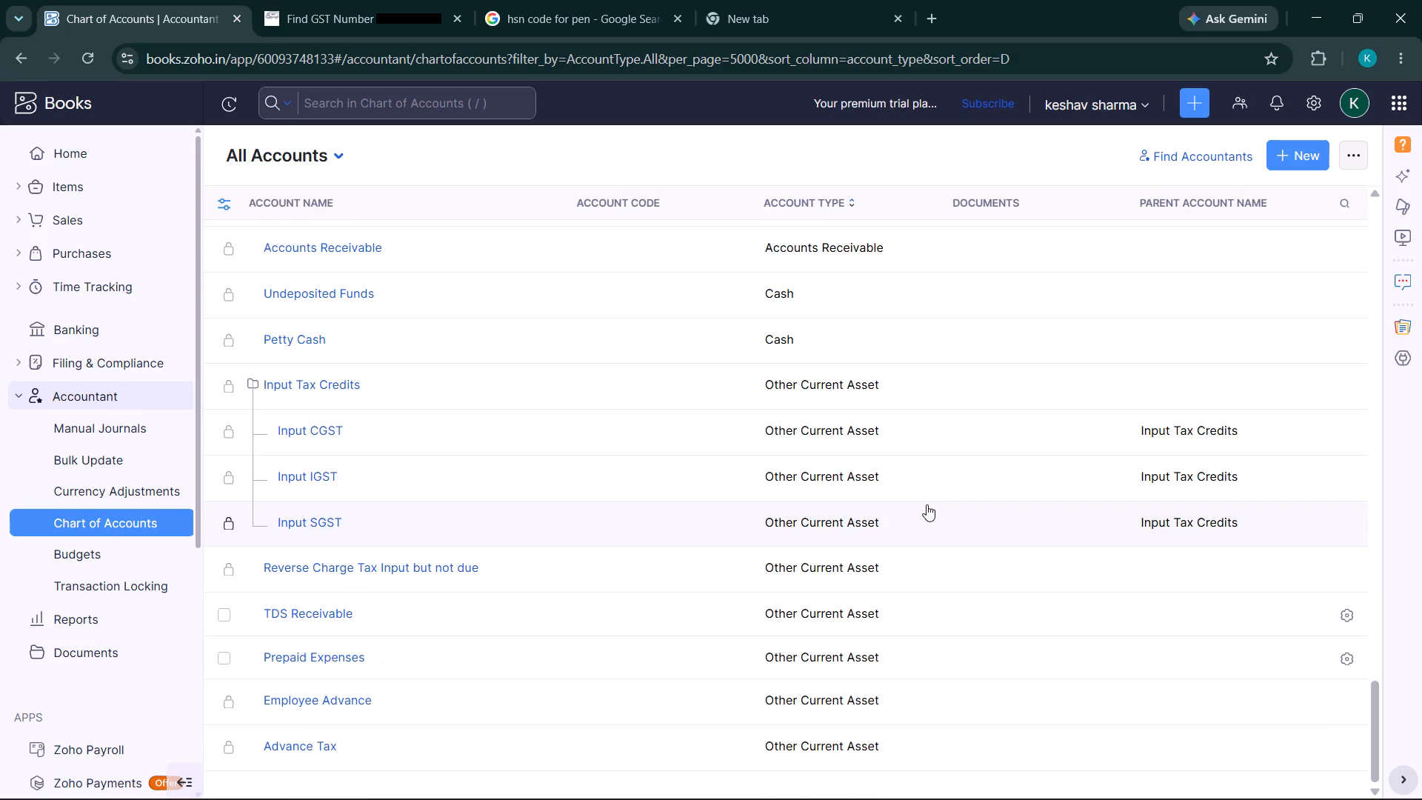
scroll(927, 504, up, 6)
scroll(927, 504, down, 2)
scroll(927, 504, up, 1)
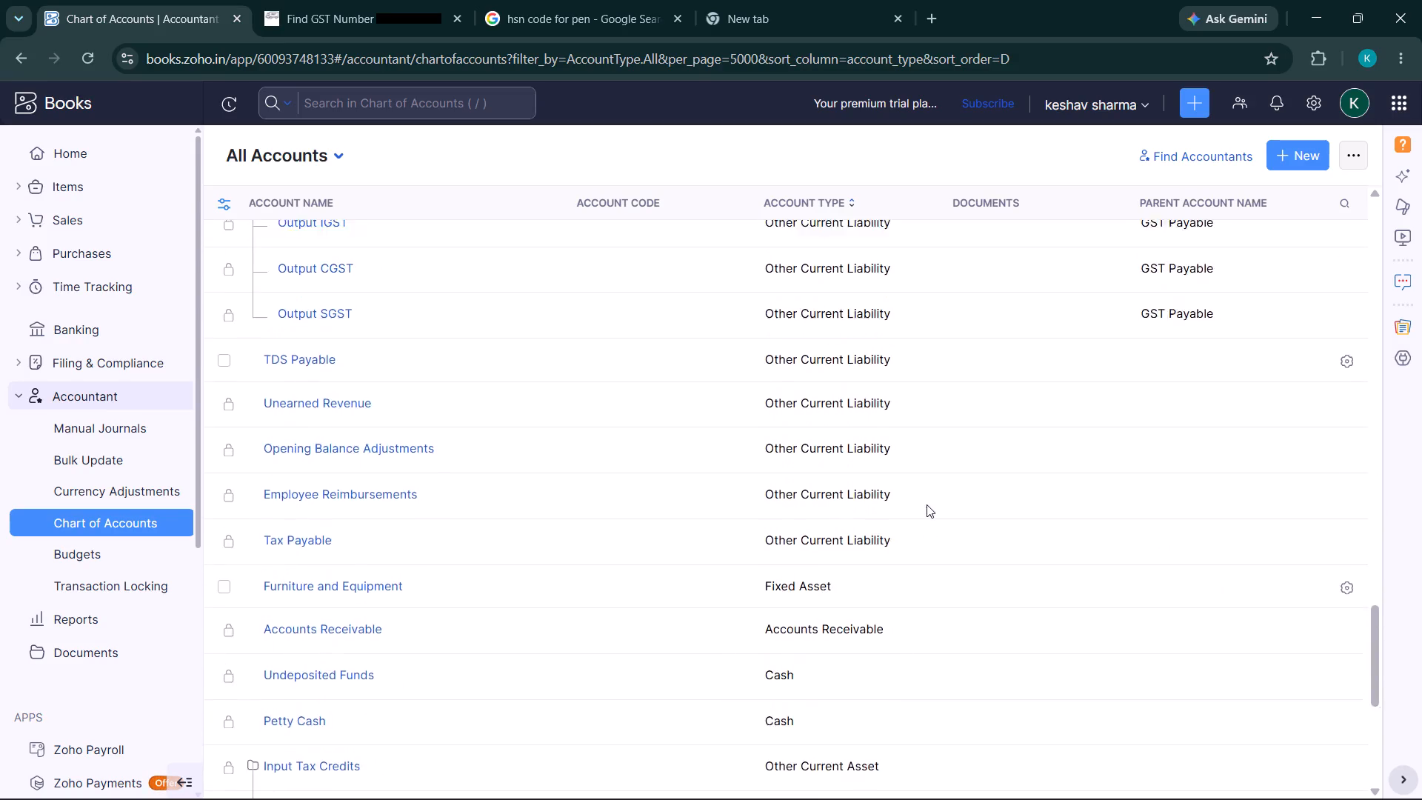
scroll(927, 504, up, 3)
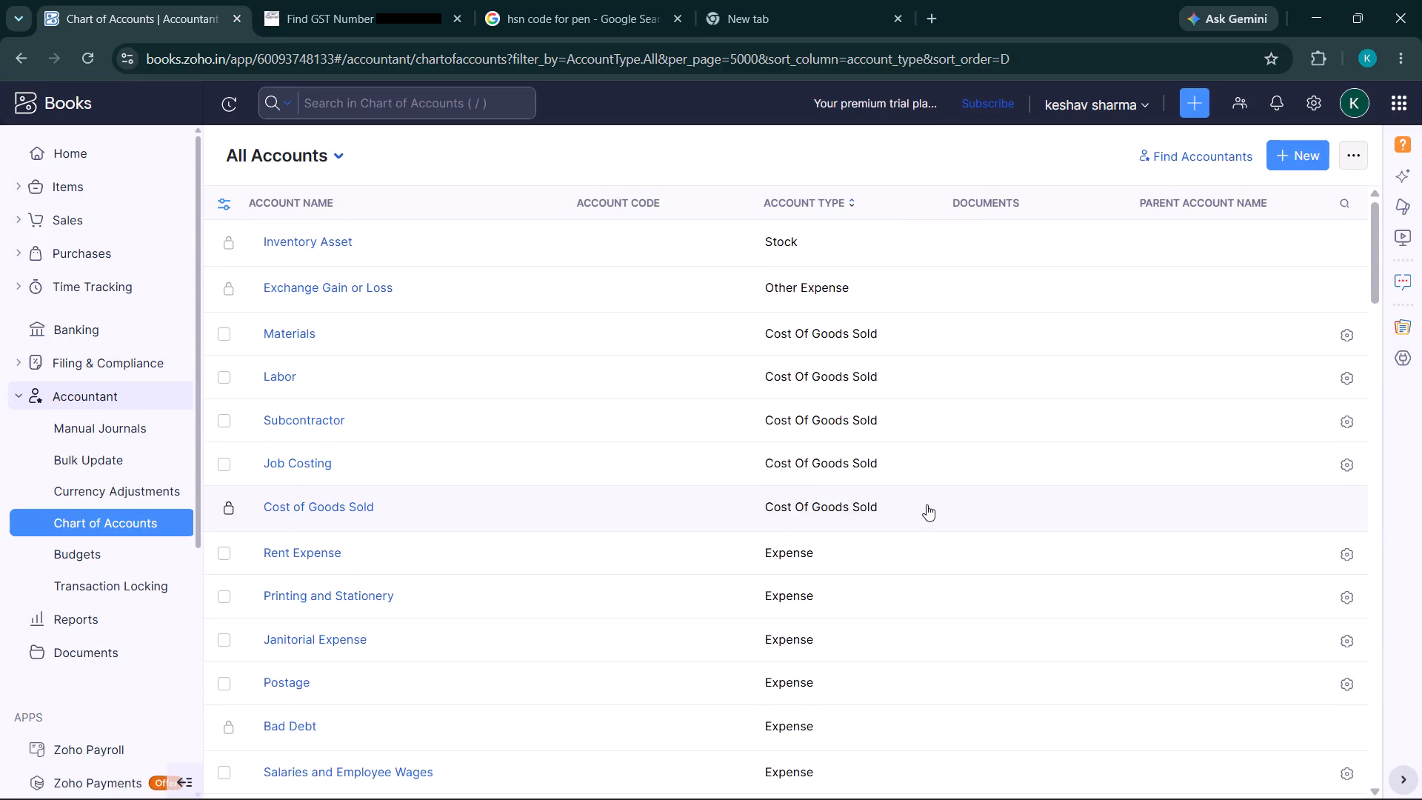
Reverse the account type sort order and review the asset, liability and payable accounts in the list.
click(841, 204)
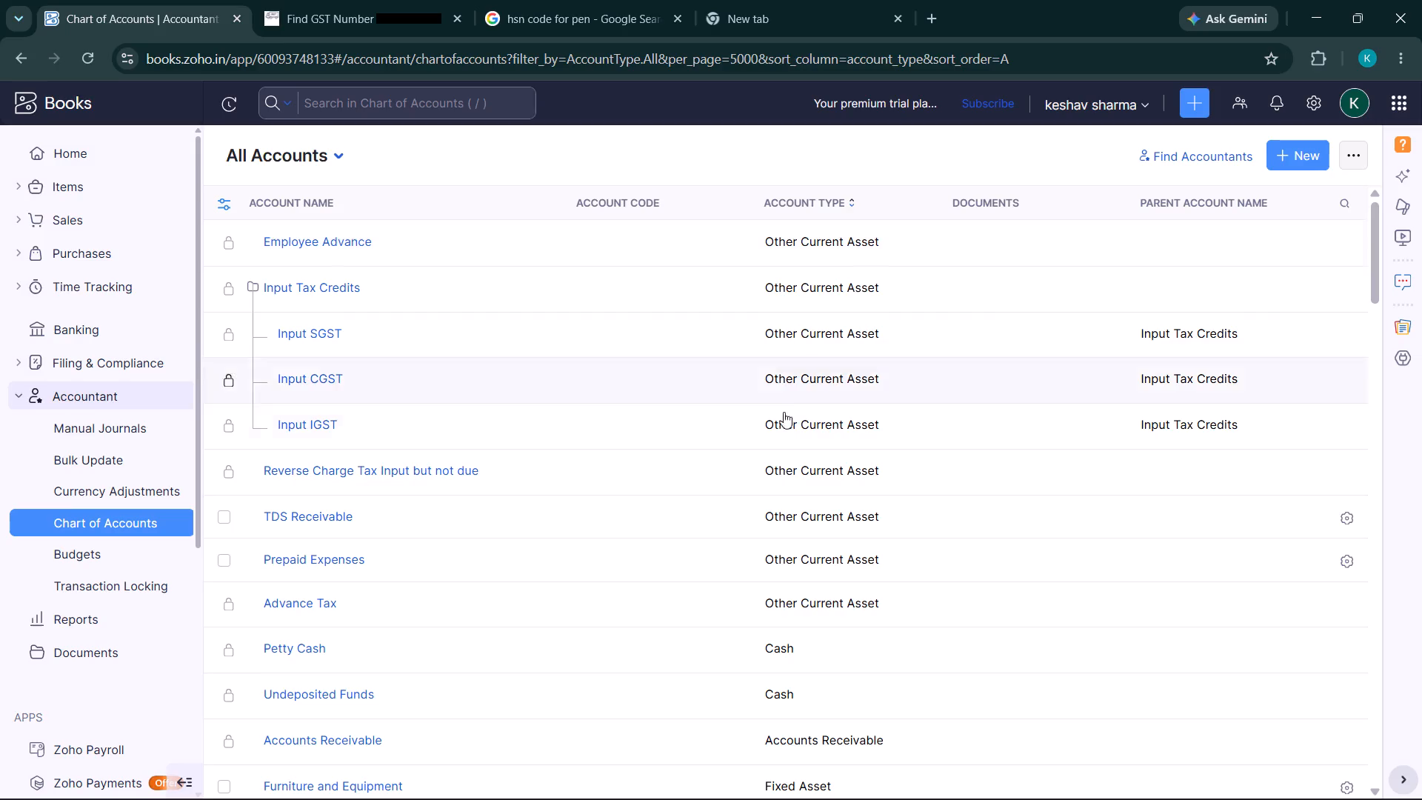
scroll(781, 458, down, 5)
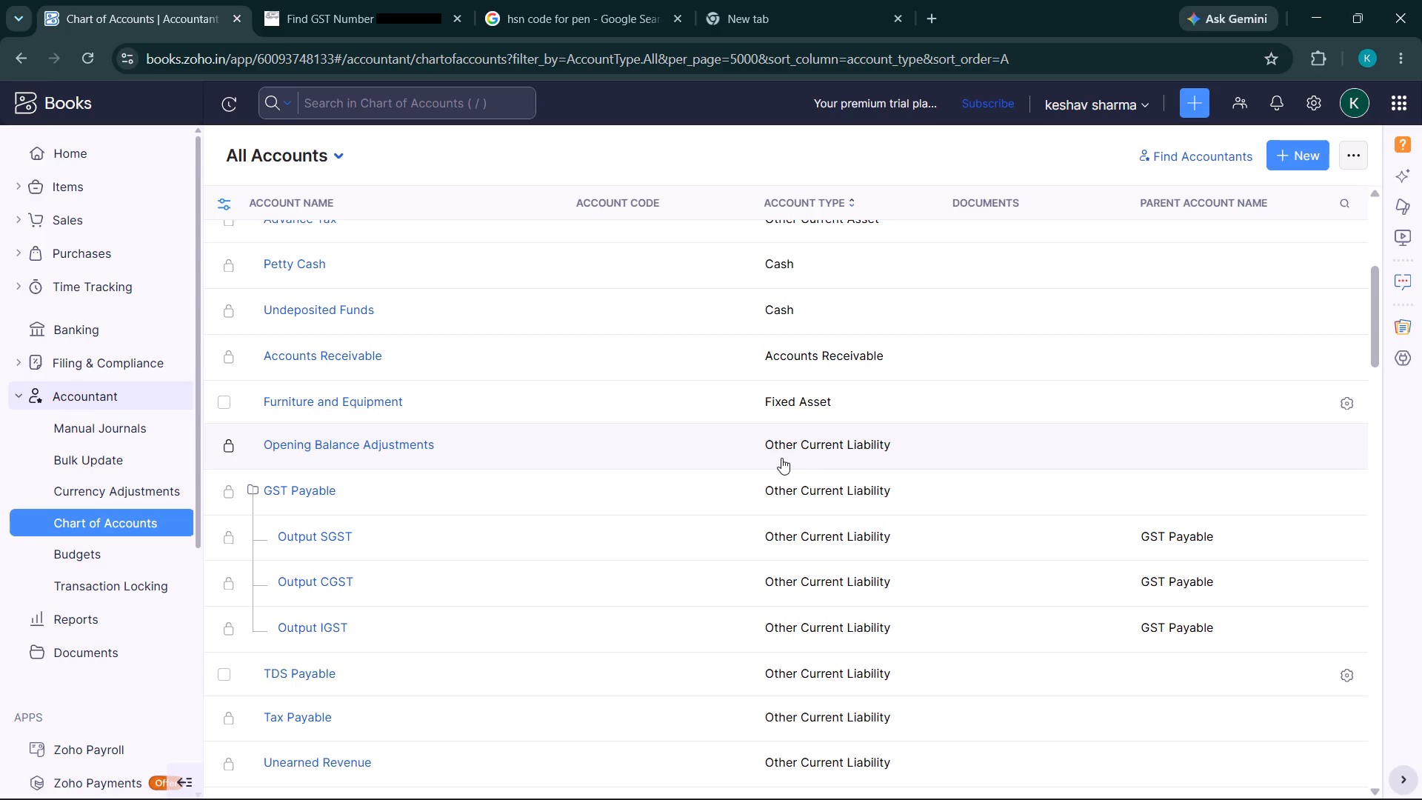
scroll(789, 438, down, 4)
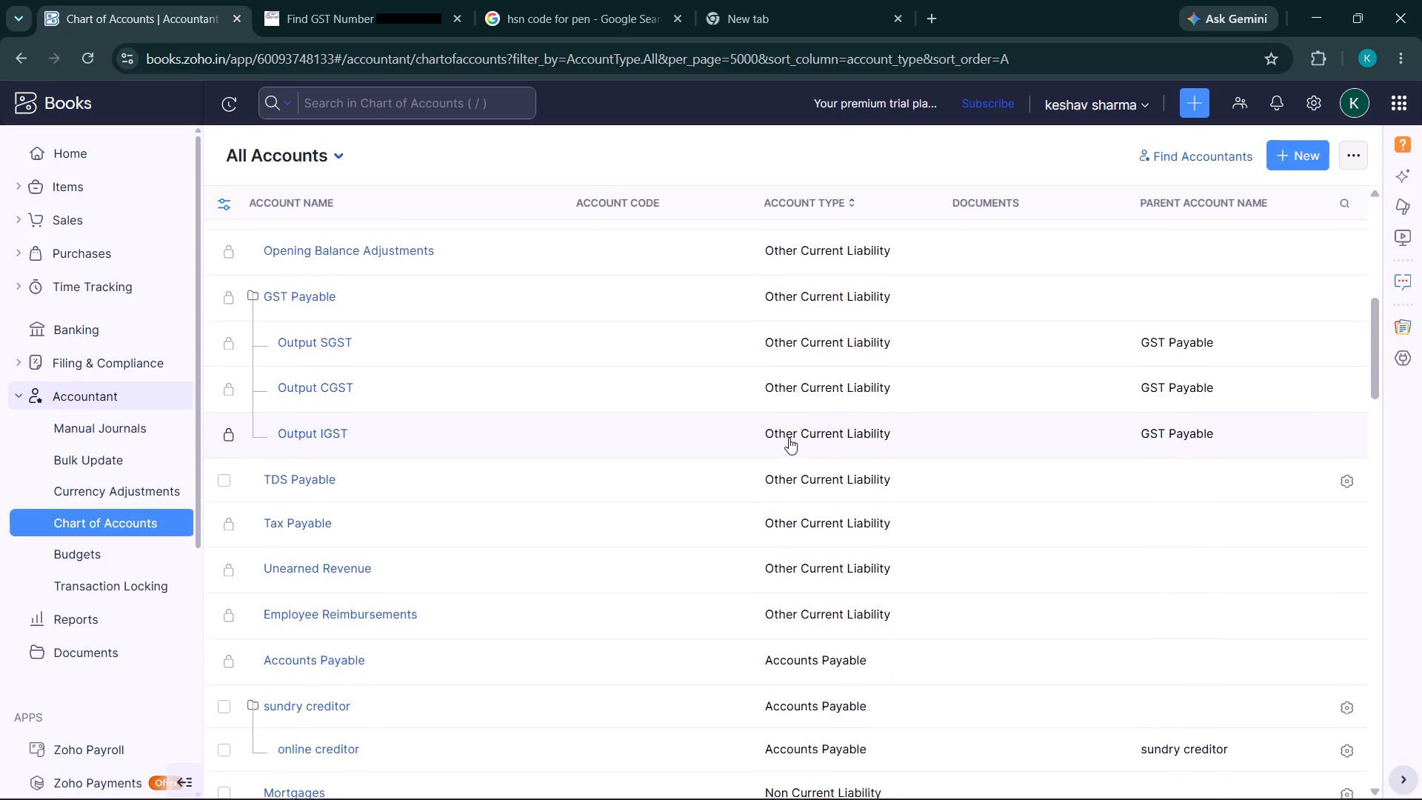
scroll(789, 438, down, 2)
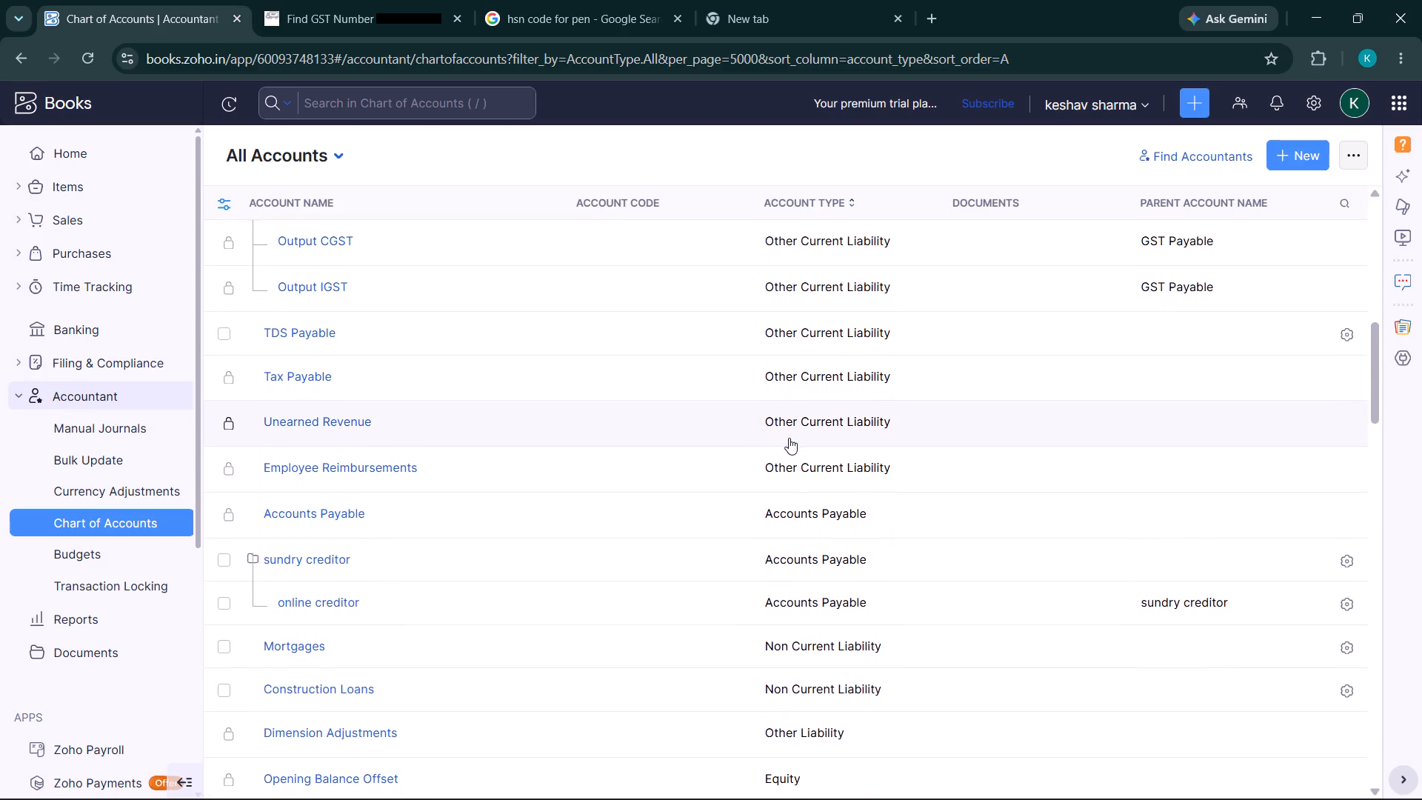
scroll(789, 438, down, 1)
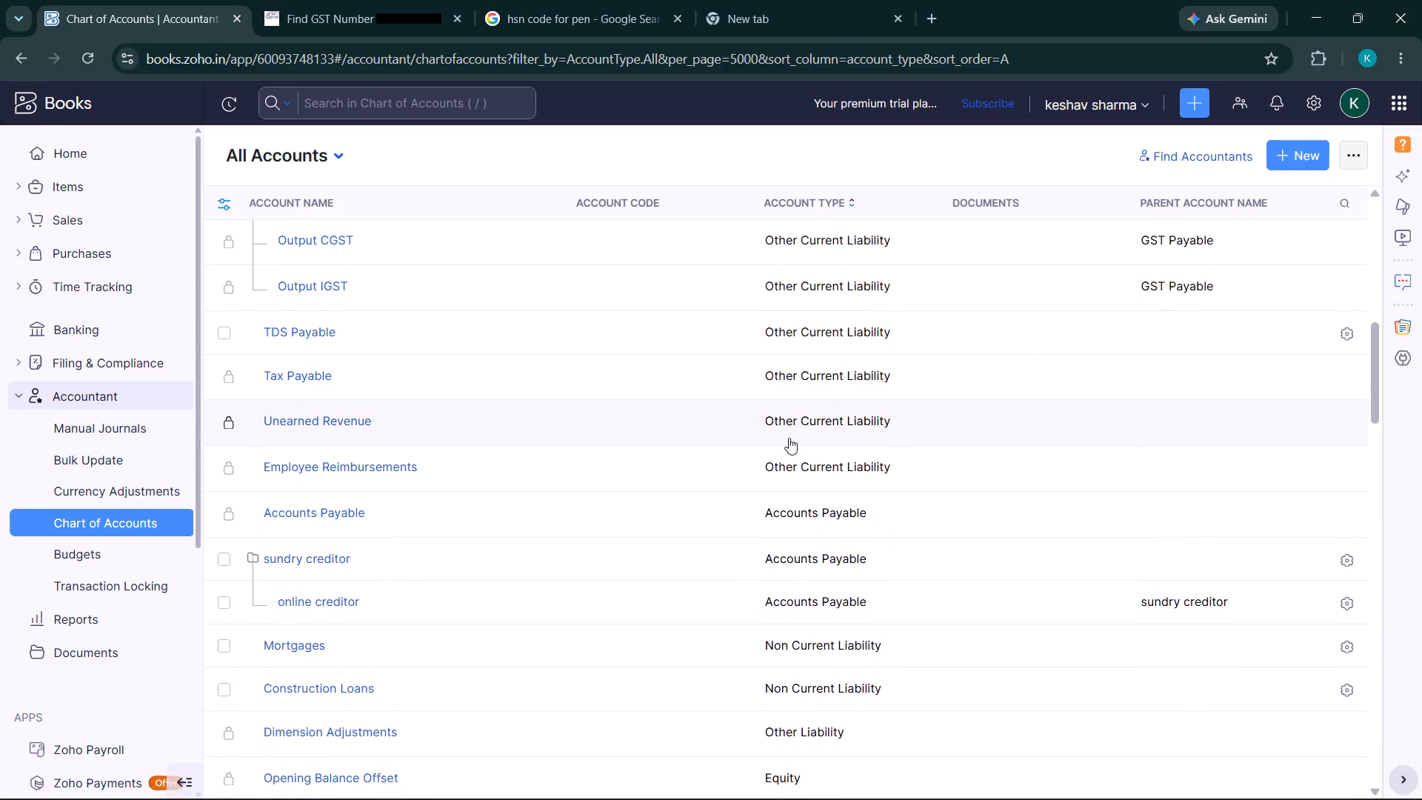
scroll(789, 438, down, 1)
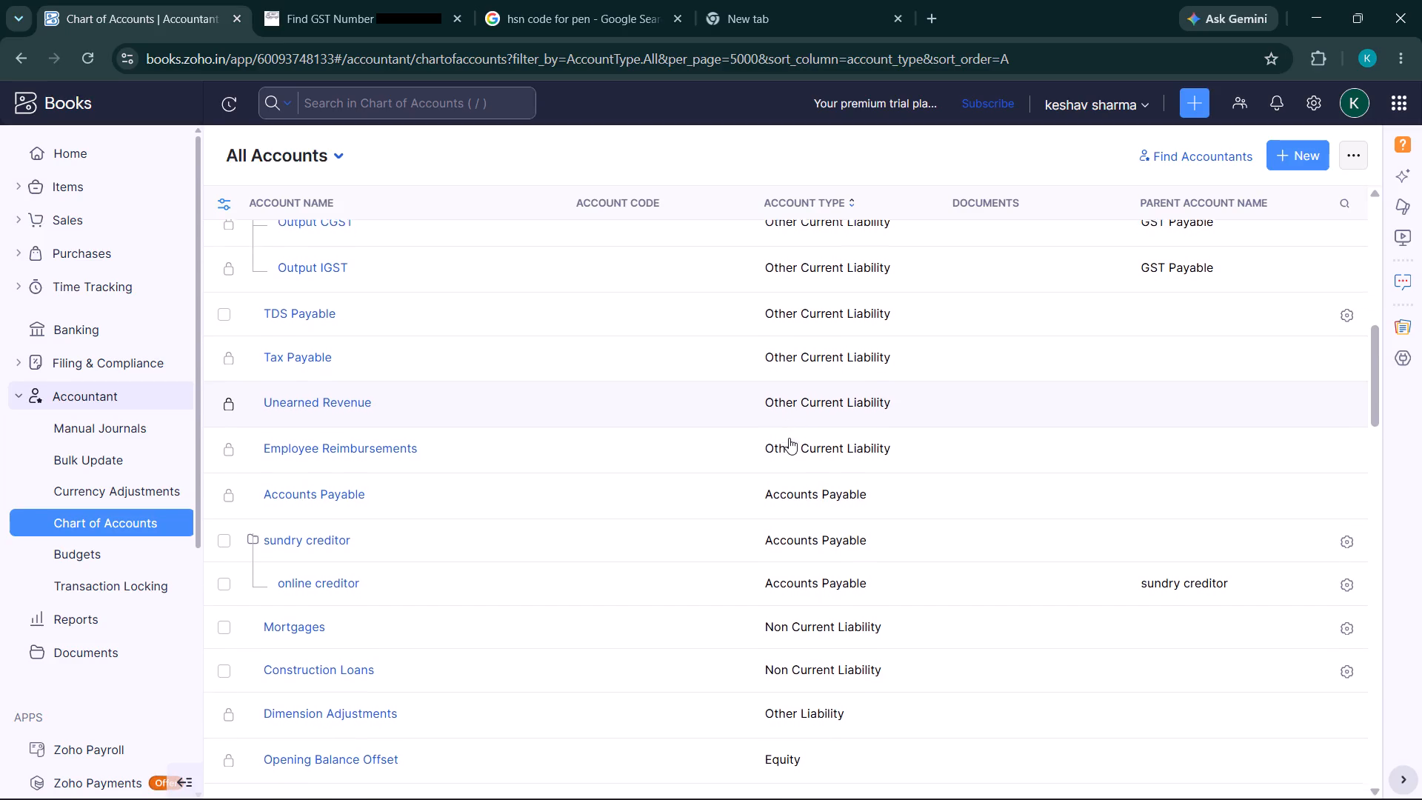
scroll(789, 438, down, 3)
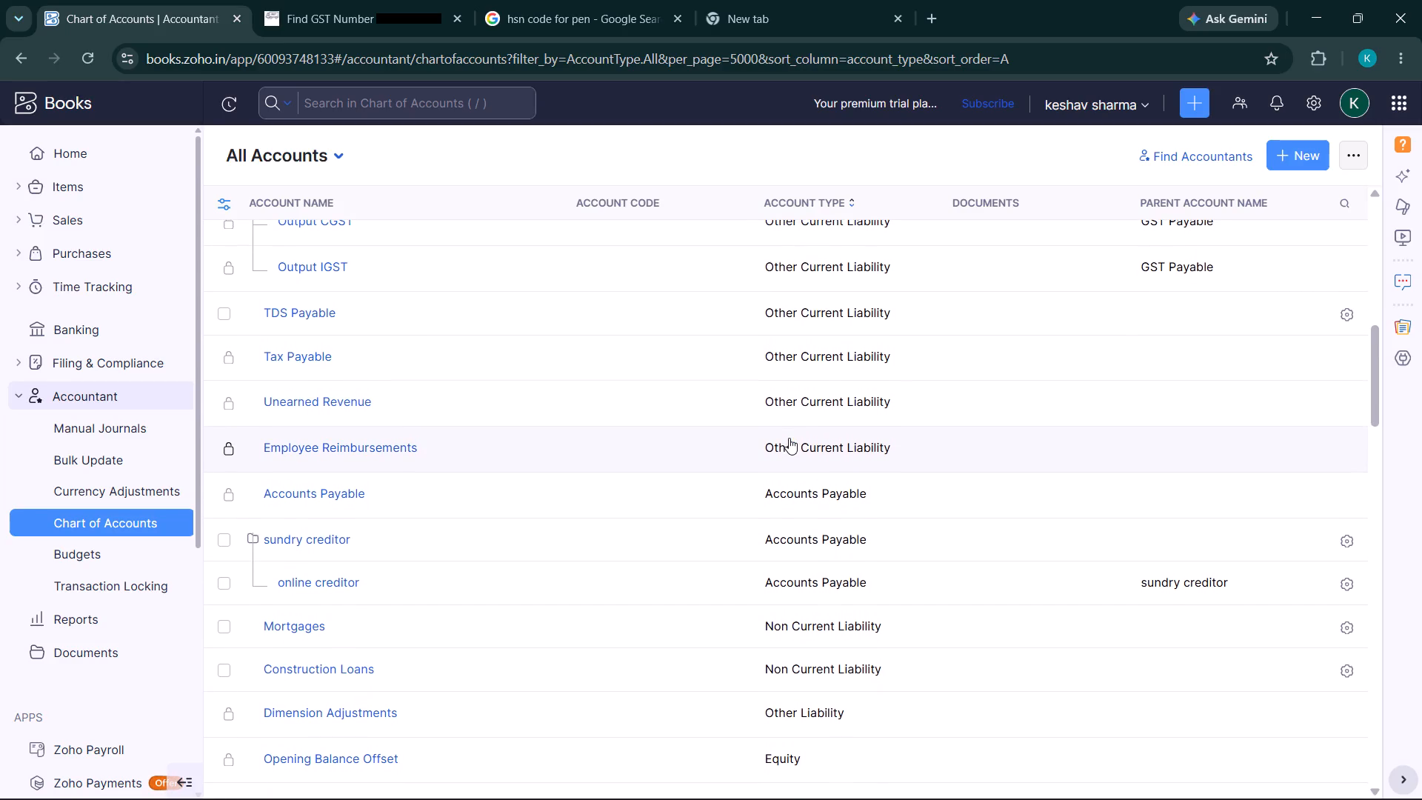
scroll(789, 438, down, 4)
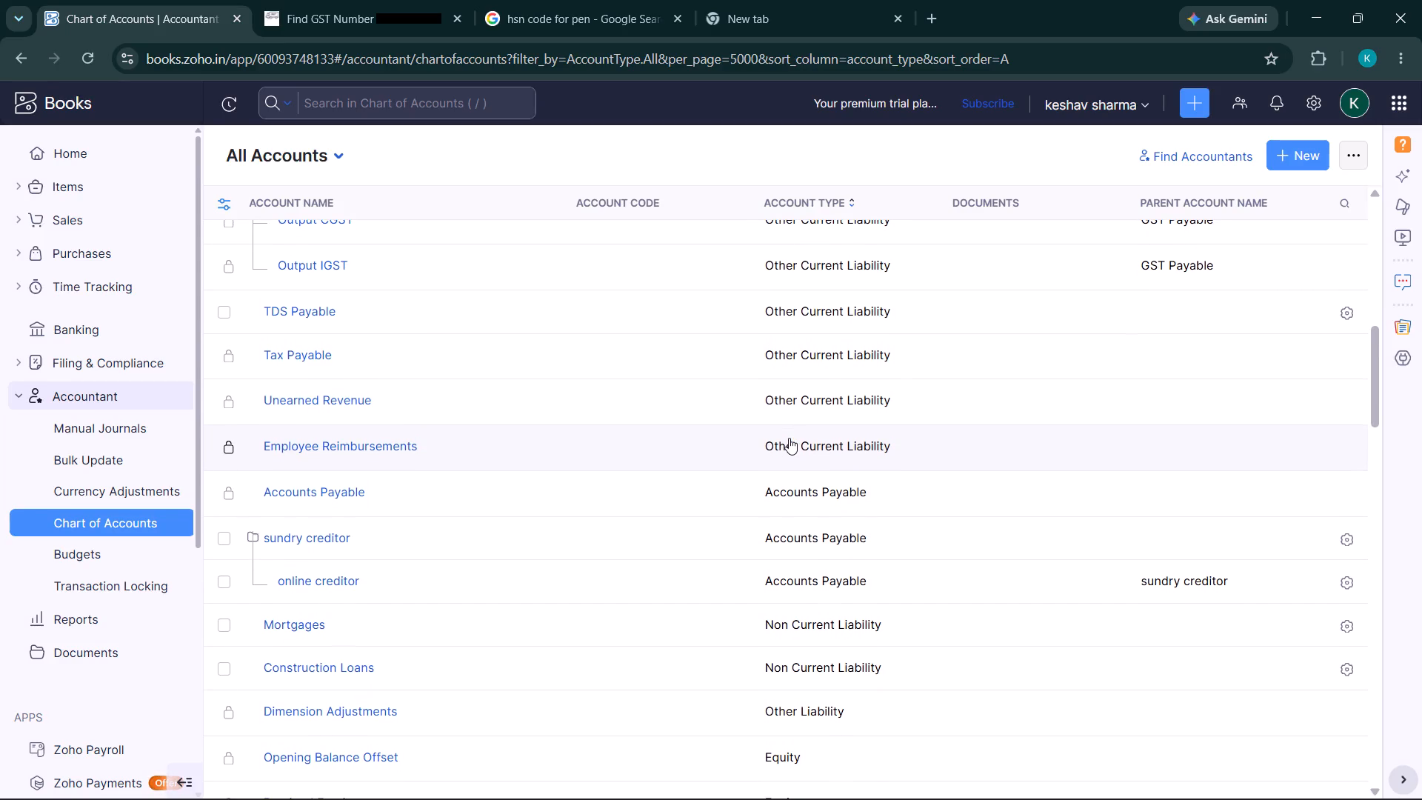
scroll(789, 438, down, 1)
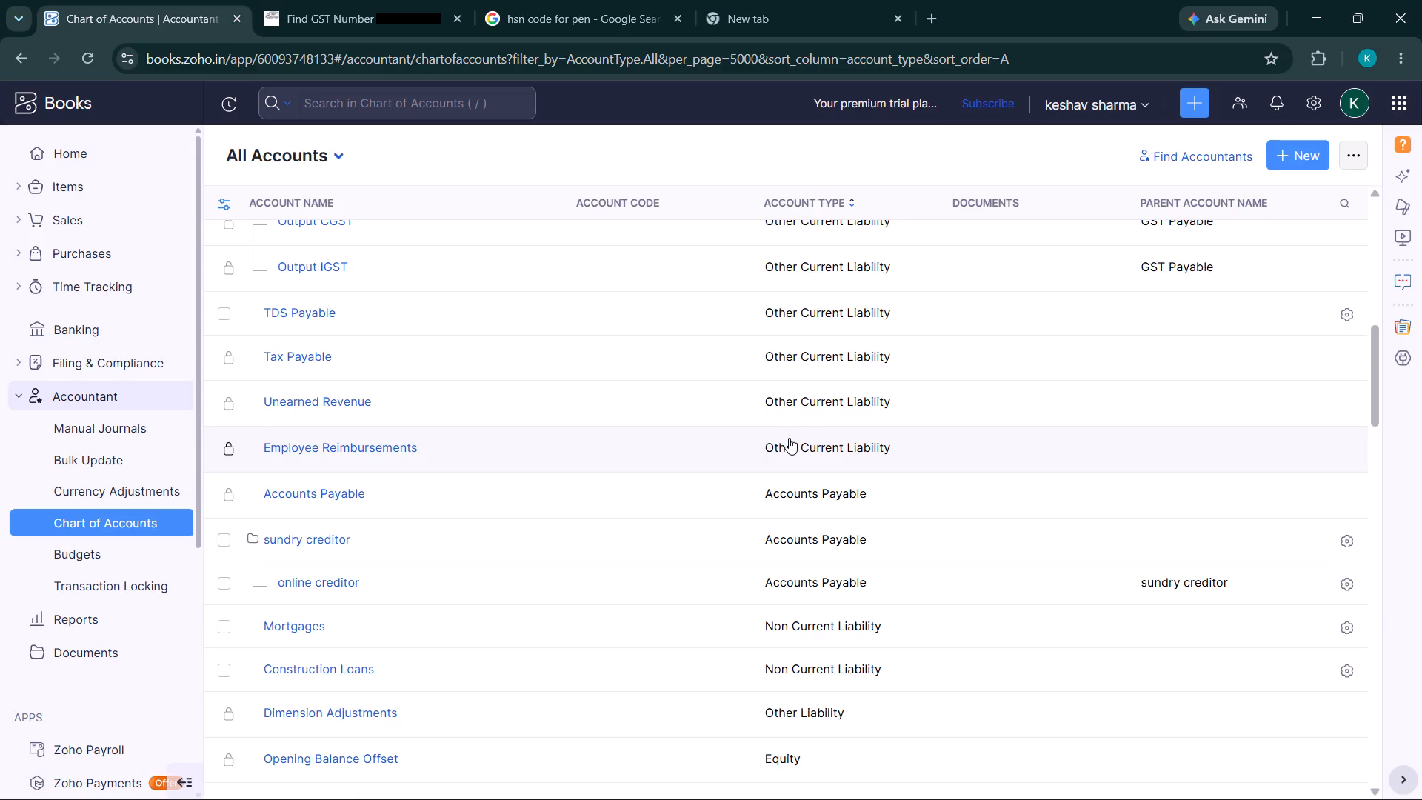
scroll(789, 438, down, 1)
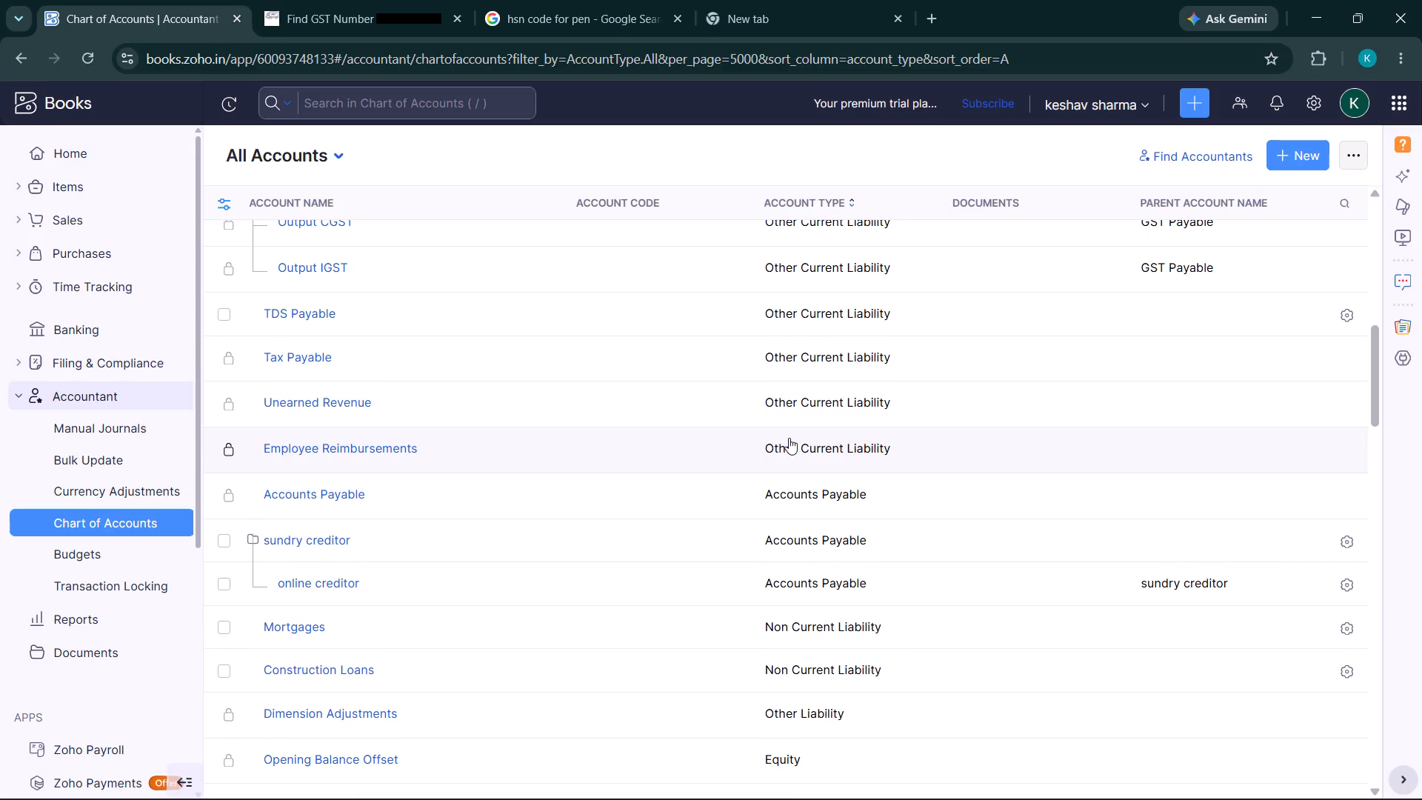
scroll(789, 438, down, 2)
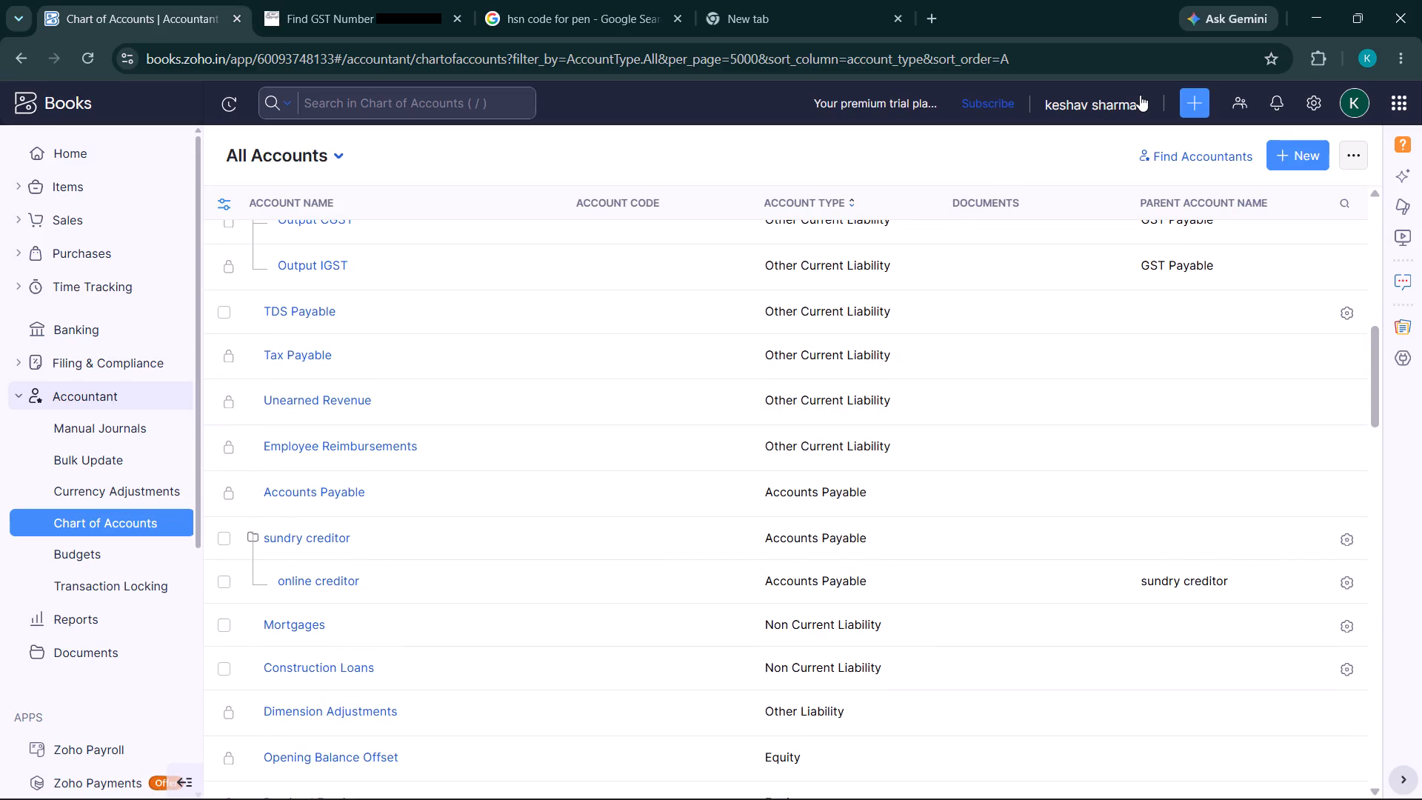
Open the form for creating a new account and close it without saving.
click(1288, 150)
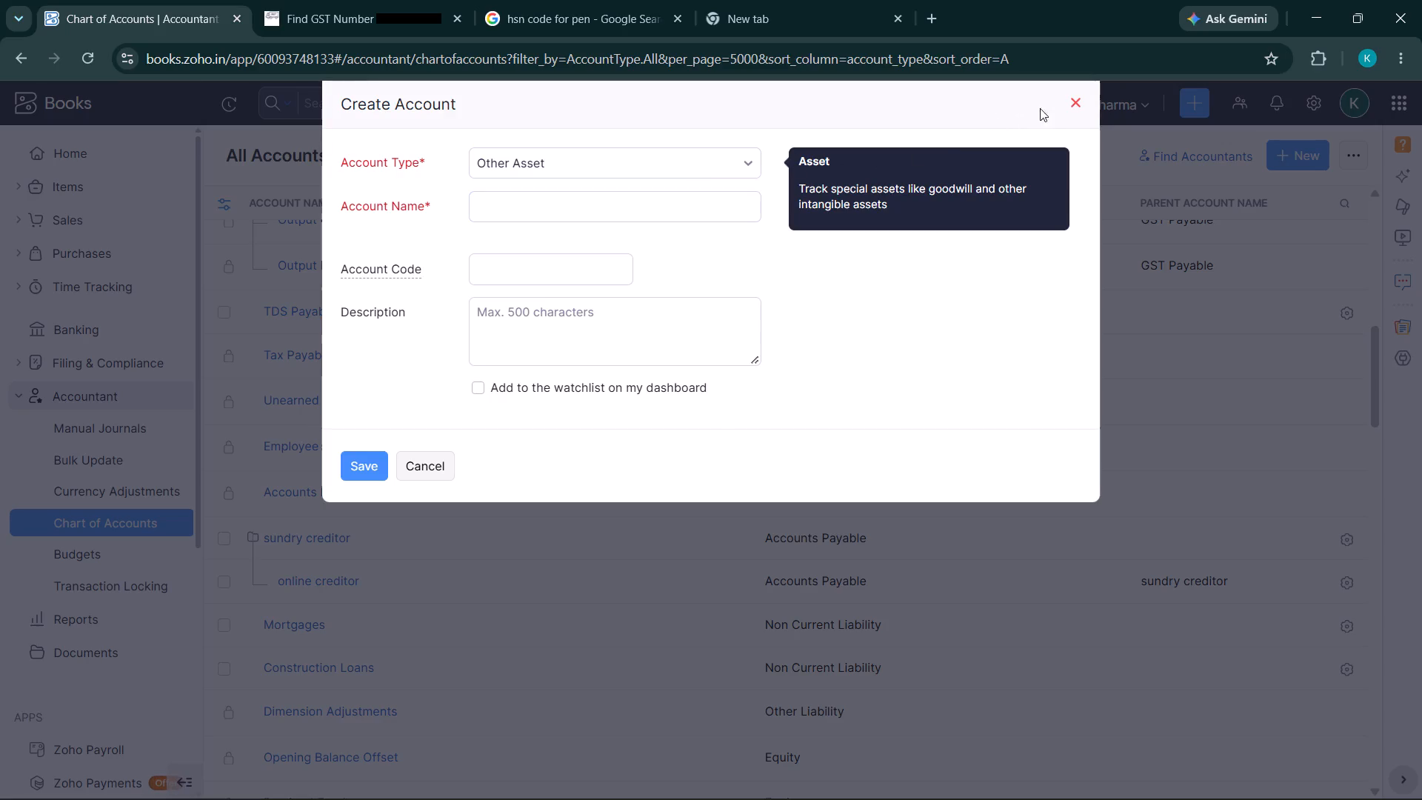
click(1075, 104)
Search the chart of accounts for "cash".
scroll(705, 449, up, 3)
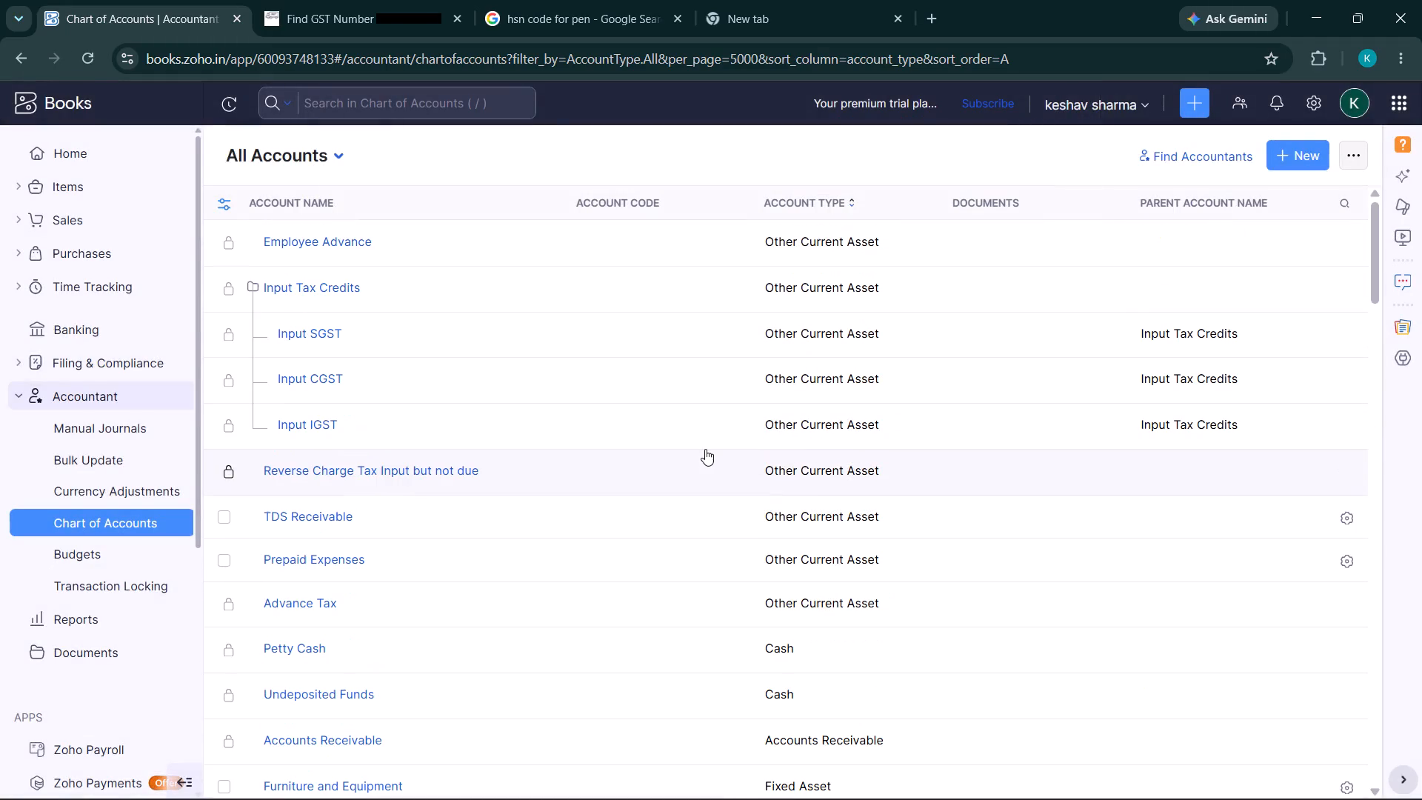
scroll(705, 449, up, 7)
click(395, 105)
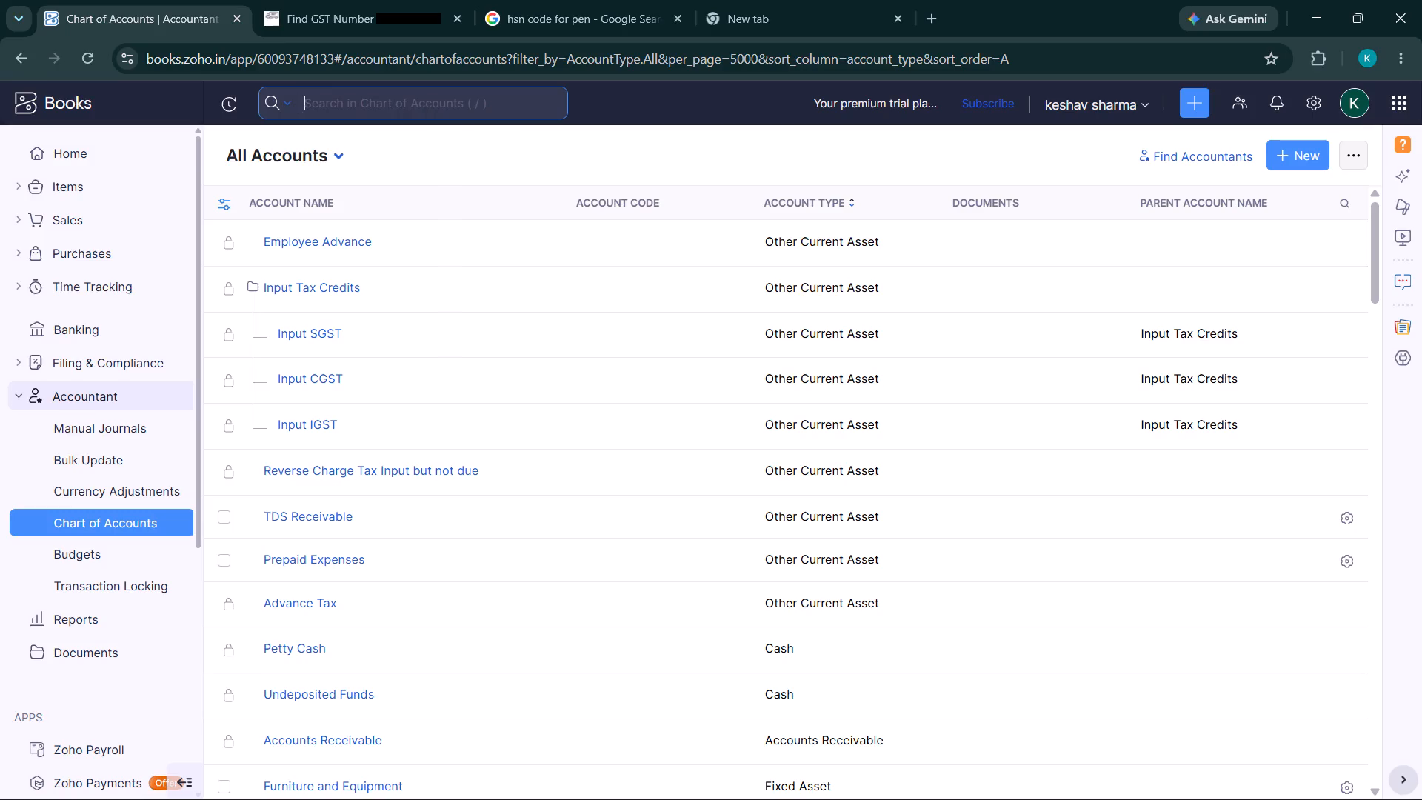
text(cash)
key(Return)
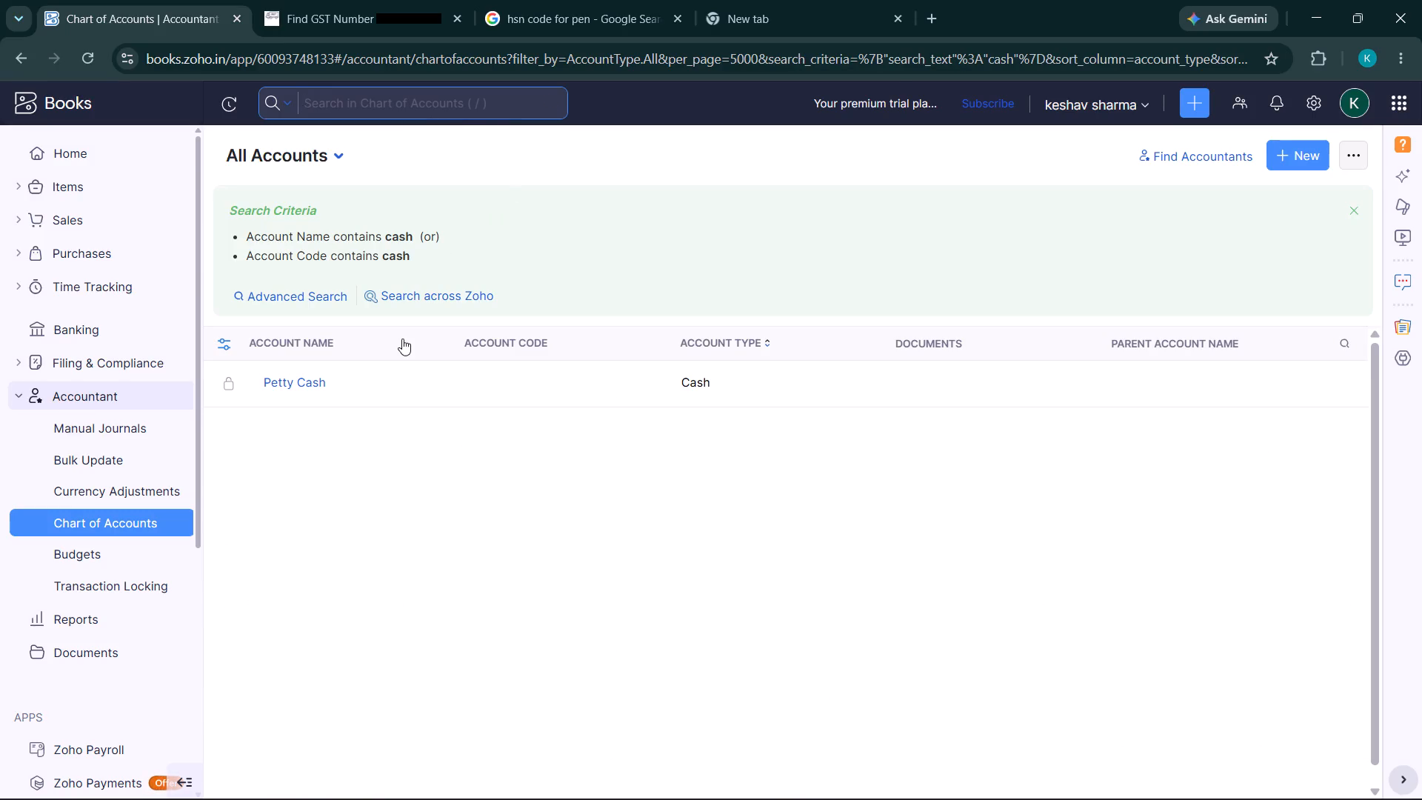
Open the Petty Cash account, view its editable details, and close the edit form without saving.
click(381, 393)
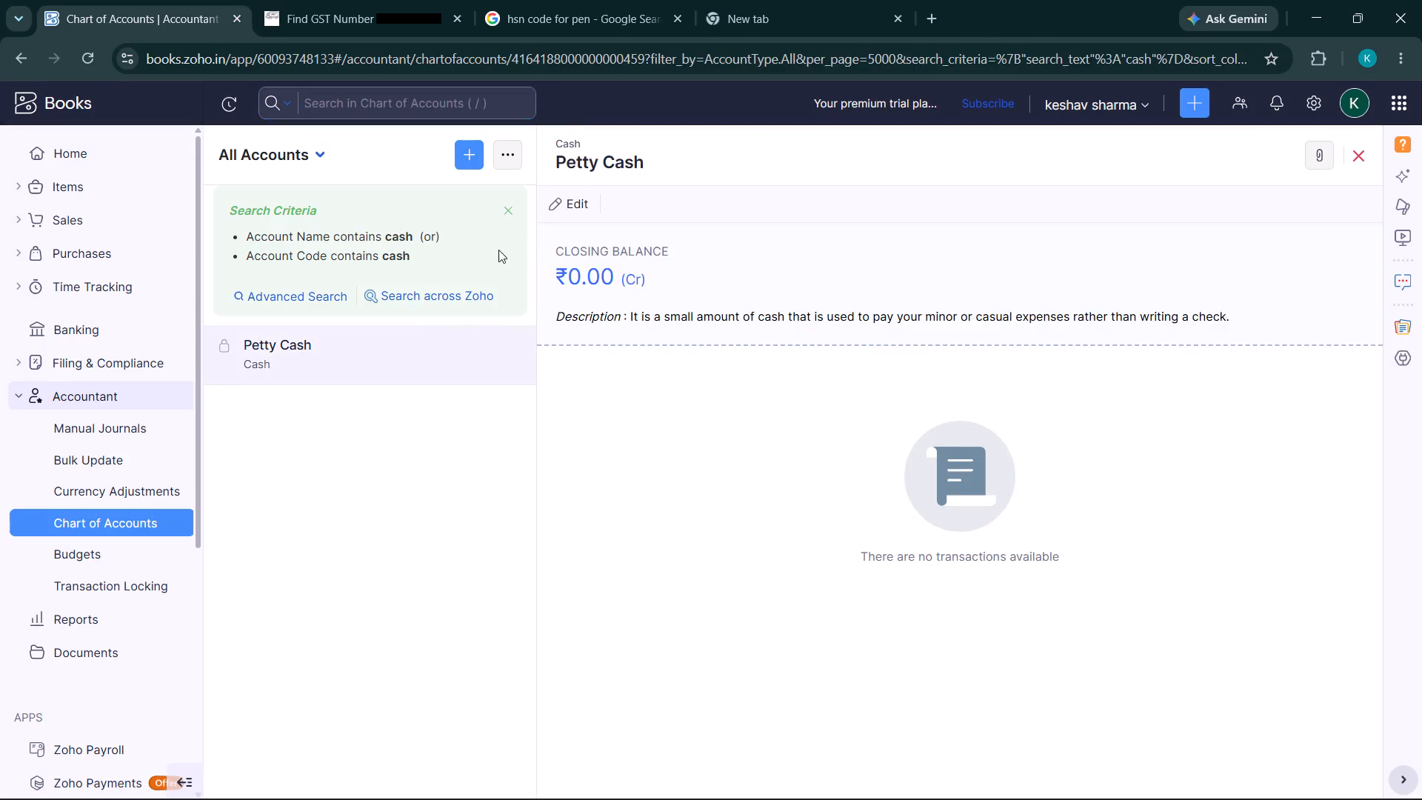
click(567, 212)
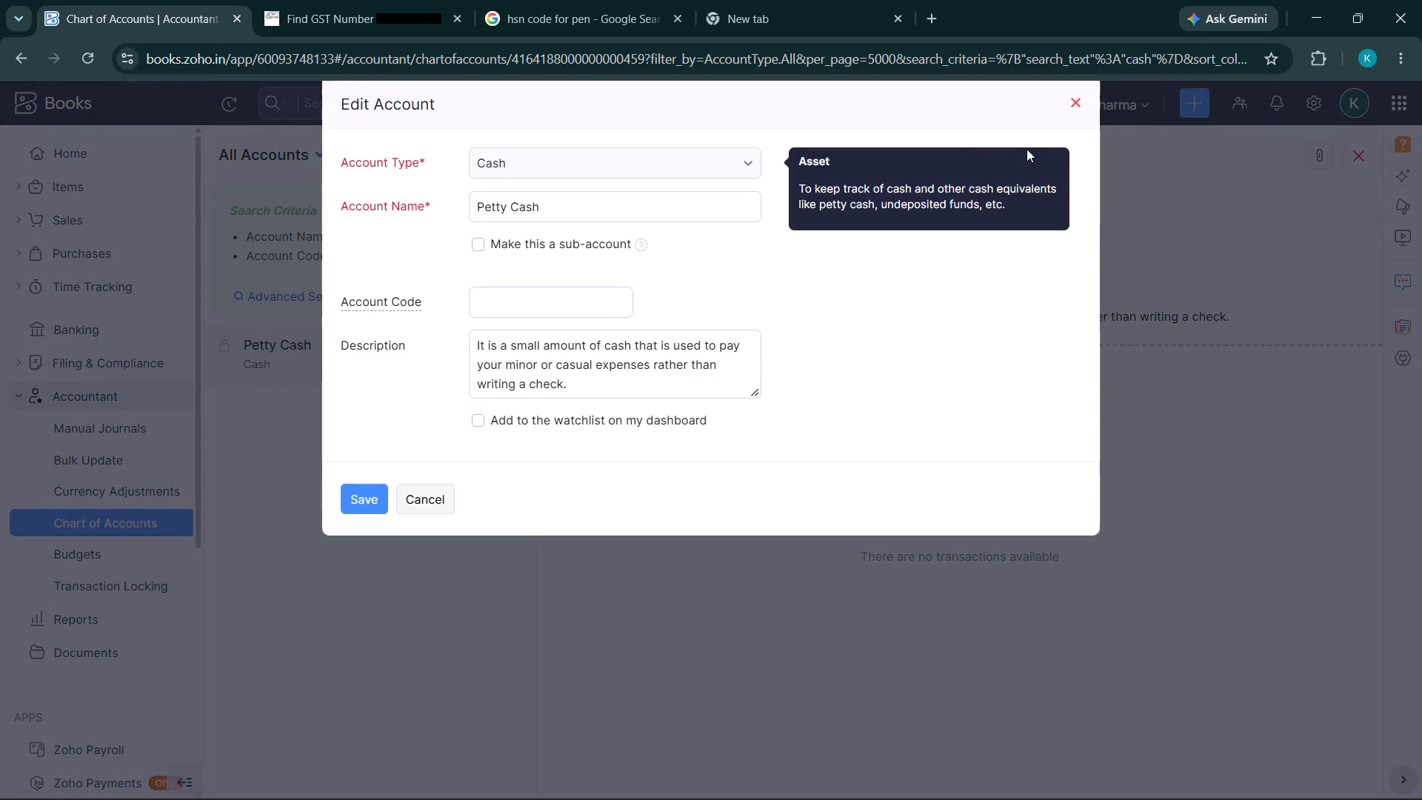
click(1078, 96)
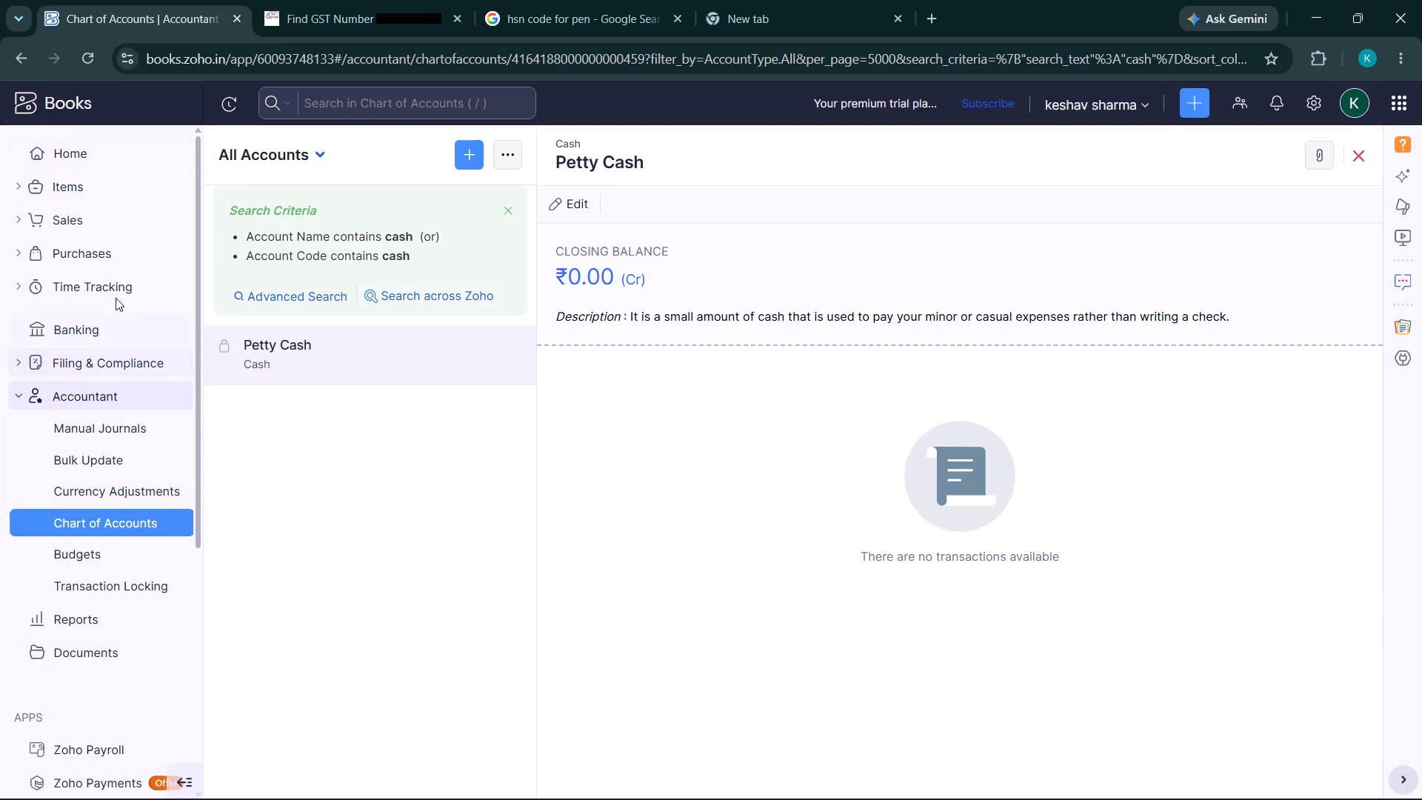
Search the chart of accounts for "equity".
click(340, 93)
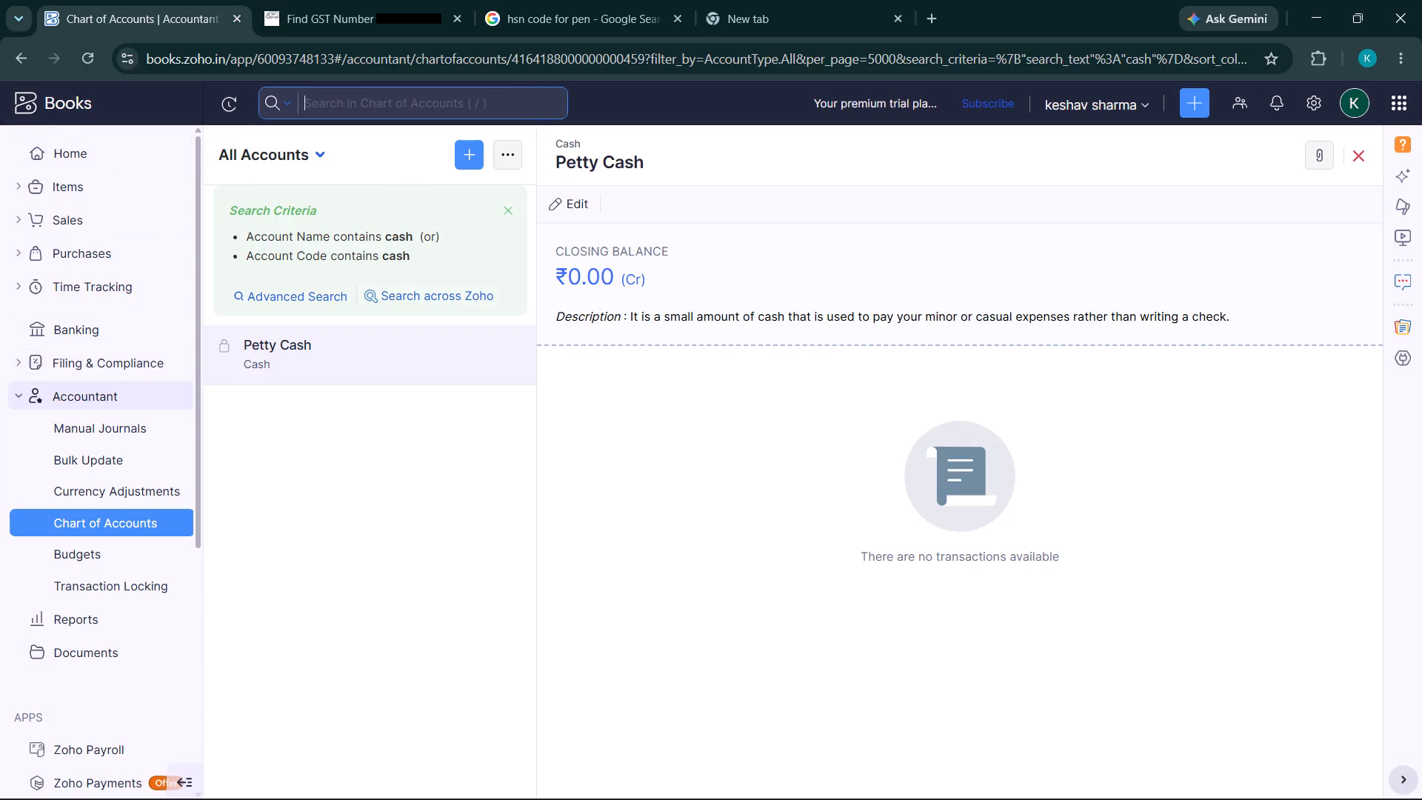
text(equity)
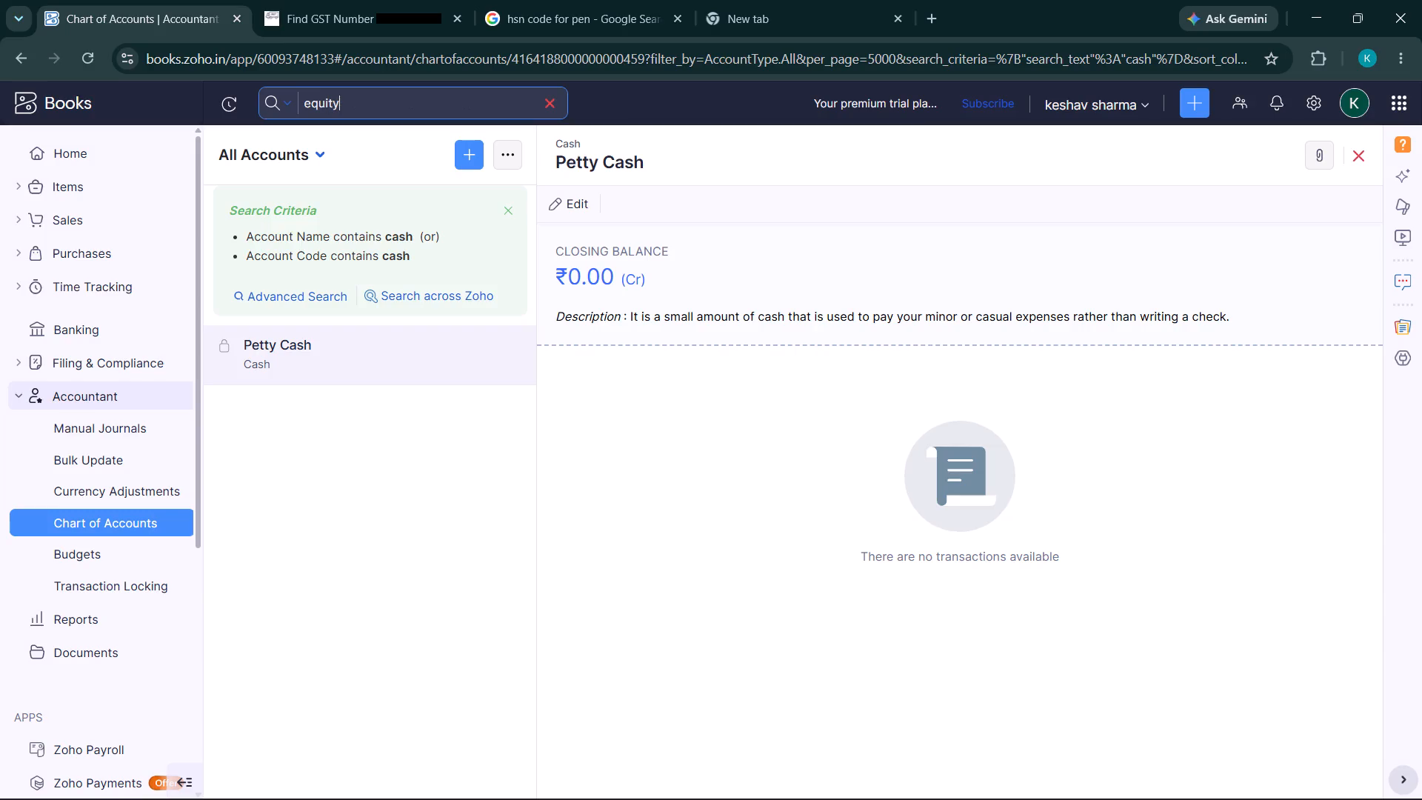
key(Return)
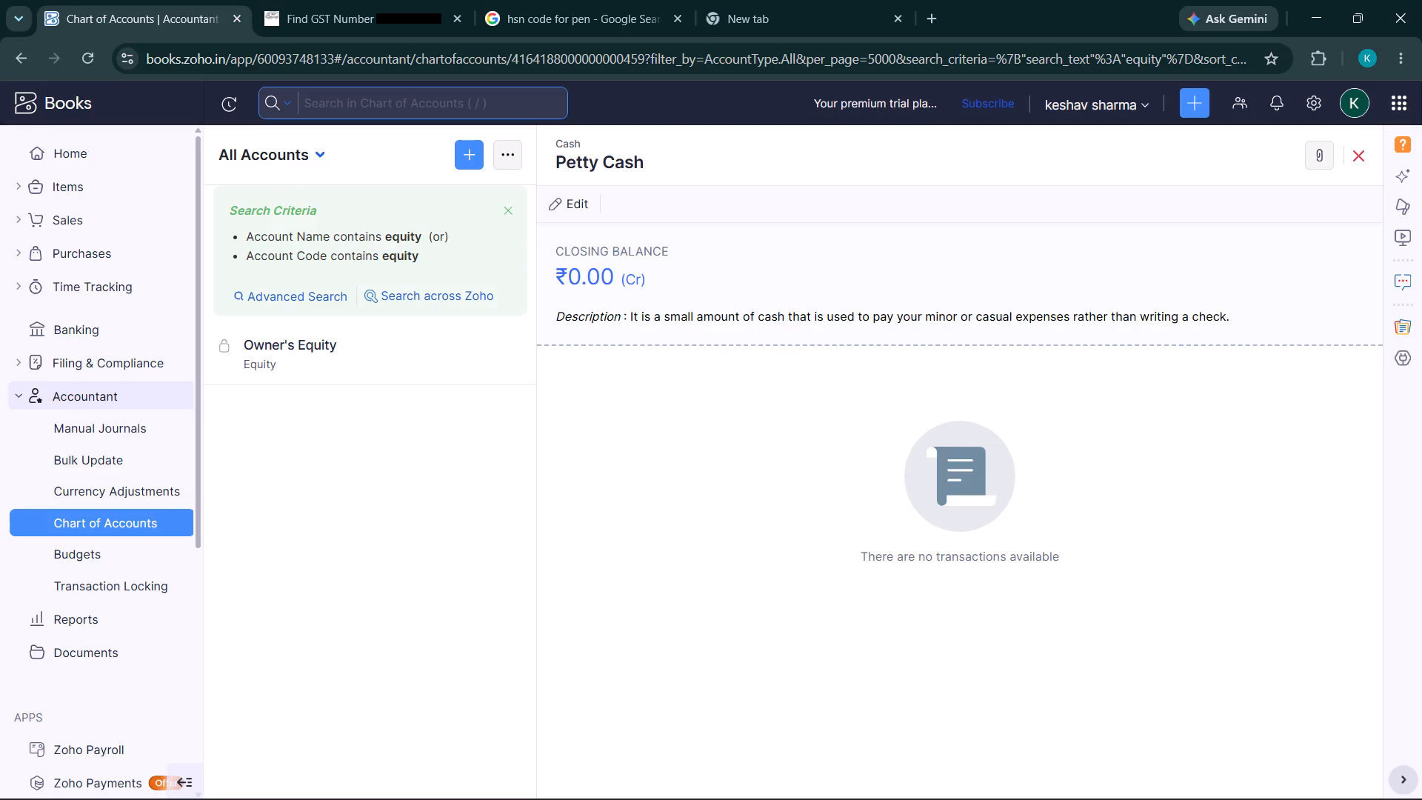
Open the Owner's Equity account, view its editable details, and close the edit form without saving.
click(307, 370)
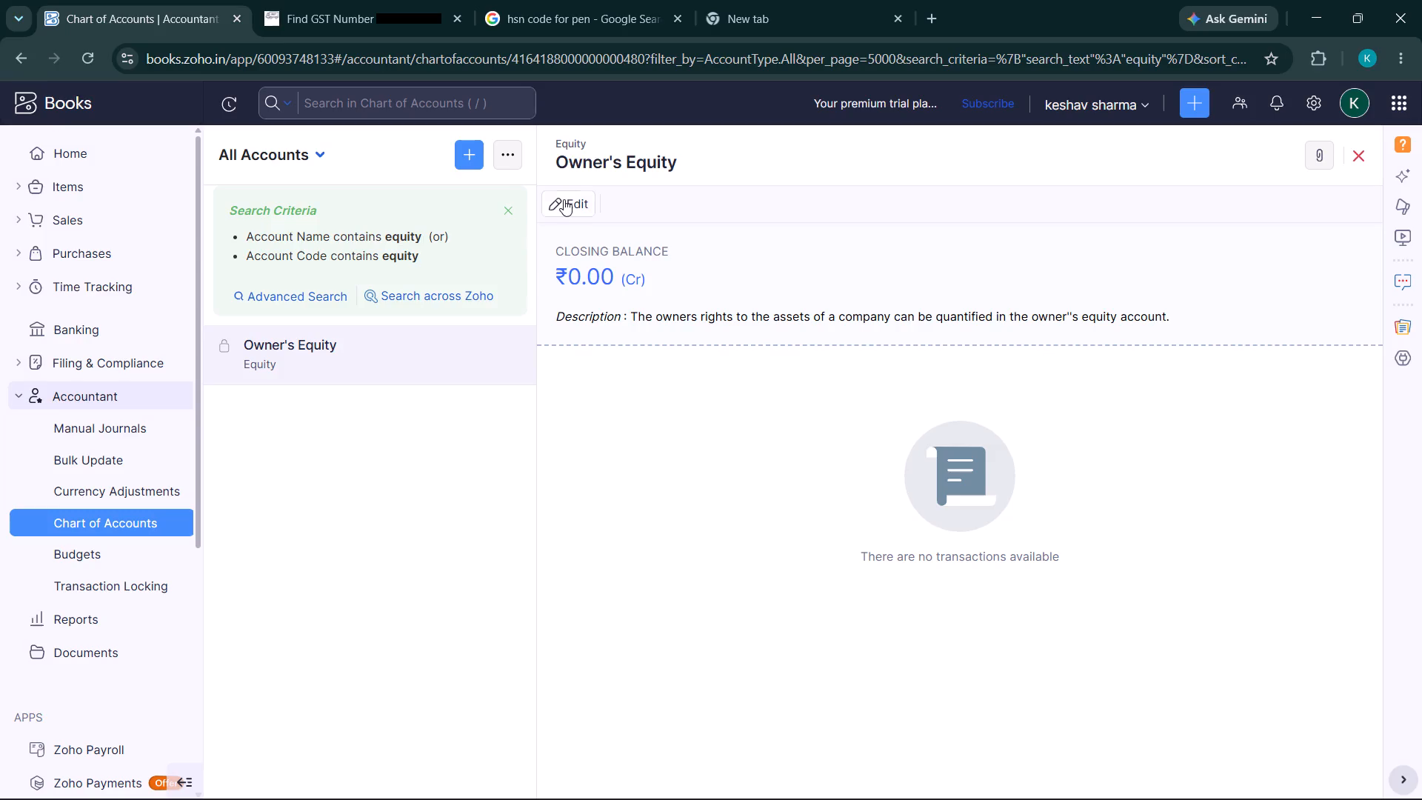
click(564, 199)
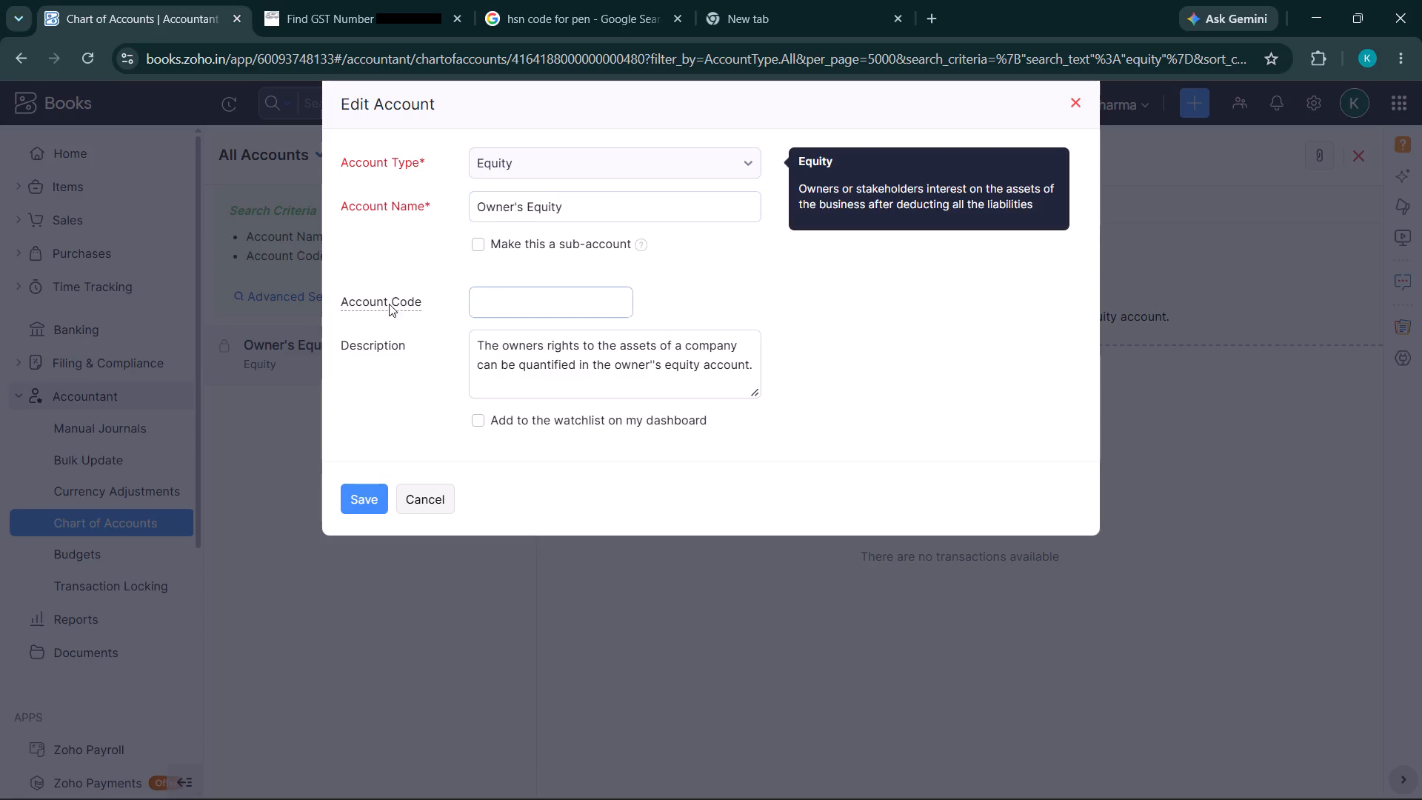
click(425, 496)
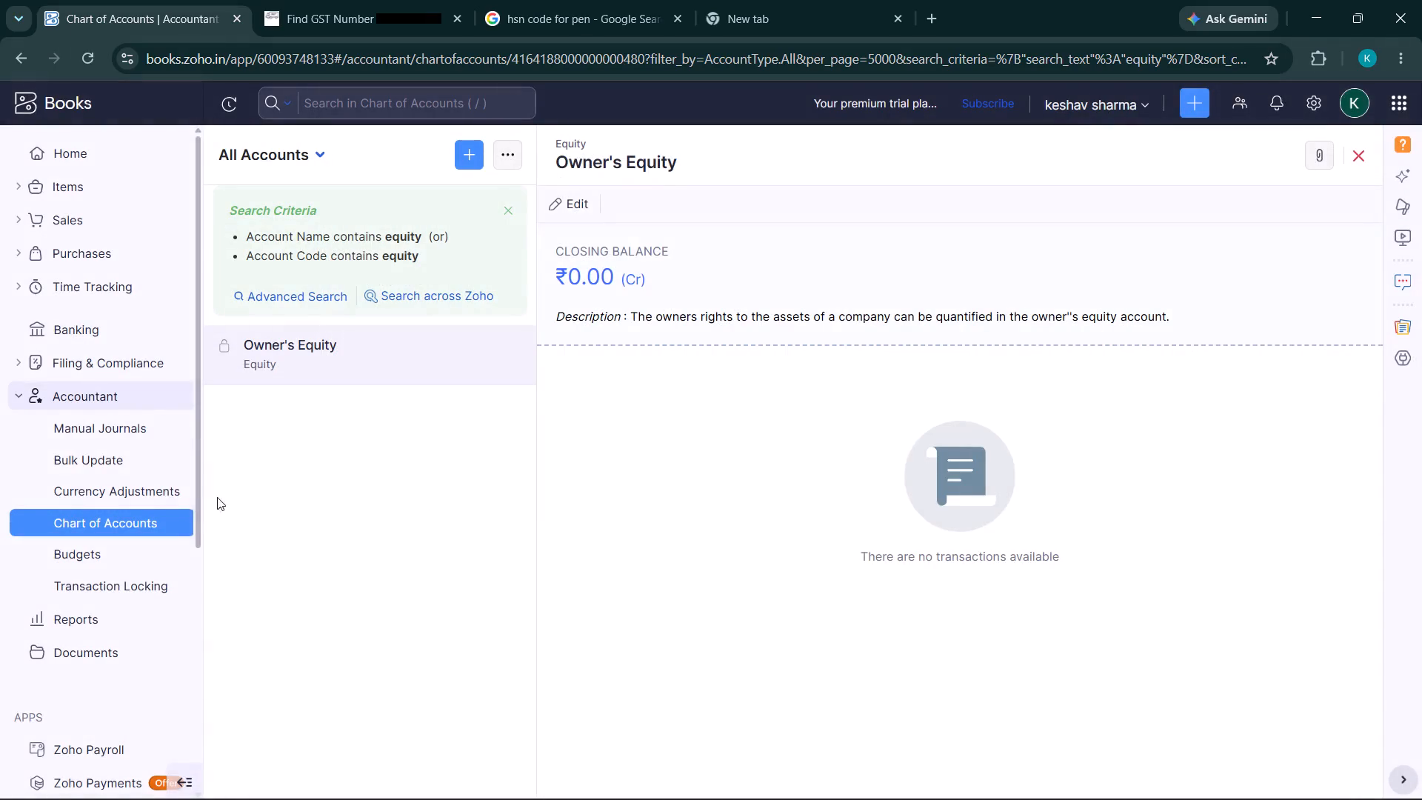
Start a new manual journal and enter the note "Business started with cash".
click(95, 434)
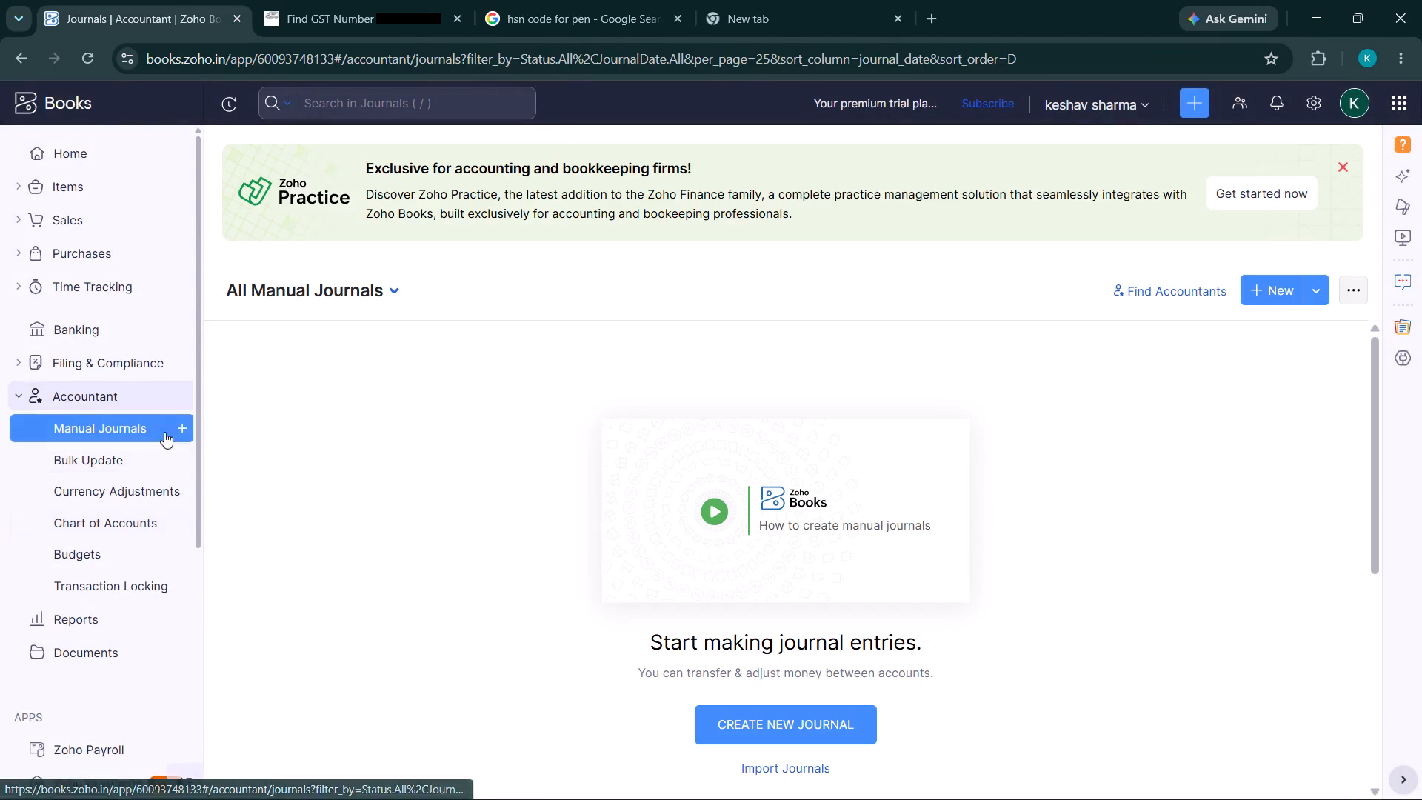
click(768, 719)
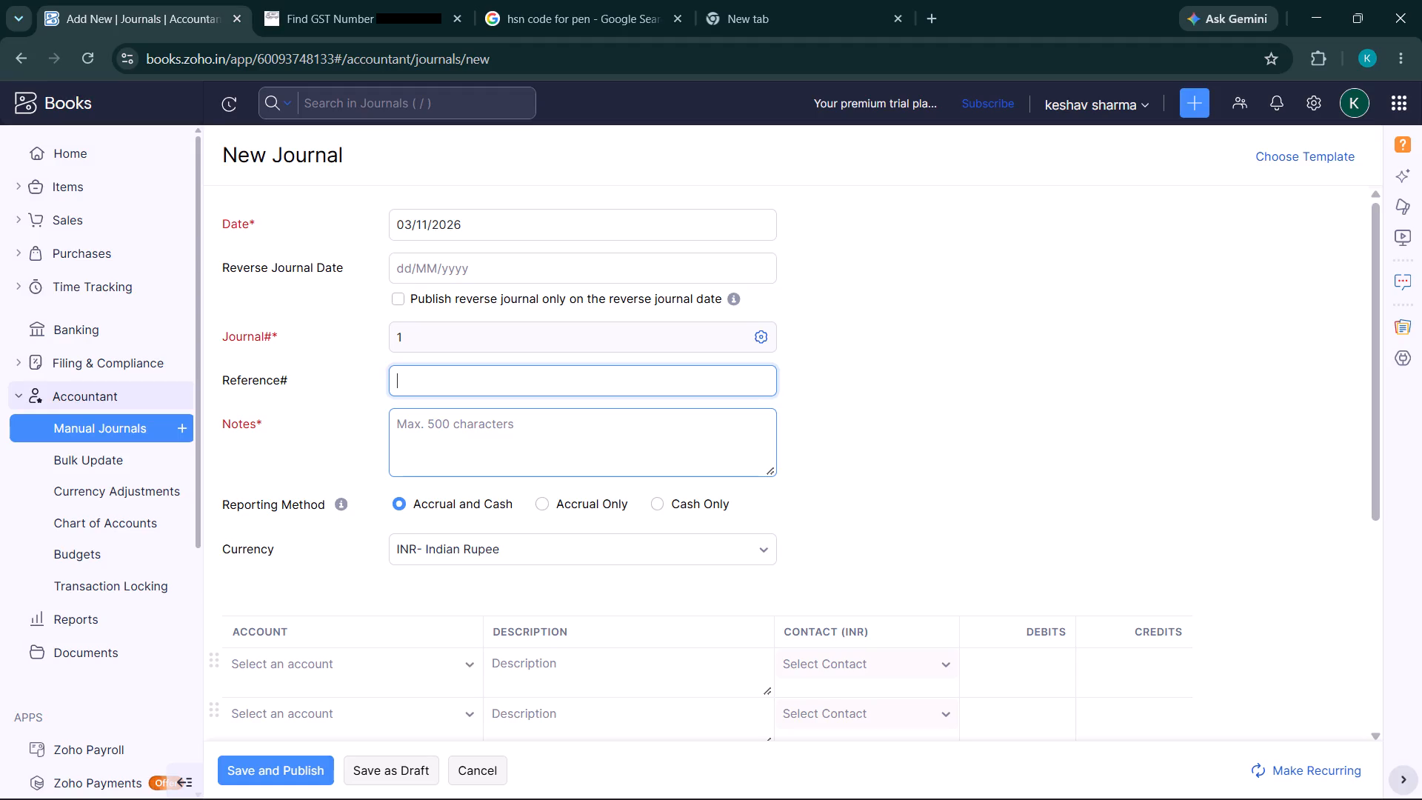
click(442, 425)
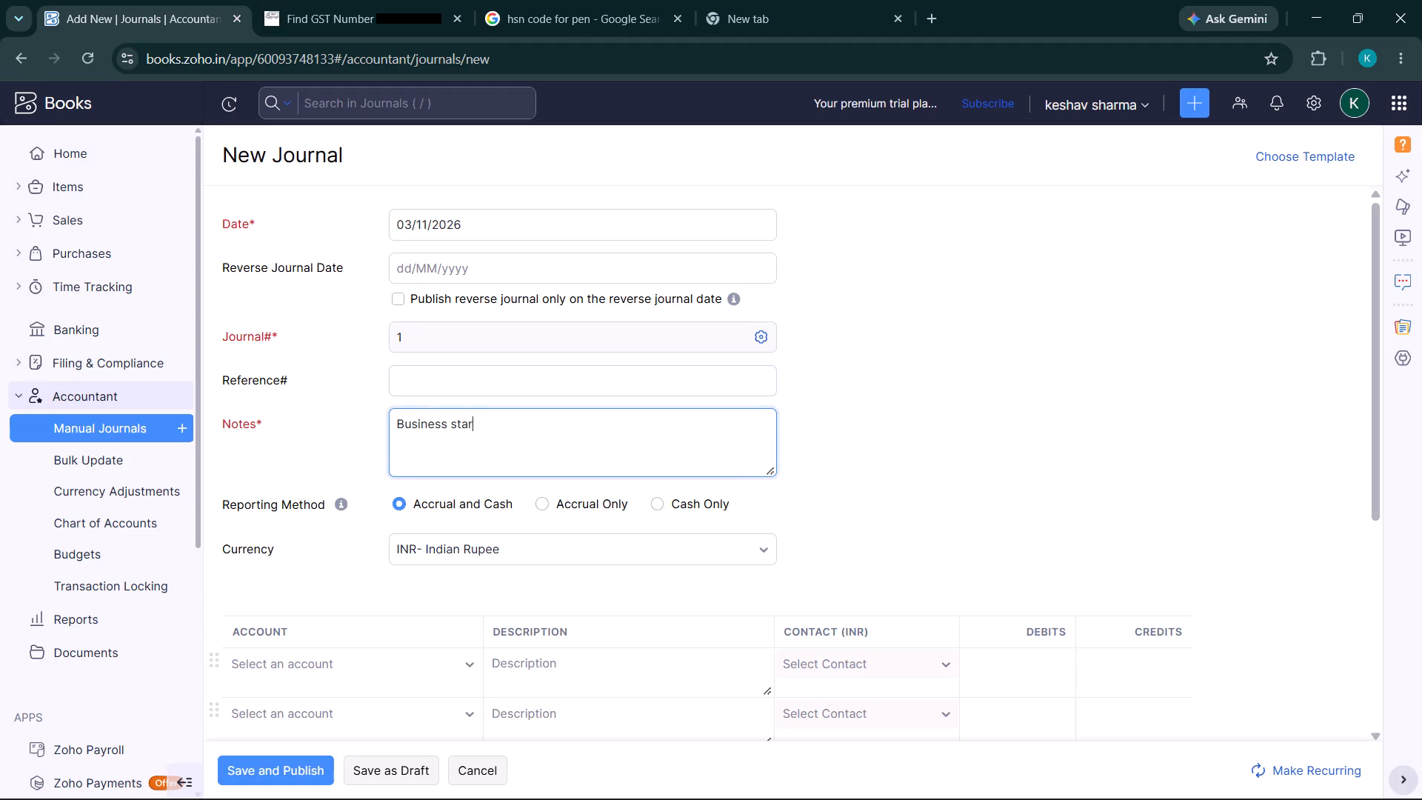
text(d with ta)
key(BackSpace)
key(BackSpace)
text(cash)
Set the account of the journal's first line to Petty Cash.
scroll(442, 425, down, 1)
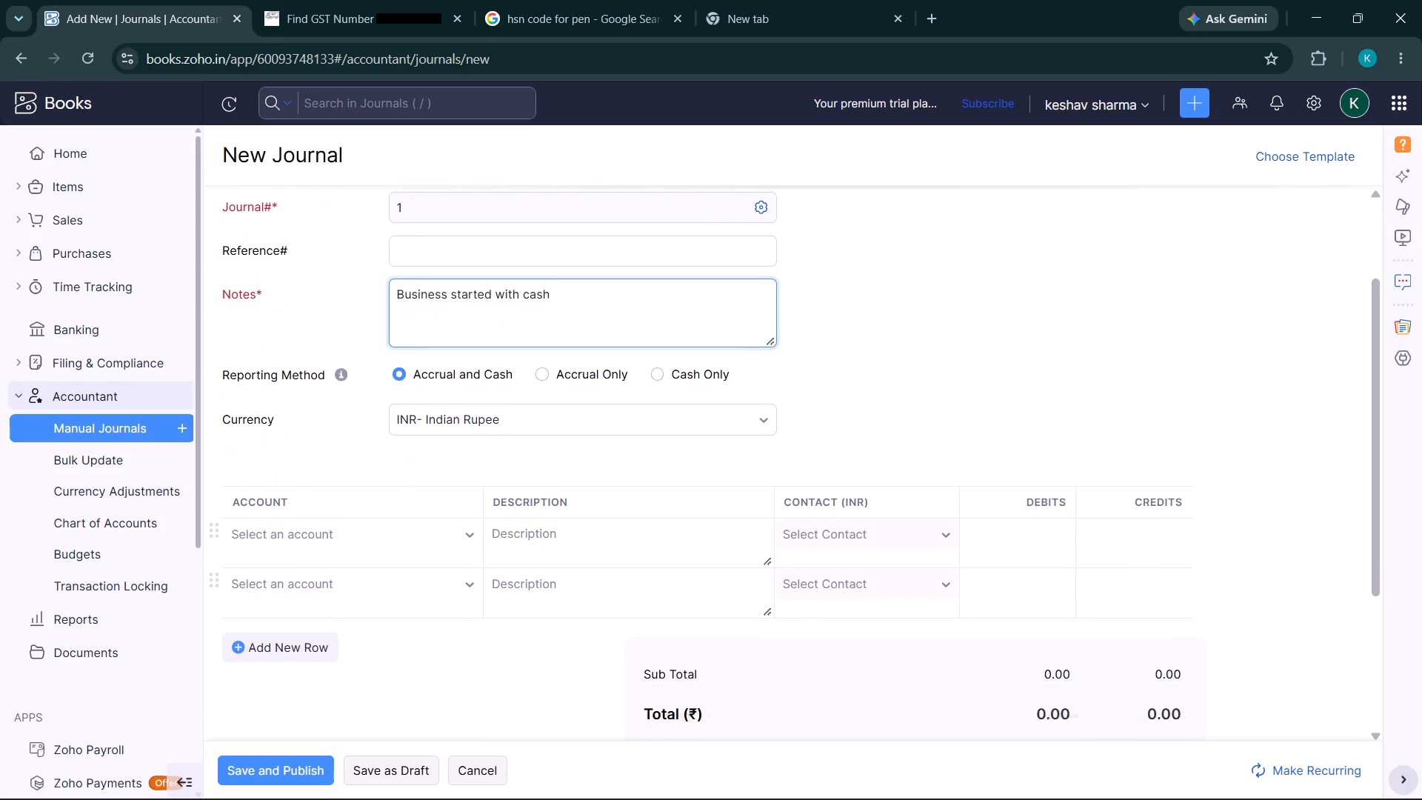
scroll(442, 425, down, 1)
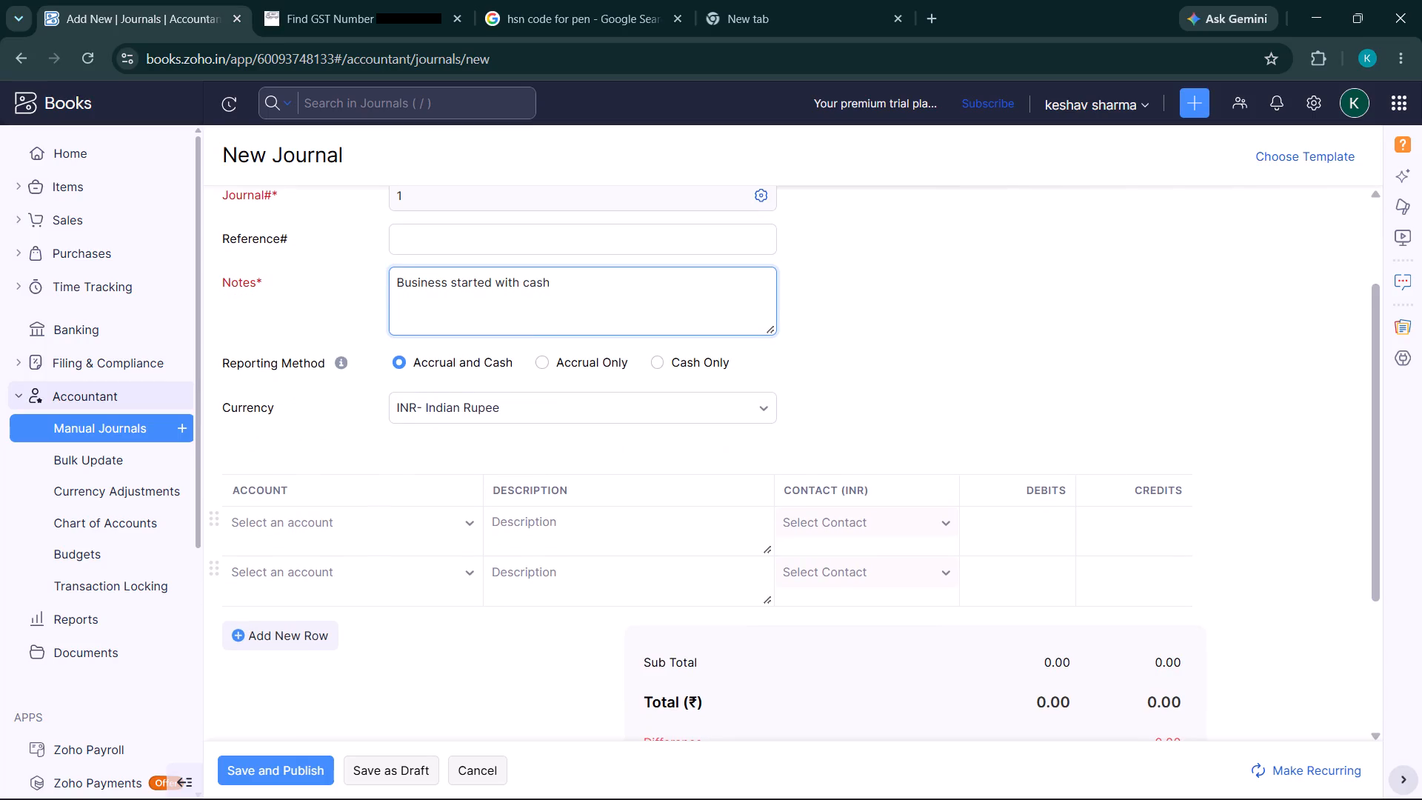
scroll(442, 425, down, 2)
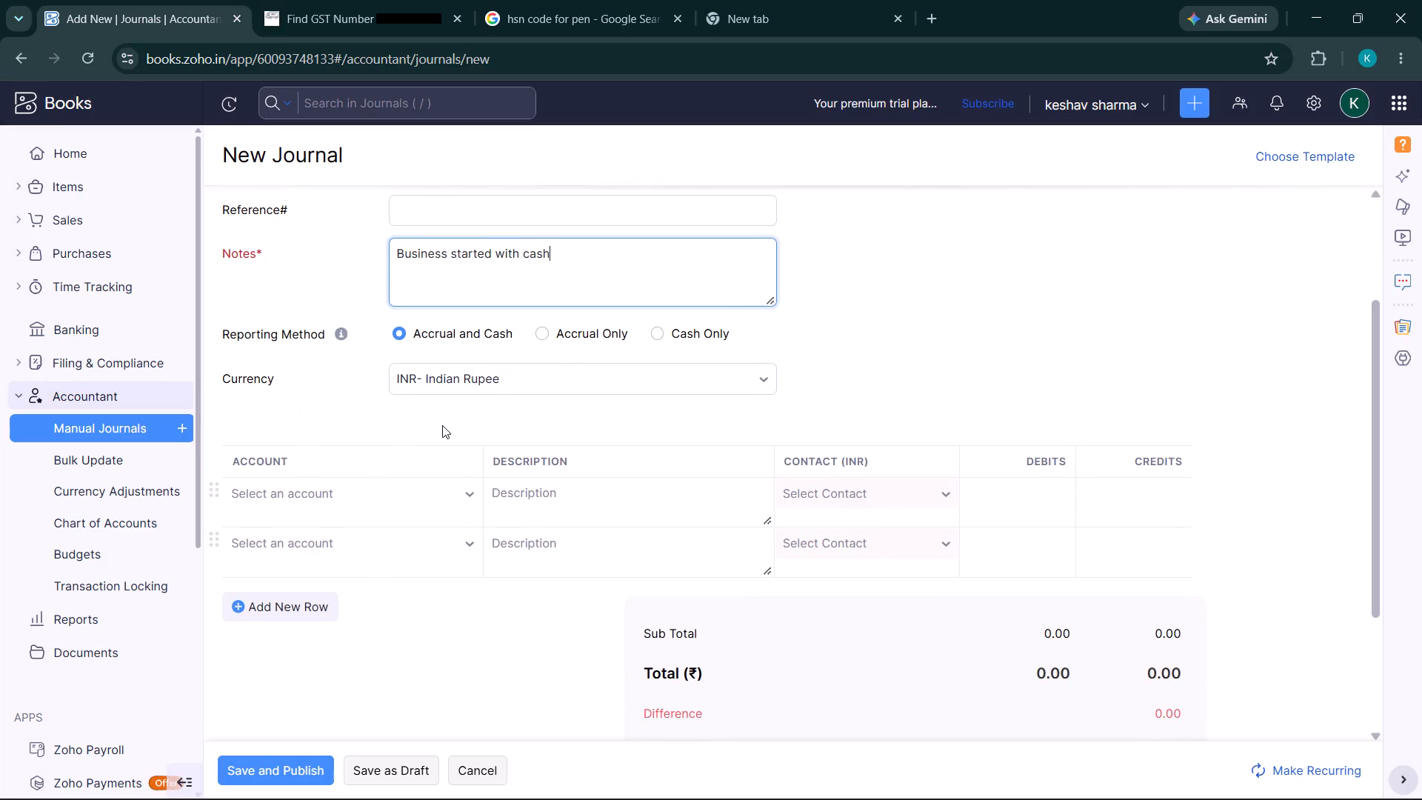
click(332, 497)
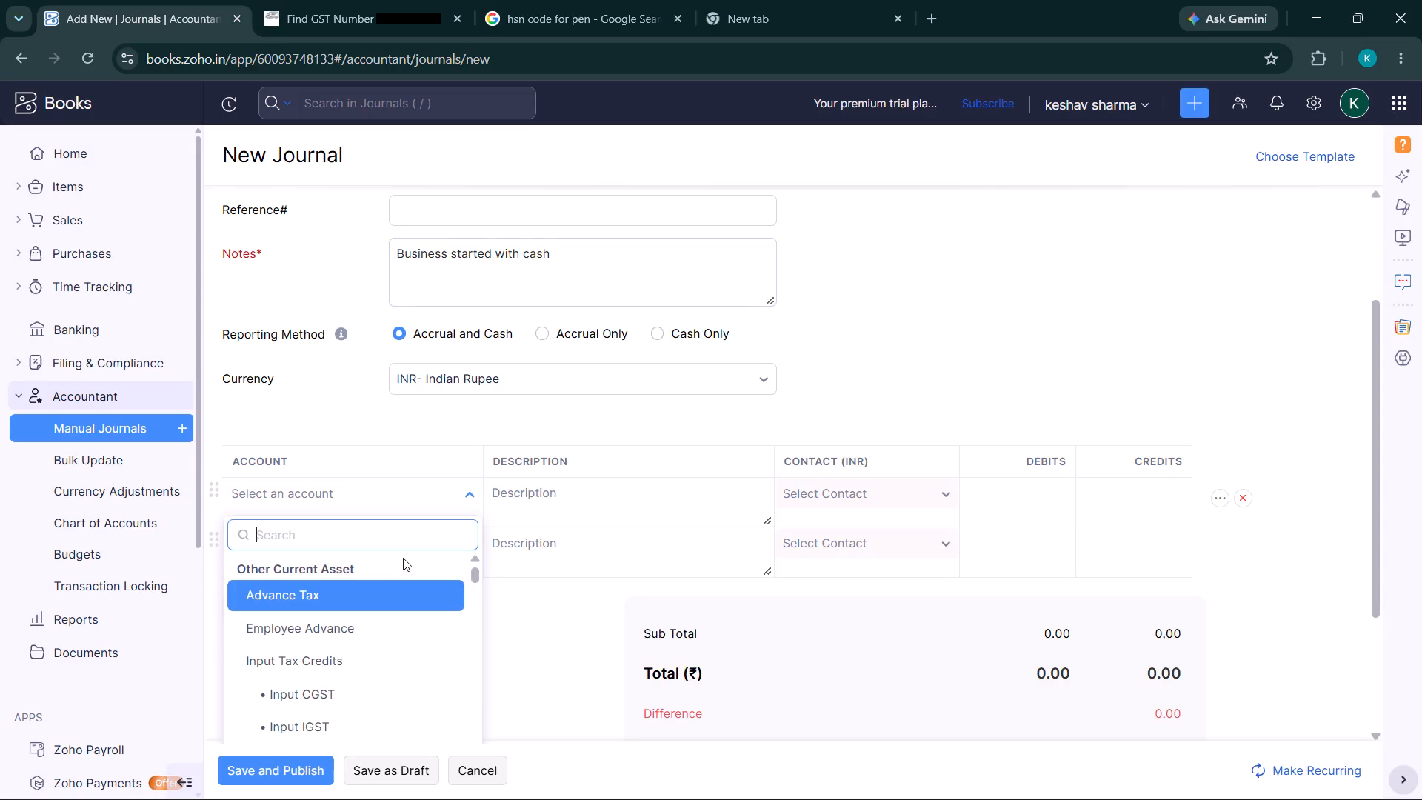
text(cash)
key(Return)
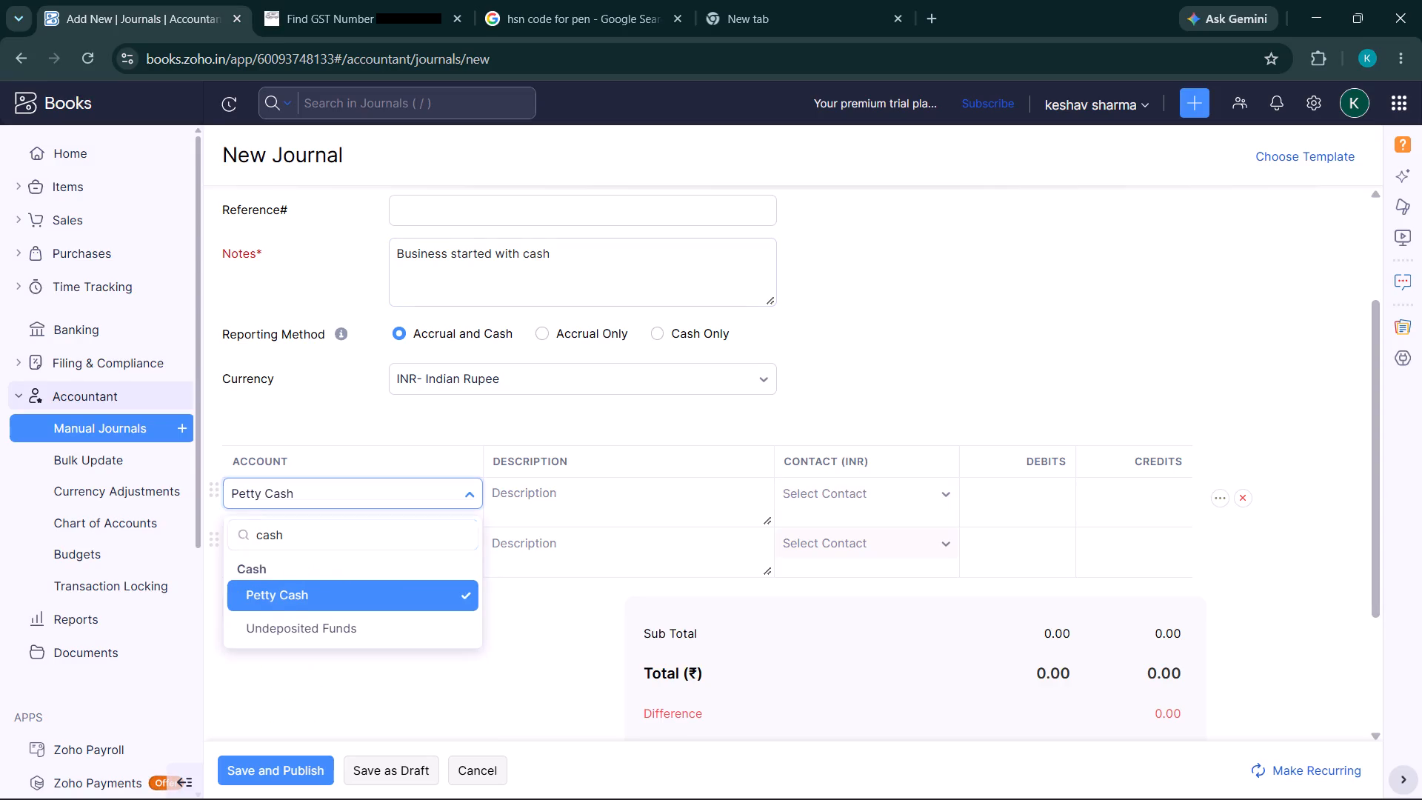
Set the account of the journal's second line to Owner's Equity.
click(432, 533)
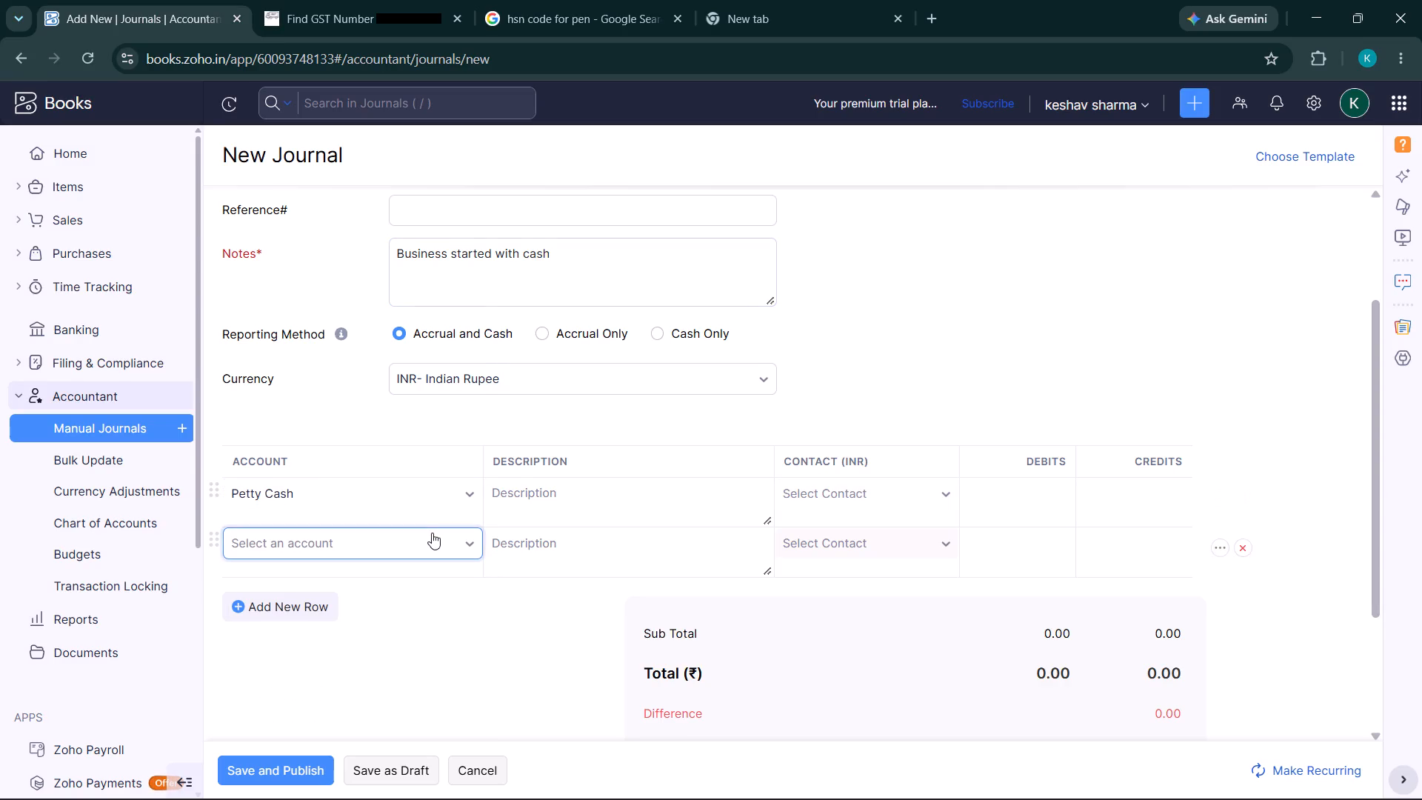
text(equity)
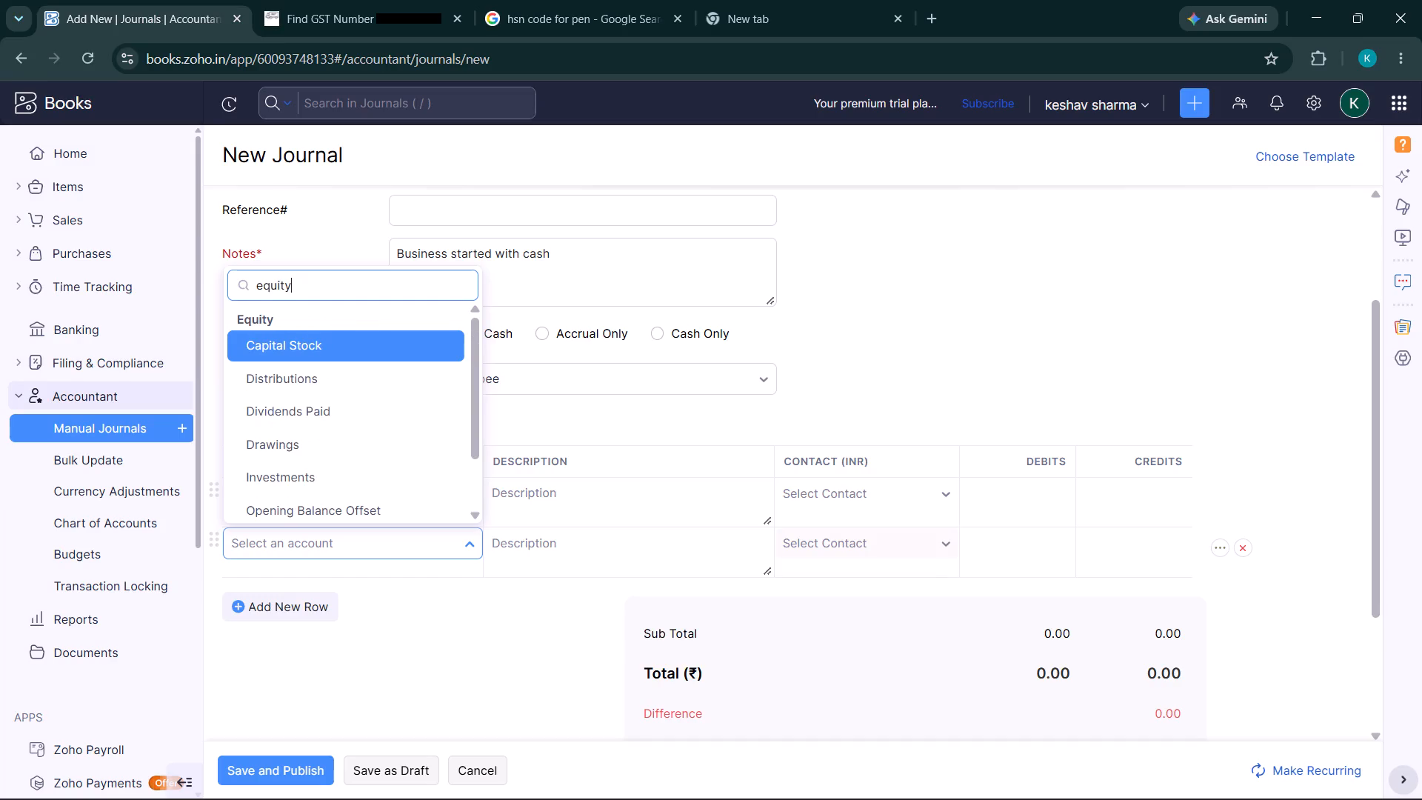
key(Down)
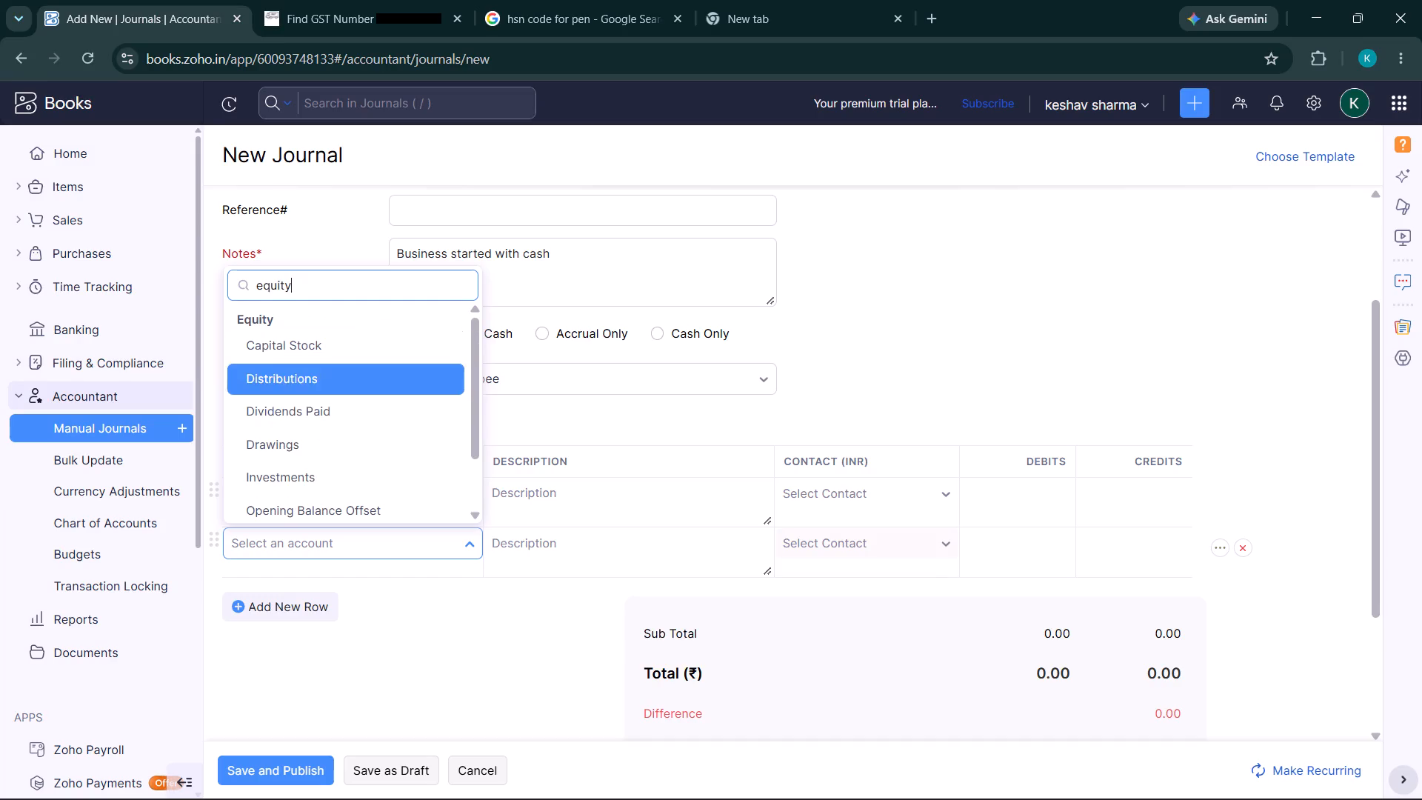
key(Down)
key(Down)
key(Down)
key(Down)
key(Down)
key(Down)
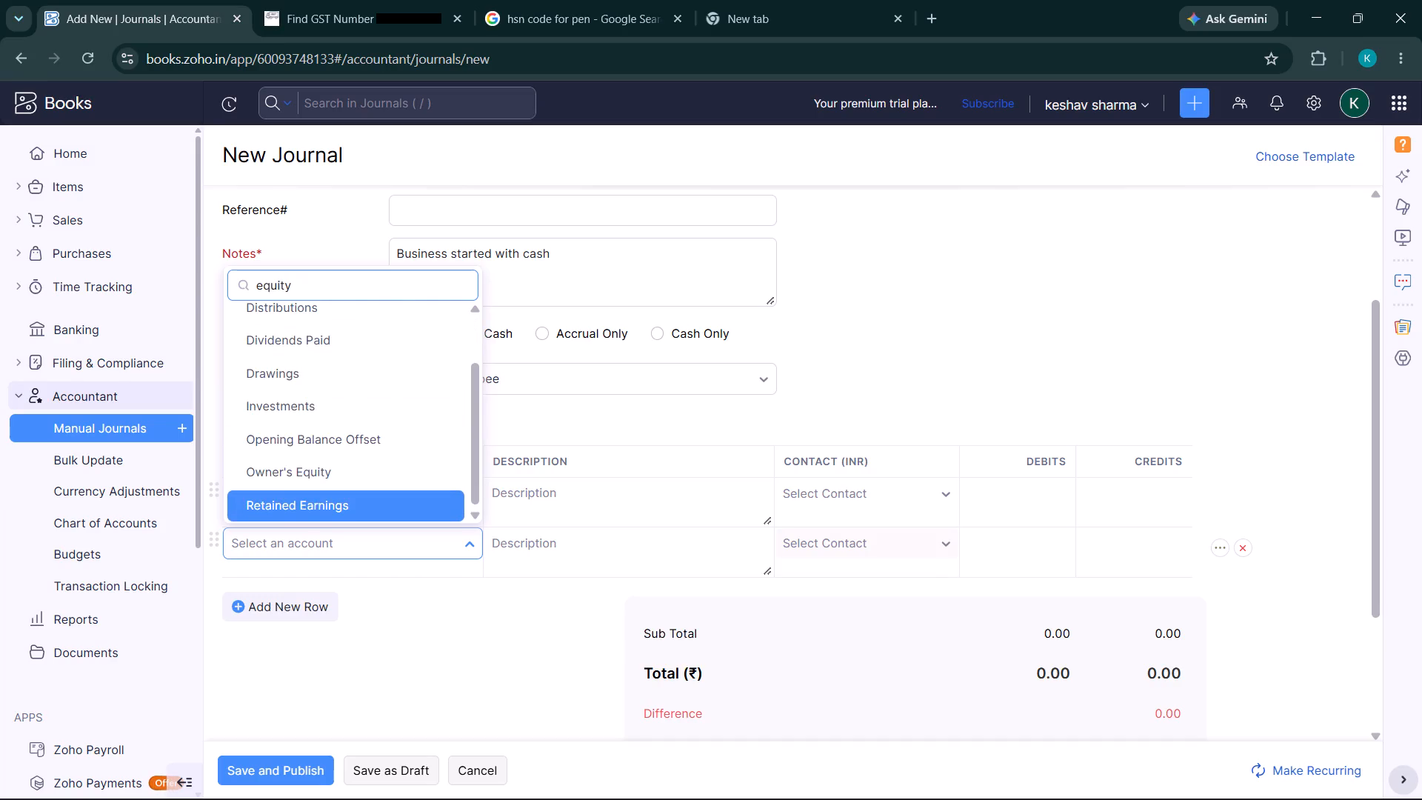
key(Up)
key(Return)
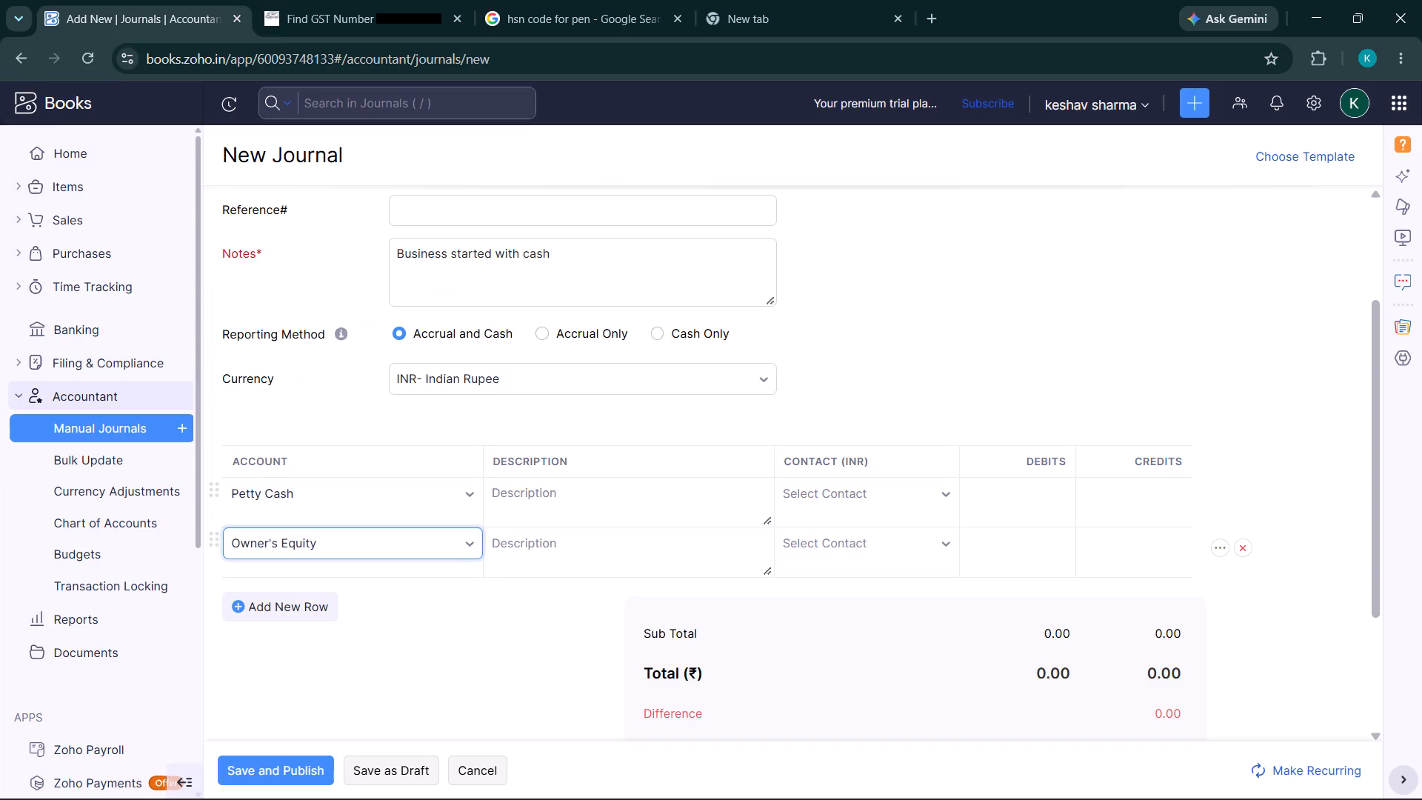
Enter a debit of 500000 for Petty Cash and a credit of 500000 for Owner's Equity.
click(1005, 496)
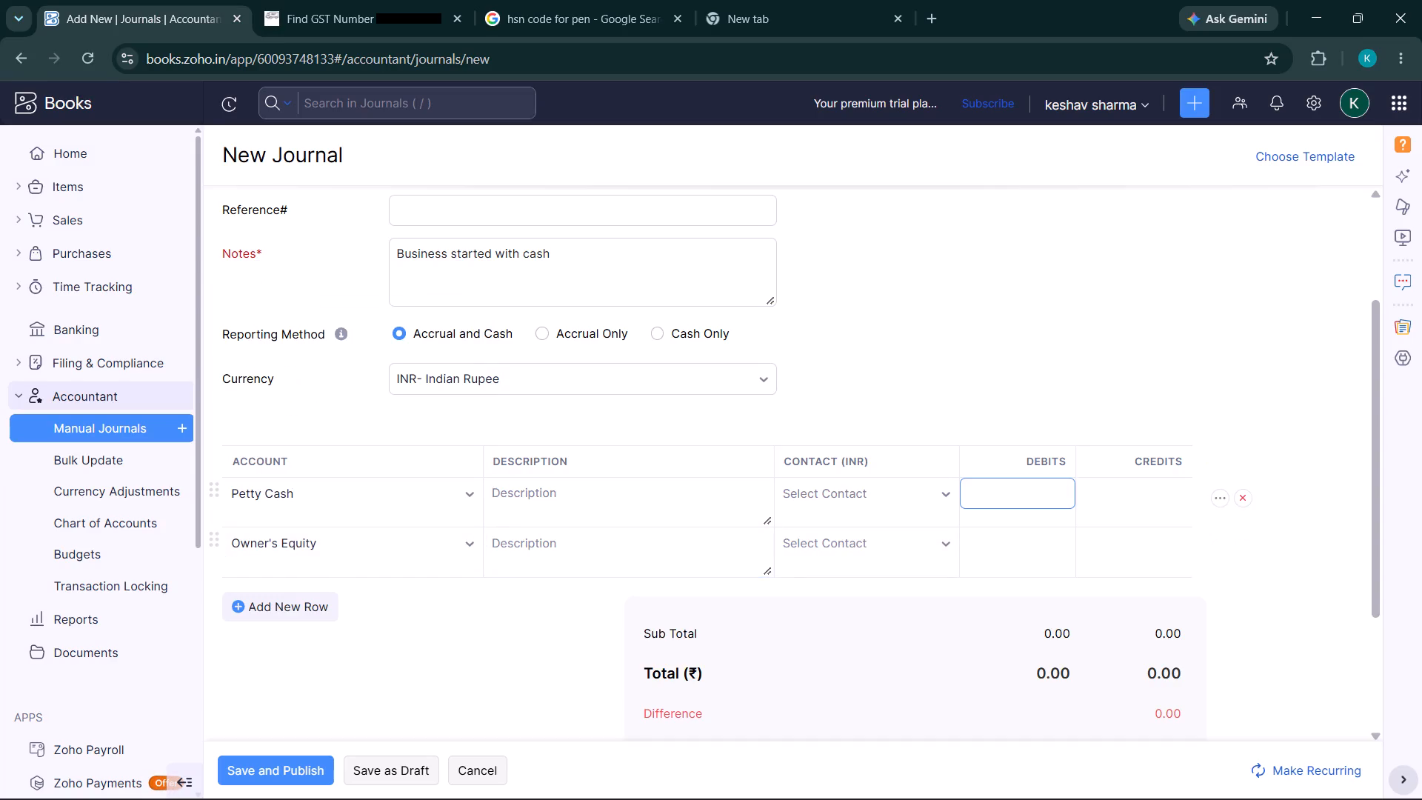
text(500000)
click(1129, 556)
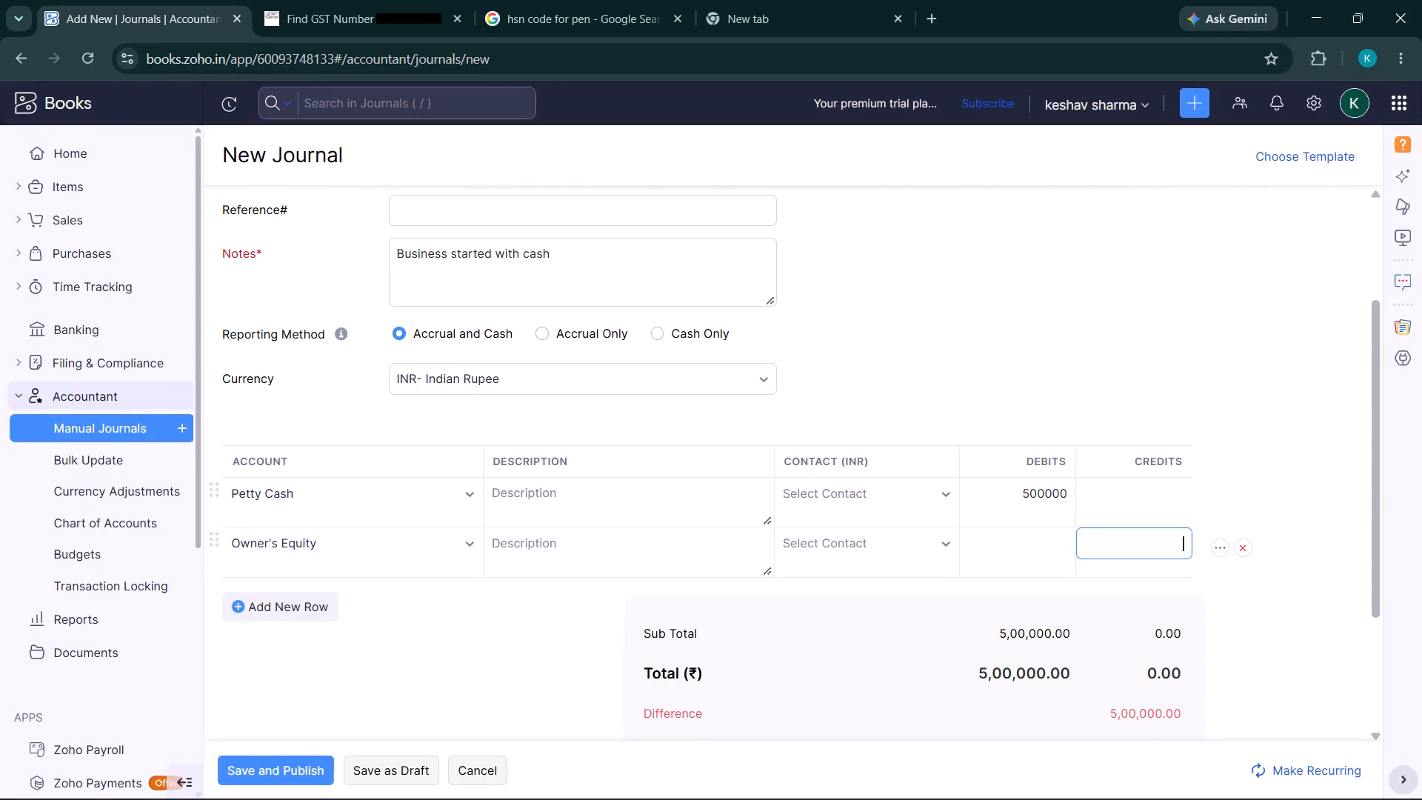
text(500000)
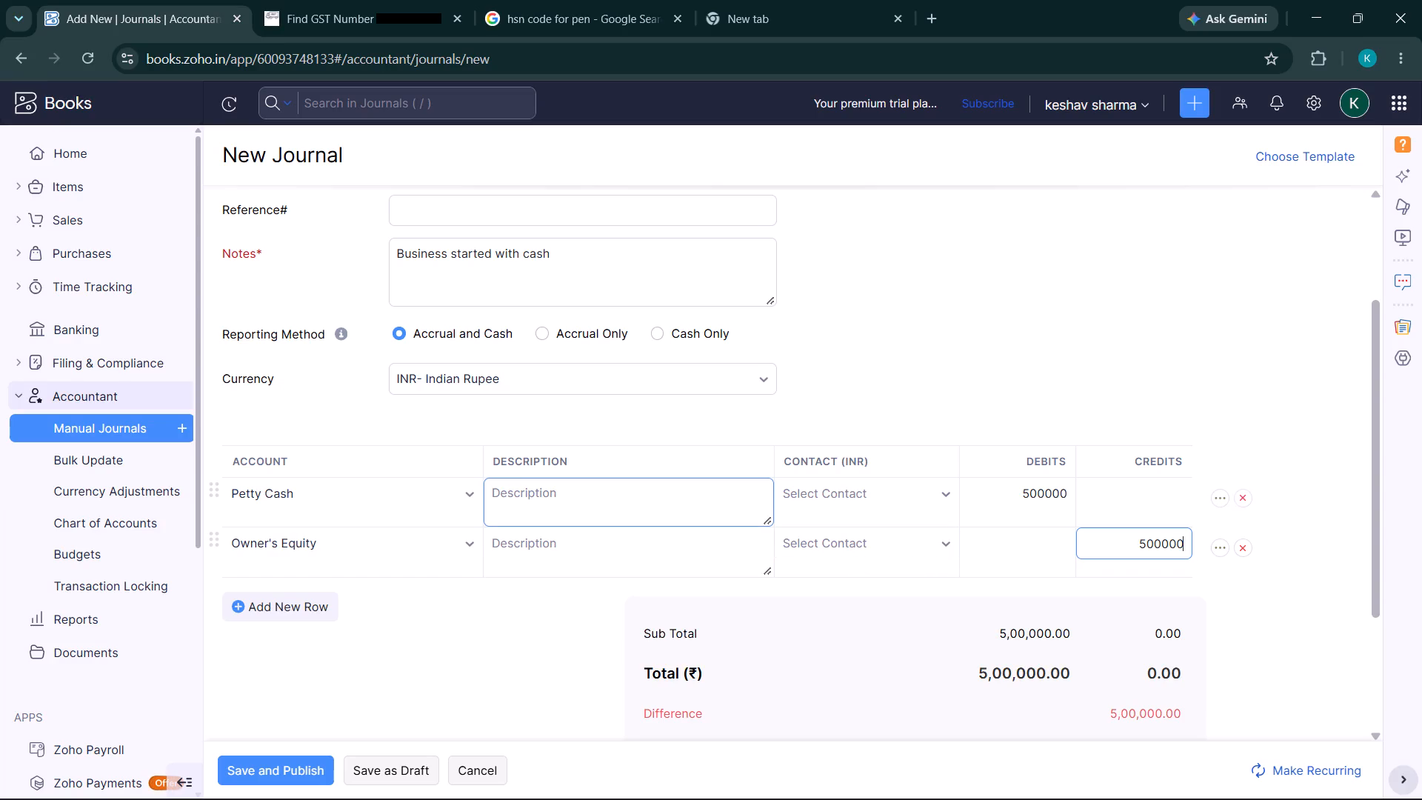
Save and publish the manual journal.
scroll(864, 590, down, 3)
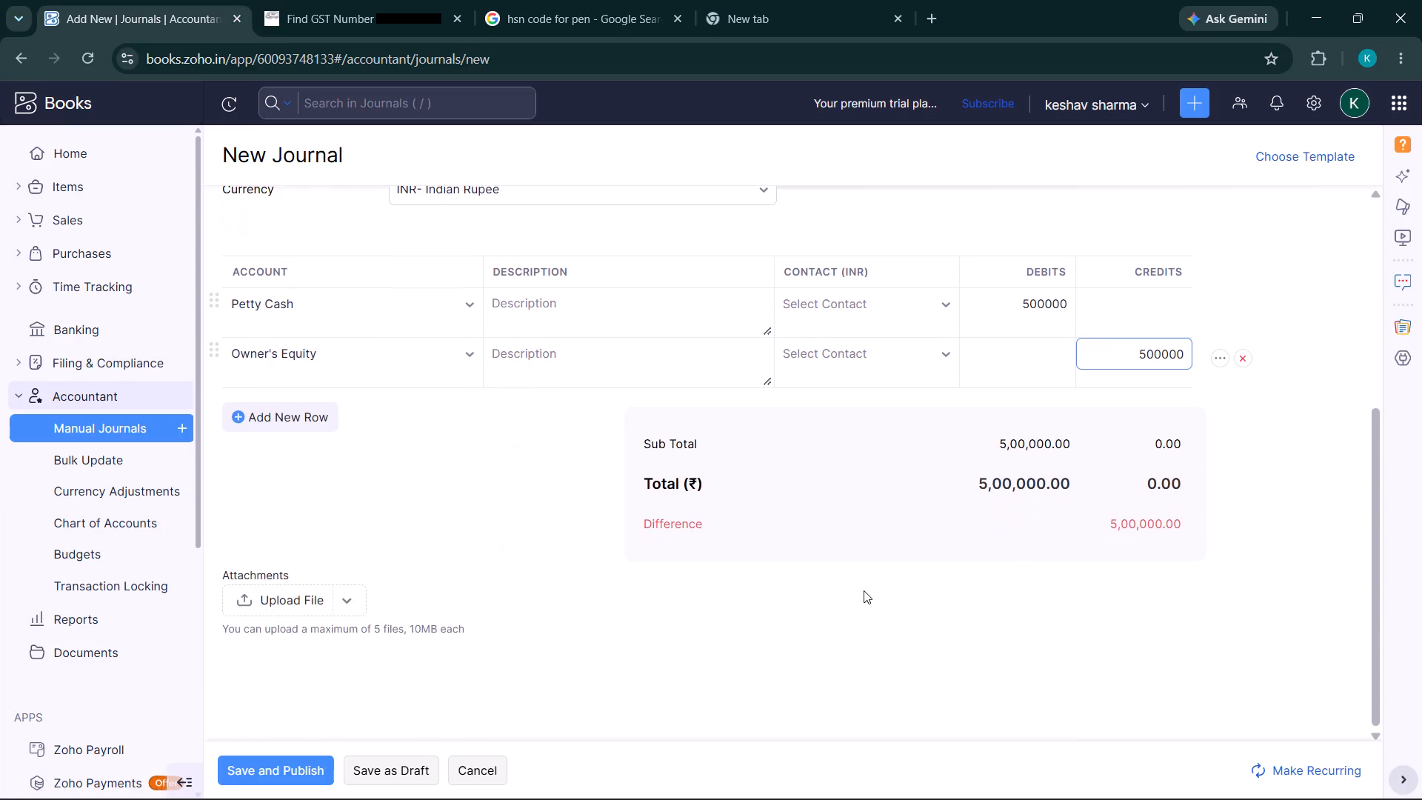
scroll(864, 590, down, 2)
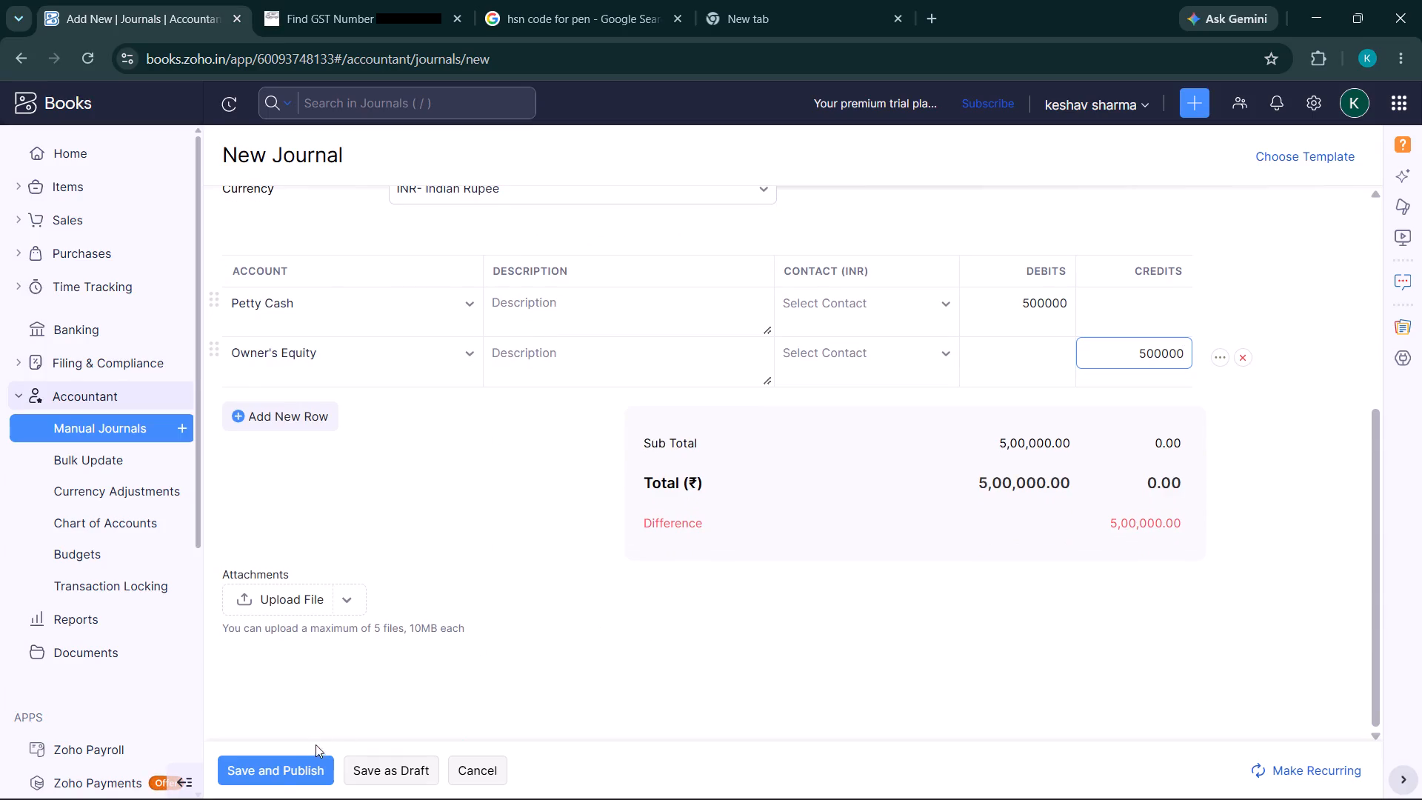
click(288, 770)
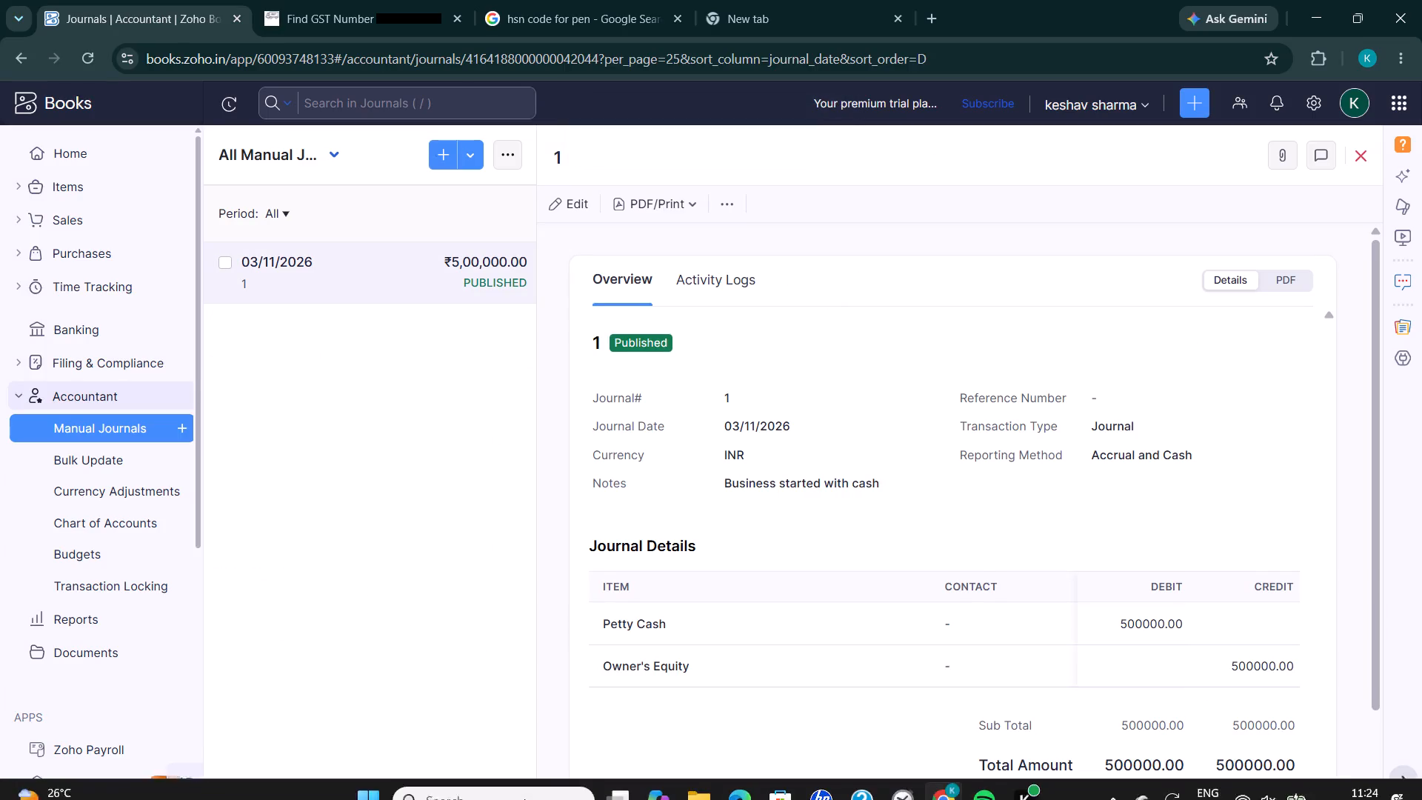
Look over the published journal, and examine the receivables, payables and cash flow on the home dashboard.
scroll(532, 679, down, 4)
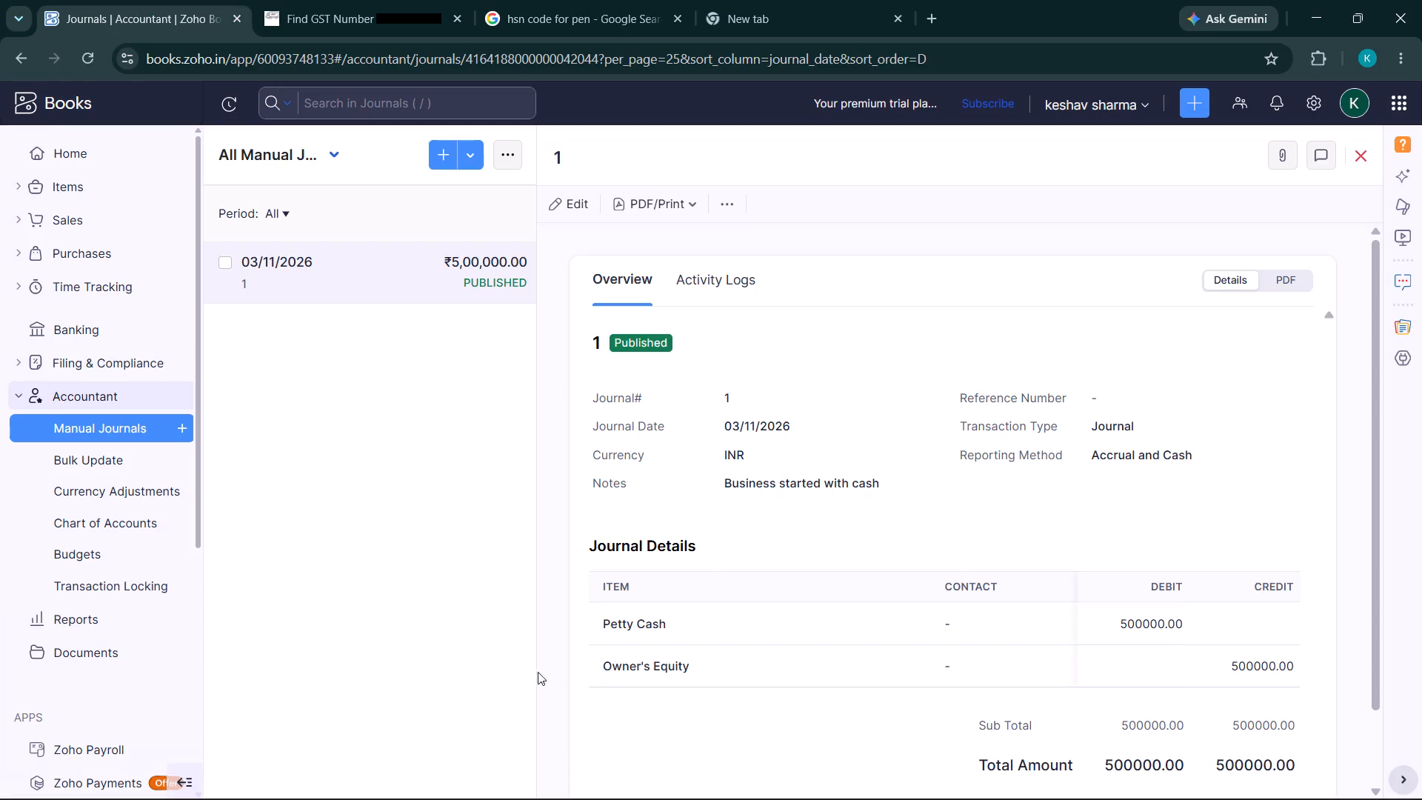
scroll(771, 503, up, 5)
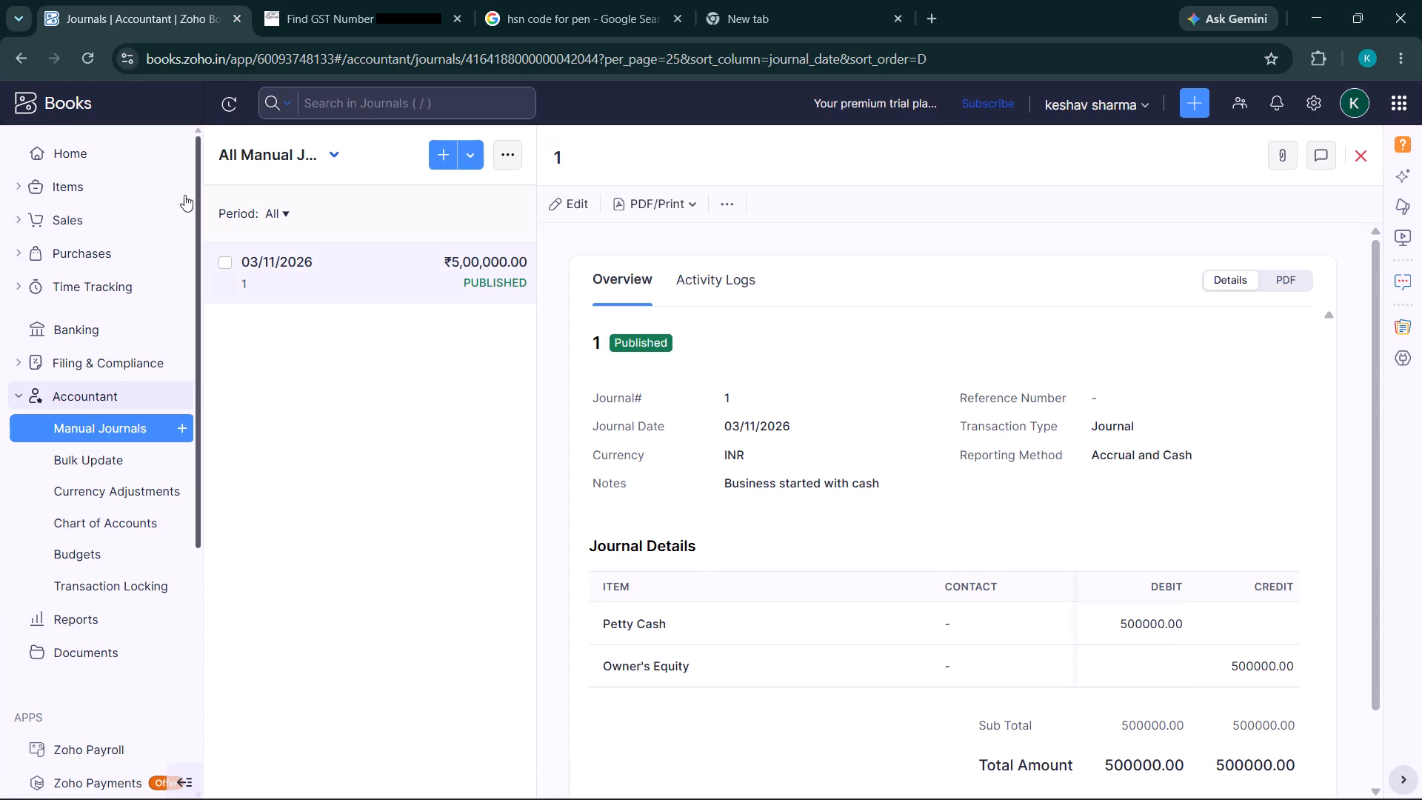
click(96, 154)
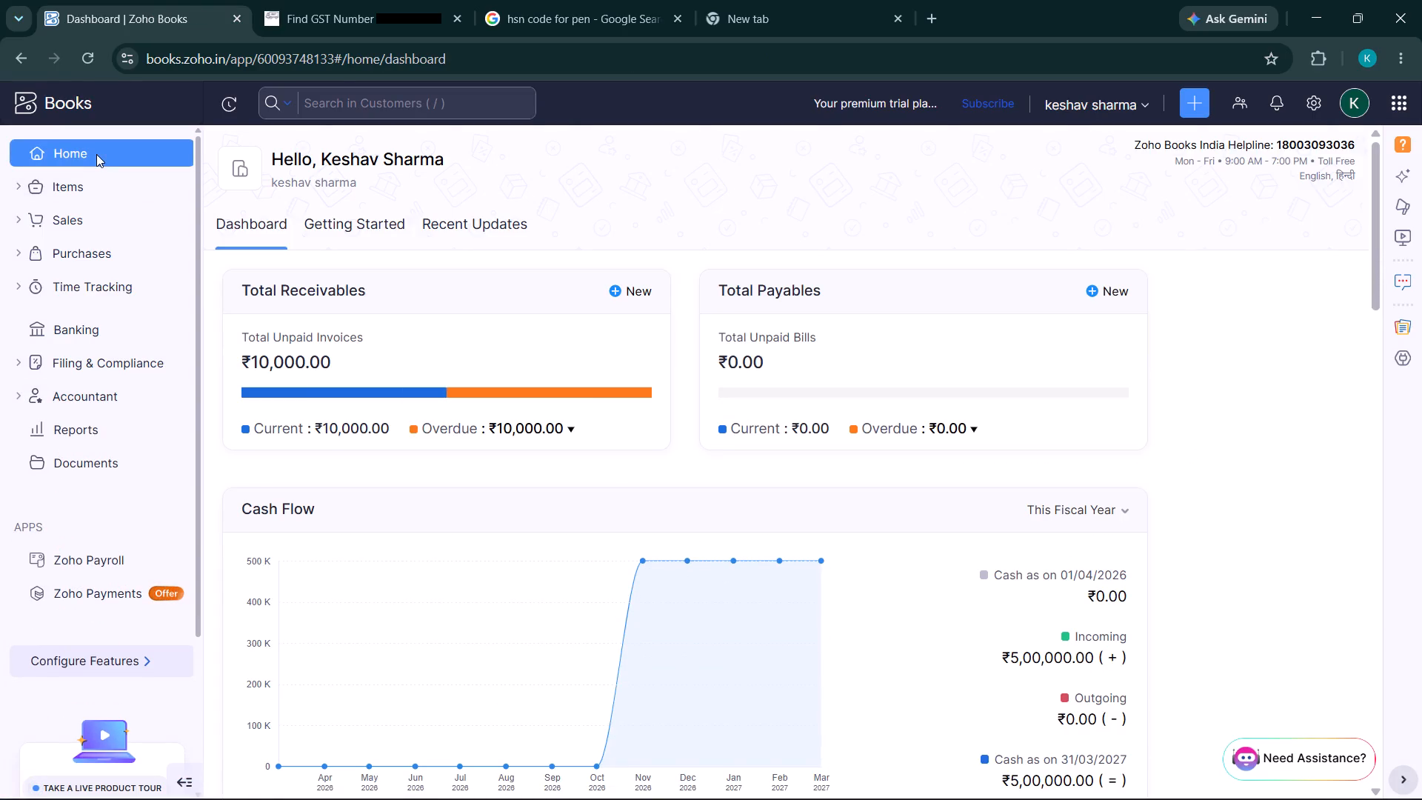
scroll(267, 395, down, 1)
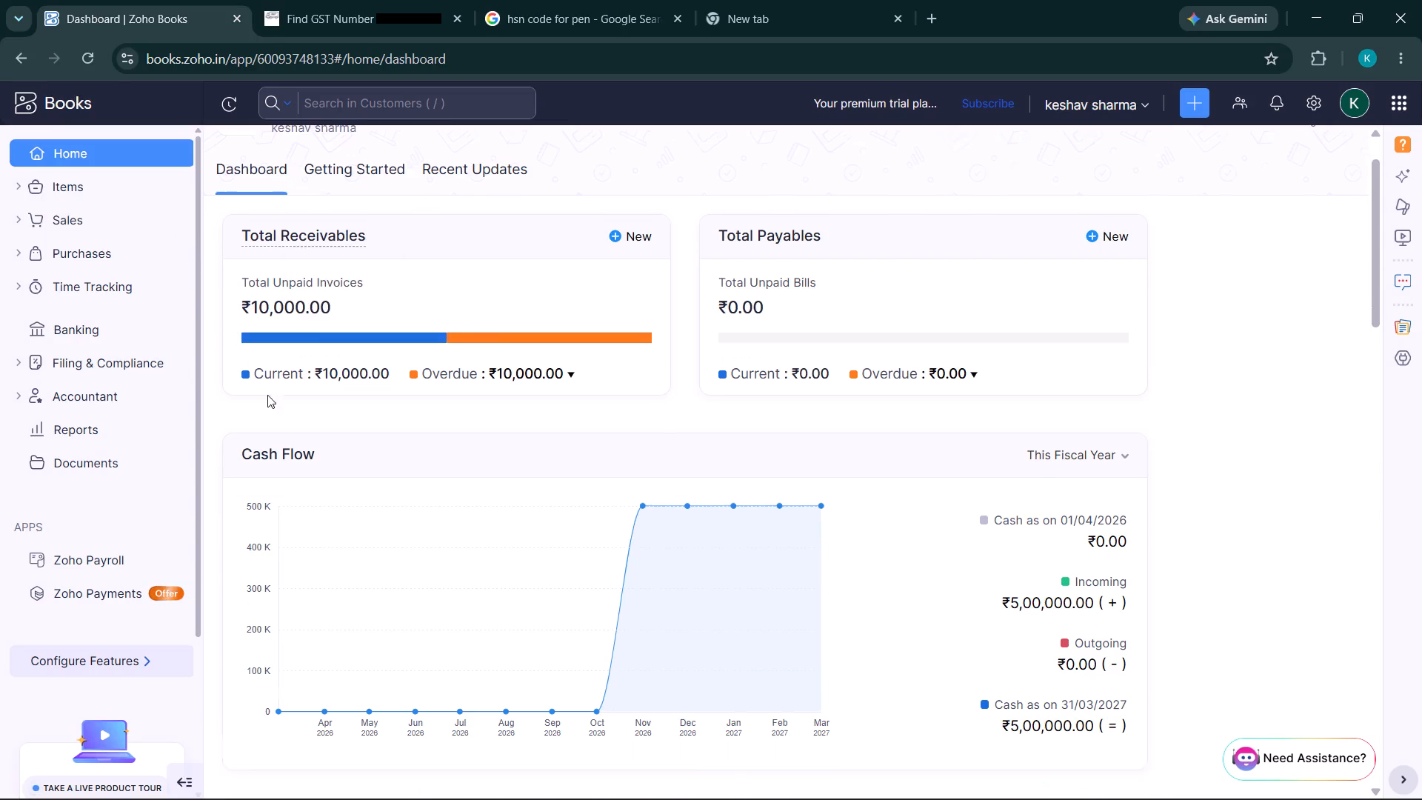
scroll(267, 395, down, 3)
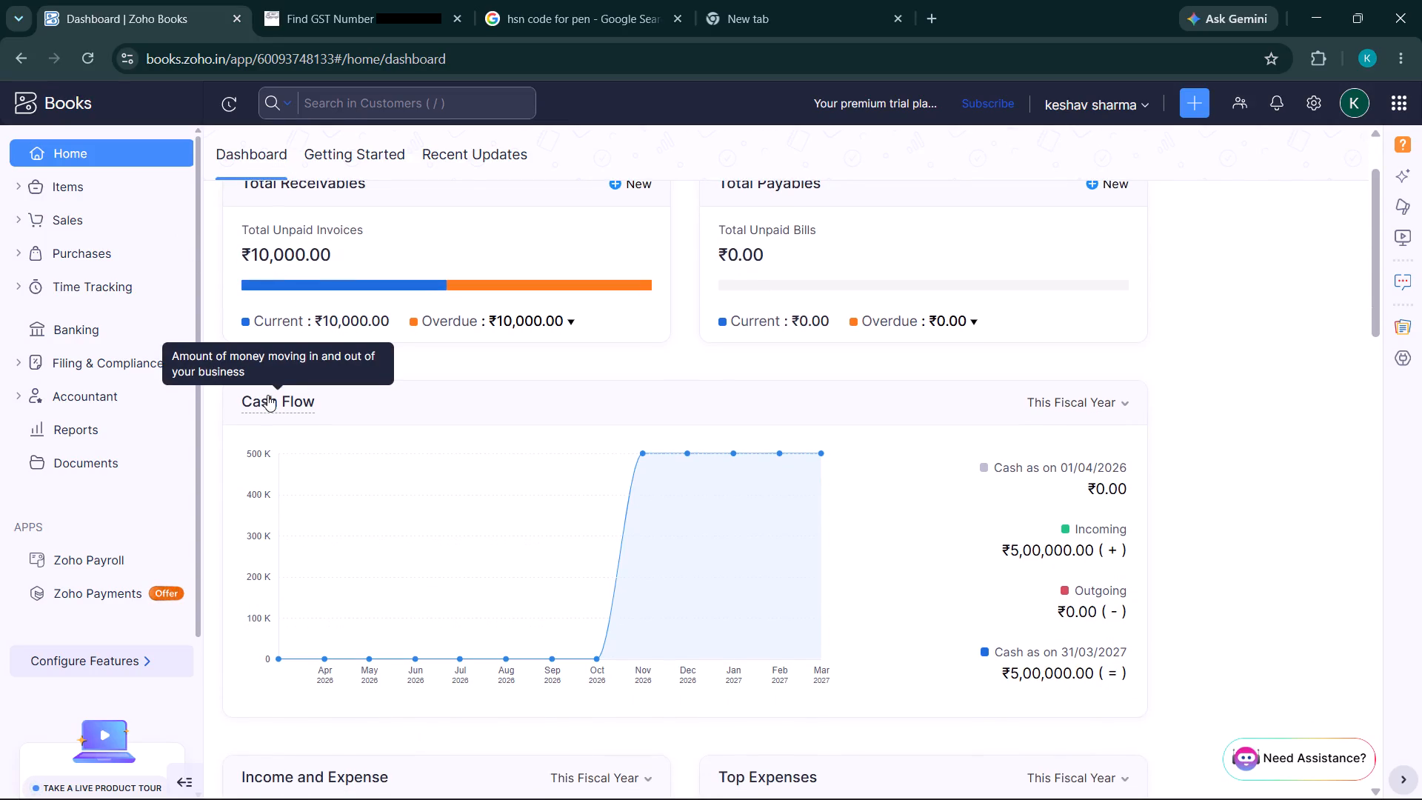
scroll(267, 395, down, 3)
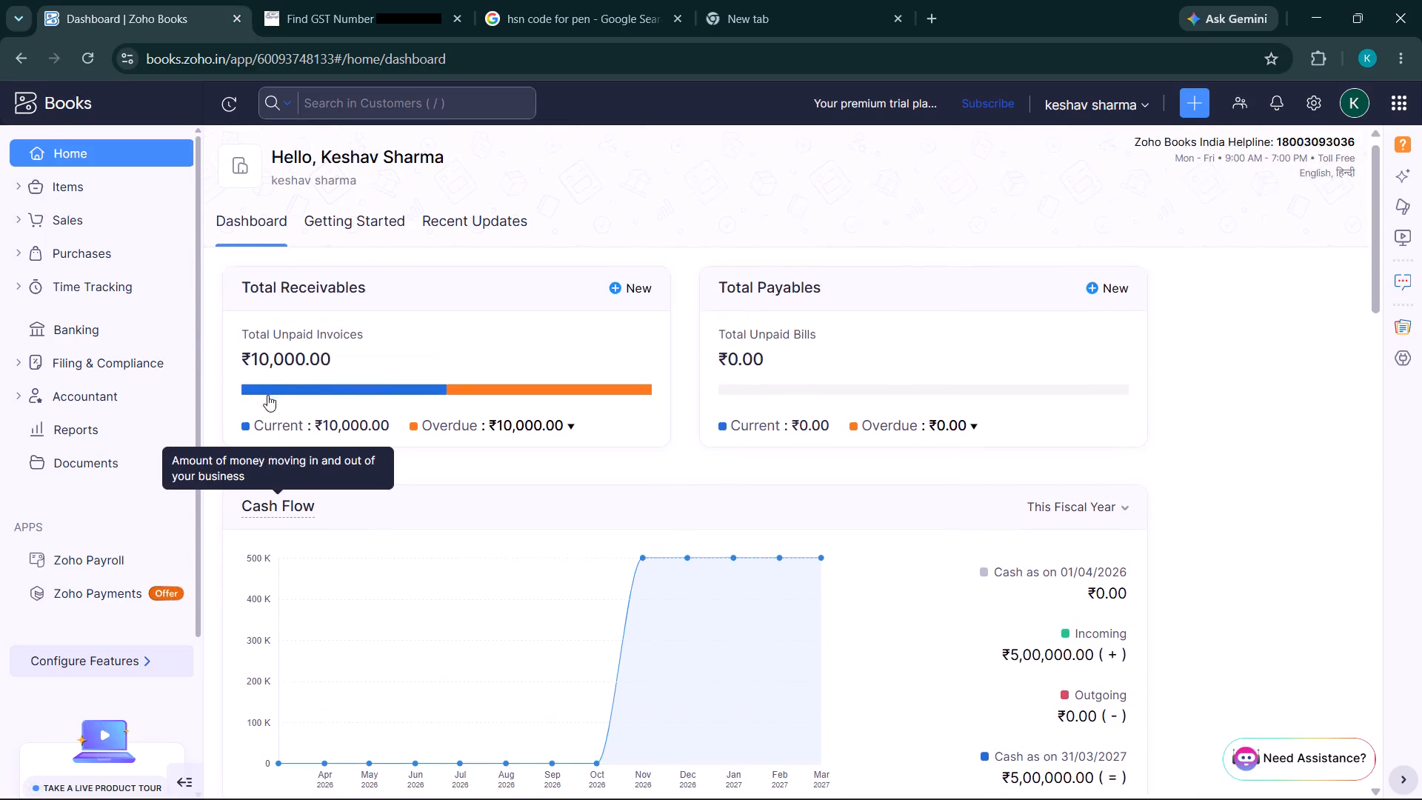
scroll(267, 395, down, 2)
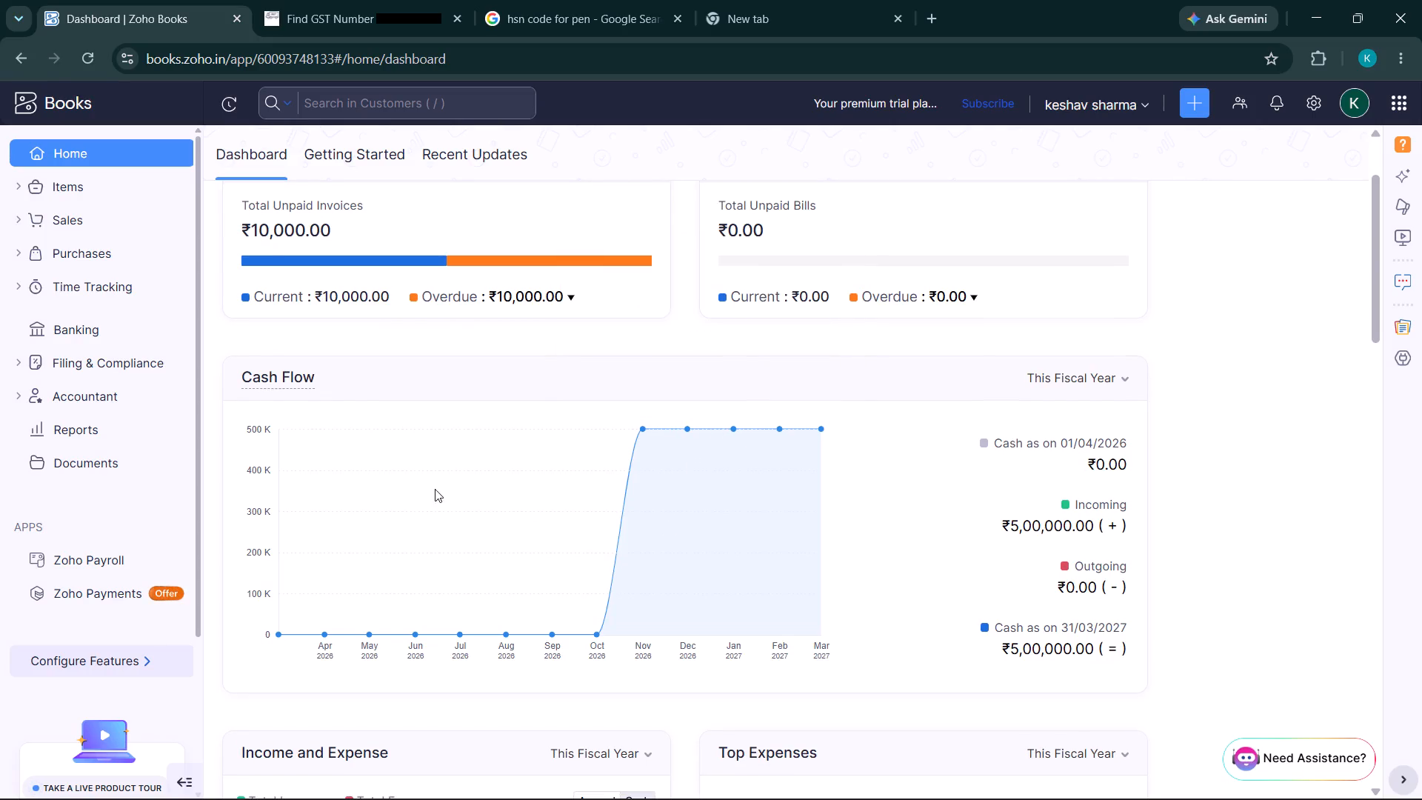
Open the list of all manual journals.
click(126, 399)
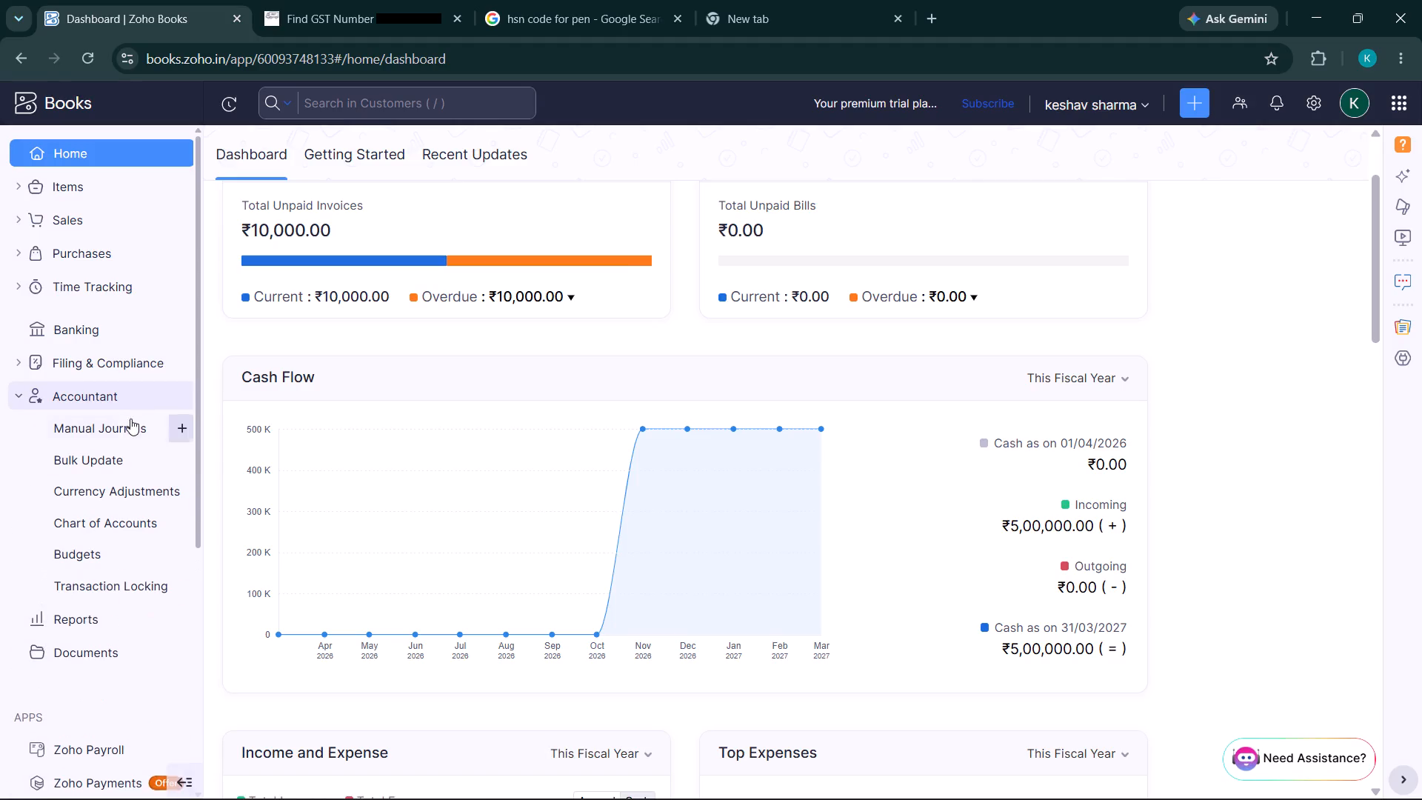
click(124, 422)
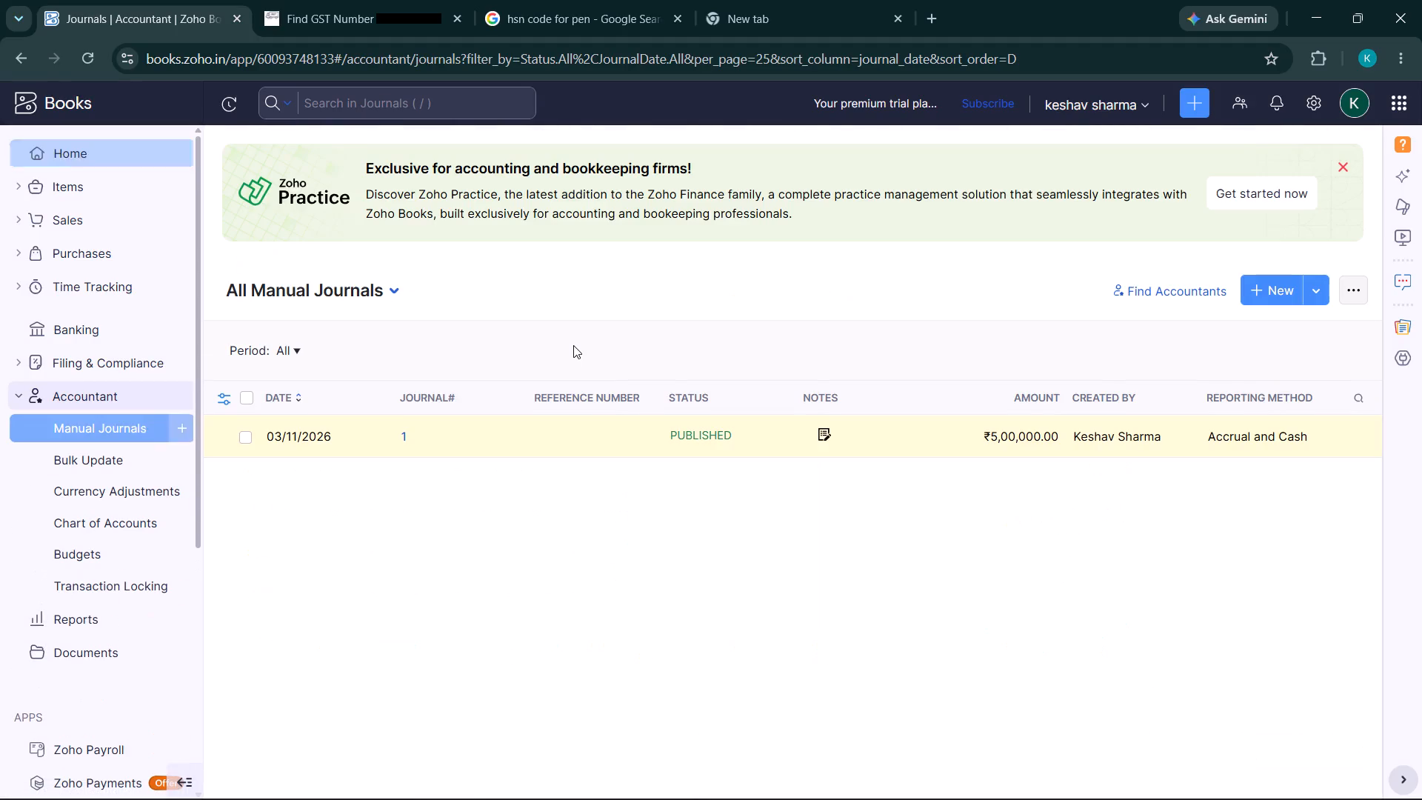
Open journal 1 dated 03/11/2026 and look over its details and the available list and journal actions.
click(535, 456)
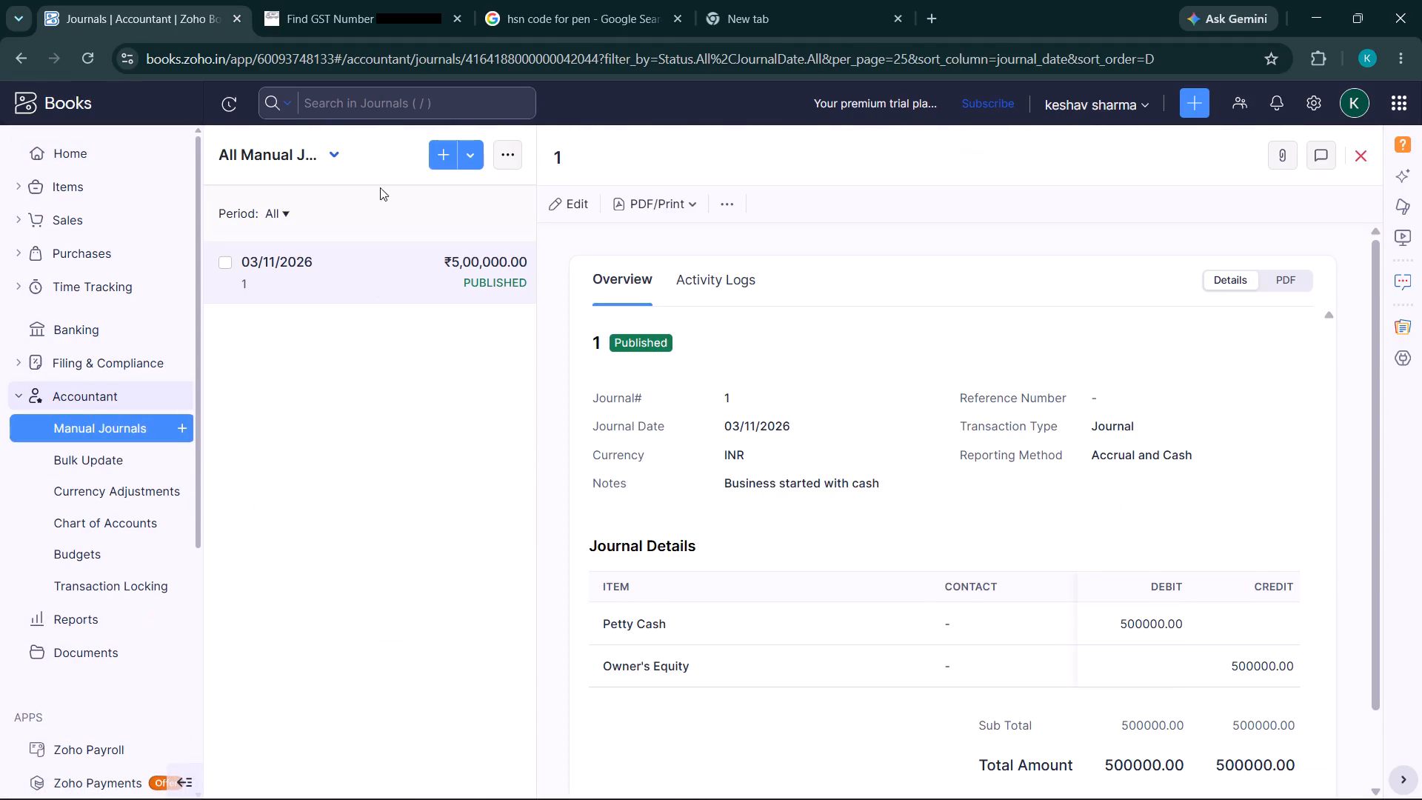
click(511, 160)
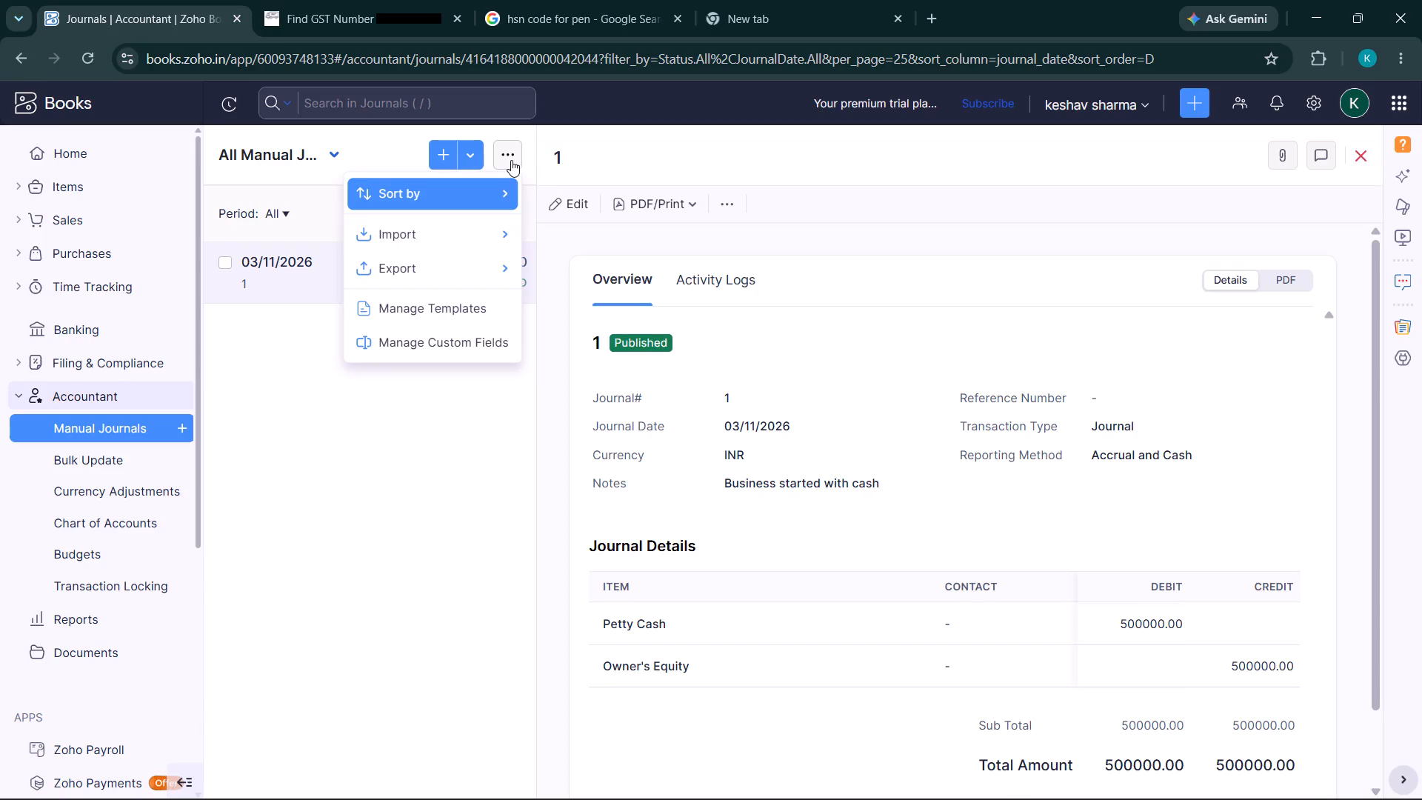
click(511, 160)
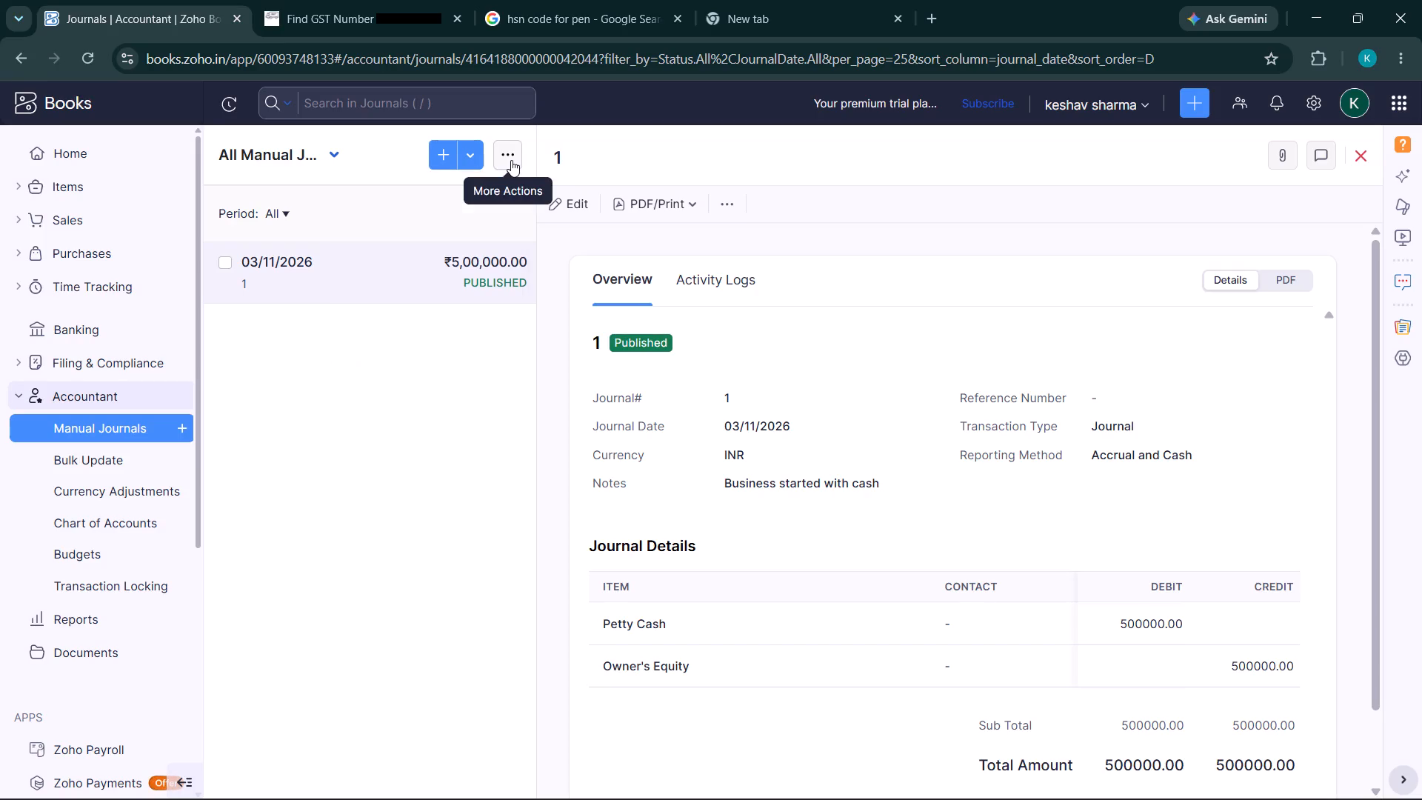
click(413, 268)
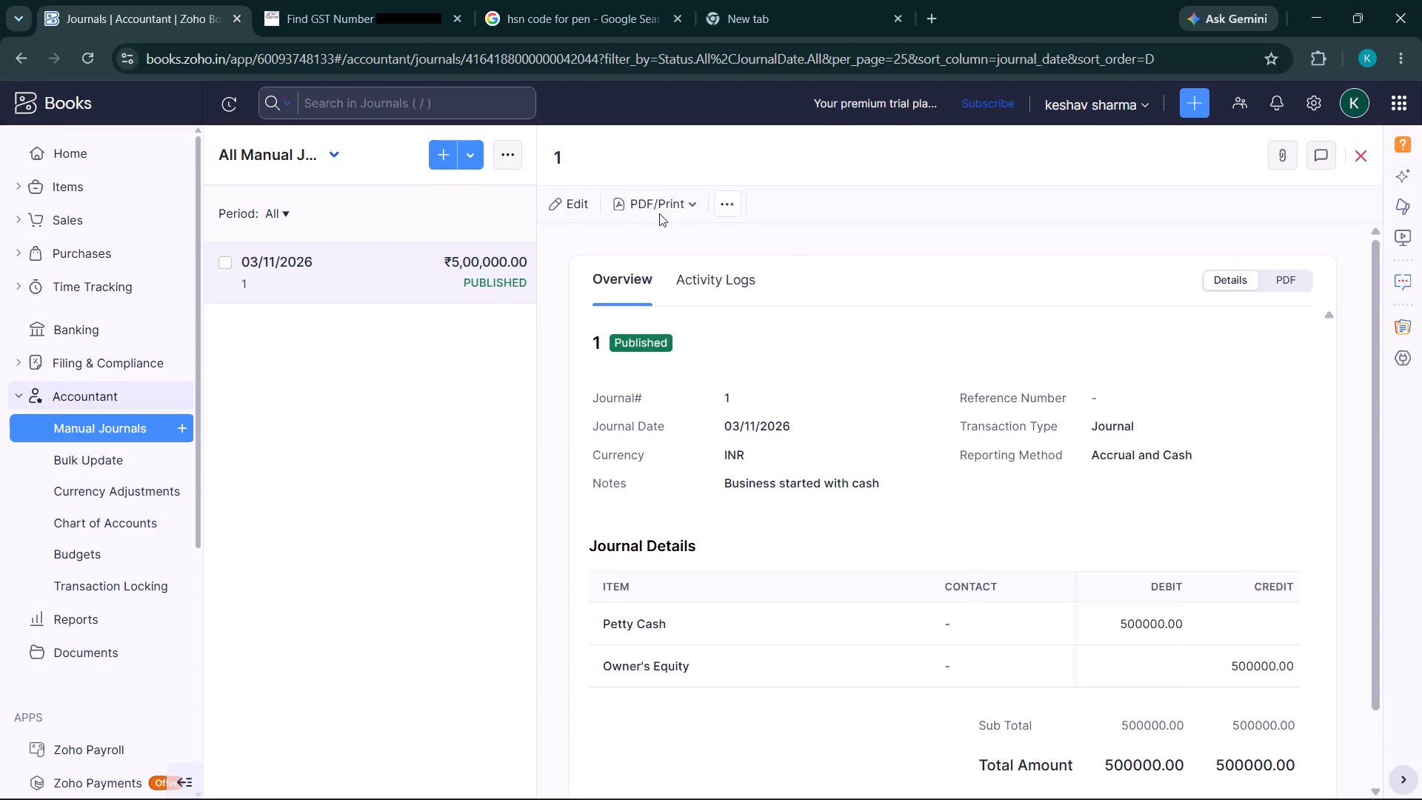
click(728, 204)
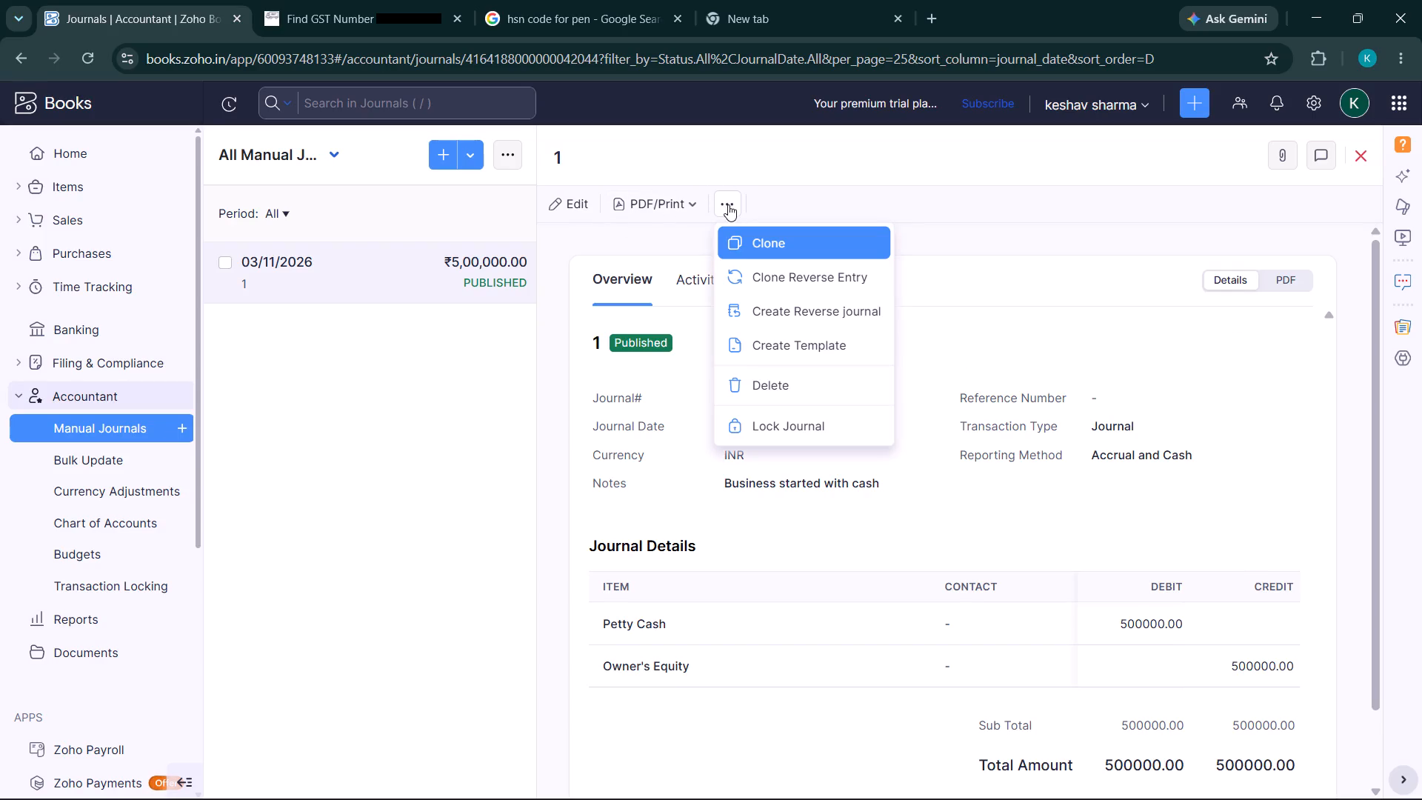
click(728, 204)
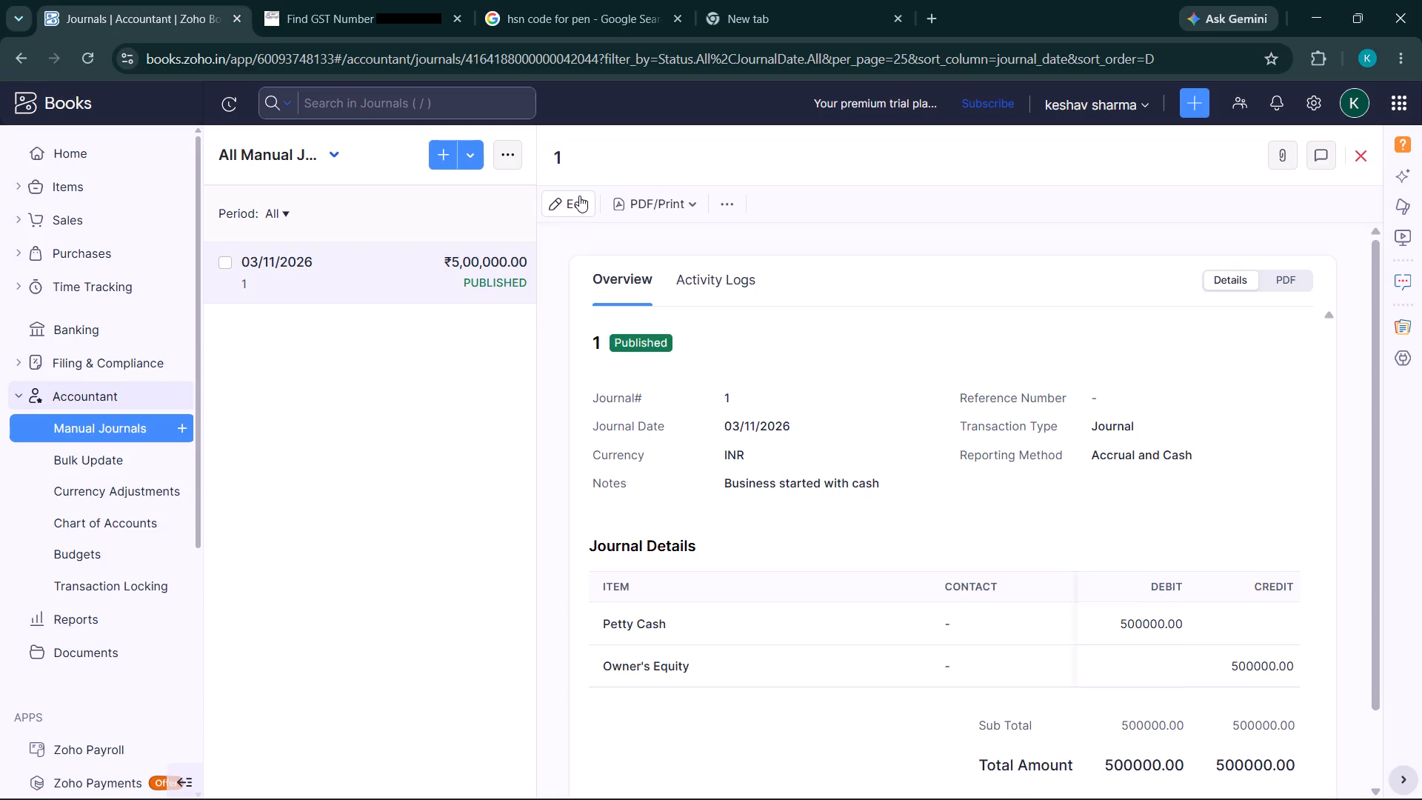
Open the published journal for editing and save it again with its existing details.
click(575, 206)
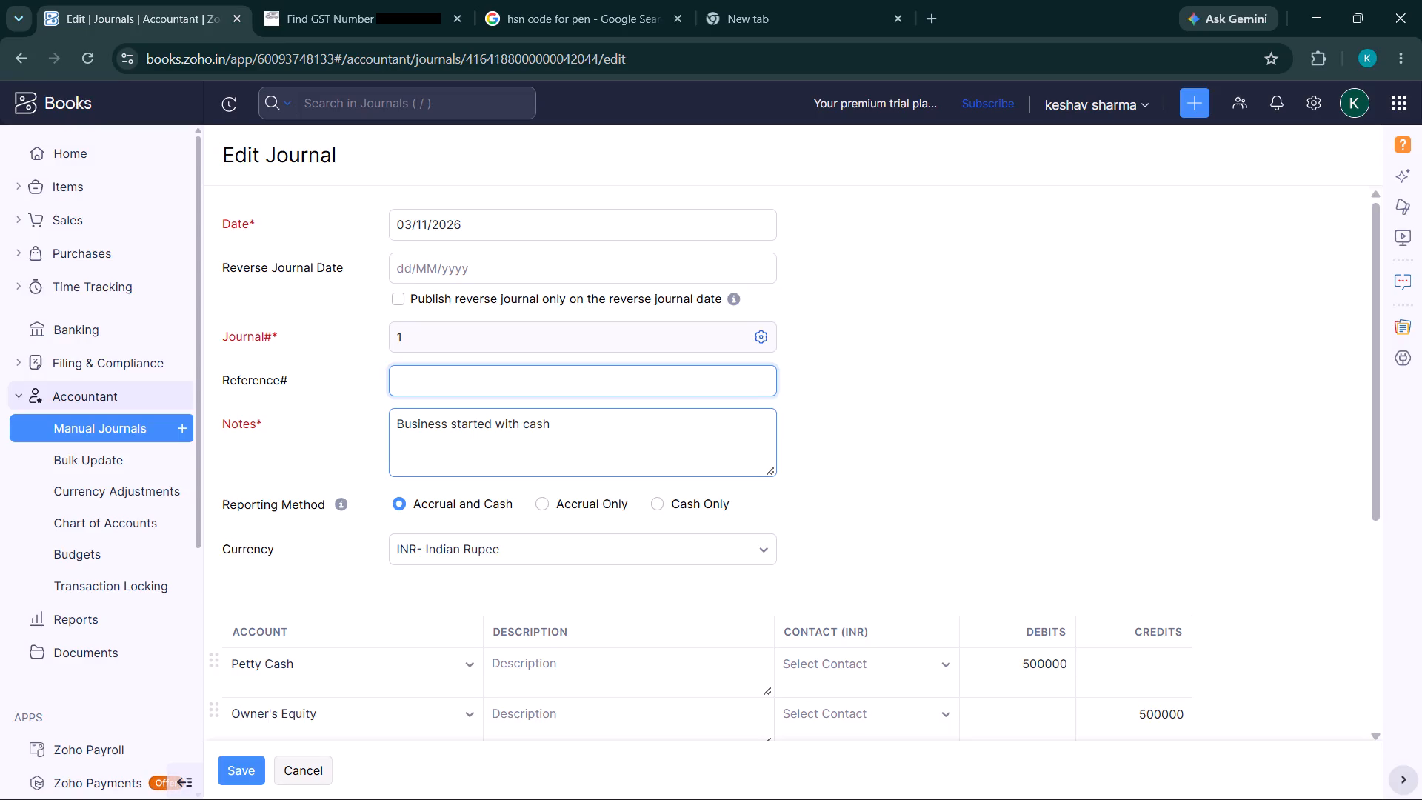
key(Escape)
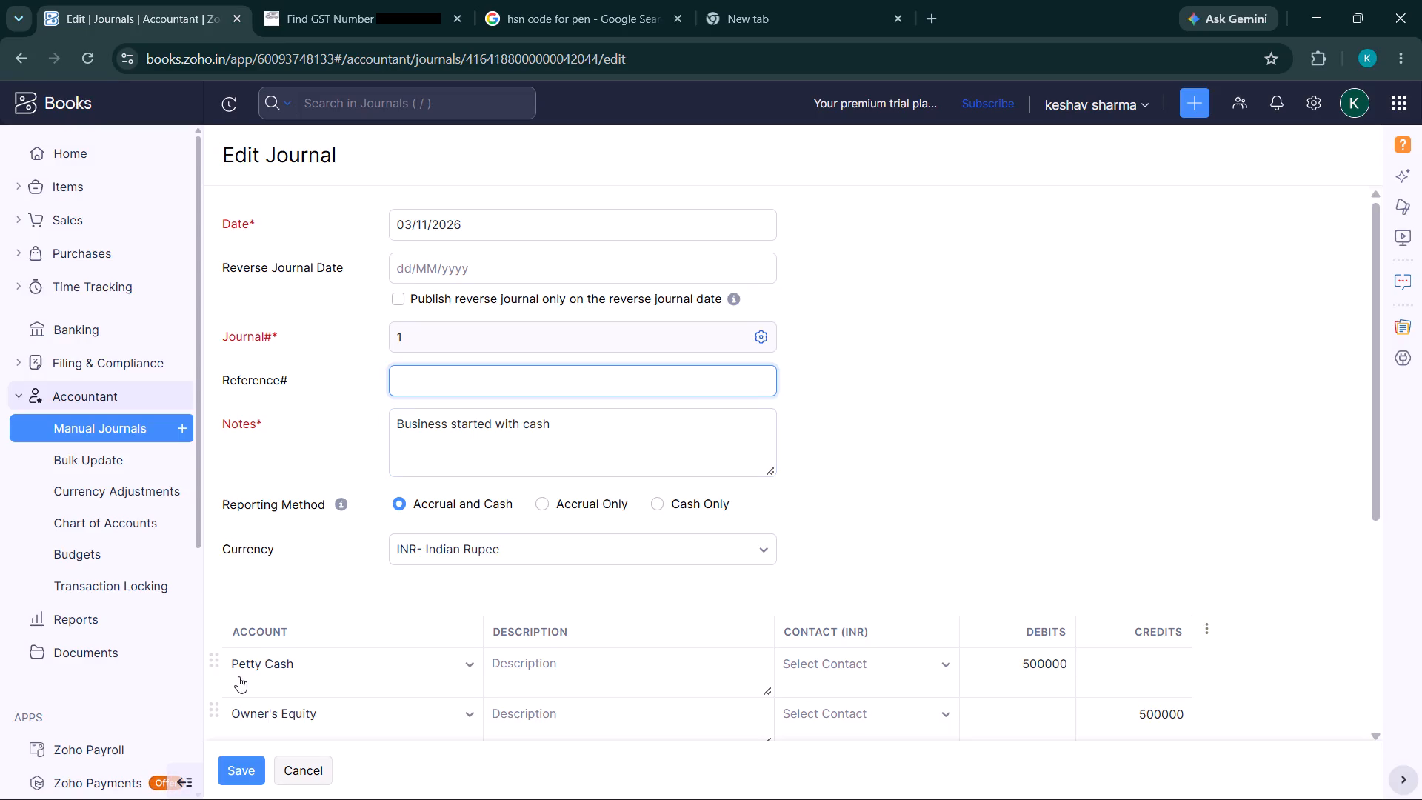
click(238, 775)
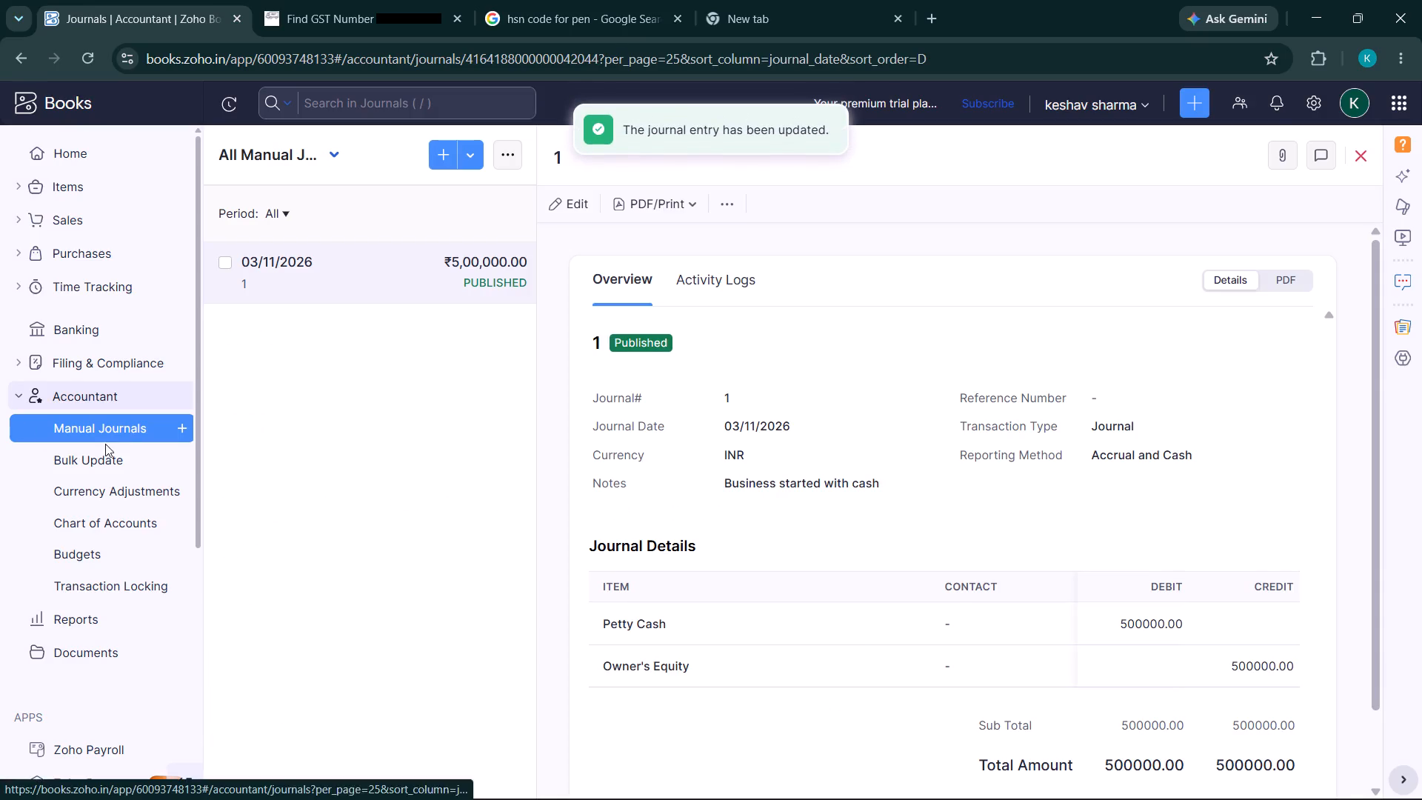
Open the list of active vendors under purchases.
click(19, 396)
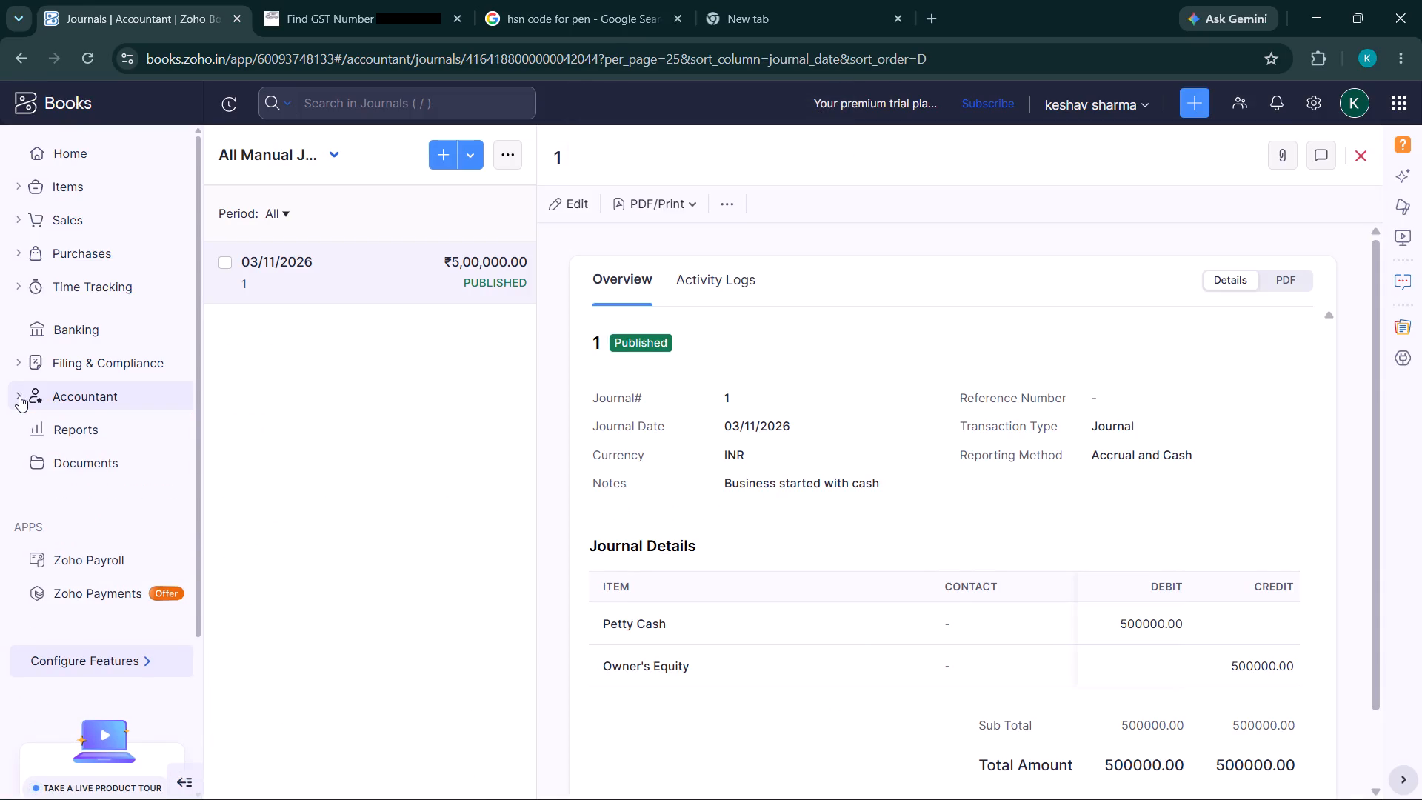
click(26, 260)
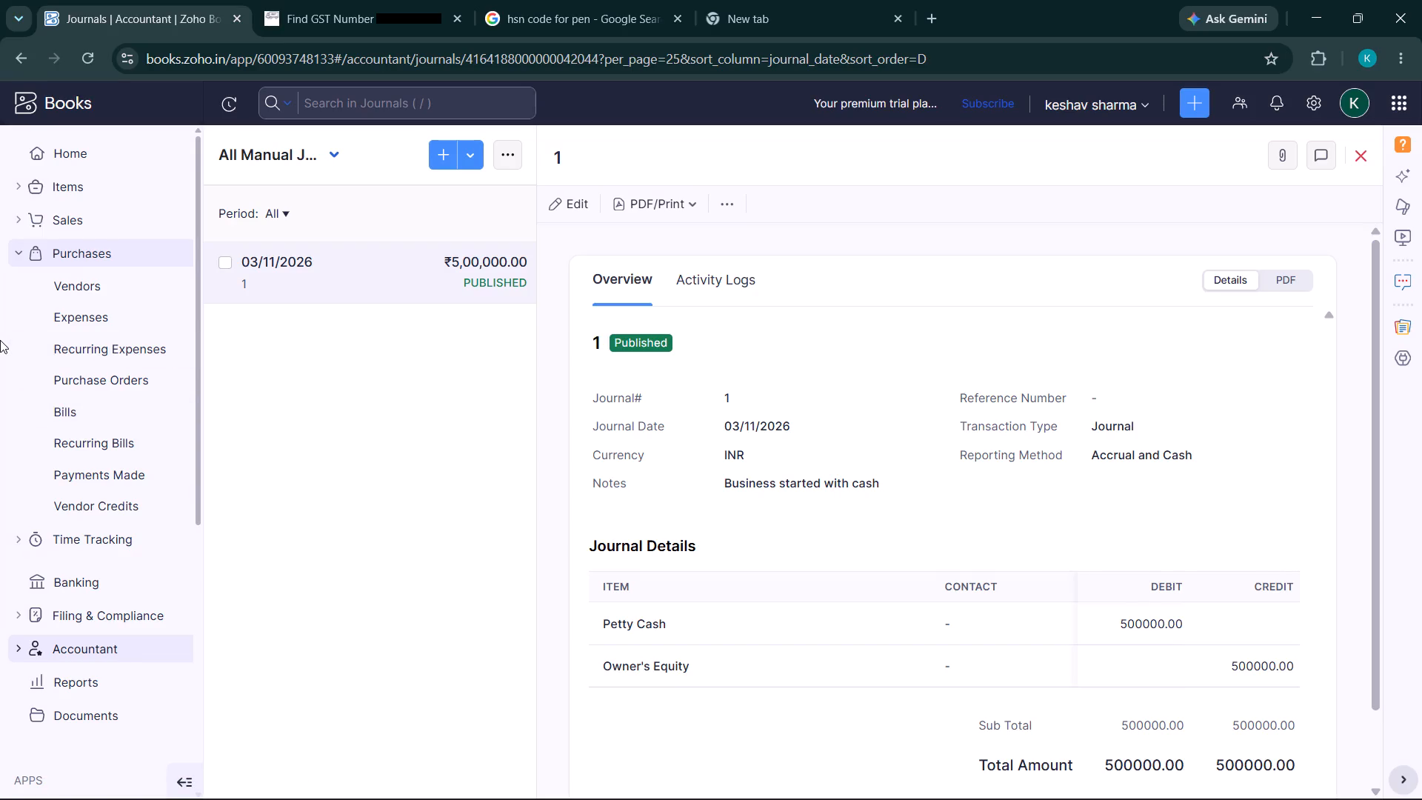
click(57, 281)
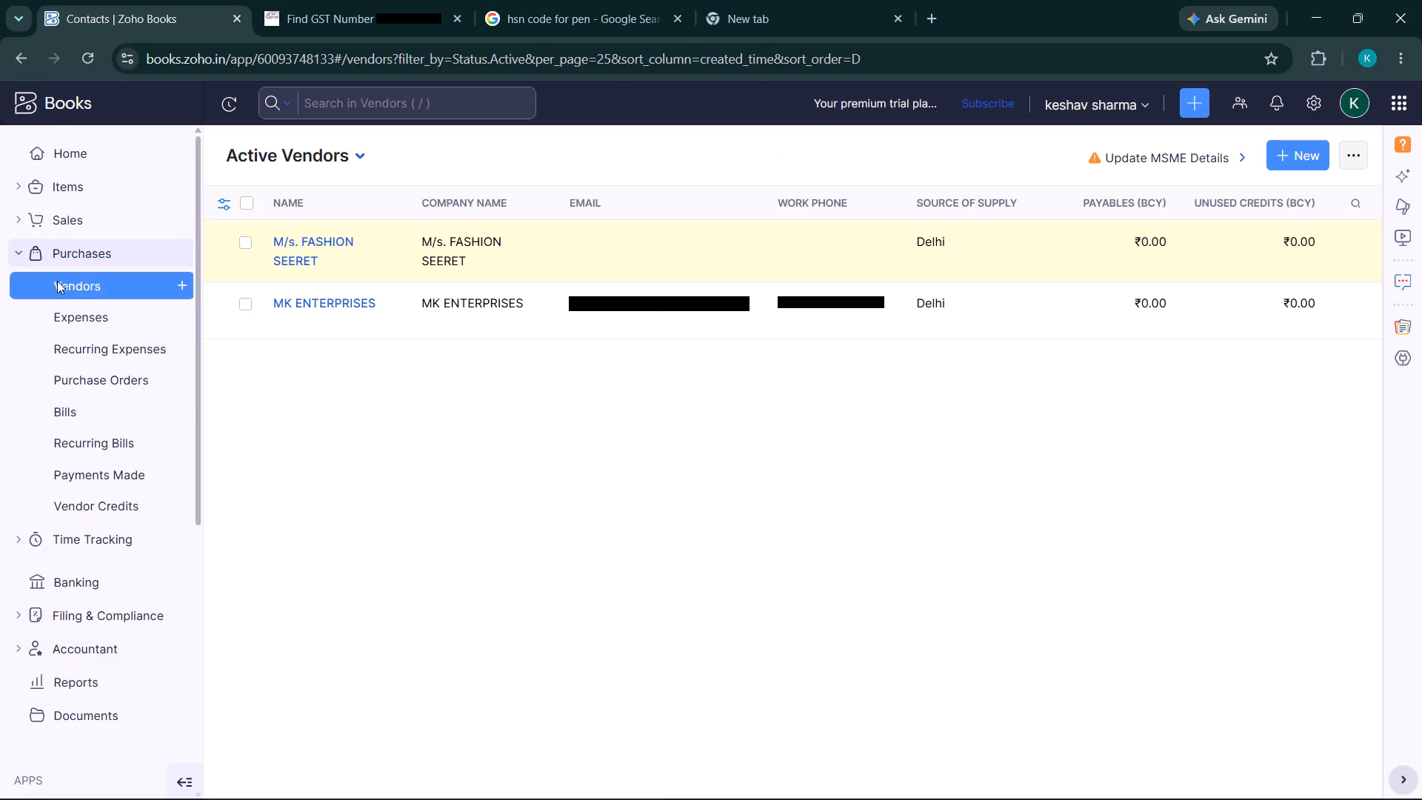
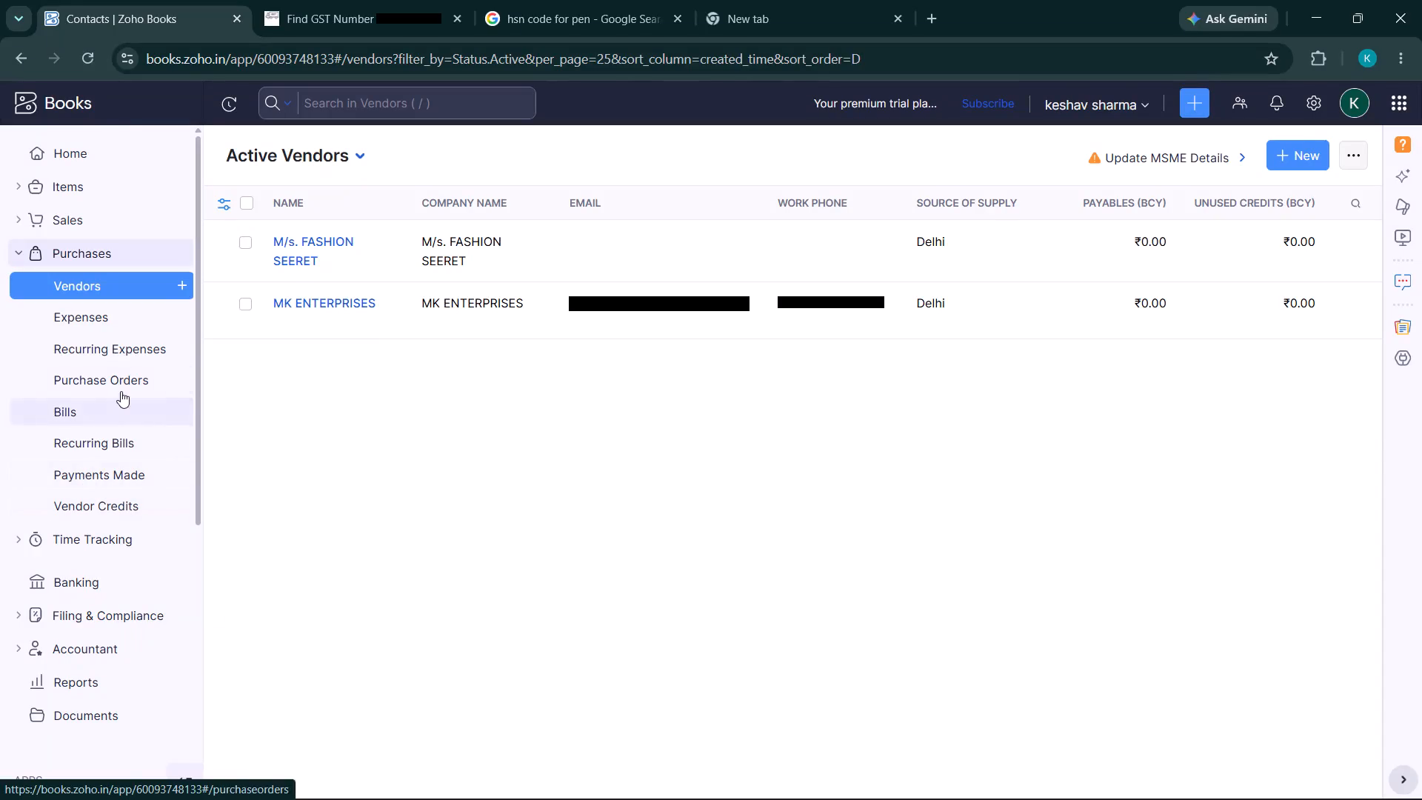
Start a new purchase order and choose MK ENTERPRISES as the vendor.
click(102, 374)
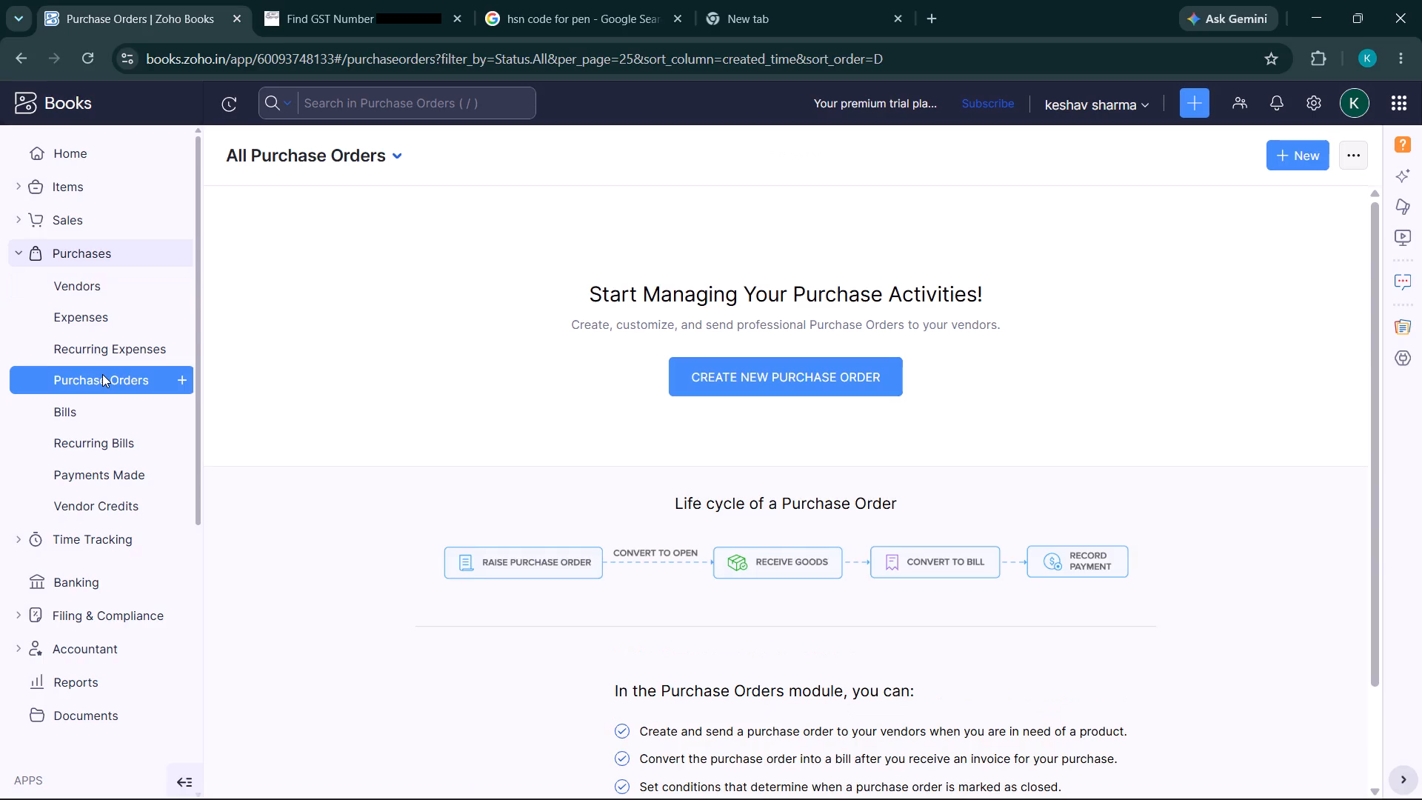
click(728, 377)
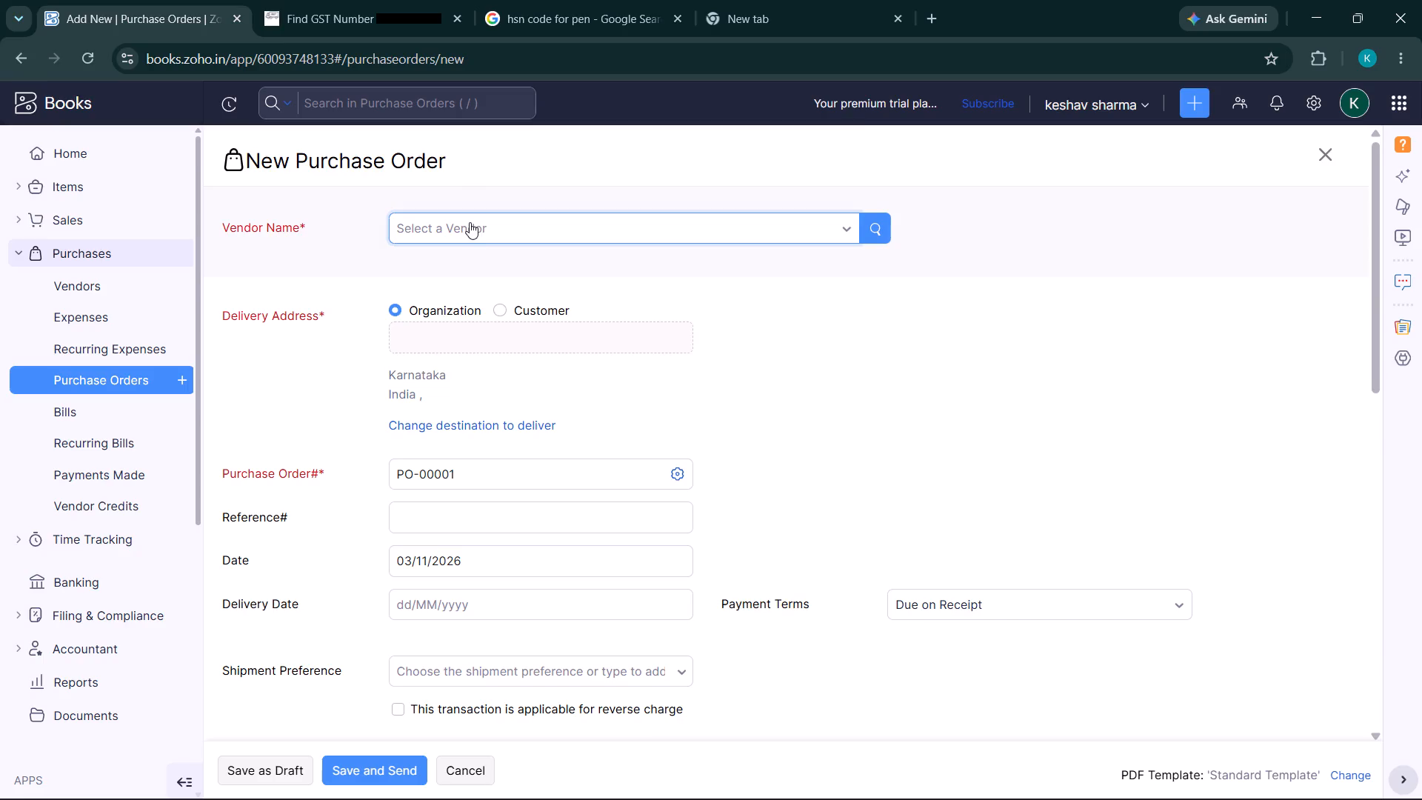
click(470, 222)
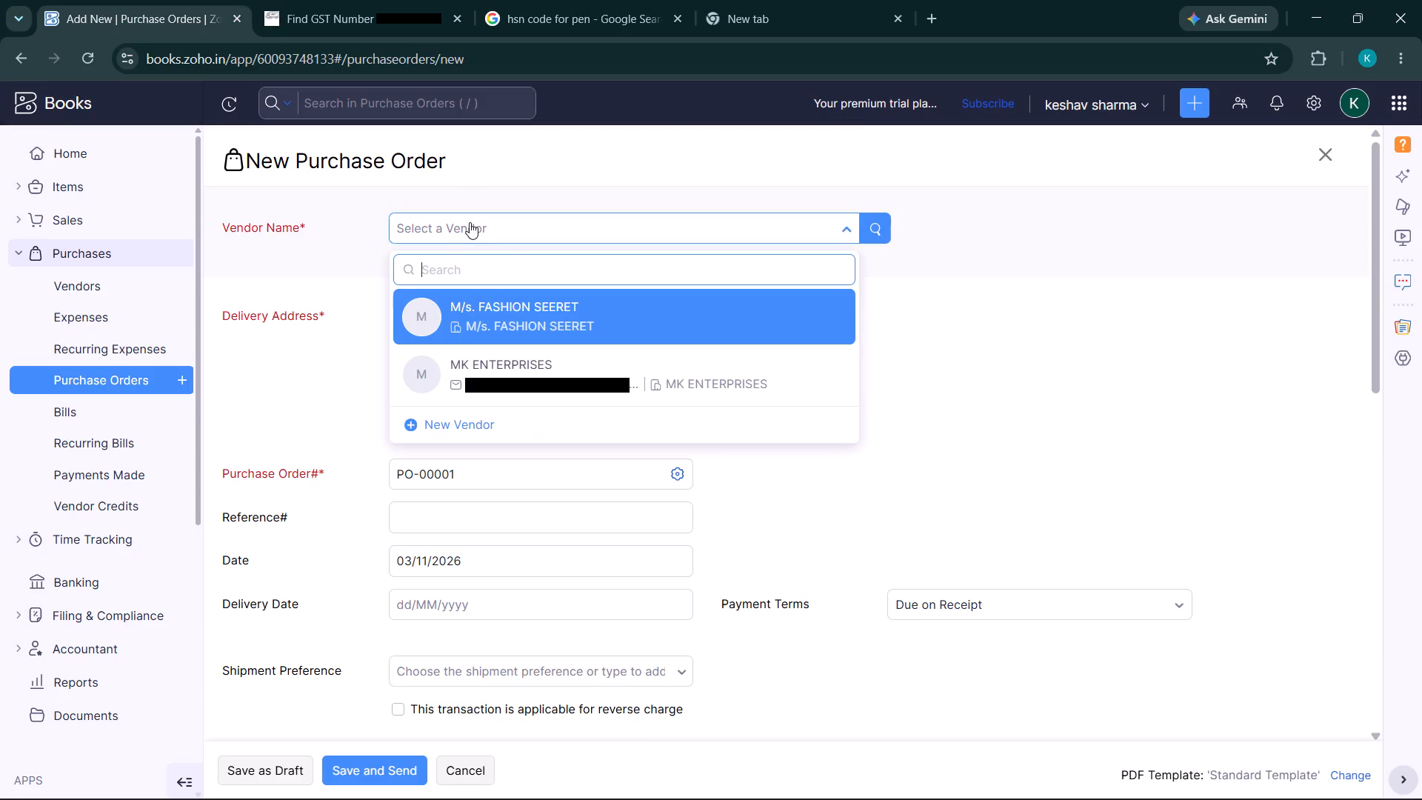
click(536, 354)
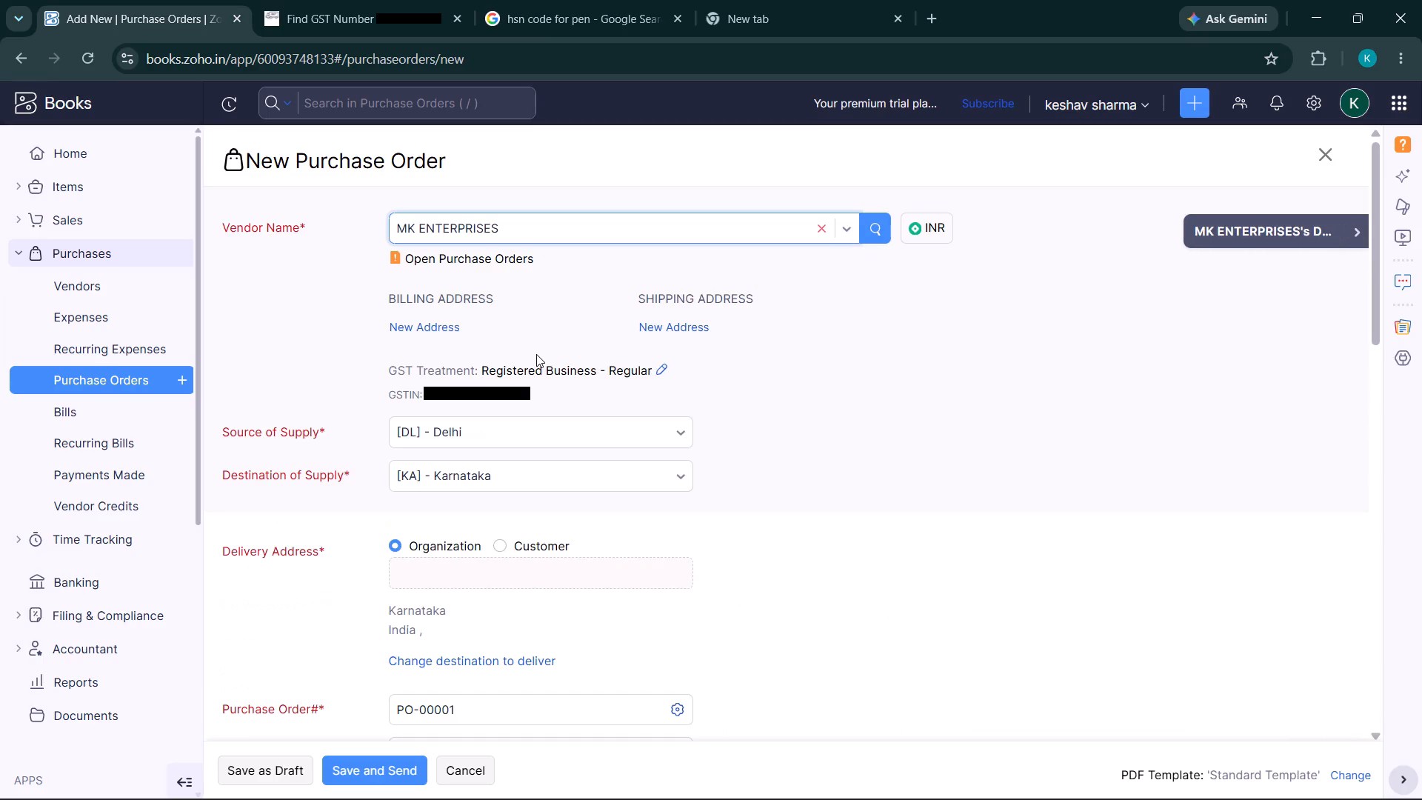
Look over the purchase order's GST treatment, source and destination of supply, delivery address and order number fields.
scroll(536, 354, down, 2)
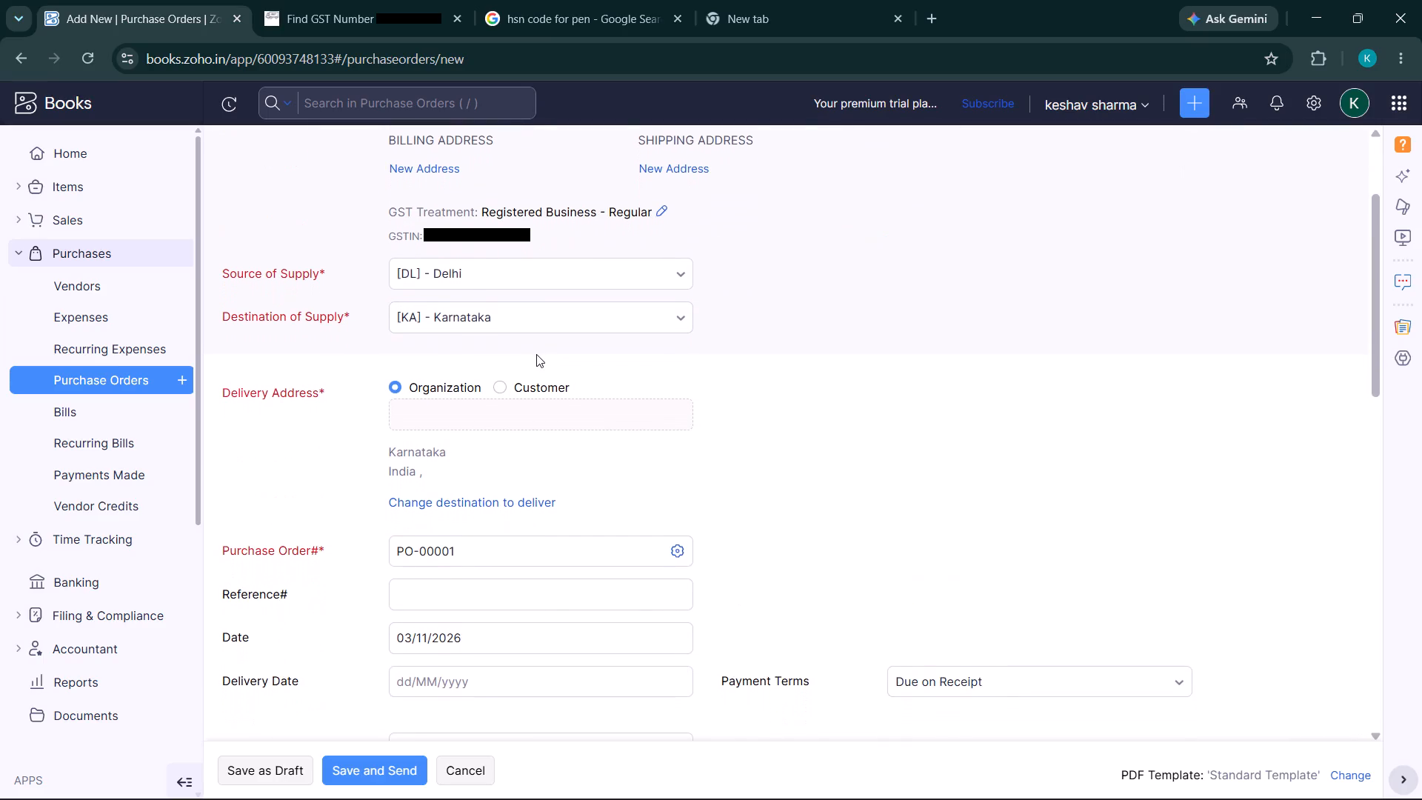
scroll(536, 354, down, 1)
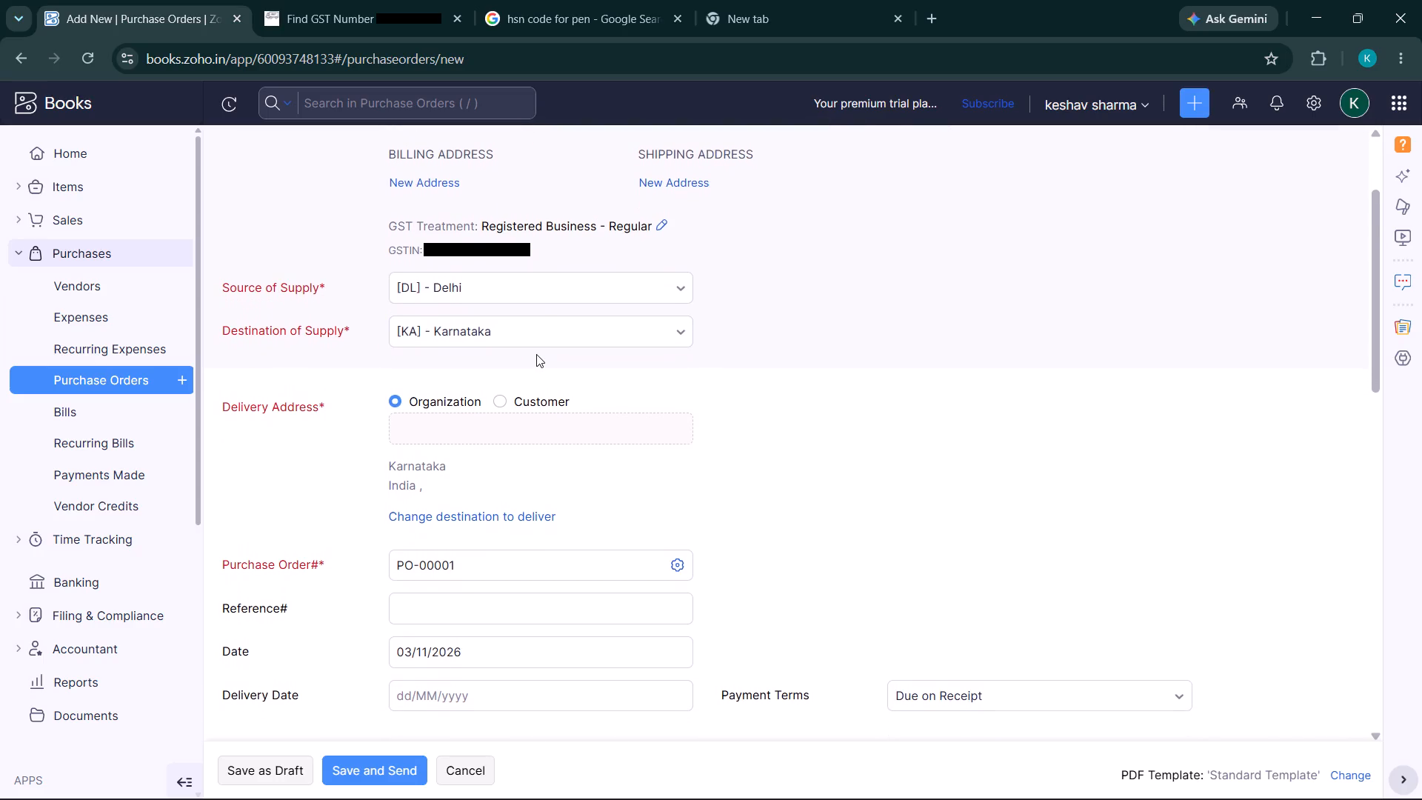
scroll(536, 354, down, 6)
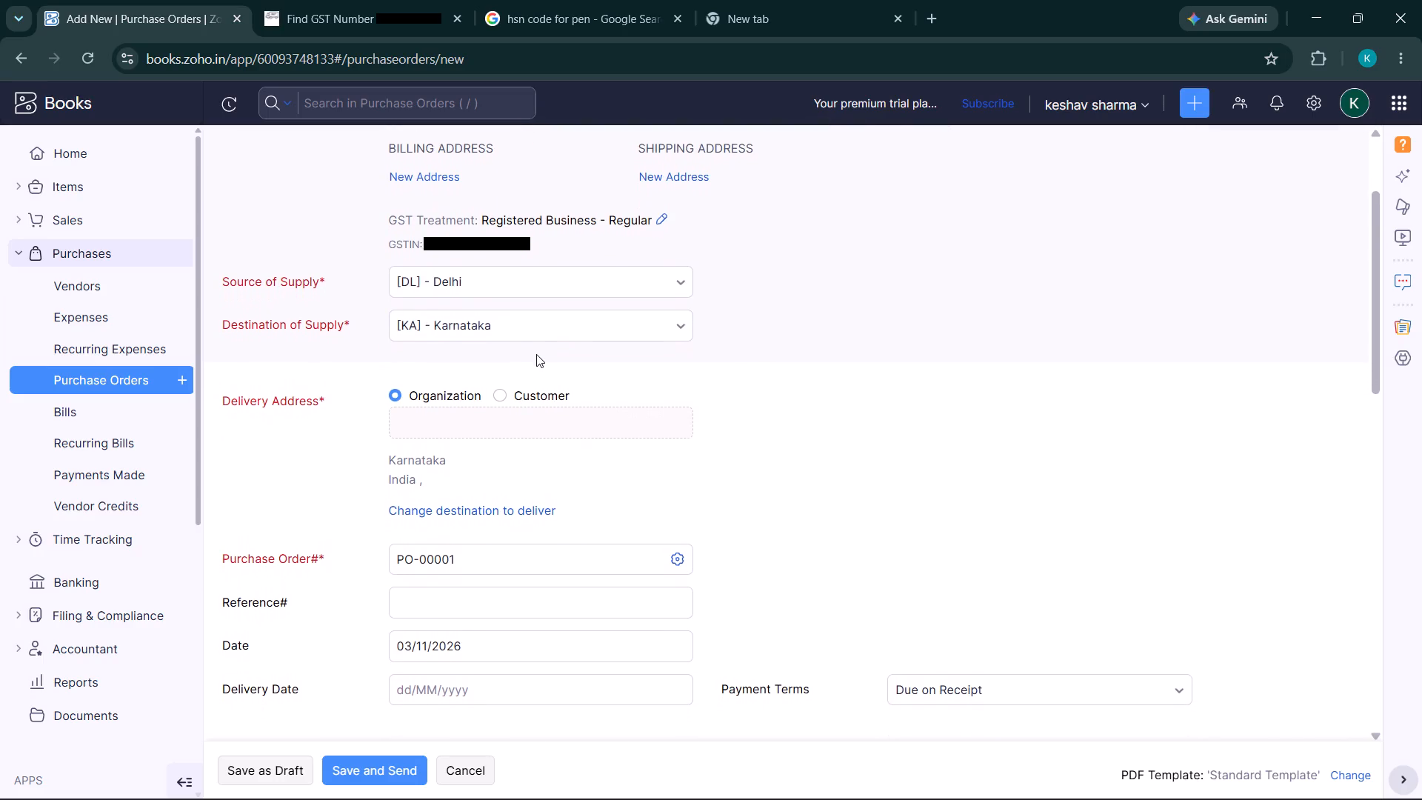
scroll(536, 354, down, 3)
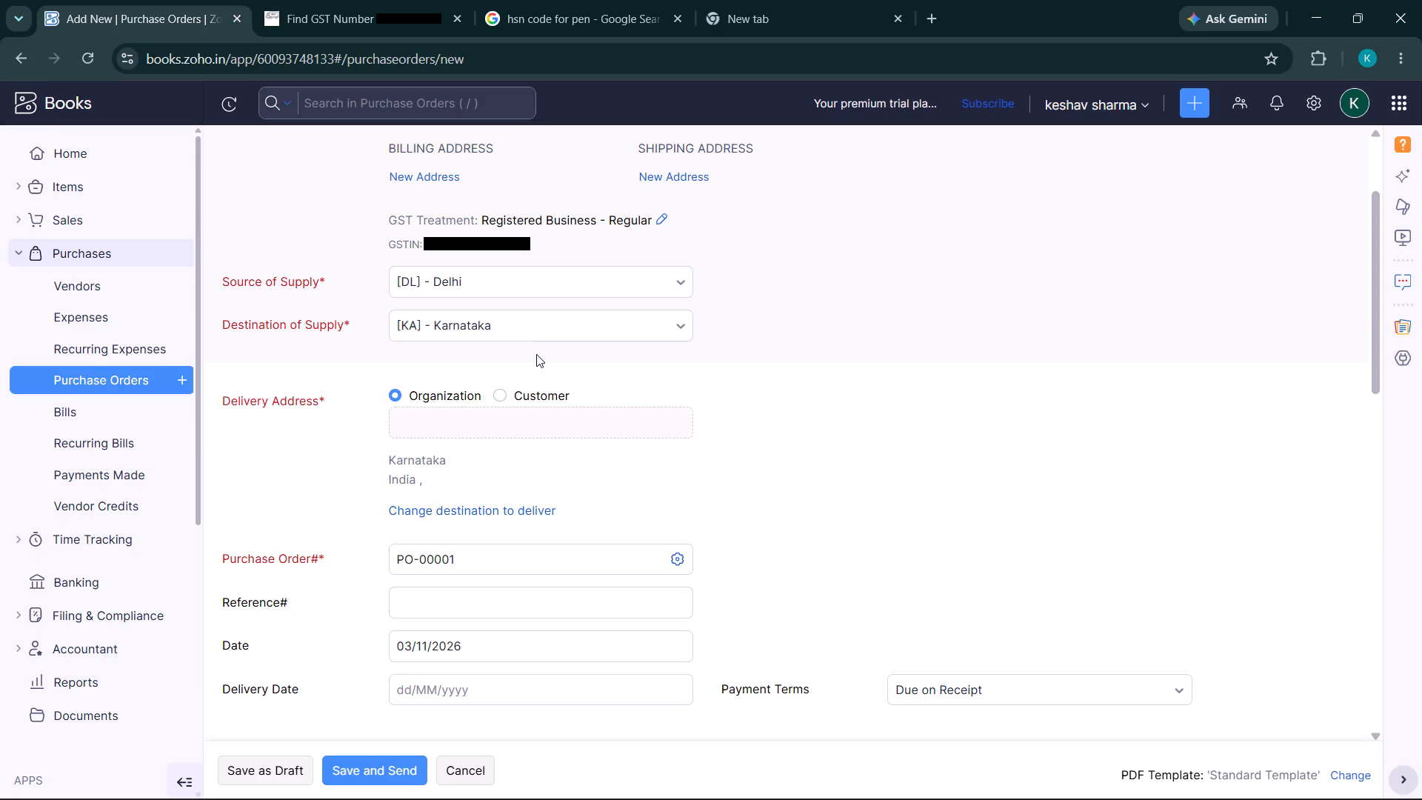
scroll(536, 354, down, 6)
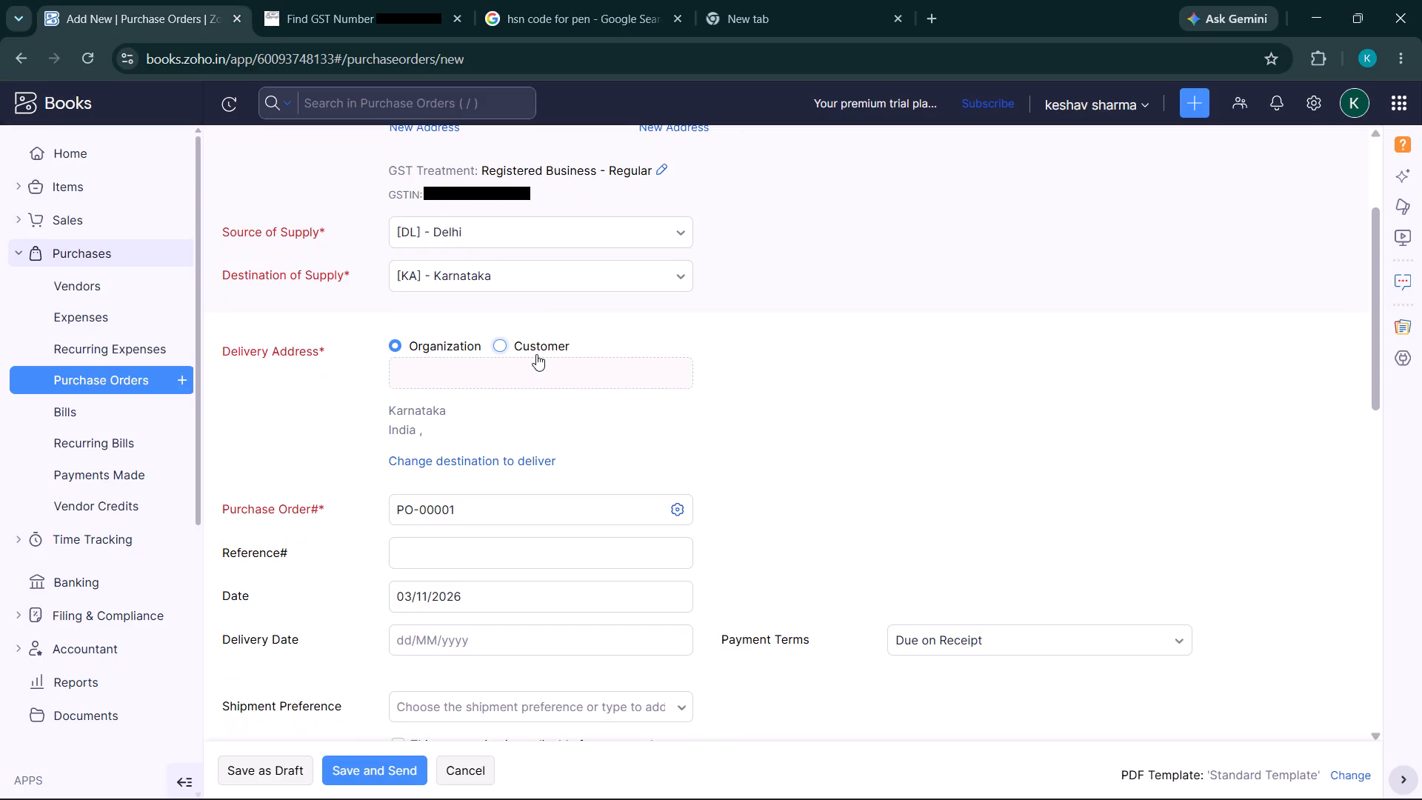
scroll(536, 354, down, 1)
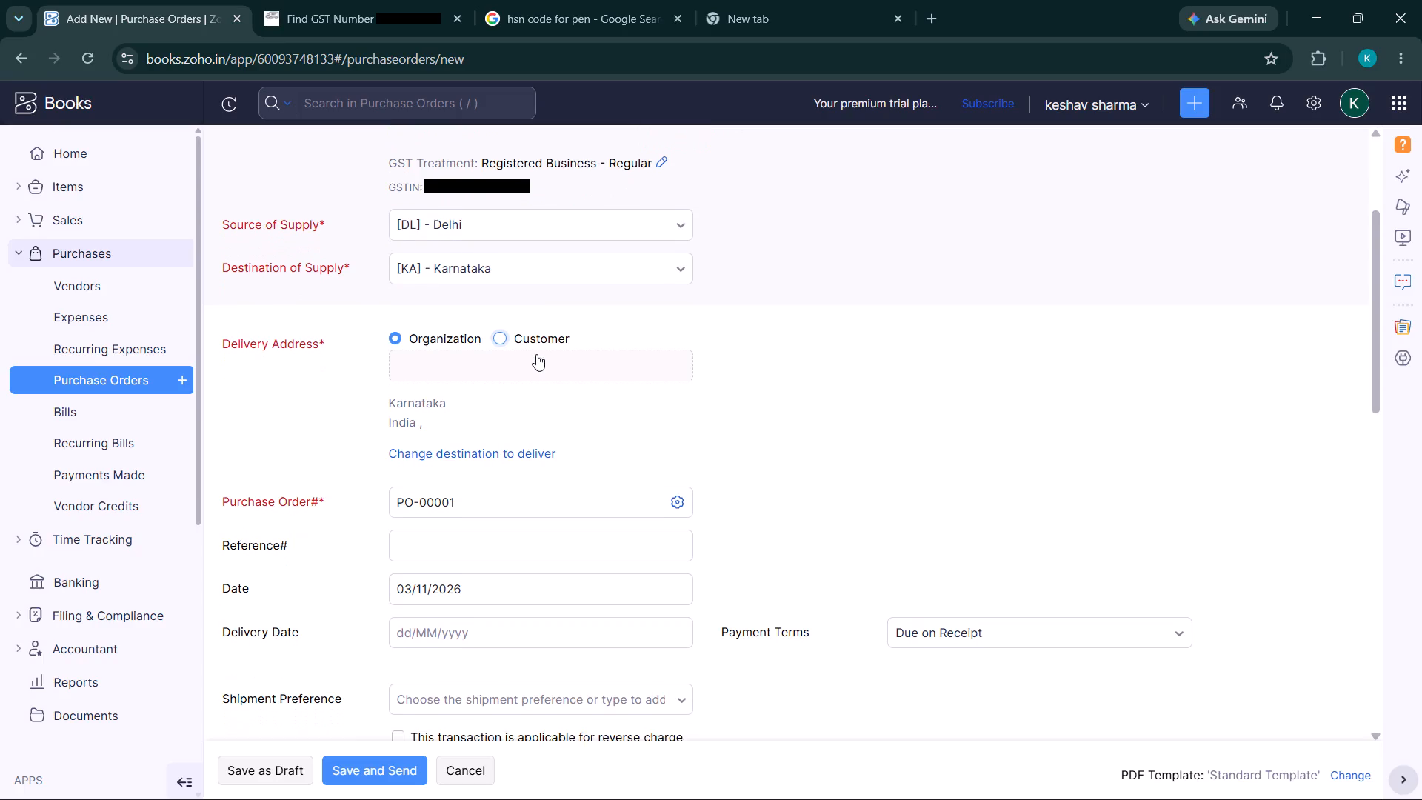
scroll(536, 354, down, 1)
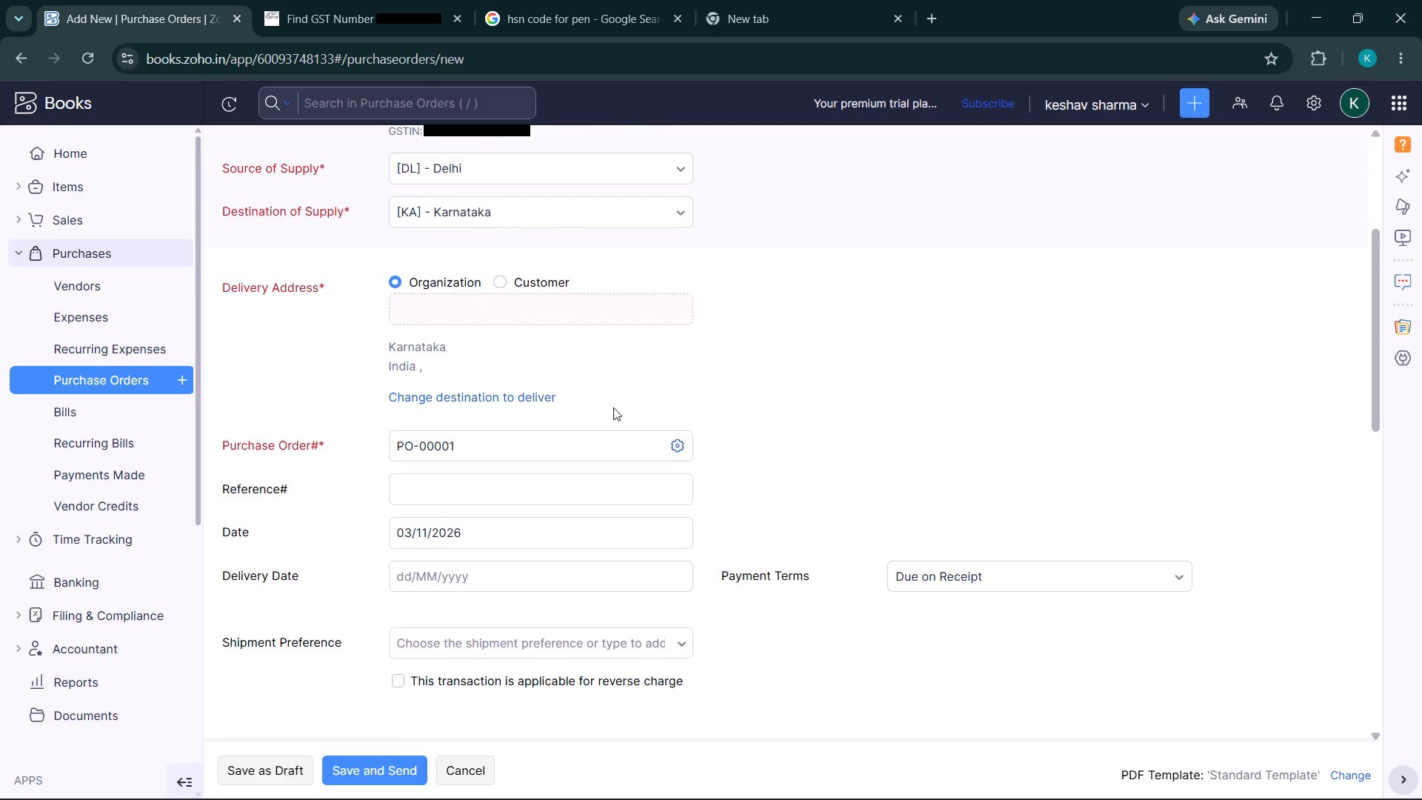
Review the auto-generation preferences for purchase order numbers and leave without saving.
click(675, 439)
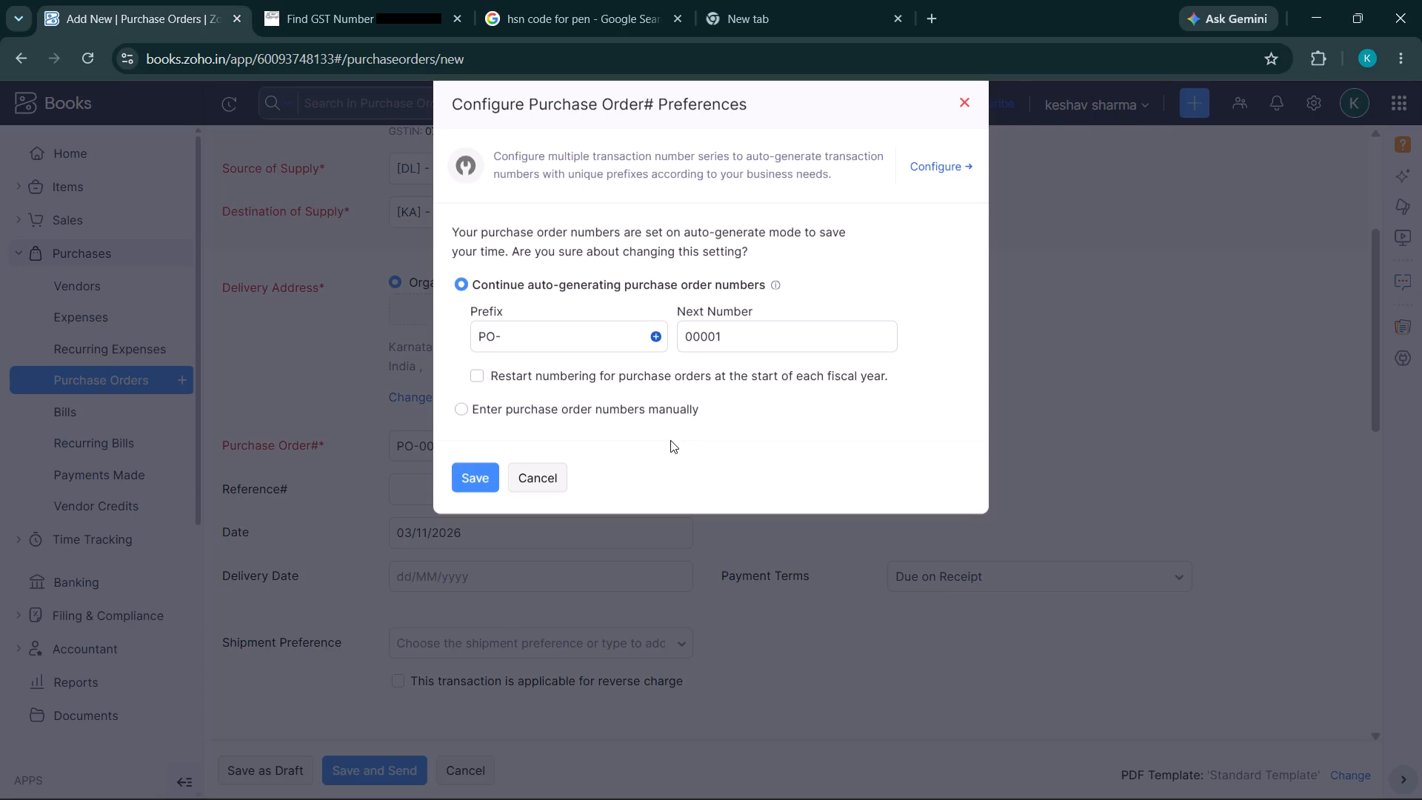
click(530, 480)
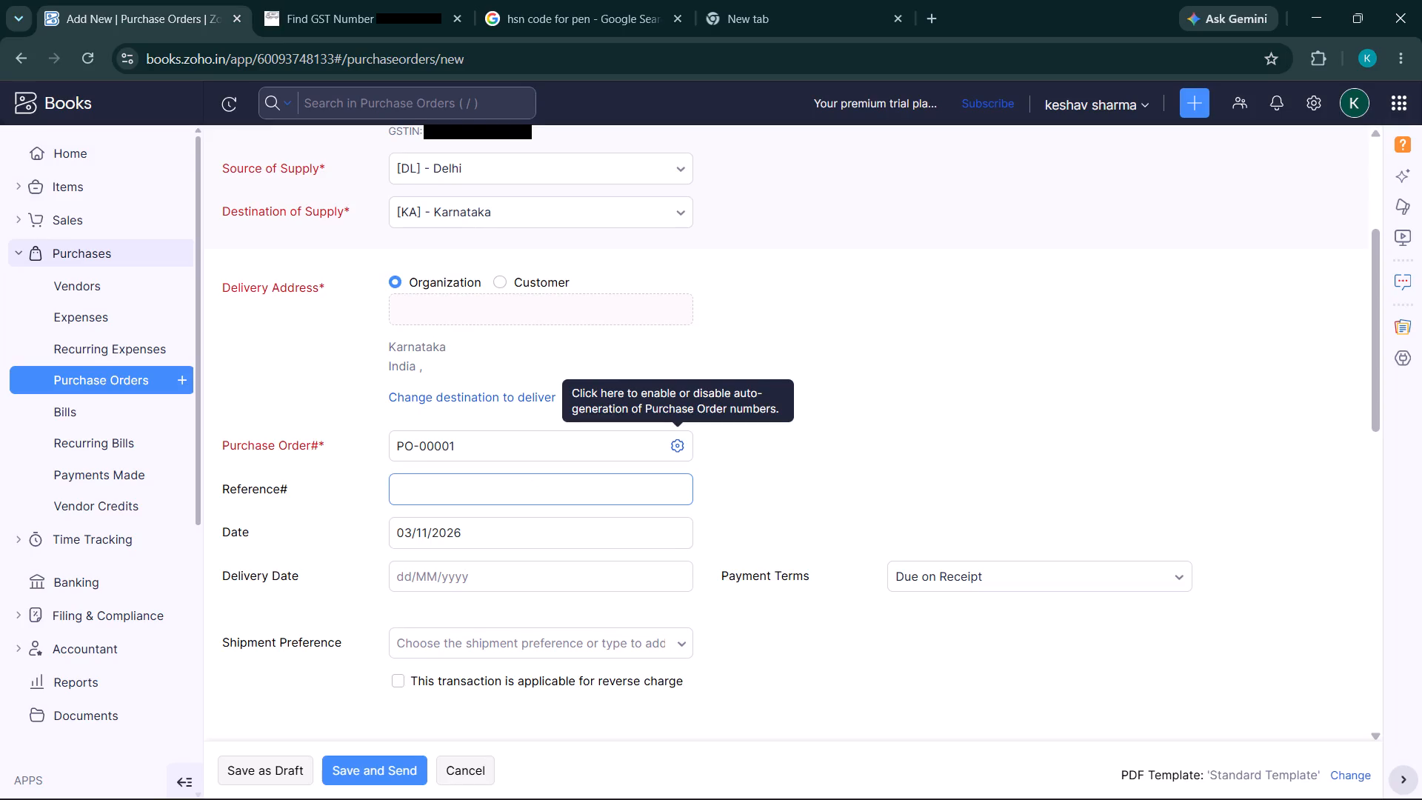
View the delivery date calendar and close it without picking a date.
click(499, 579)
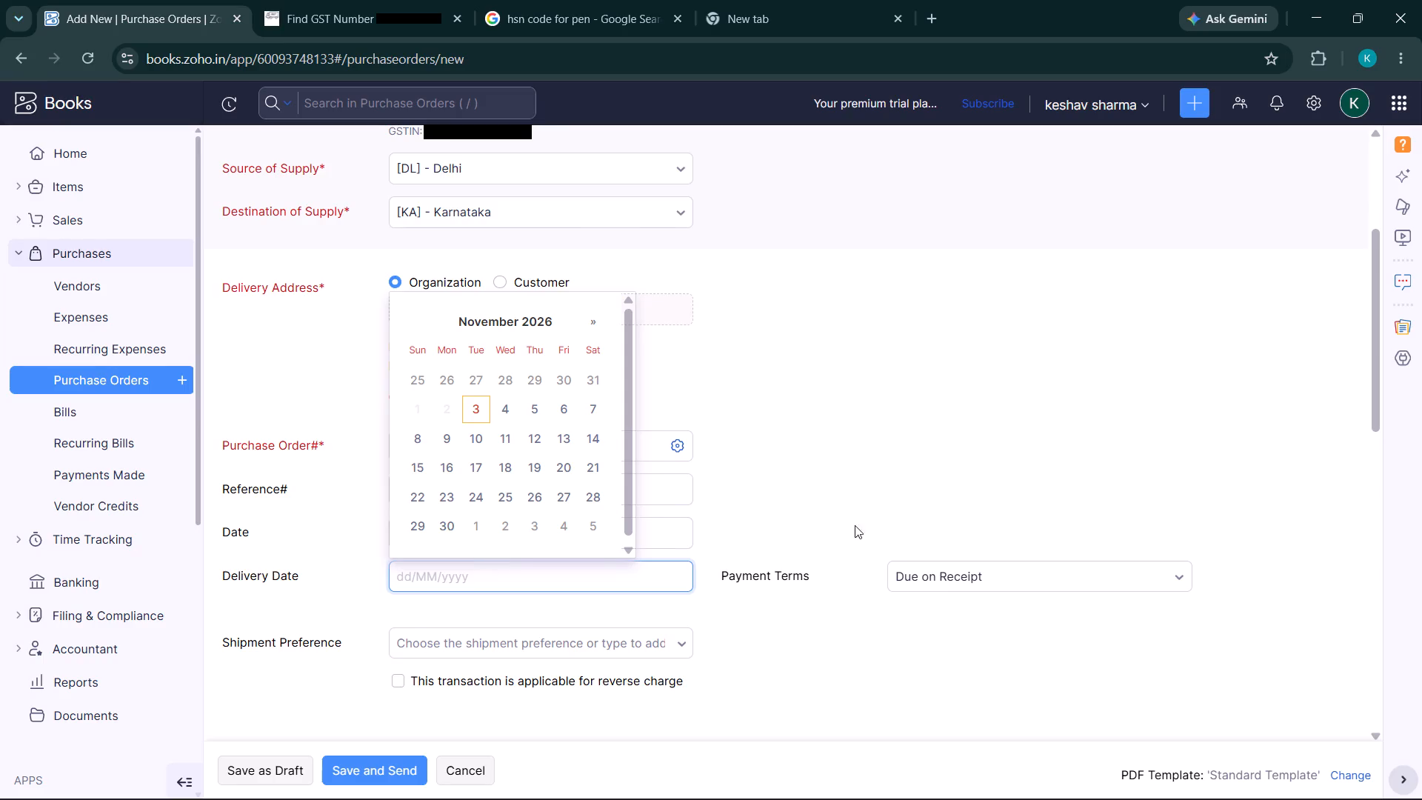
click(901, 458)
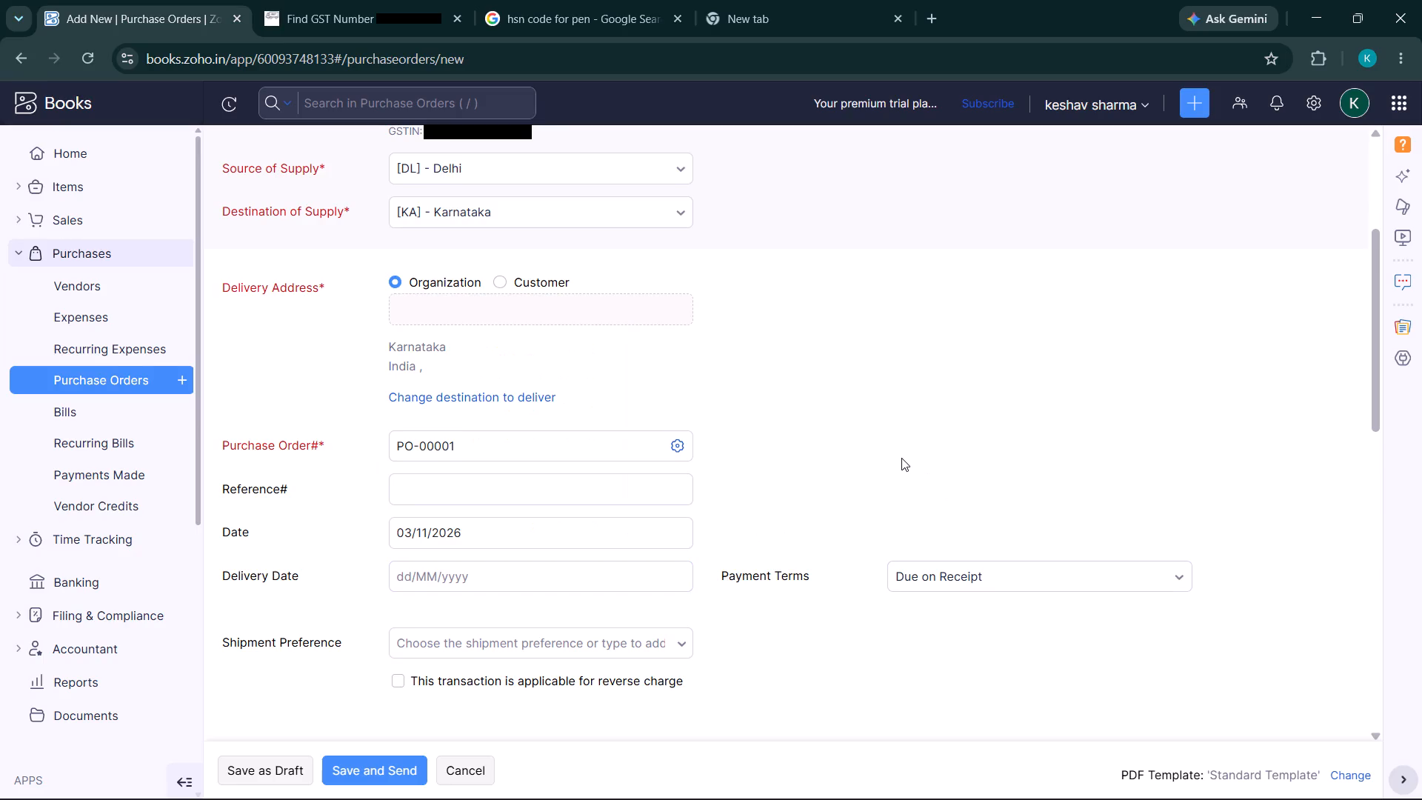
Select Ceiling fan as the first item in the purchase order's item table.
scroll(901, 458, down, 1)
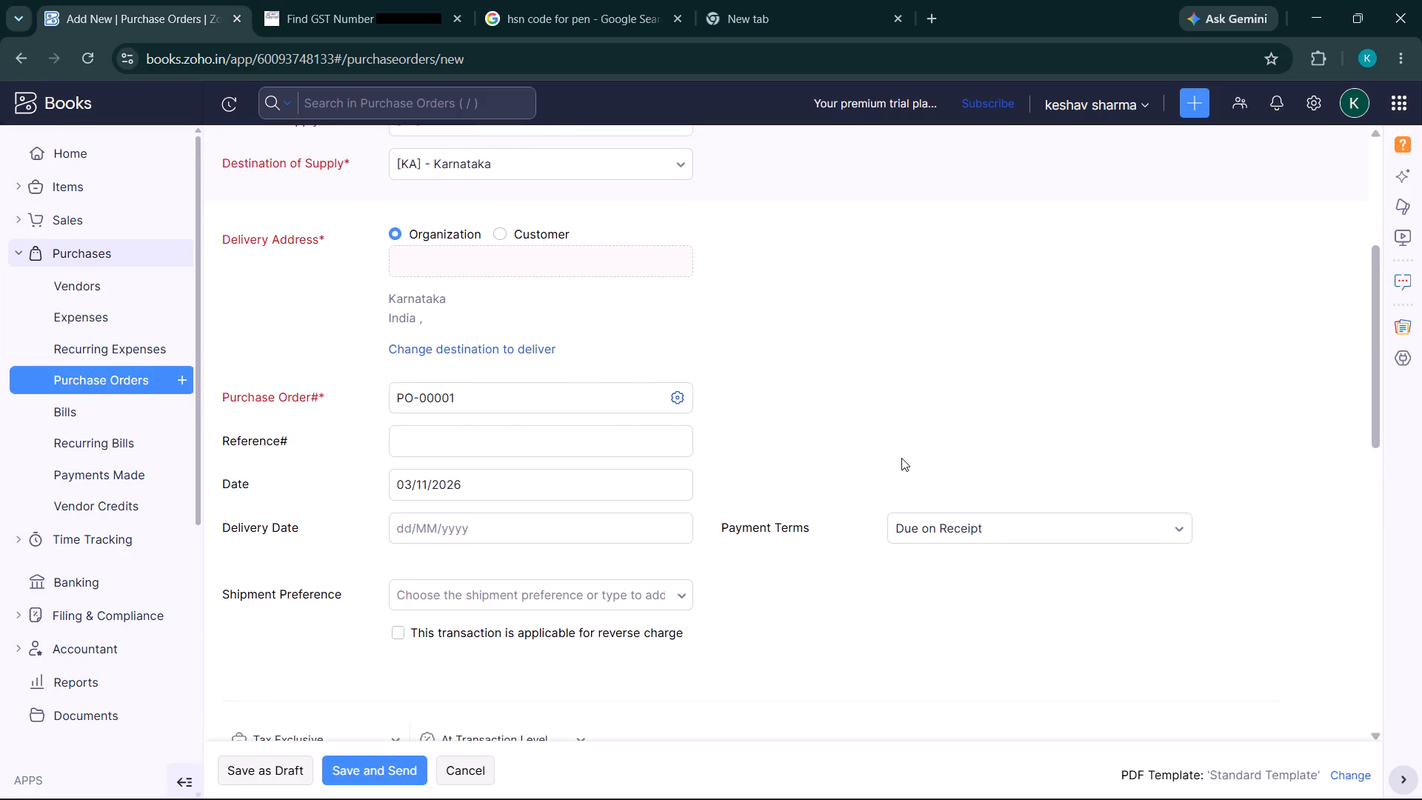
scroll(841, 489, down, 1)
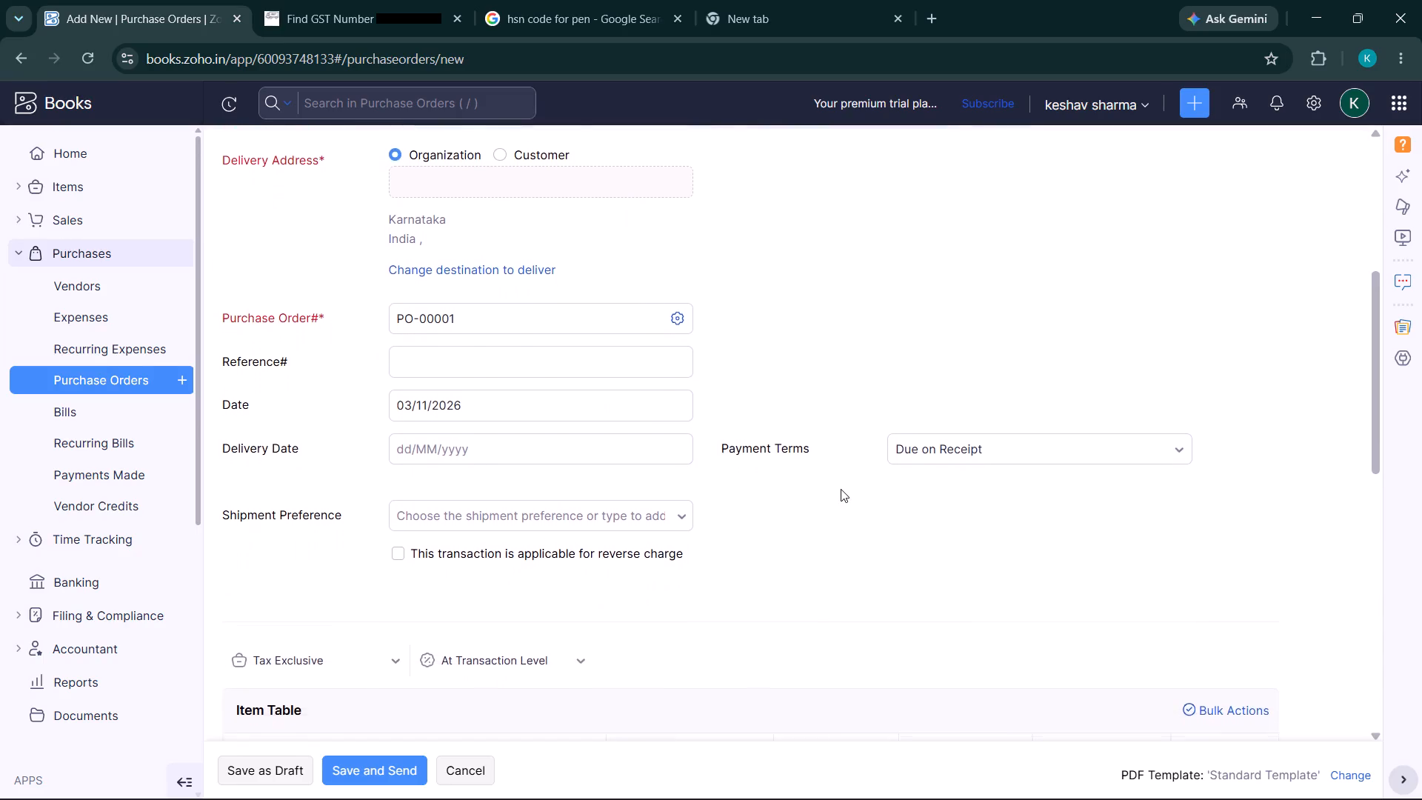
scroll(841, 489, down, 1)
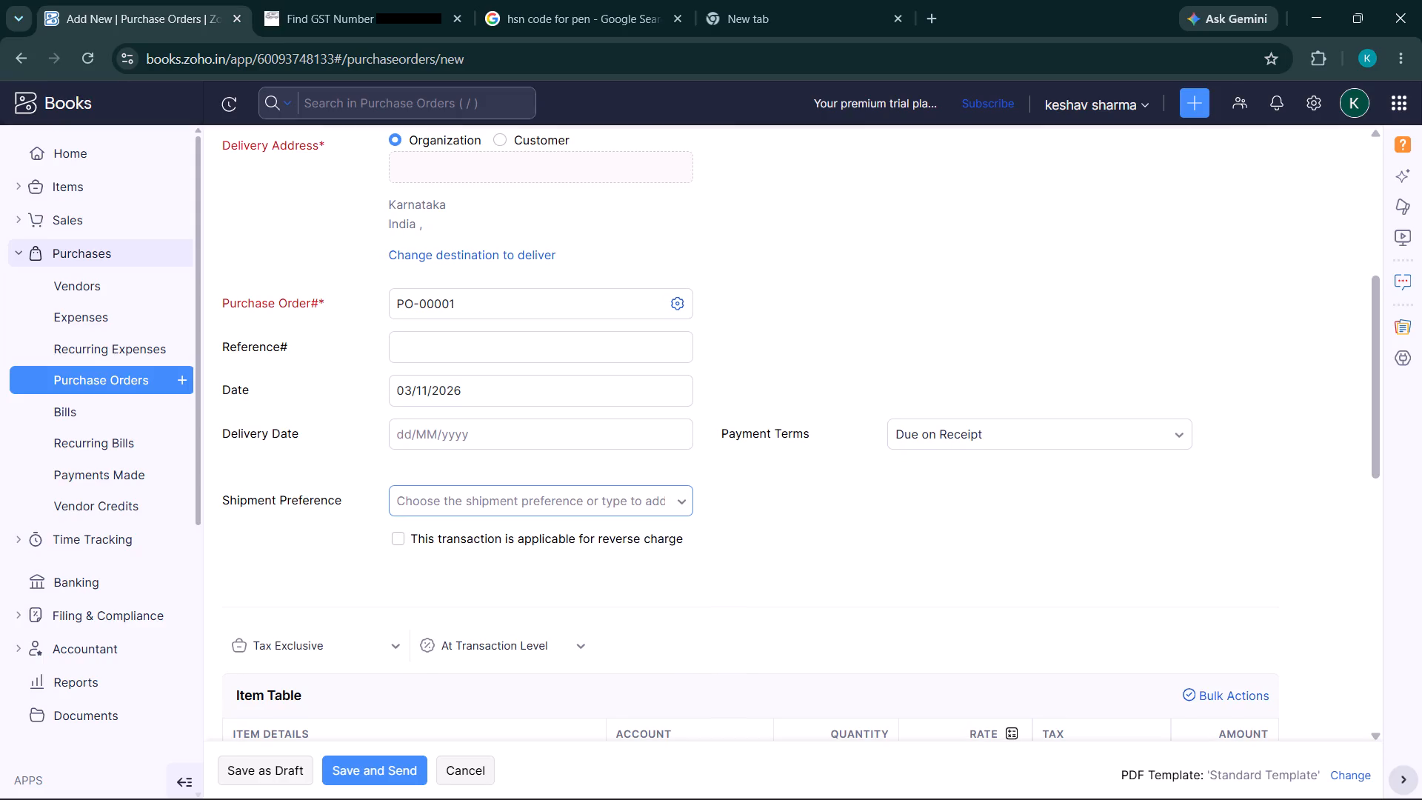
scroll(686, 499, down, 3)
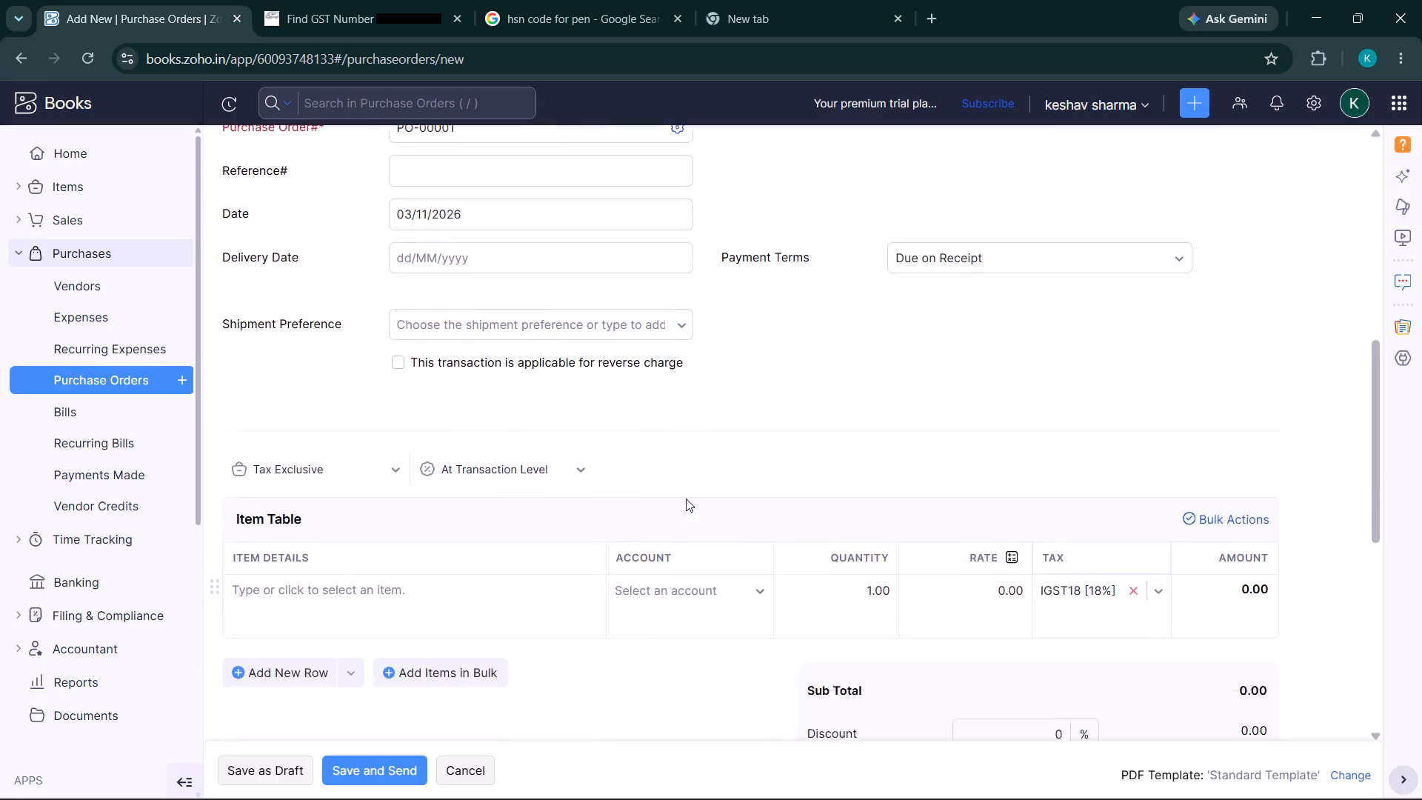
scroll(686, 499, down, 2)
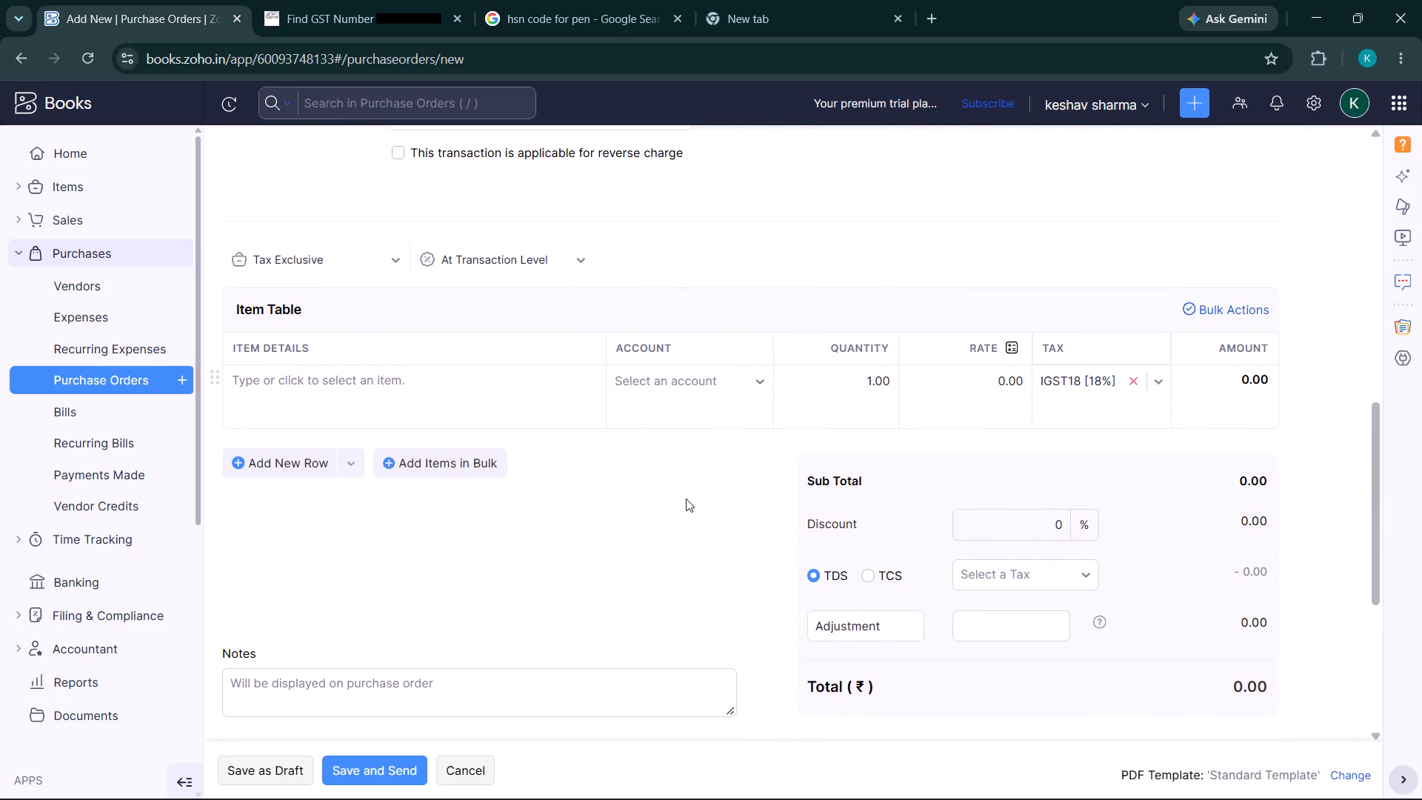
scroll(686, 499, down, 2)
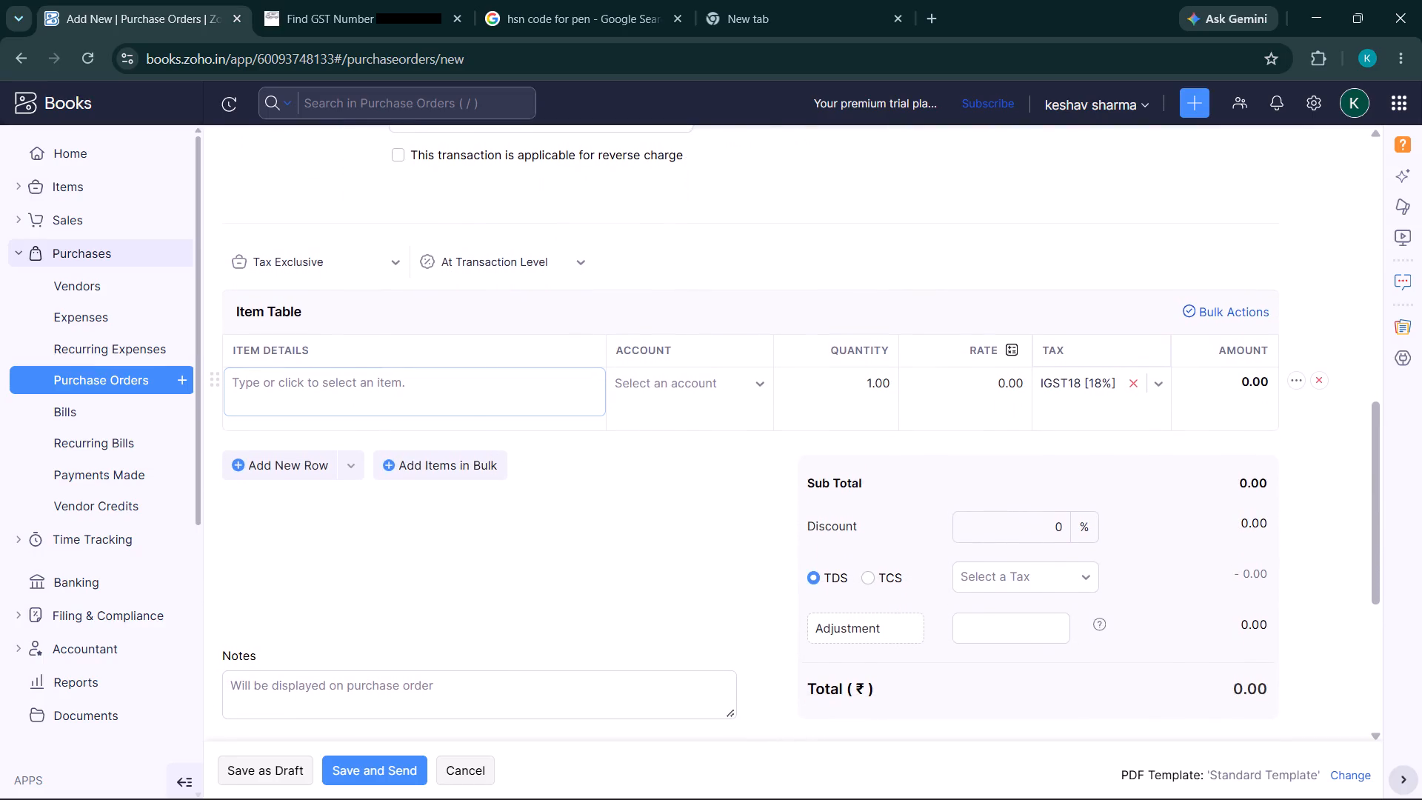
click(501, 373)
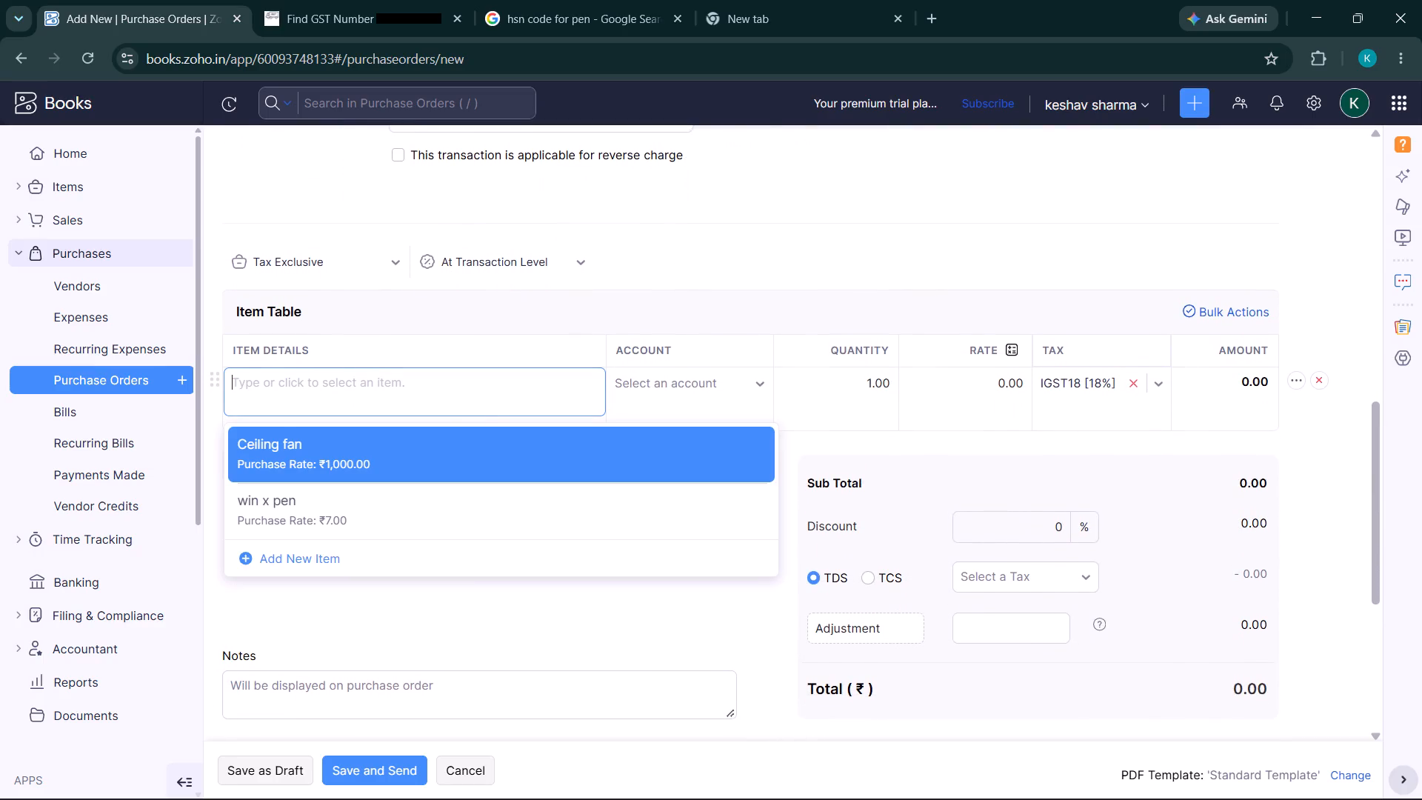
click(390, 456)
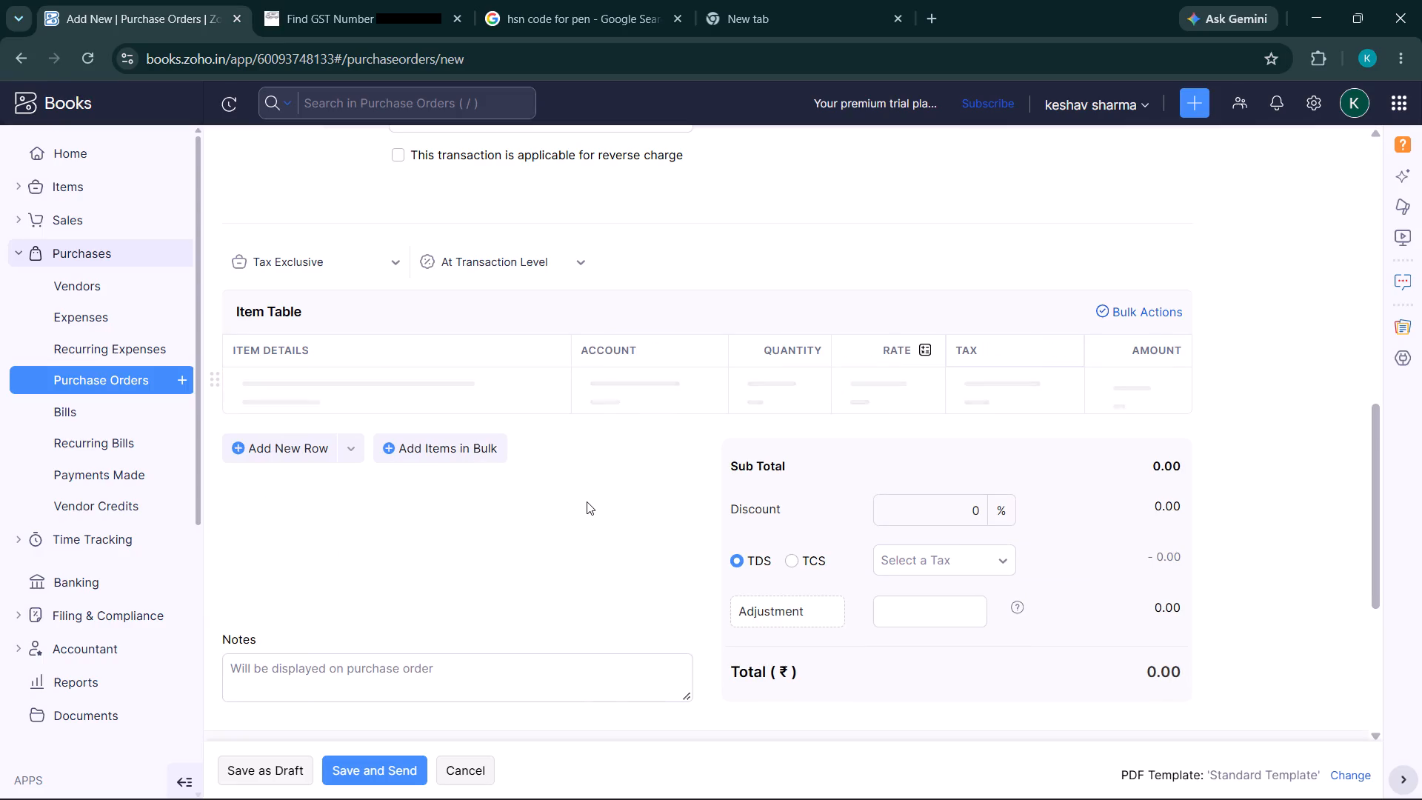
Look over the purchase order's vendor details, item table, totals, notes and terms and conditions sections.
scroll(587, 501, up, 1)
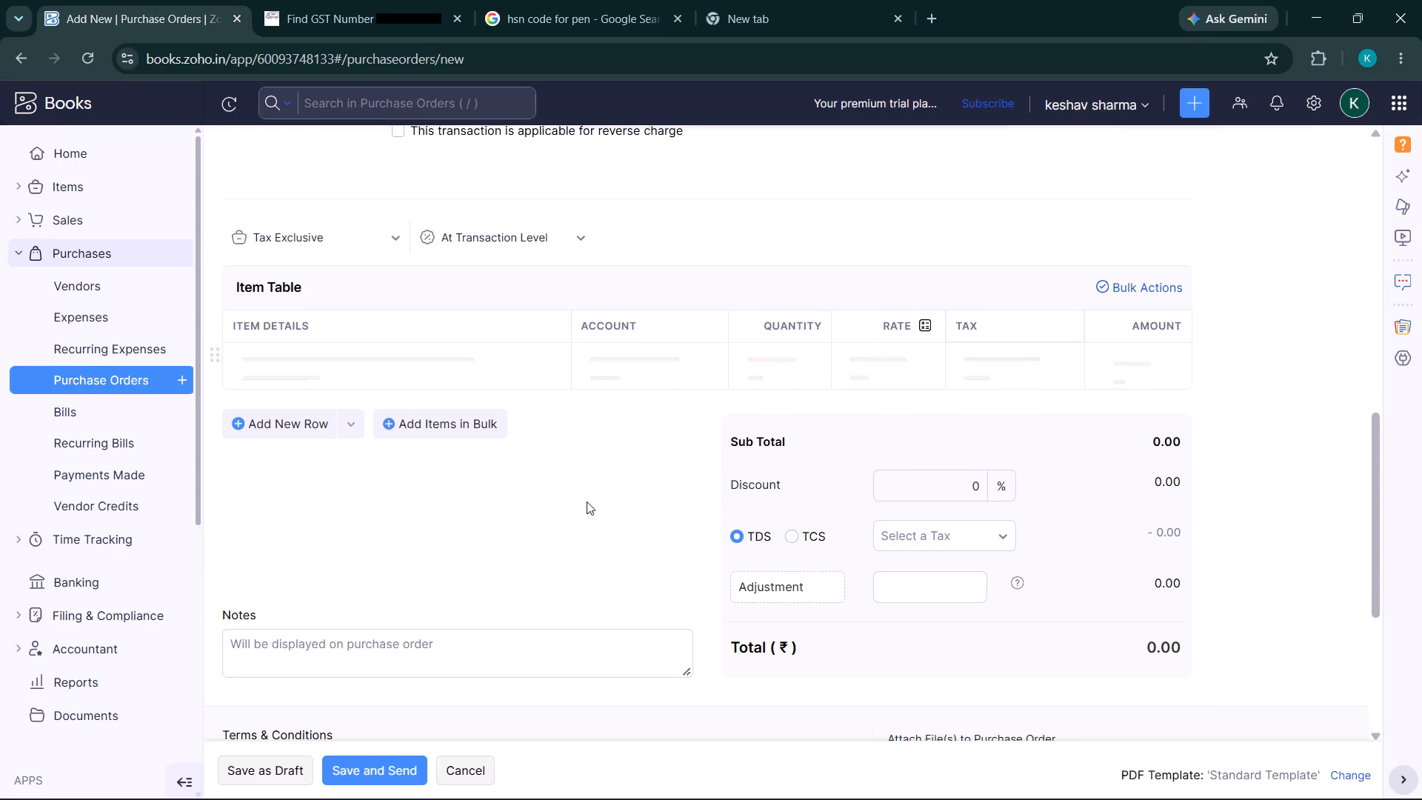
scroll(587, 501, up, 1)
scroll(587, 501, down, 2)
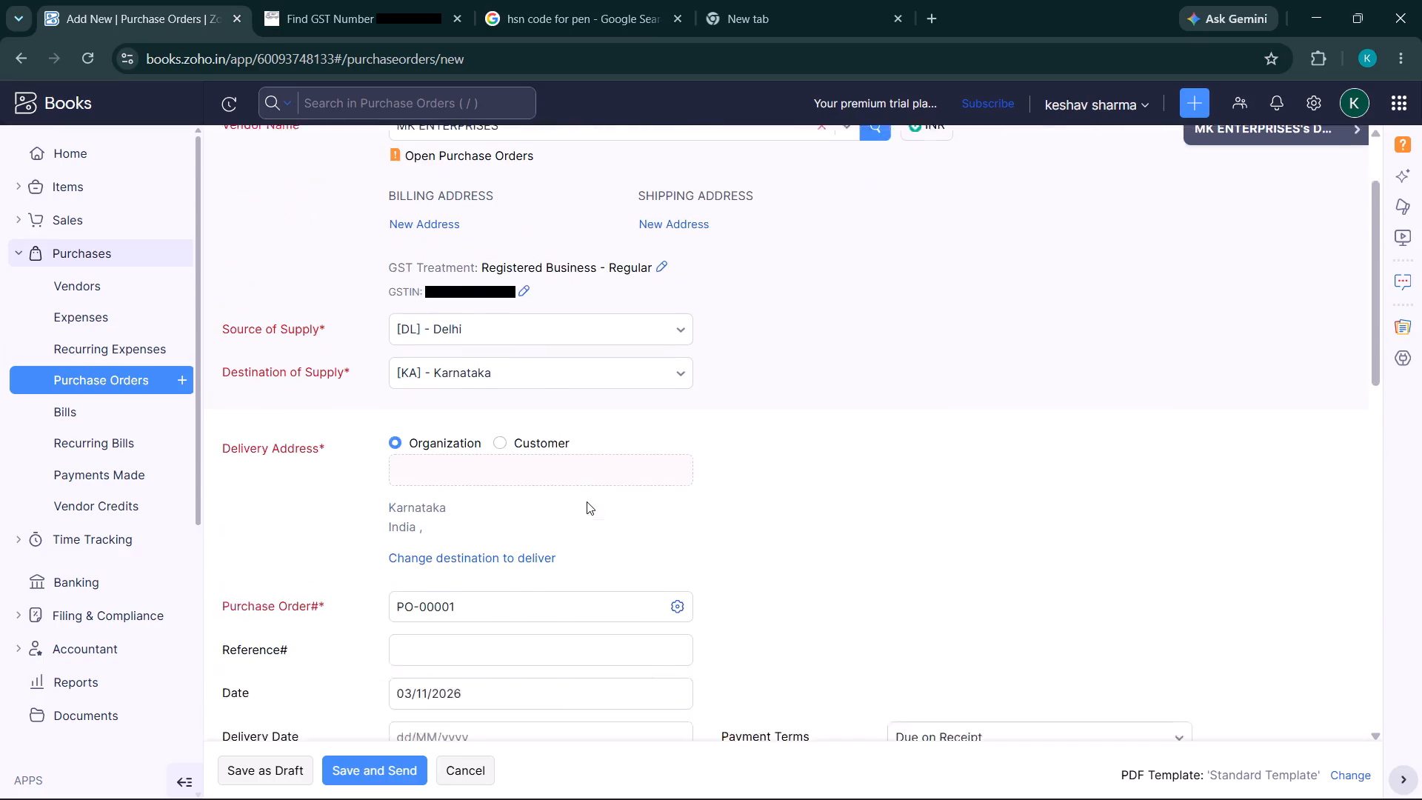
scroll(587, 501, down, 6)
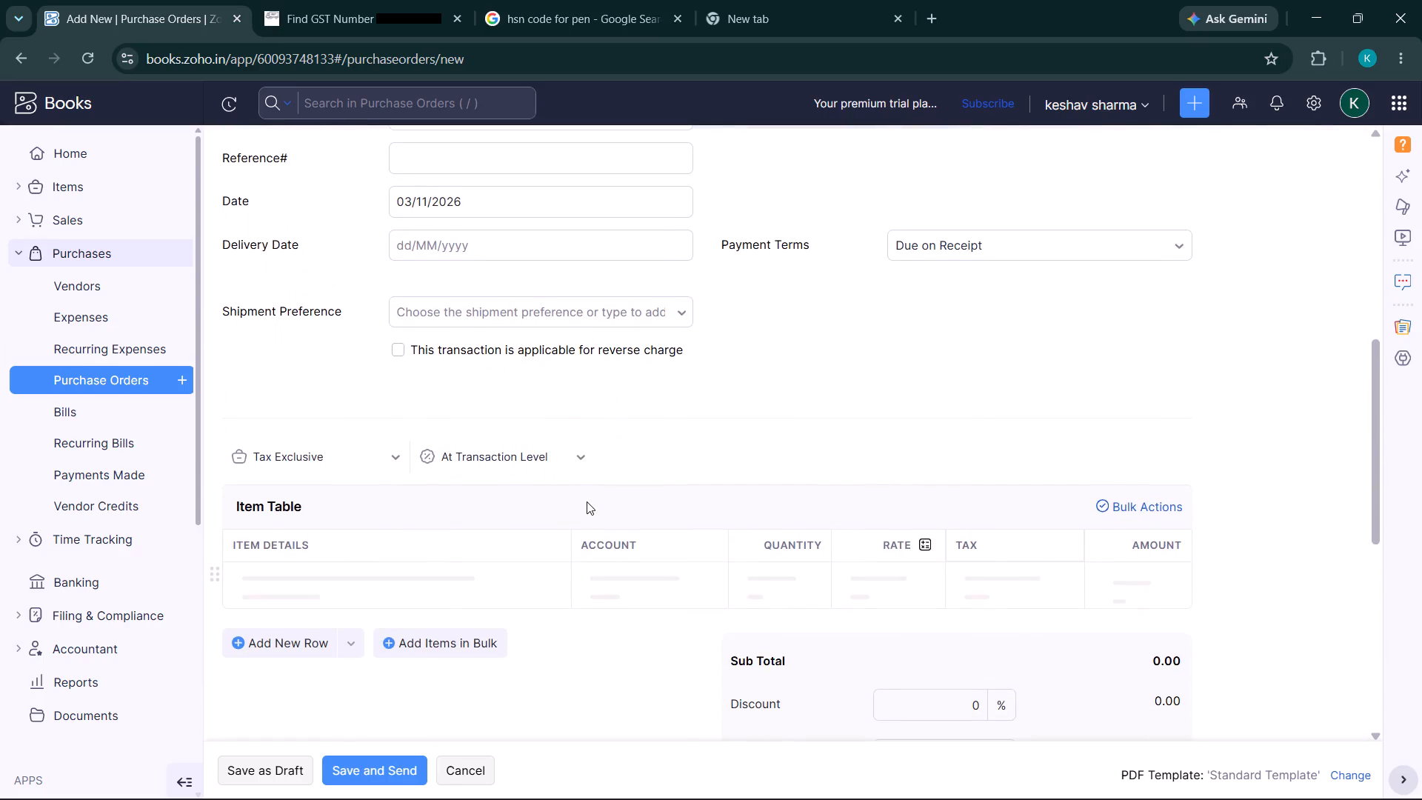
click(444, 599)
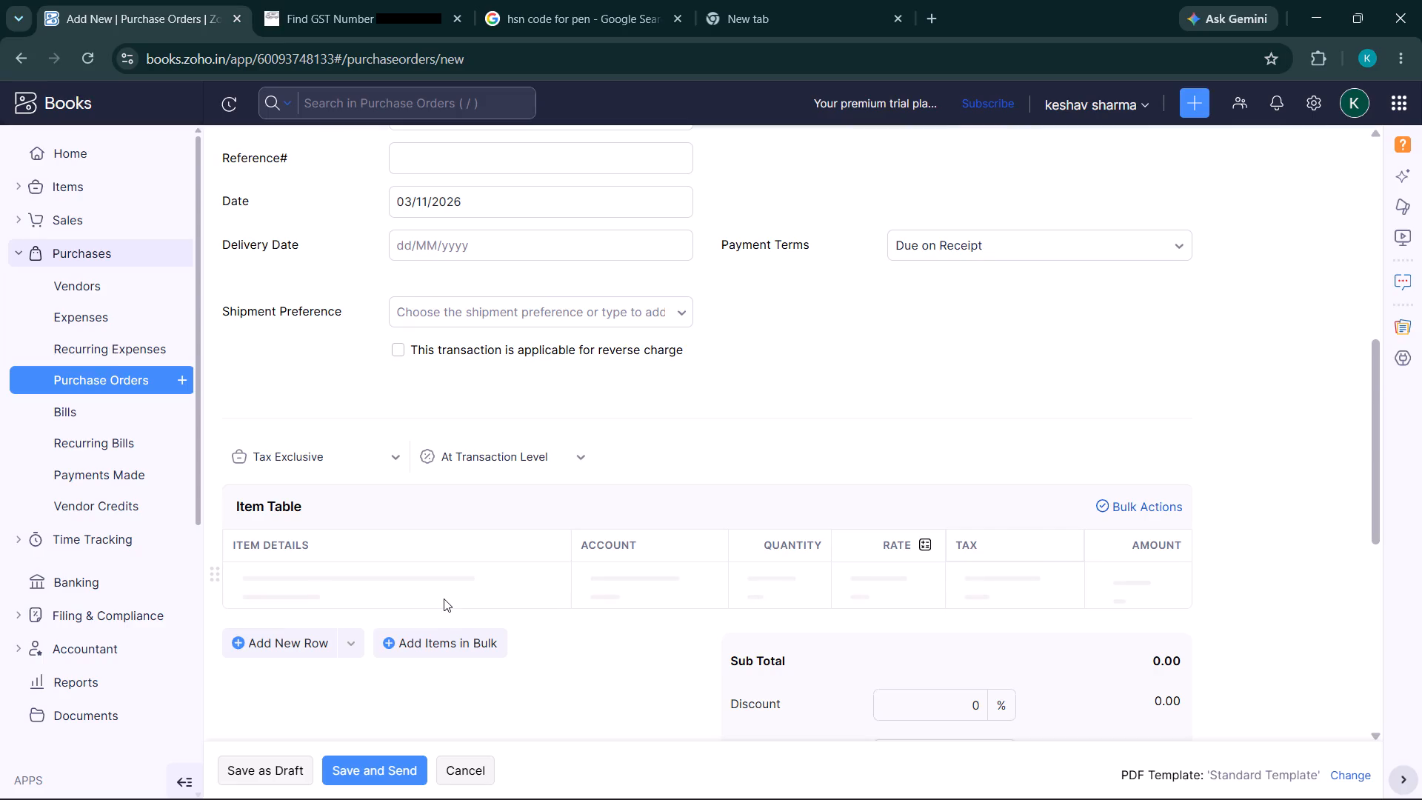
scroll(444, 595, down, 1)
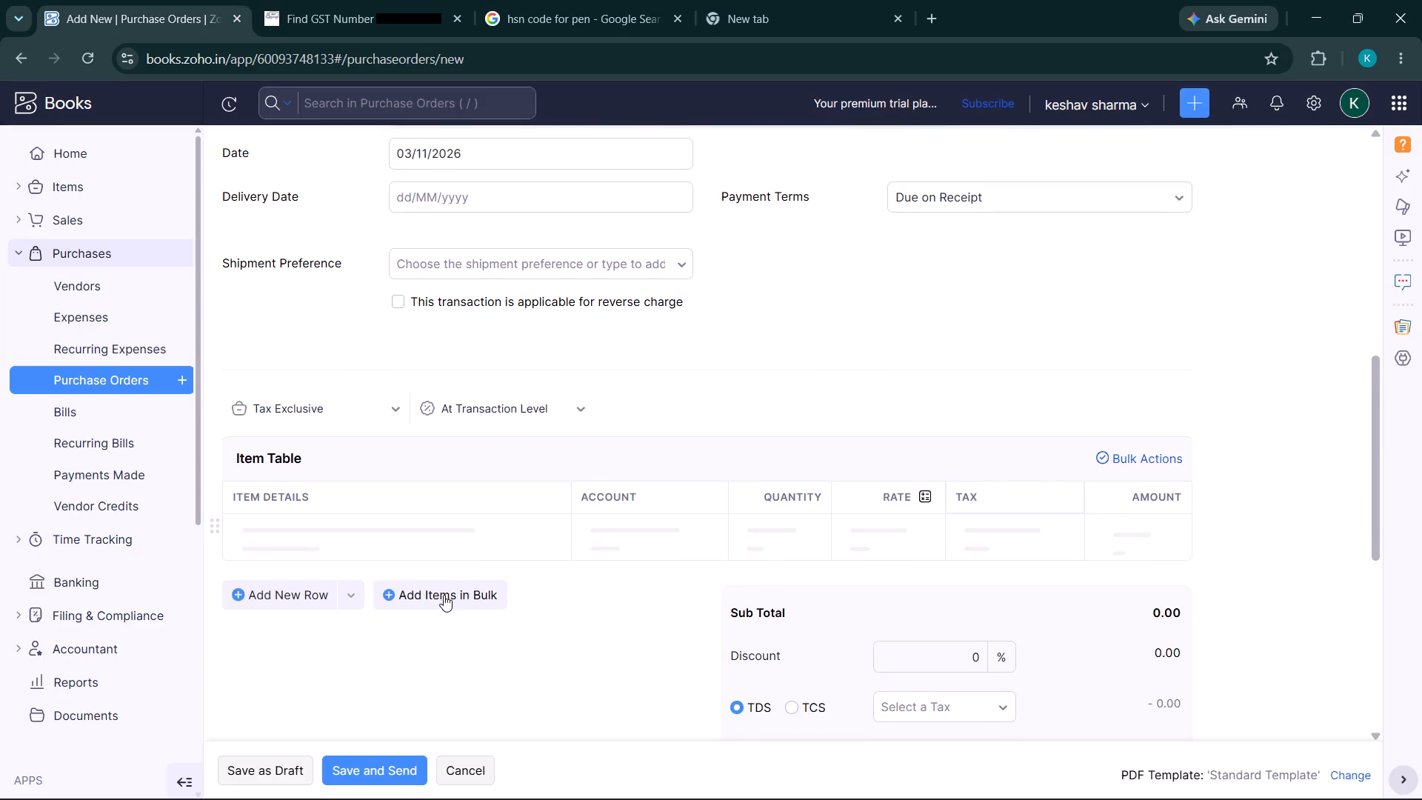
scroll(444, 595, down, 2)
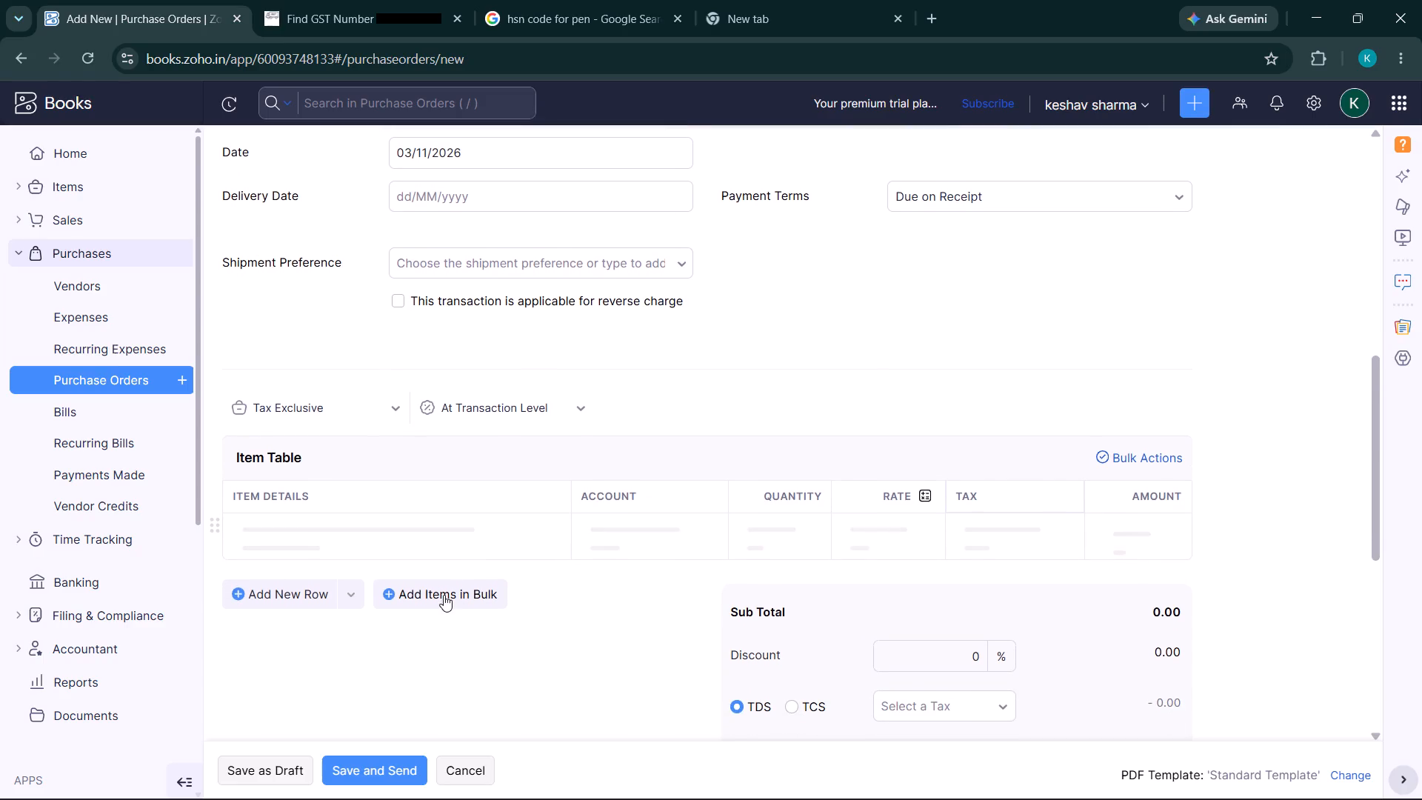
scroll(444, 595, down, 3)
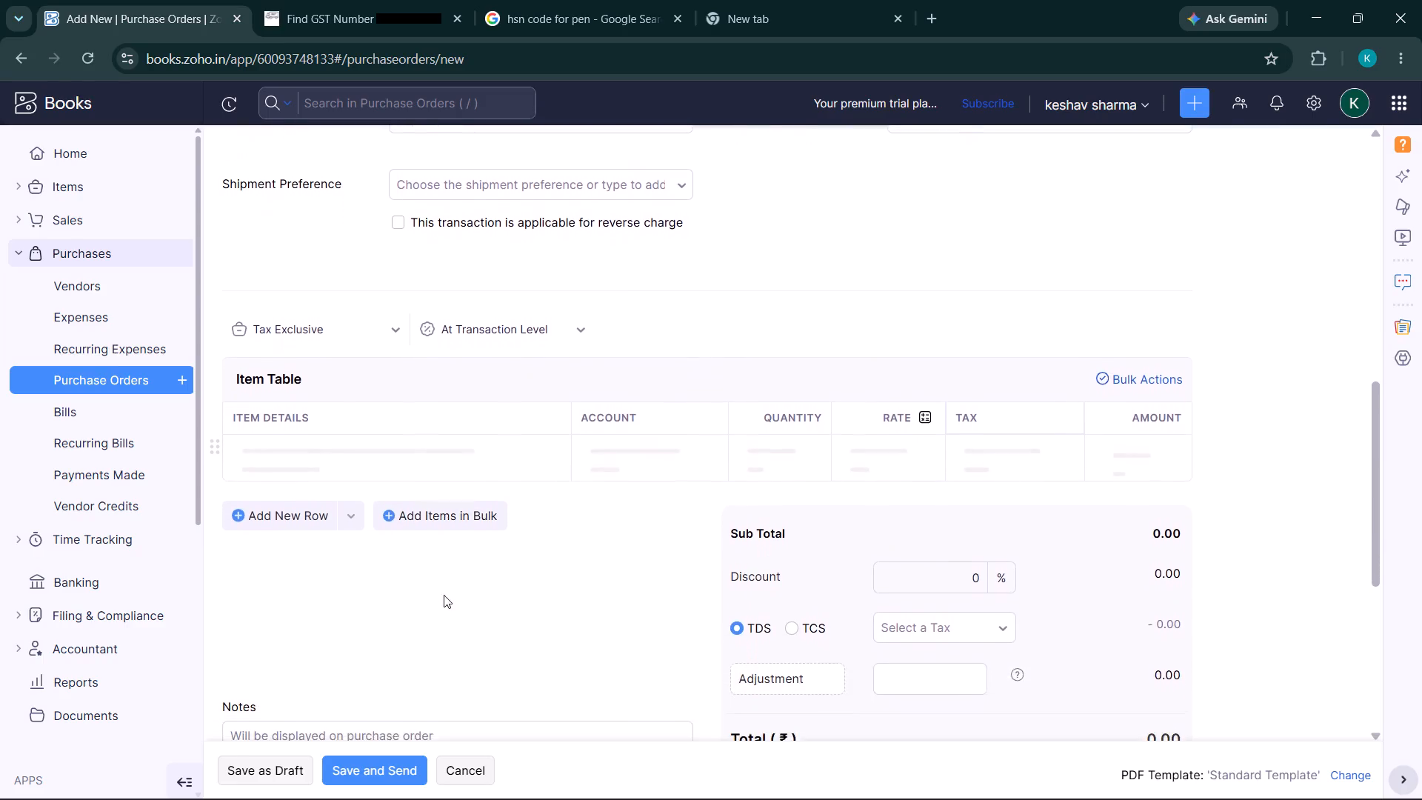
scroll(444, 595, down, 2)
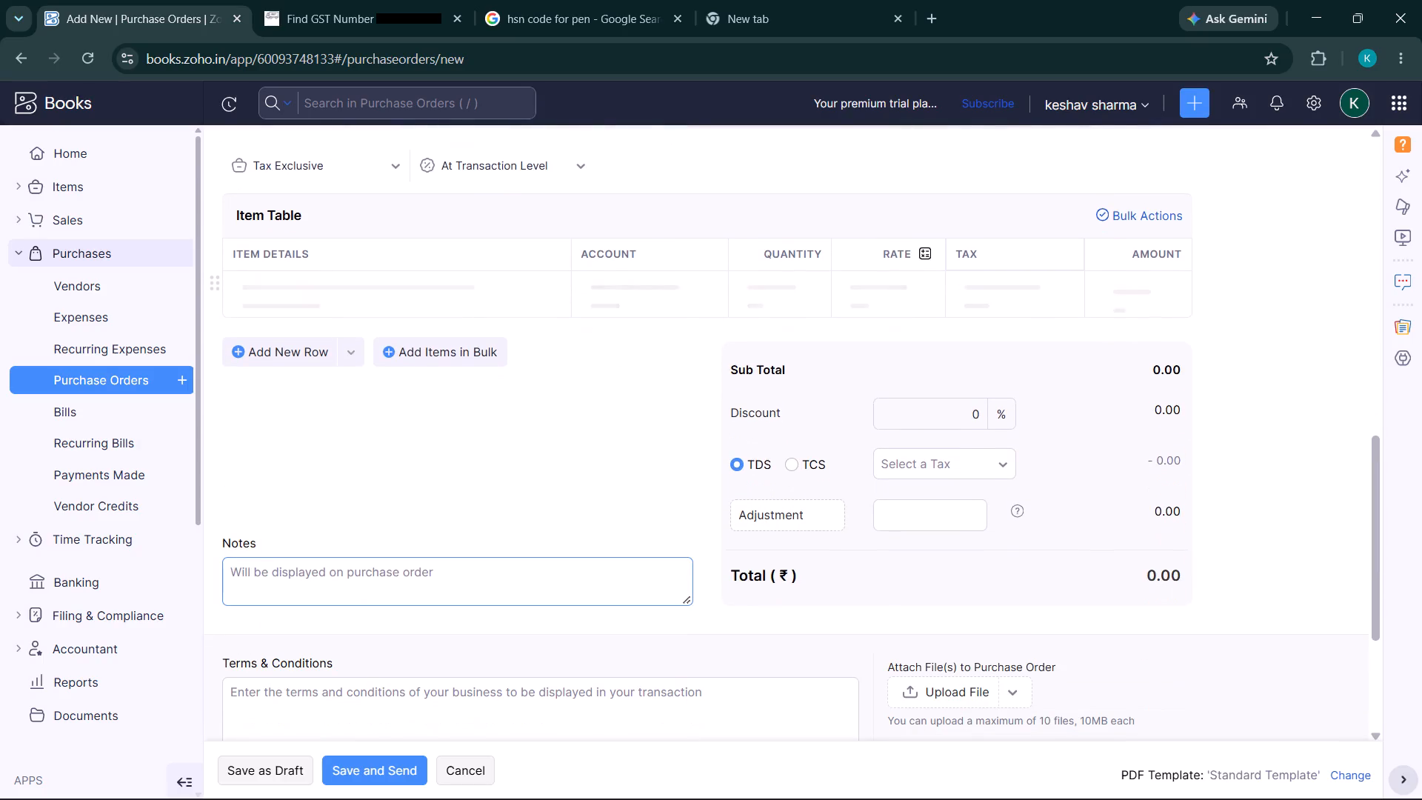
scroll(444, 595, down, 2)
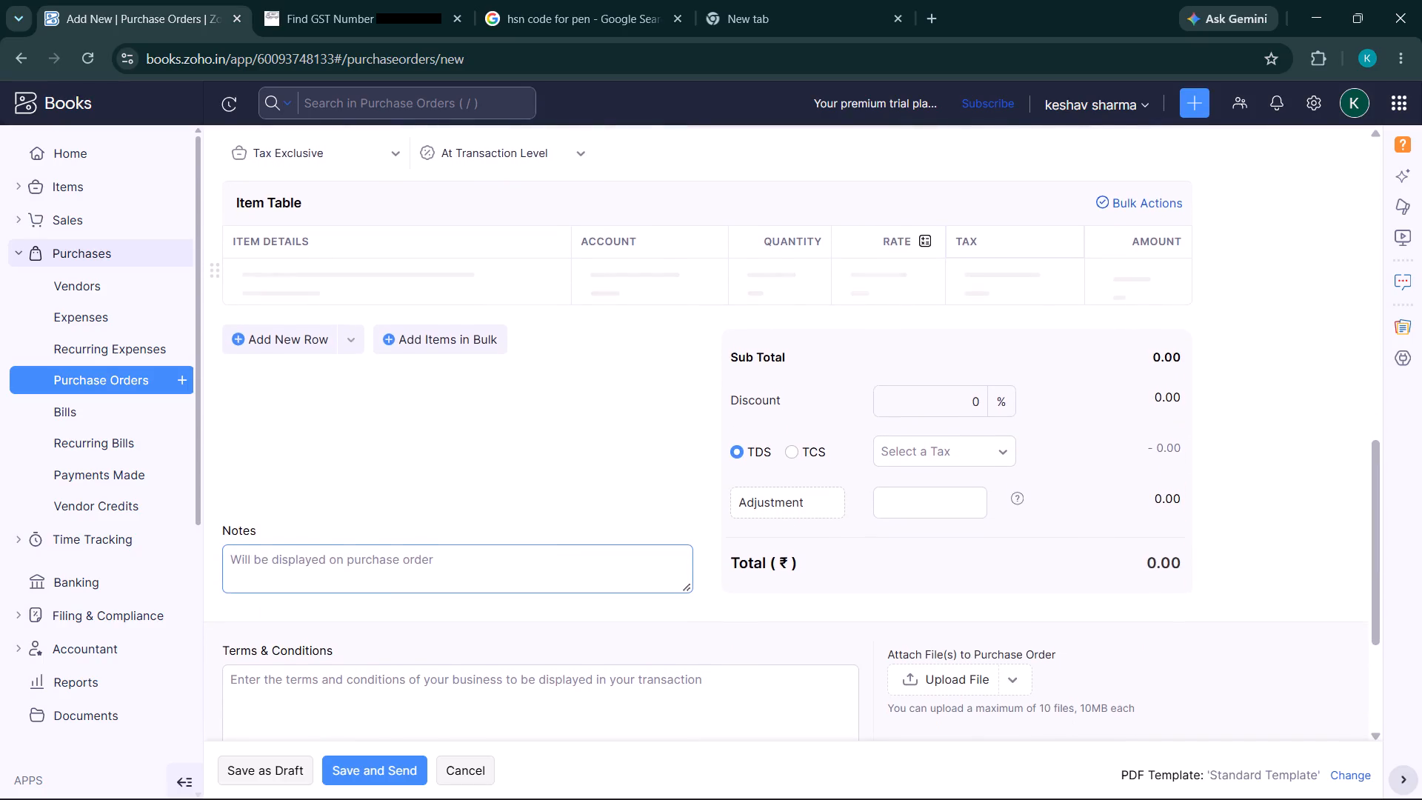
scroll(444, 595, down, 1)
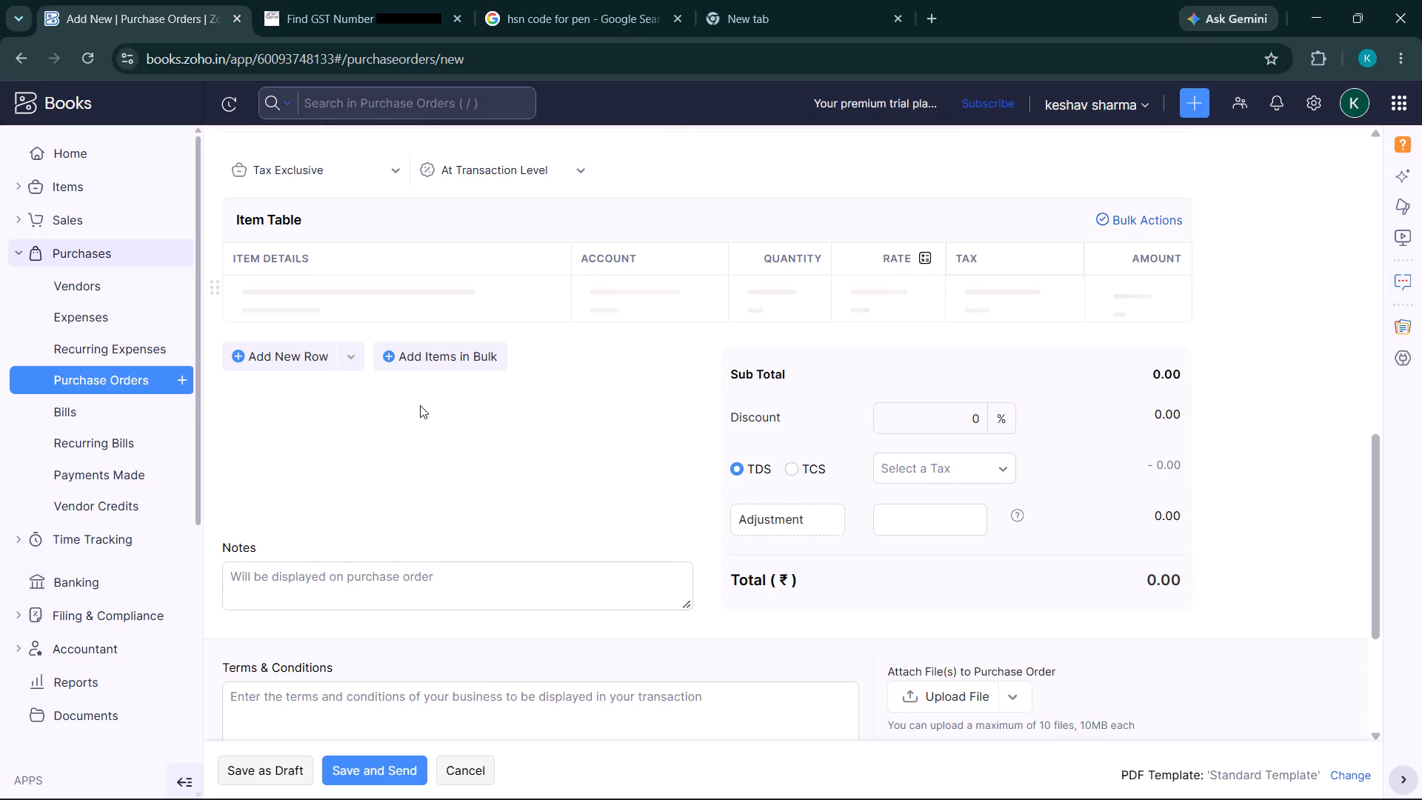
Check the purchase order's tax-exclusive setting without changing it and look back over the vendor and delivery details.
scroll(420, 405, up, 1)
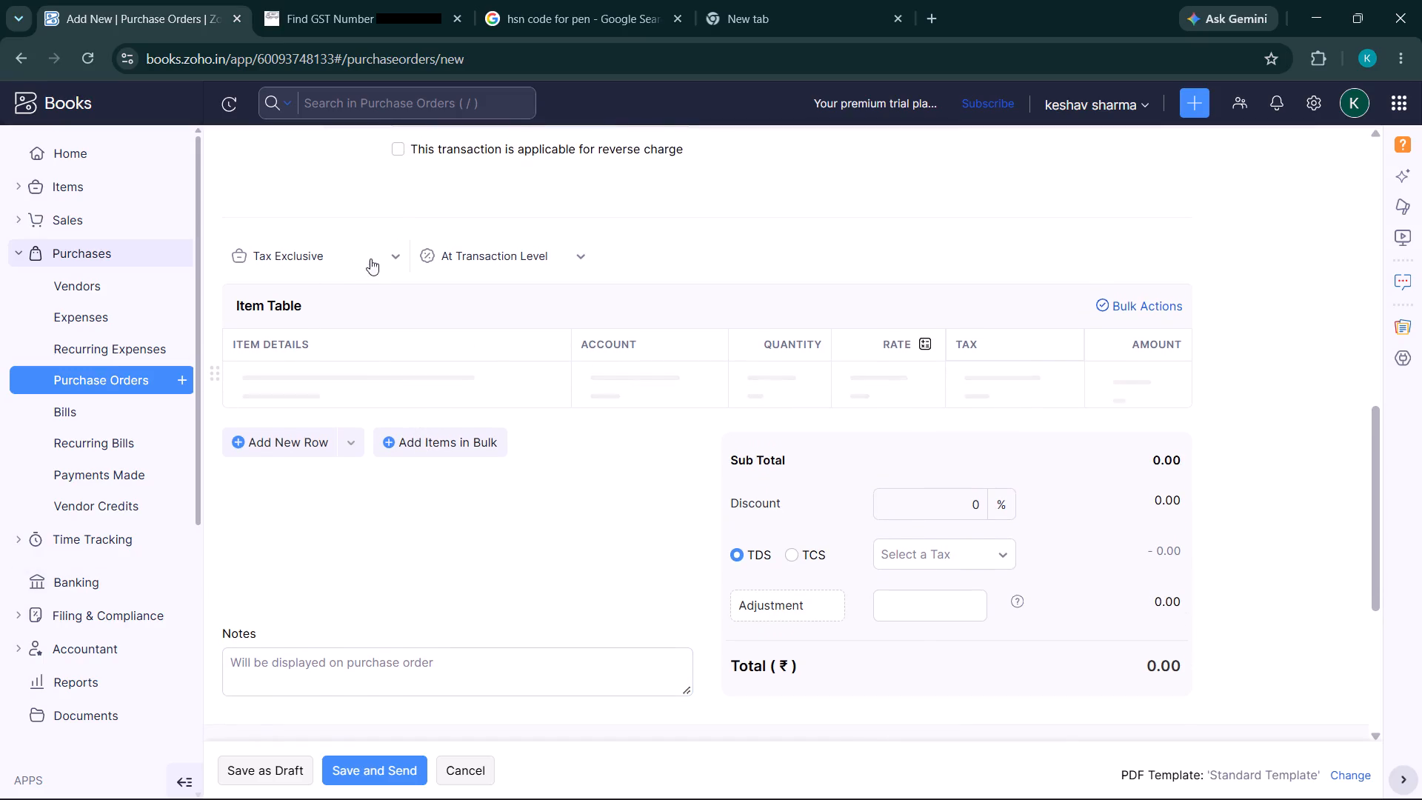
click(389, 254)
click(389, 254)
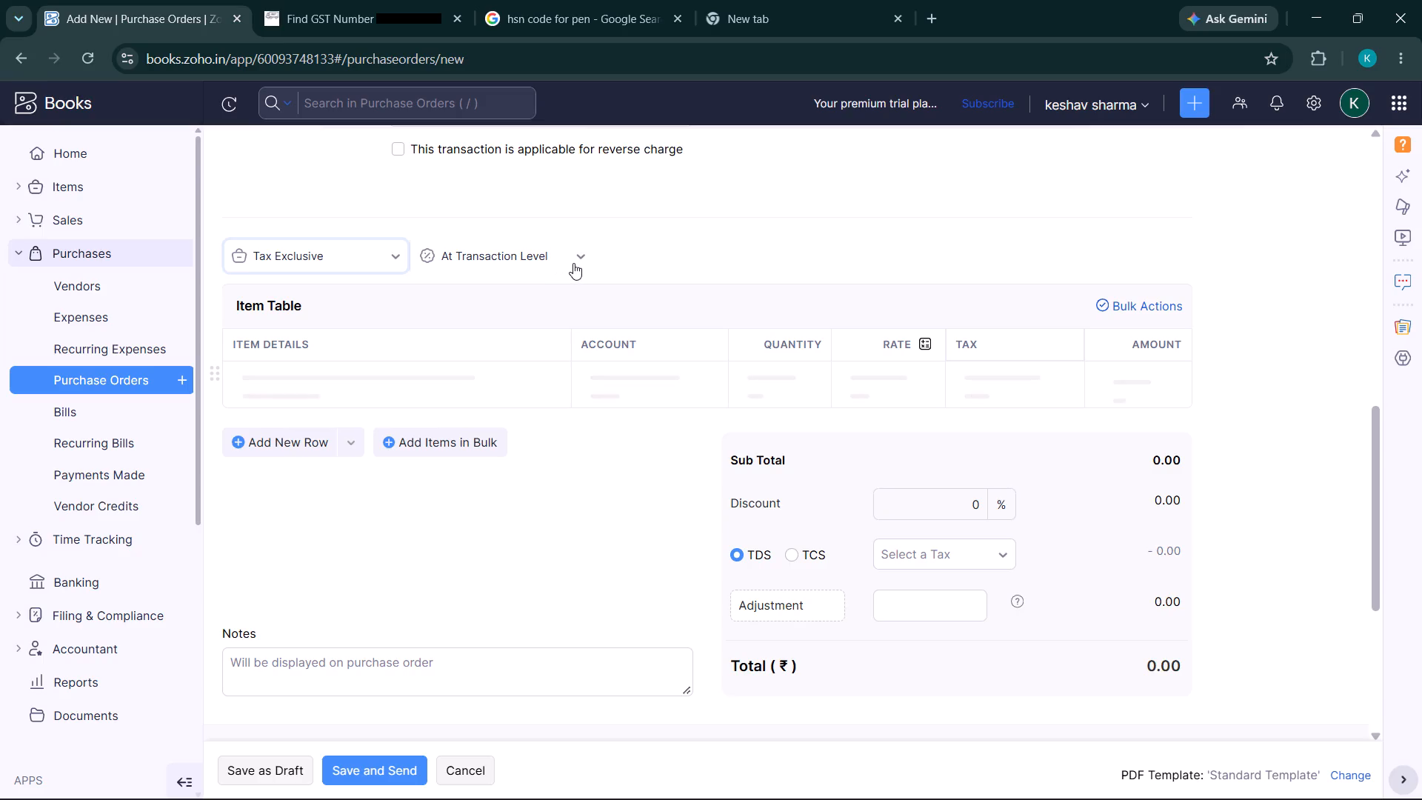
scroll(573, 263, up, 9)
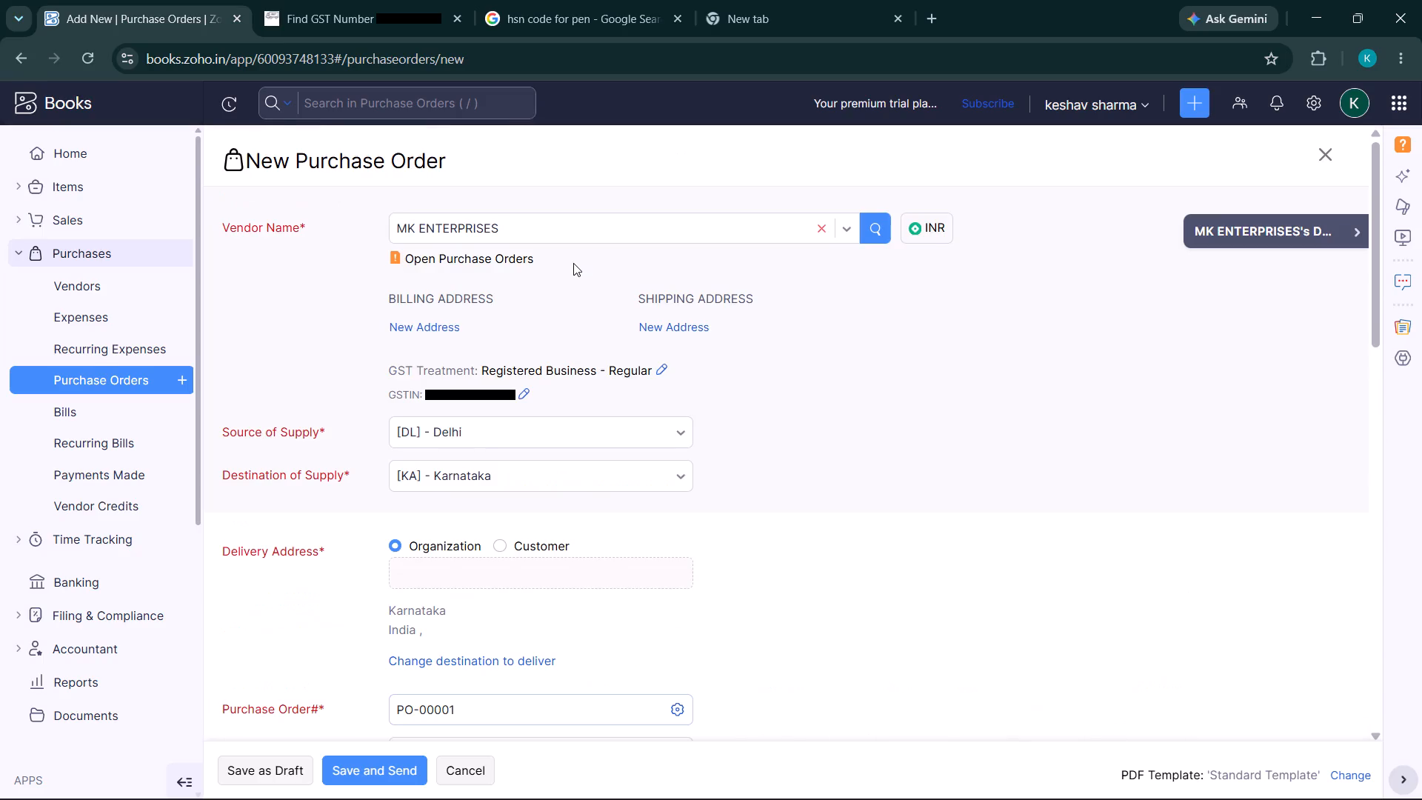
Add a second row to the purchase order's item table and select Ceiling fan as its item.
scroll(573, 263, down, 6)
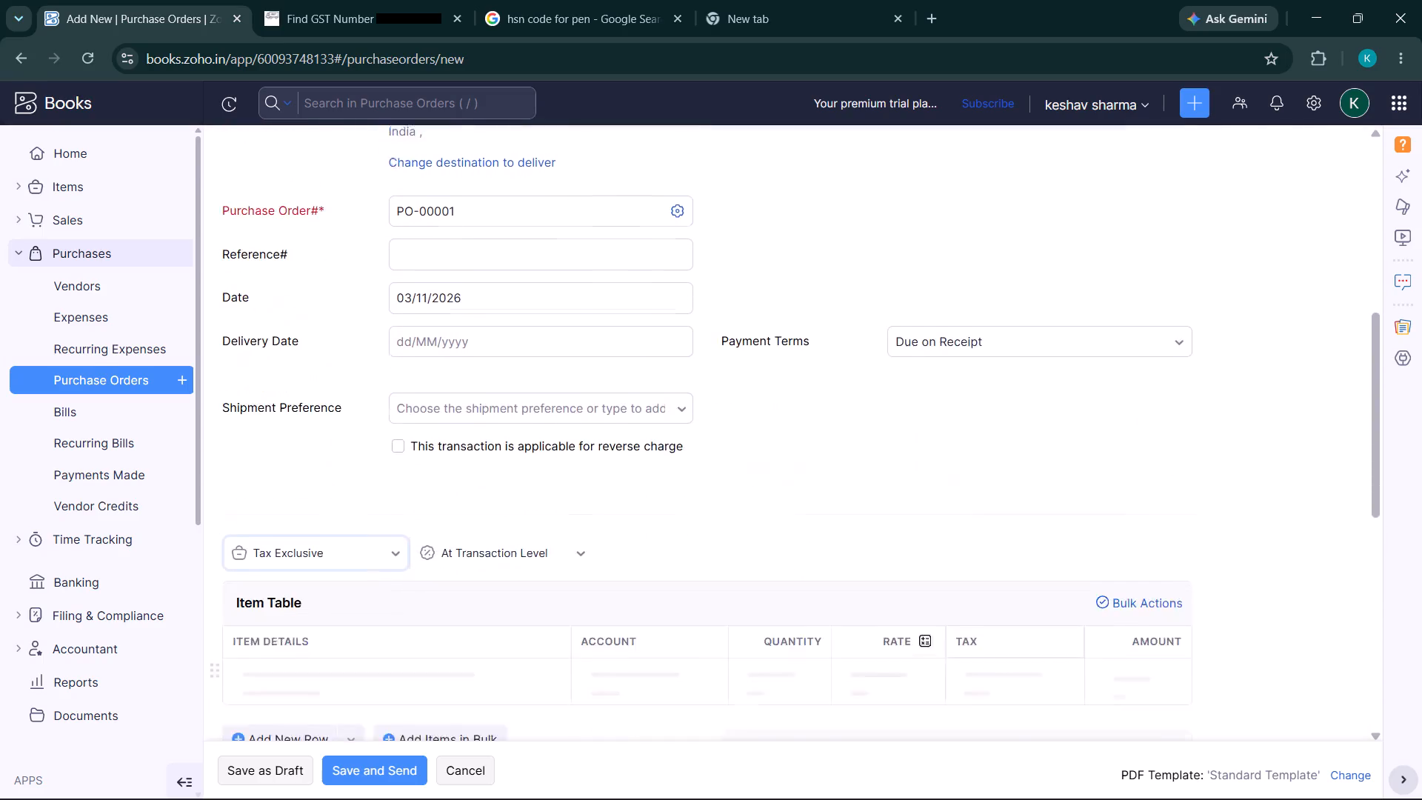
scroll(573, 263, down, 2)
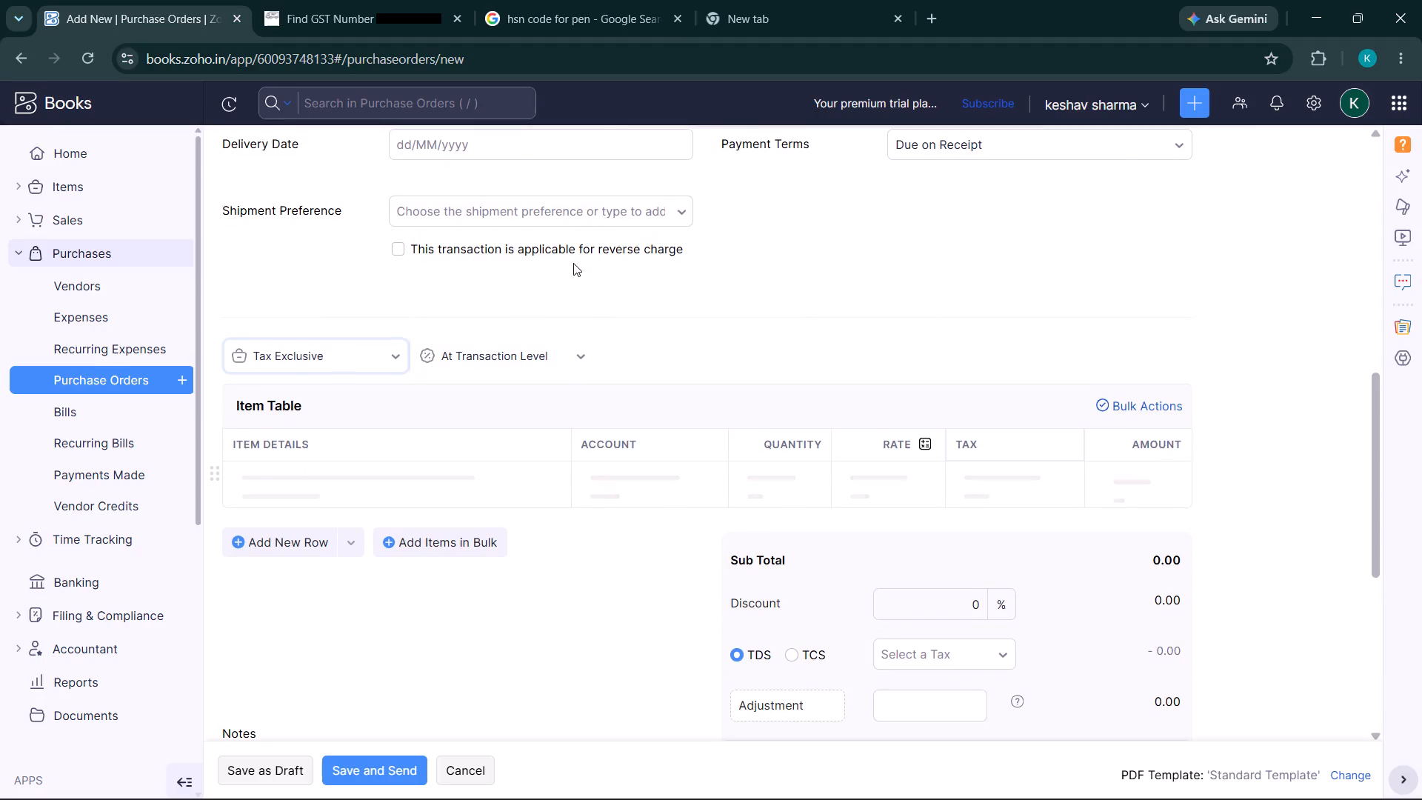
click(310, 542)
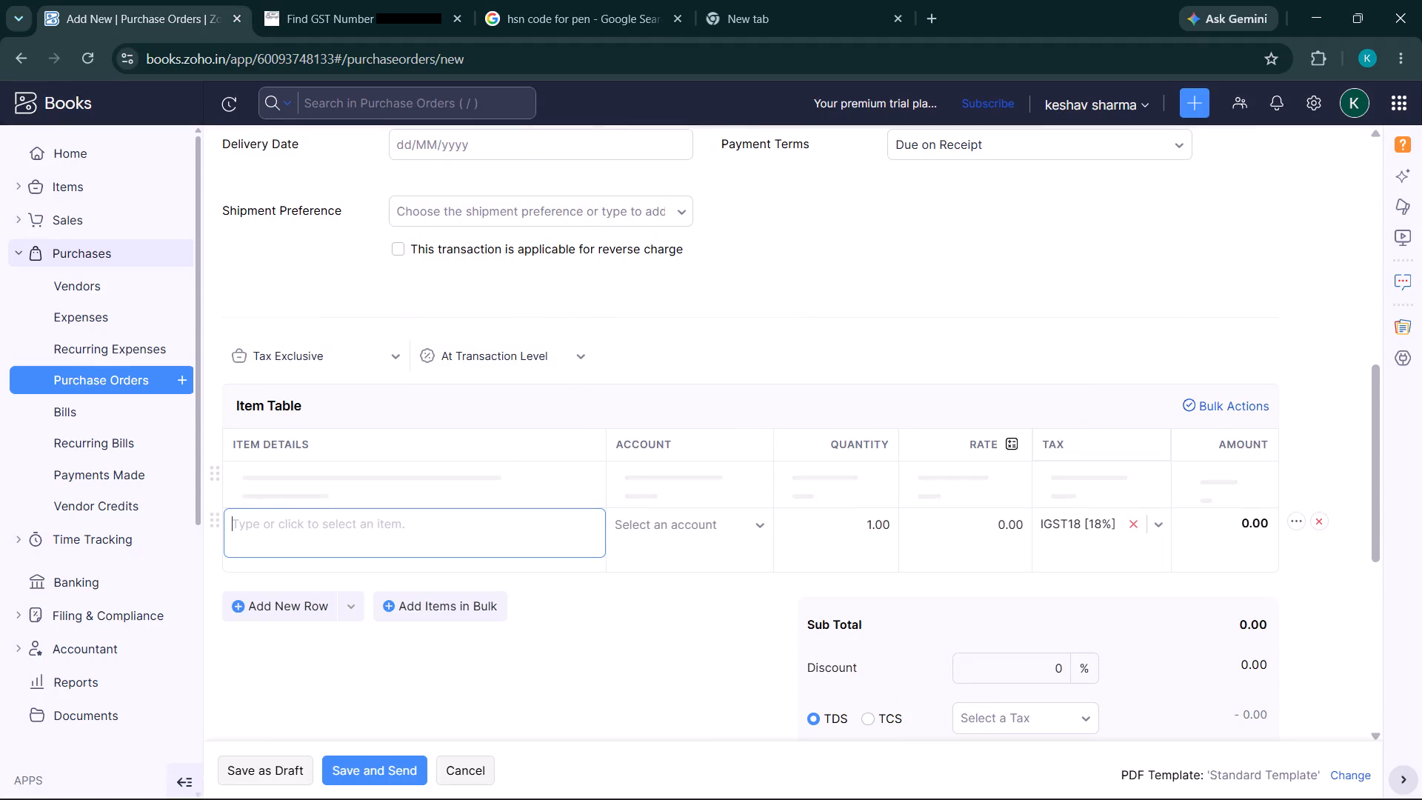
click(388, 539)
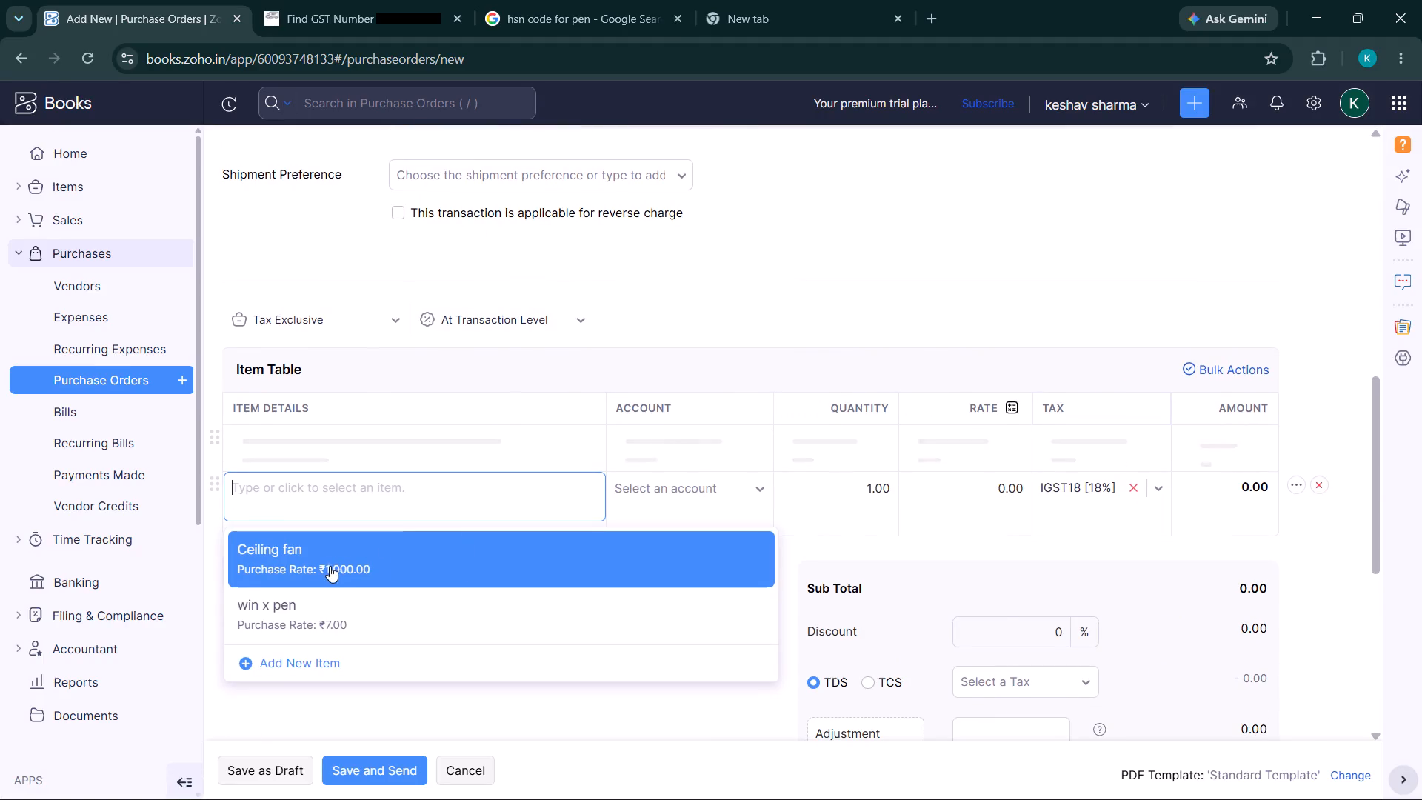
click(324, 566)
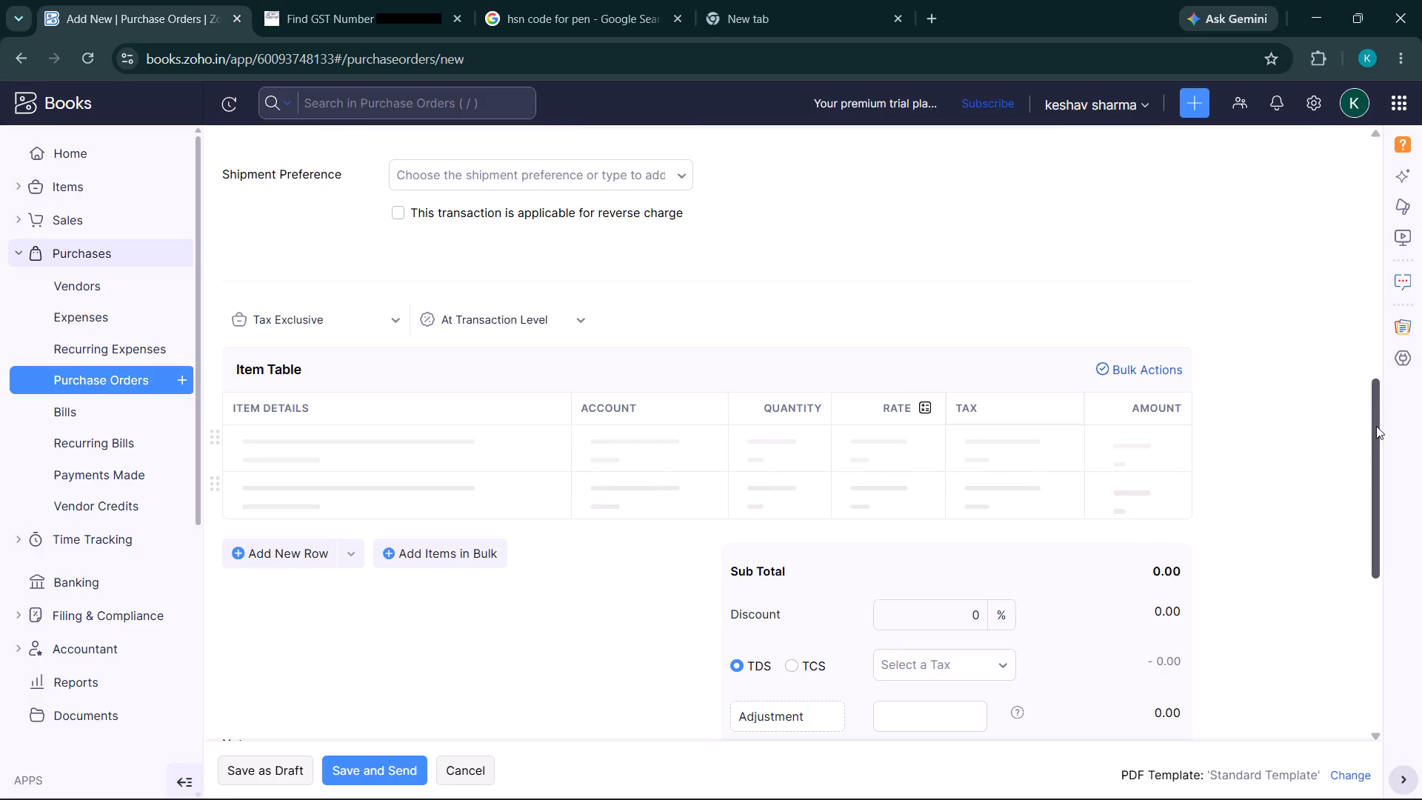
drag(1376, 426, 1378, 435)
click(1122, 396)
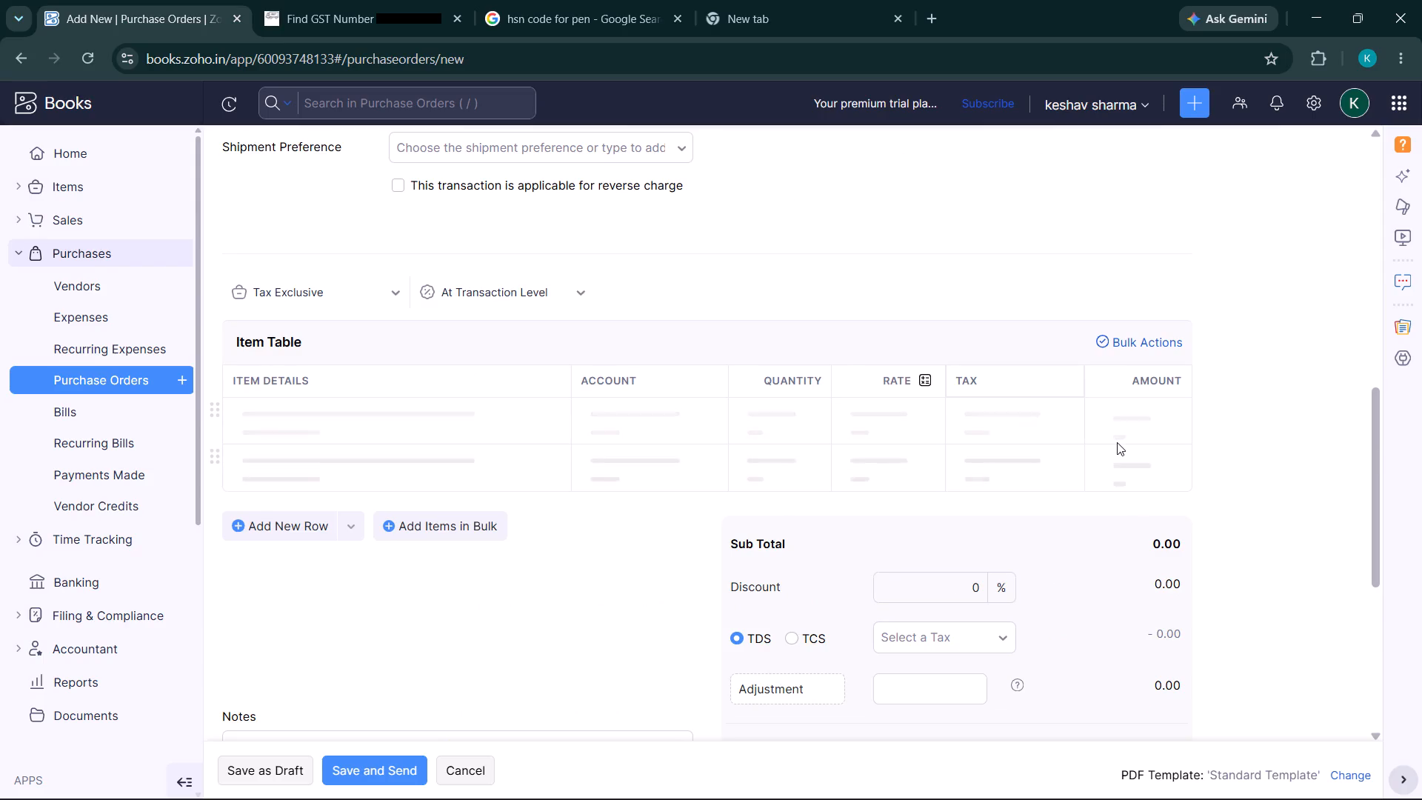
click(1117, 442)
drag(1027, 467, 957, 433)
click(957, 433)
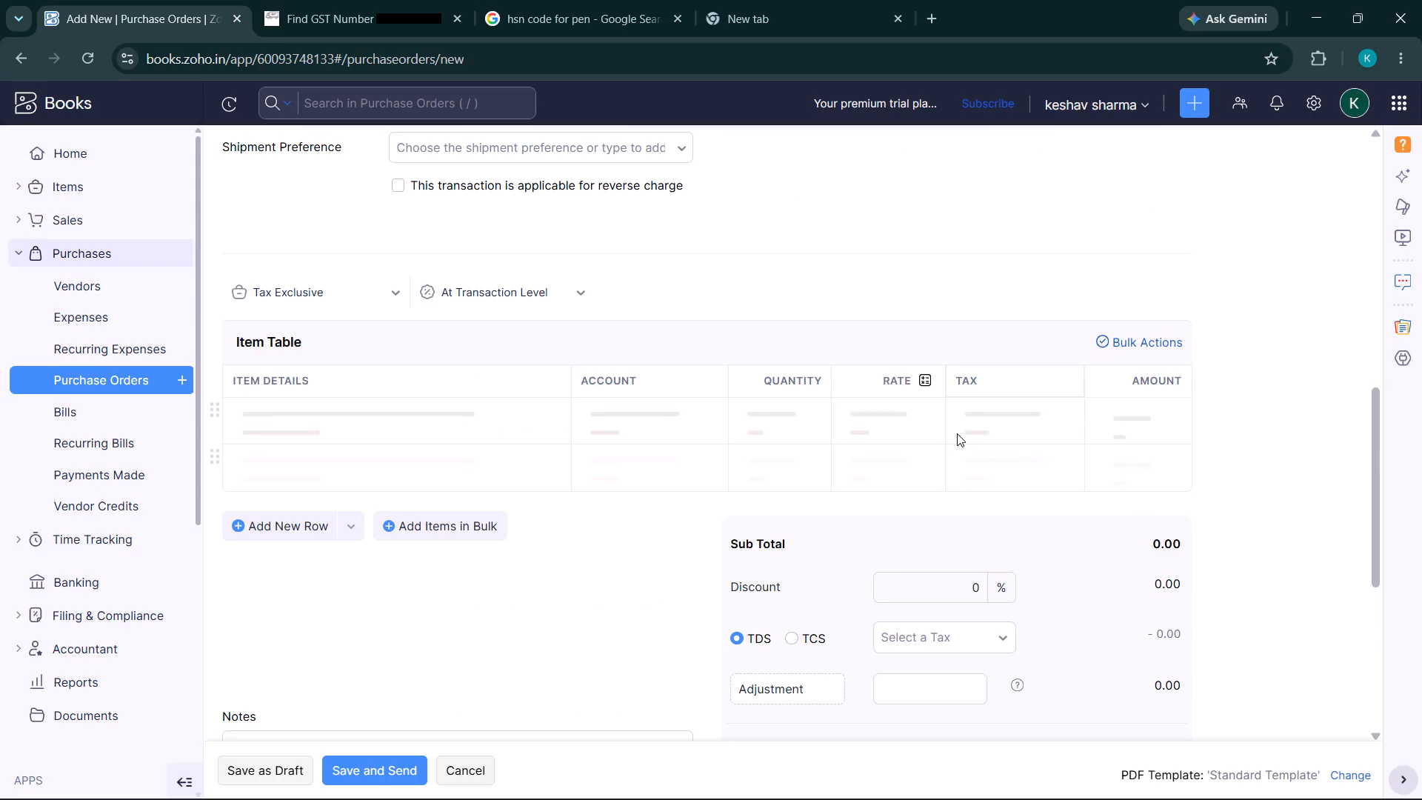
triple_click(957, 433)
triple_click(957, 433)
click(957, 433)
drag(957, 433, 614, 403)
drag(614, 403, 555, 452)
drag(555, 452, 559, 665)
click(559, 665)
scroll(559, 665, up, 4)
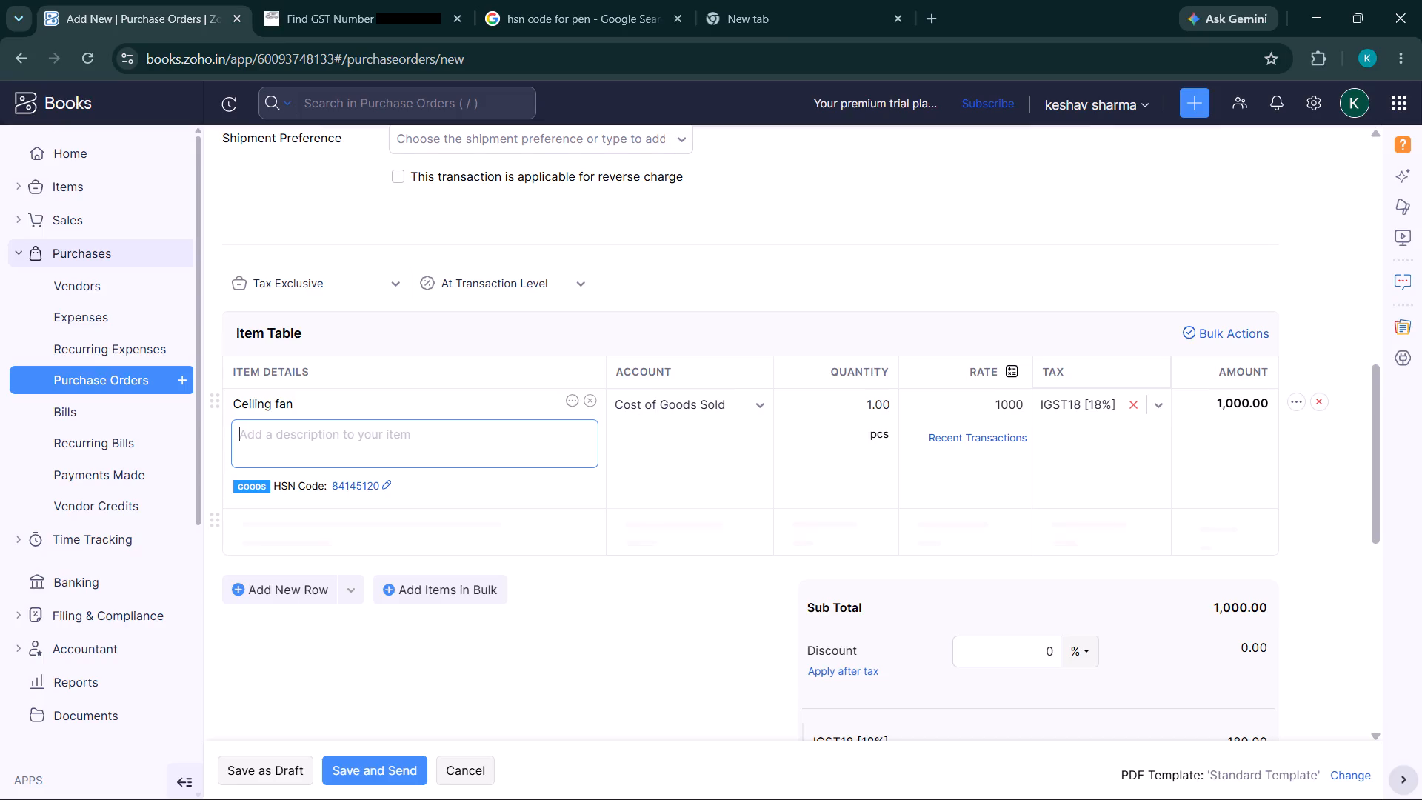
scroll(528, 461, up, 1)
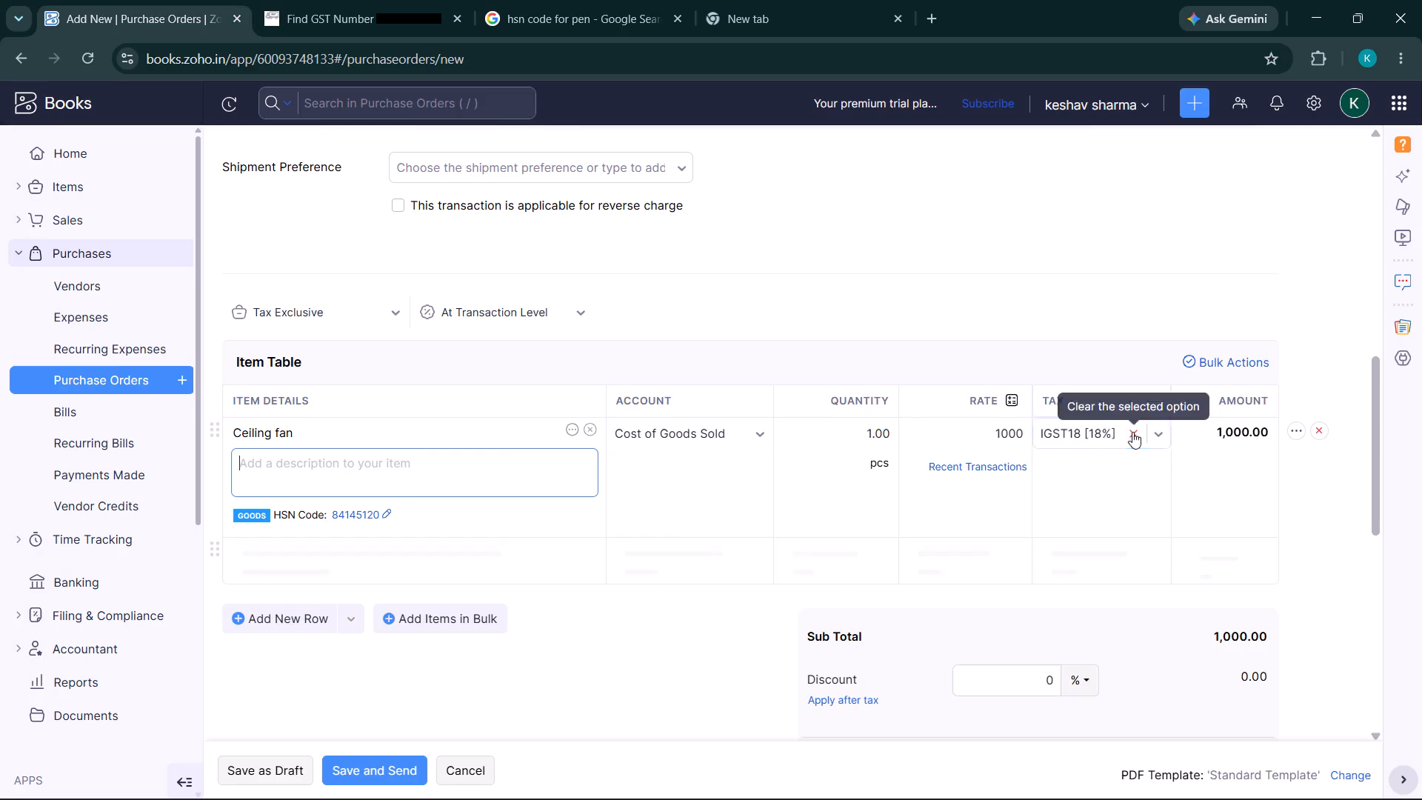
Set the rate of the Ceiling fan in the first item row to 900.
click(1004, 435)
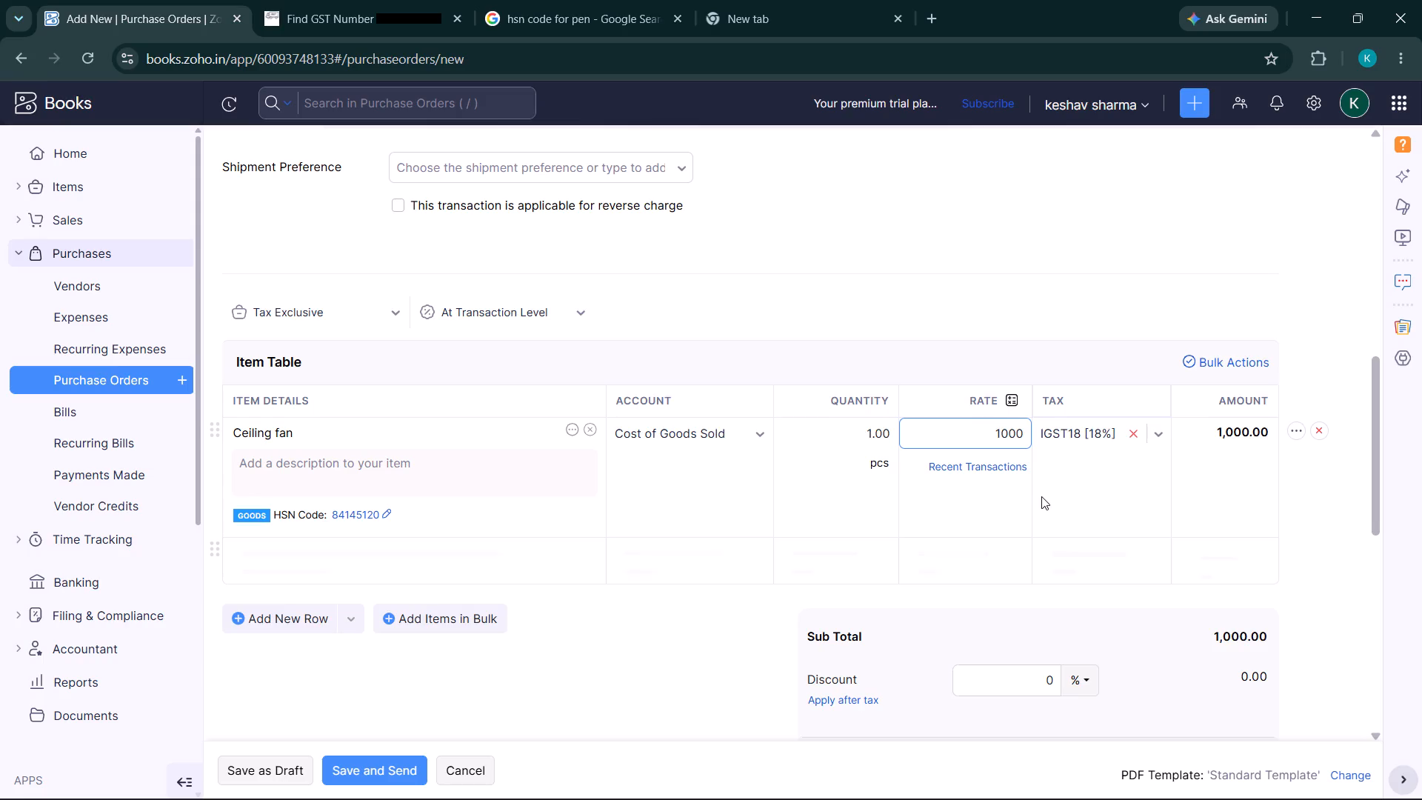
key(BackSpace)
key(Right)
key(BackSpace)
key(9)
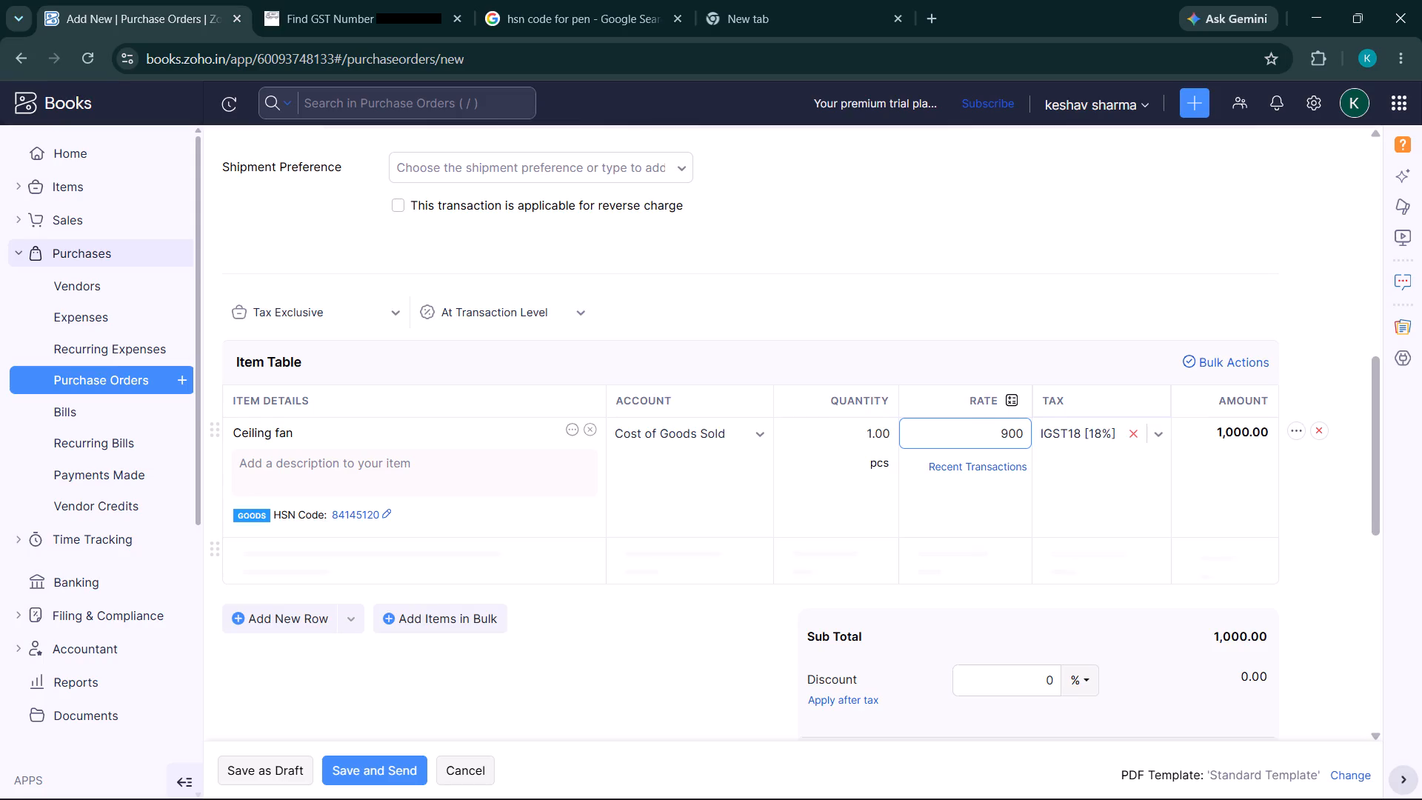
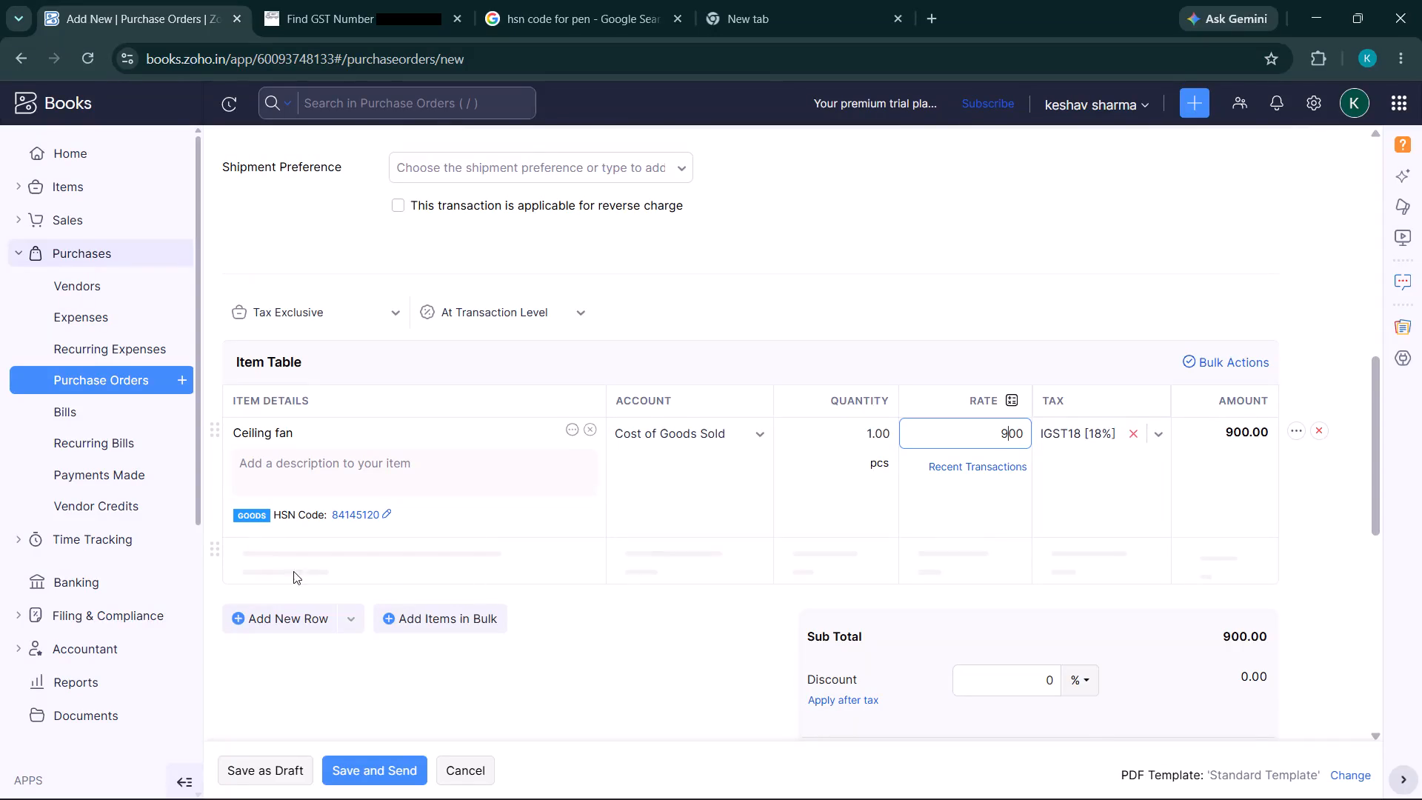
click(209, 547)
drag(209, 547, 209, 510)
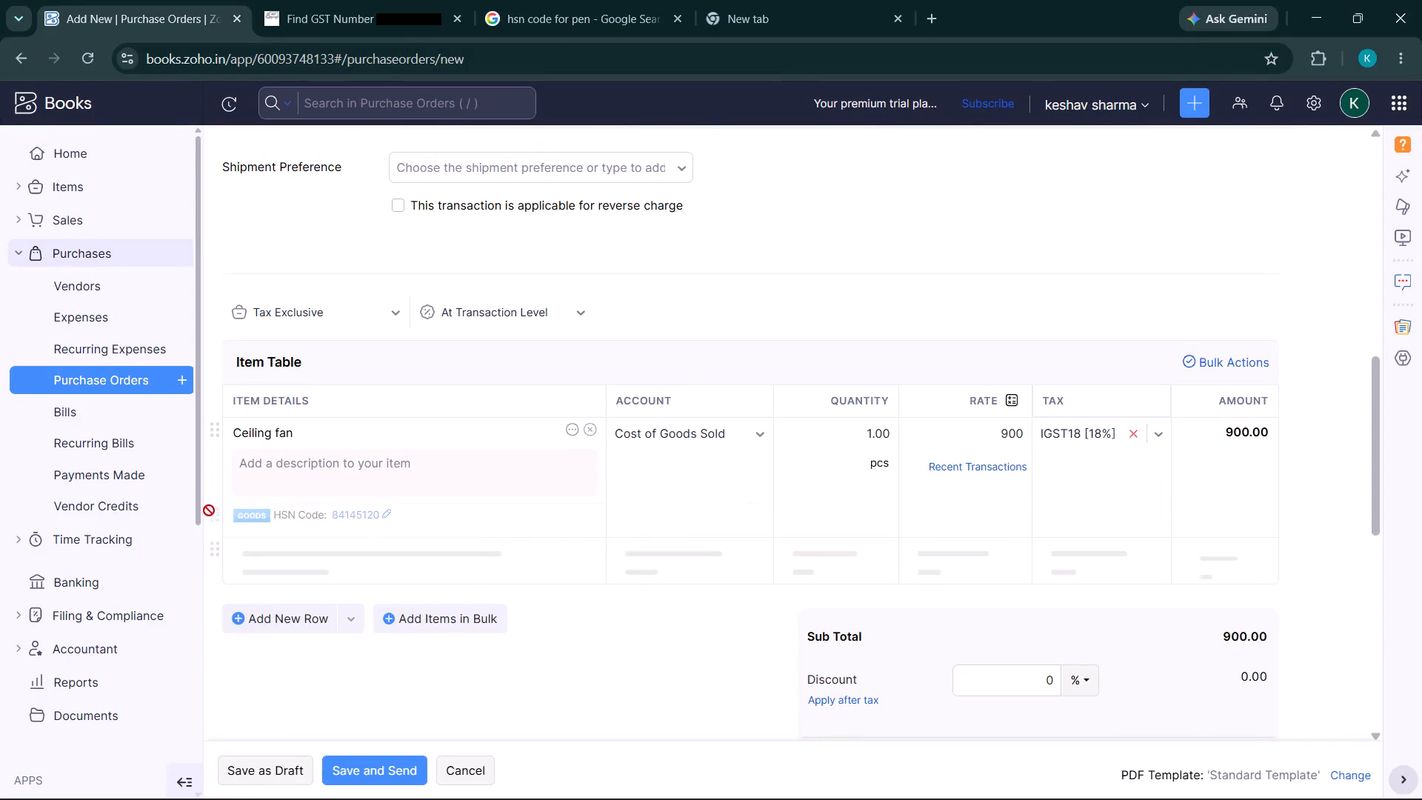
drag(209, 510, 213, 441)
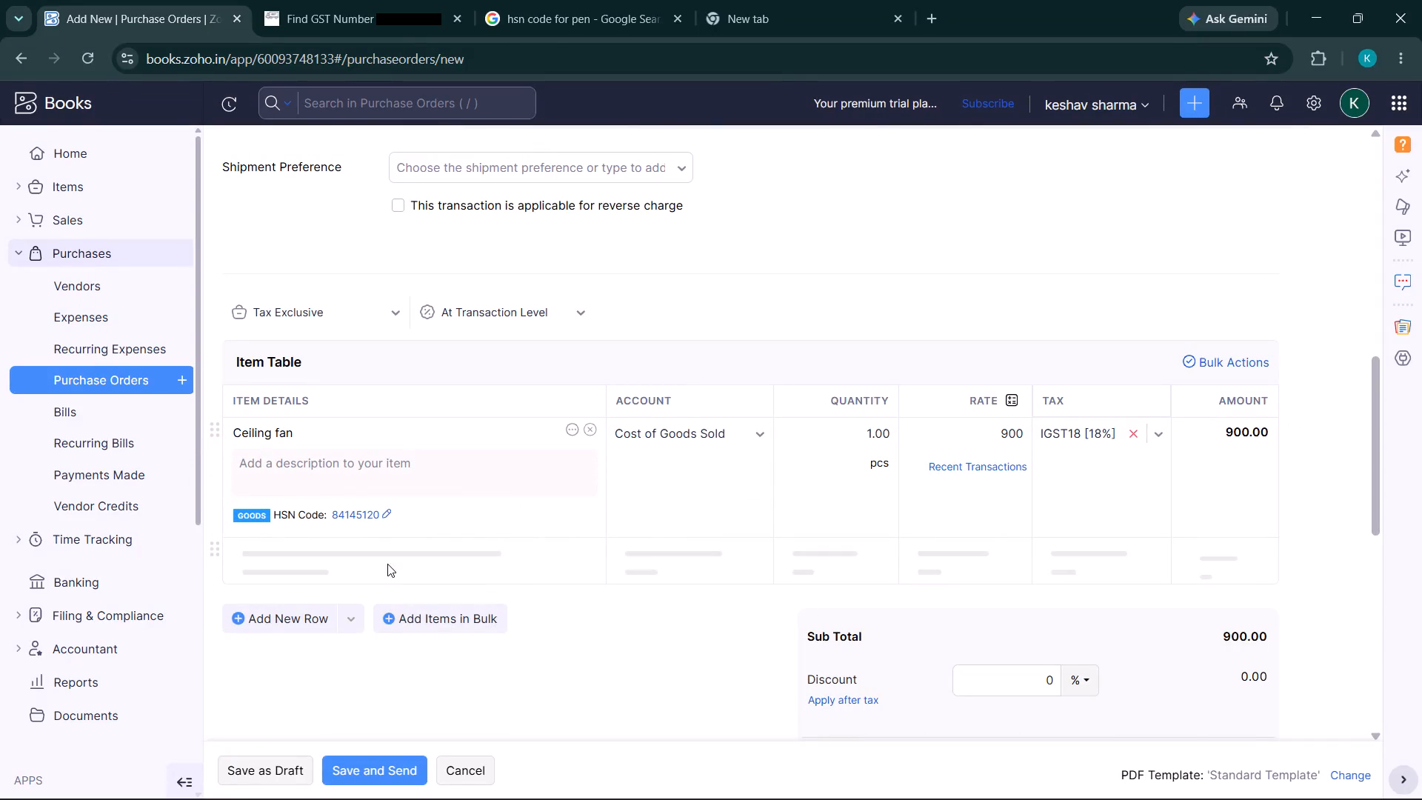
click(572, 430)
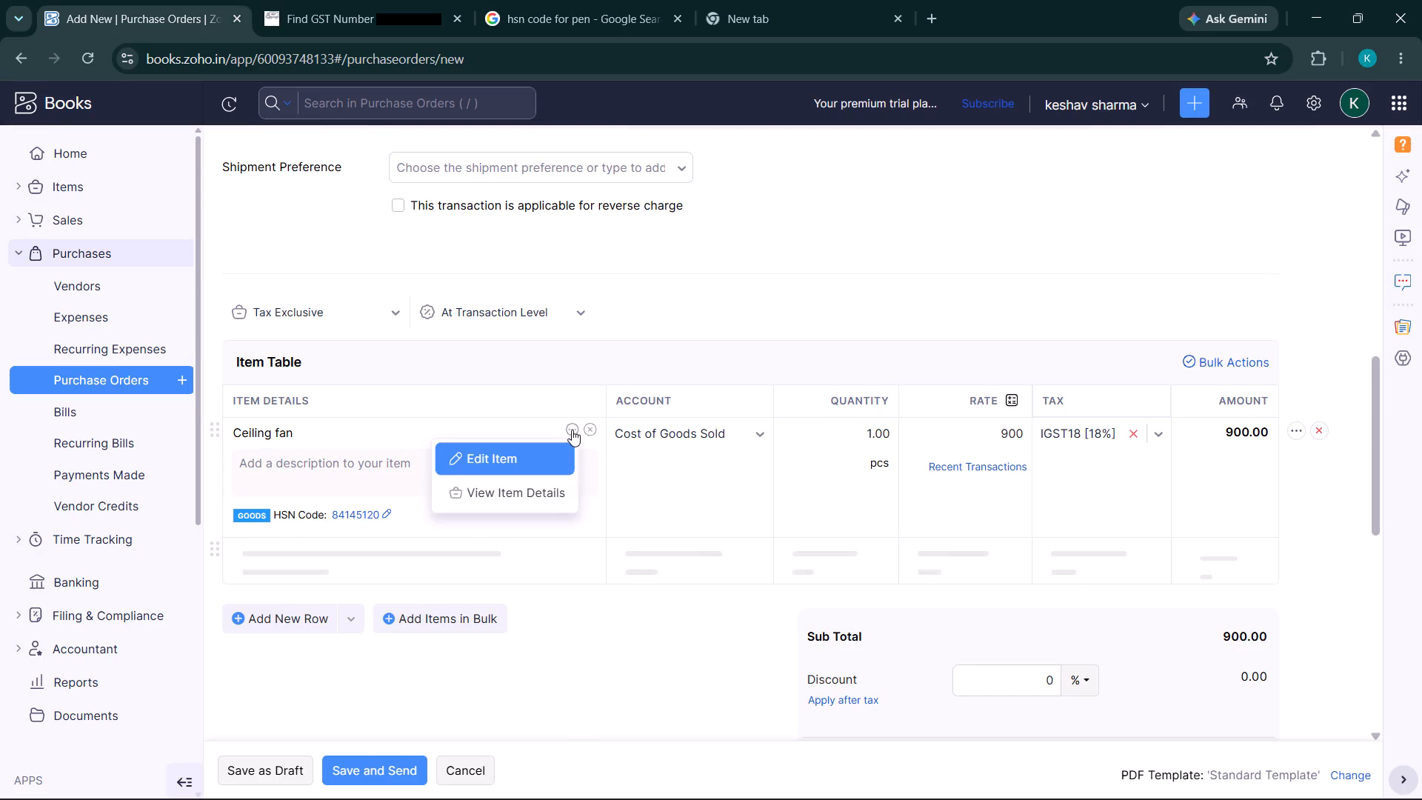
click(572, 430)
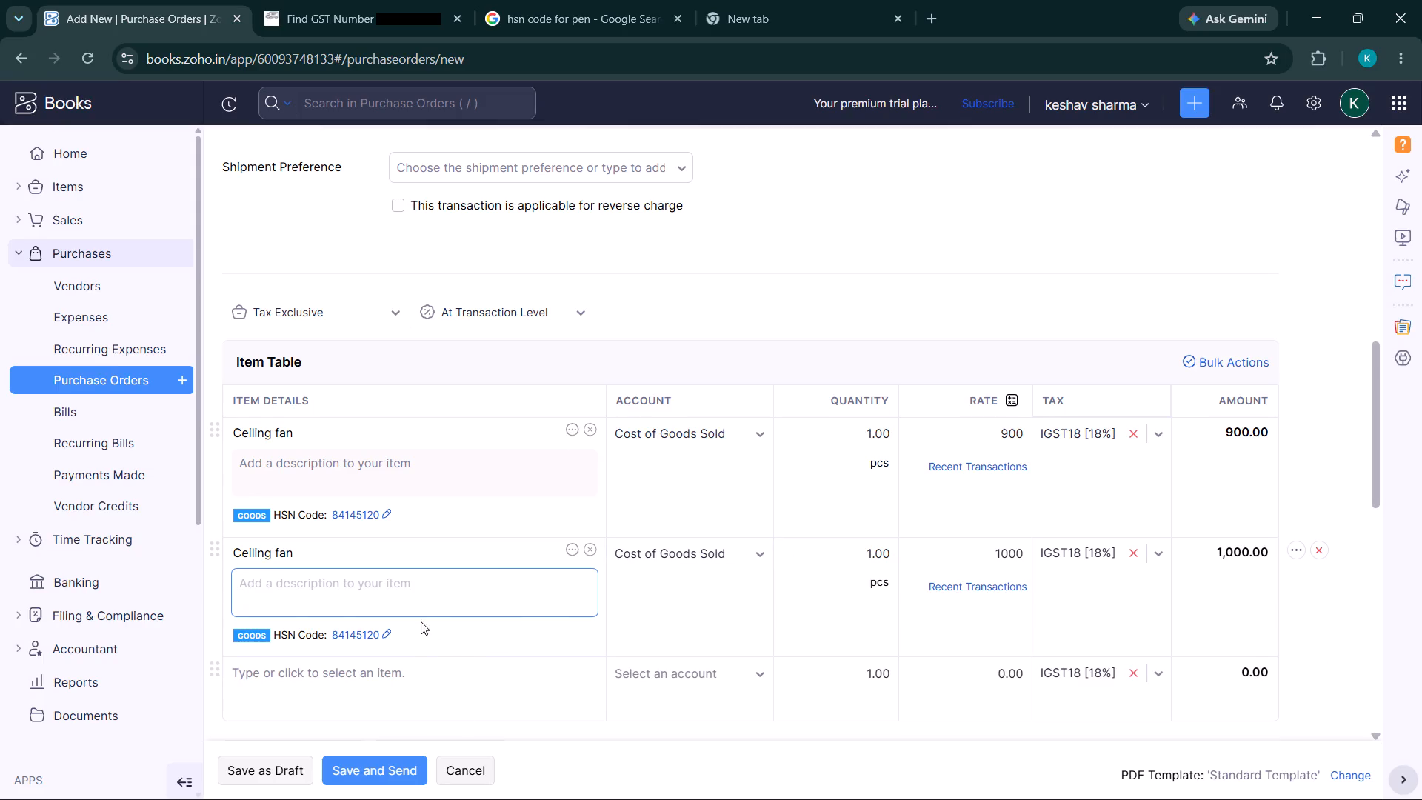
Clear the Ceiling fan from the purchase order's second item row.
click(404, 673)
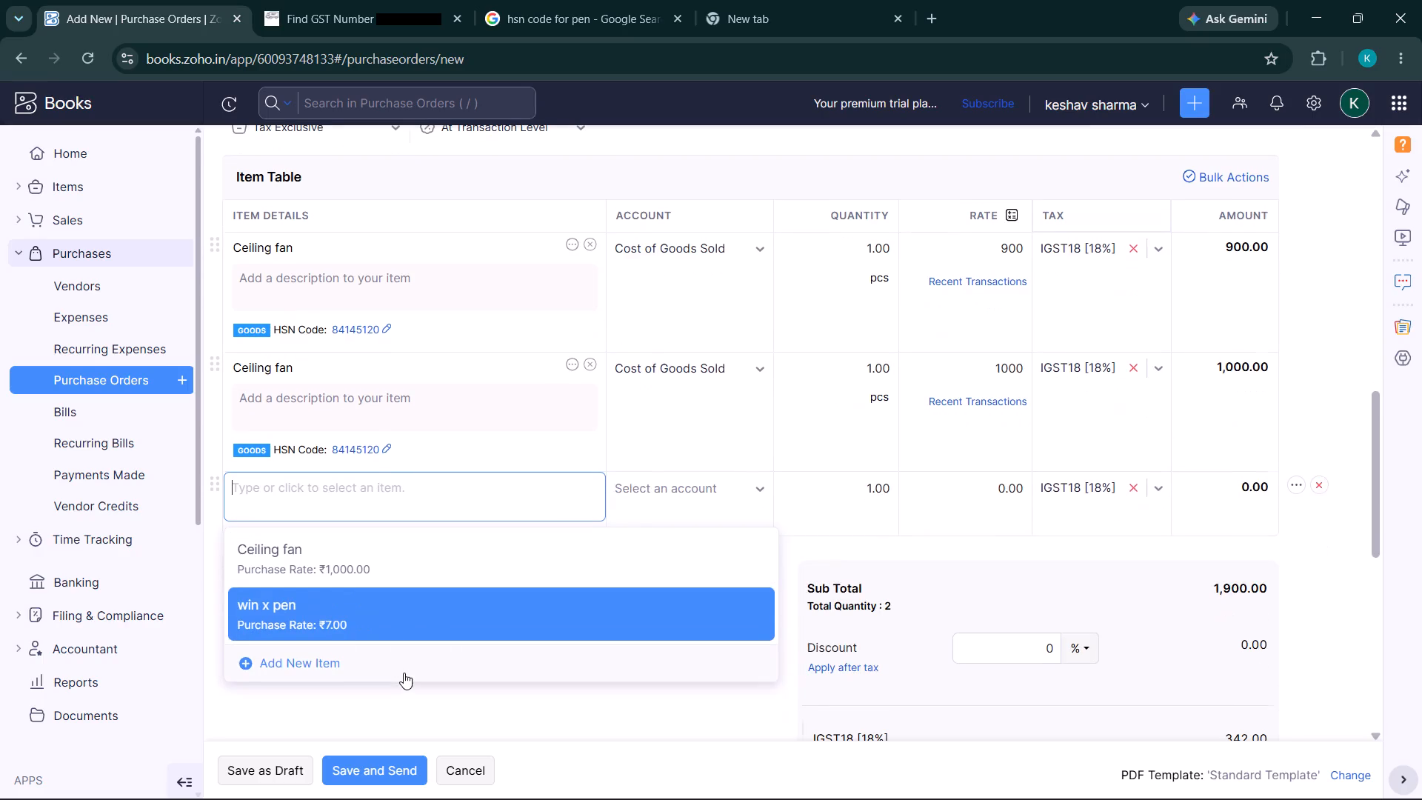
click(590, 361)
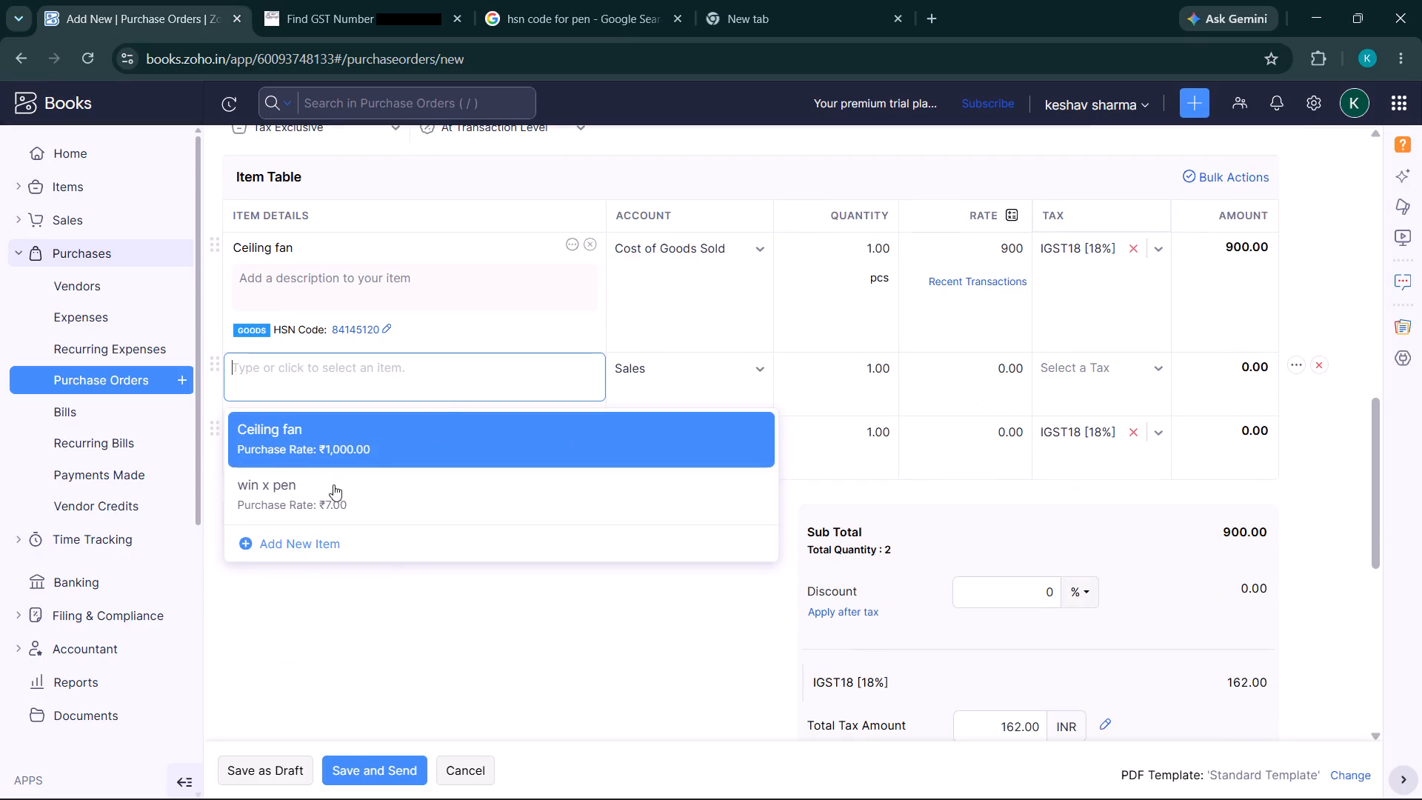
Start a new goods item from the second item row and name it Led Bulb.
click(304, 544)
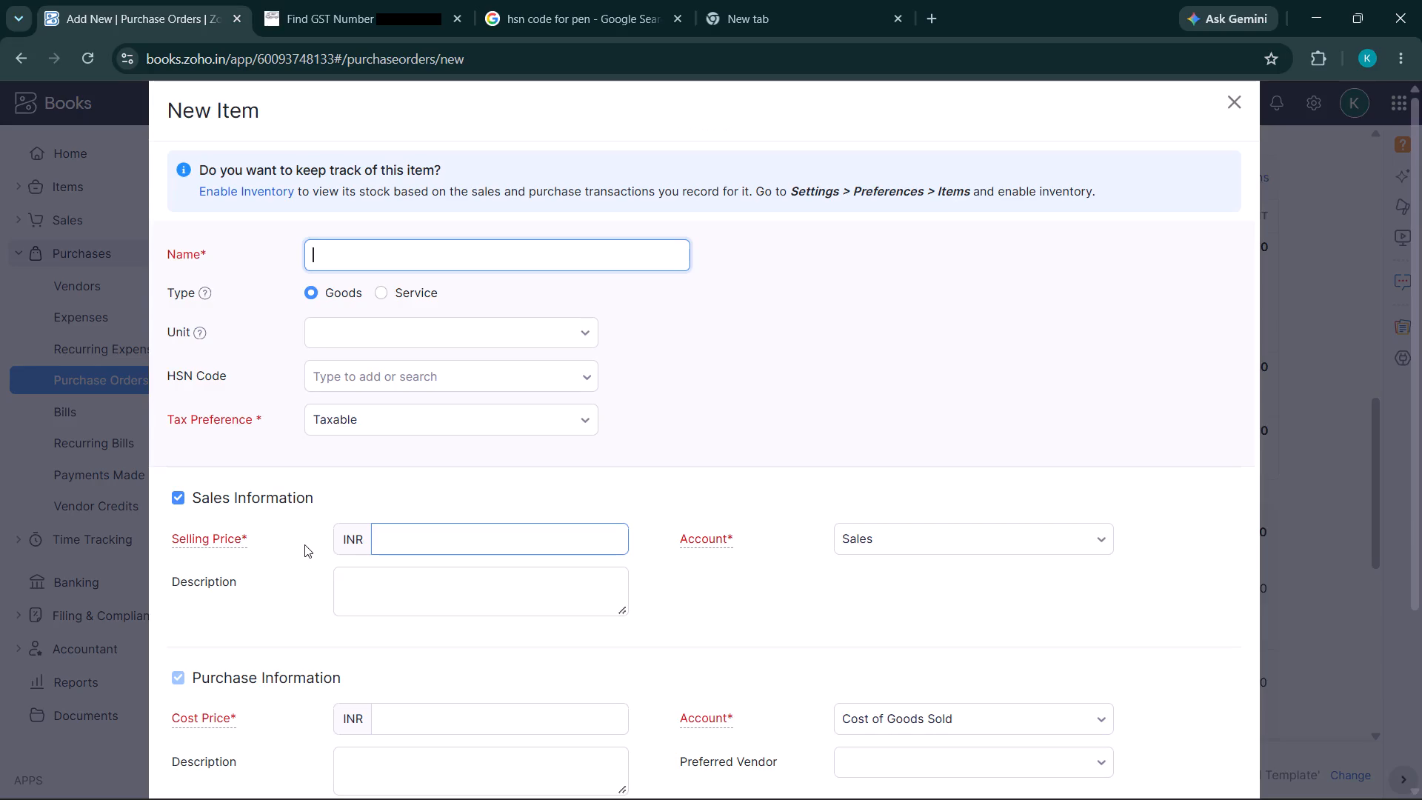
click(328, 253)
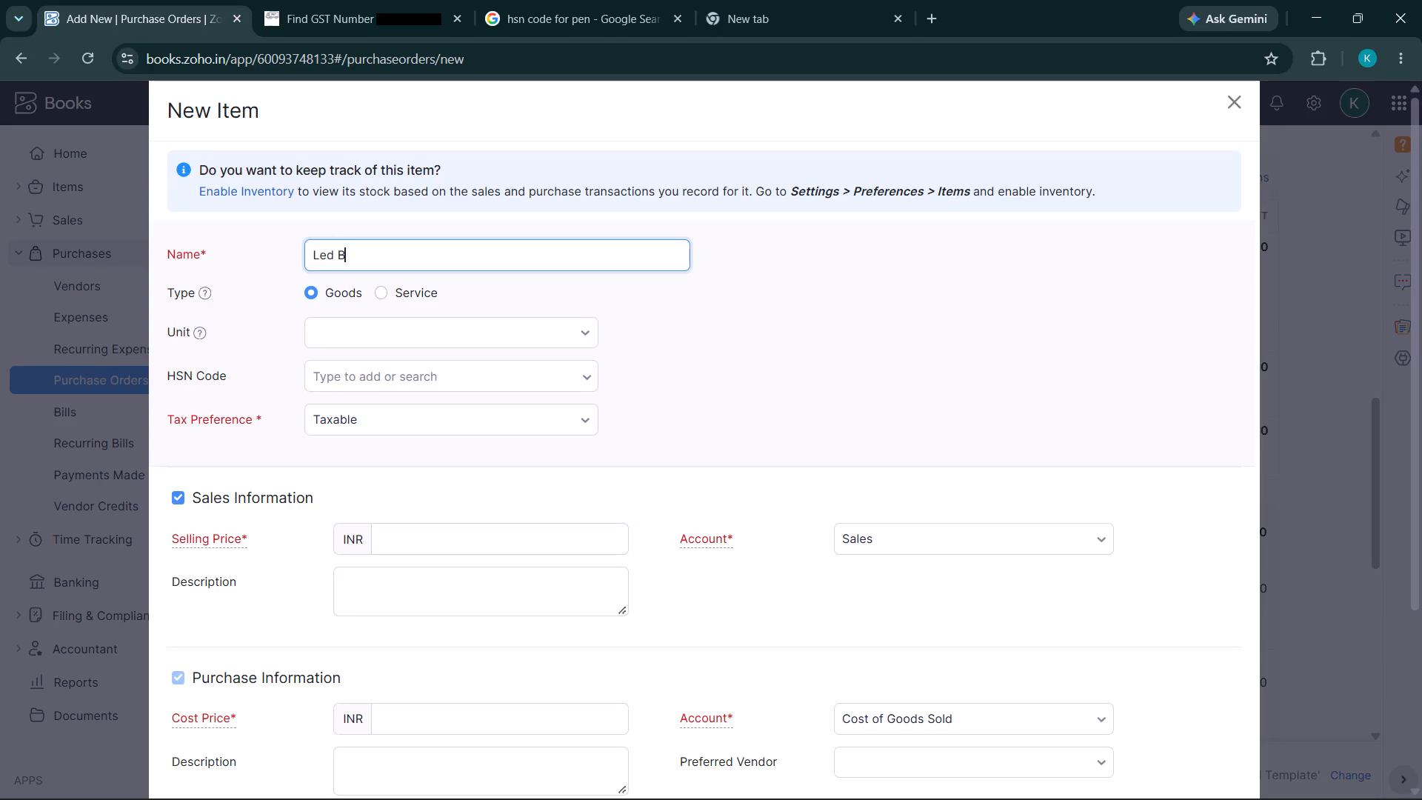
text(ulb)
Search Google for "hsn code for le bulb" and highlight the primary HSN code given for standalone LED bulbs.
click(364, 365)
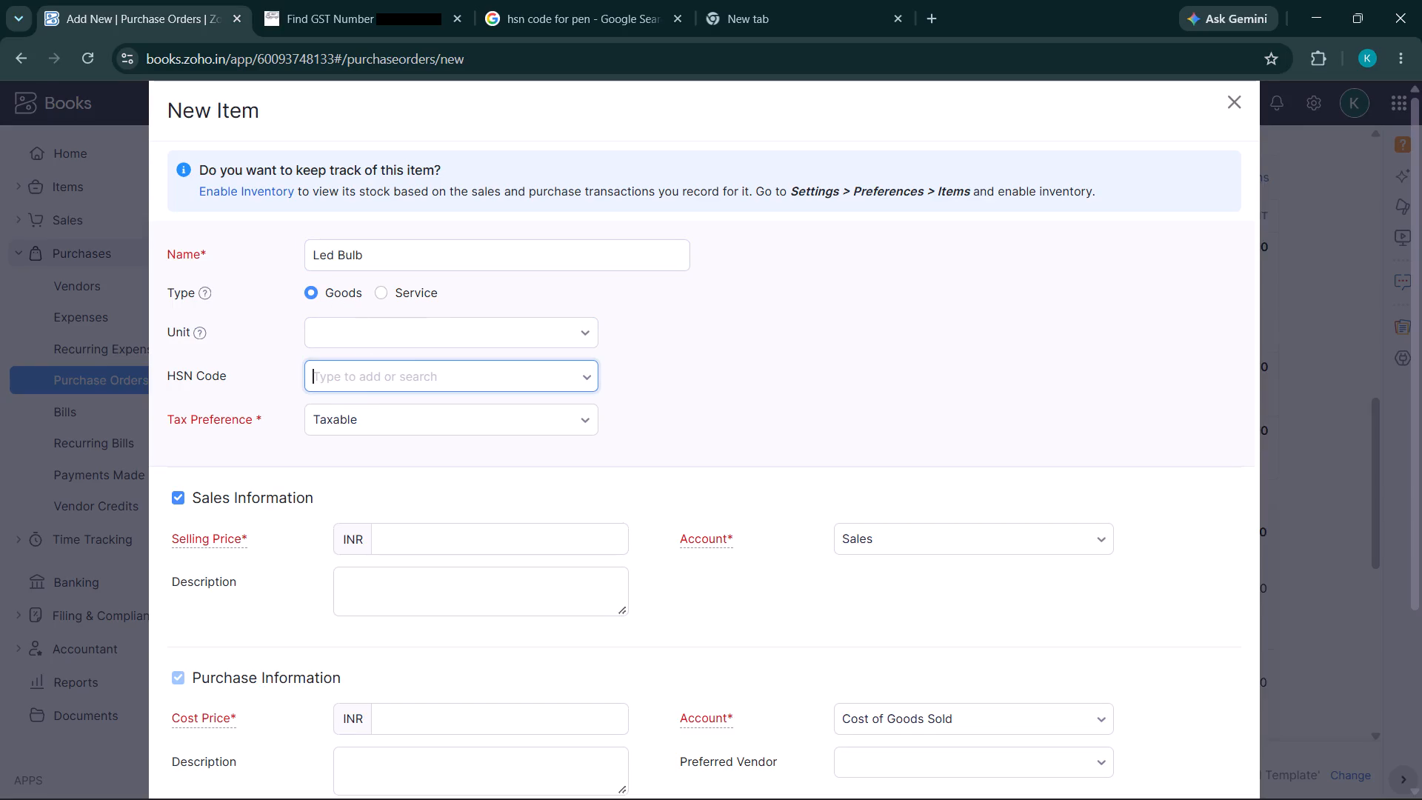
click(541, 27)
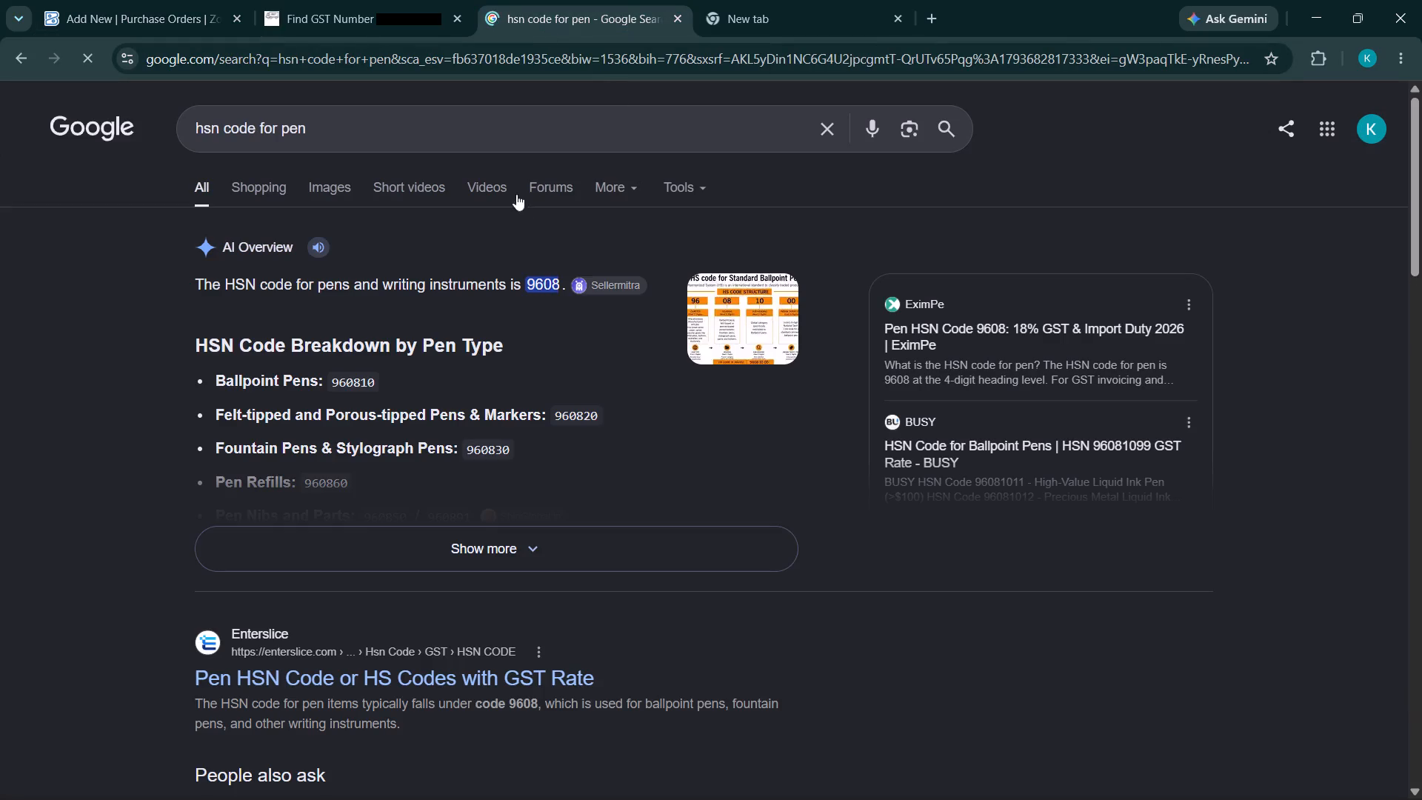
click(493, 140)
key(BackSpace)
key(BackSpace)
key(BackSpace)
key(BackSpace)
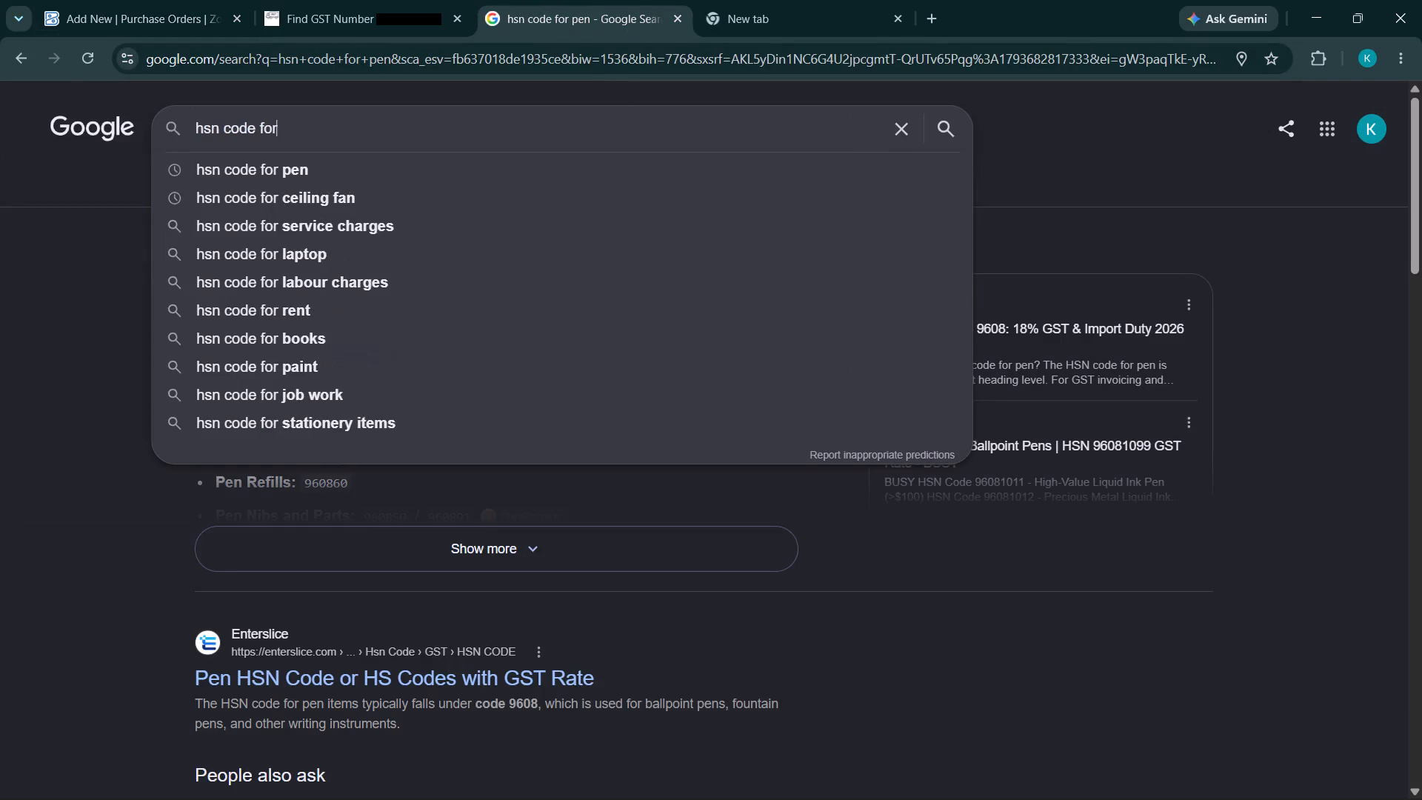
key(space)
text(le bulb)
key(Return)
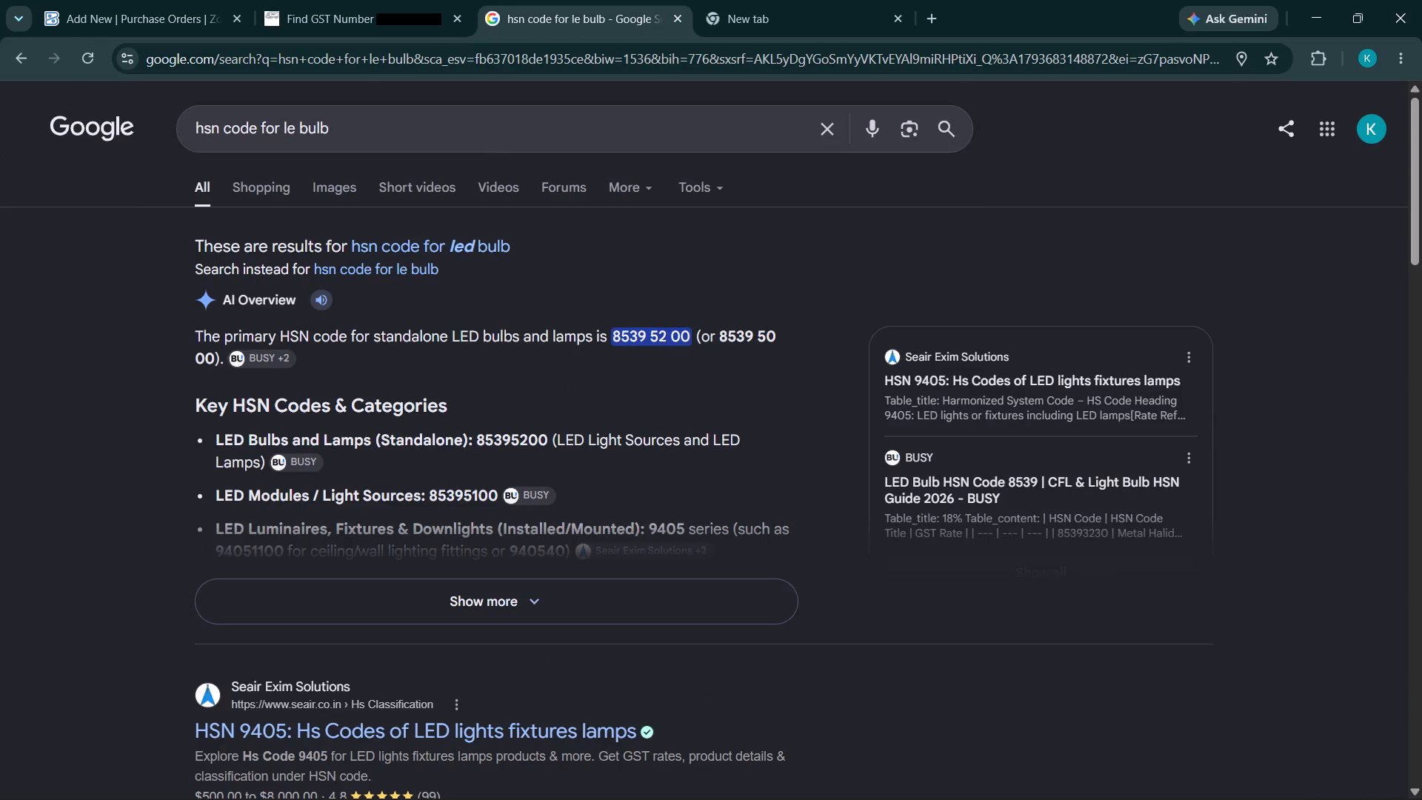
drag(607, 333, 635, 340)
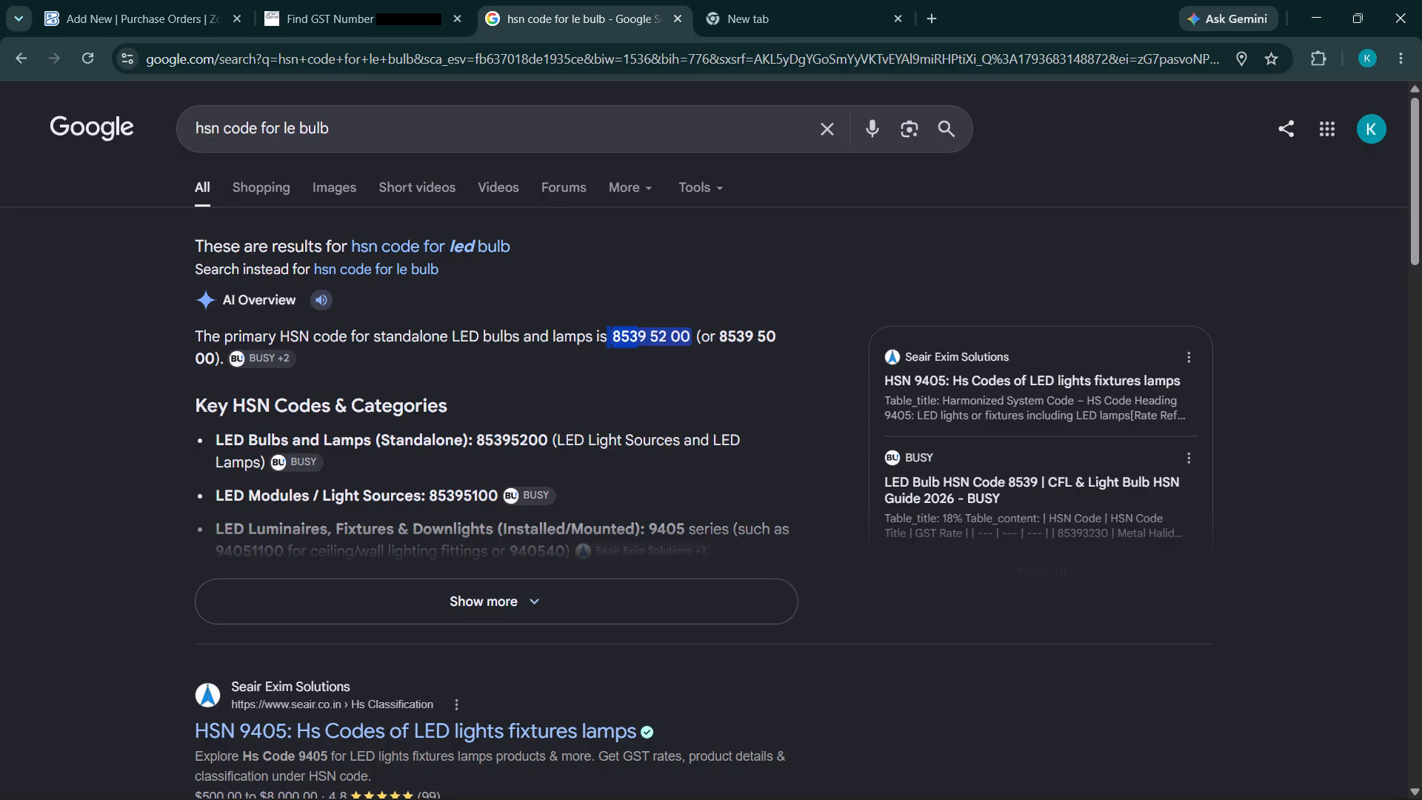
drag(635, 340, 670, 338)
drag(670, 338, 692, 338)
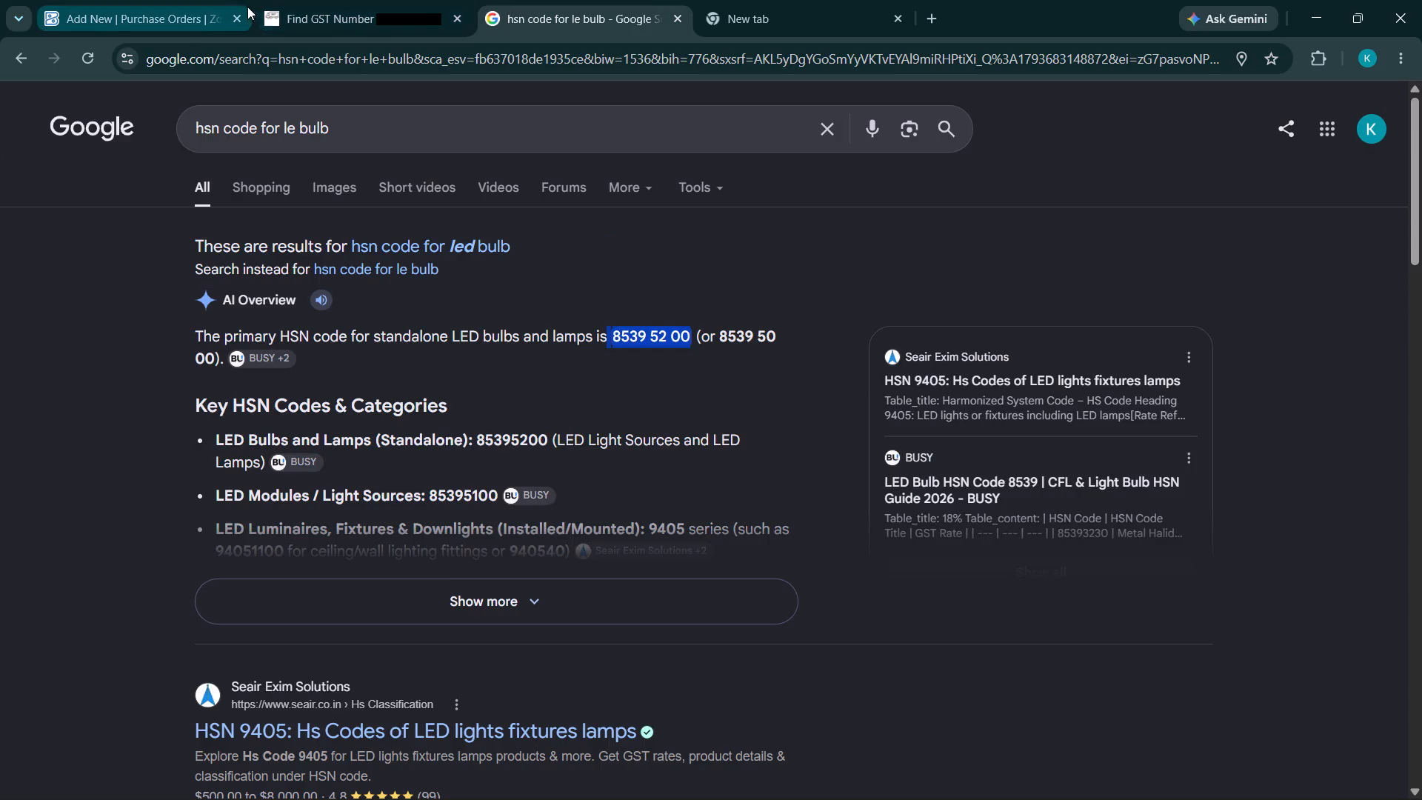
Enter 85395 as the Led Bulb's HSN code in the Zoho Books item form, checking the search result and suggested codes.
click(176, 34)
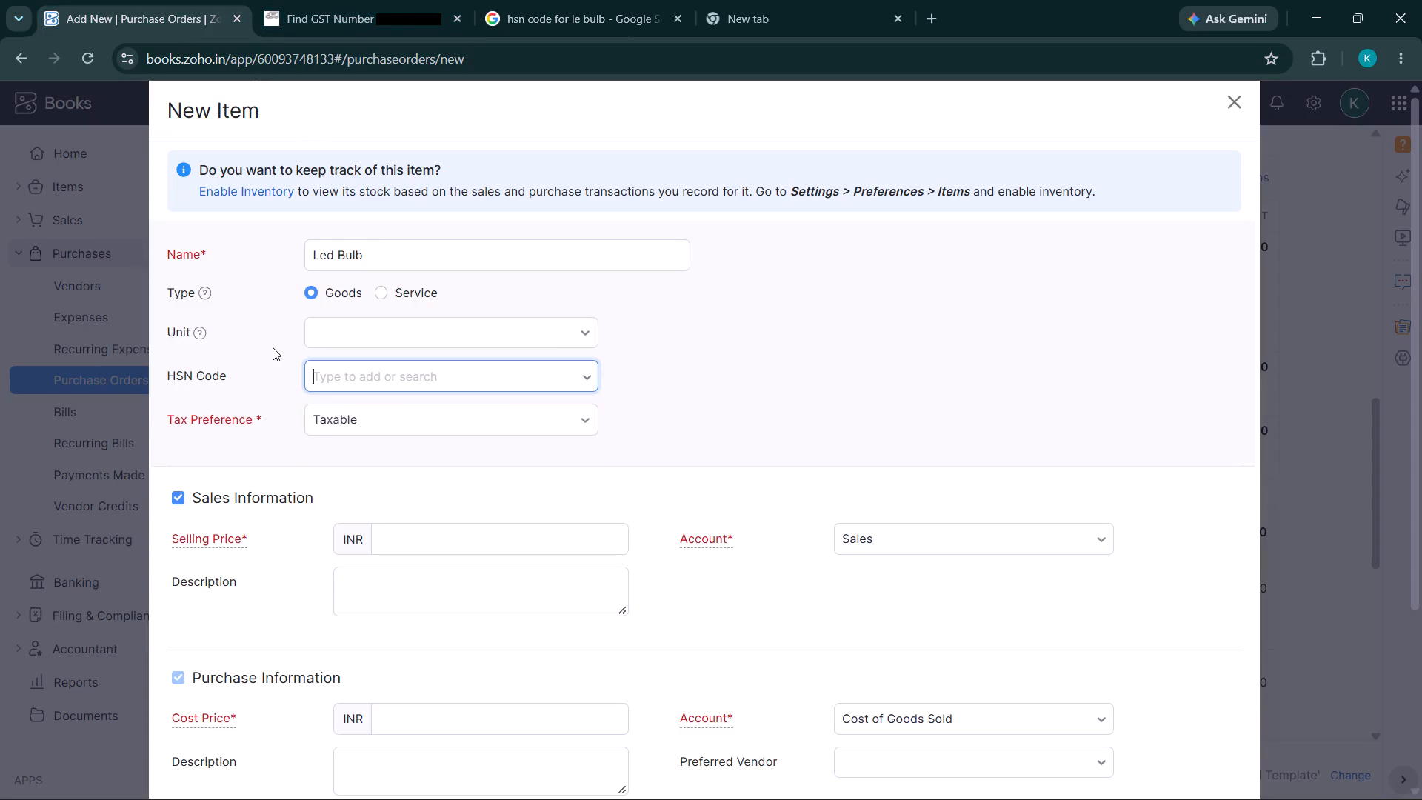
text(85)
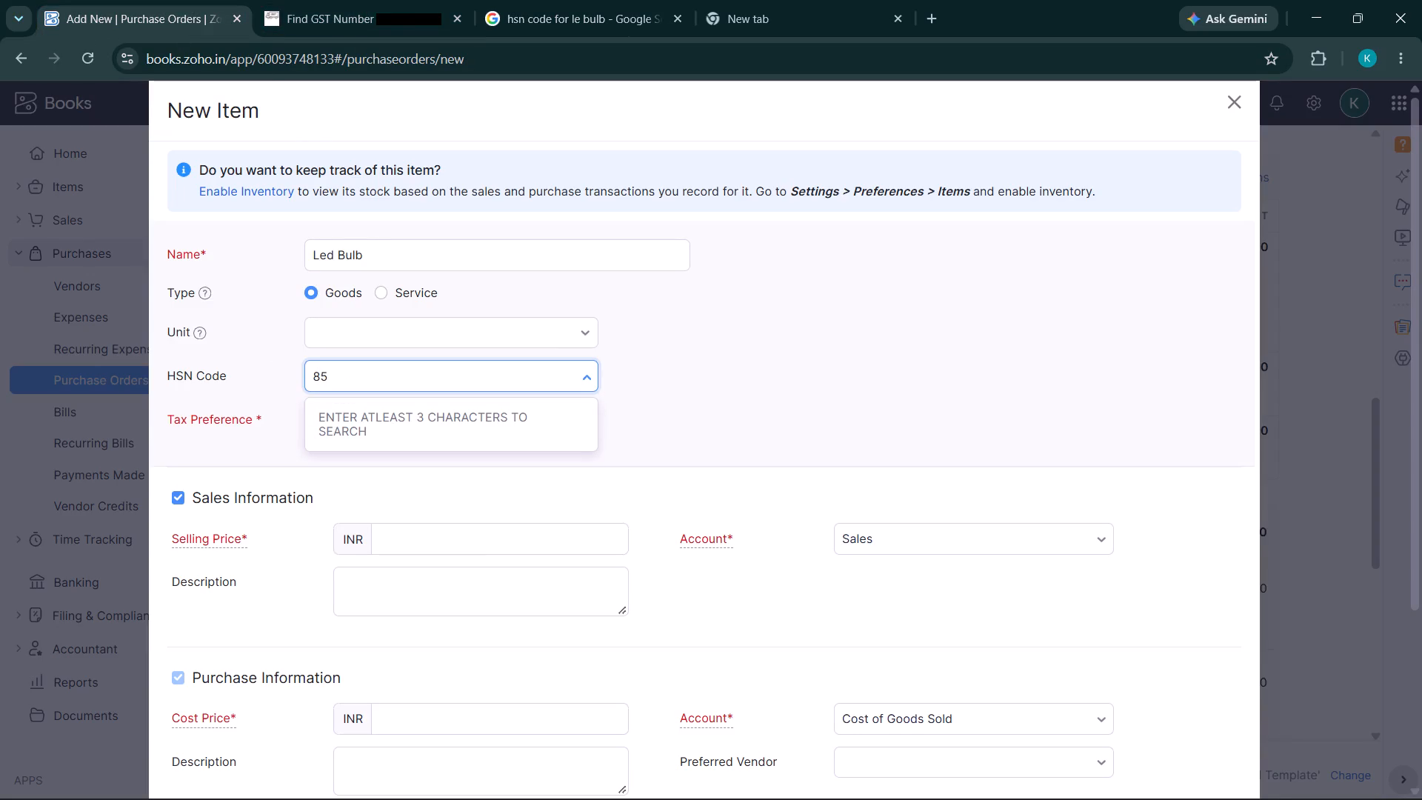
text(39)
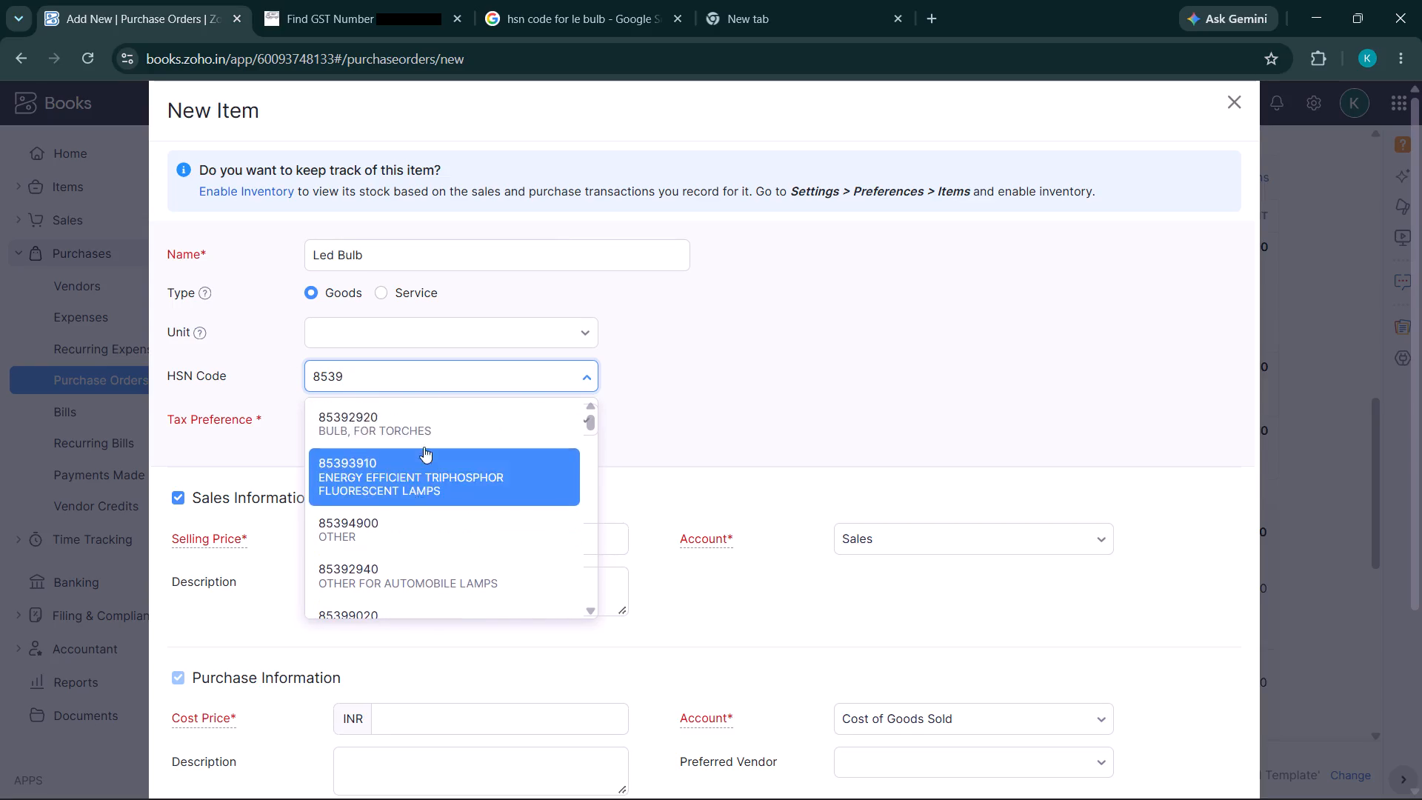
click(546, 19)
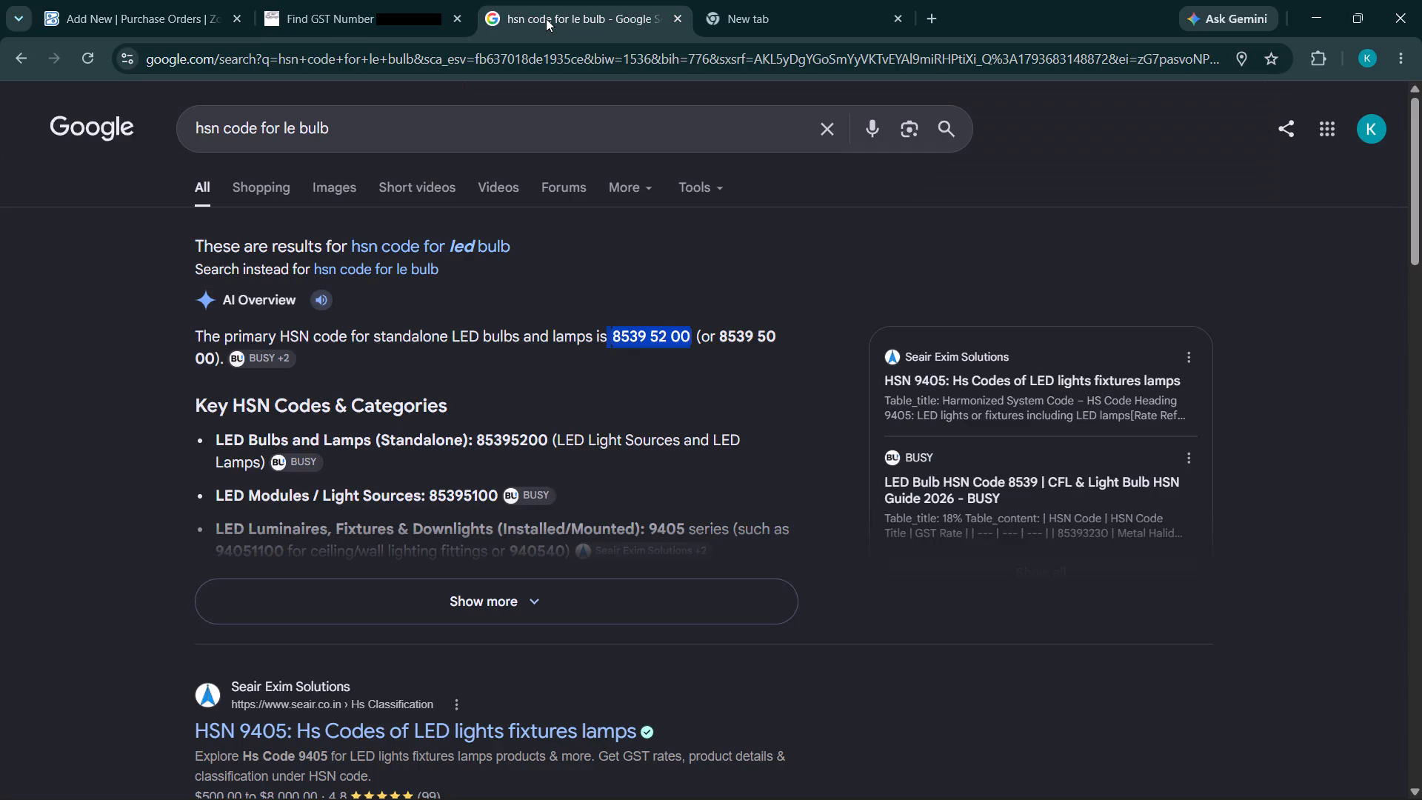
click(118, 7)
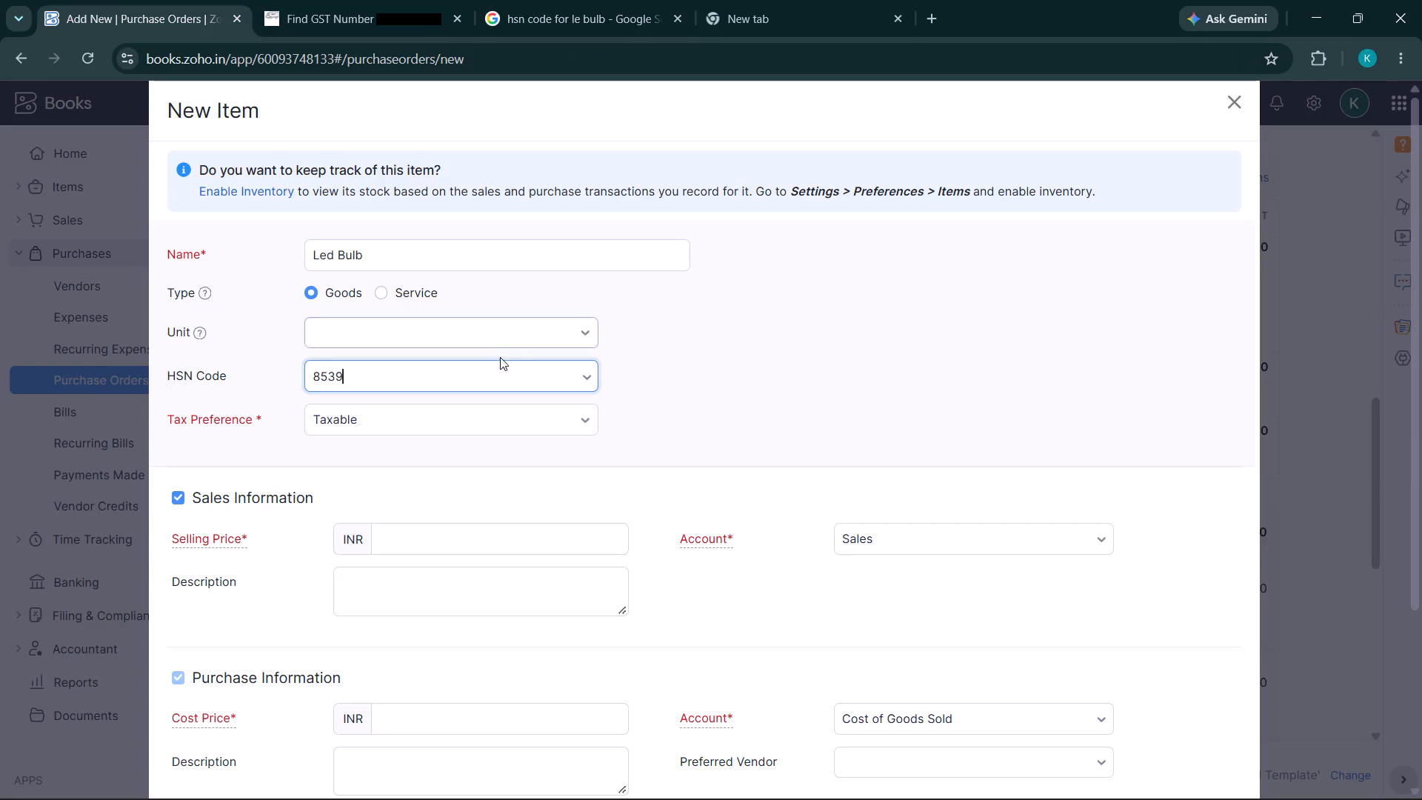
click(485, 384)
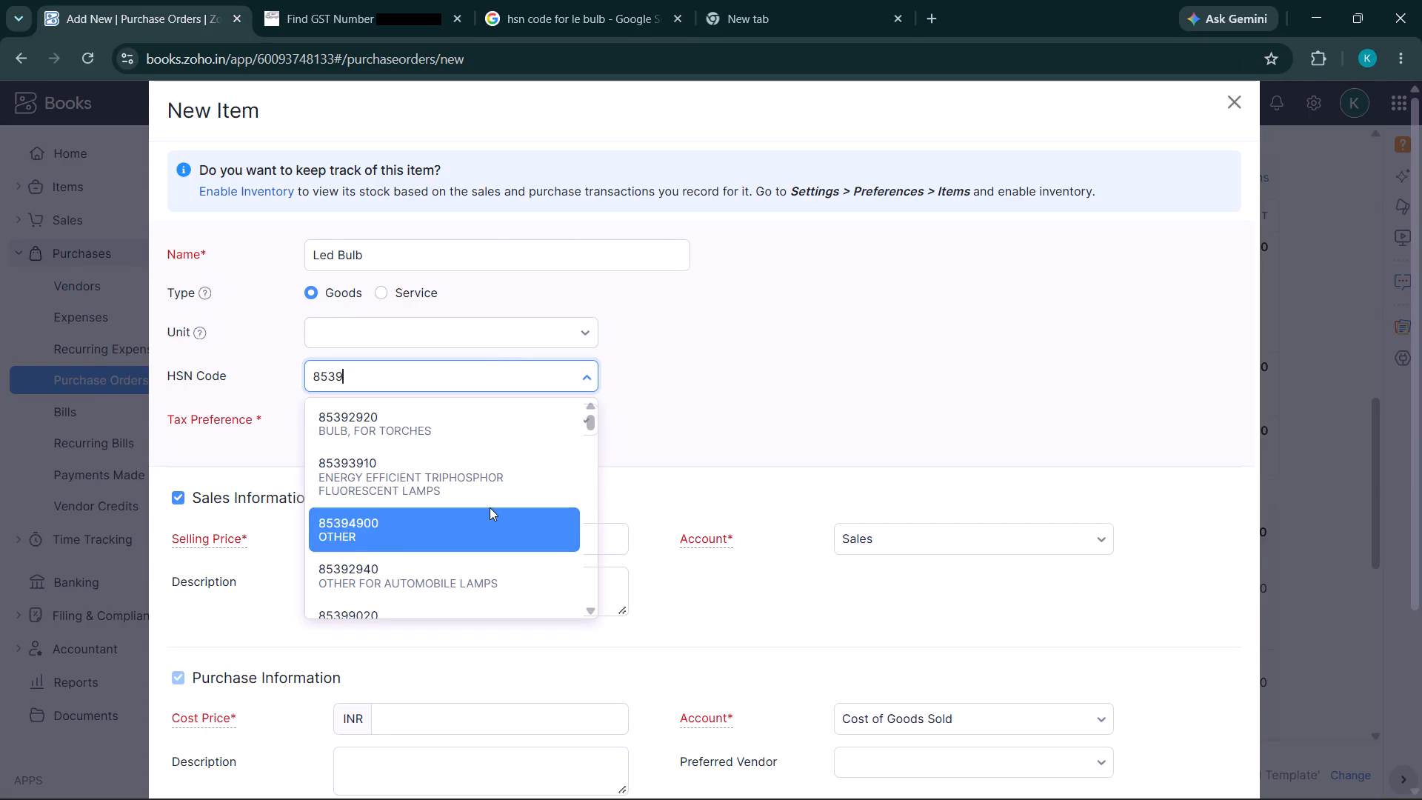
scroll(490, 507, down, 1)
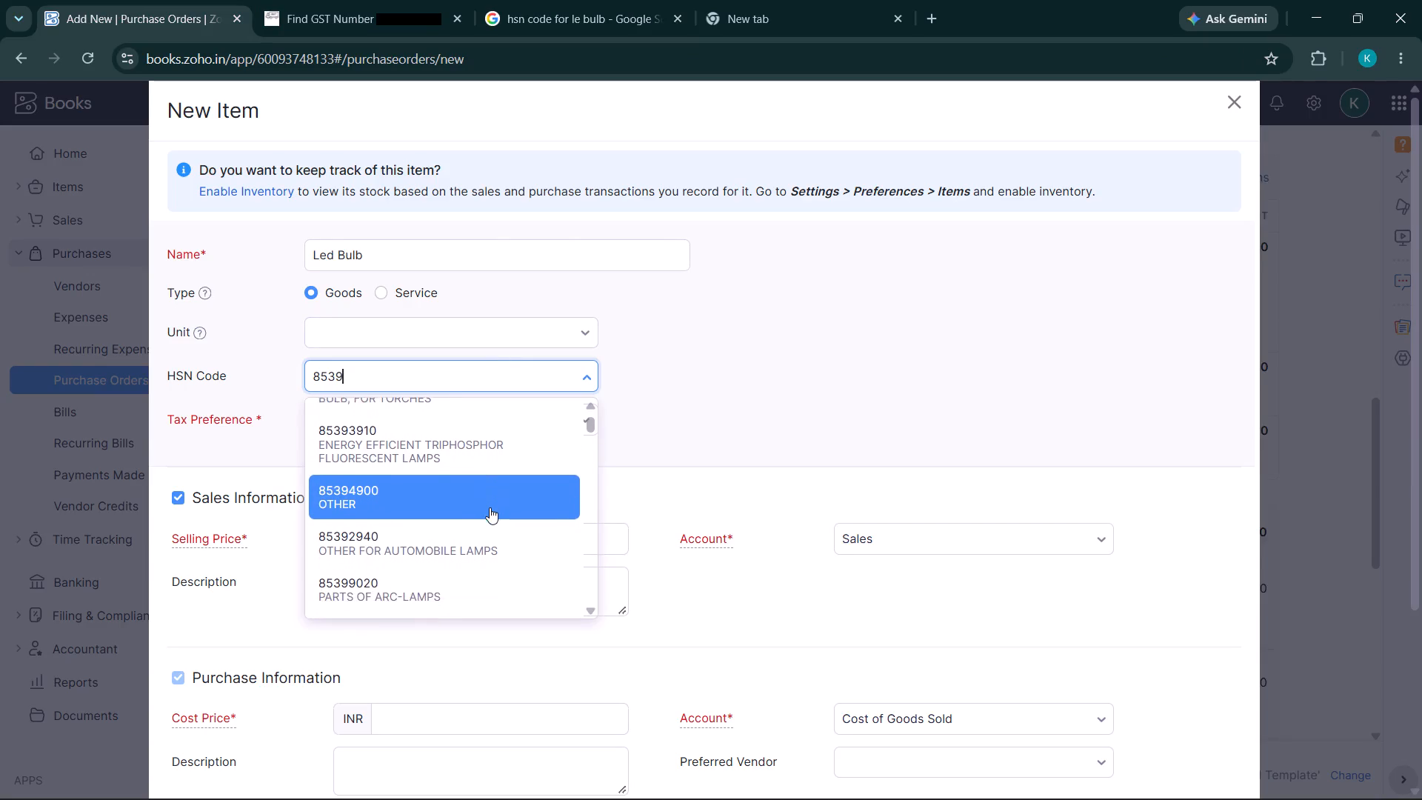
scroll(490, 507, down, 2)
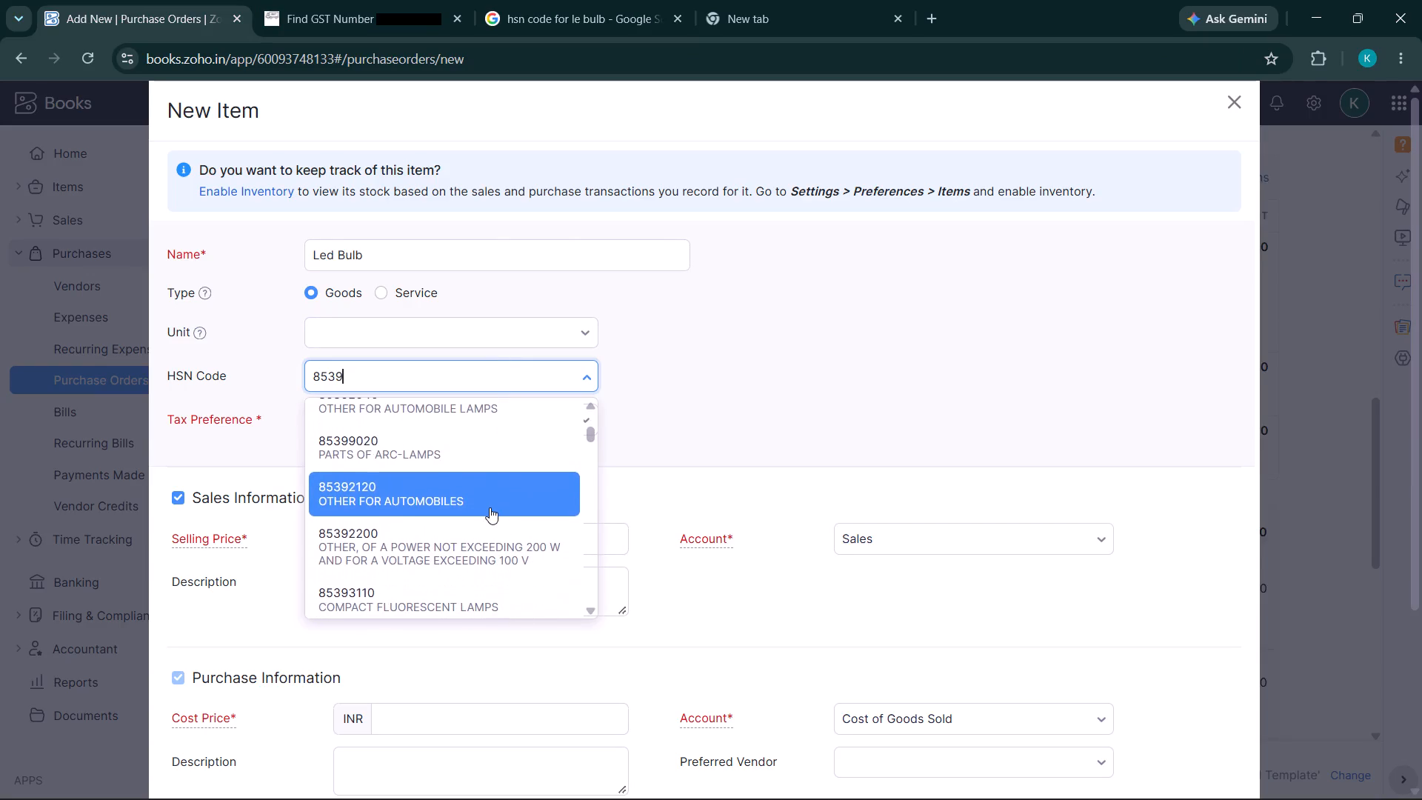
key(5)
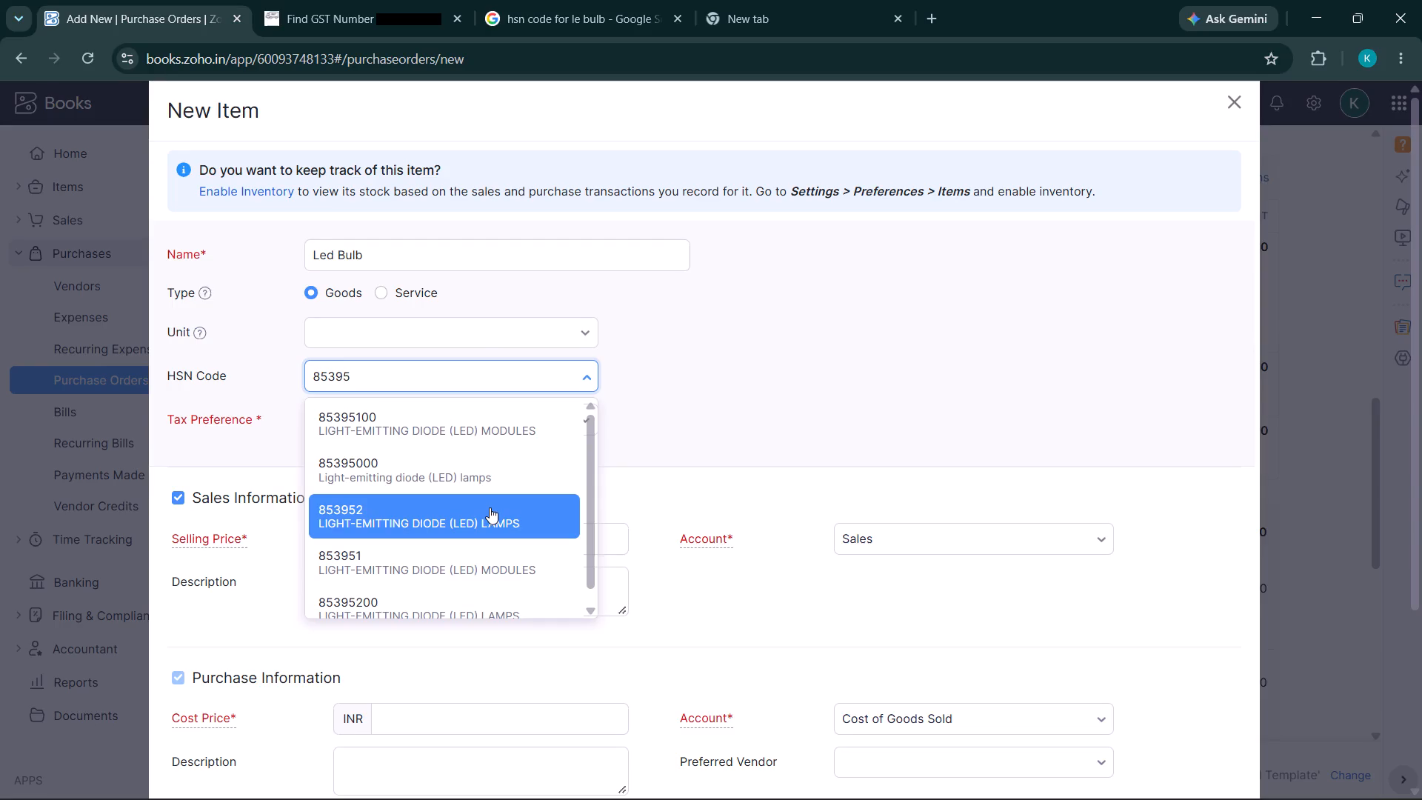
scroll(490, 507, up, 2)
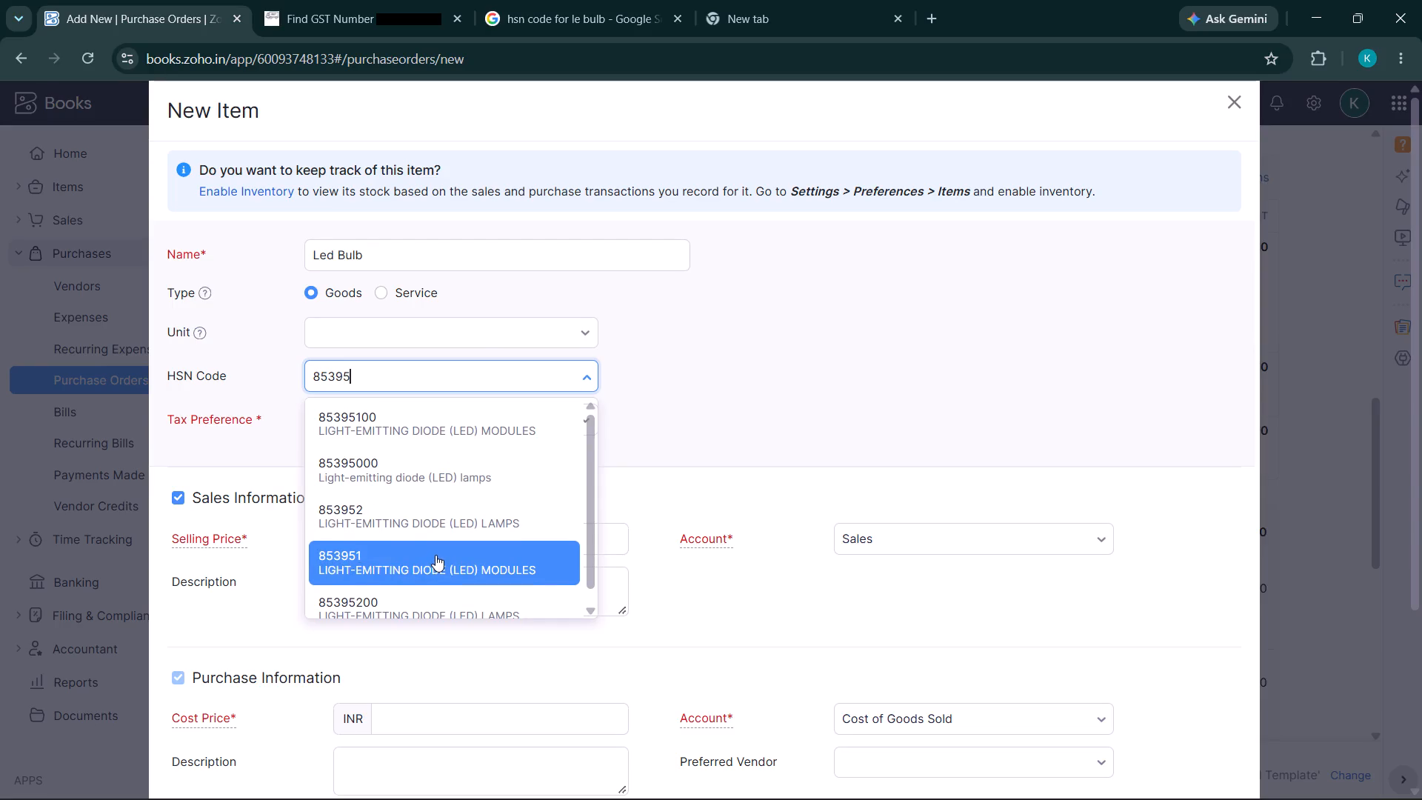
scroll(435, 555, right, 2)
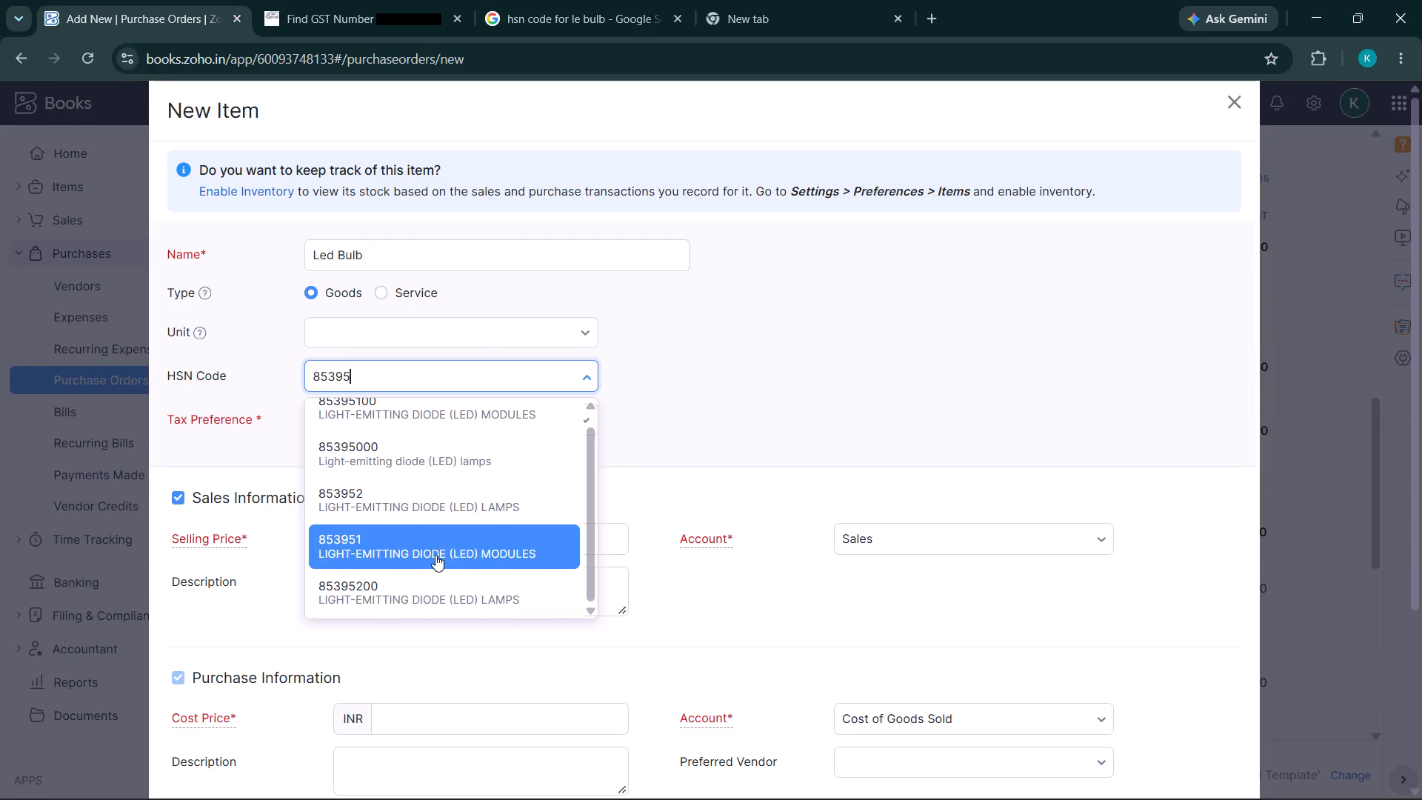
scroll(435, 555, right, 2)
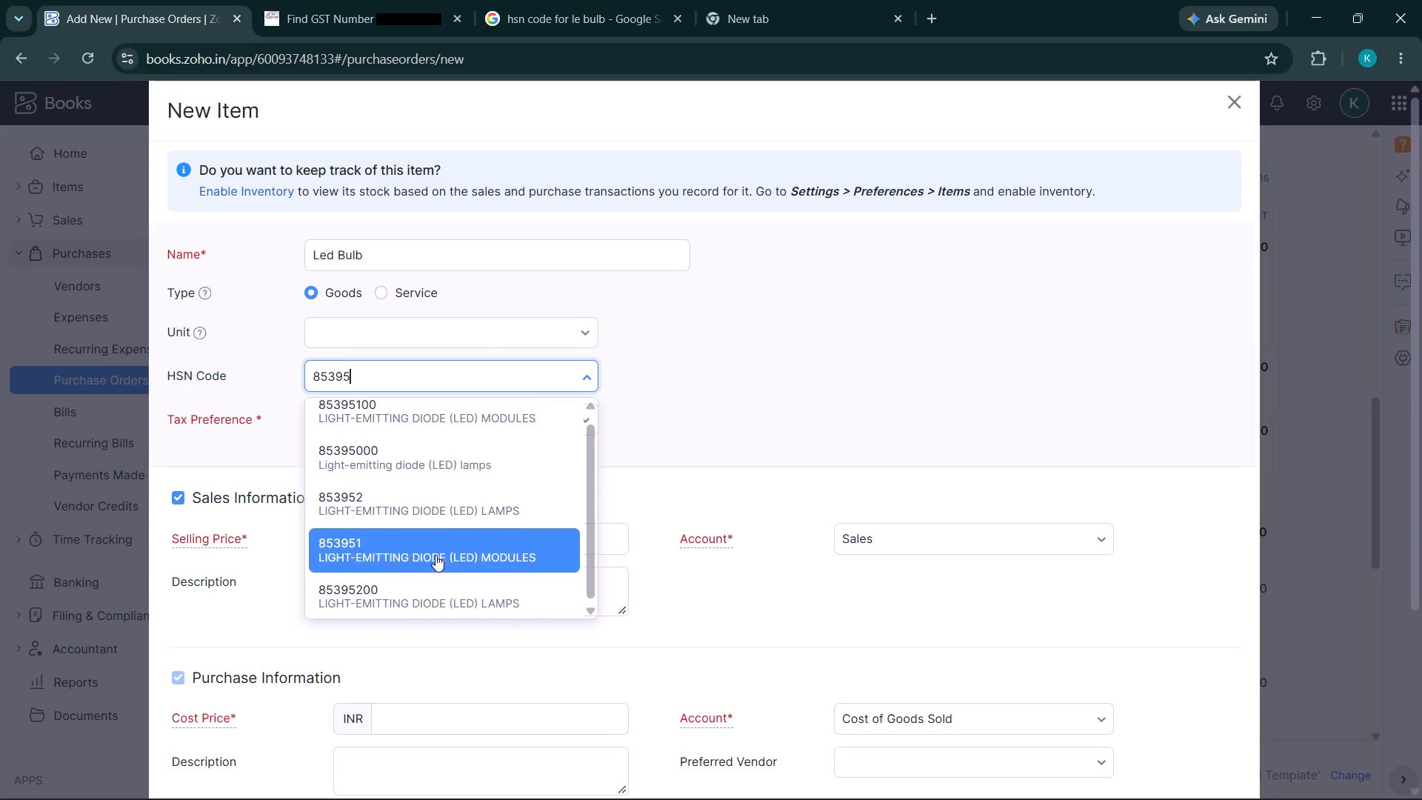
scroll(435, 555, right, 2)
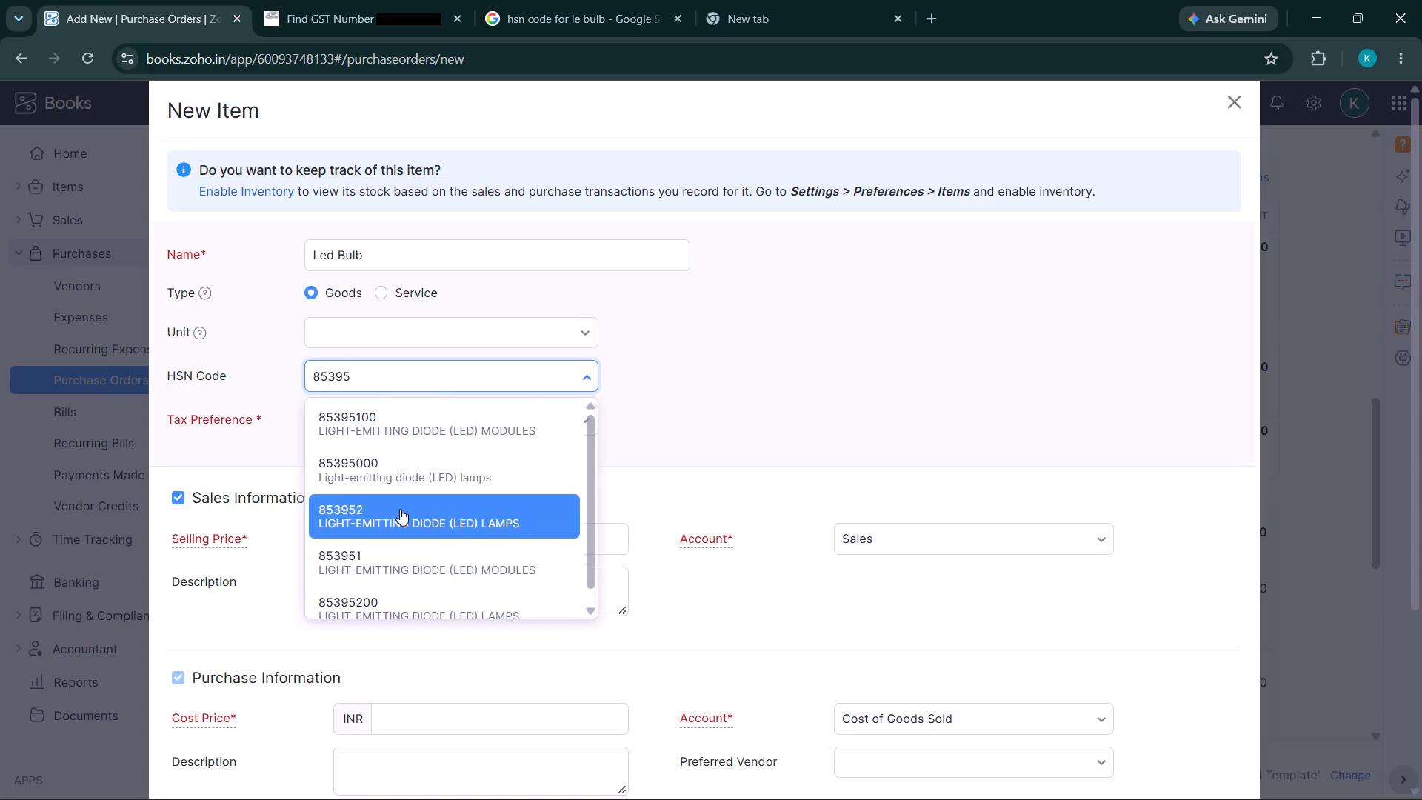
Set the Led Bulb's unit to pcs.
click(338, 332)
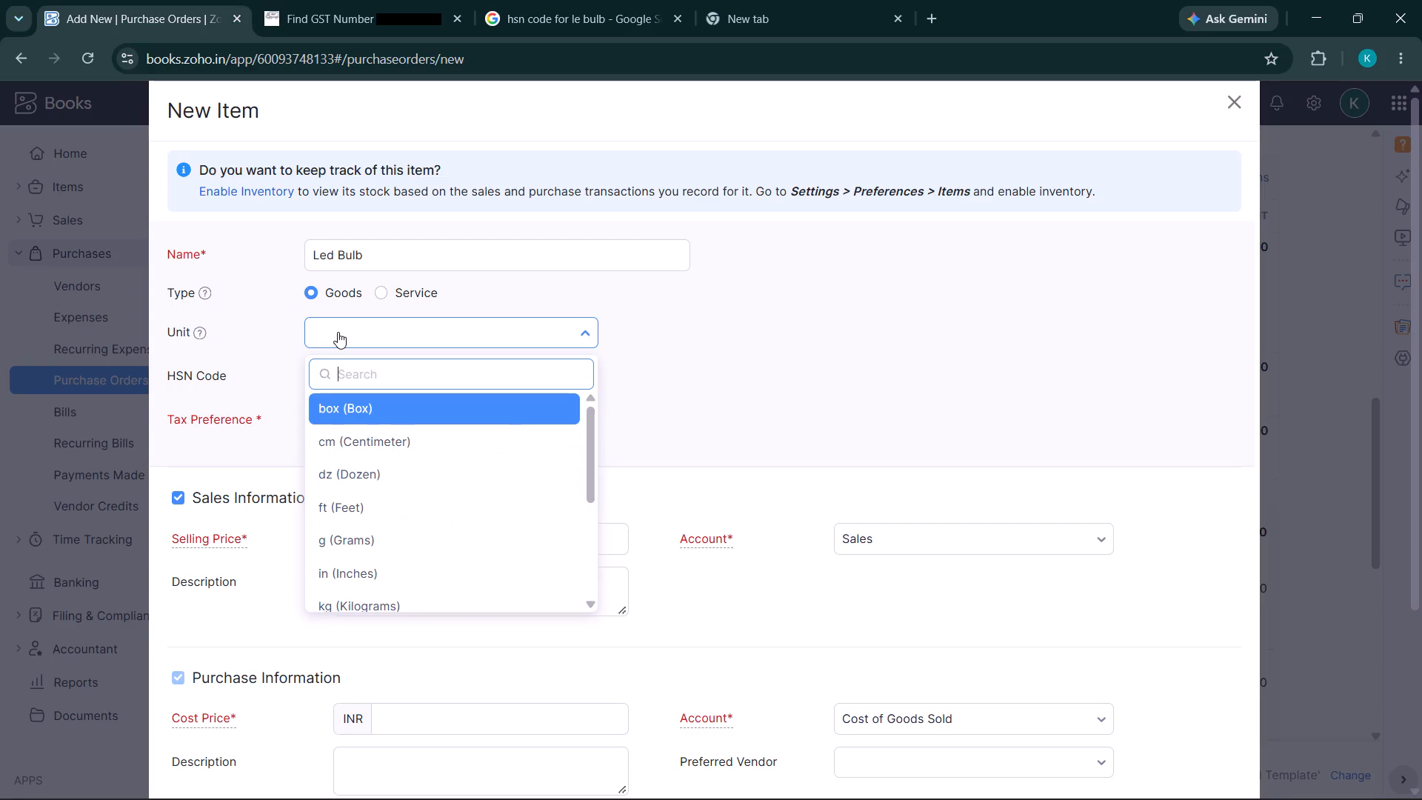
text(pcs)
key(Return)
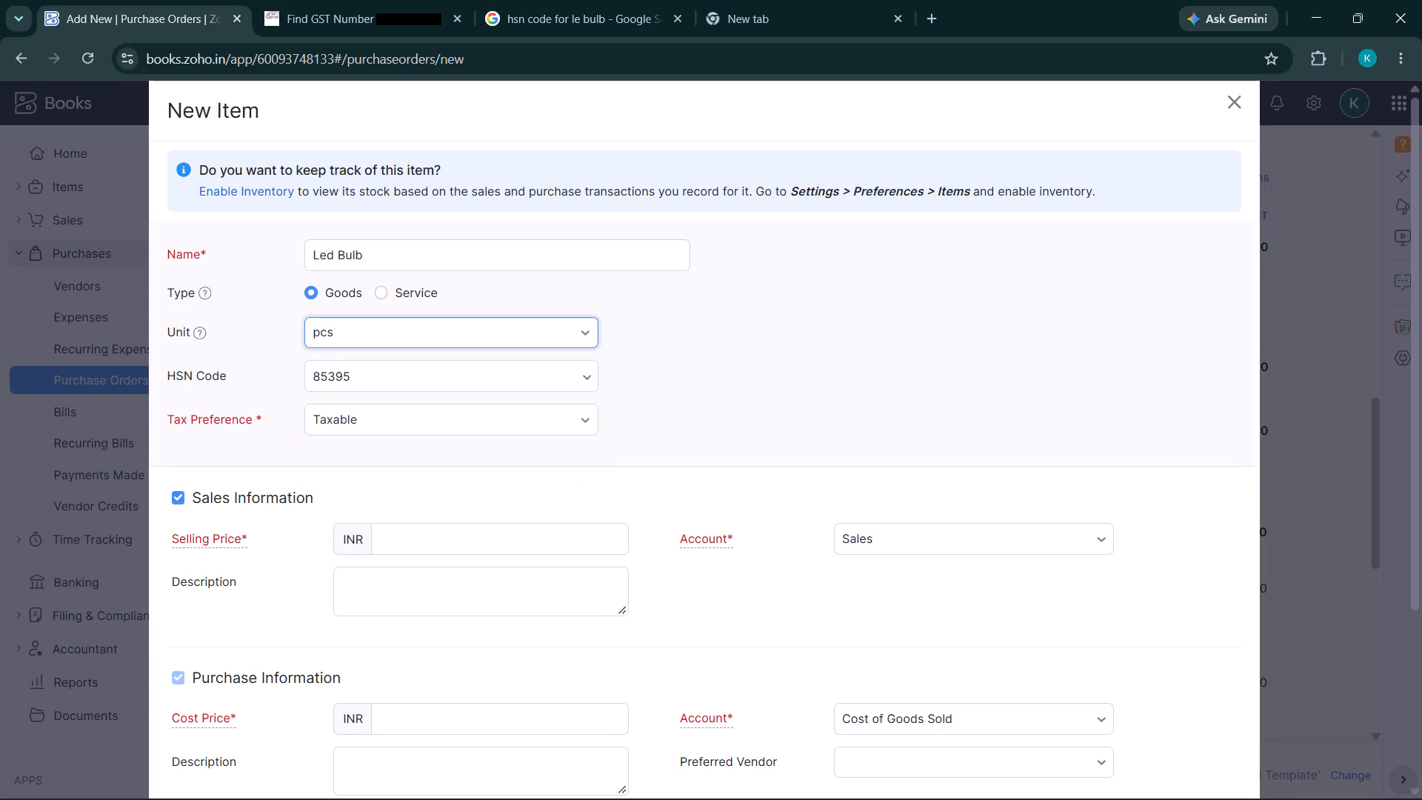
Shorten the Led Bulb's HSN code to 8539.
click(387, 365)
key(BackSpace)
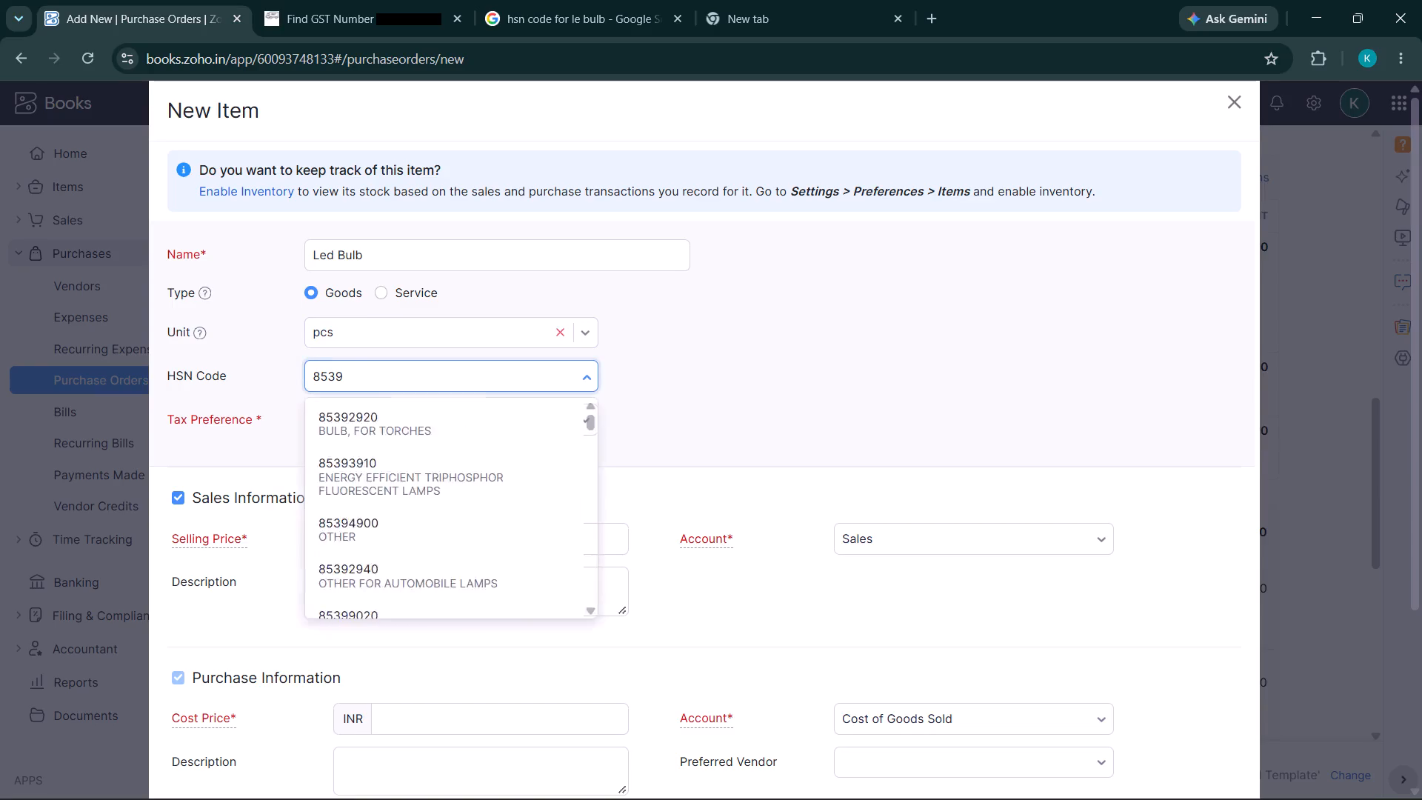
key(Return)
Set the Led Bulb's cost price to 60 INR and selling price to 100 INR, and save the new item.
click(513, 542)
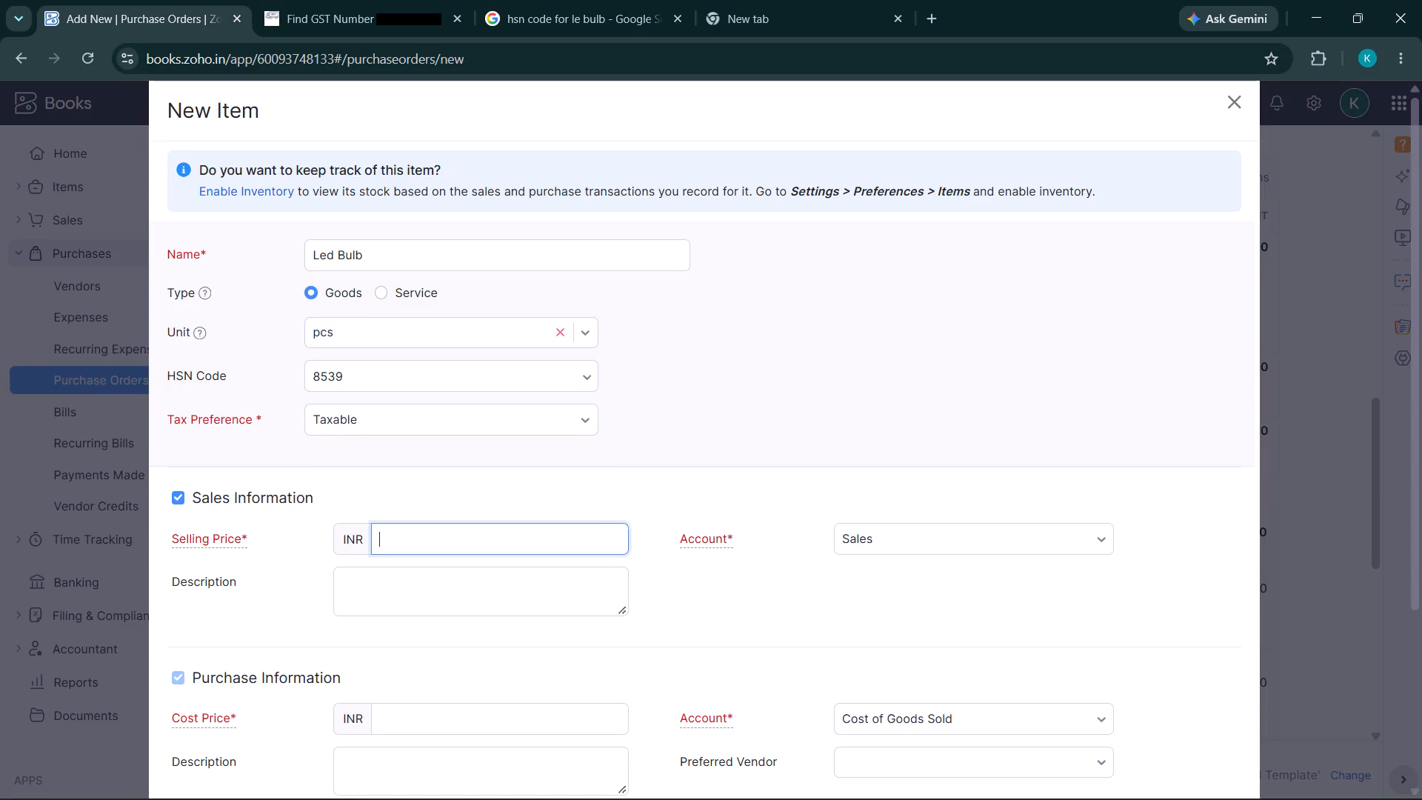
click(448, 719)
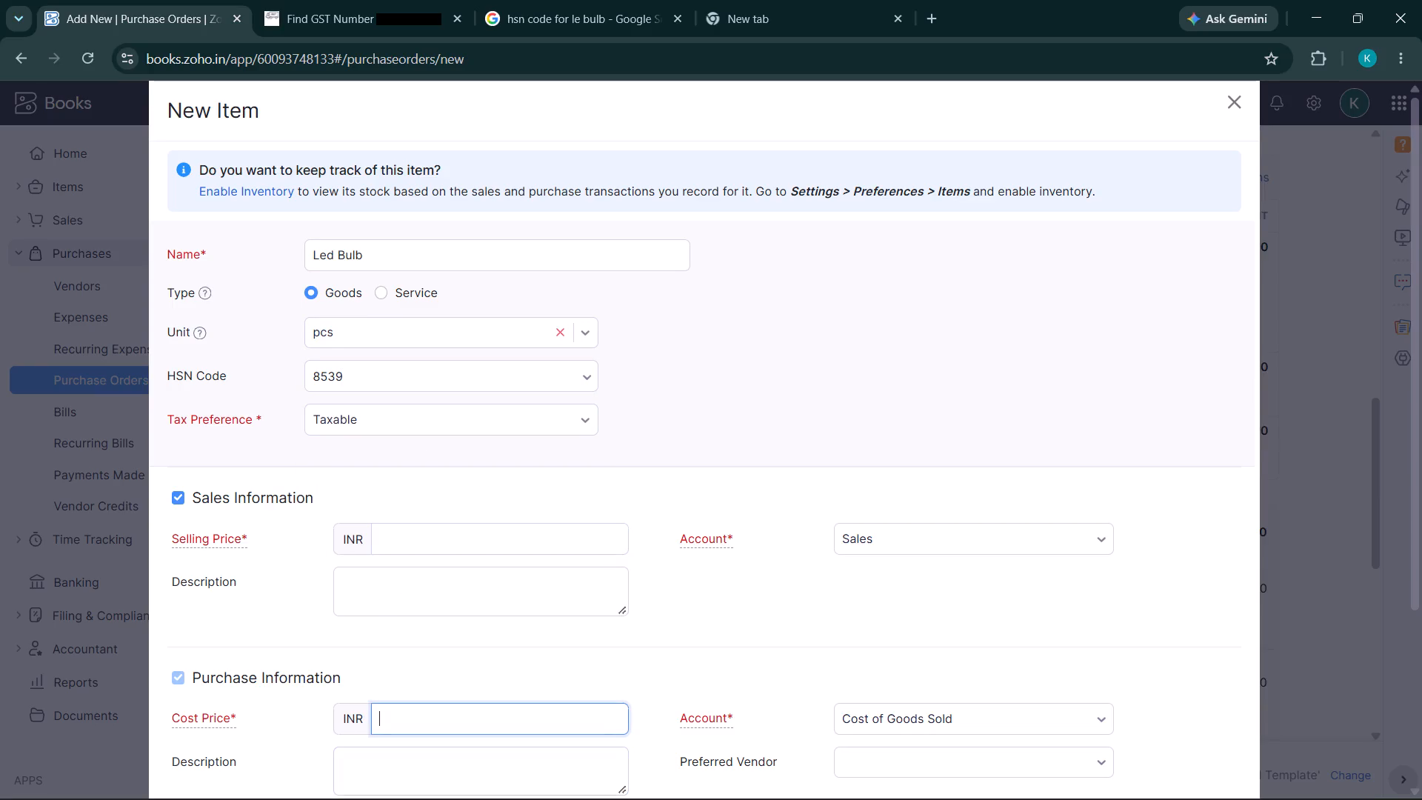
text(6-)
key(BackSpace)
key(0)
click(425, 528)
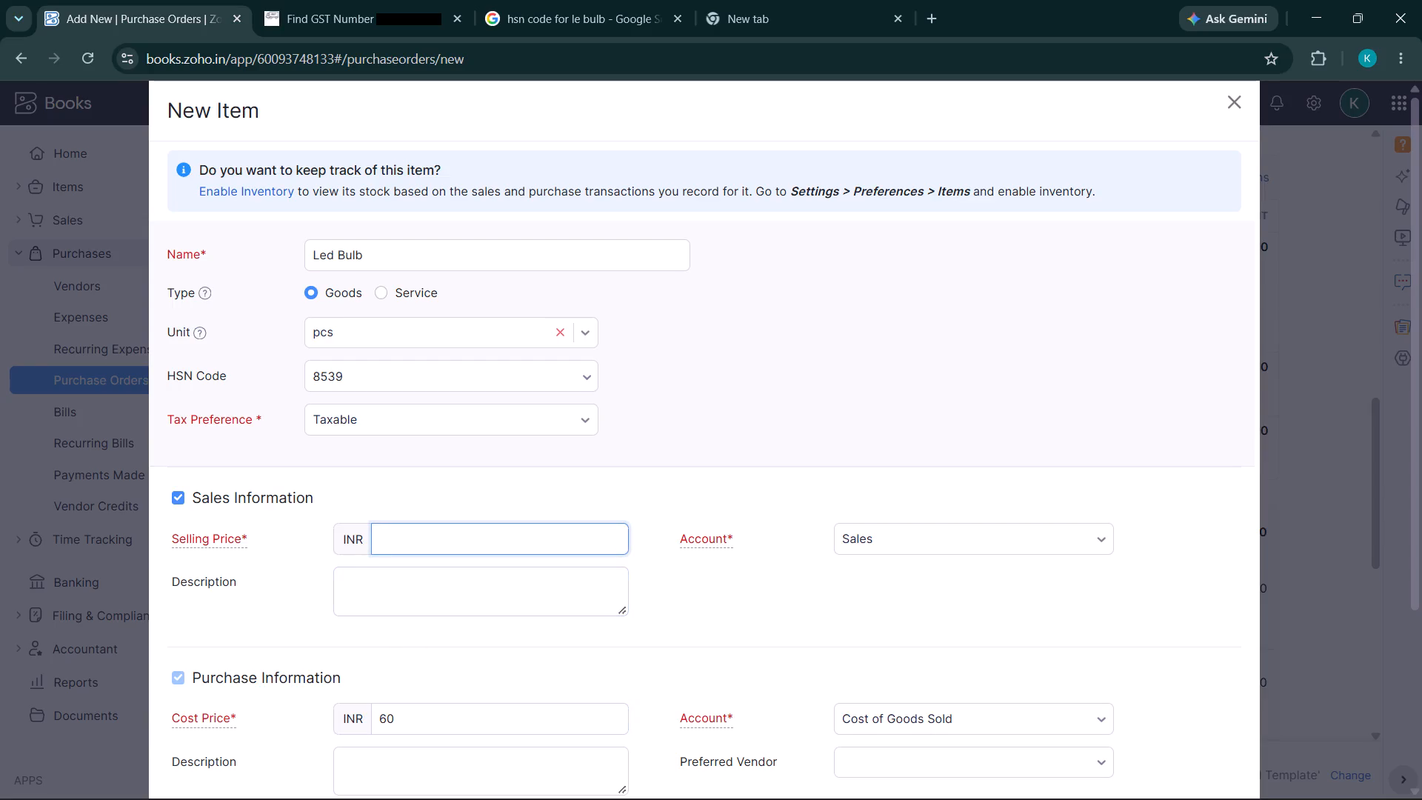
text(100)
scroll(425, 528, down, 5)
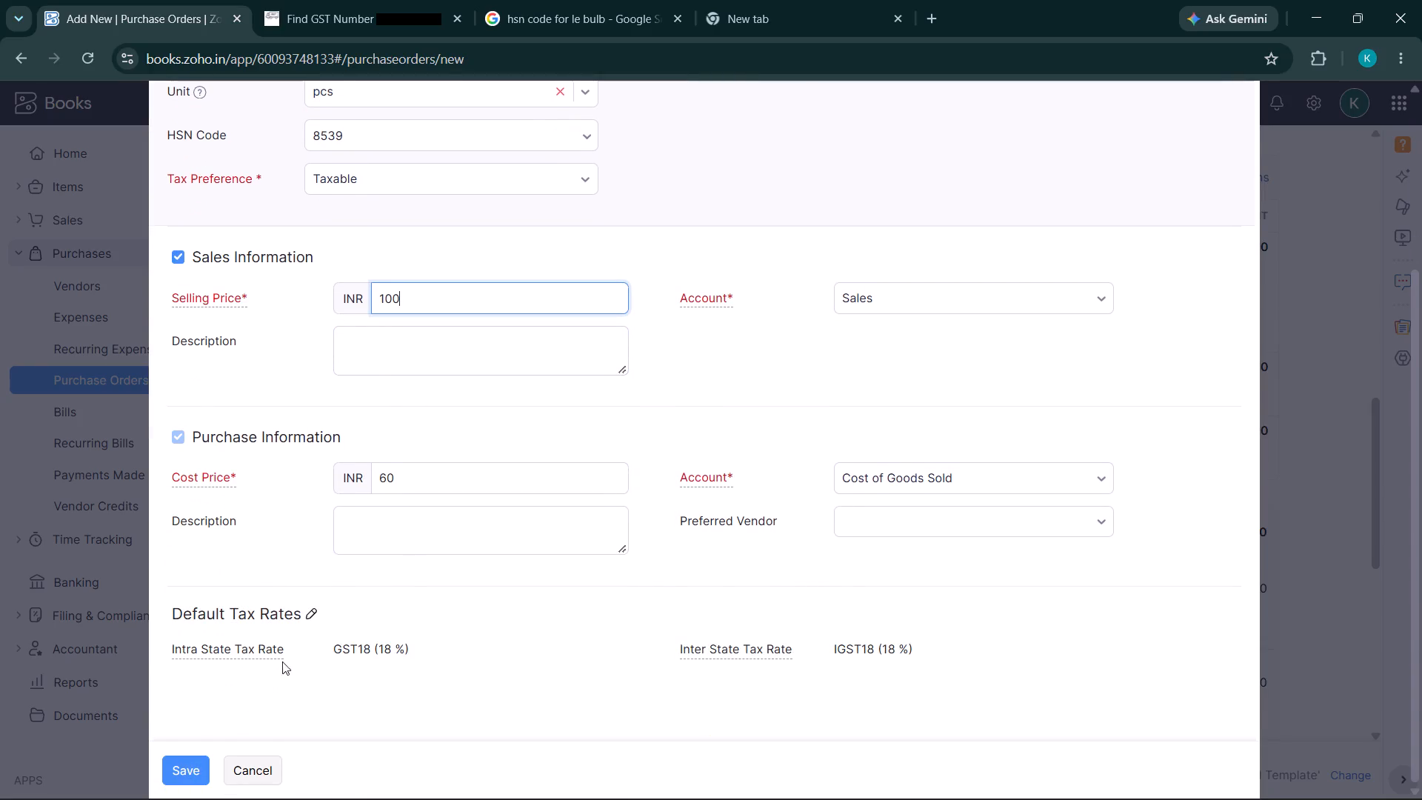
click(193, 764)
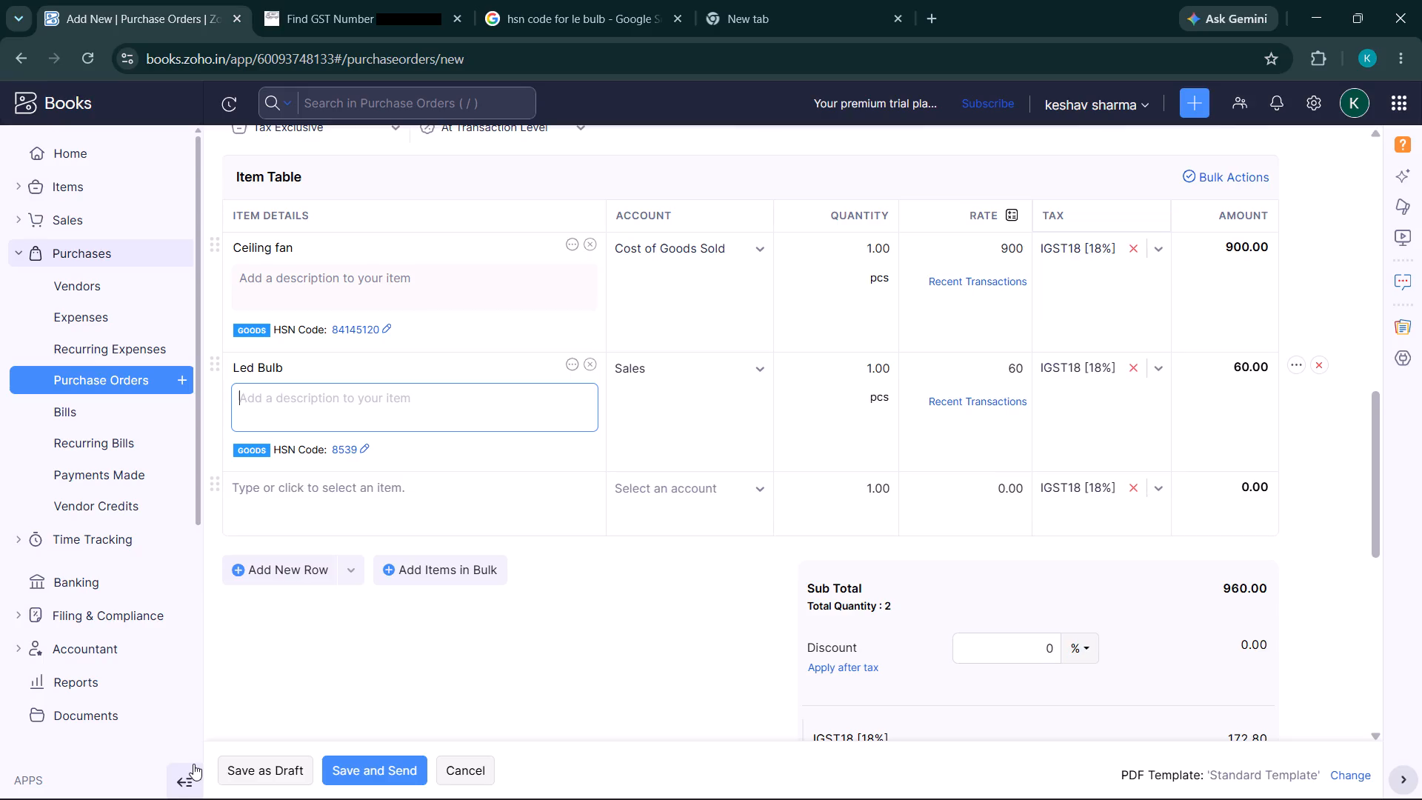
Set the Ceiling fan's quantity to 5 in the purchase order's item table.
click(874, 247)
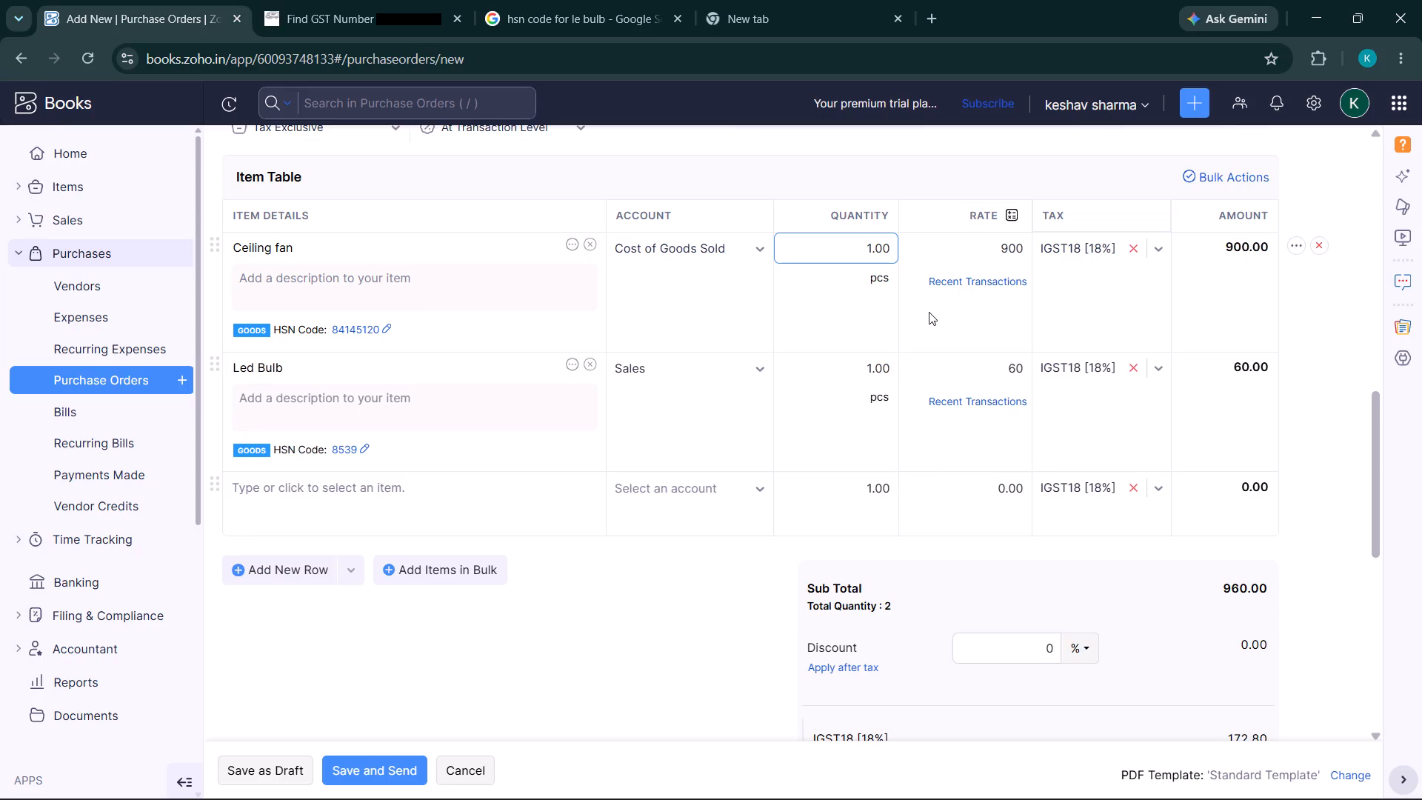
key(Left)
key(BackSpace)
key(5)
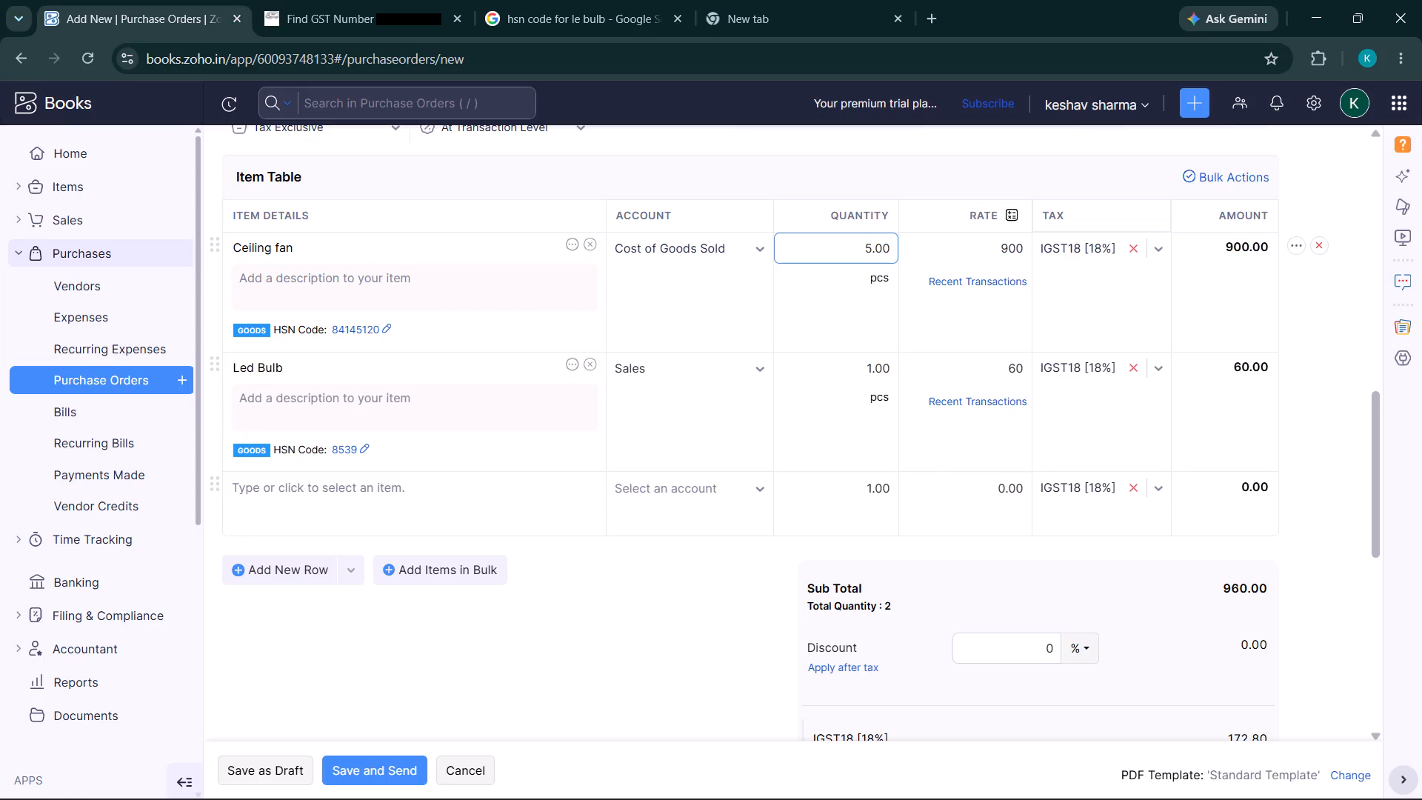
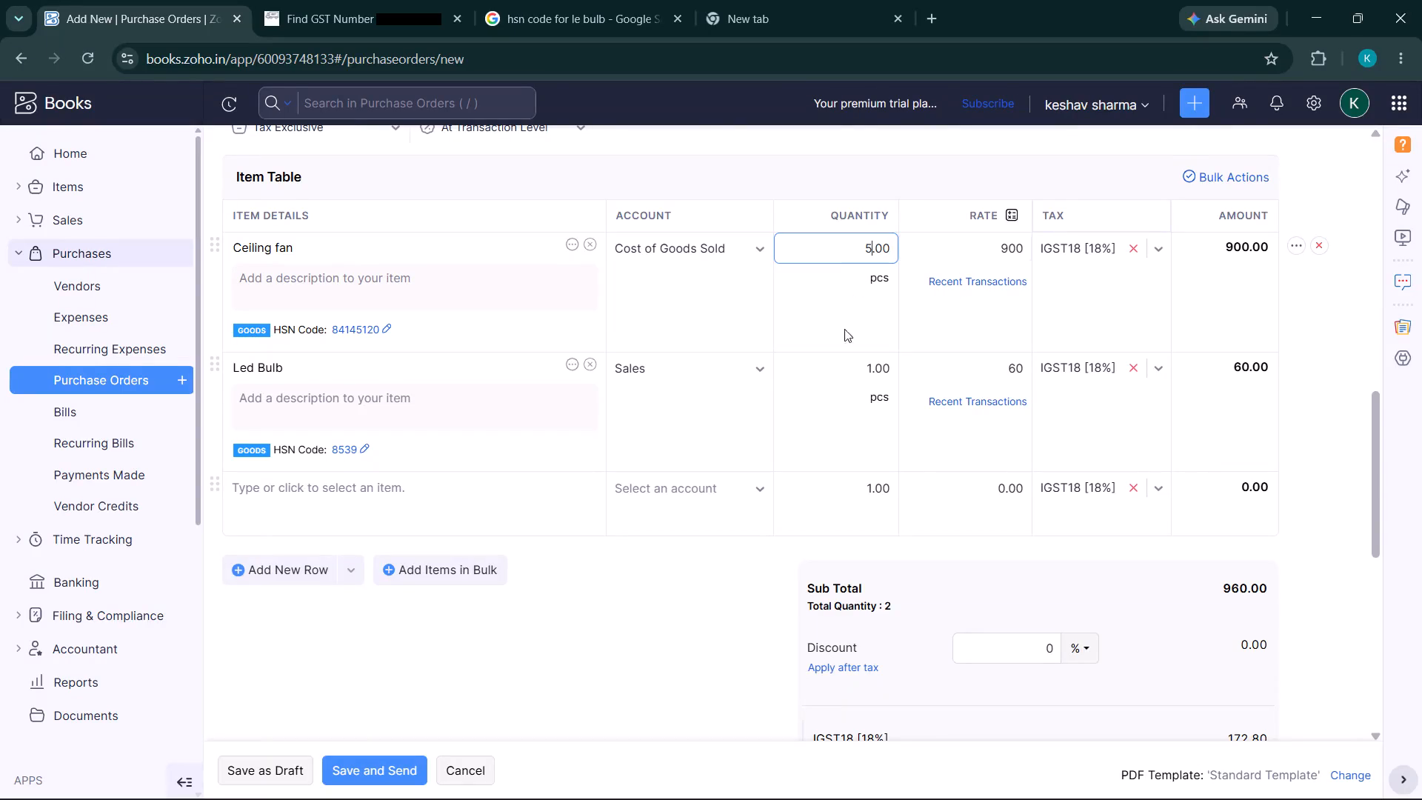
Set the Led Bulb's quantity to 50 in the purchase order's item table.
click(836, 357)
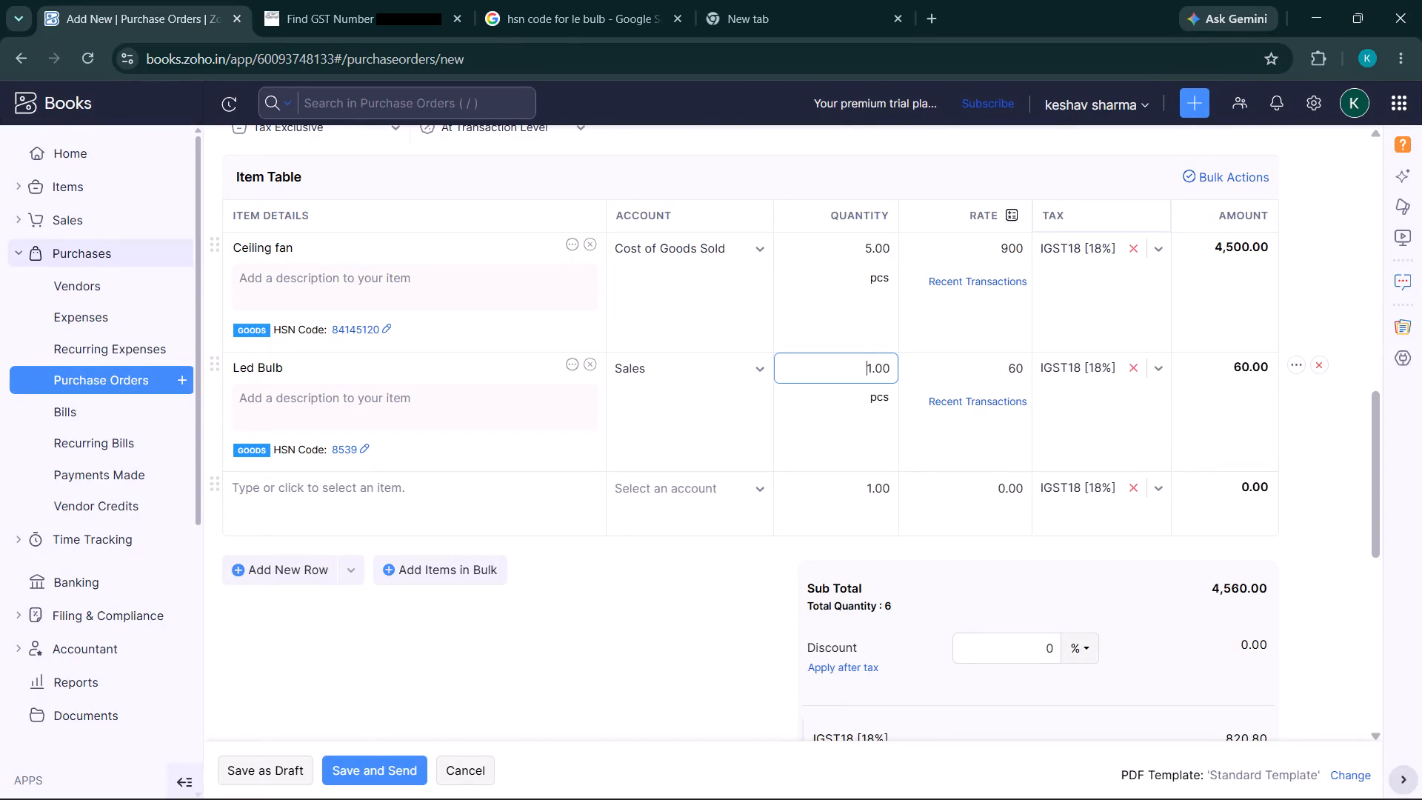
click(870, 370)
key(BackSpace)
text(50)
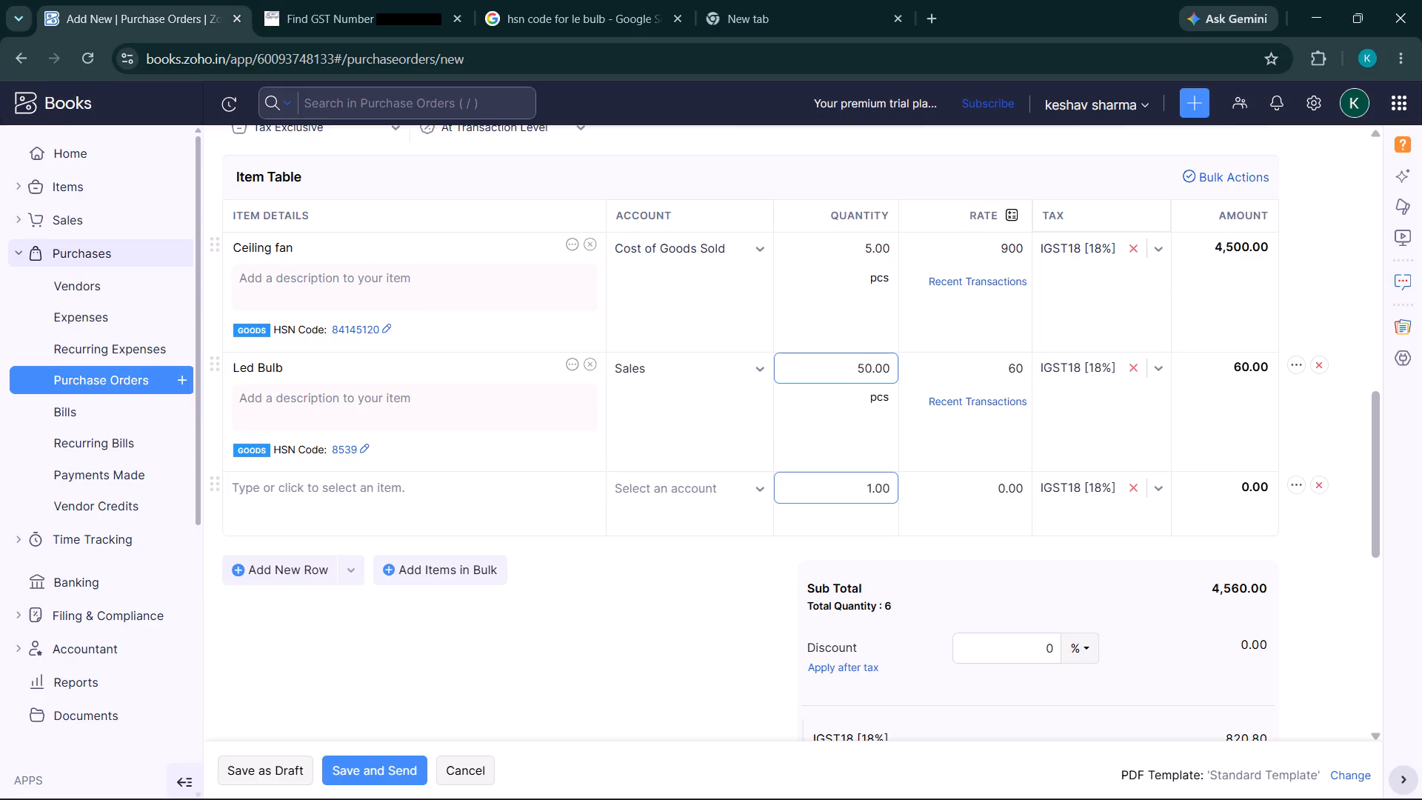
click(840, 437)
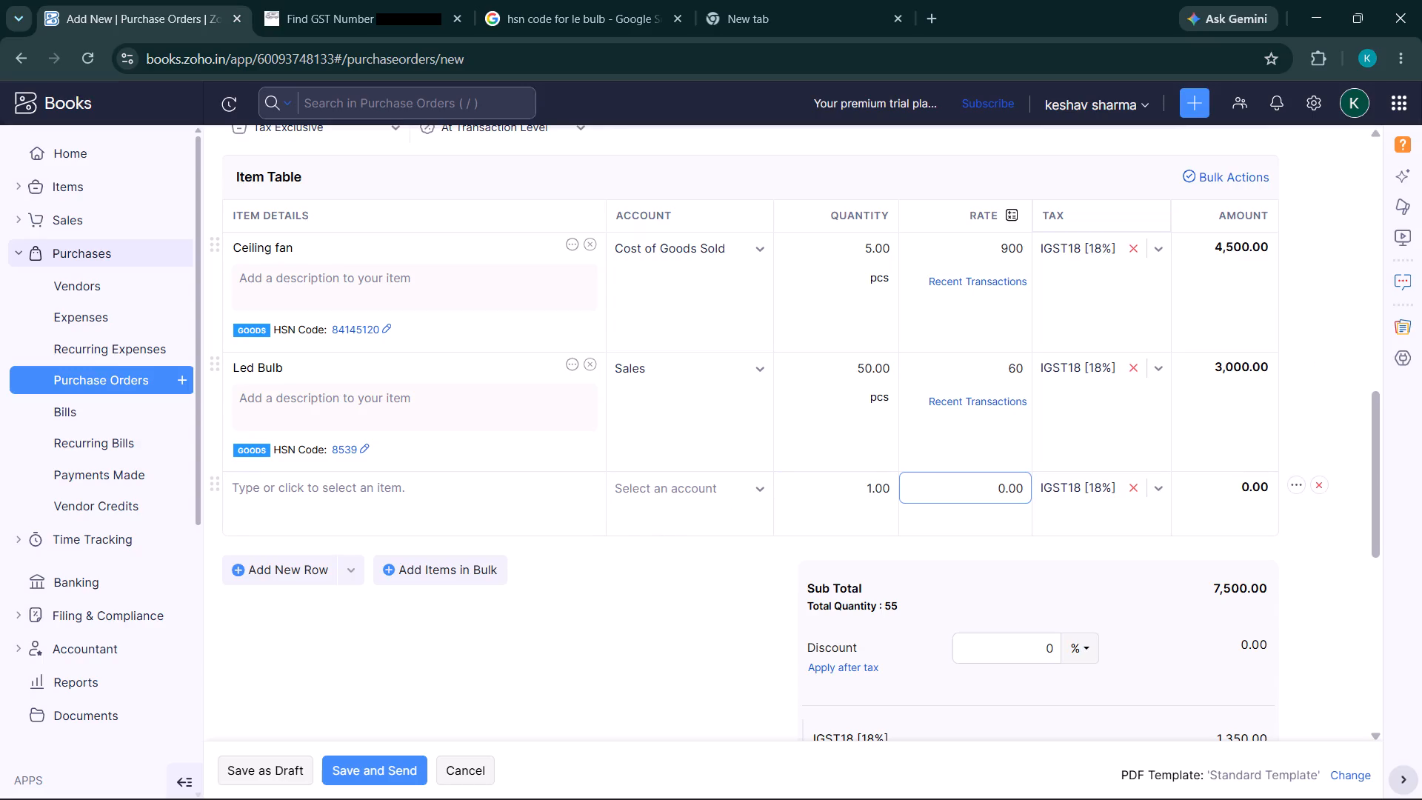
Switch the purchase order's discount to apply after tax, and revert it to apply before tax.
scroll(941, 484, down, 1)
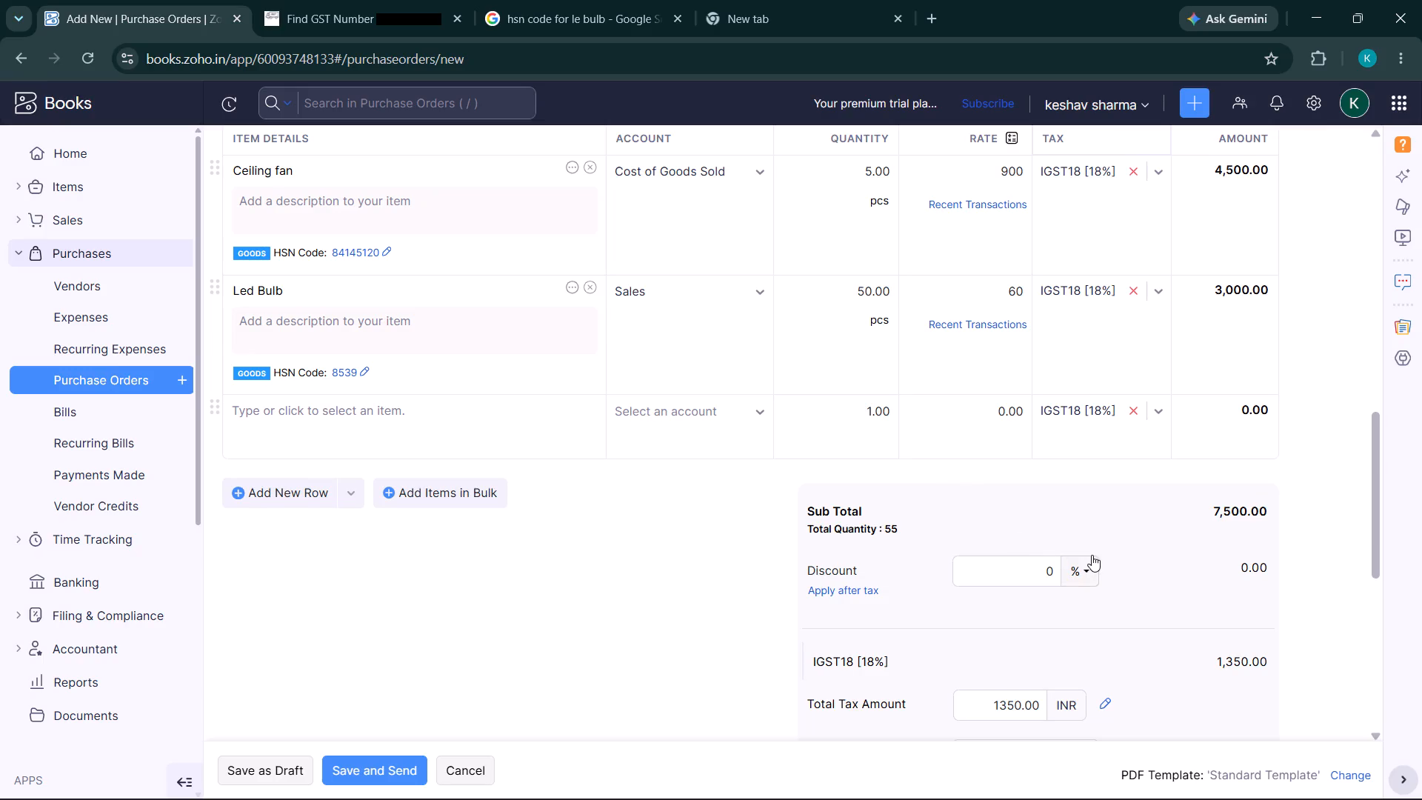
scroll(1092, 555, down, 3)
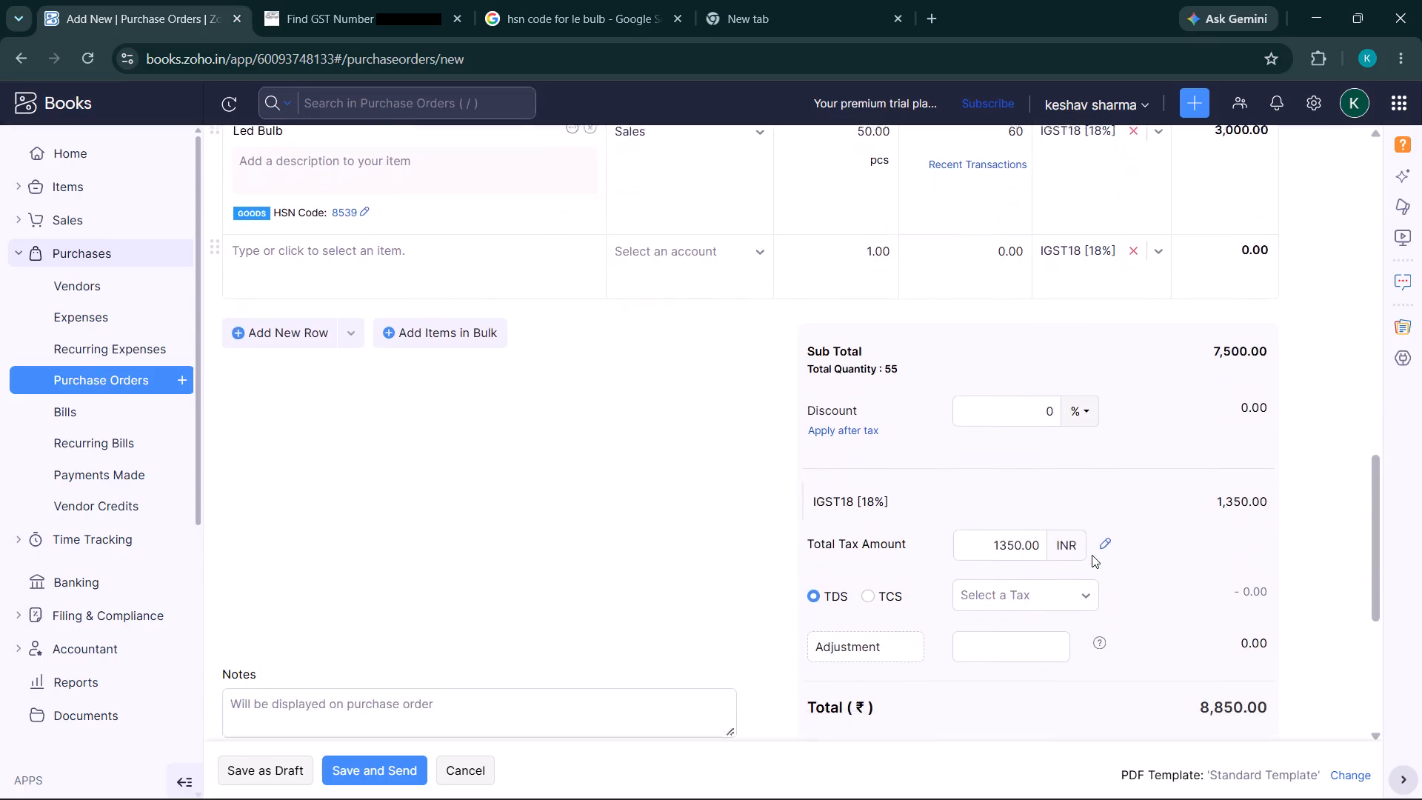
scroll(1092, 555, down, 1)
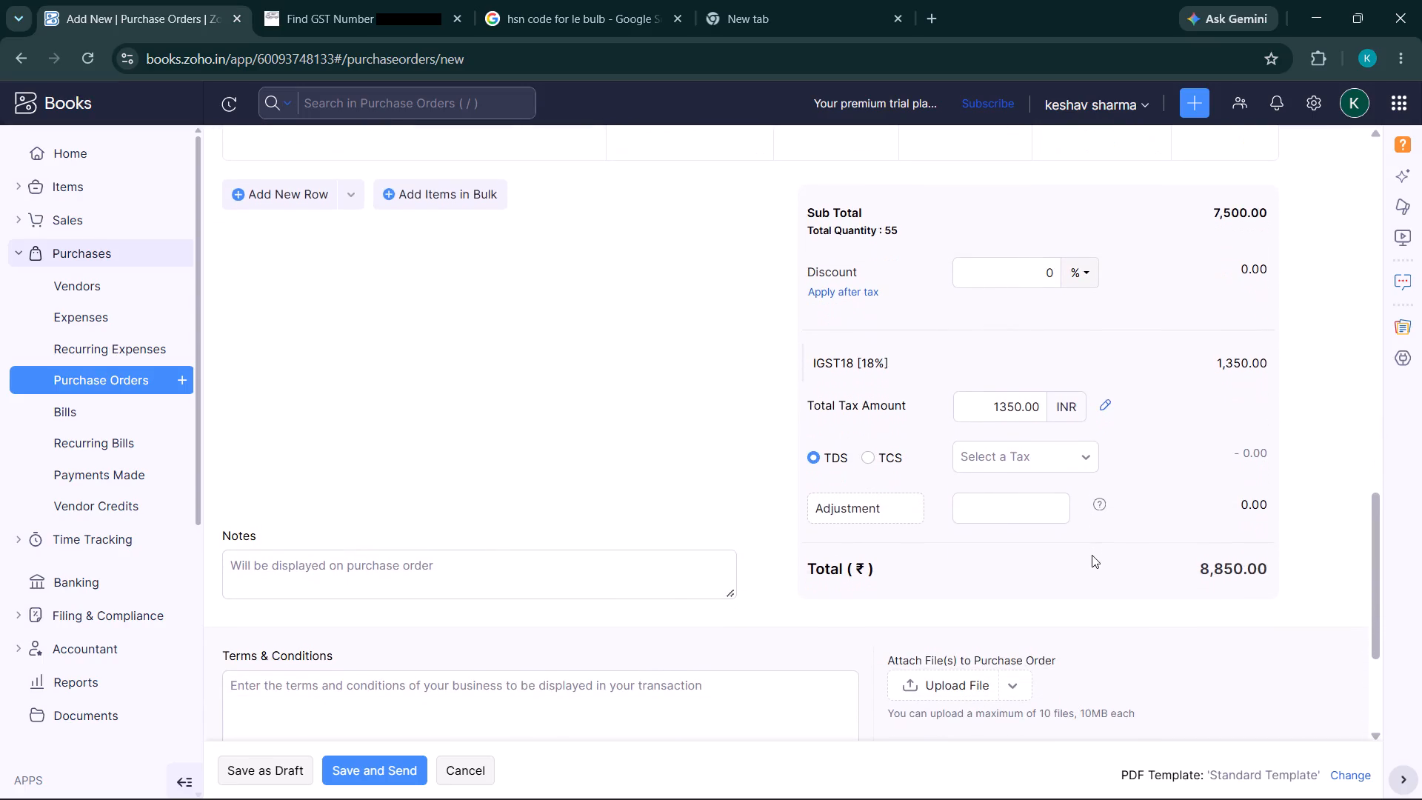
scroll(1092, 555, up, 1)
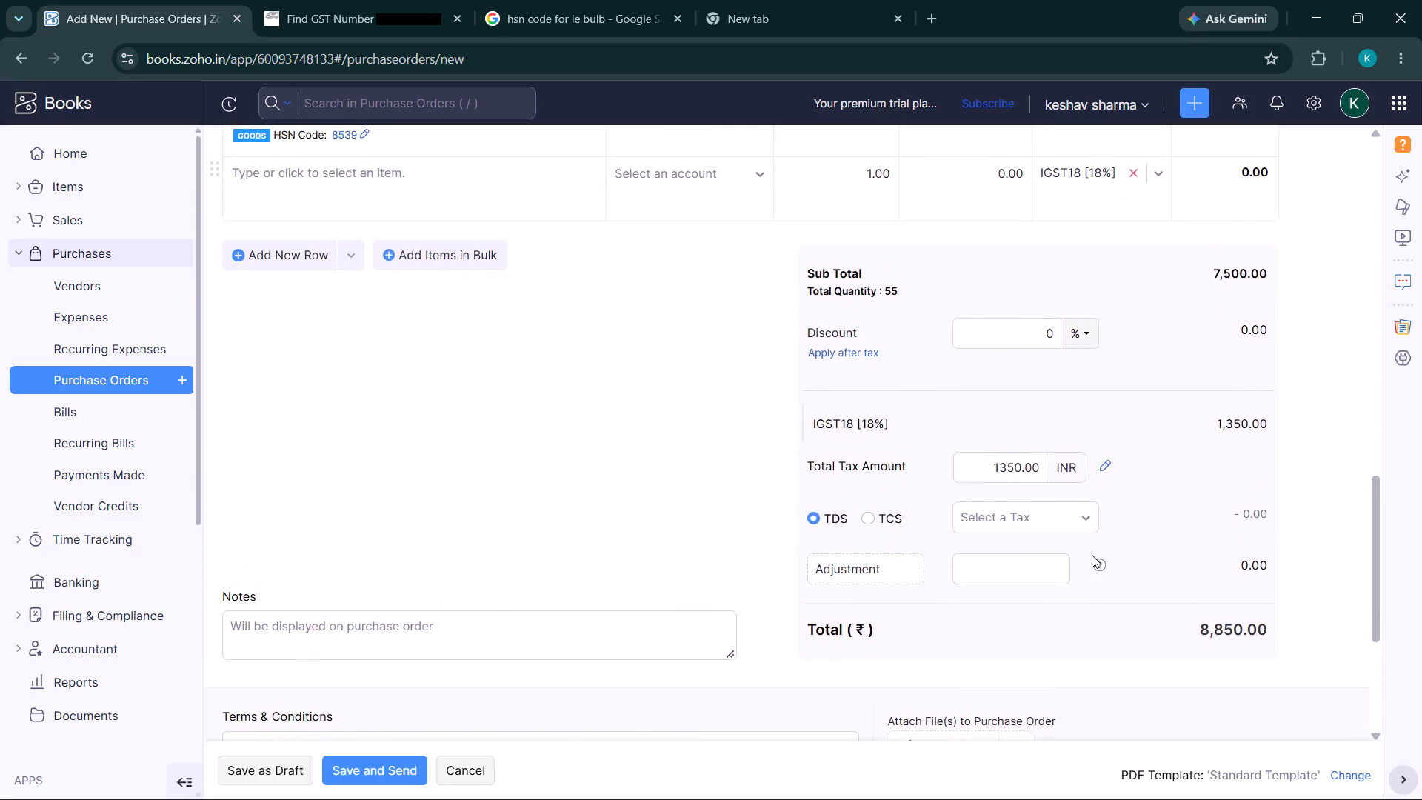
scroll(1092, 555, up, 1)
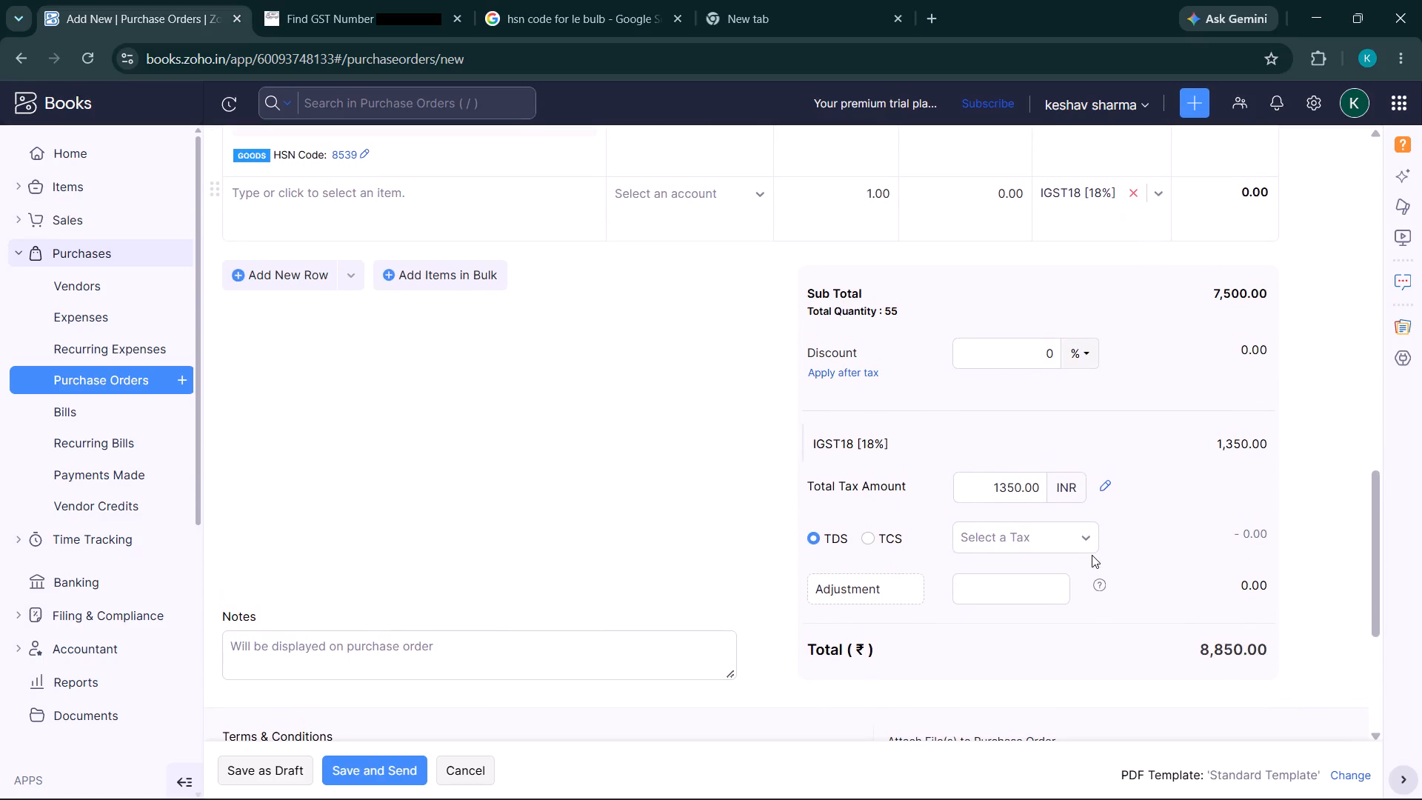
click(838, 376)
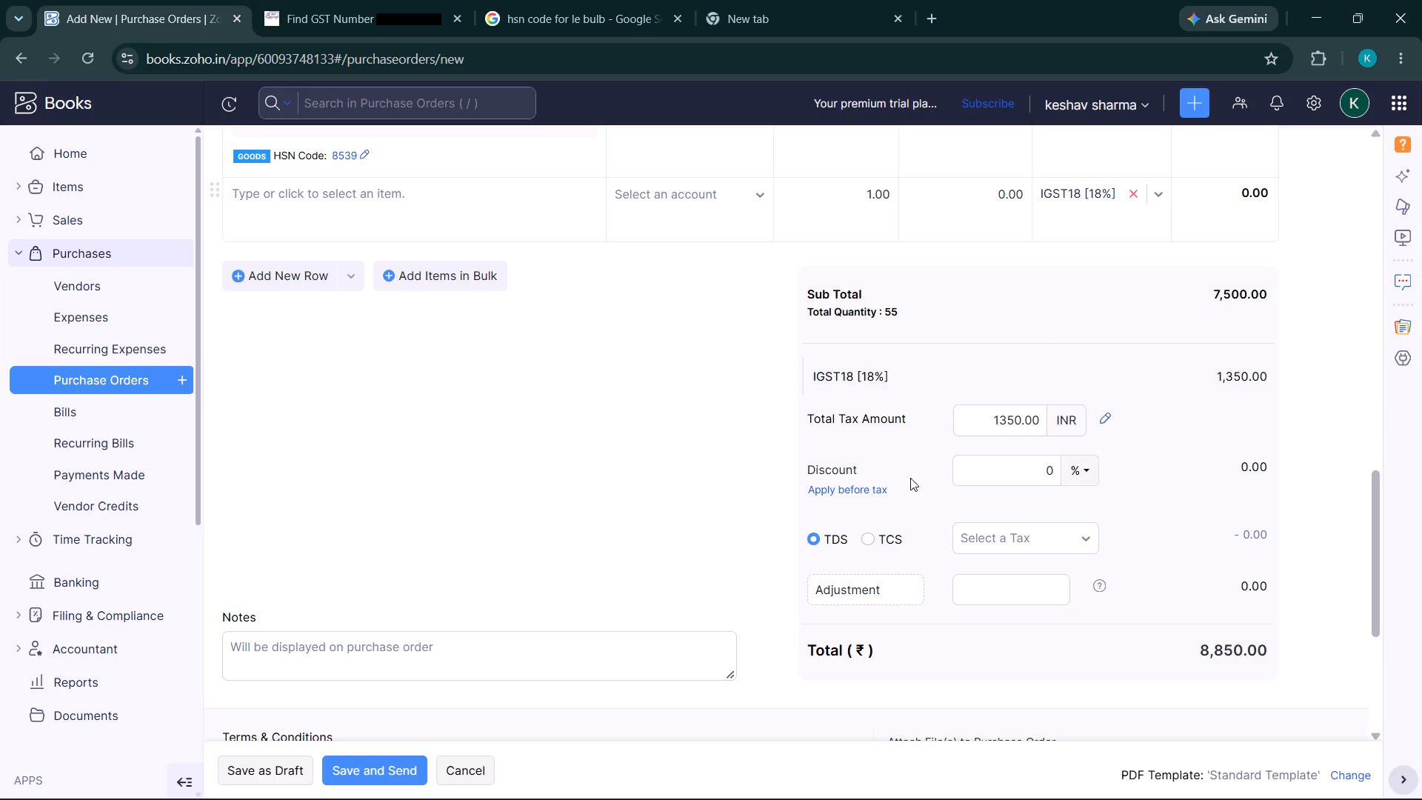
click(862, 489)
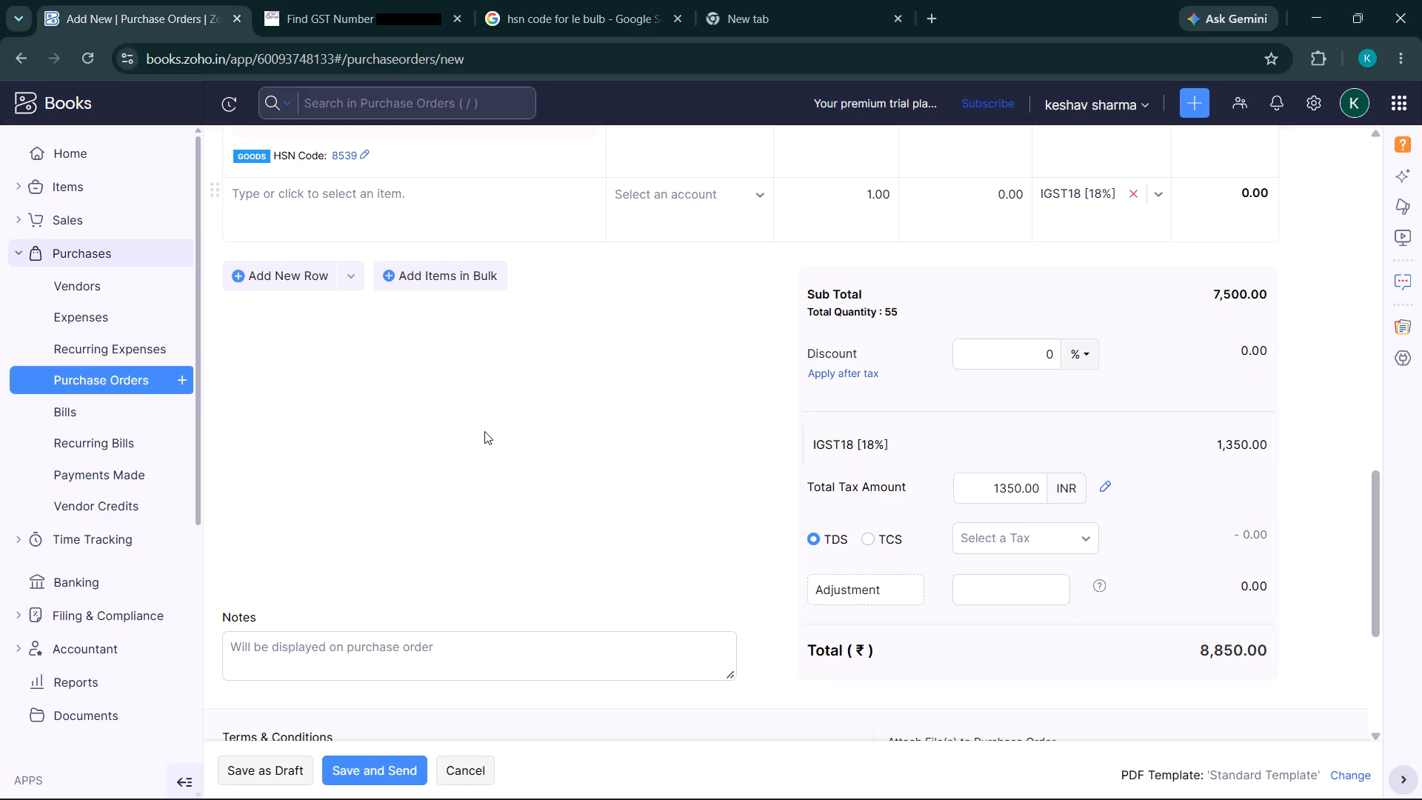
Save the MK ENTERPRISES purchase order as a draft.
scroll(484, 431, down, 6)
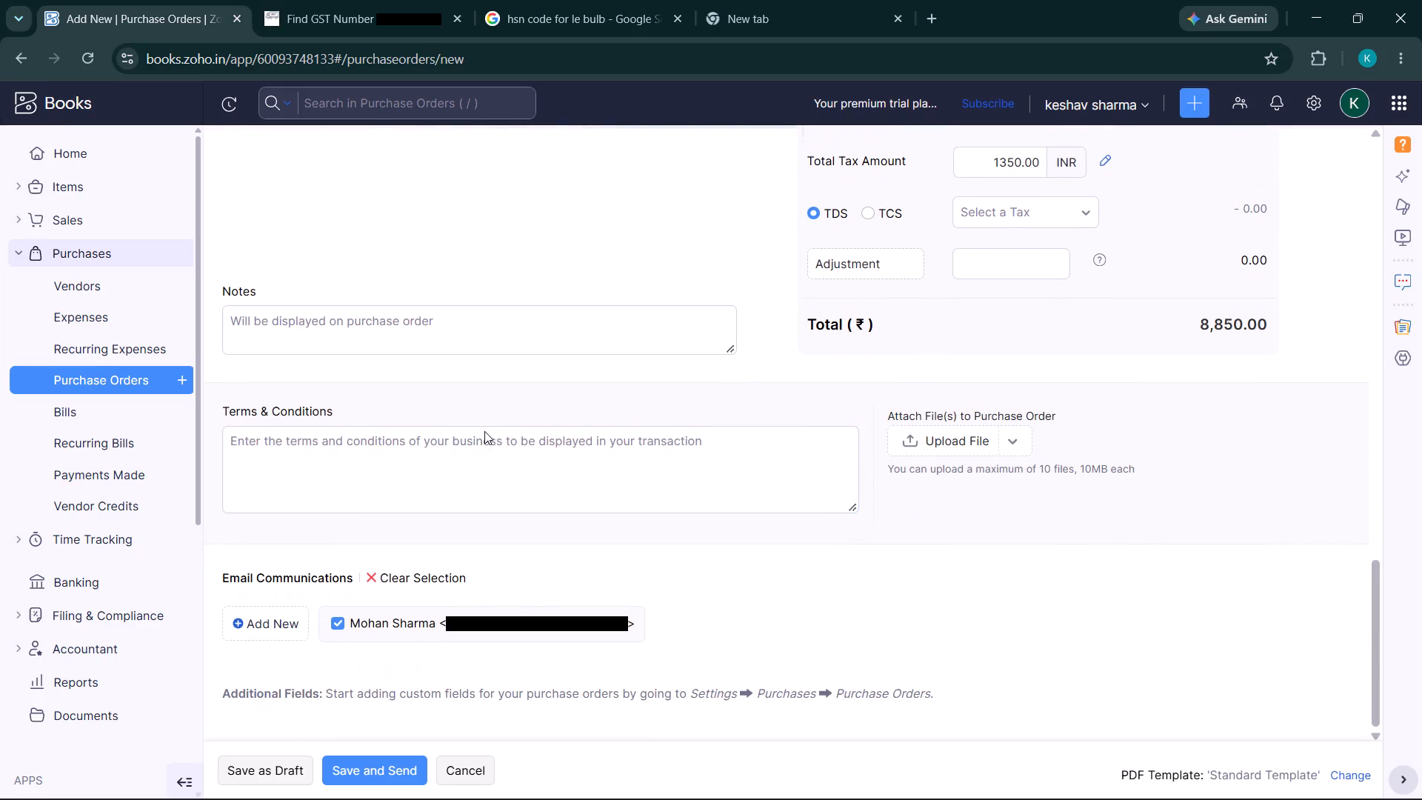
scroll(484, 431, right, 1)
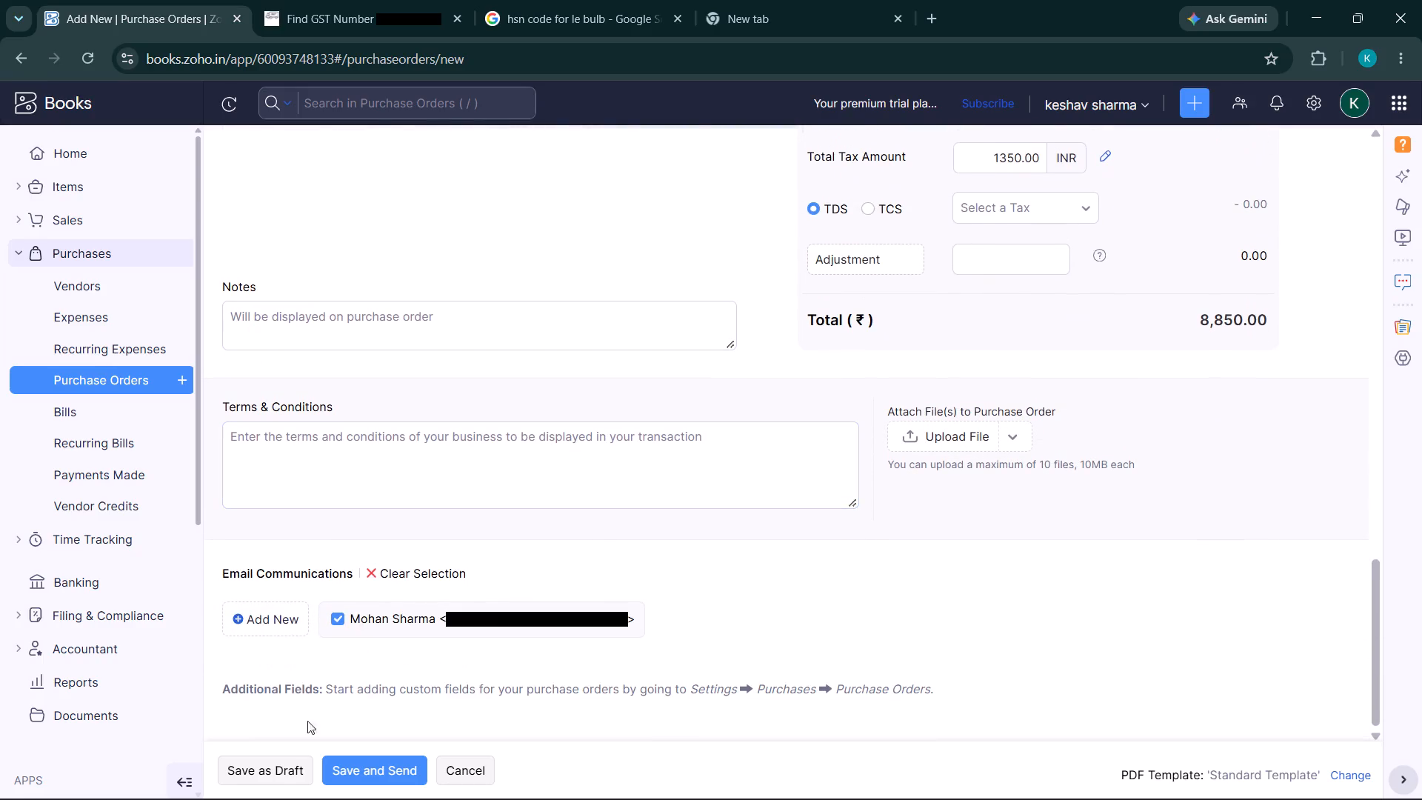
click(272, 776)
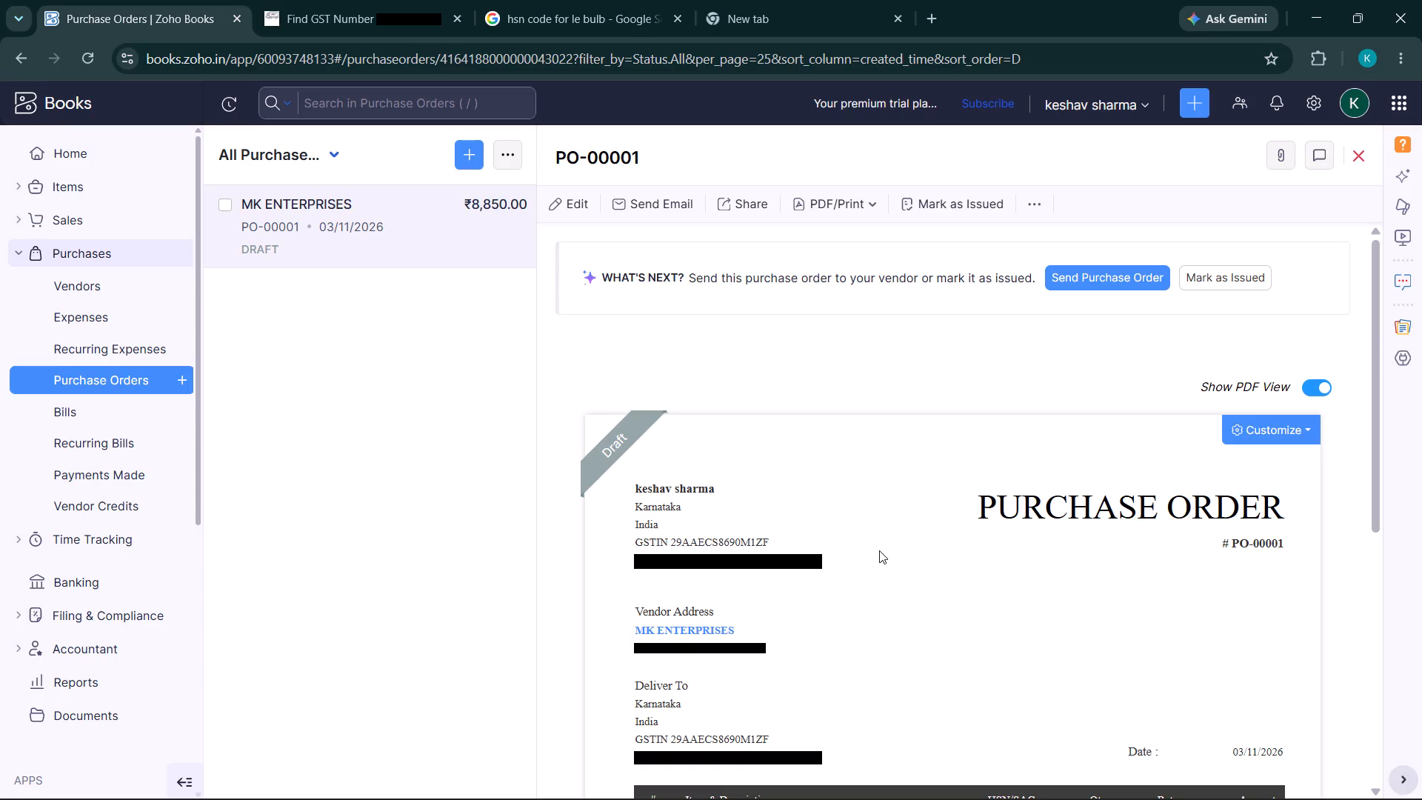
Review the saved purchase order document, checking its vendor details, item lines, tax and total.
scroll(879, 550, down, 1)
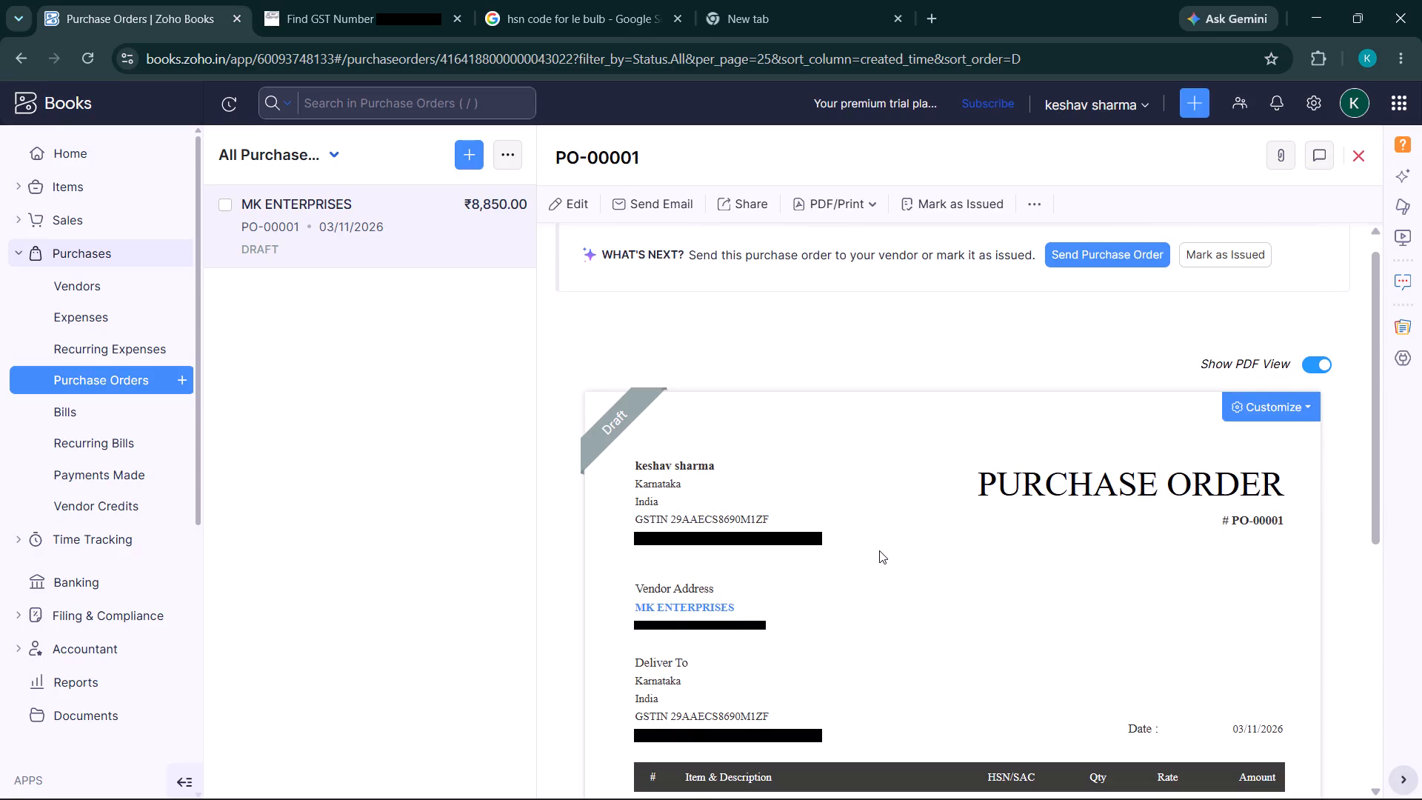
scroll(879, 550, down, 4)
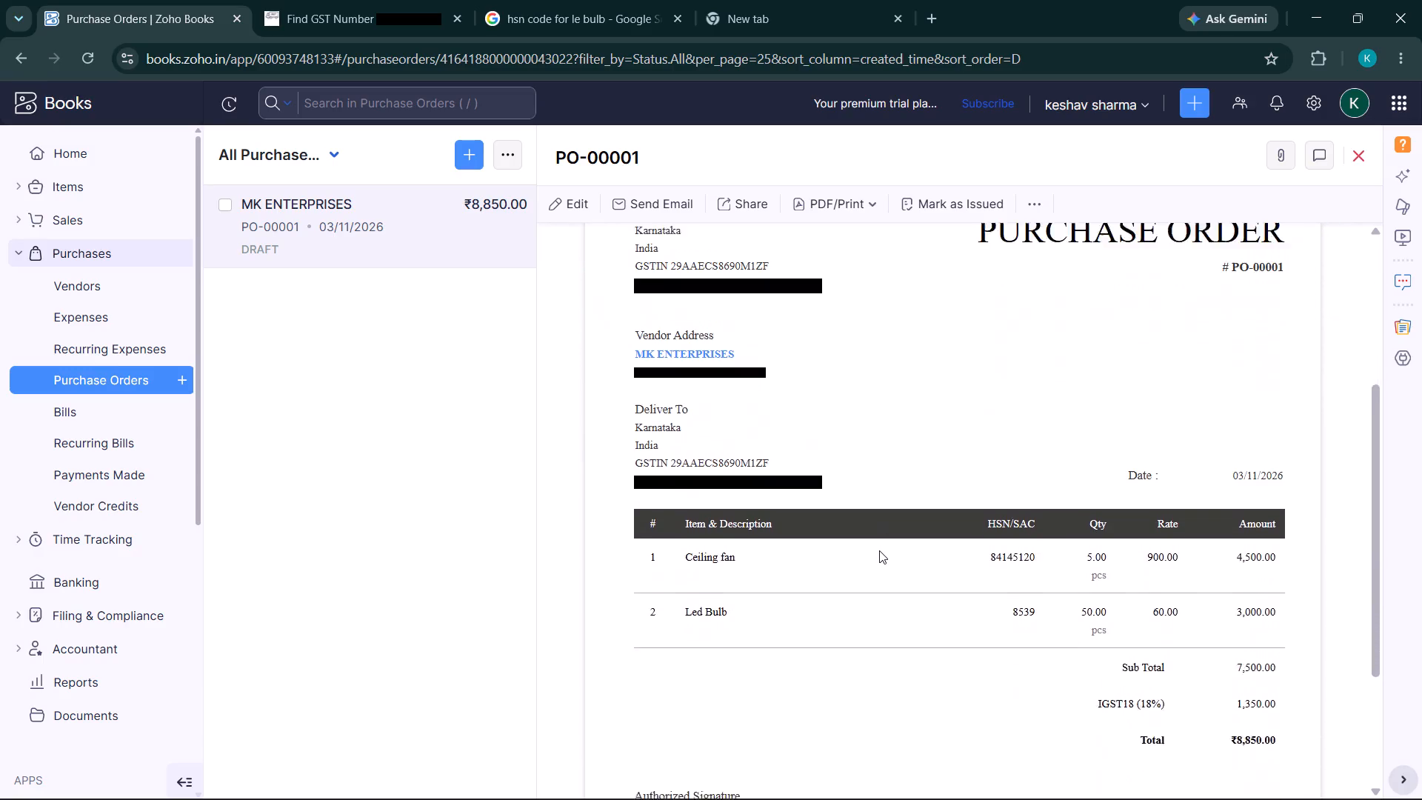
scroll(879, 550, down, 1)
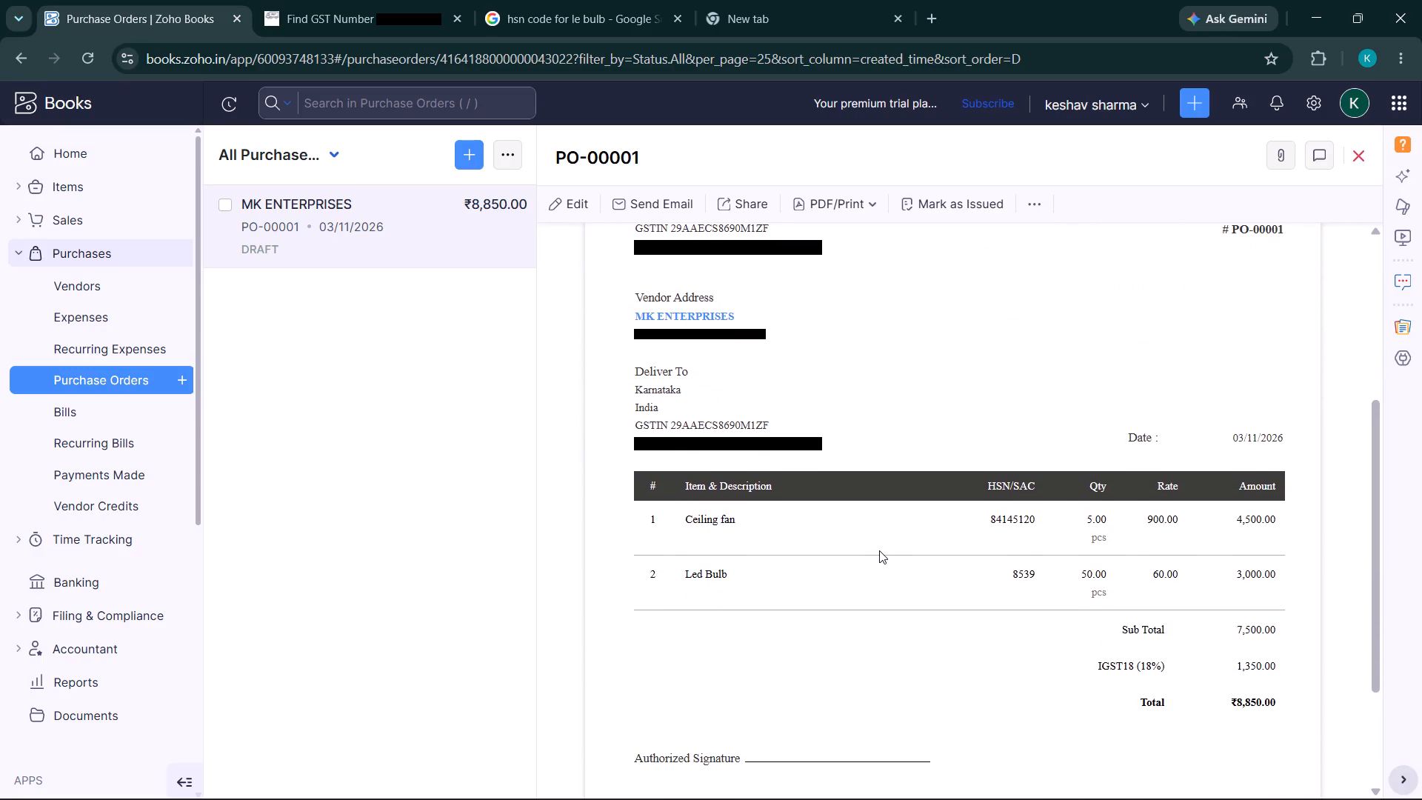
scroll(879, 550, down, 3)
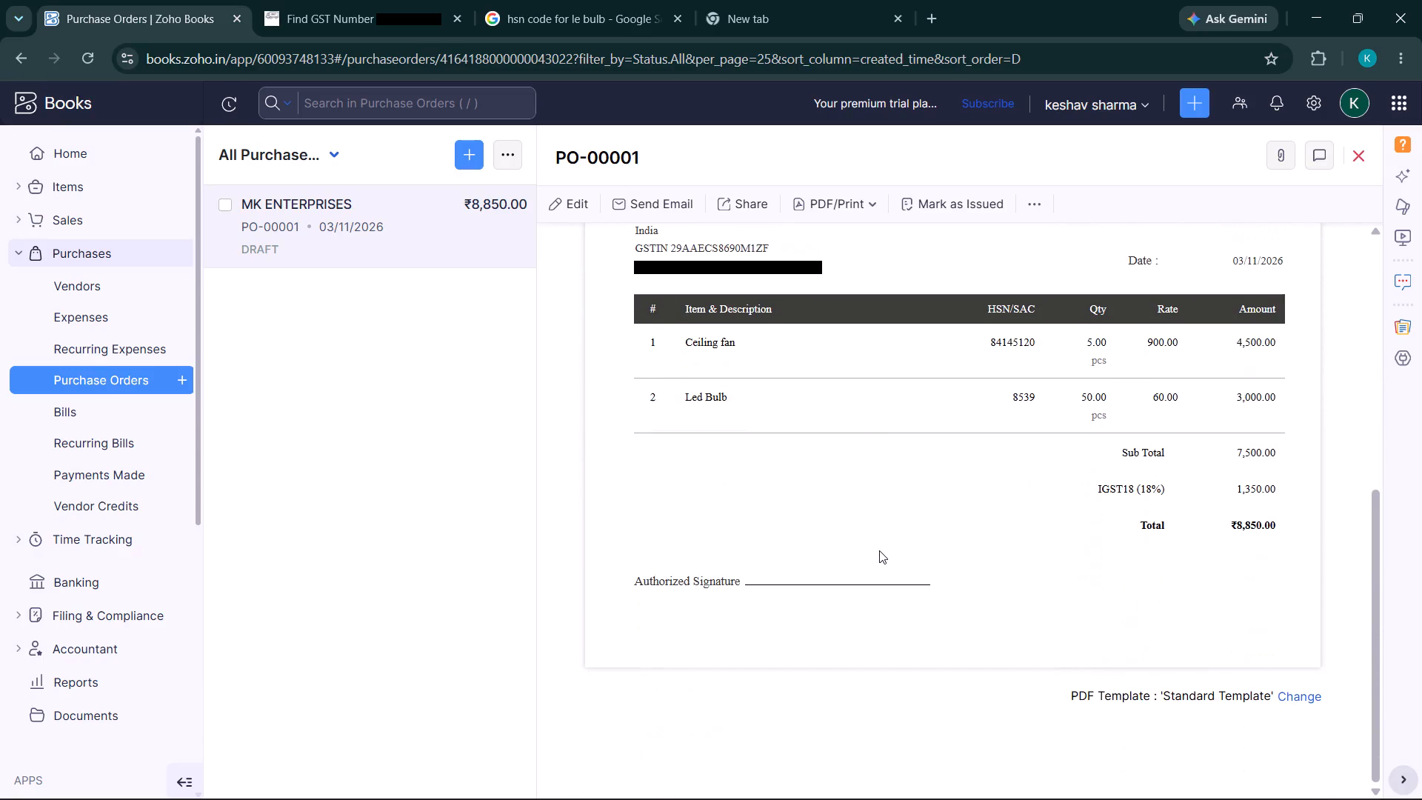
scroll(879, 550, down, 1)
scroll(879, 550, up, 6)
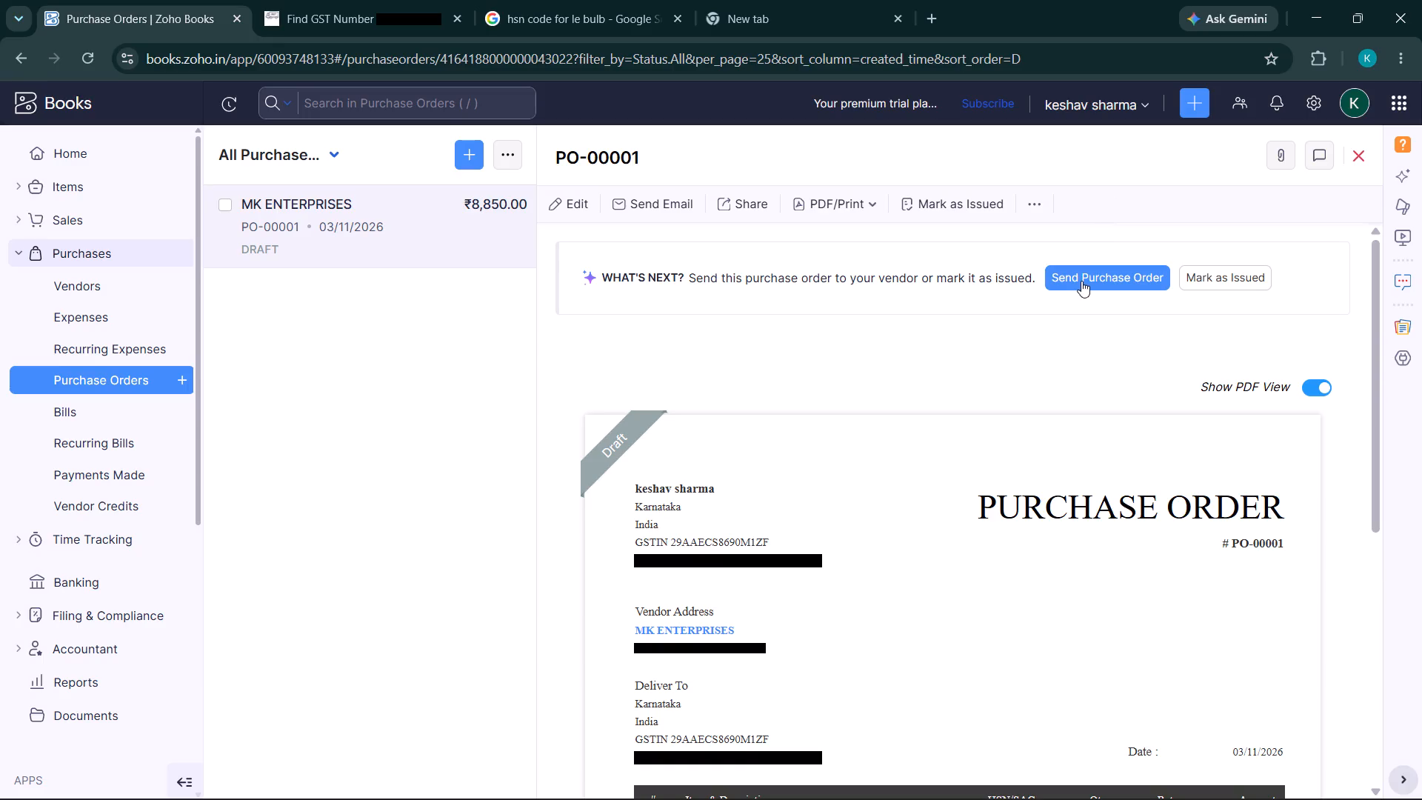
Email the purchase order to MK ENTERPRISES with the default message and the purchase order PDF attached.
click(1081, 281)
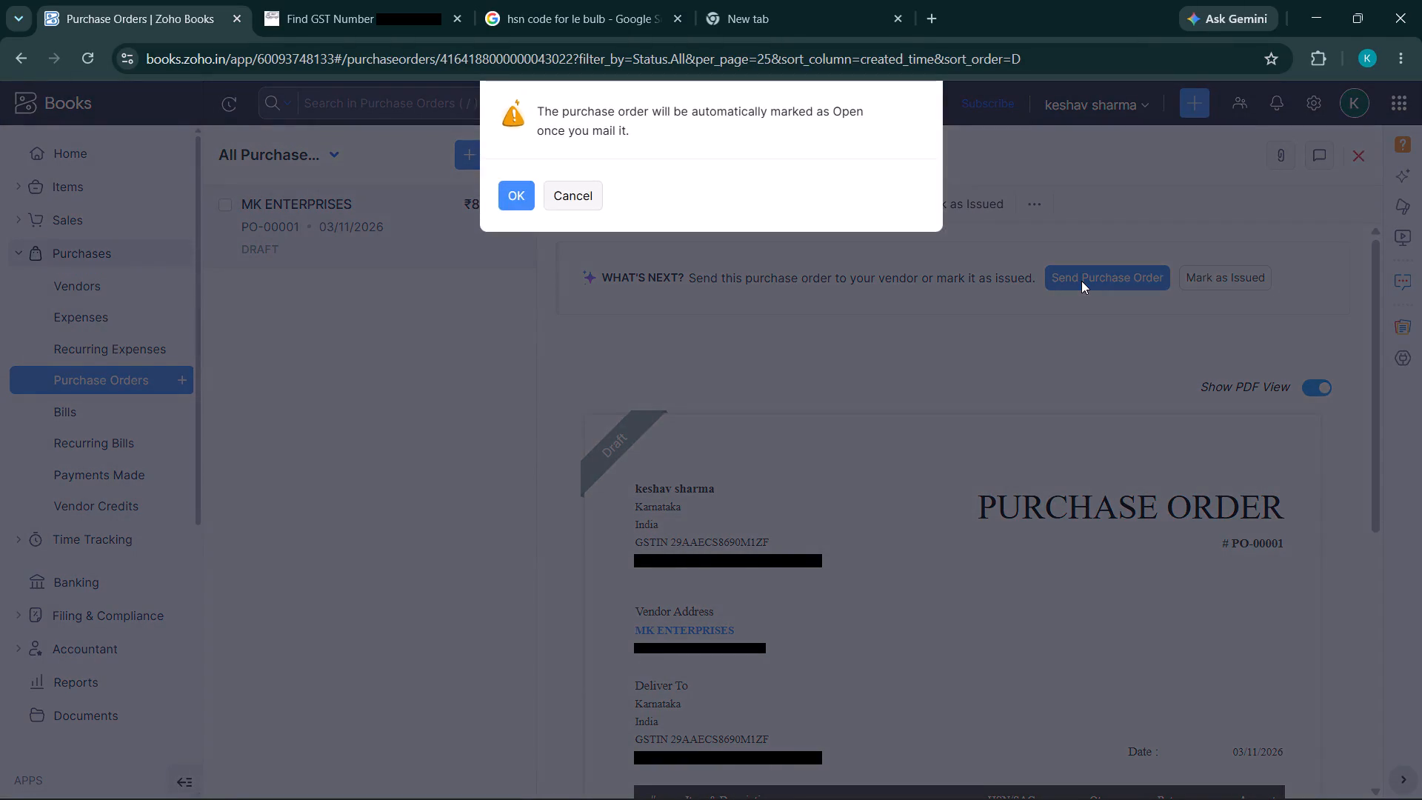
click(520, 197)
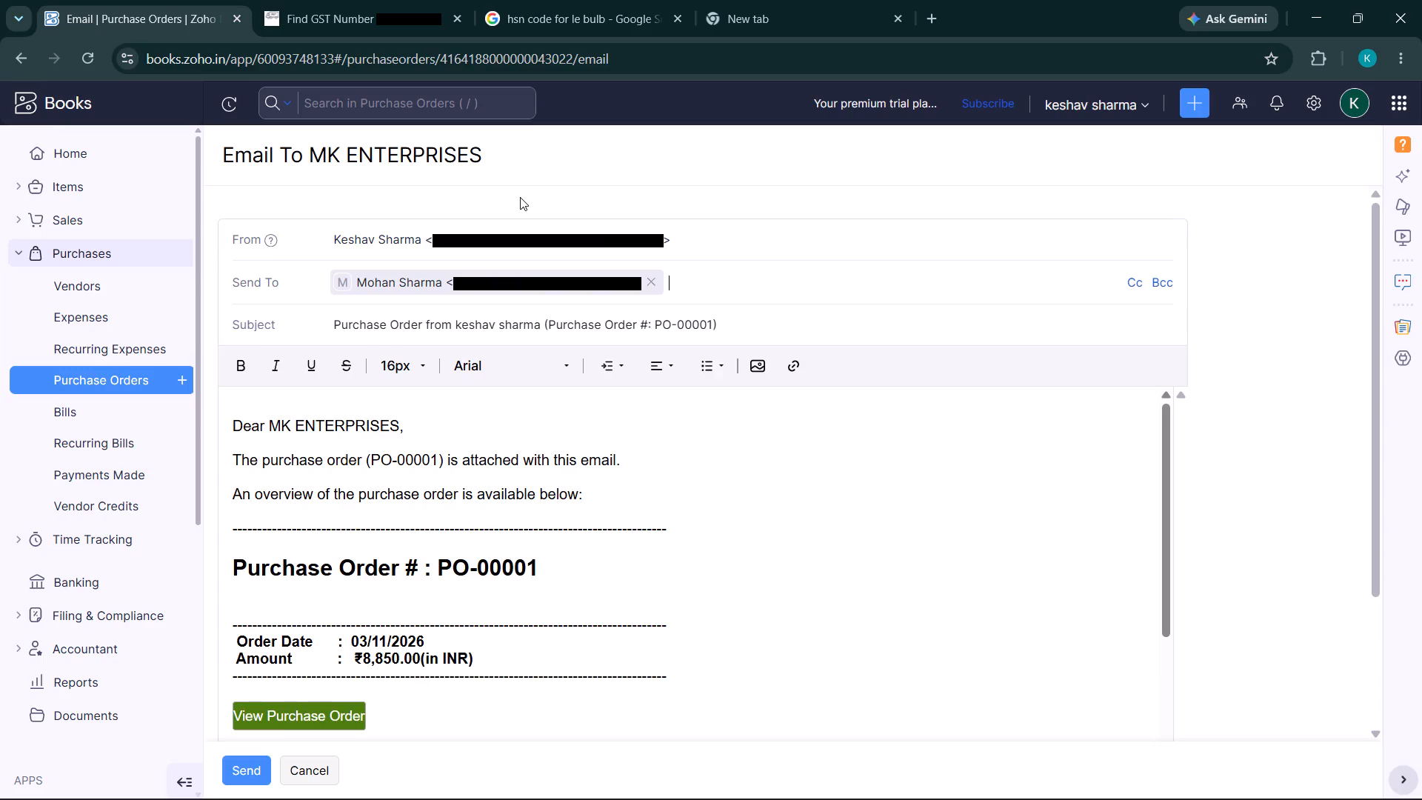
scroll(600, 450, down, 4)
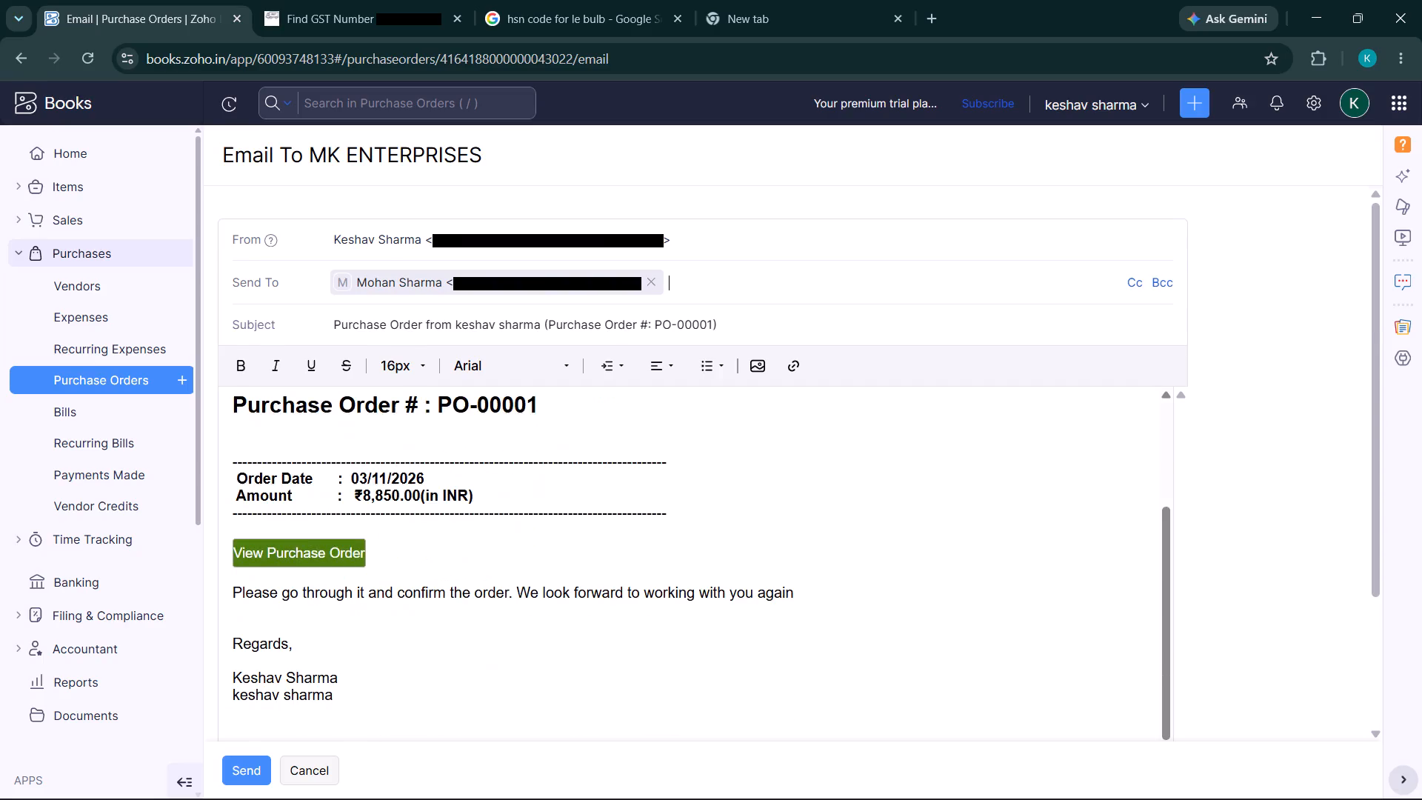
scroll(600, 450, down, 5)
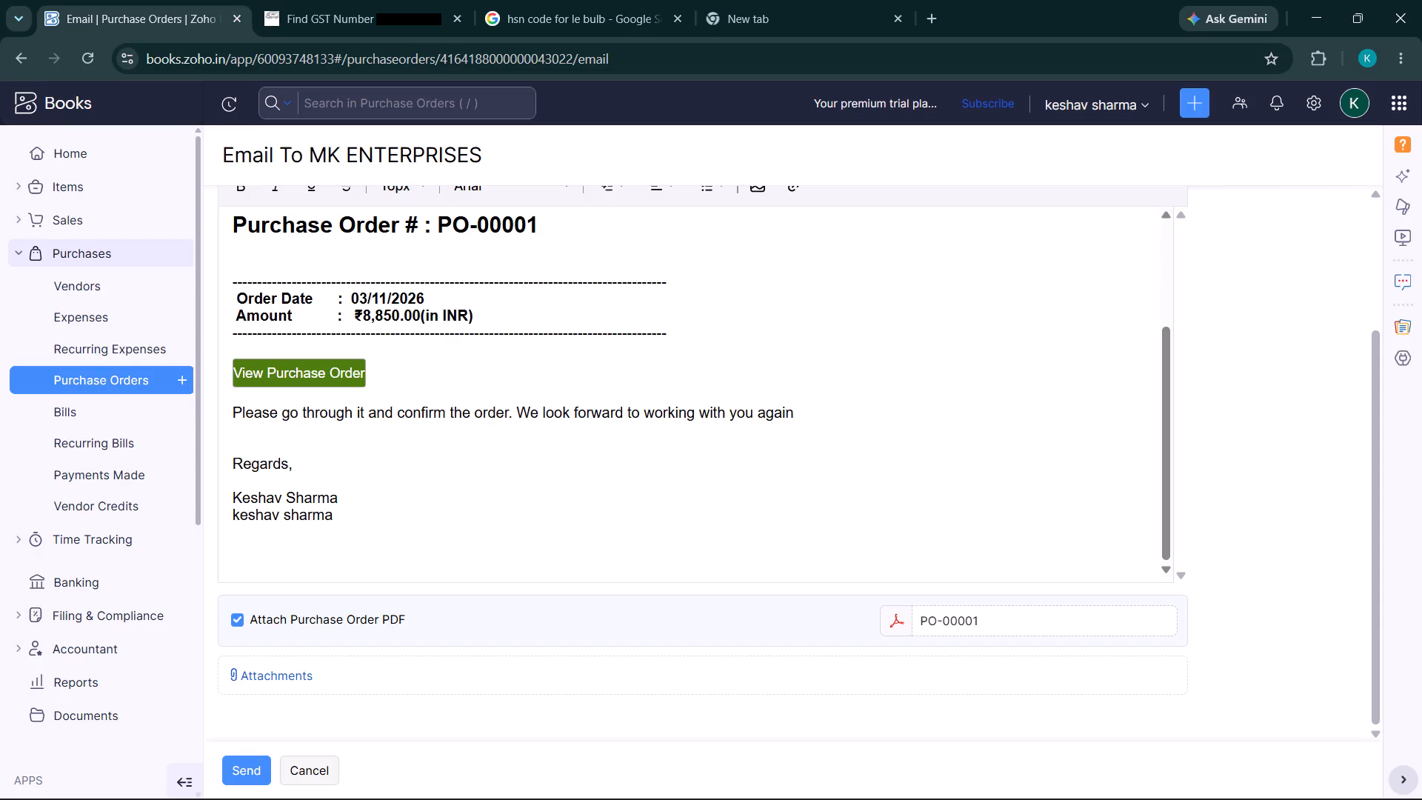
click(251, 770)
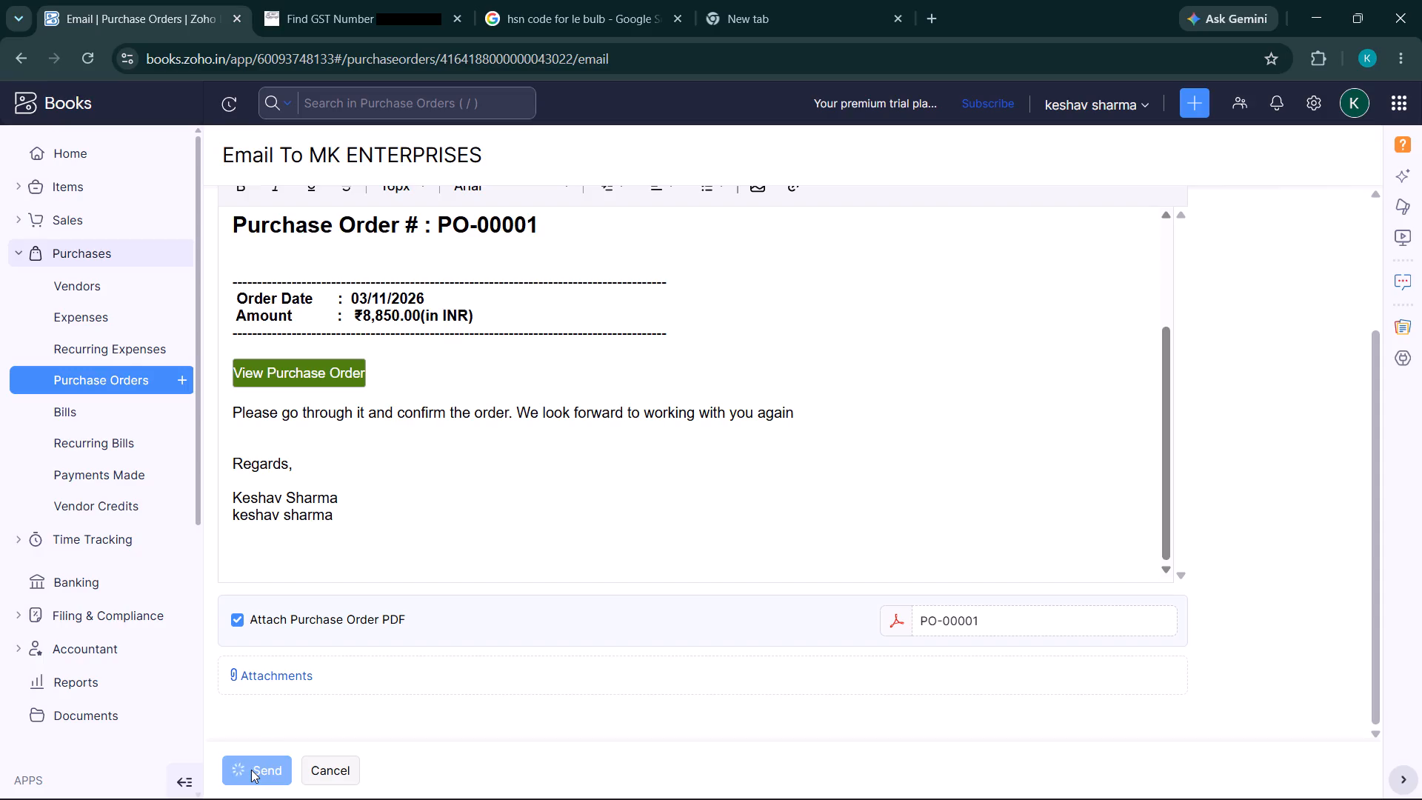
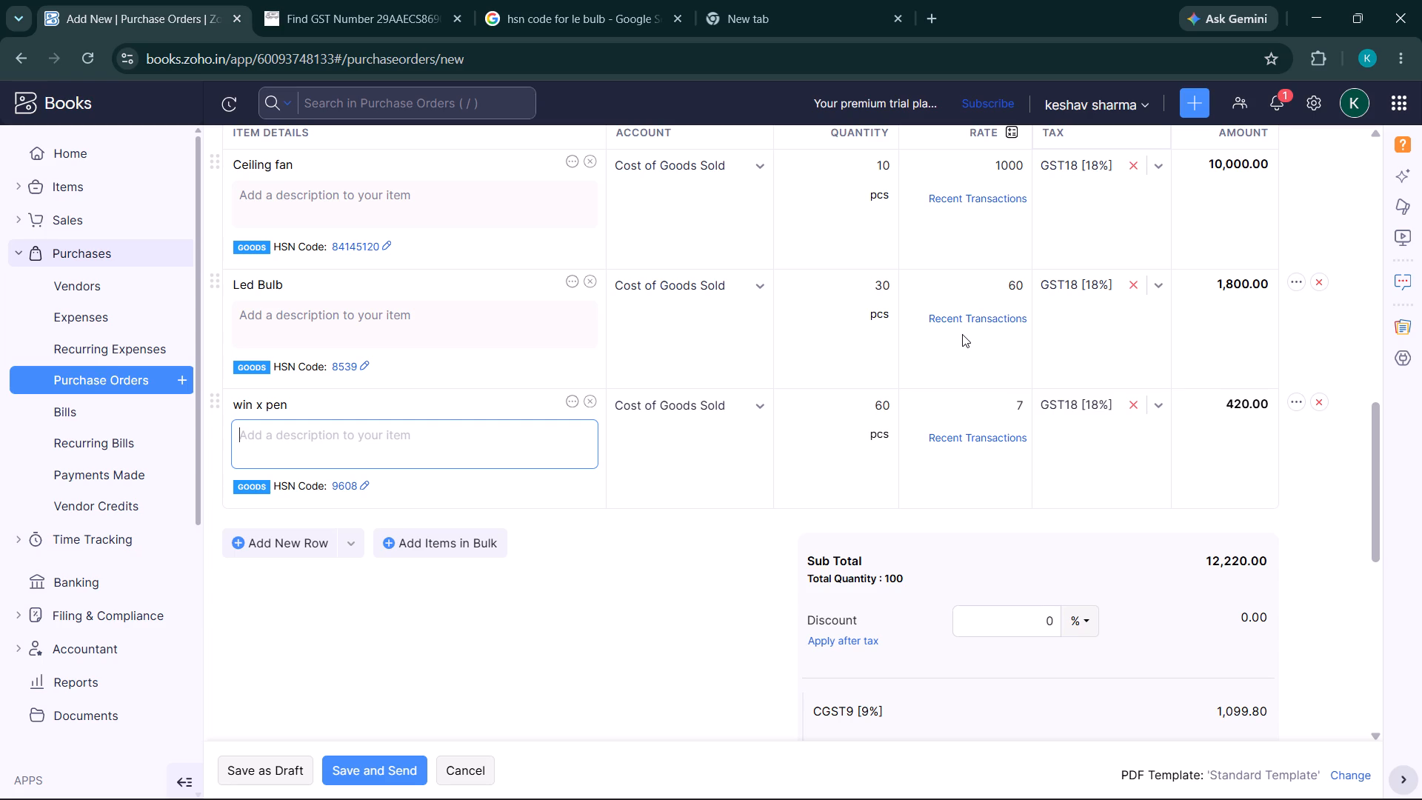
Review the new purchase order's item lines, subtotal, discount, GST amounts and total.
scroll(962, 334, down, 2)
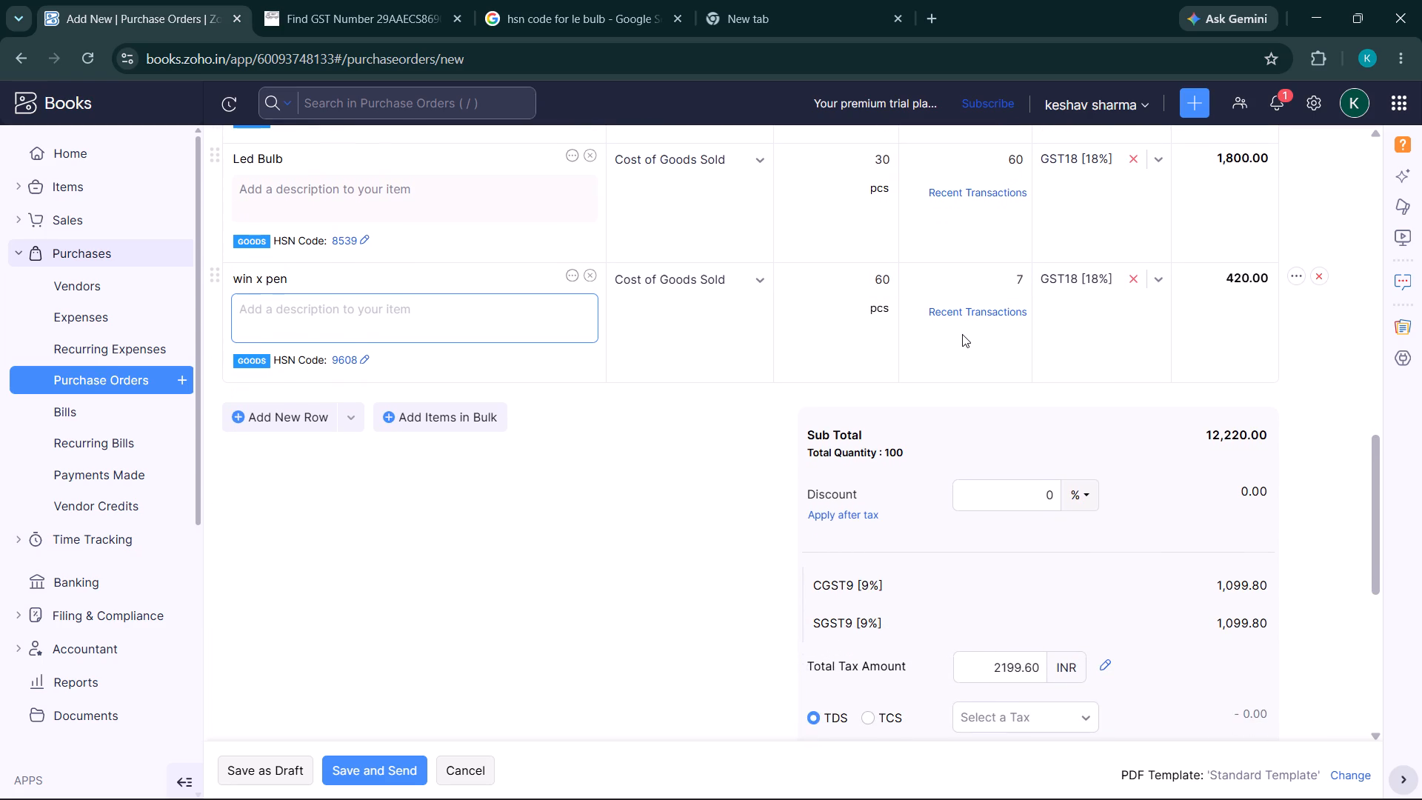
scroll(962, 334, down, 3)
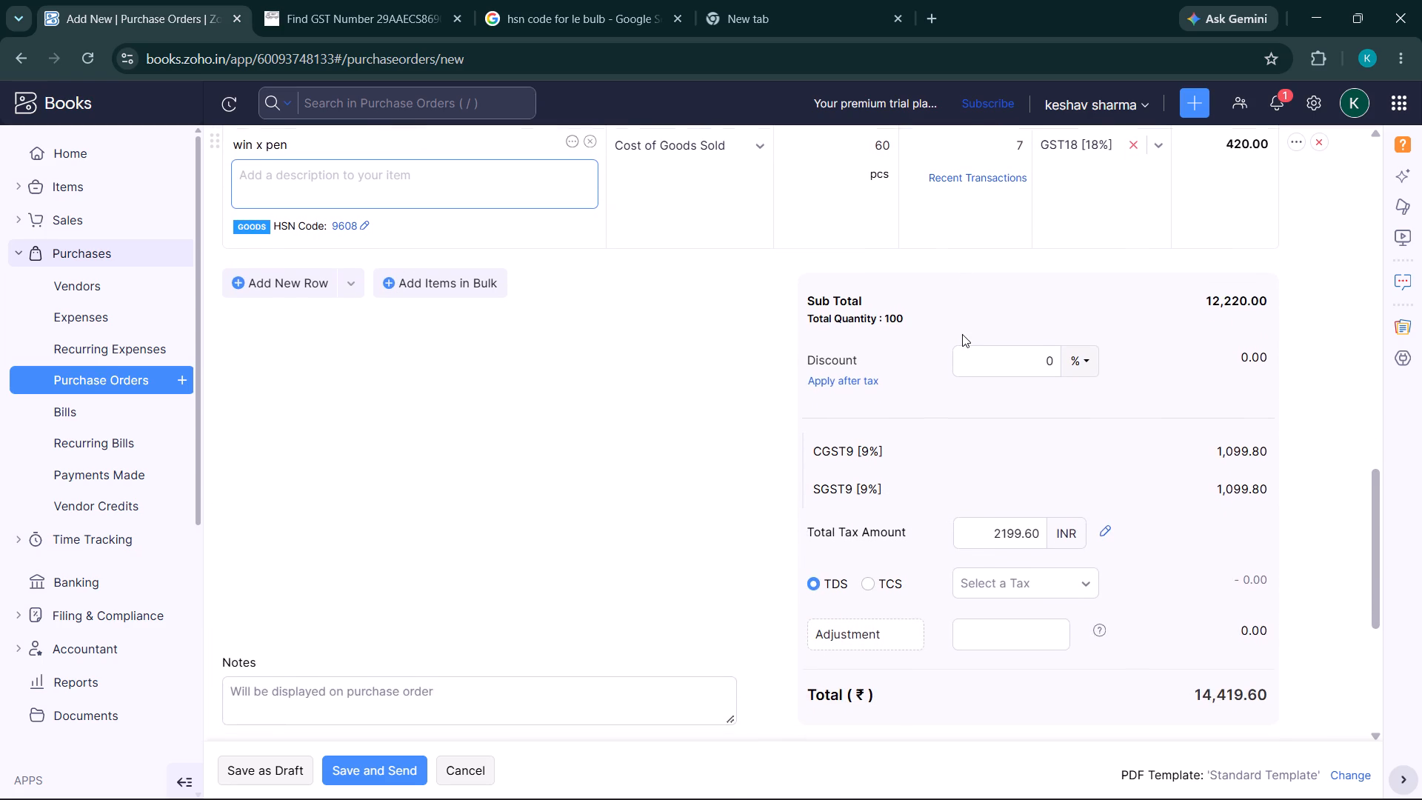
scroll(962, 334, down, 2)
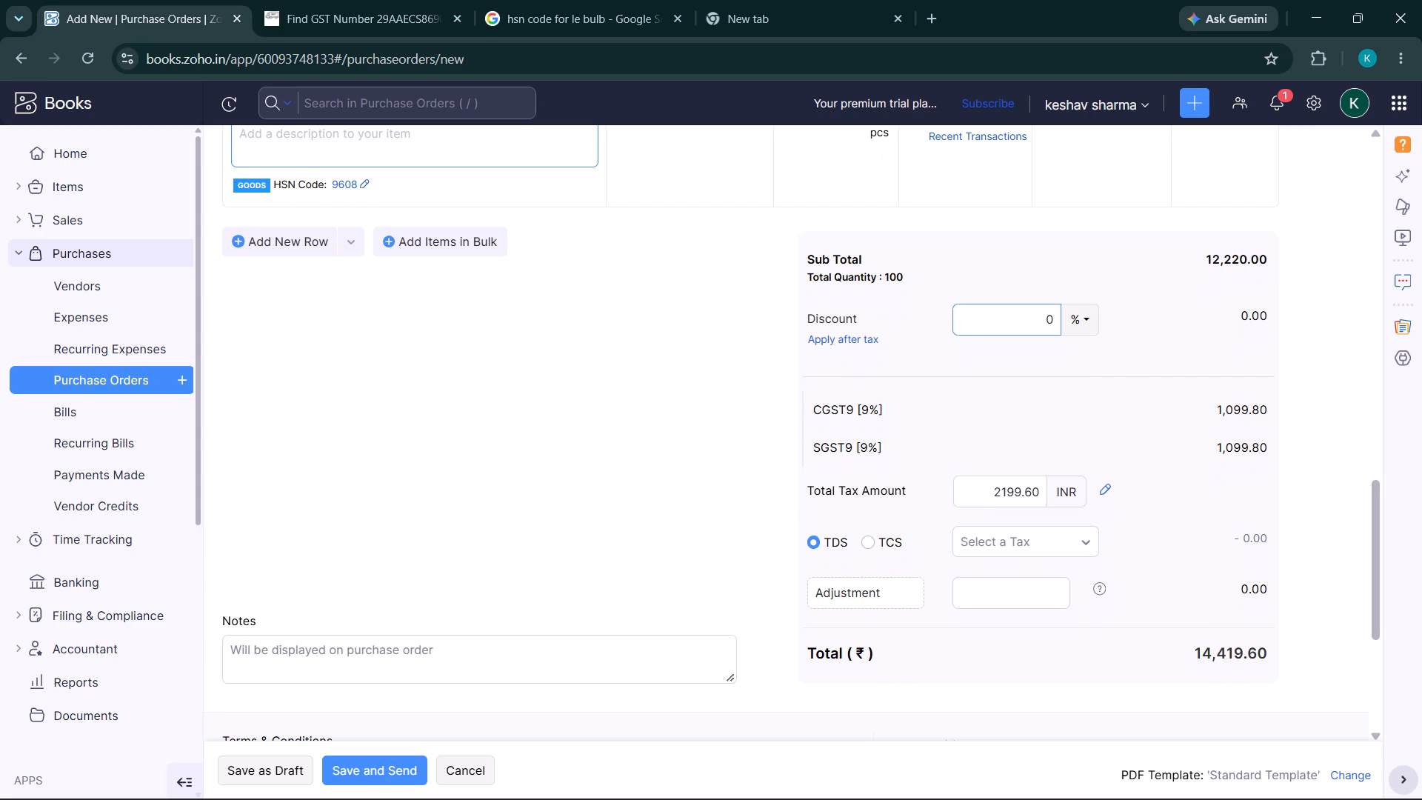
scroll(962, 334, down, 4)
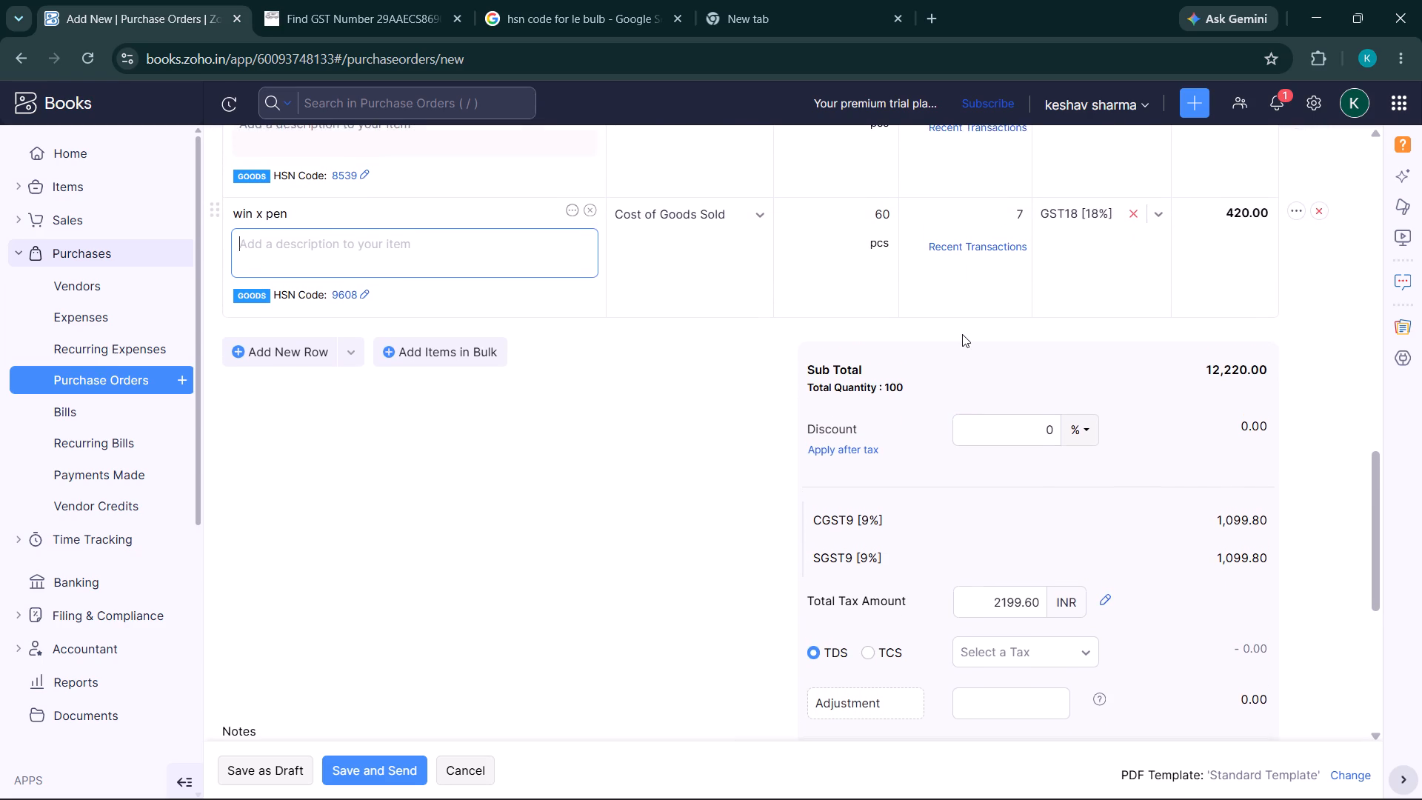
scroll(962, 334, down, 3)
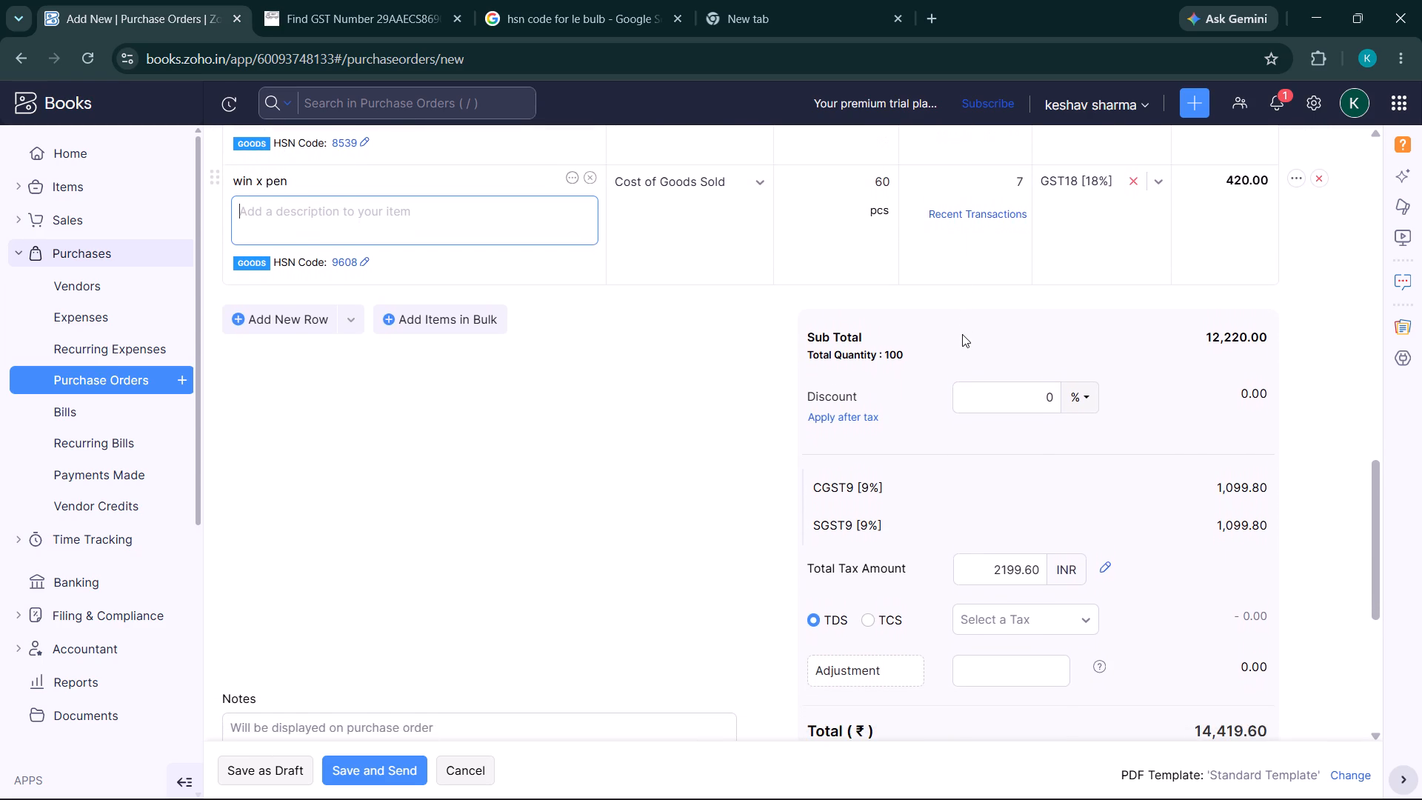
scroll(962, 334, down, 1)
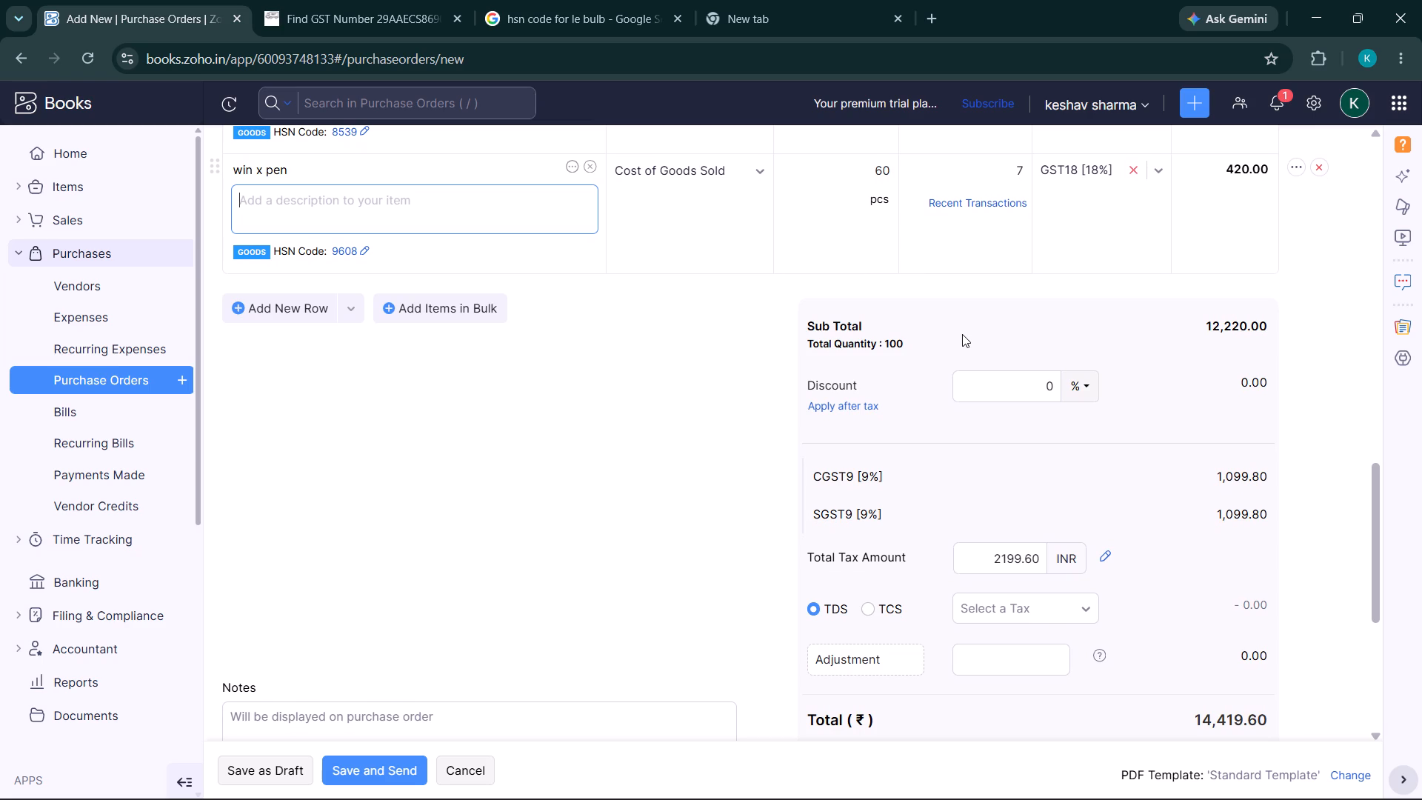
scroll(962, 334, down, 2)
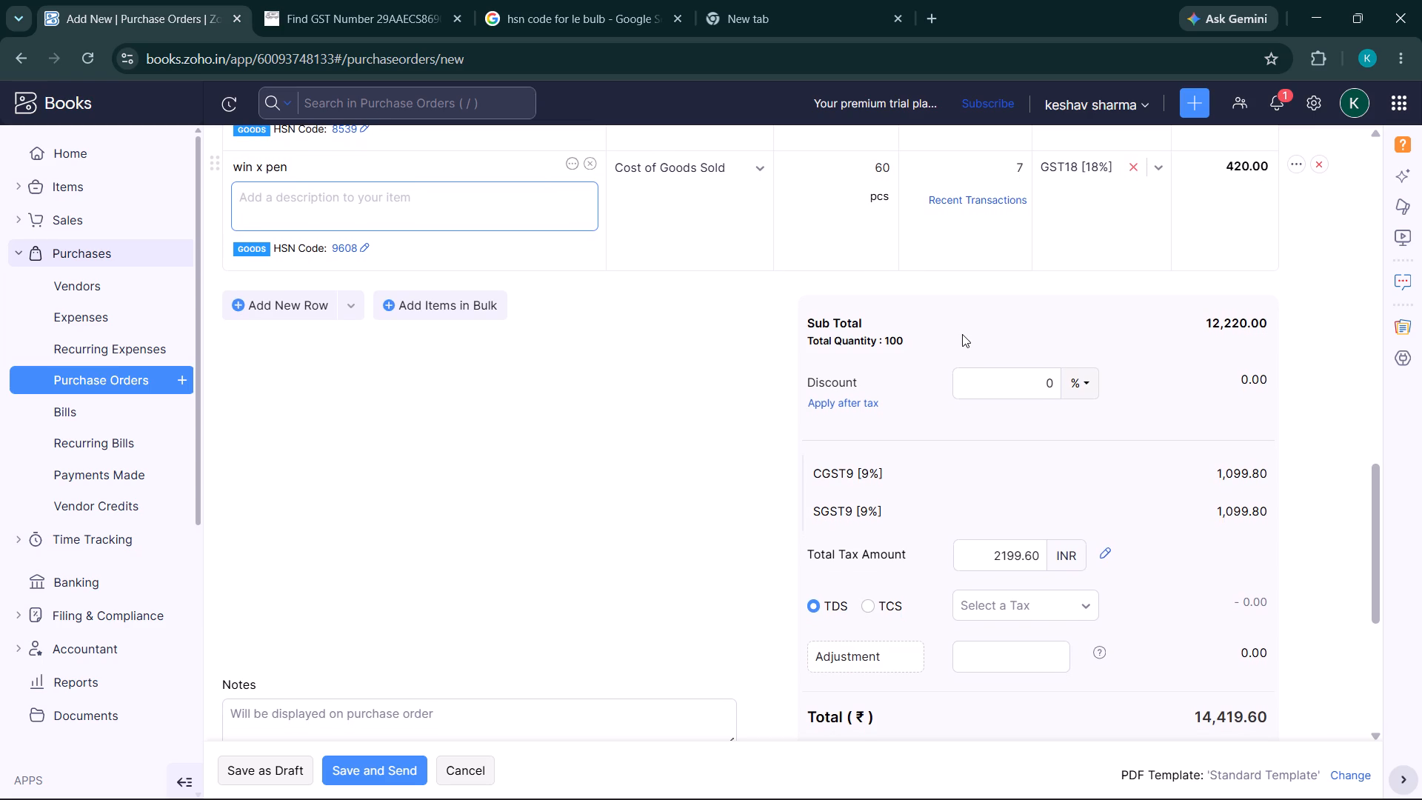
scroll(962, 334, down, 1)
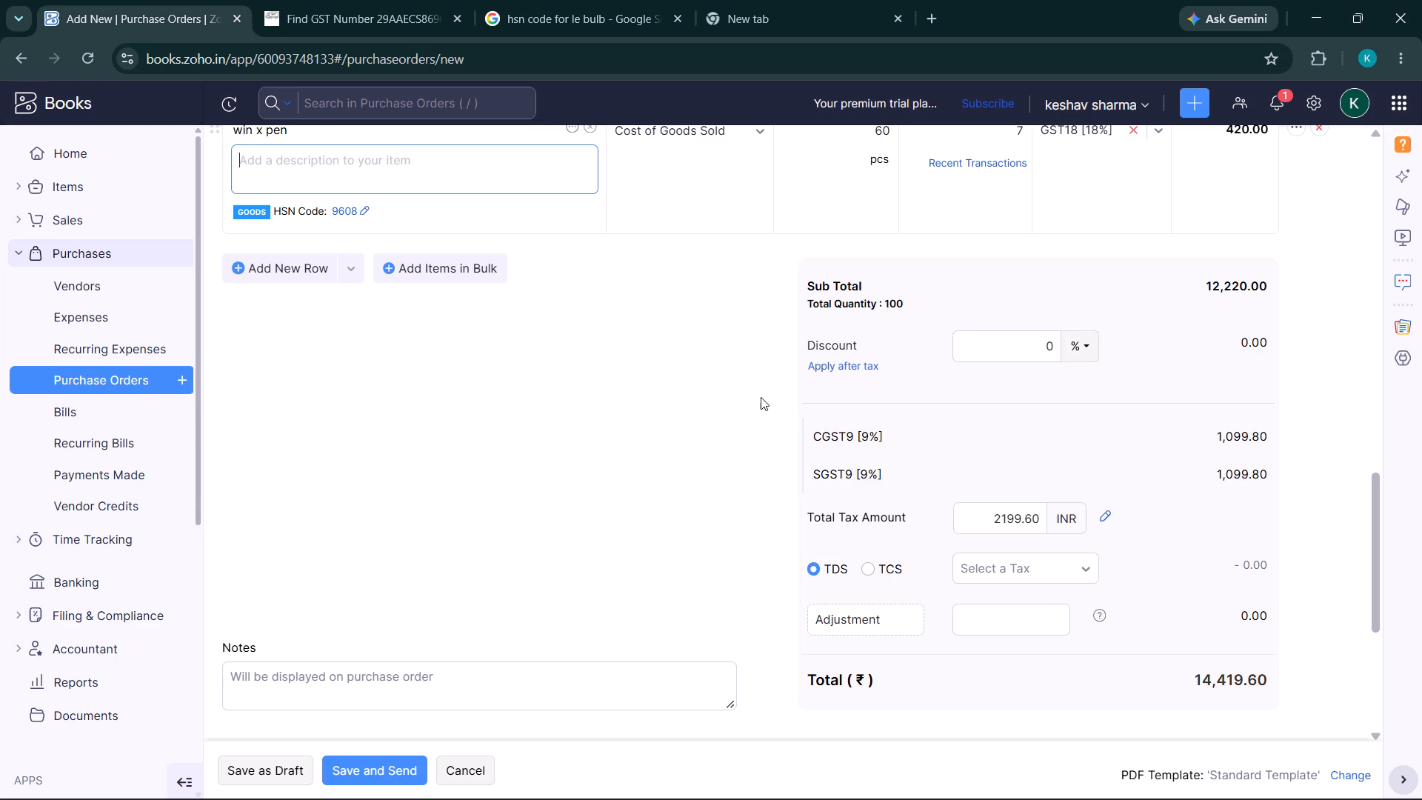
Add a row below win x pen in the purchase order and start creating a new item for it.
scroll(554, 328, up, 2)
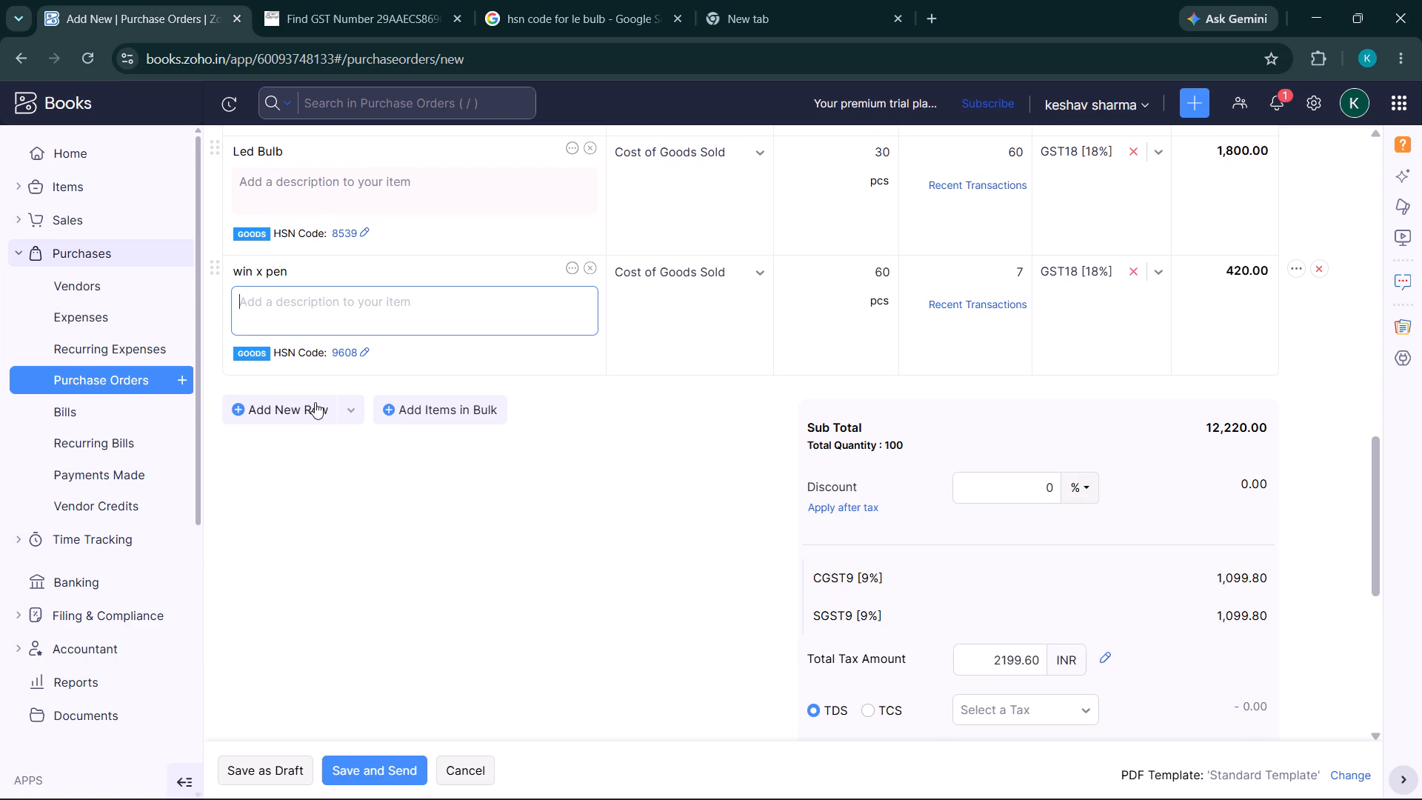
click(302, 410)
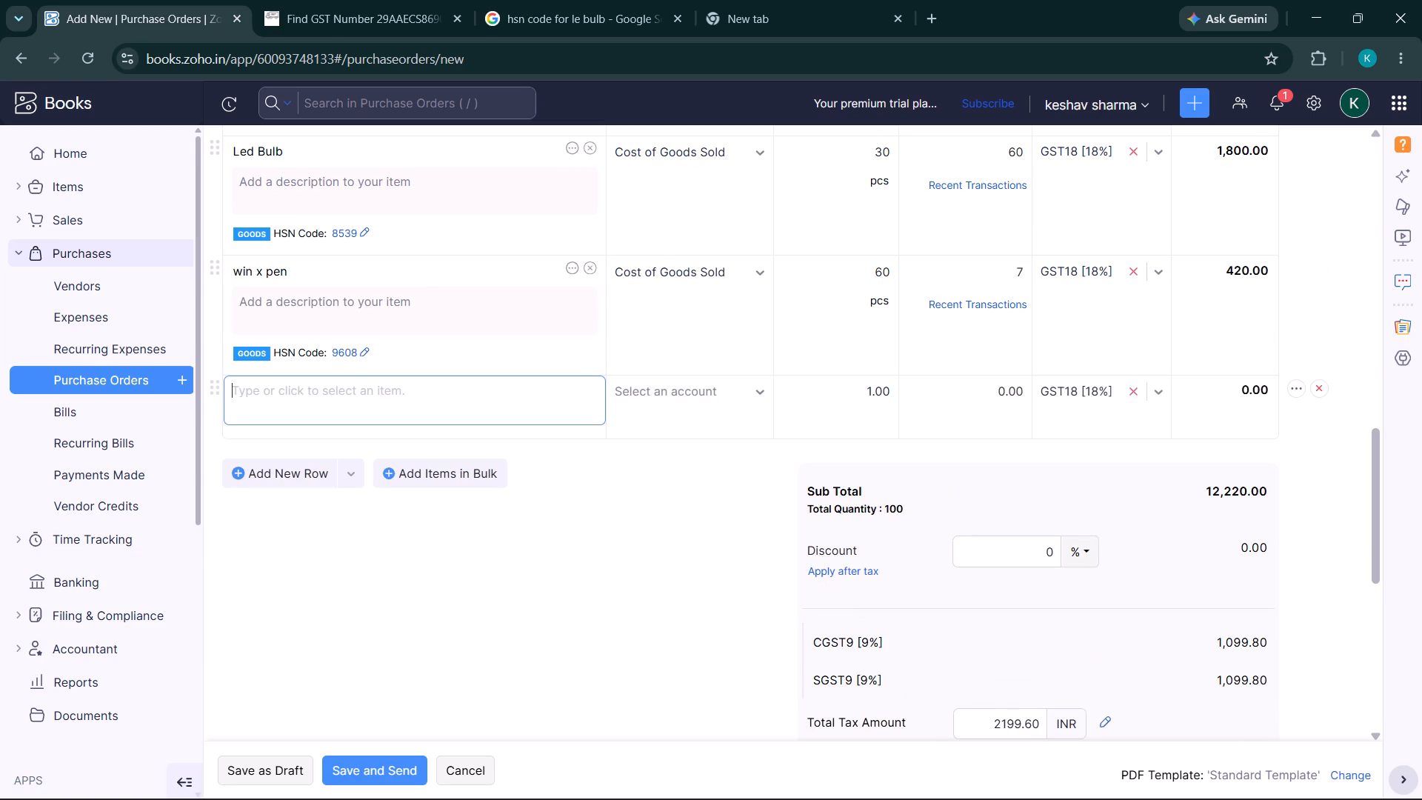
click(460, 393)
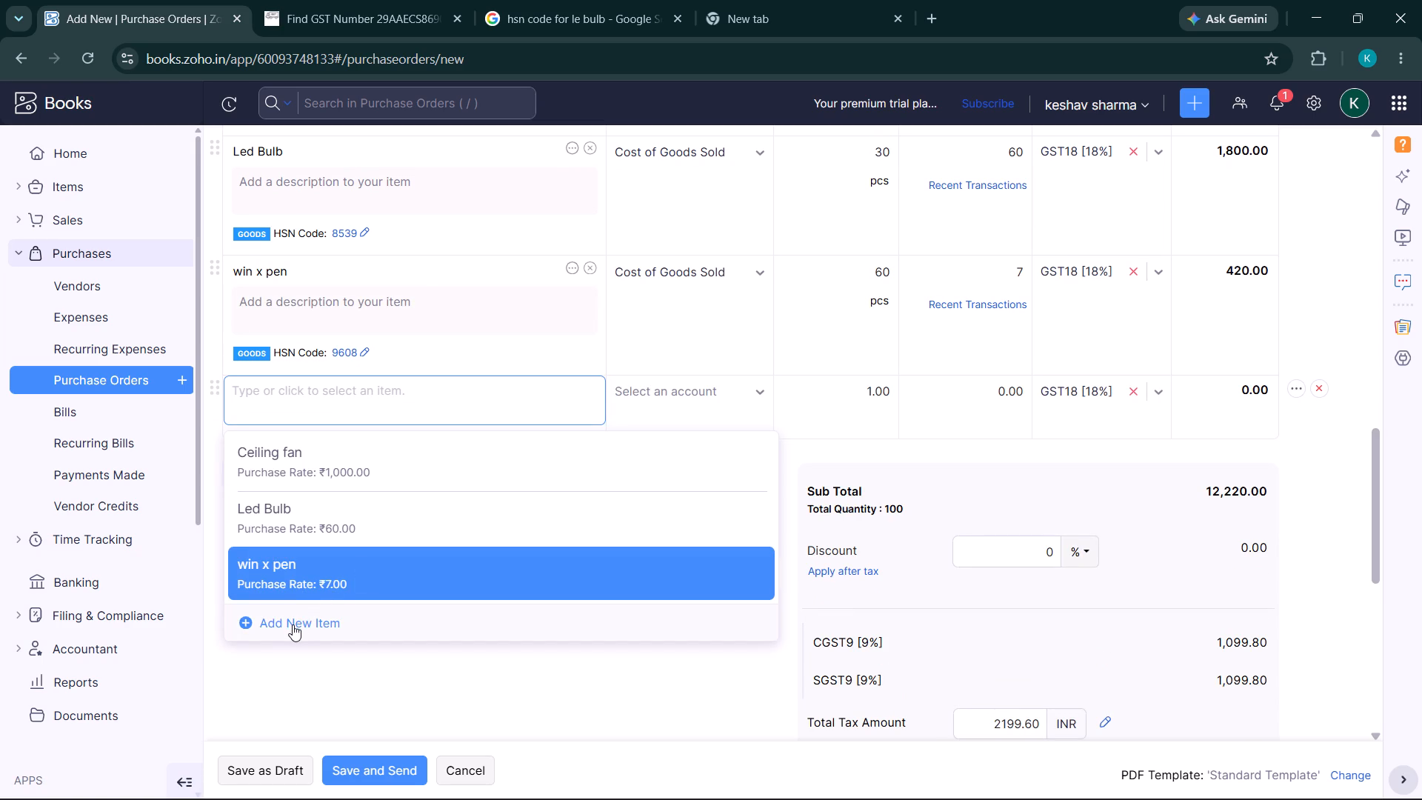
click(293, 624)
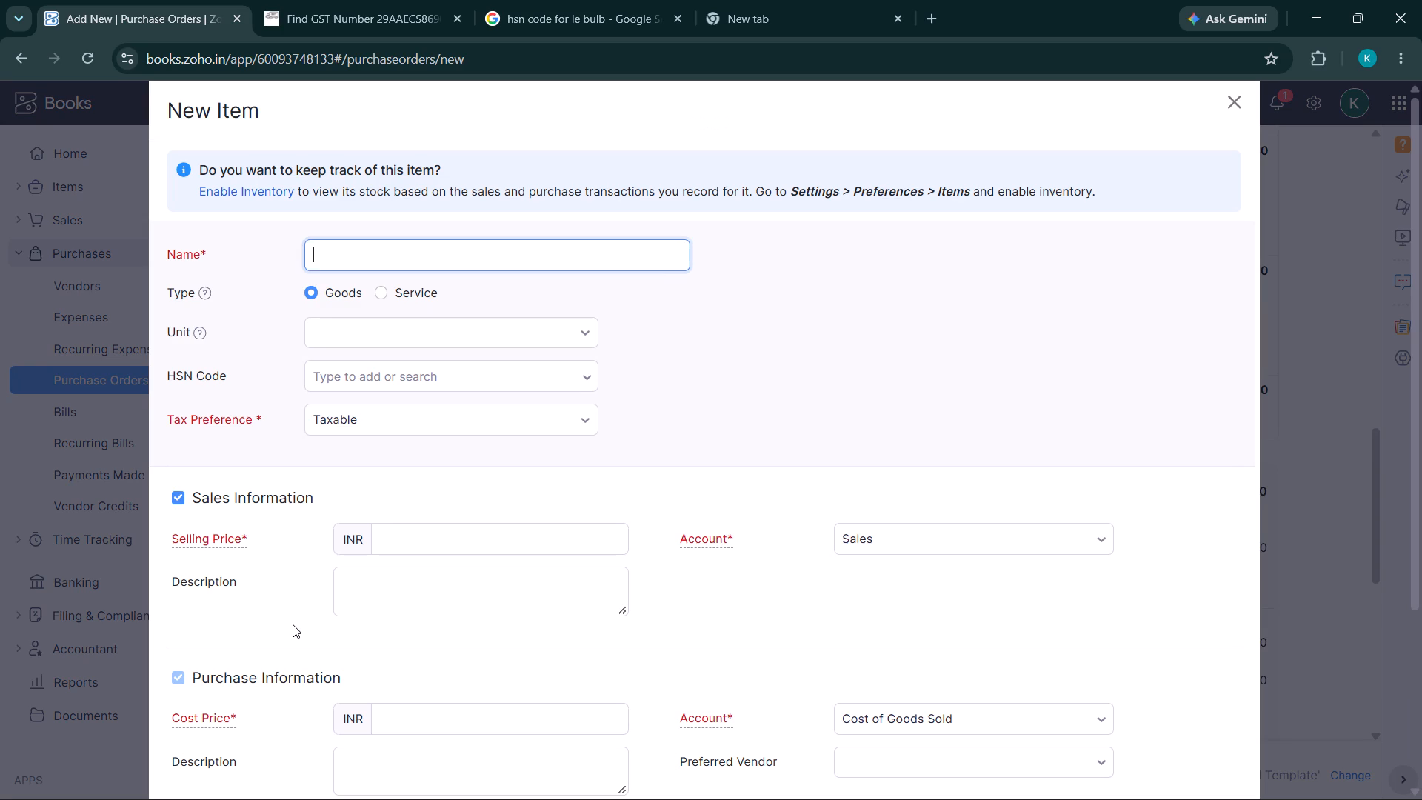
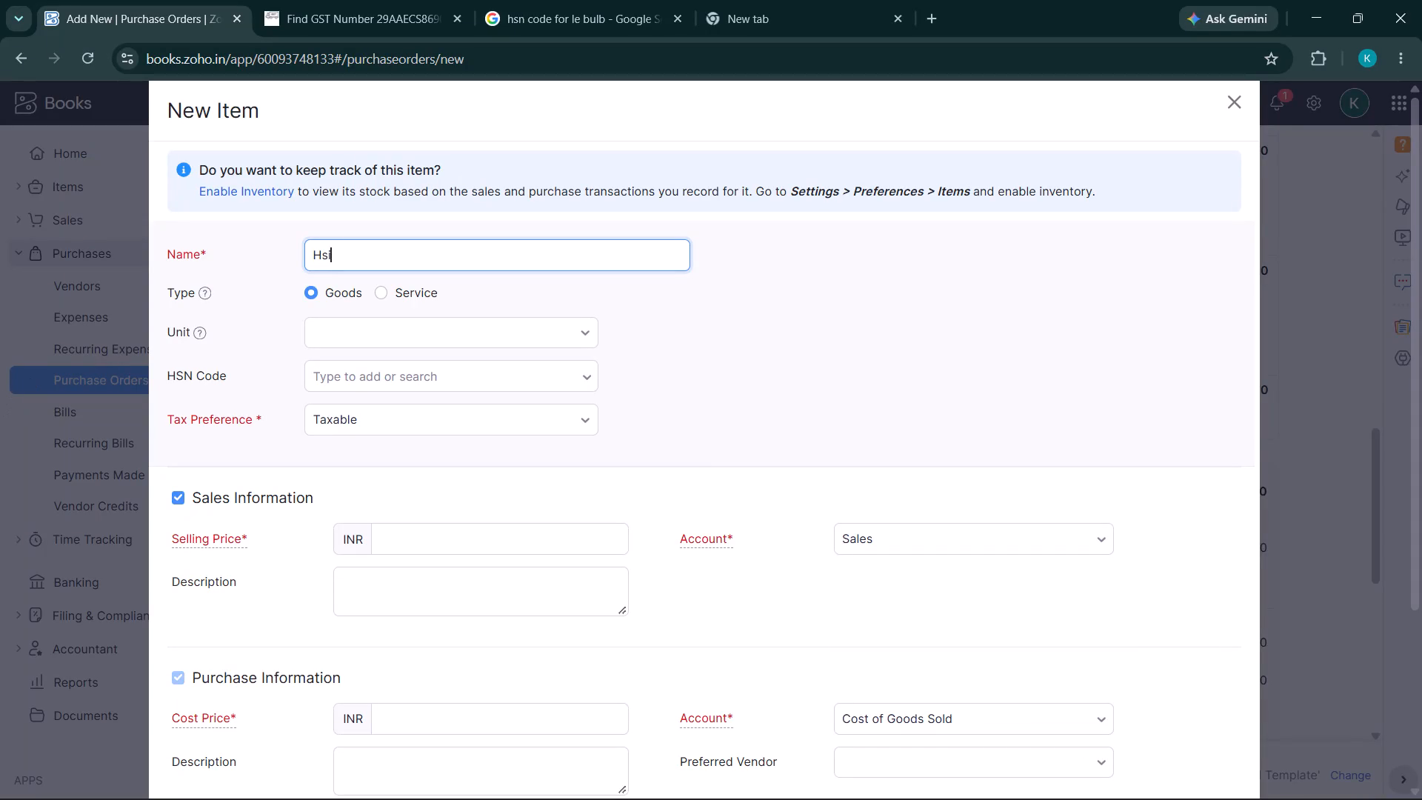
Name the new item Hair oil and set its unit to pcs.
key(BackSpace)
key(BackSpace)
key(BackSpace)
key(BackSpace)
text(air oil)
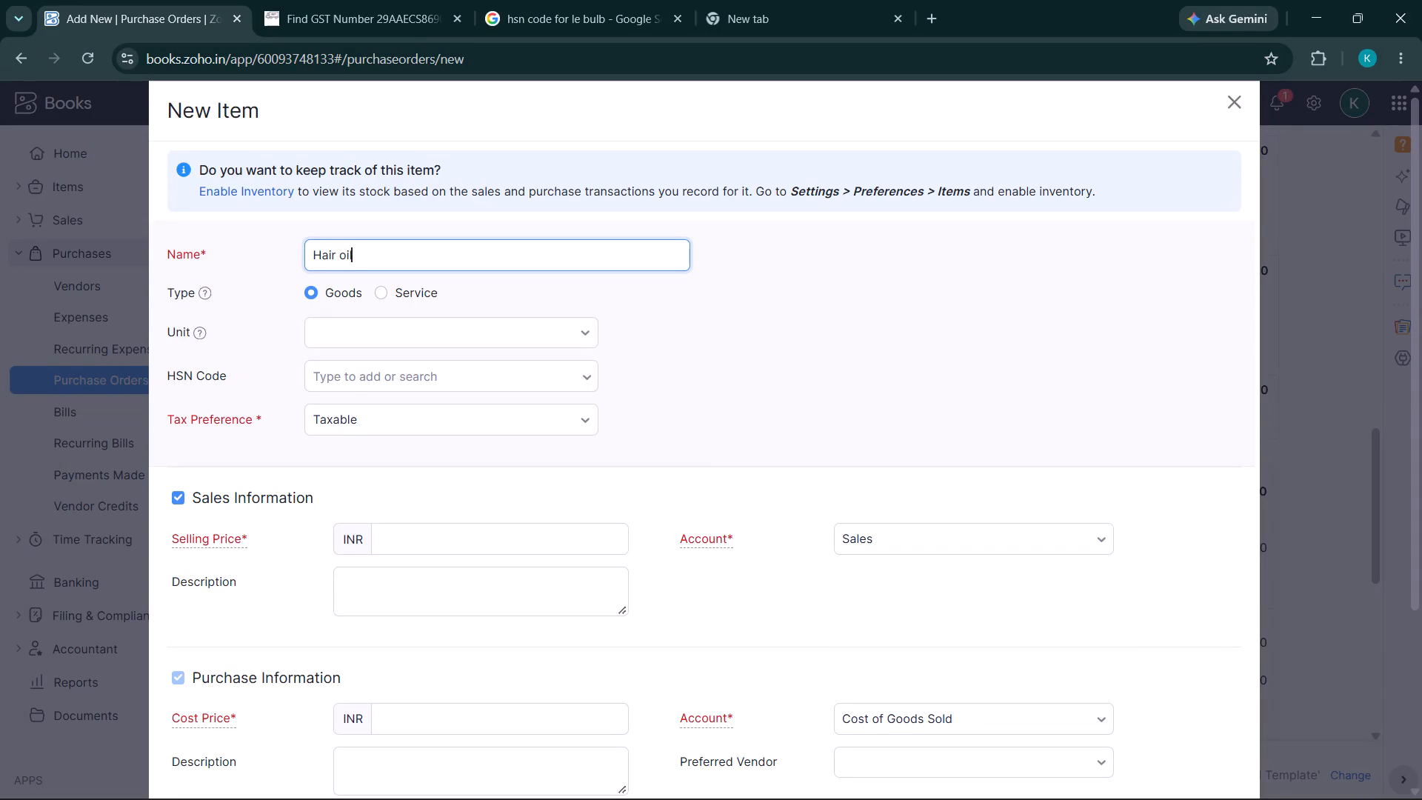
key(Return)
click(321, 327)
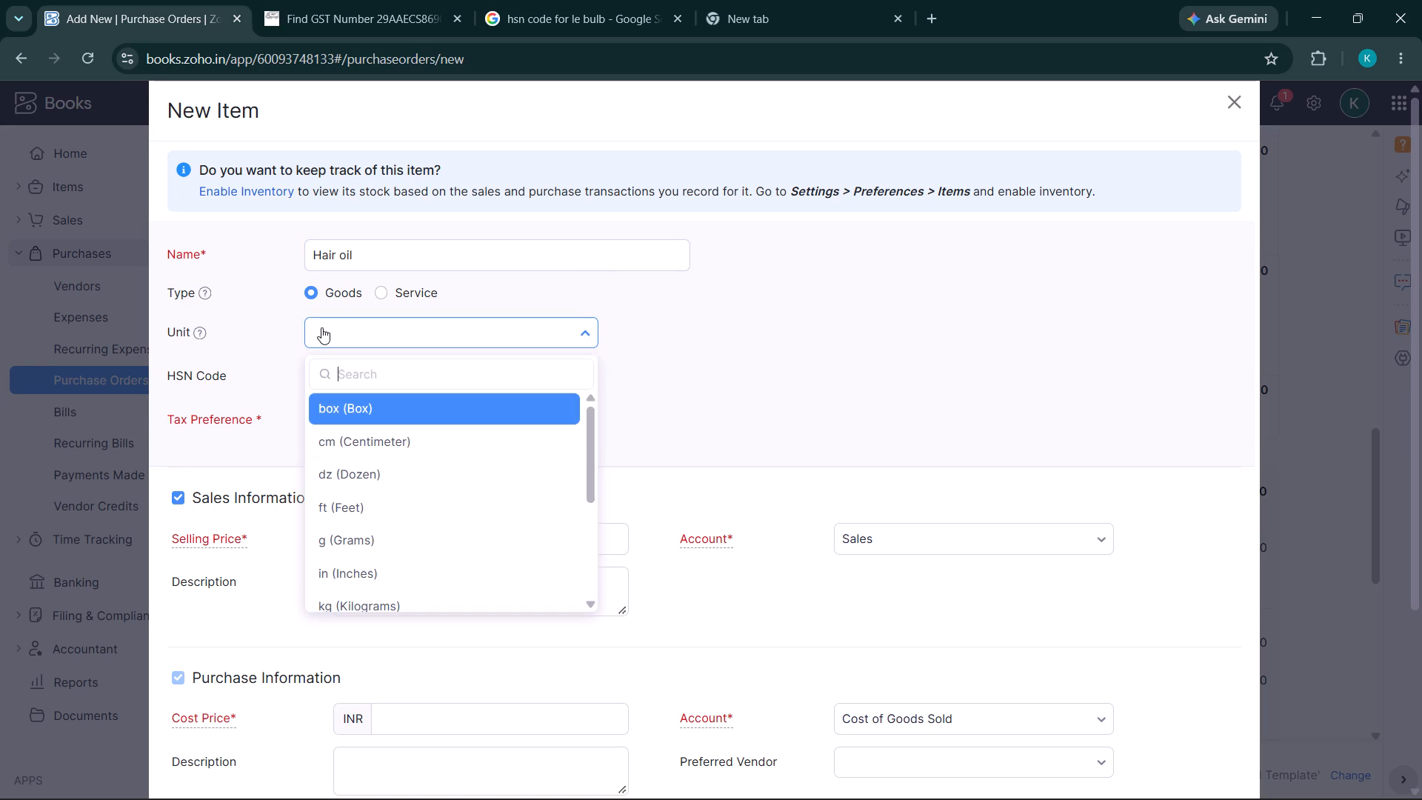
text(pcs)
key(Return)
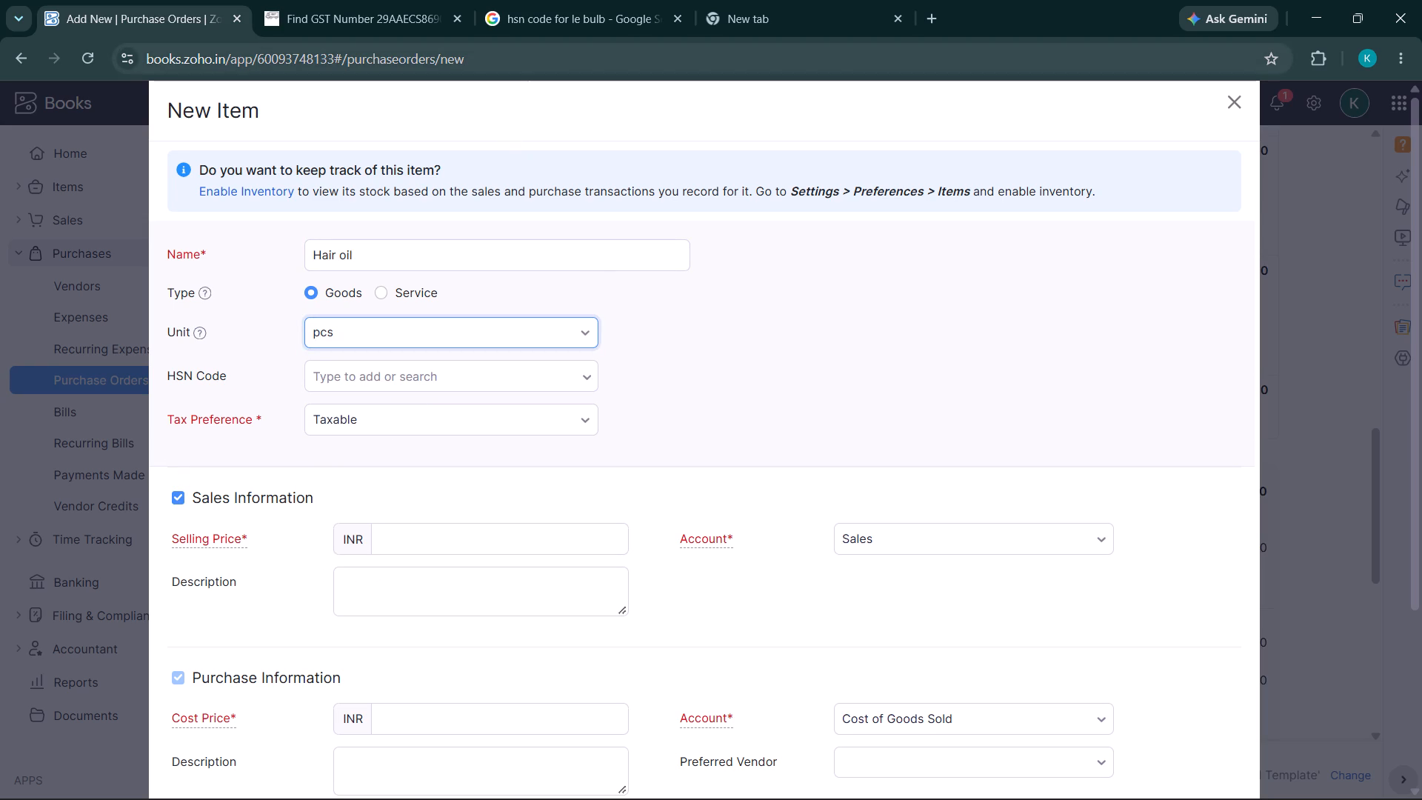
Search Google for the HSN code for hair oil.
click(544, 24)
click(630, 108)
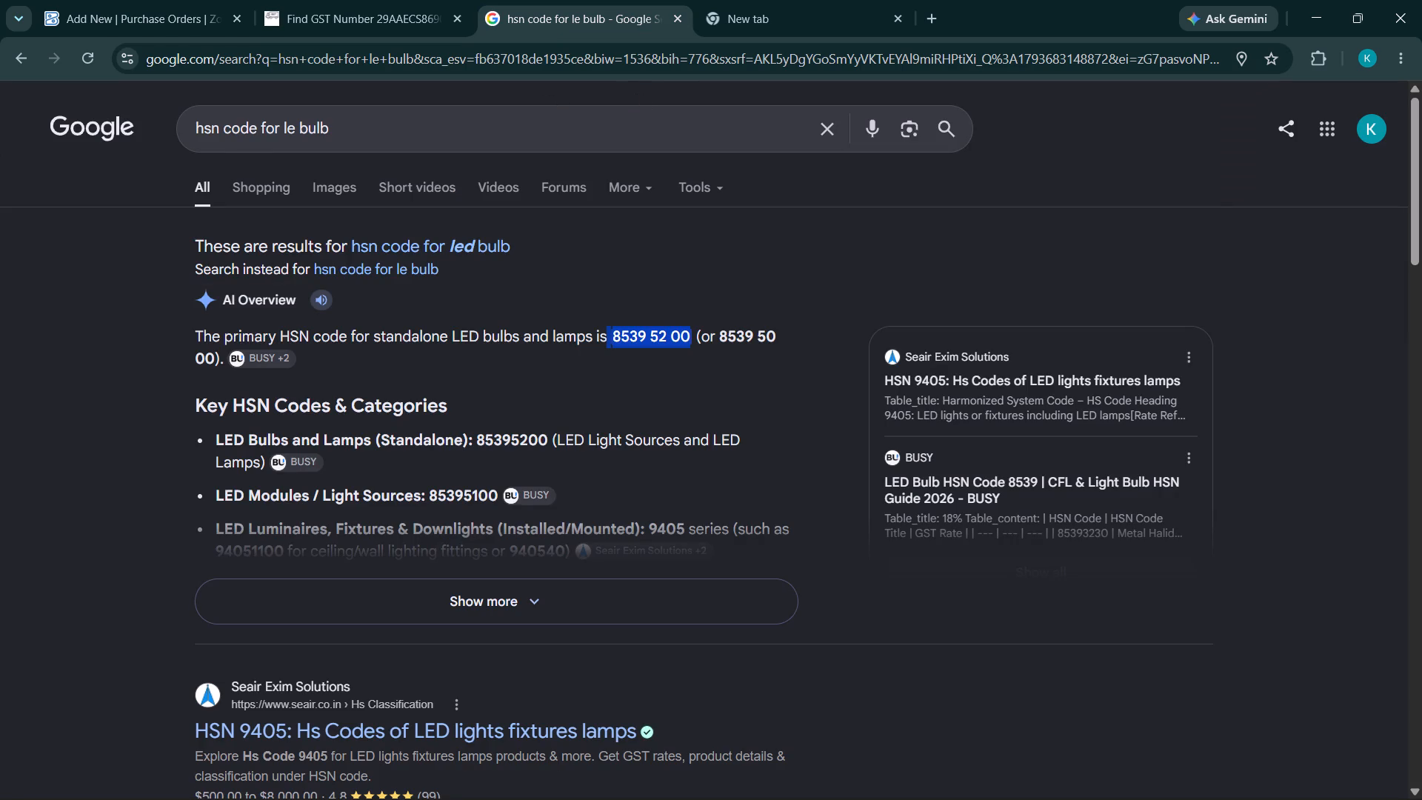
key(BackSpace)
key(BackSpace)
key(BackSpace)
key(BackSpace)
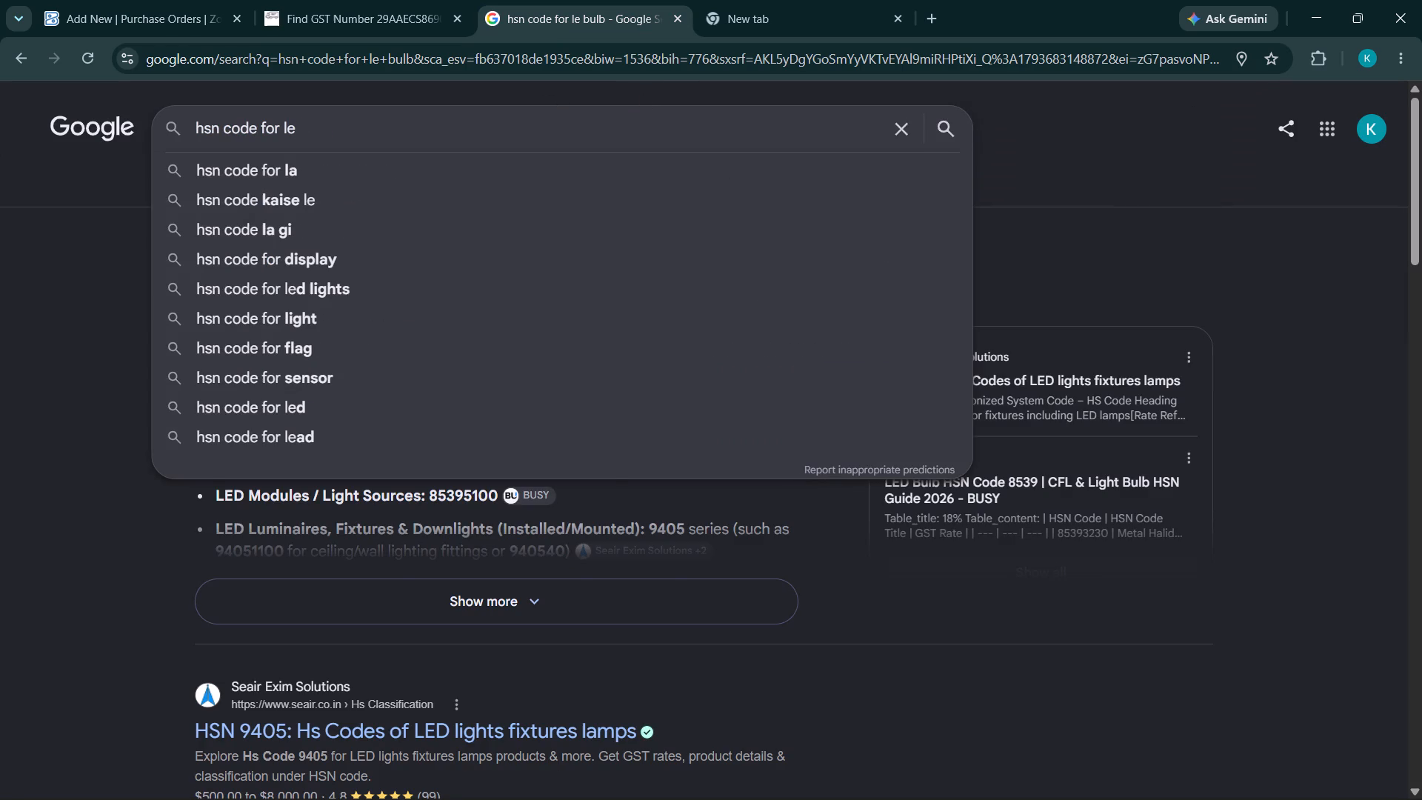
text(hair oil)
key(Return)
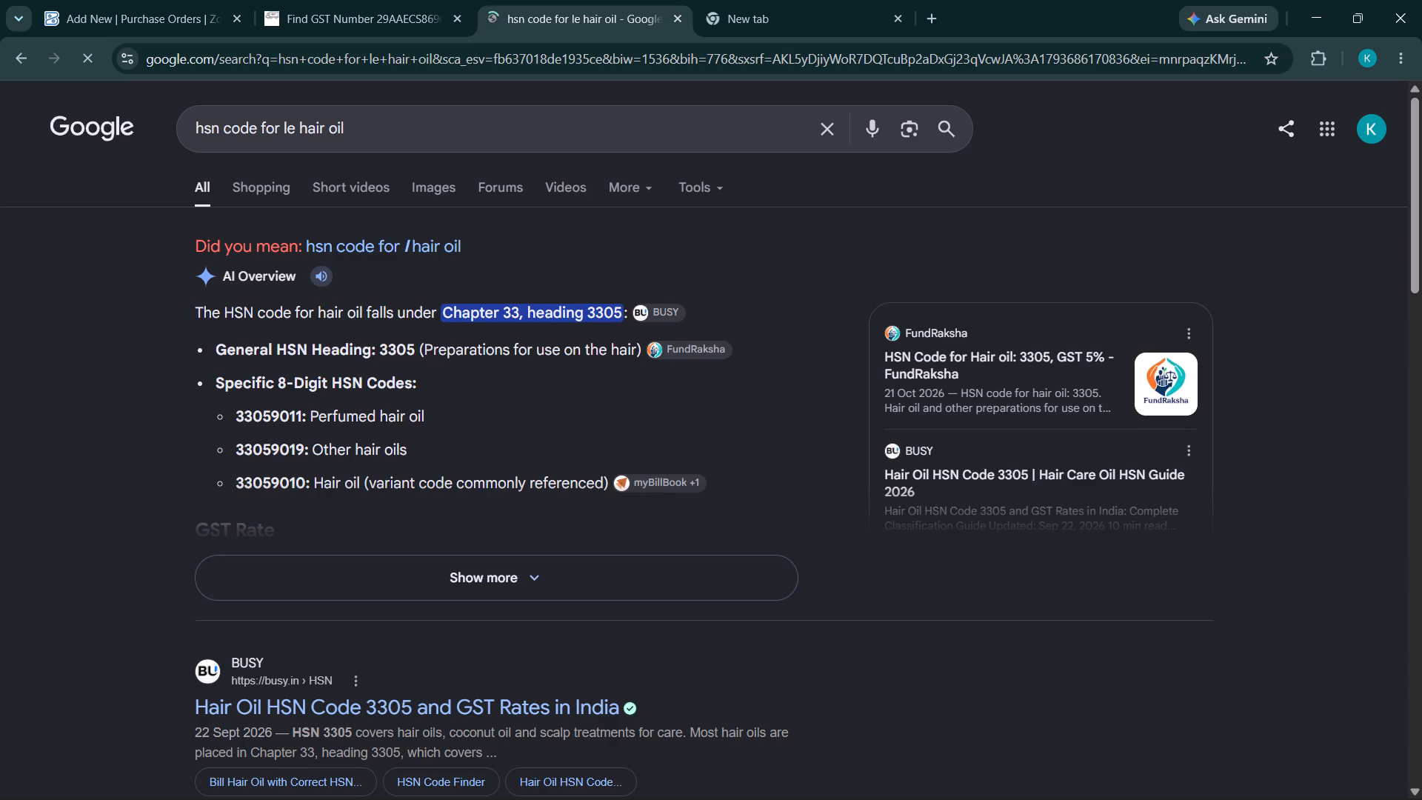
Place the HSN search tab beside the Zoho Books tab and set the new item's HSN code to 3305.
click(343, 1)
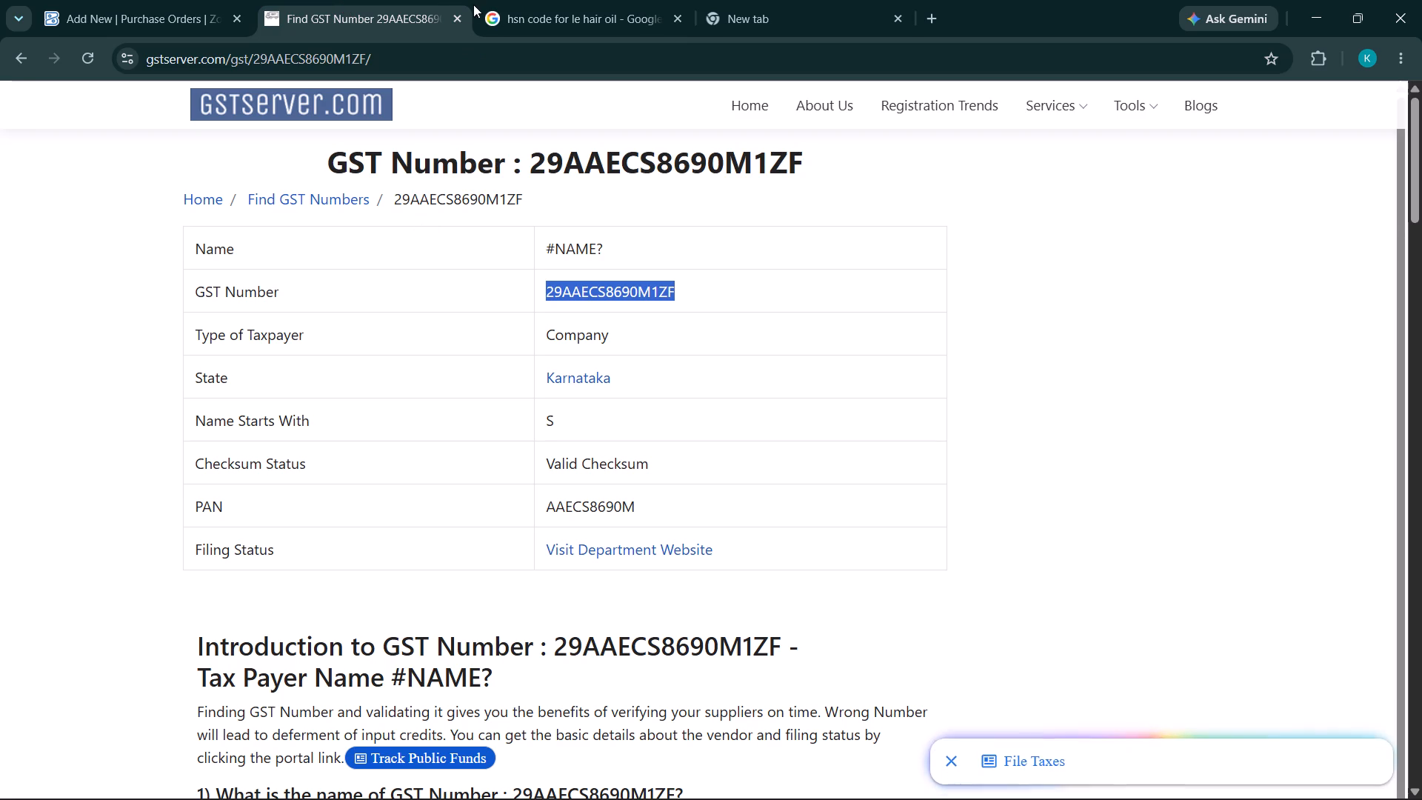
click(93, 0)
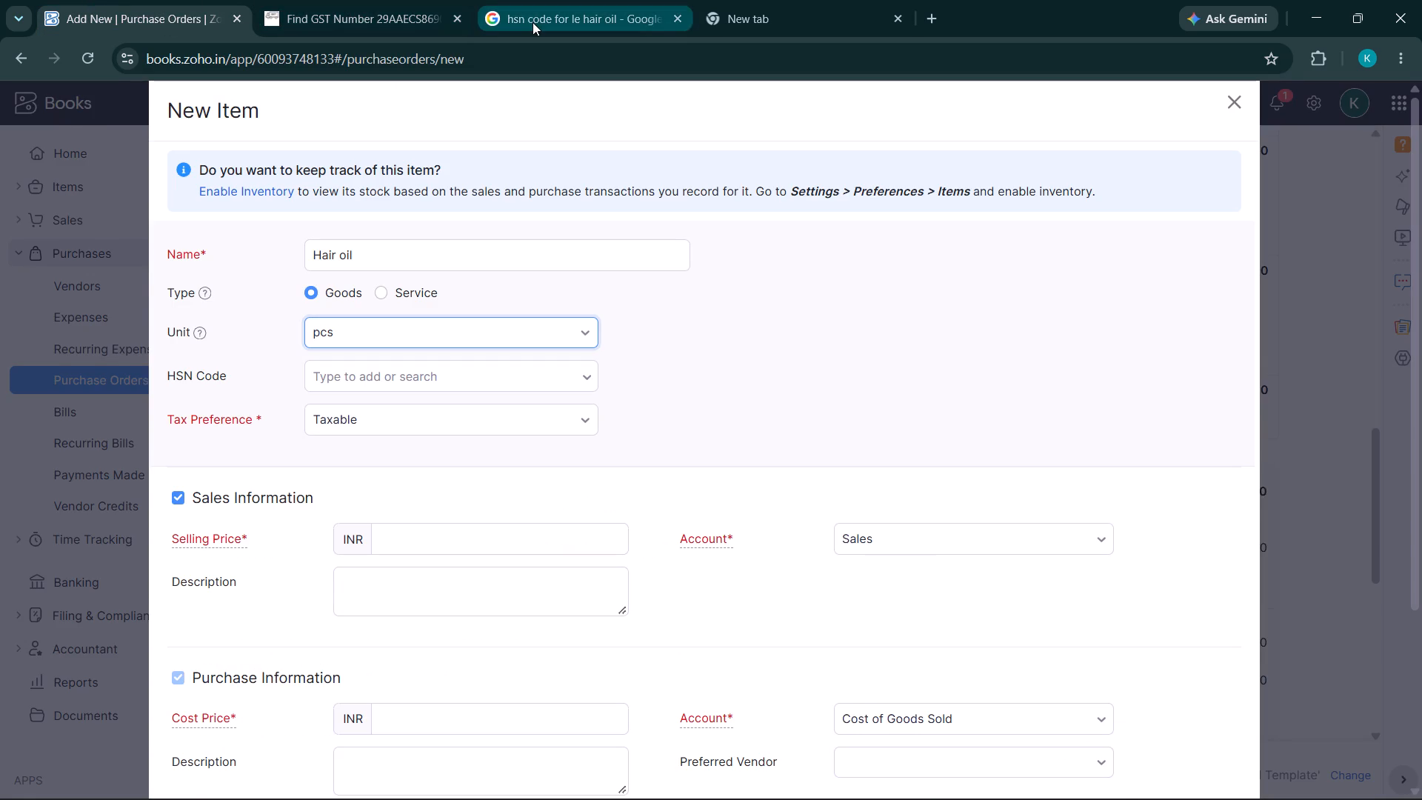
drag(533, 22, 367, 16)
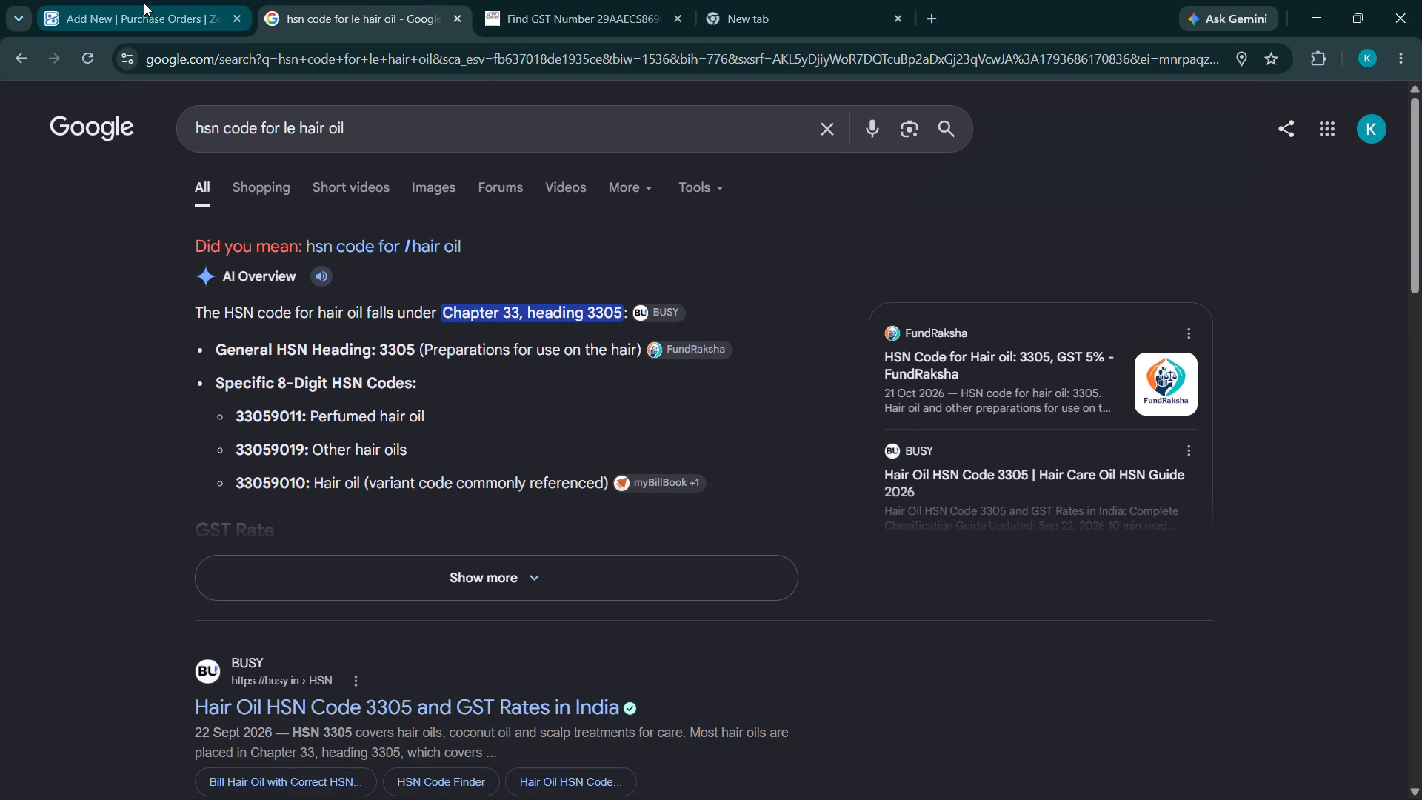
click(144, 3)
click(390, 381)
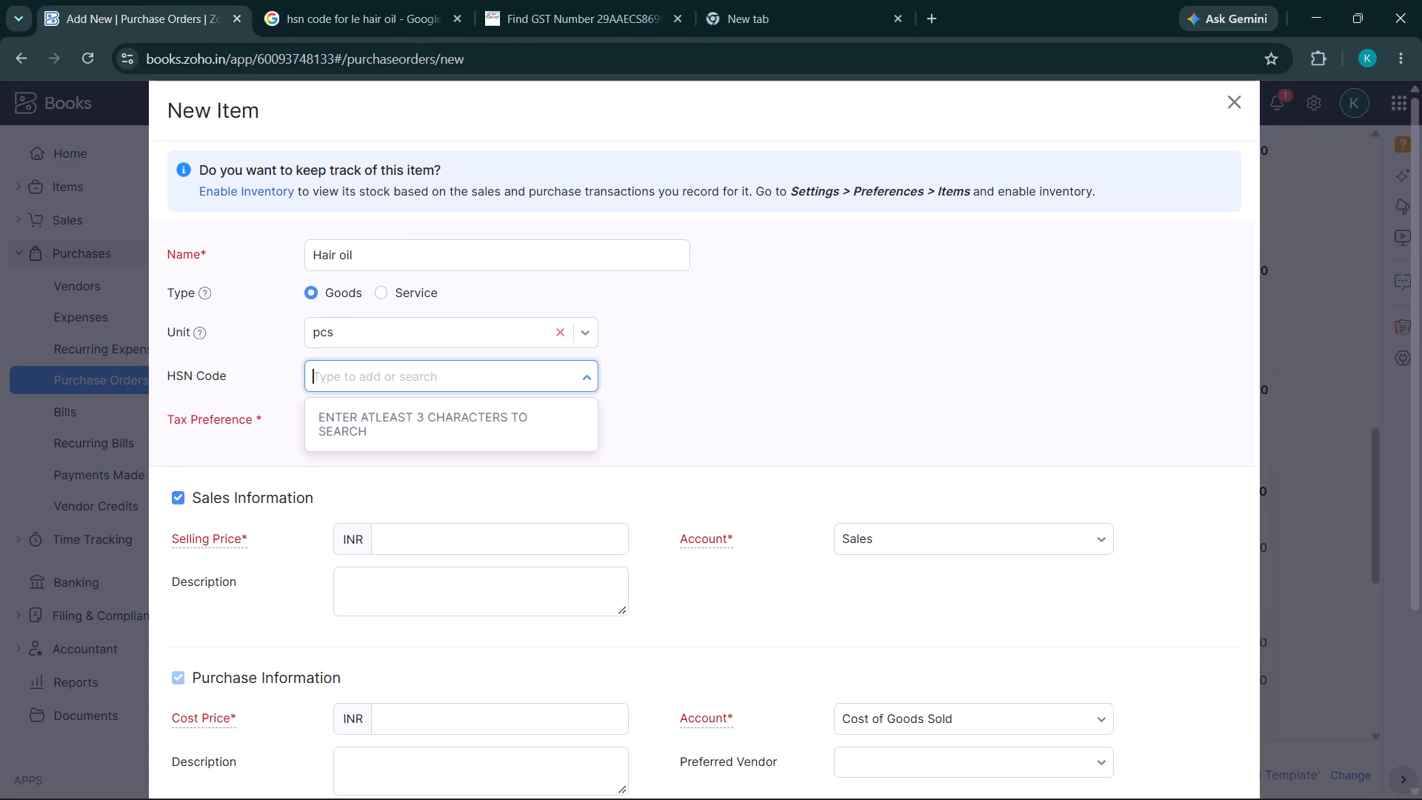
text(3305)
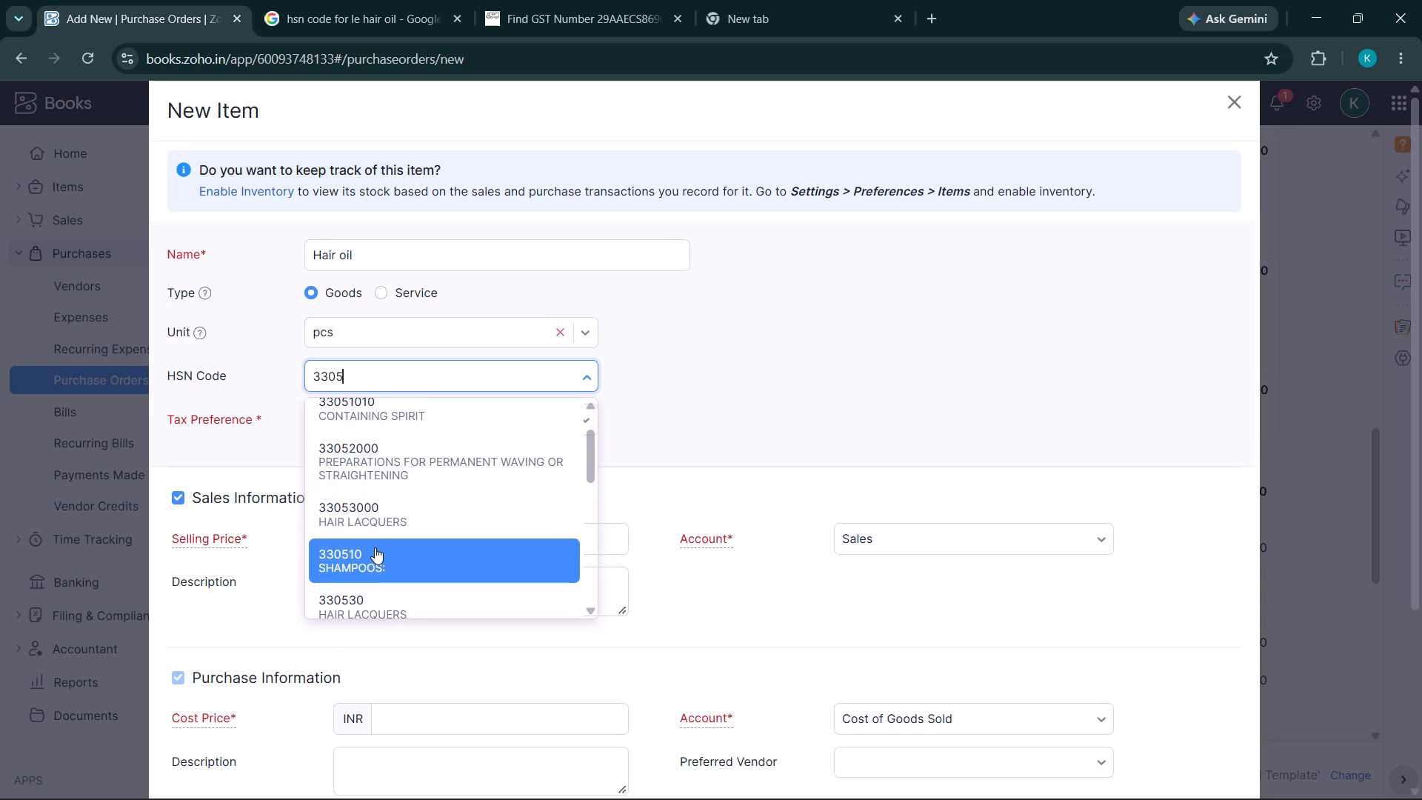
click(732, 424)
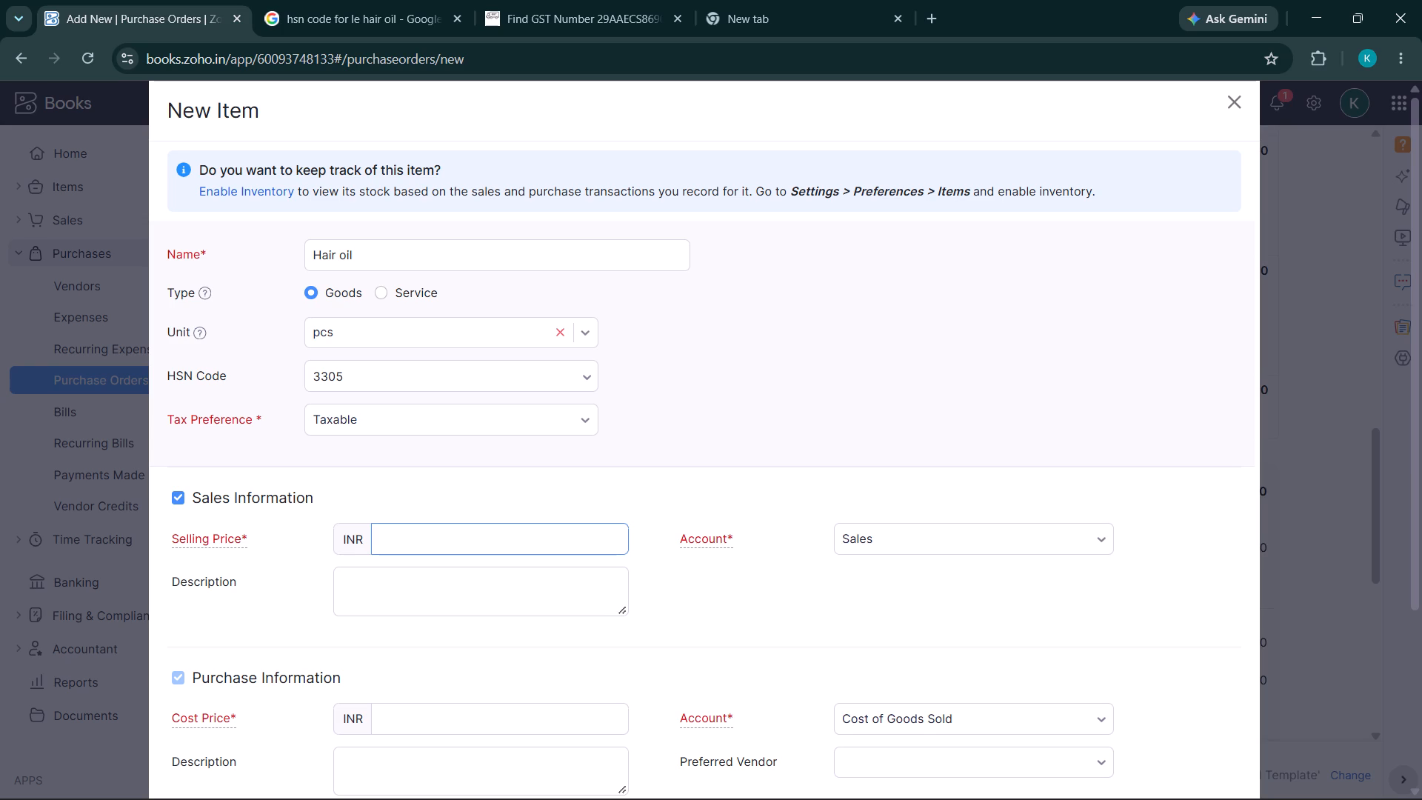
Extend the new item's name to Hair oil 50 ML.
click(393, 259)
key(space)
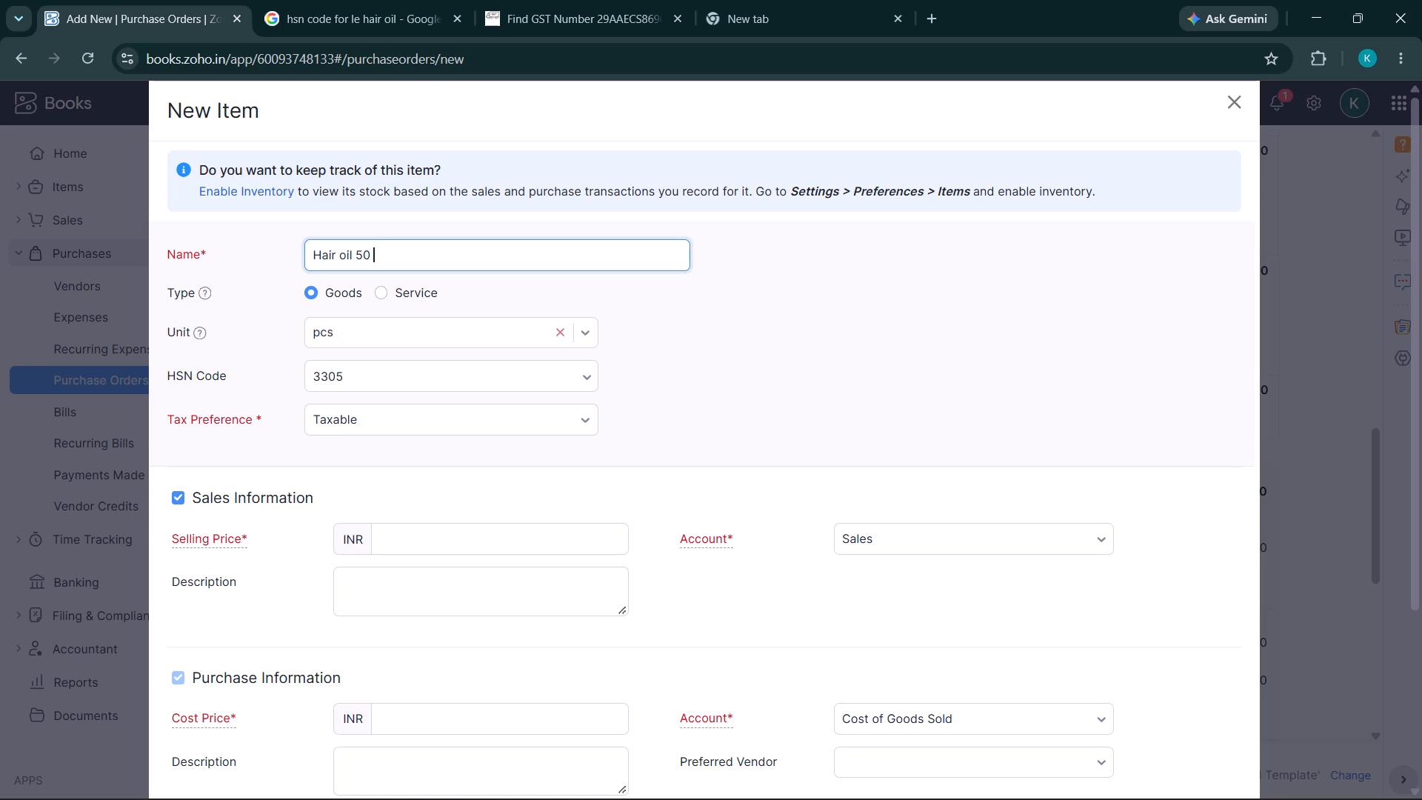
key(l)
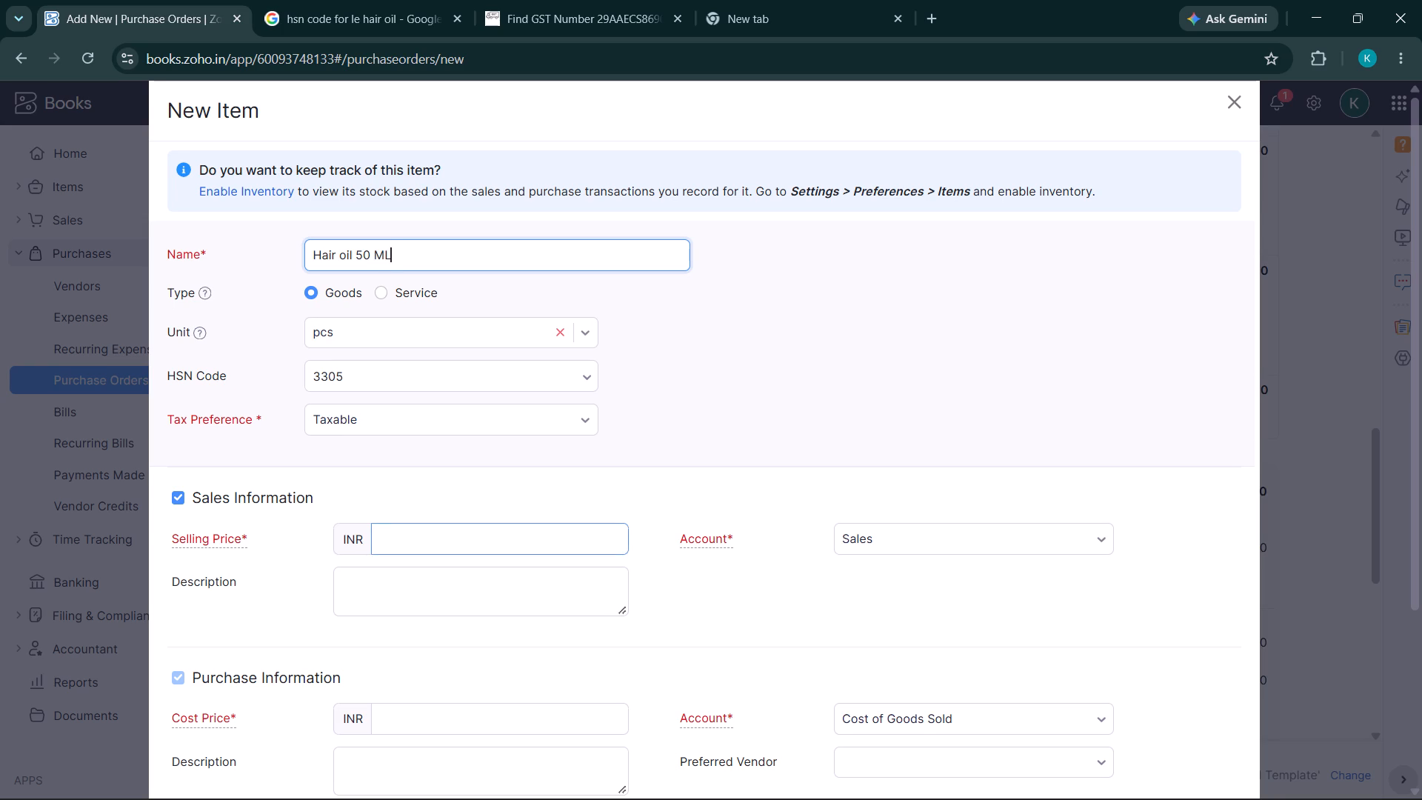
Set the item's selling price to INR 100 and its cost price to INR 70.
click(421, 543)
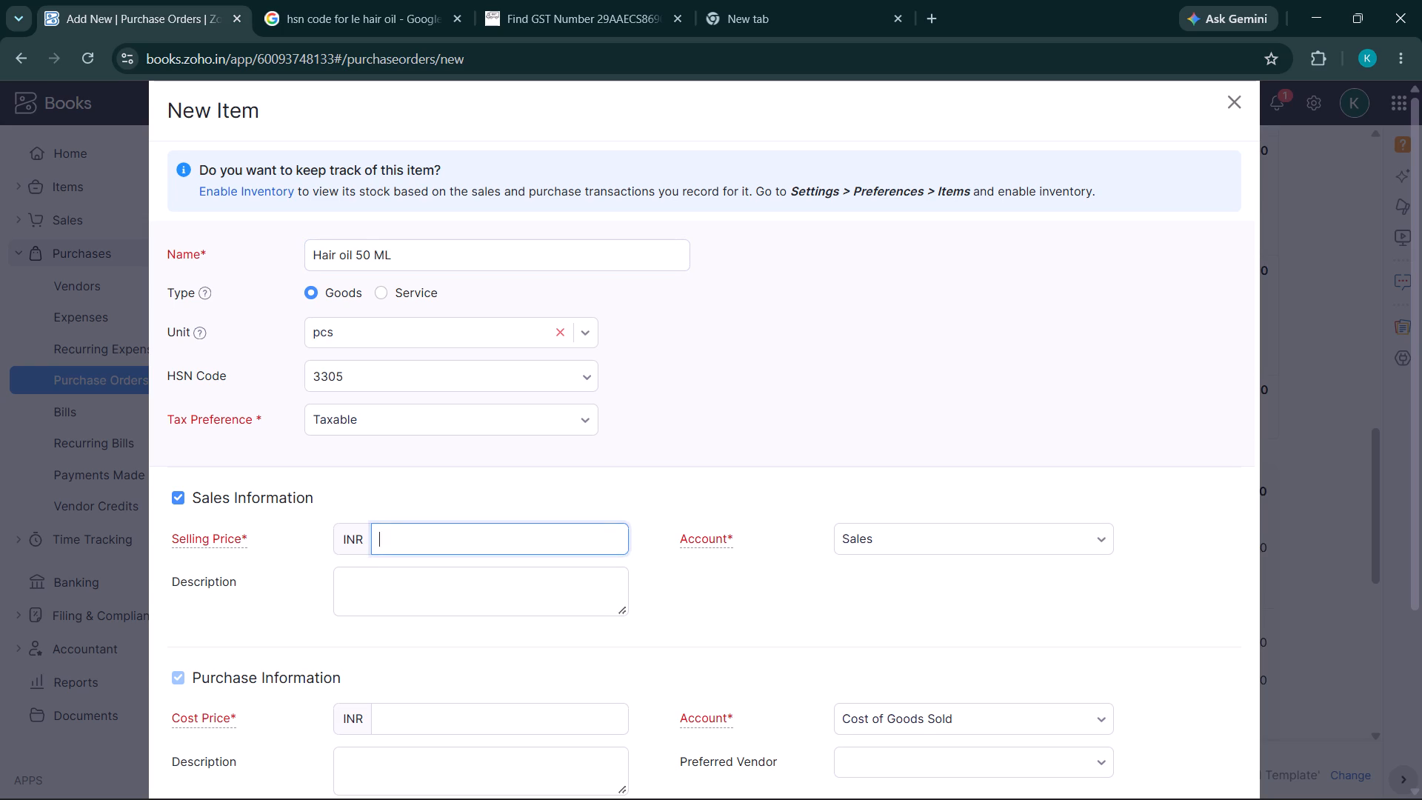
text(100)
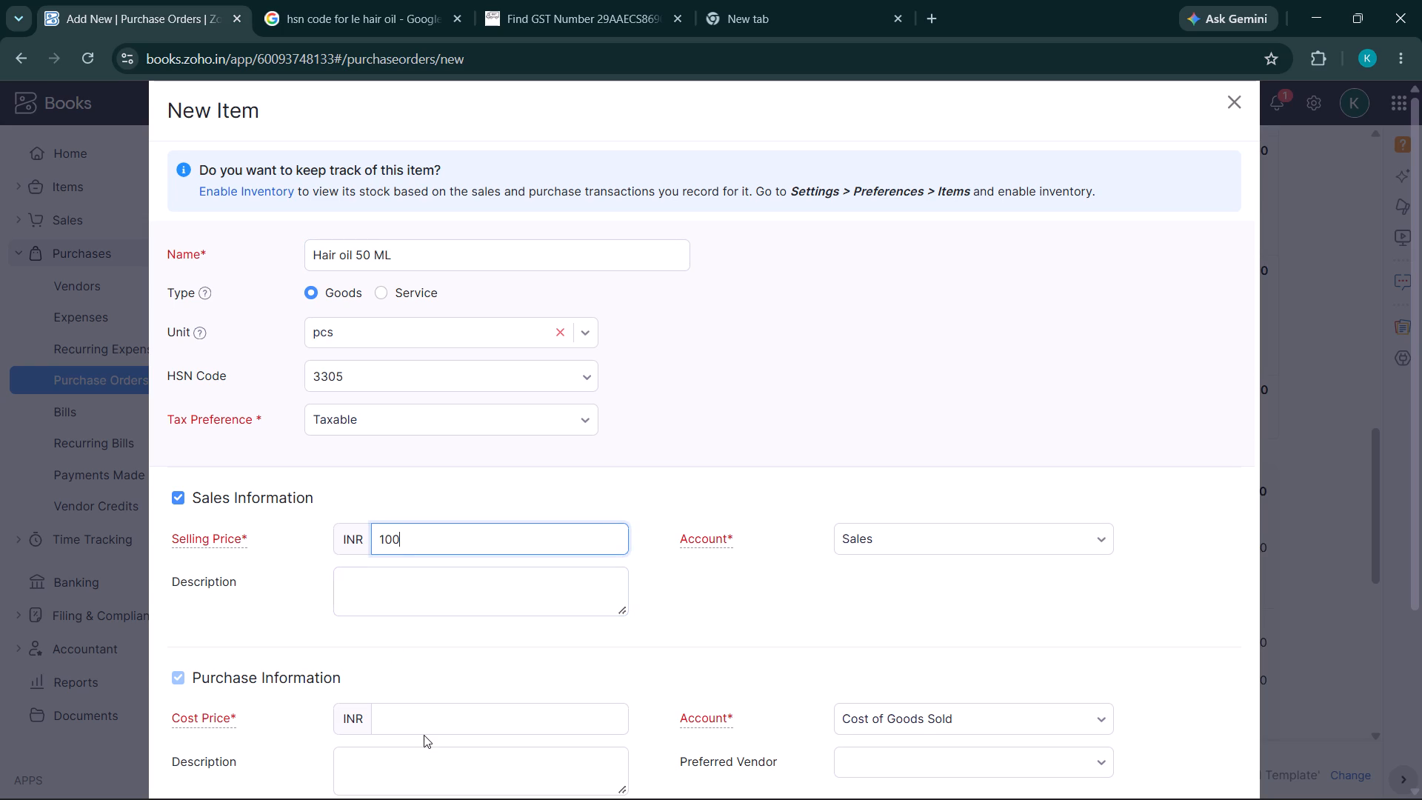
click(419, 728)
text(70)
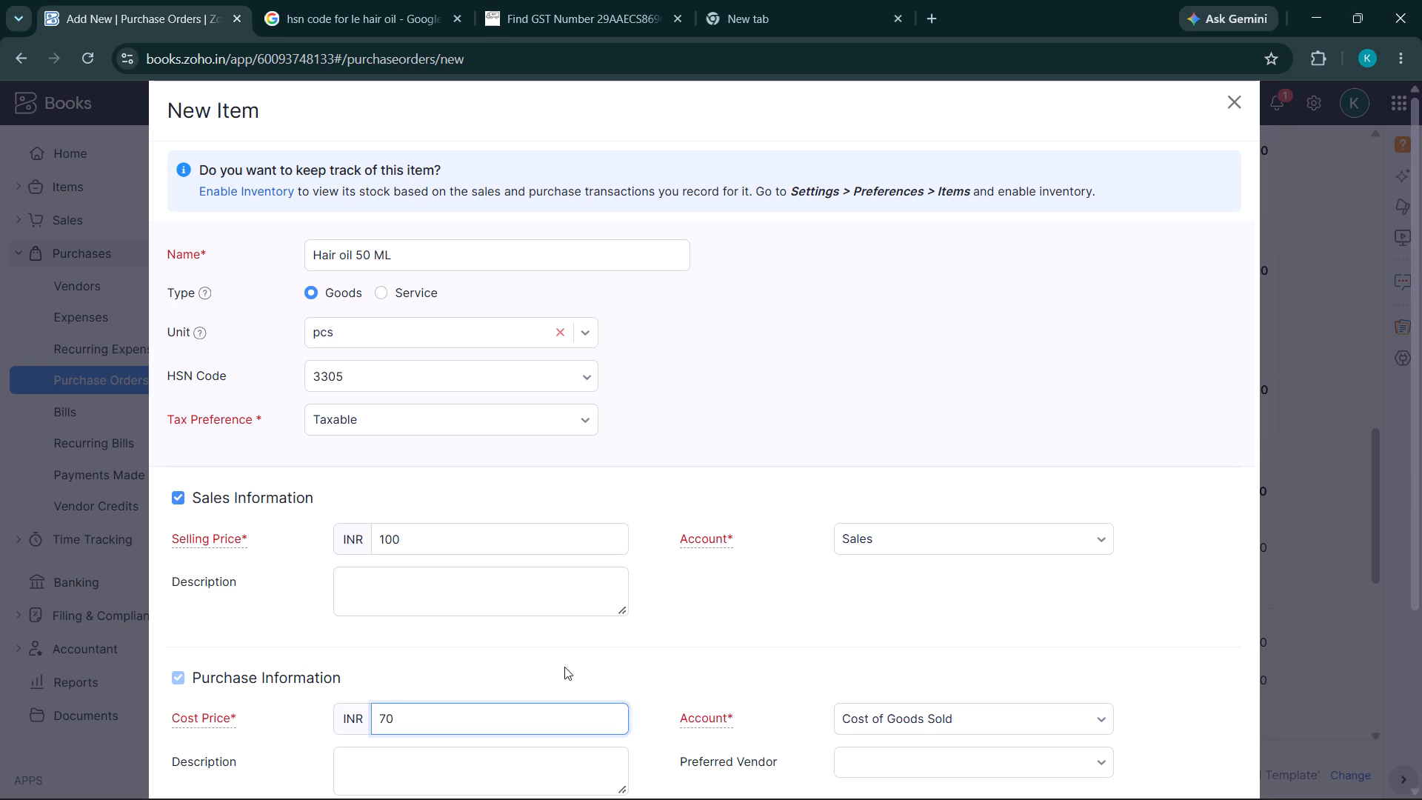
Set the item's default tax rates to GST5 intra-state and IGST5 inter-state, and save the item.
scroll(624, 619, down, 2)
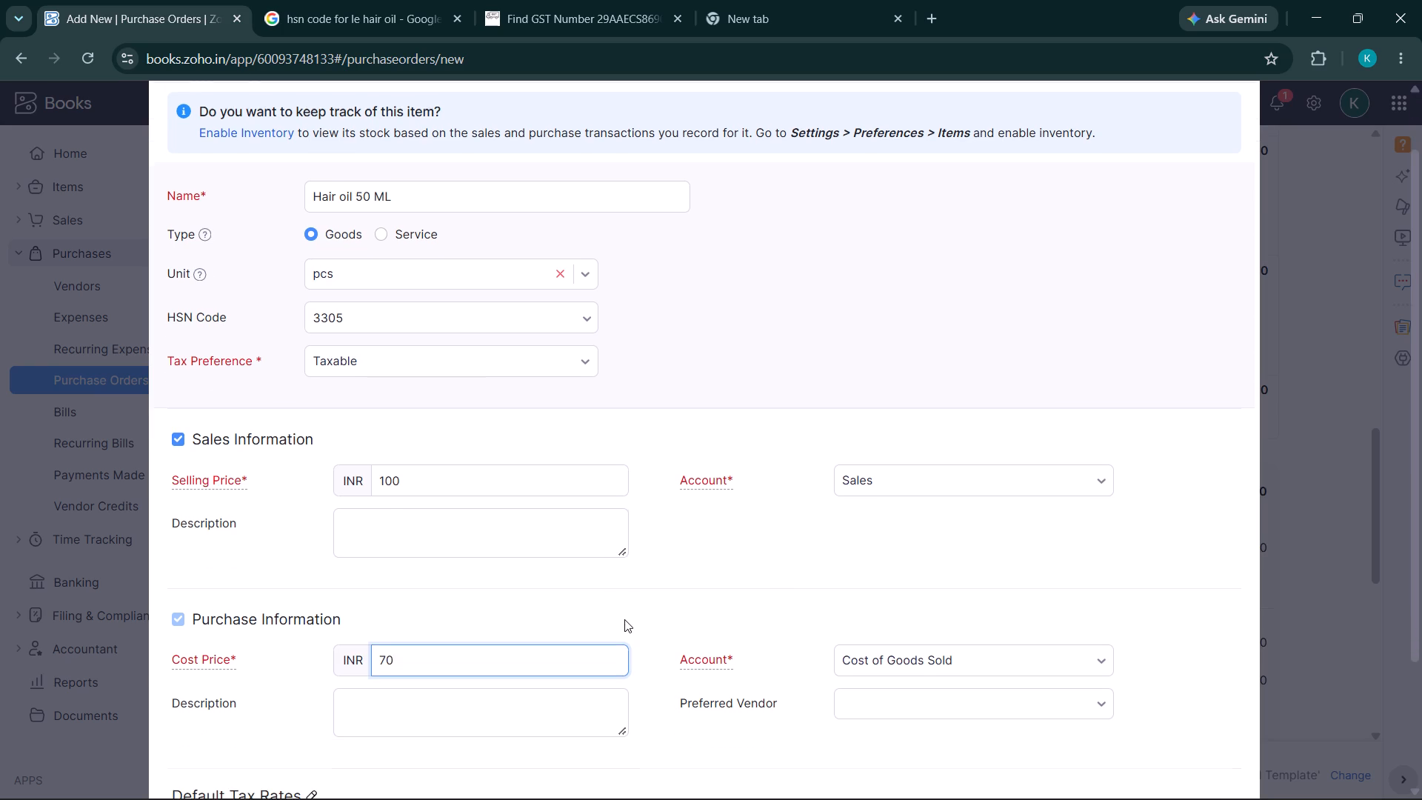
scroll(624, 619, down, 2)
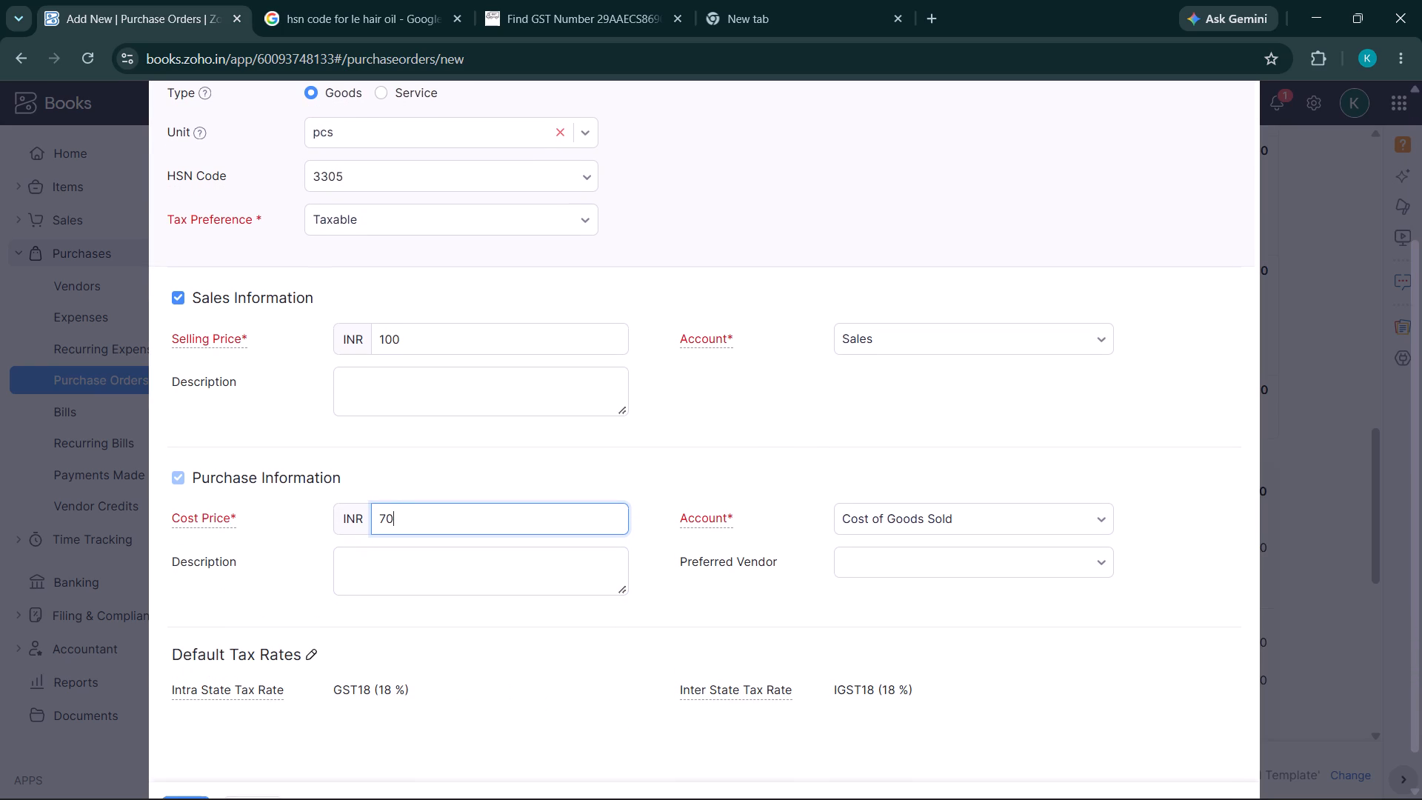
click(316, 654)
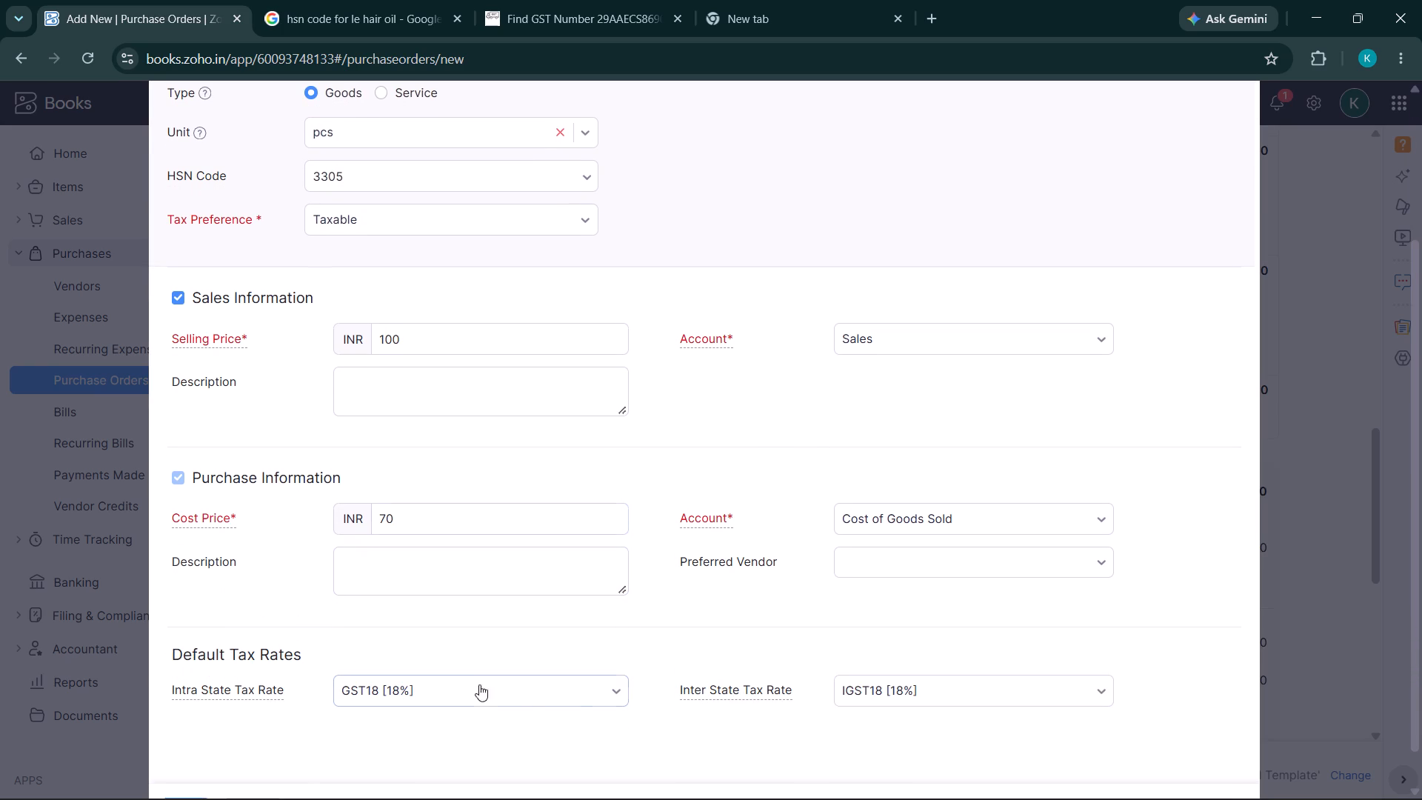
click(612, 681)
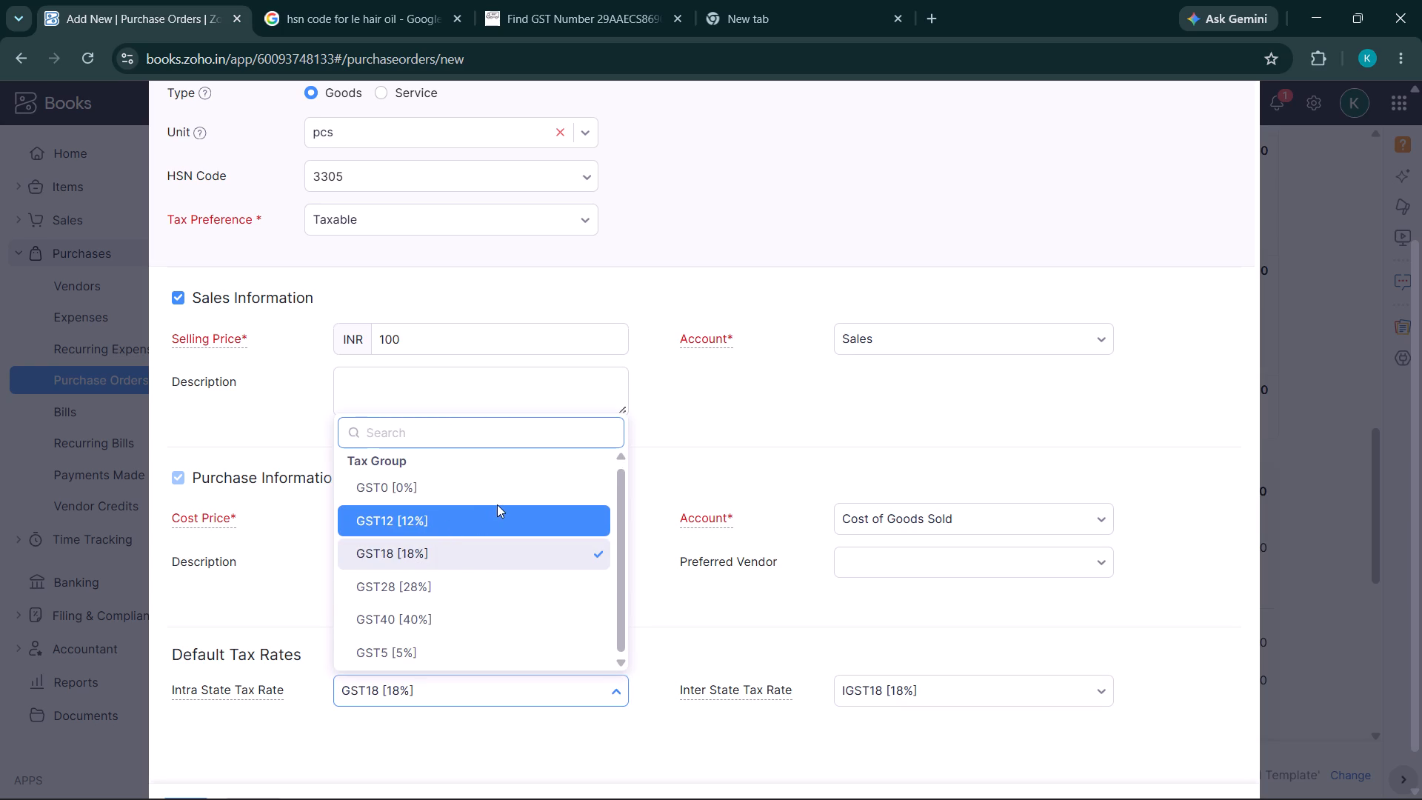
scroll(492, 511, down, 1)
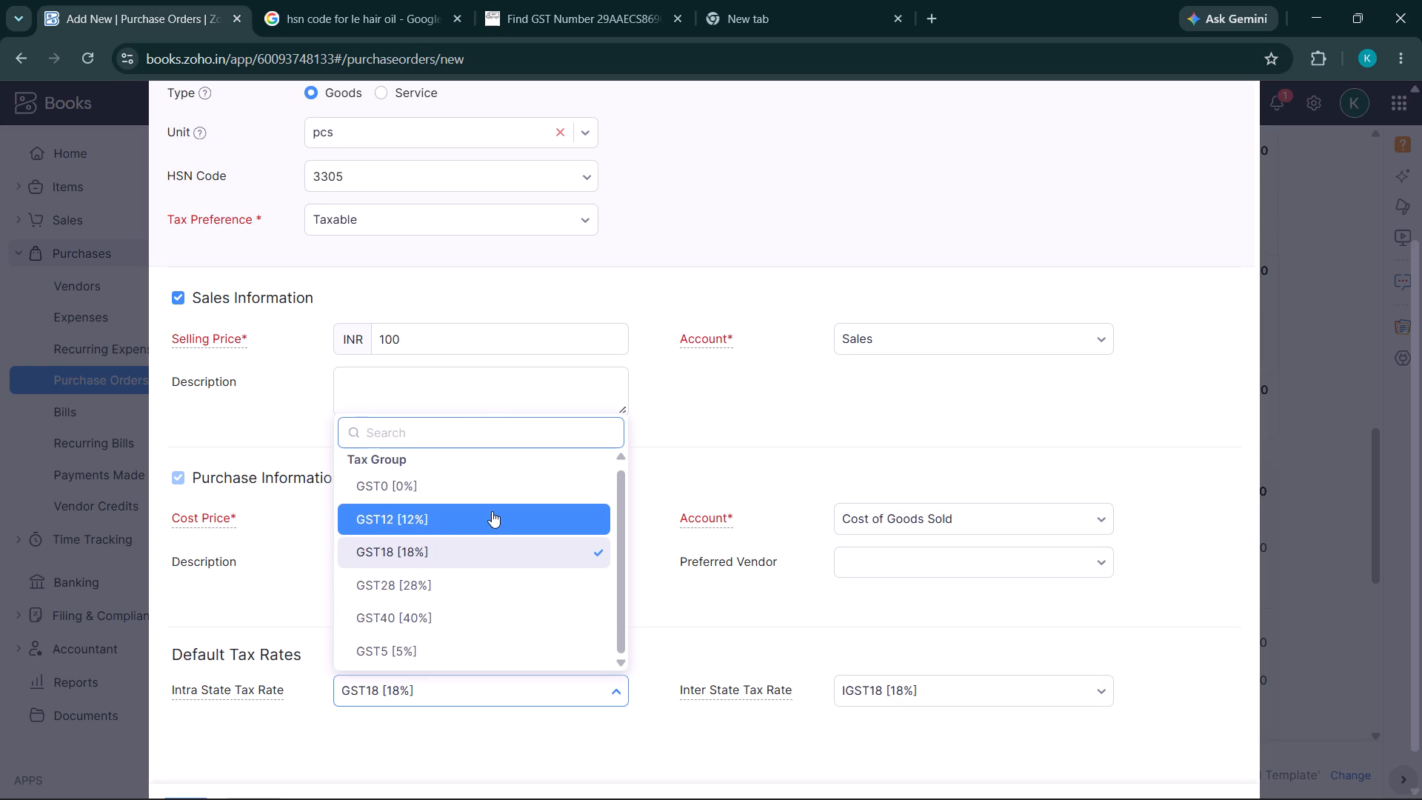
scroll(492, 511, down, 1)
click(405, 660)
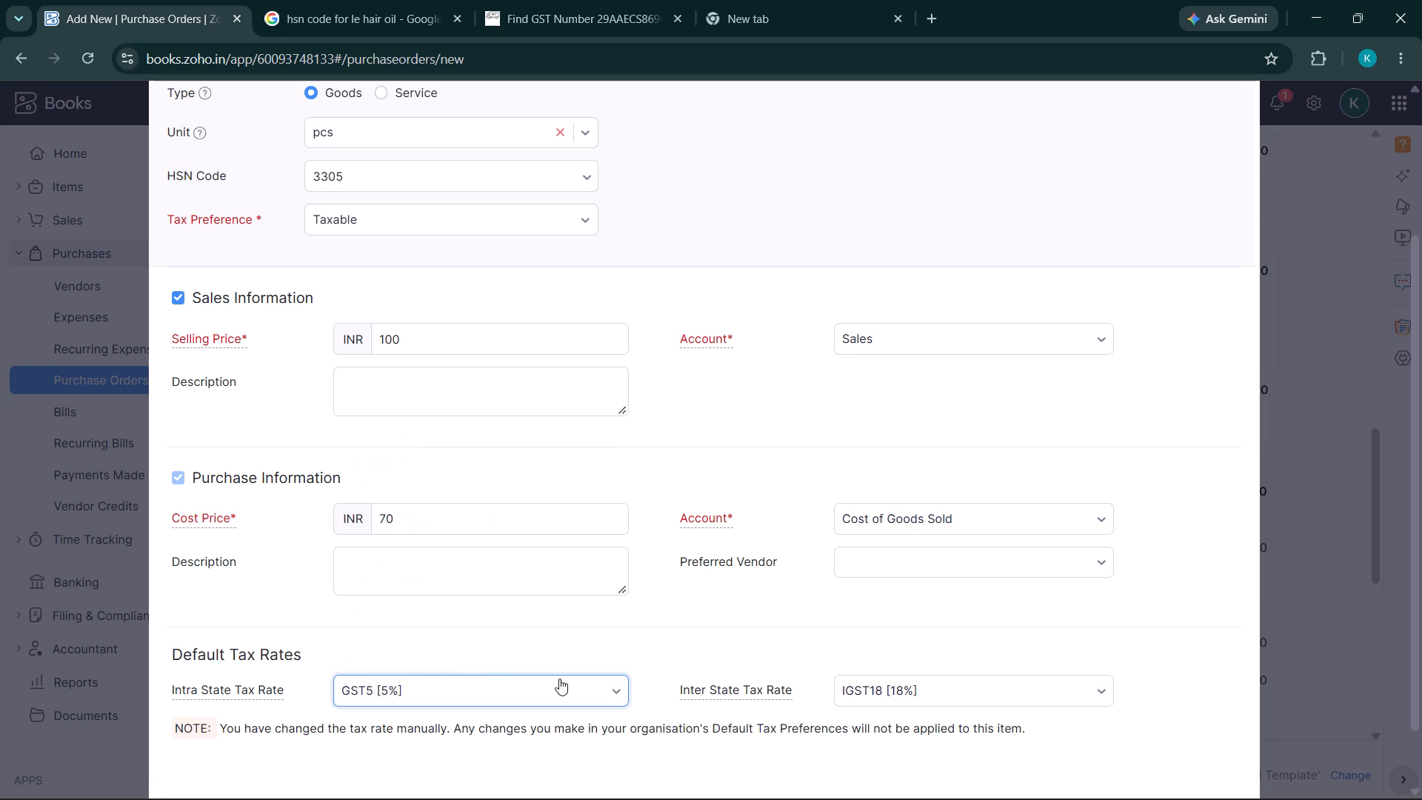
click(1116, 687)
click(1103, 691)
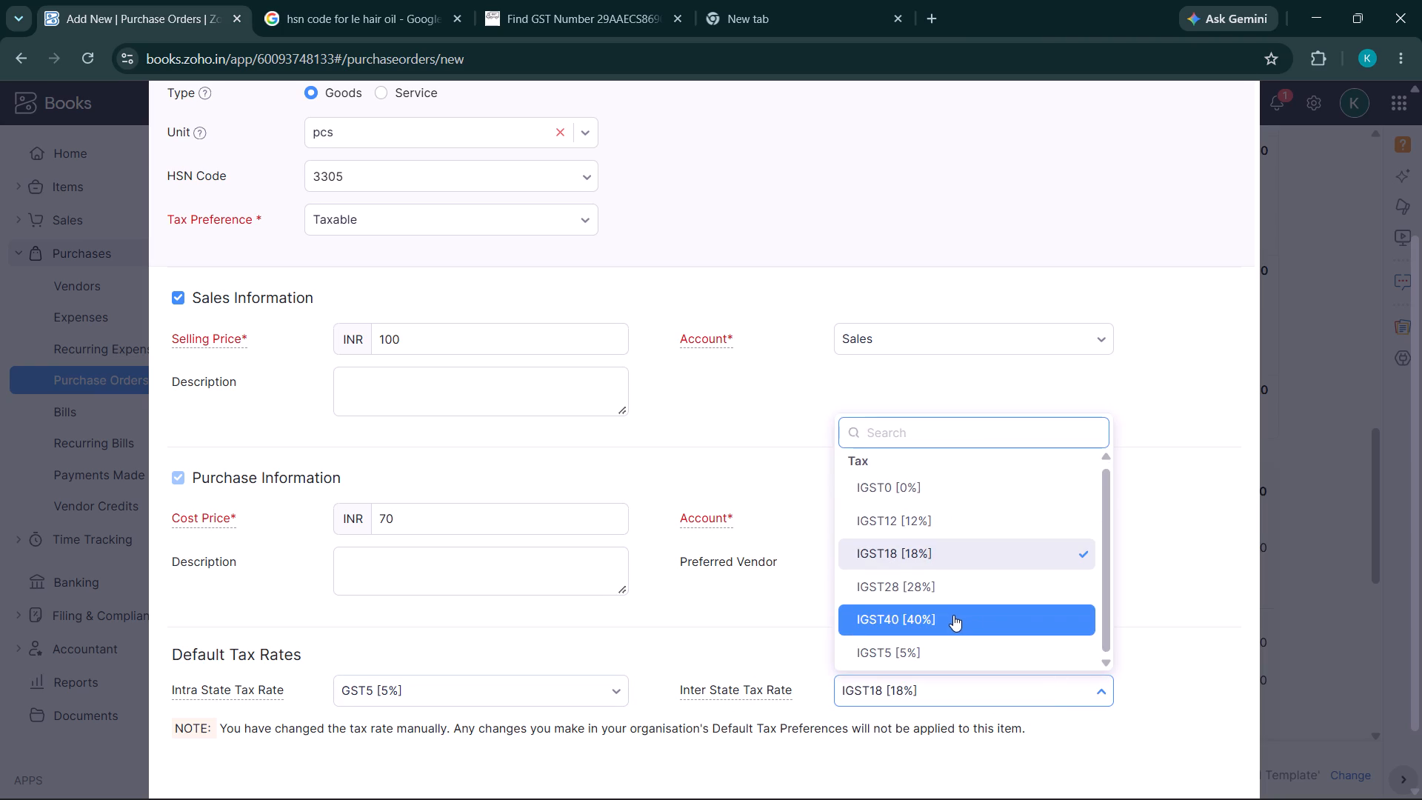
scroll(951, 613, down, 2)
click(913, 643)
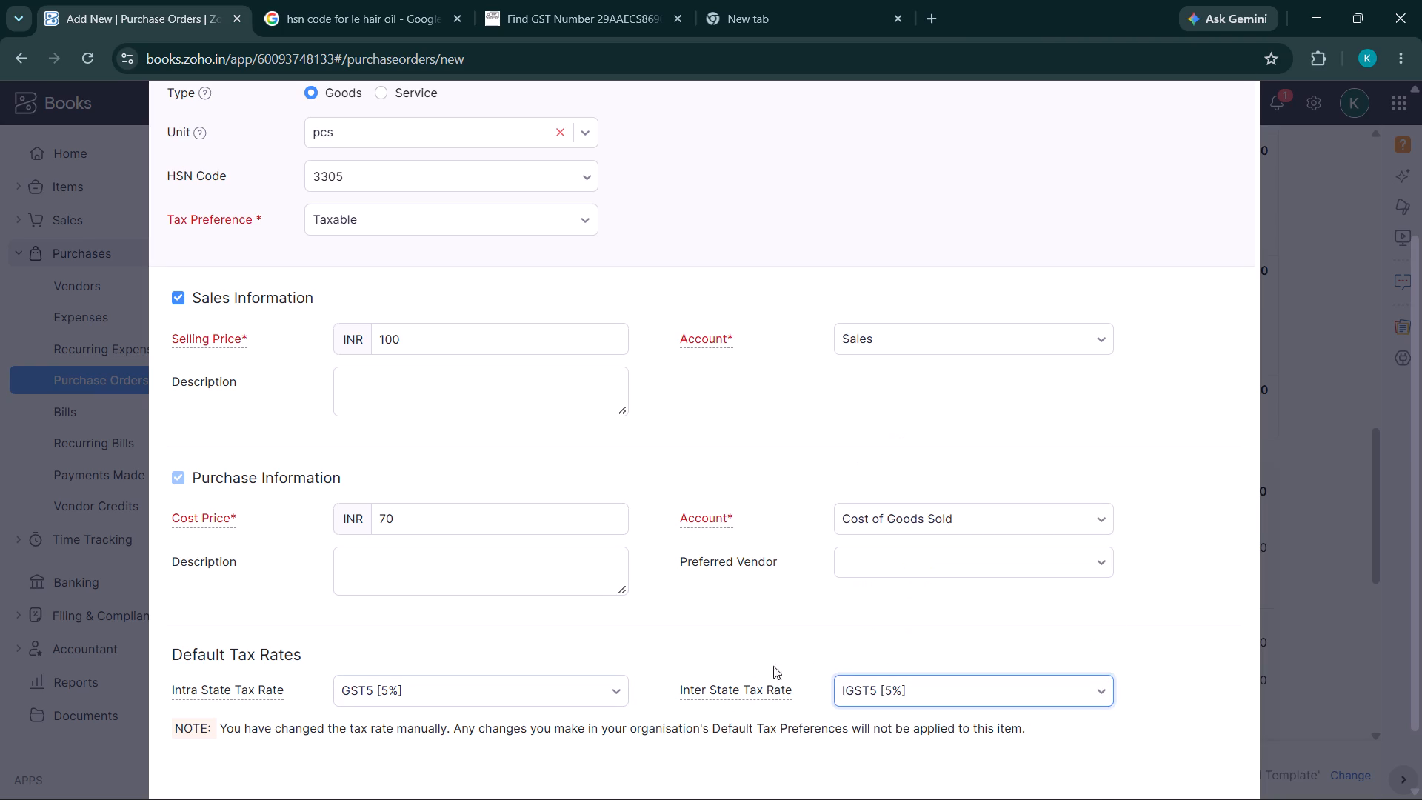
scroll(697, 670, down, 3)
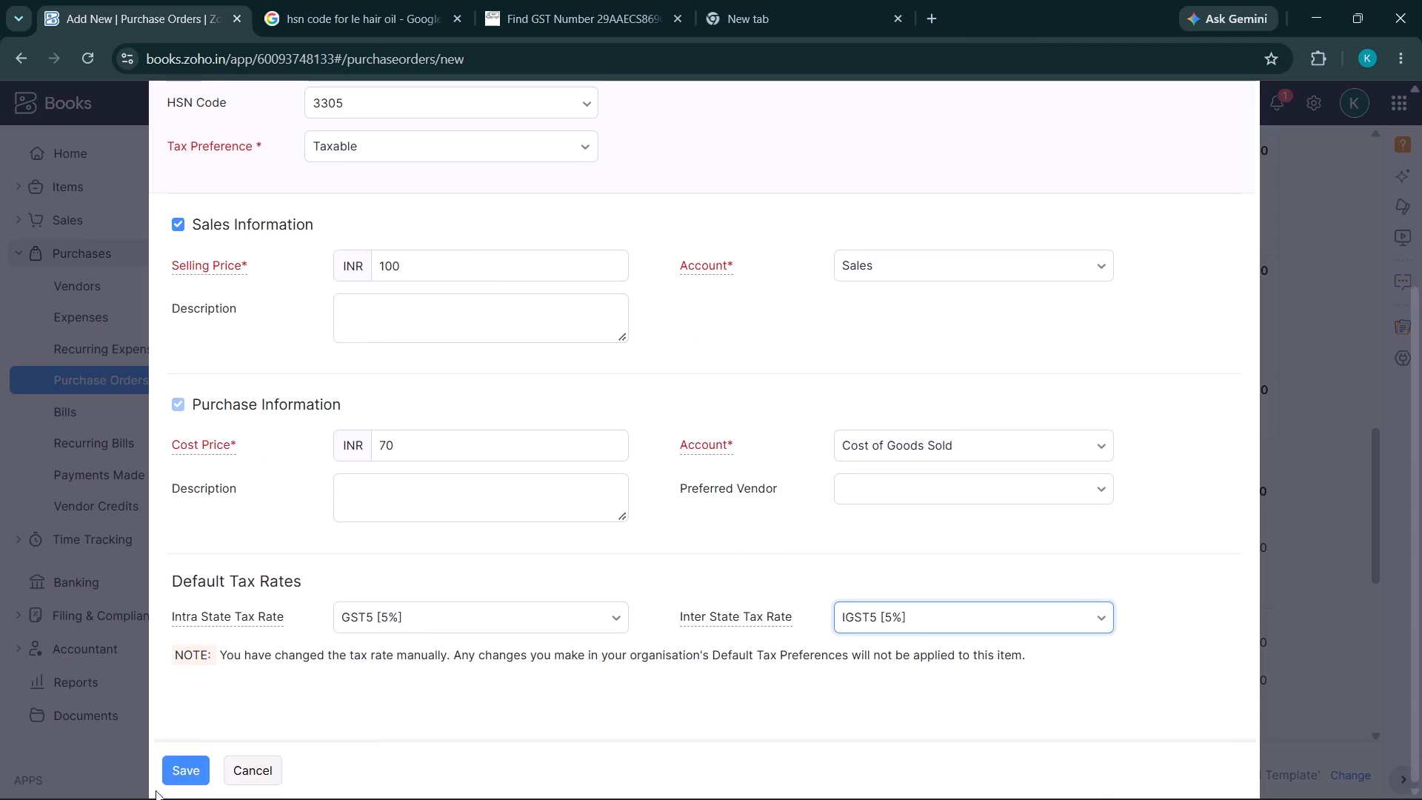
click(182, 761)
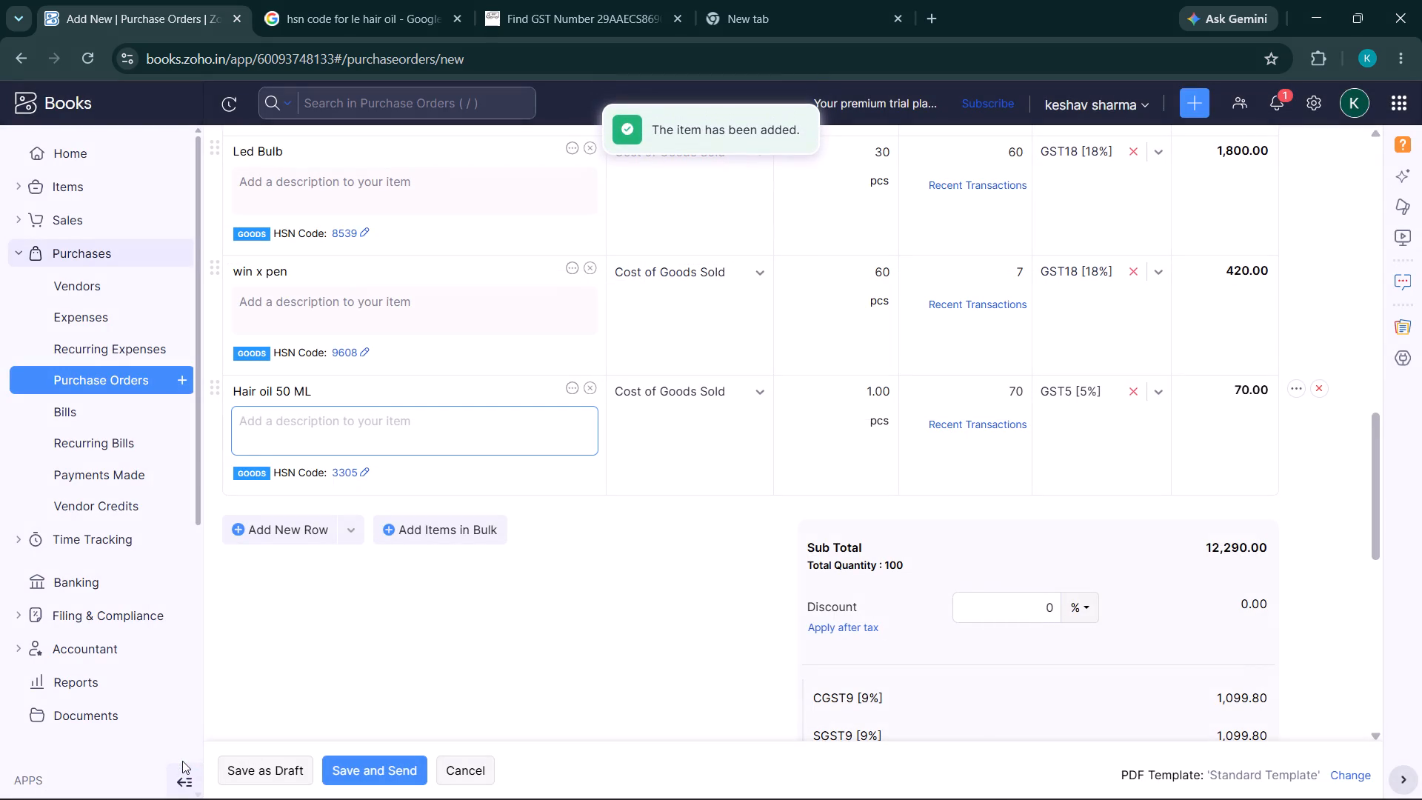
Set the Hair oil 50 ML quantity to 5 and save the purchase order for sending to the vendor.
click(871, 388)
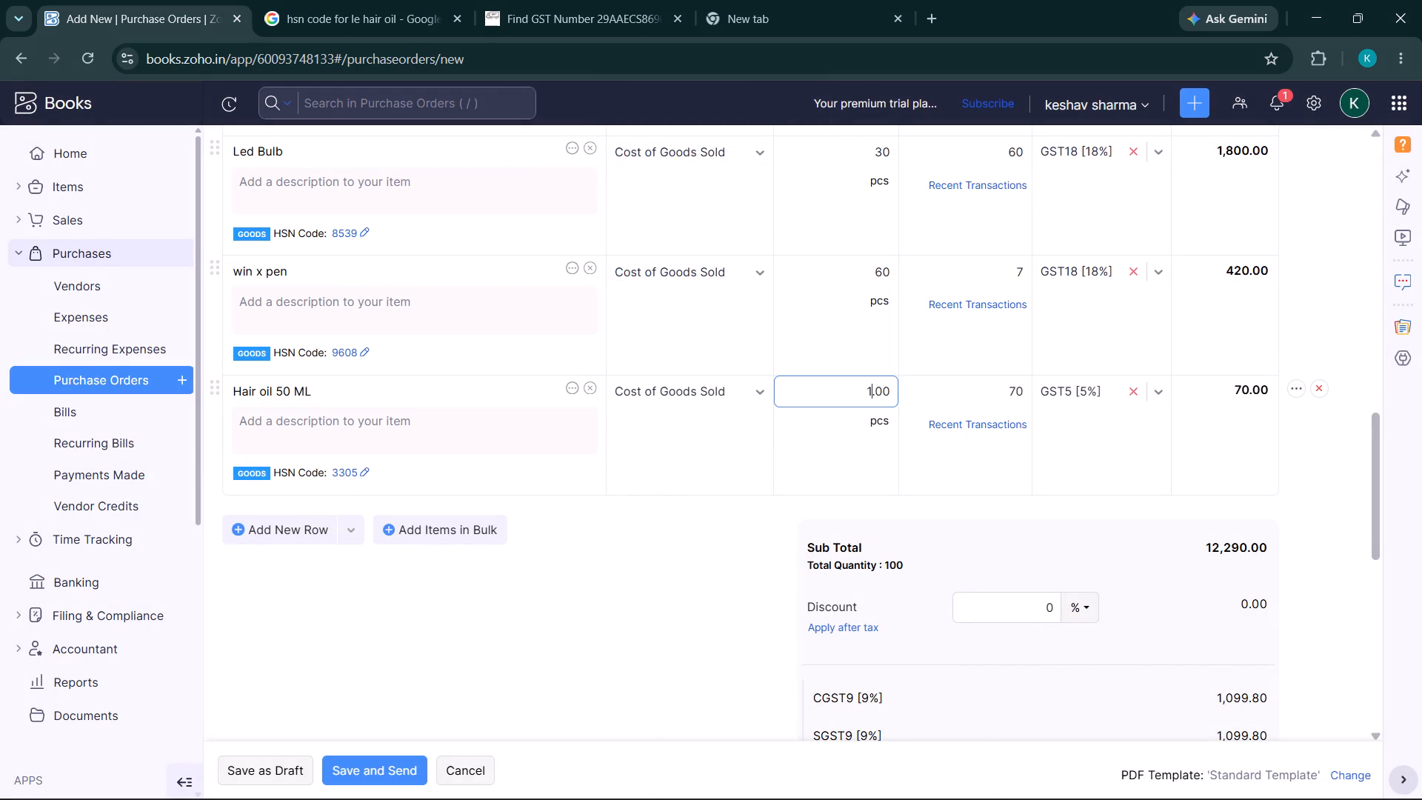
key(BackSpace)
key(5)
key(Return)
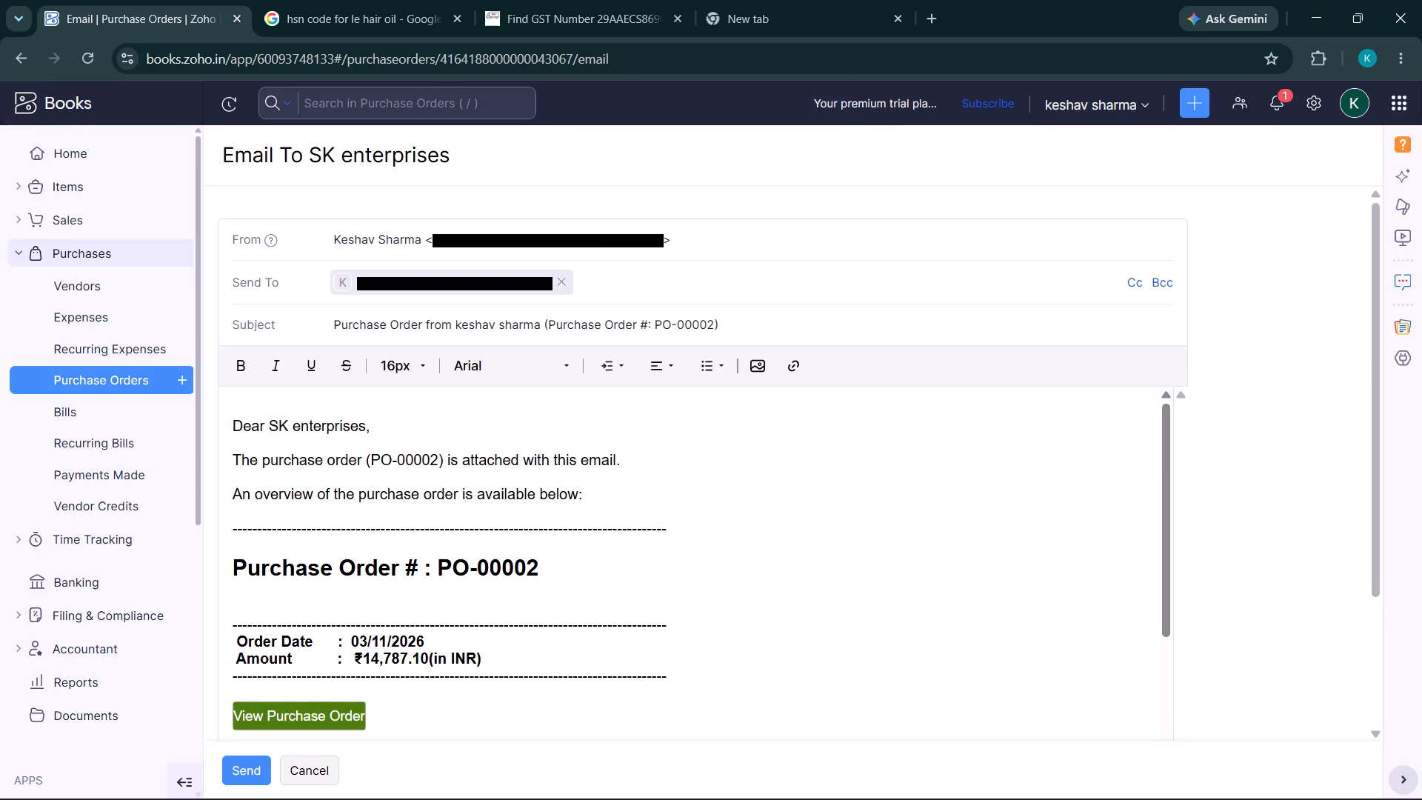
Open the purchase order link in the email draft to SK enterprises, and return to examine the rest of the draft.
click(273, 722)
scroll(339, 664, down, 1)
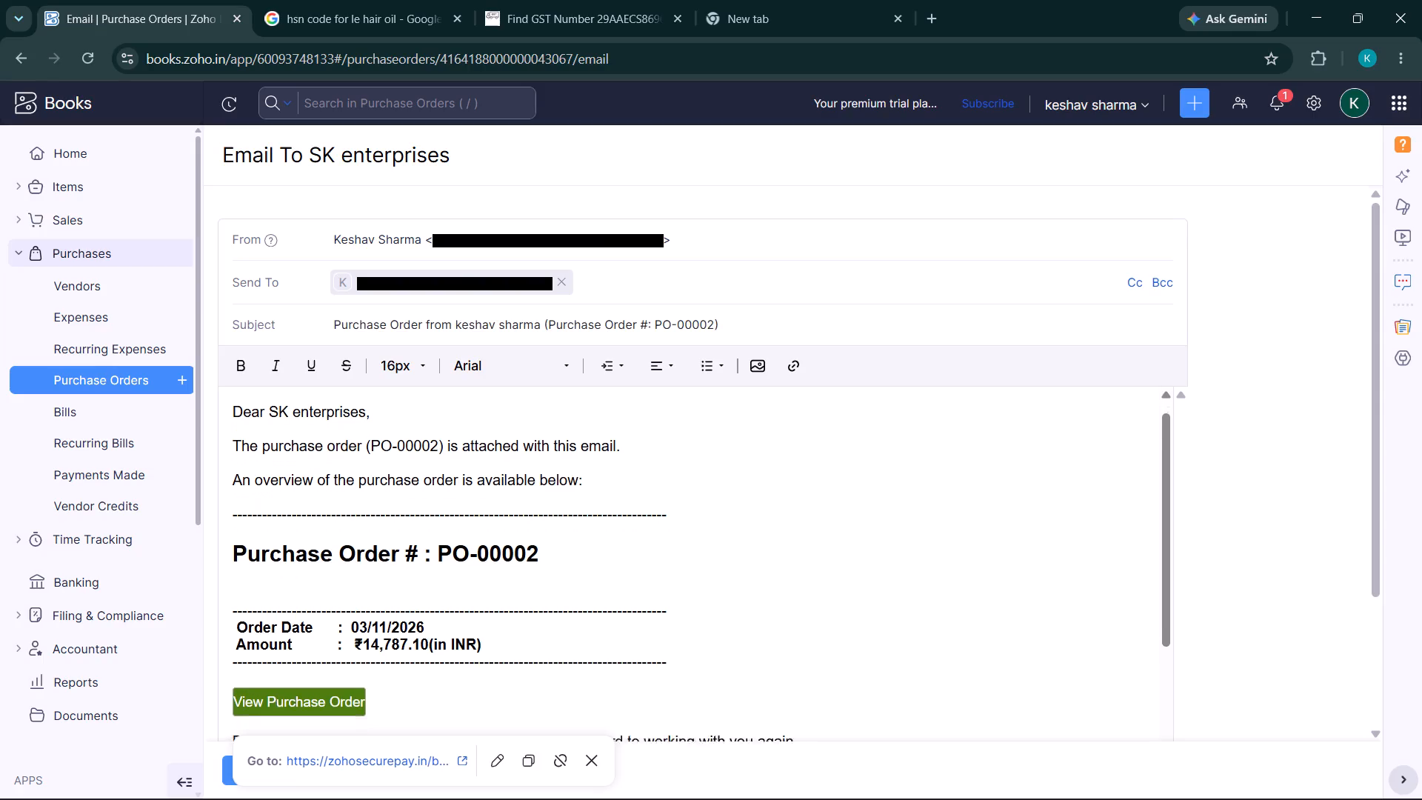
scroll(339, 664, down, 1)
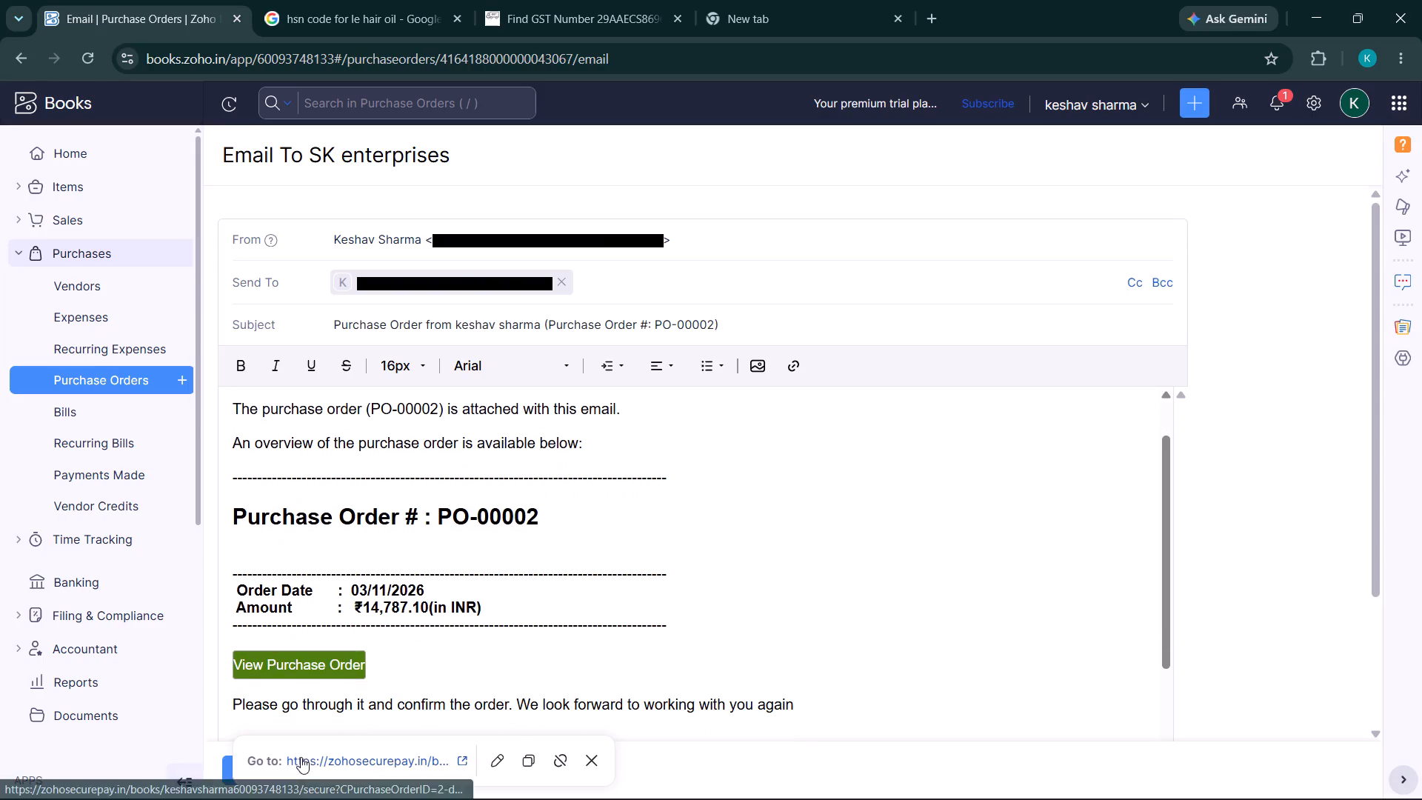
click(301, 757)
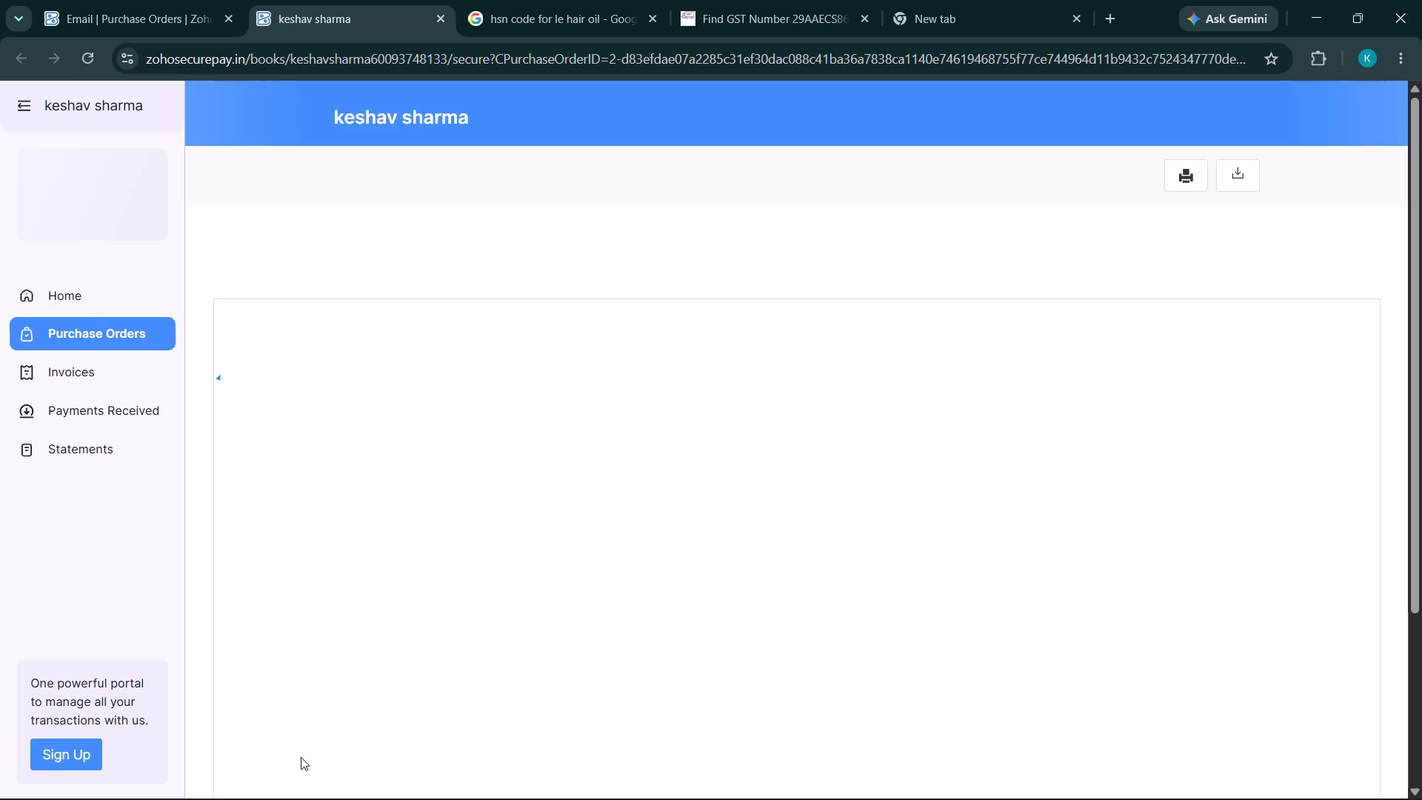
click(156, 6)
scroll(601, 379, down, 4)
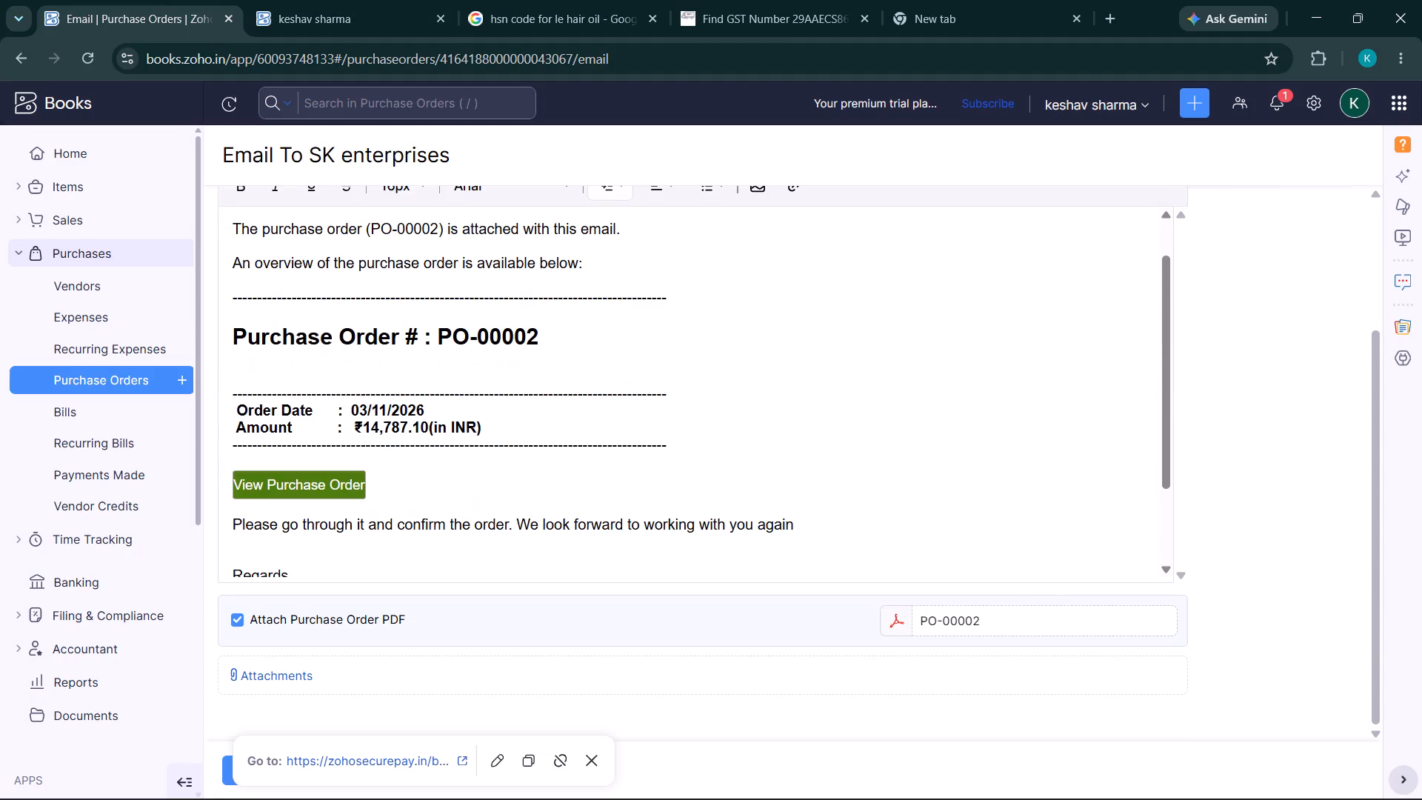
Check the end of the email draft to SK enterprises and discard the draft without sending it.
scroll(601, 379, down, 4)
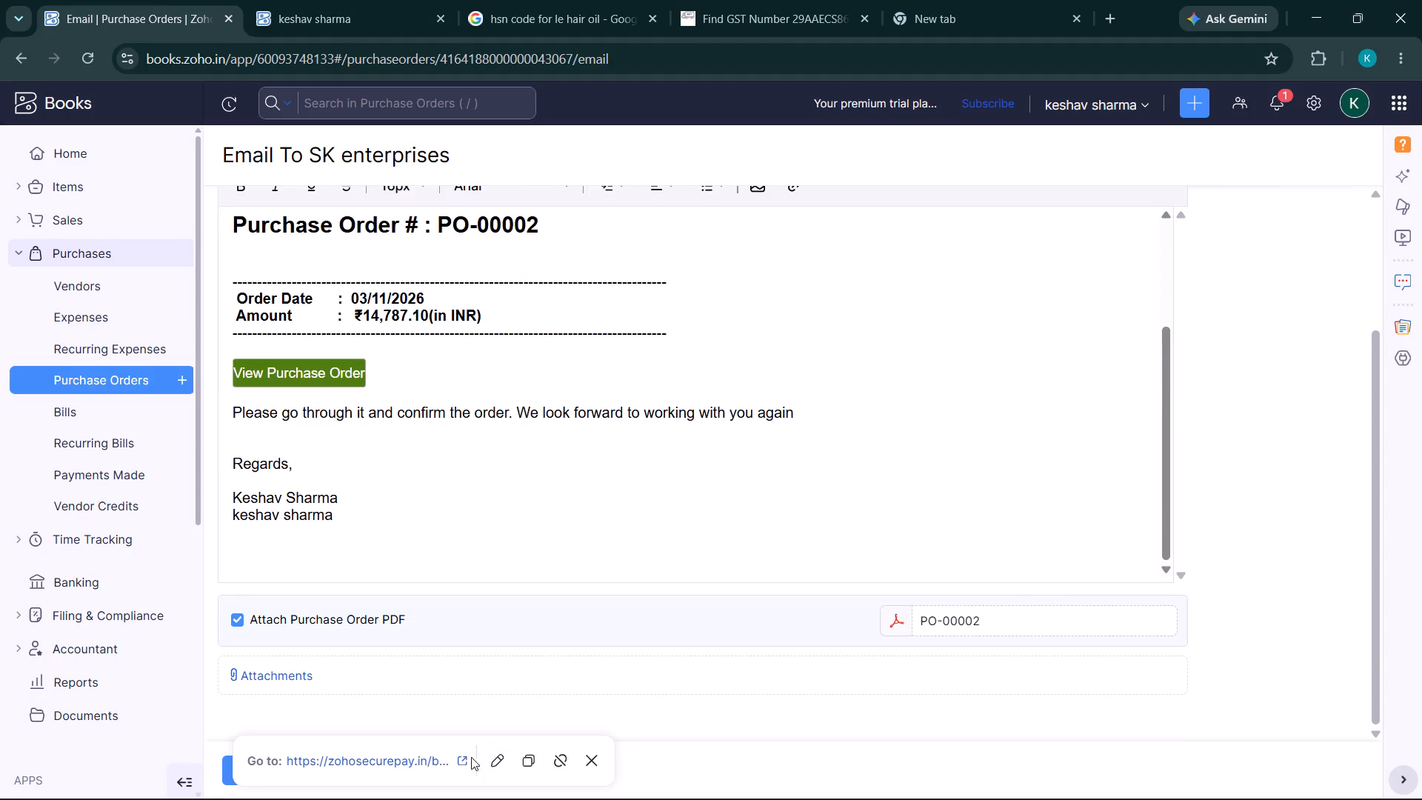
click(593, 764)
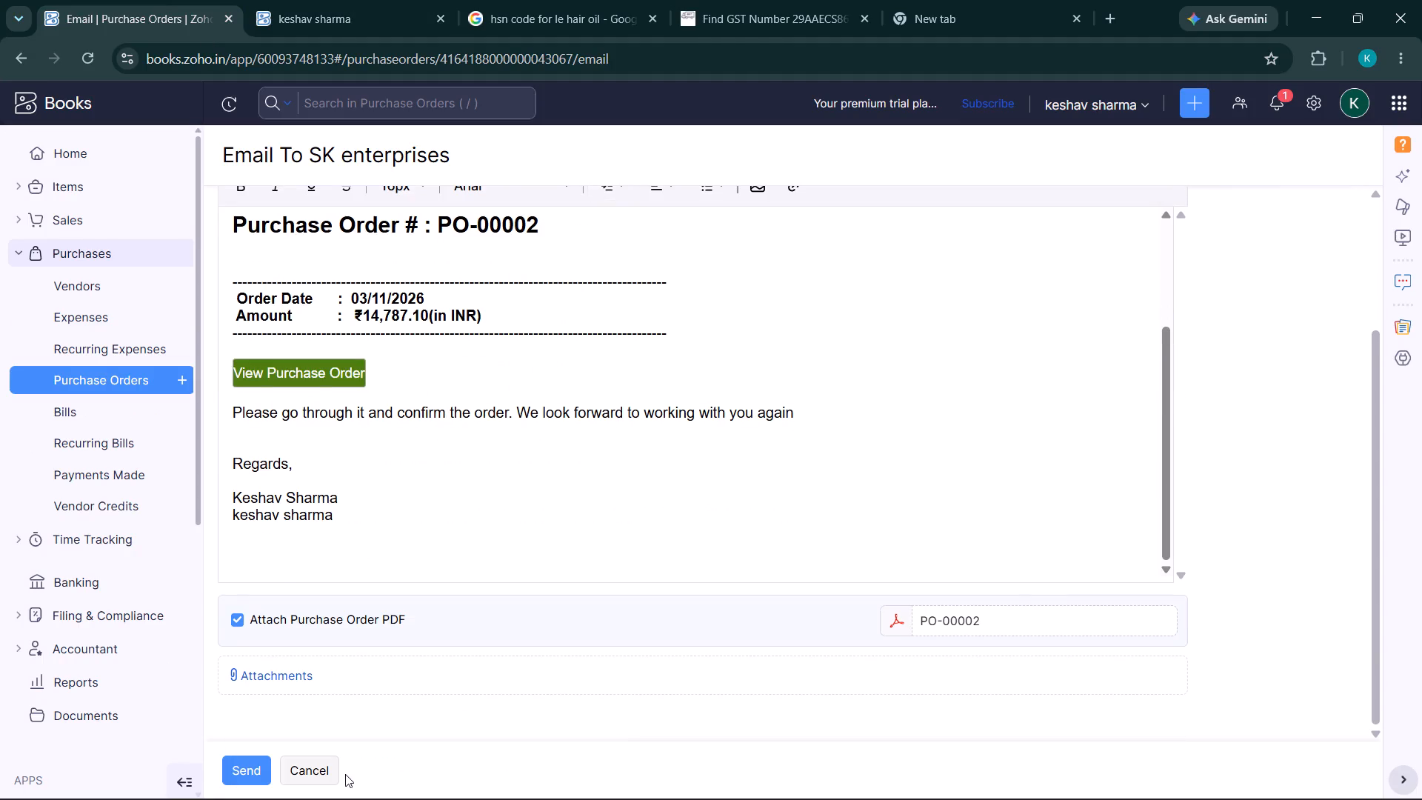
click(316, 767)
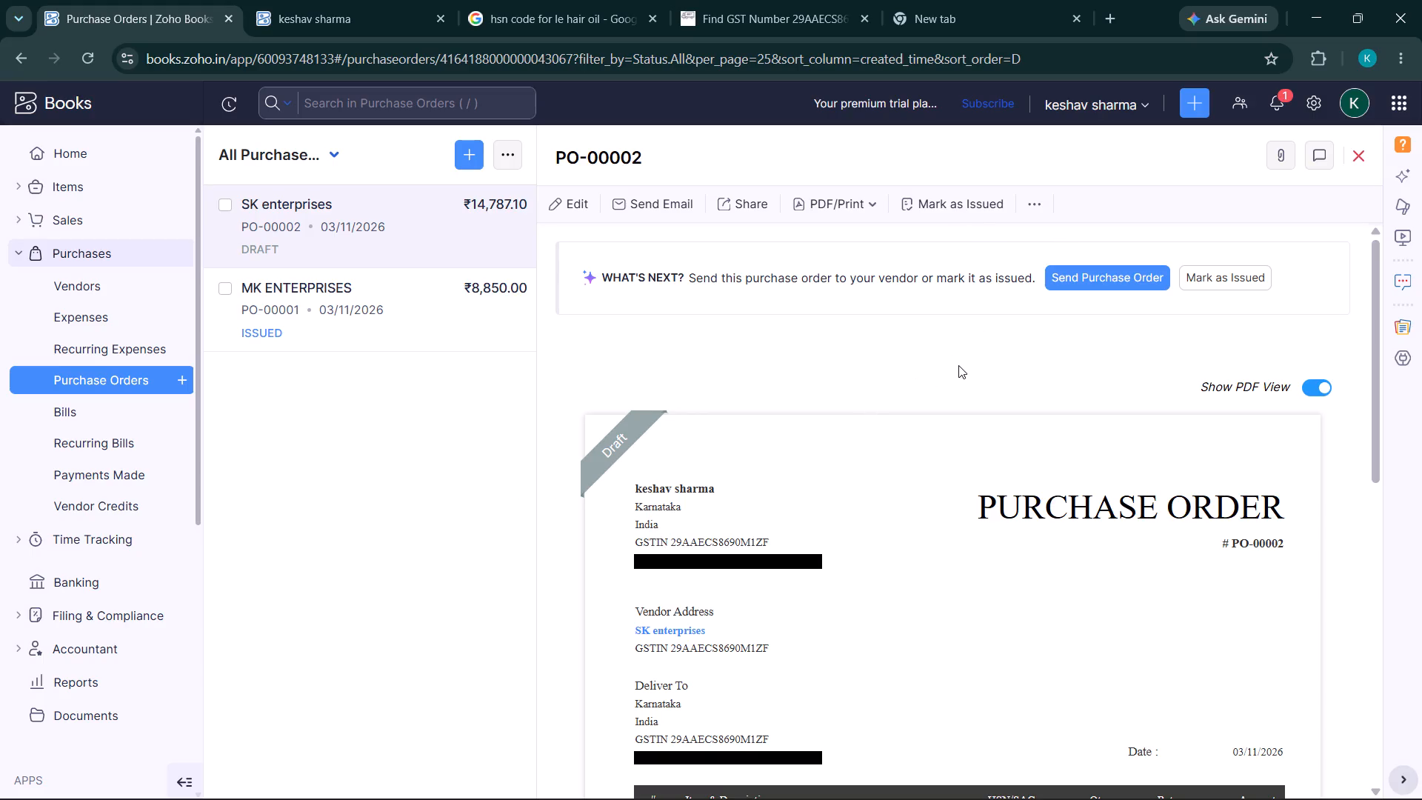
Examine the available actions for purchase order PO-00002 and review its item lines and tax breakdown.
click(1028, 205)
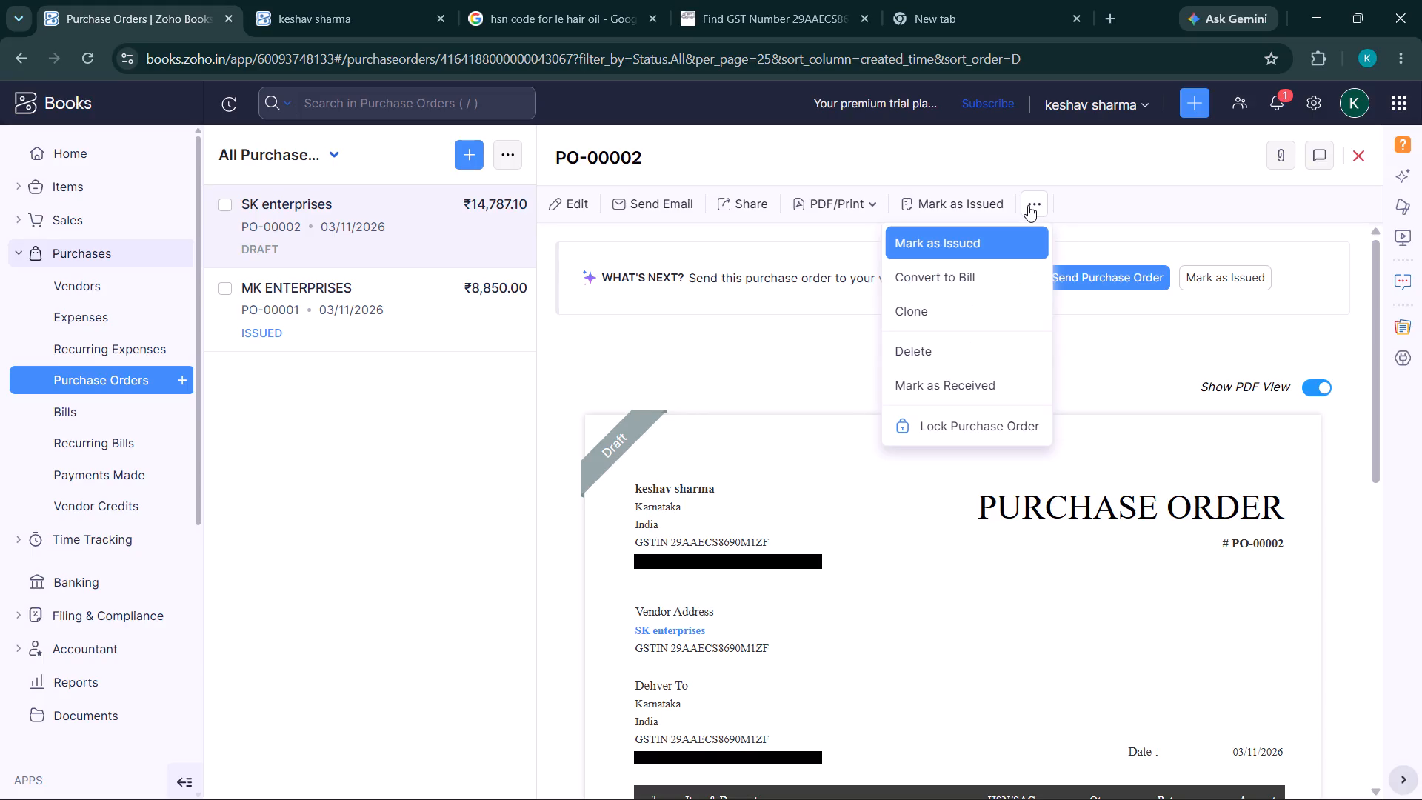
click(1028, 205)
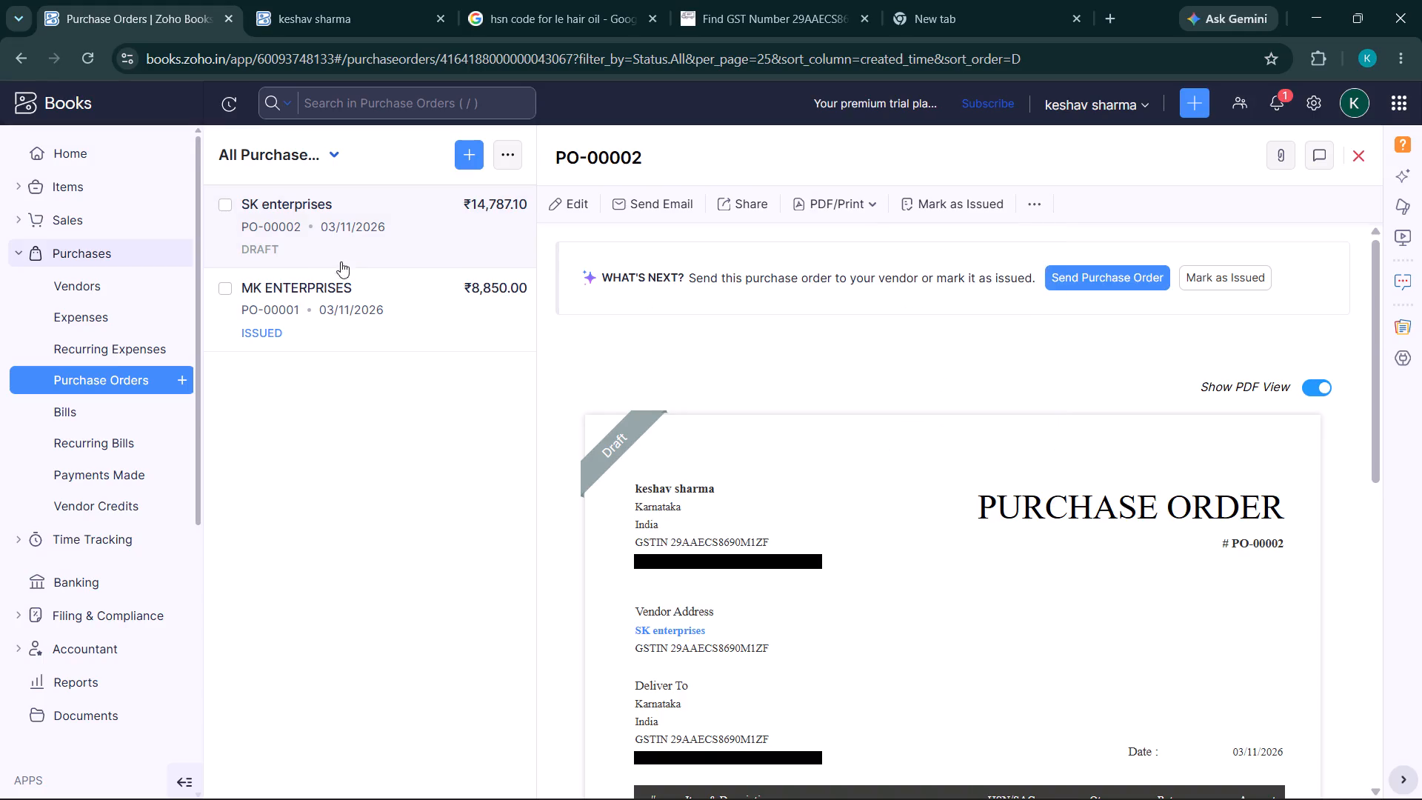
click(358, 234)
scroll(358, 234, down, 3)
scroll(823, 395, down, 4)
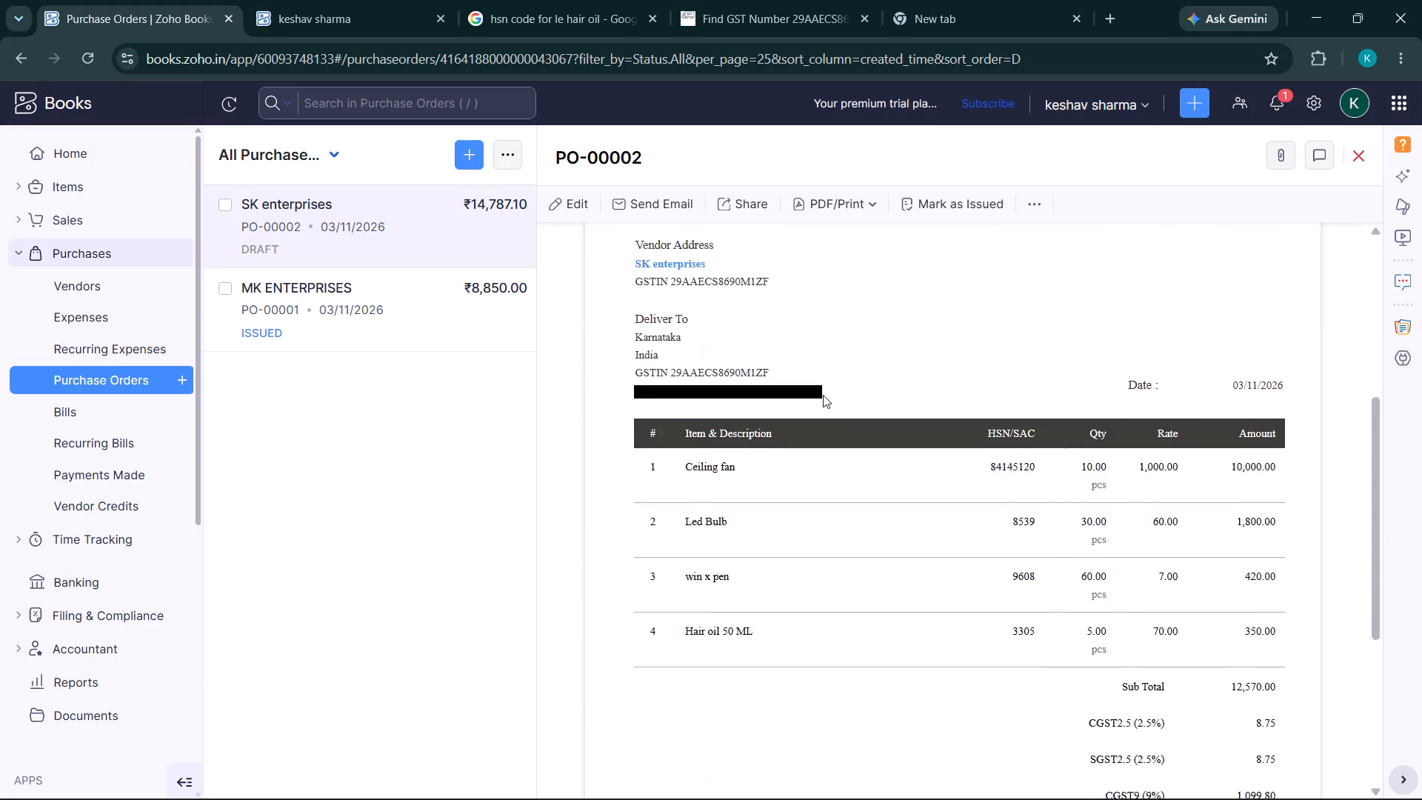
scroll(823, 395, down, 4)
scroll(823, 395, up, 7)
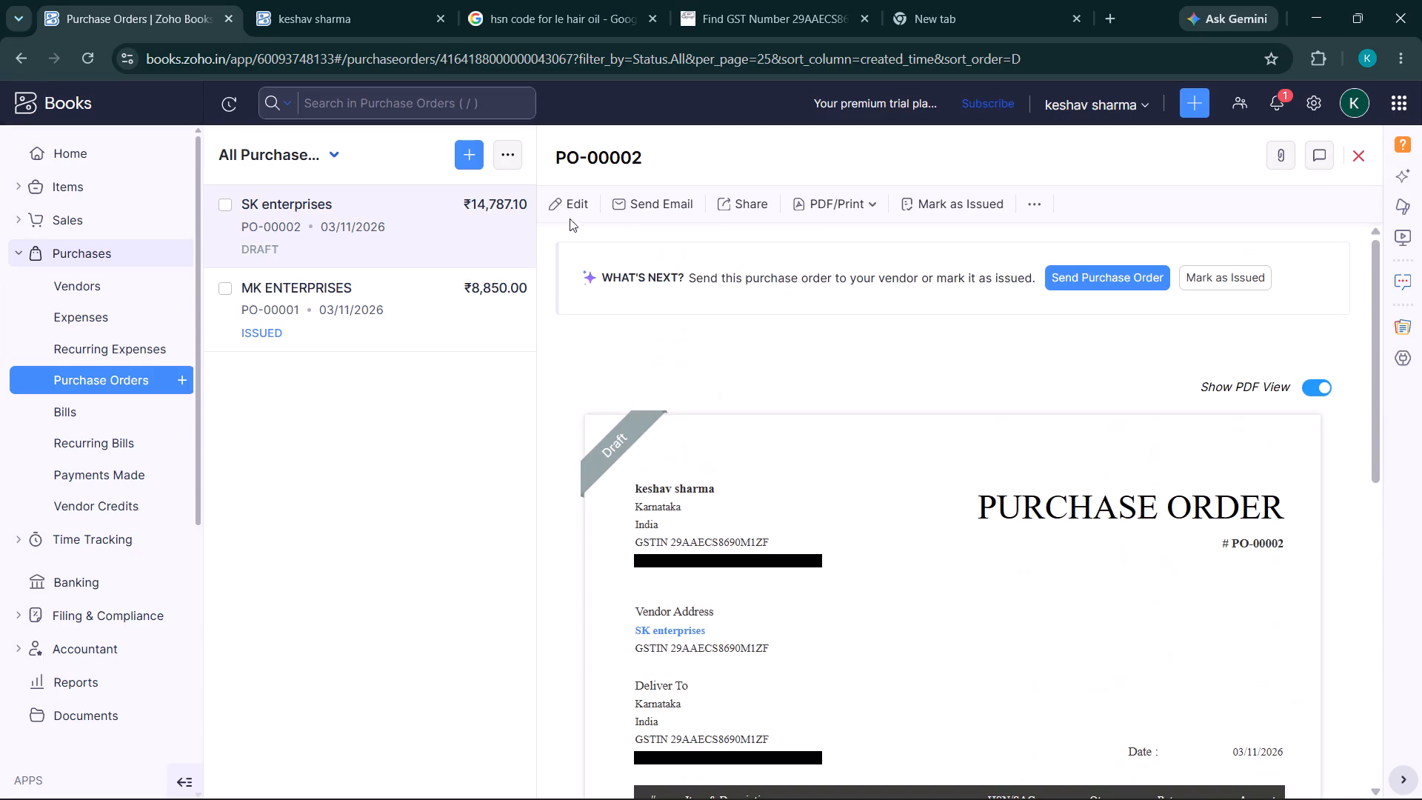
Open purchase order PO-00002 for editing, review its taxes, total and email contact, and save it.
click(554, 204)
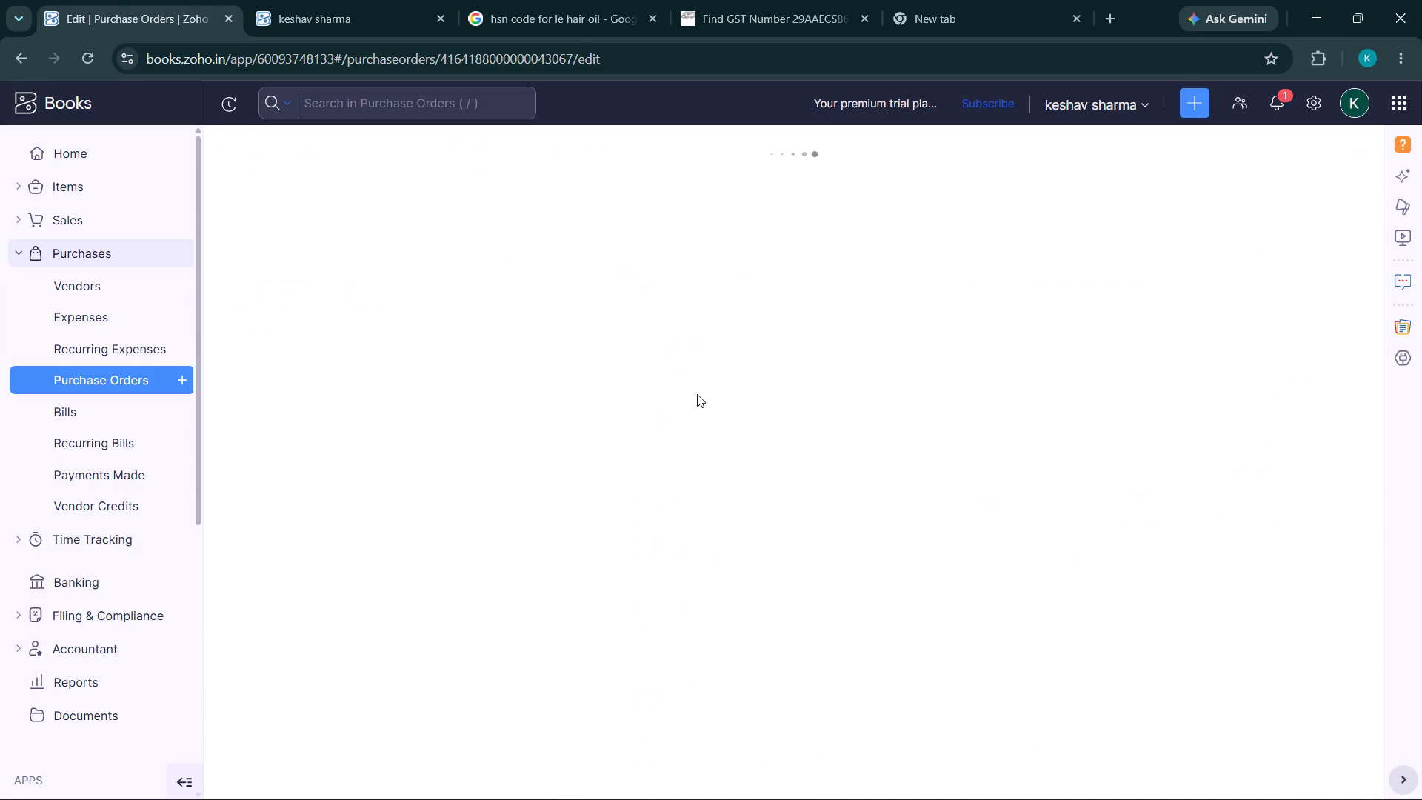
scroll(697, 394, down, 13)
scroll(697, 394, up, 1)
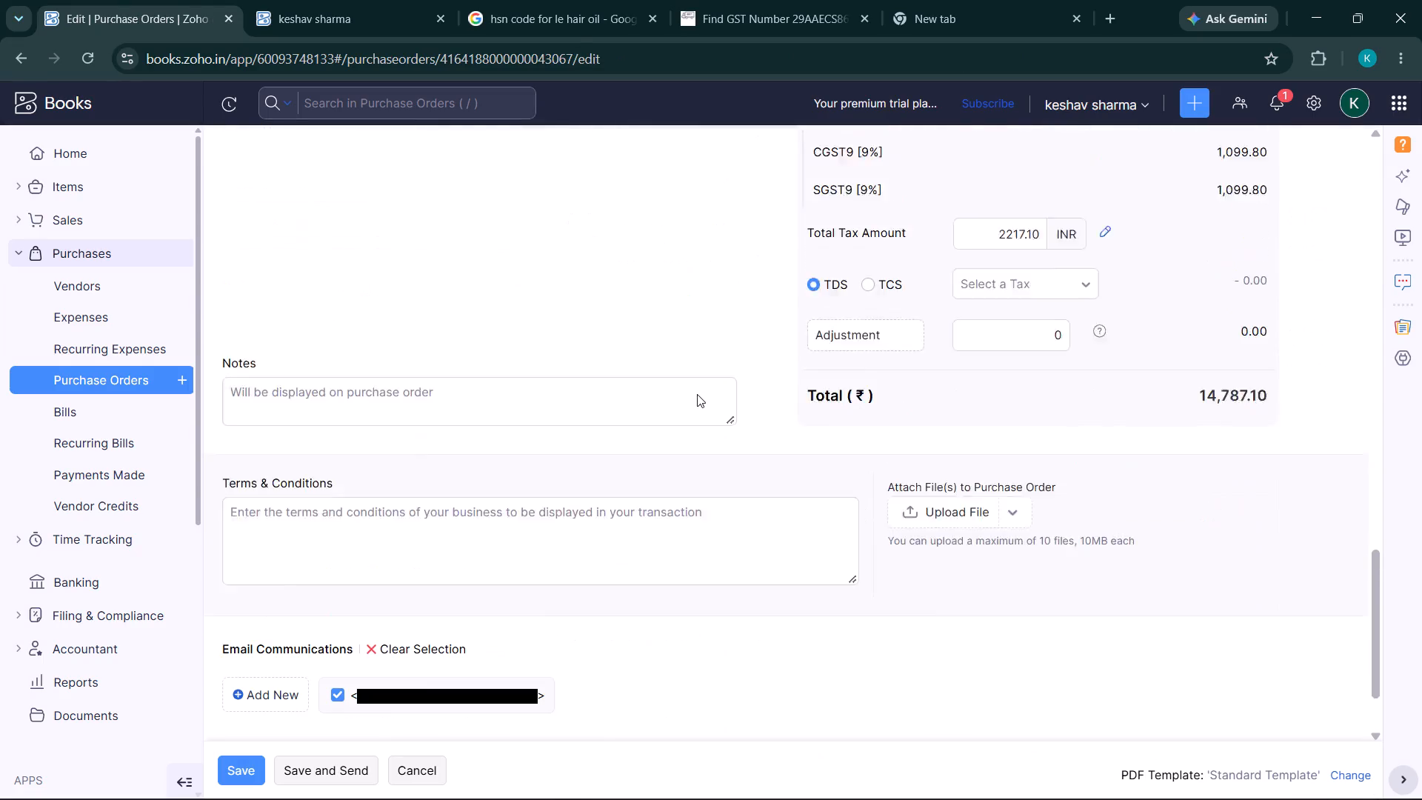
scroll(697, 394, up, 2)
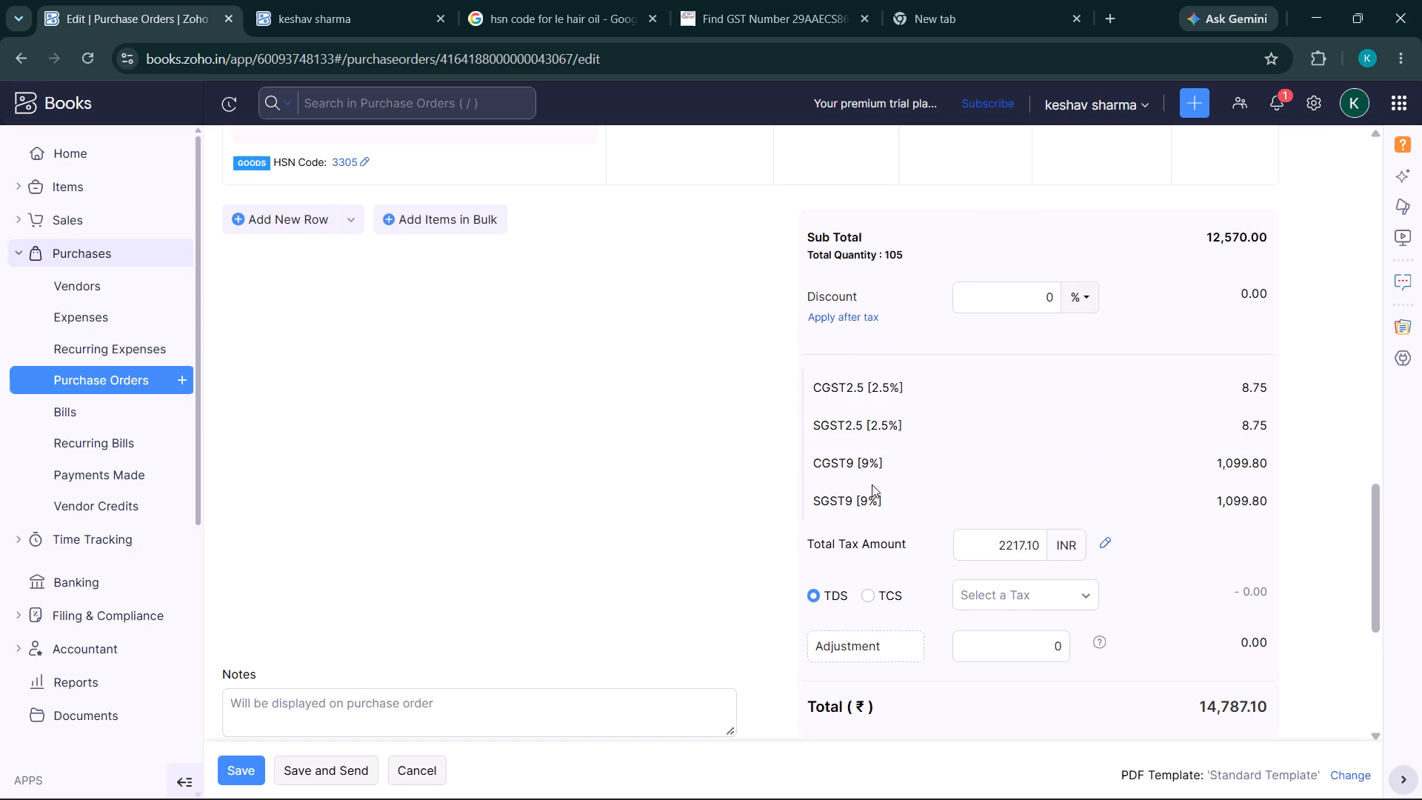
scroll(626, 436, down, 6)
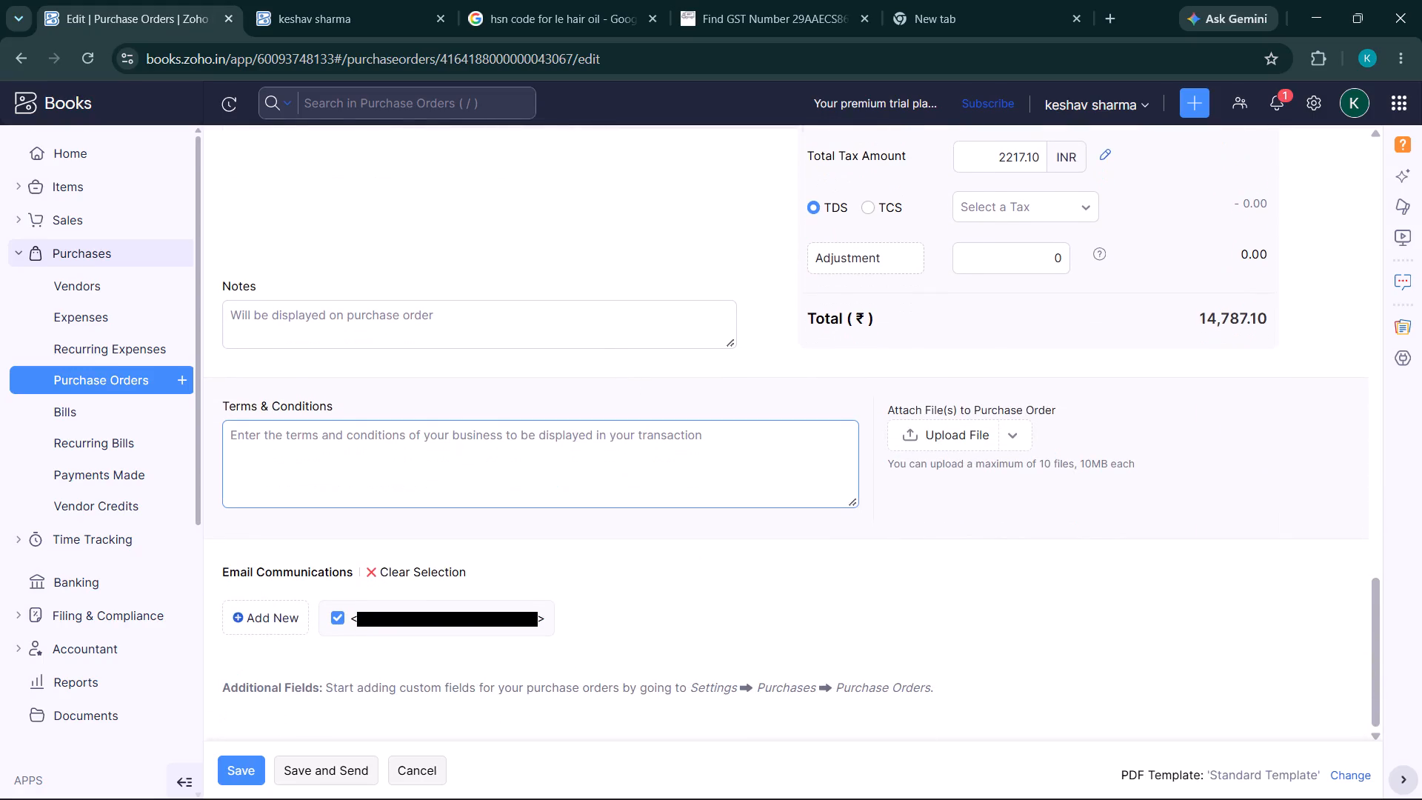
click(238, 771)
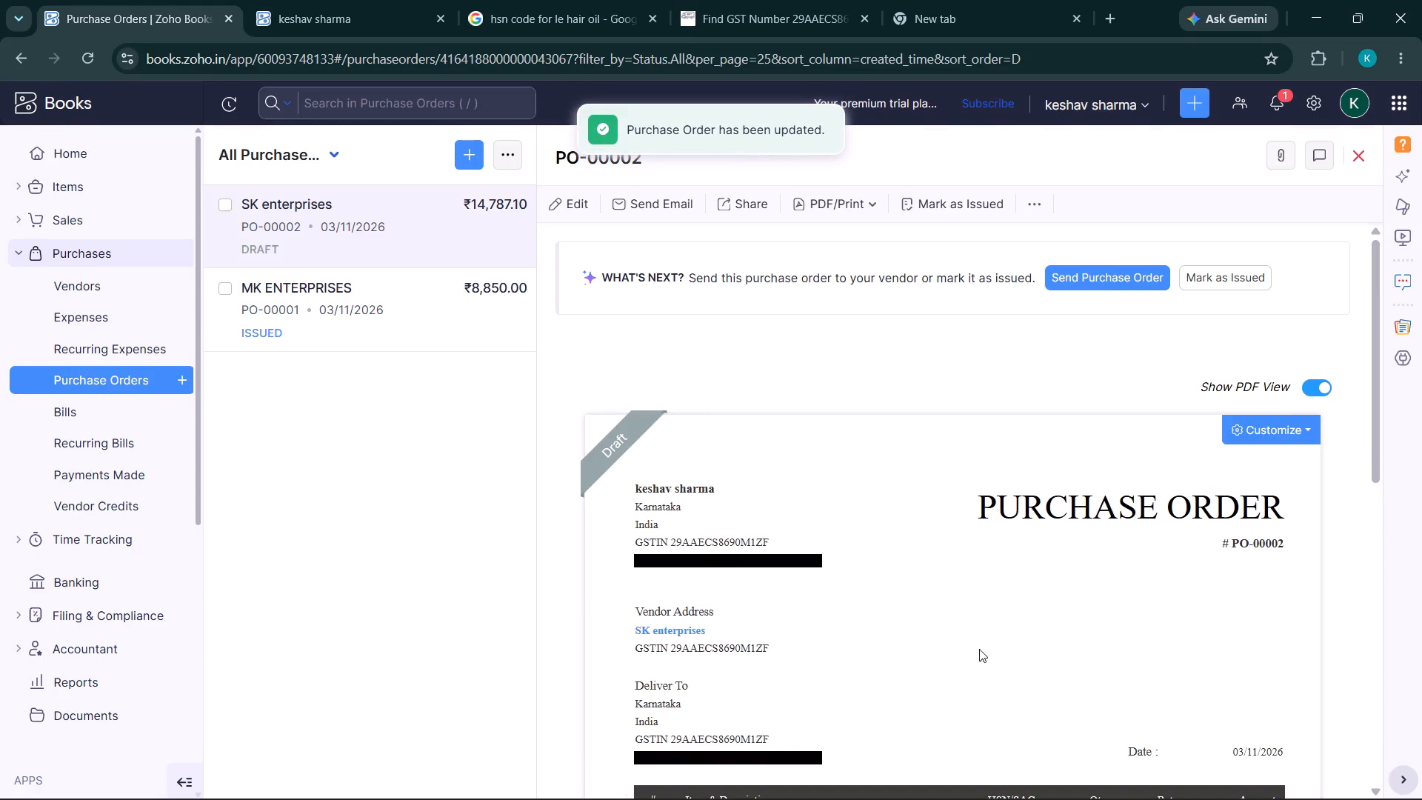
Mark the SK enterprises purchase order PO-00002 as issued and review the issued document.
click(1215, 280)
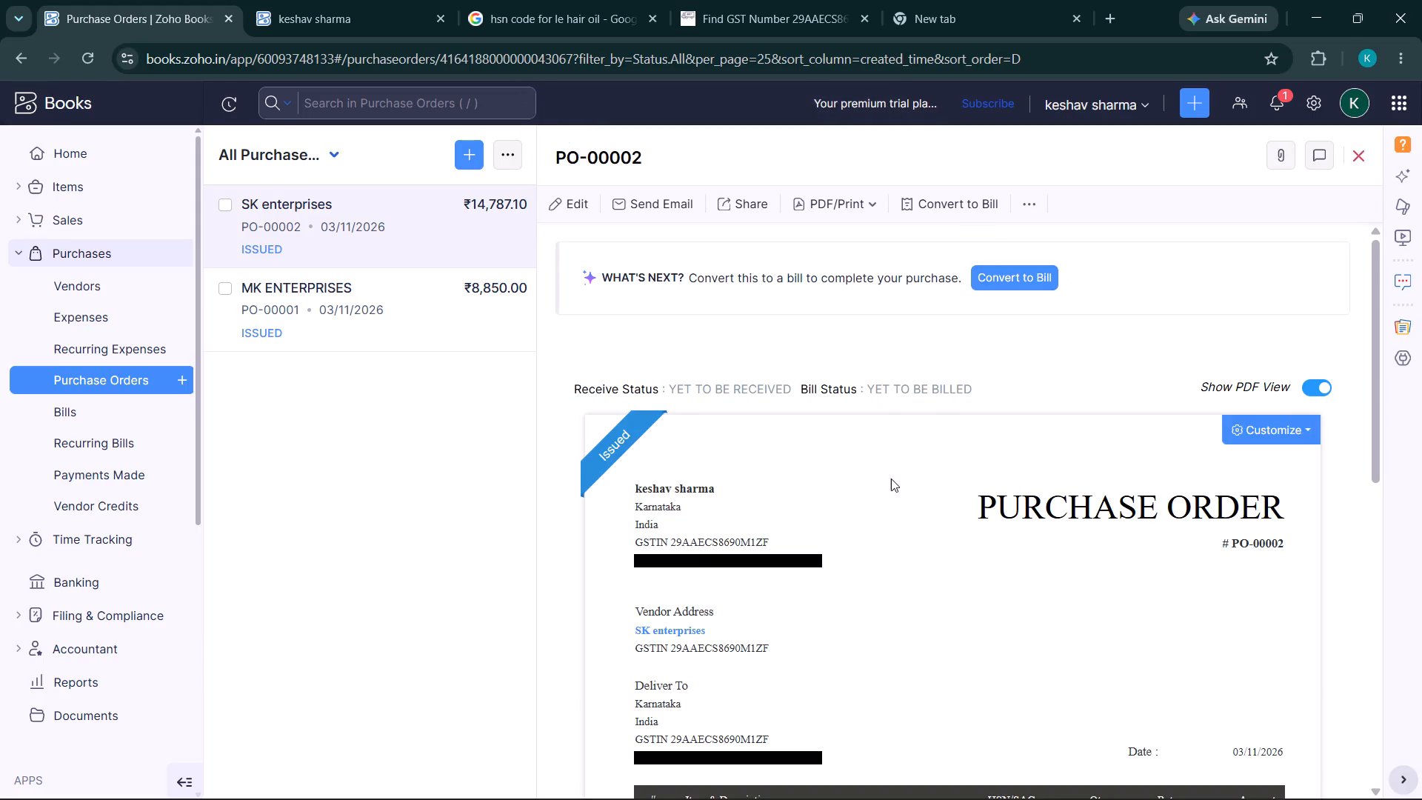
scroll(891, 479, down, 11)
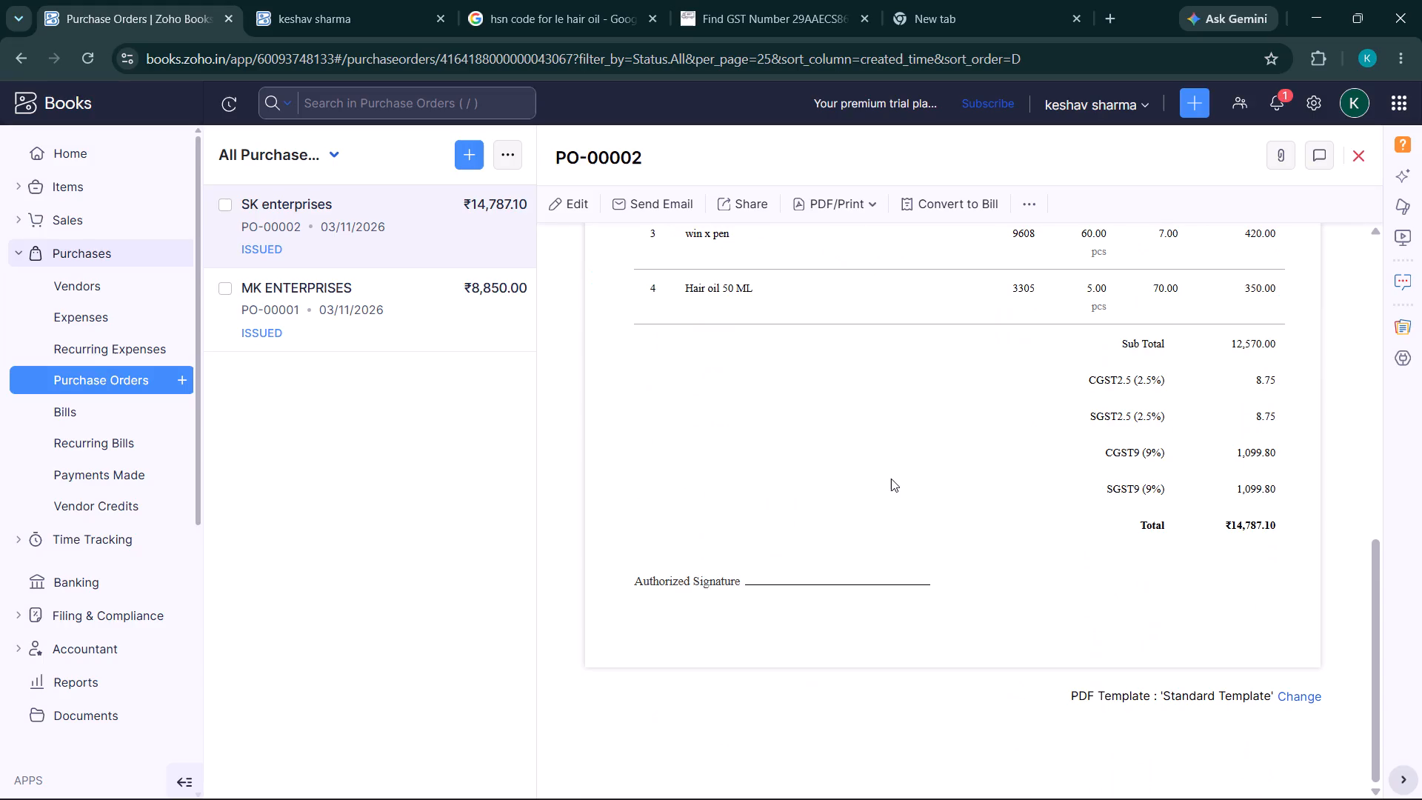
scroll(891, 479, up, 3)
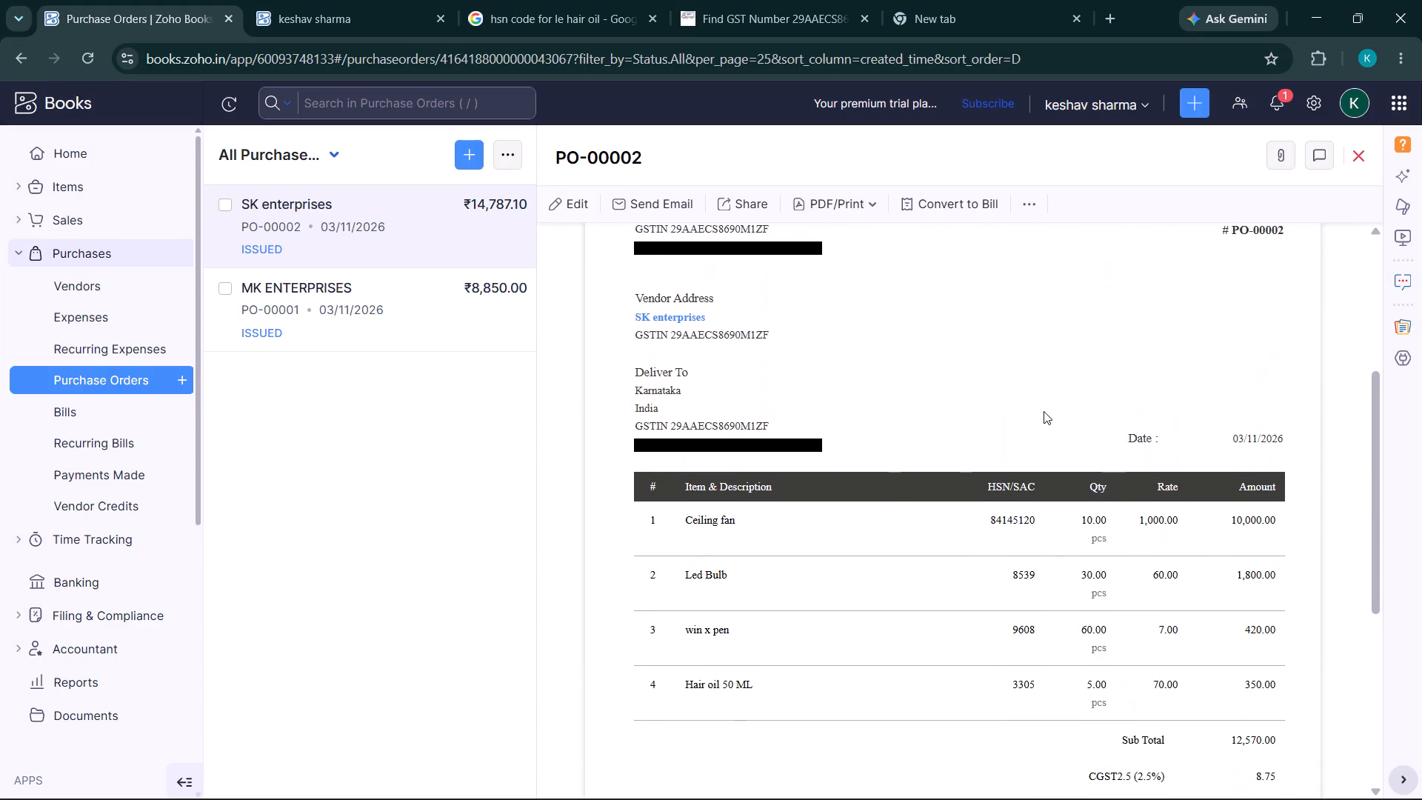
scroll(1044, 411, up, 3)
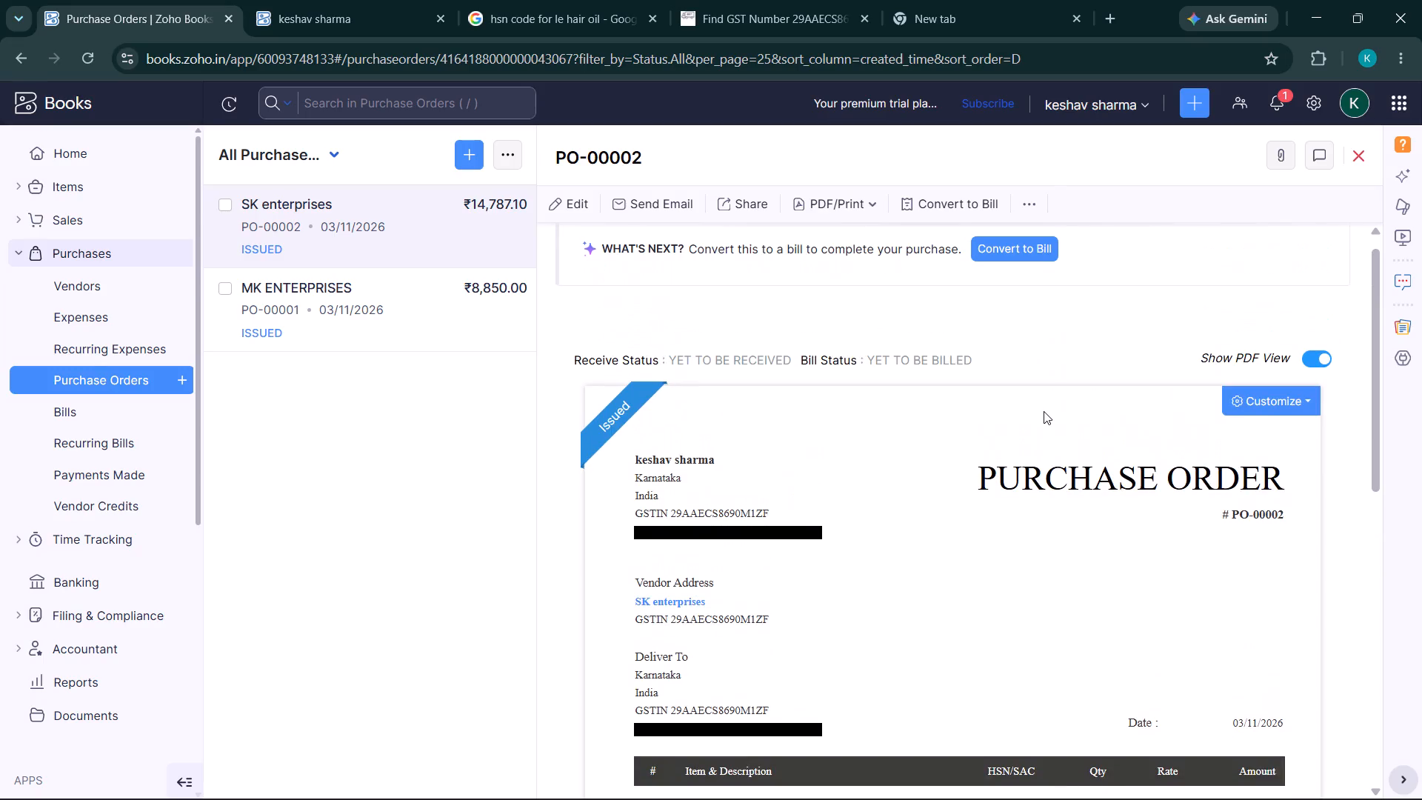
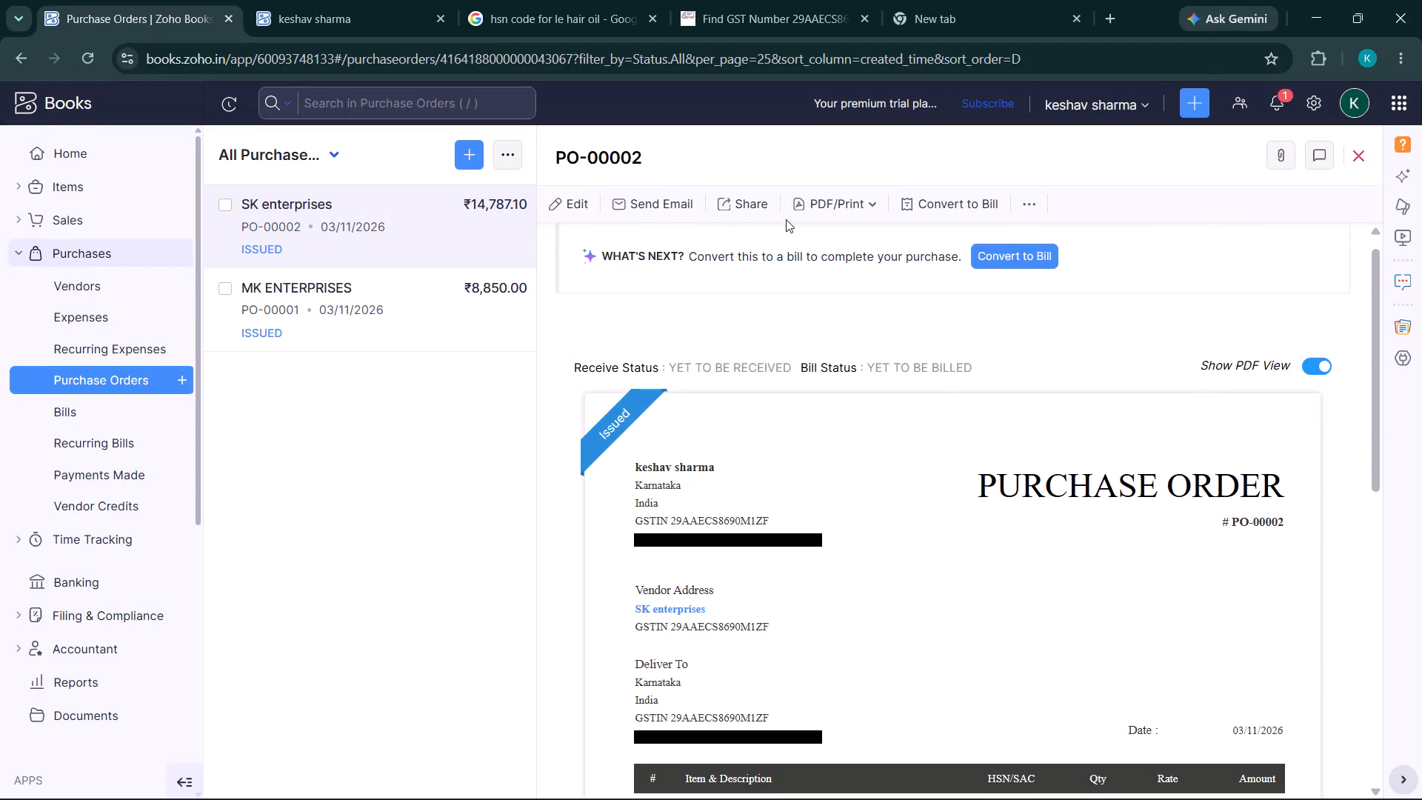
Email purchase order PO-00002 to SK enterprises using the prepared recipient, subject and message.
click(638, 196)
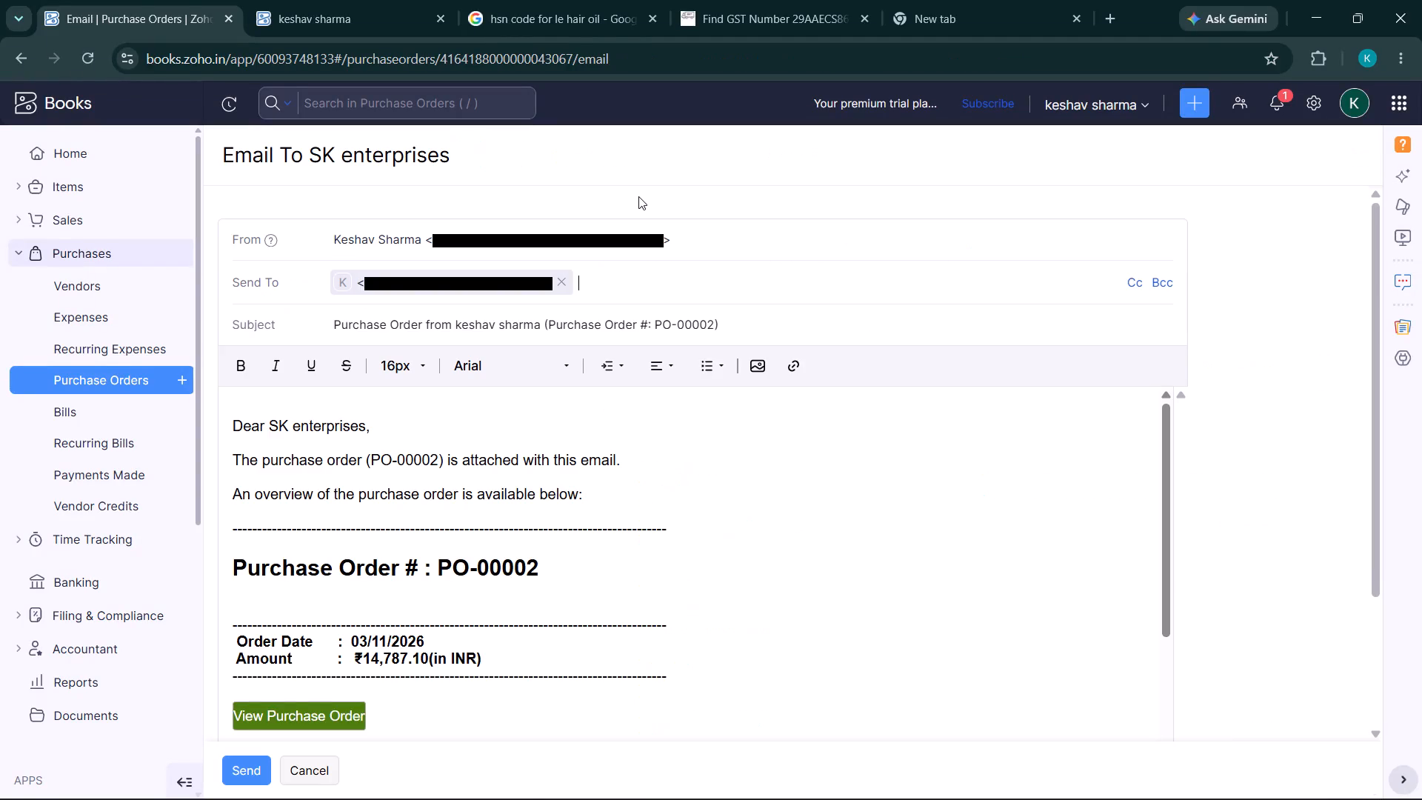
click(255, 768)
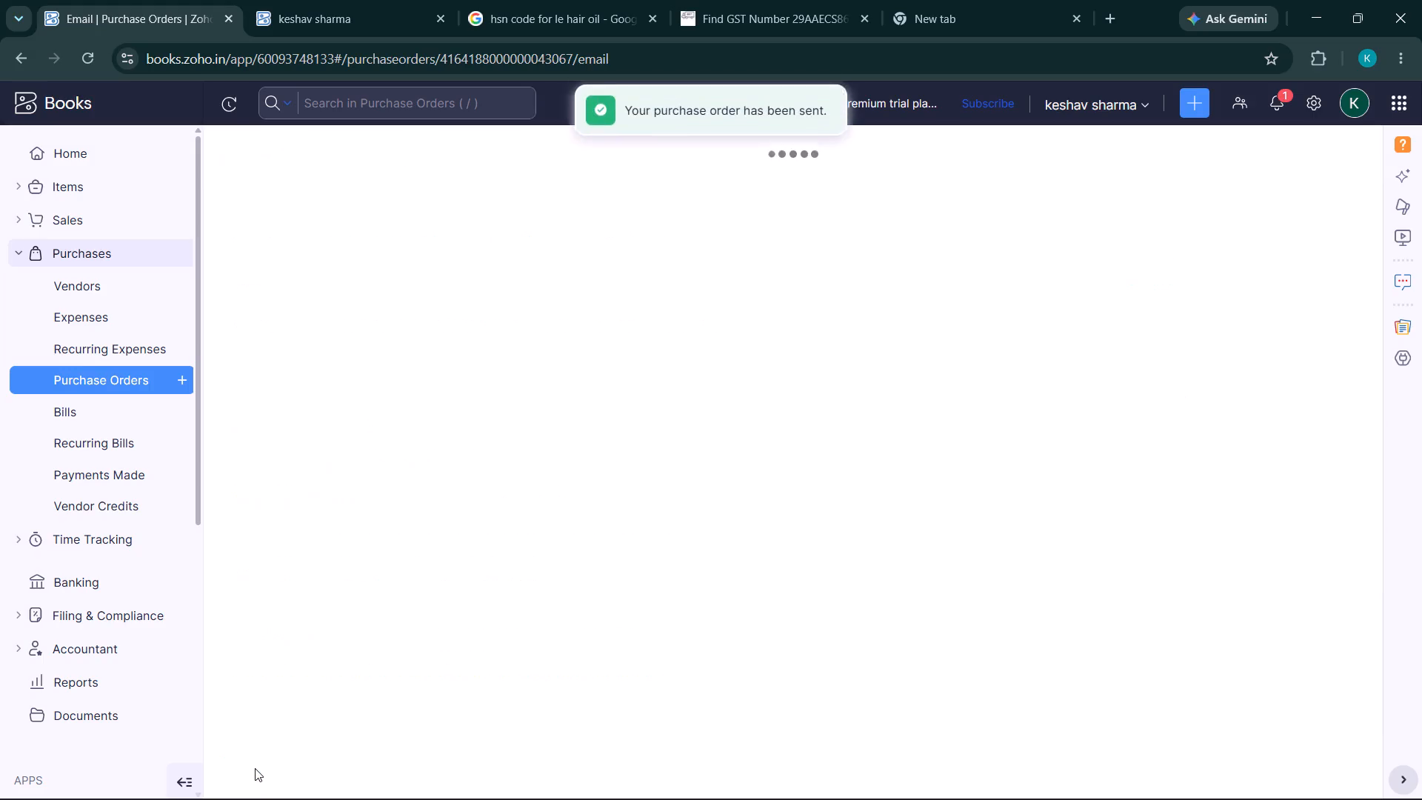
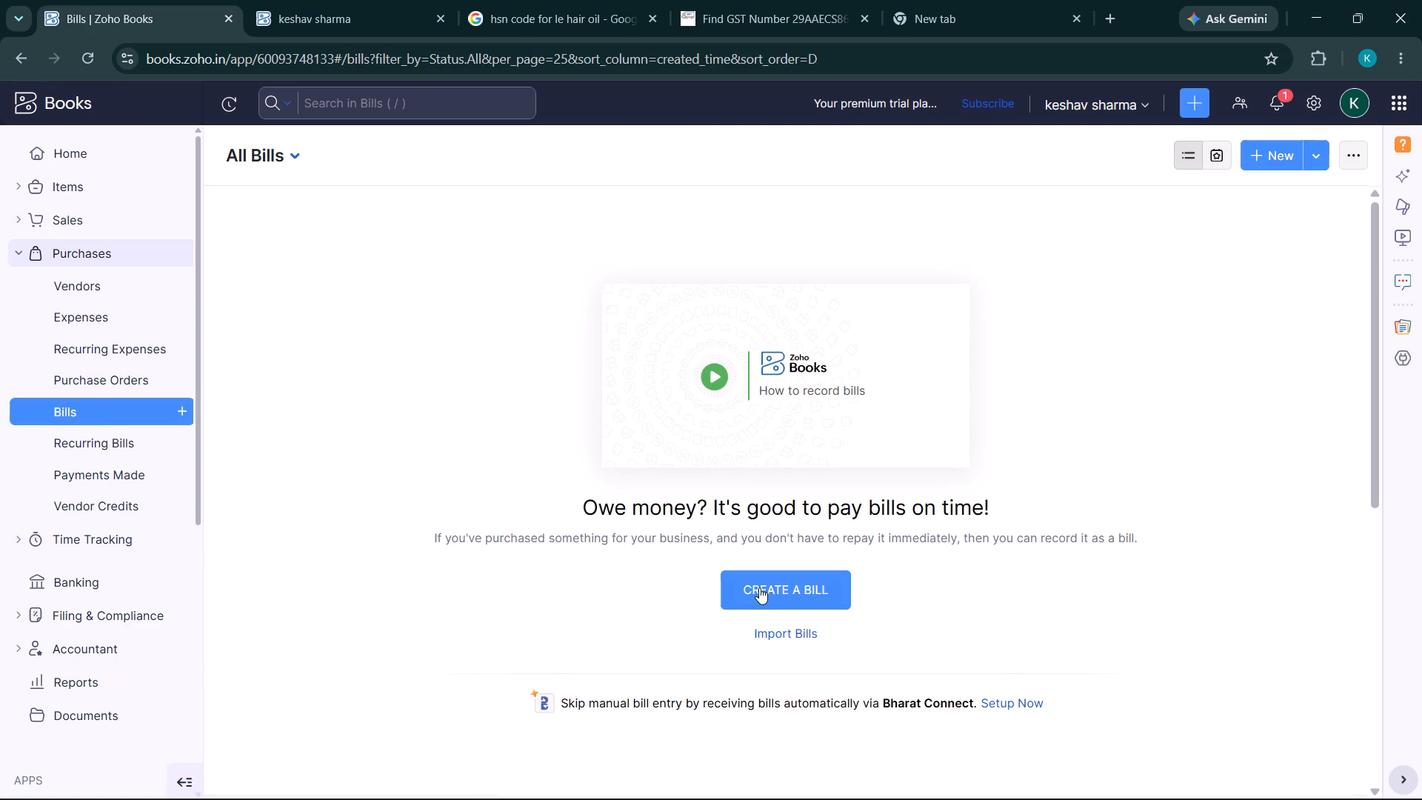
click(59, 378)
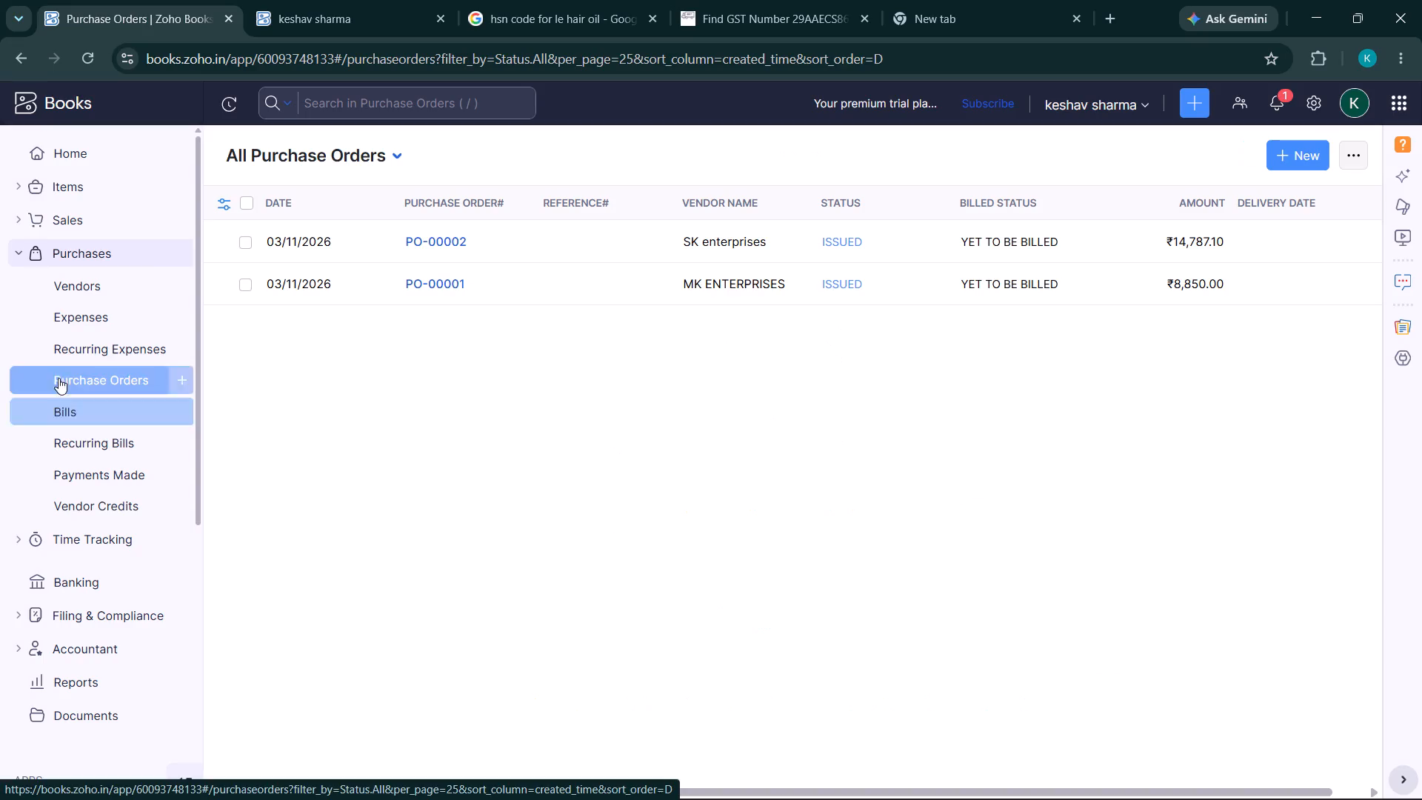
click(513, 255)
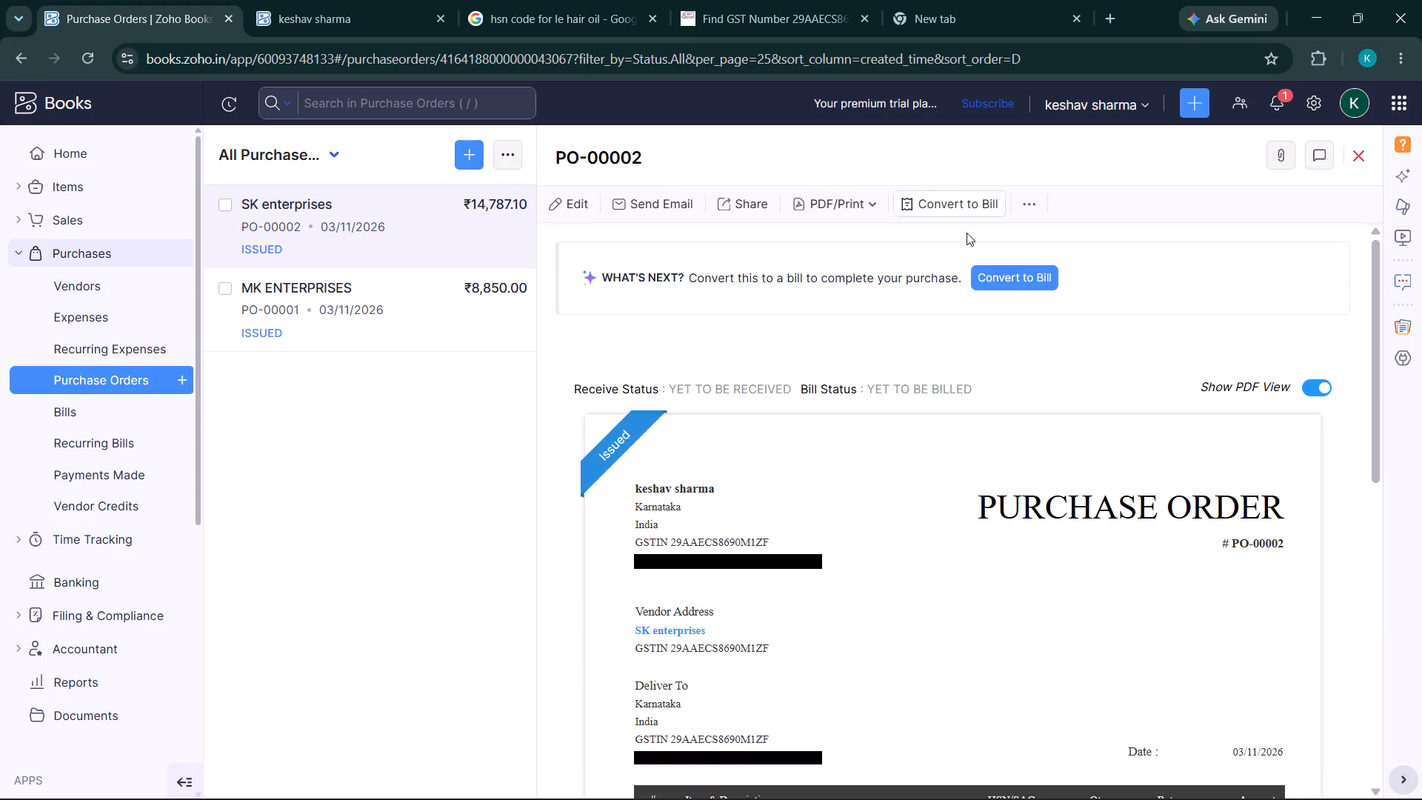
click(1038, 285)
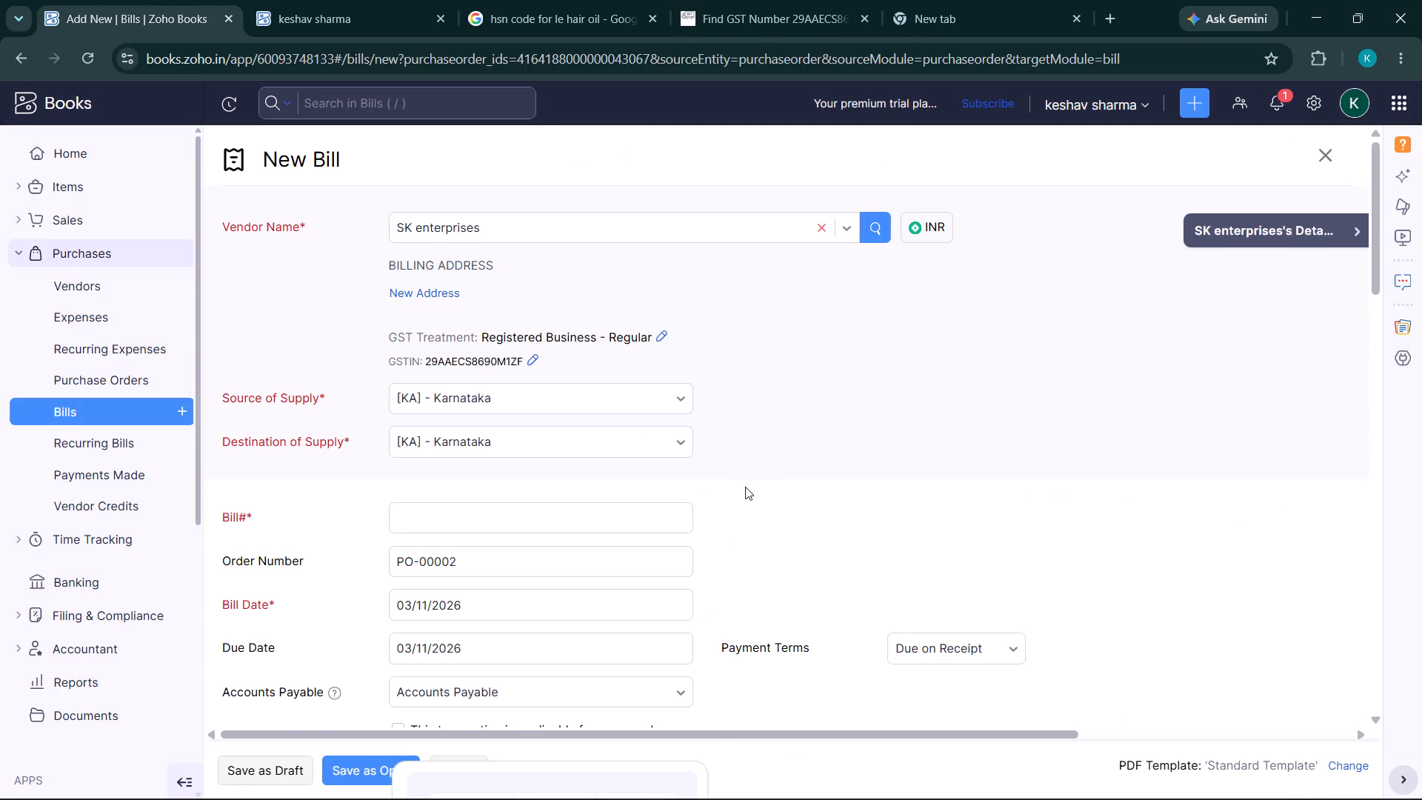
scroll(745, 487, down, 3)
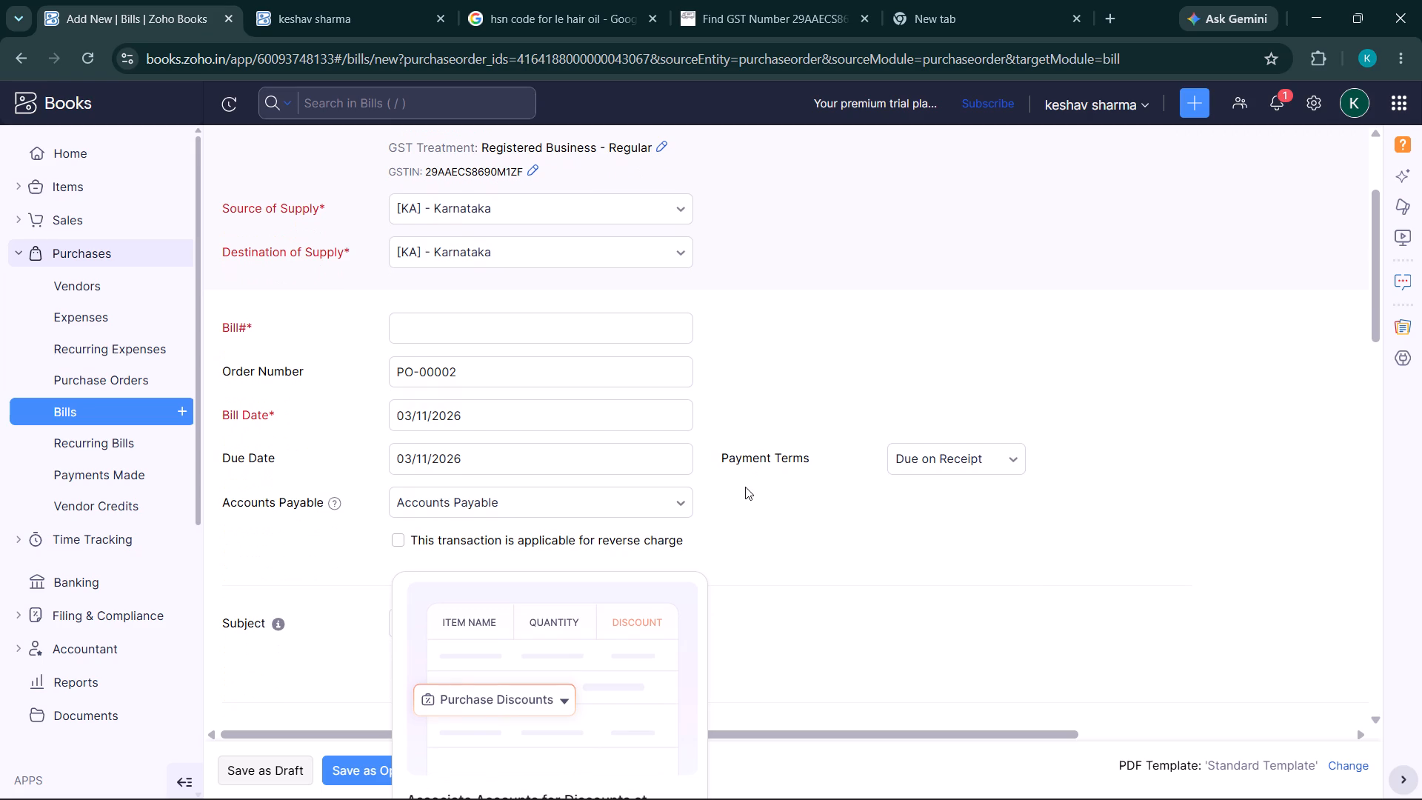
scroll(745, 487, down, 5)
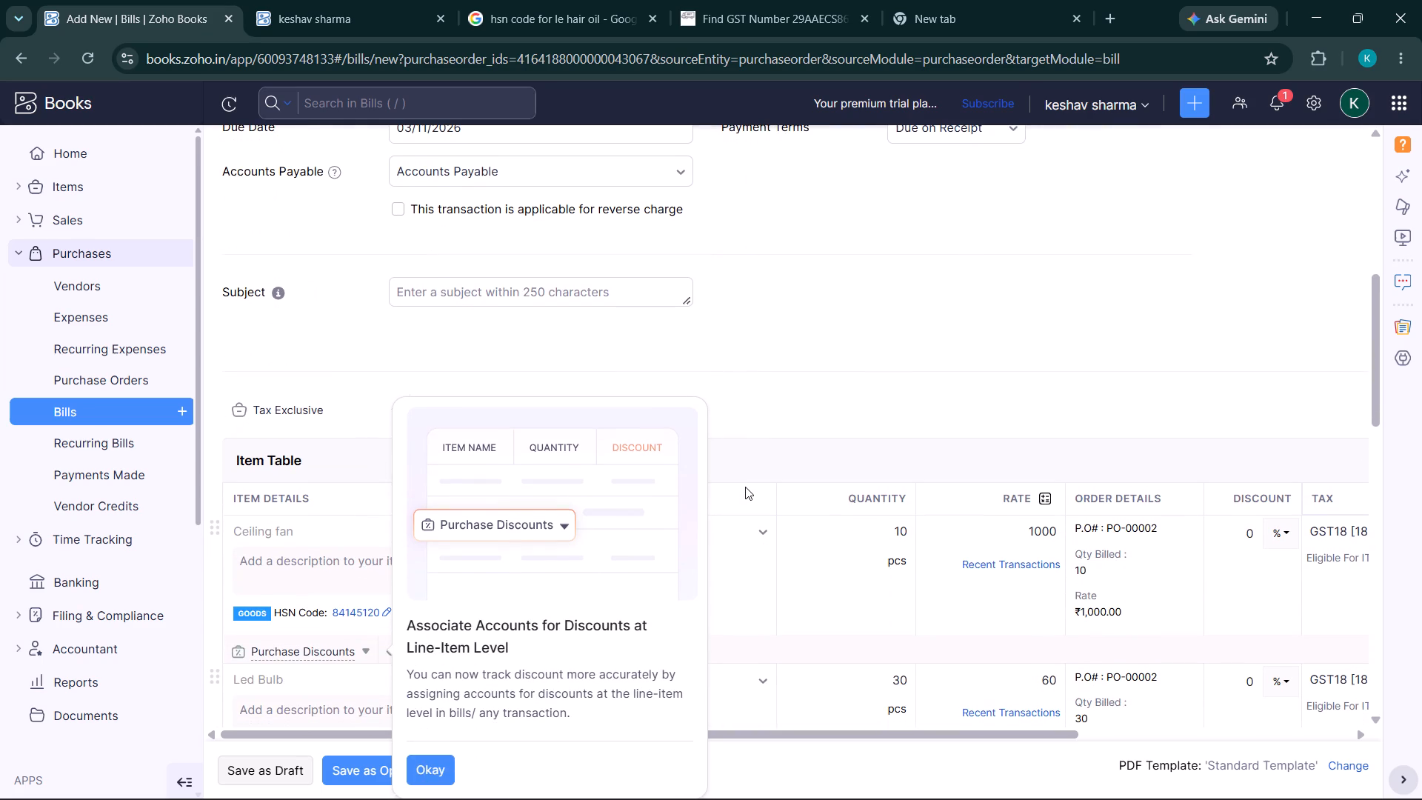
click(438, 761)
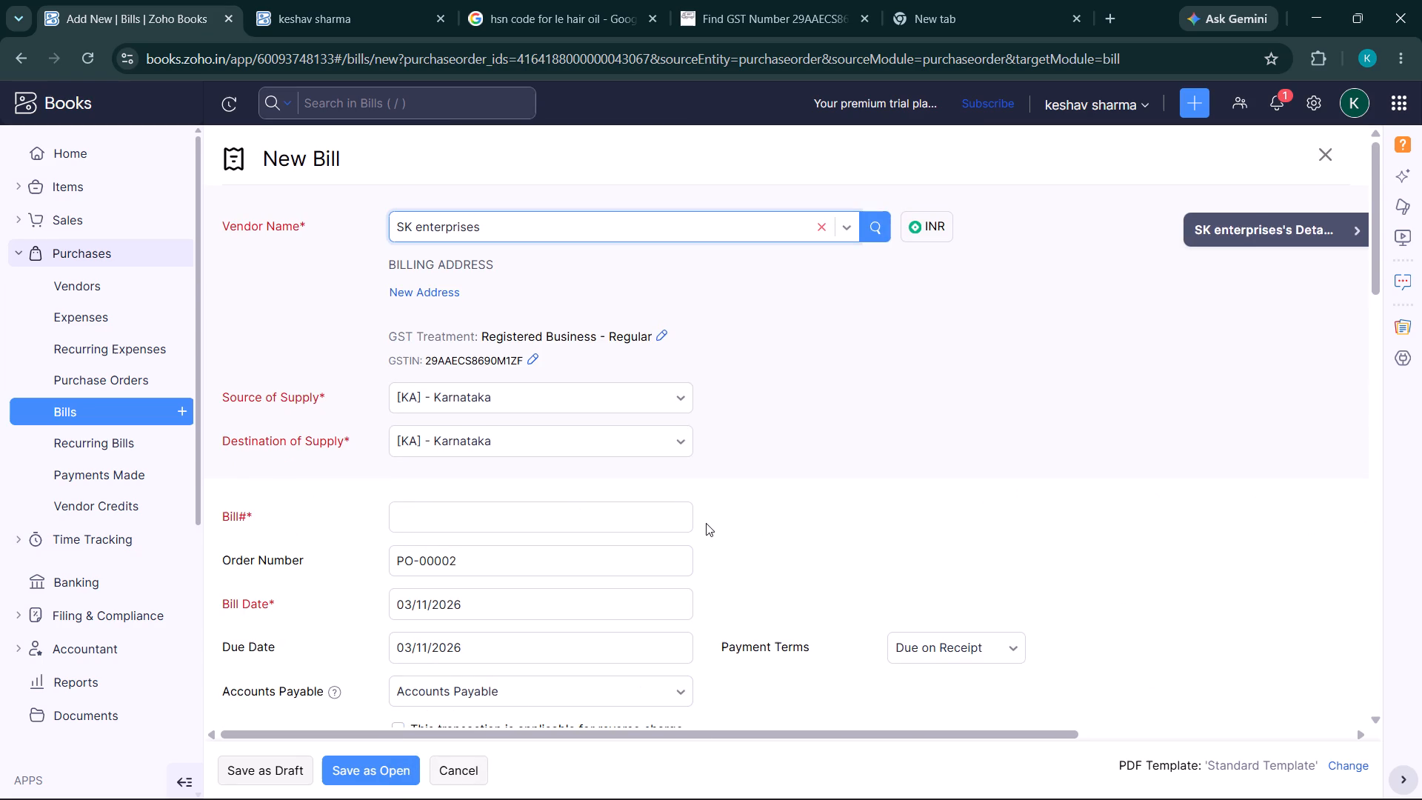
Review the new bill's vendor and GST details, item quantities, rates, taxes and totals against PO-00002.
scroll(706, 523, down, 6)
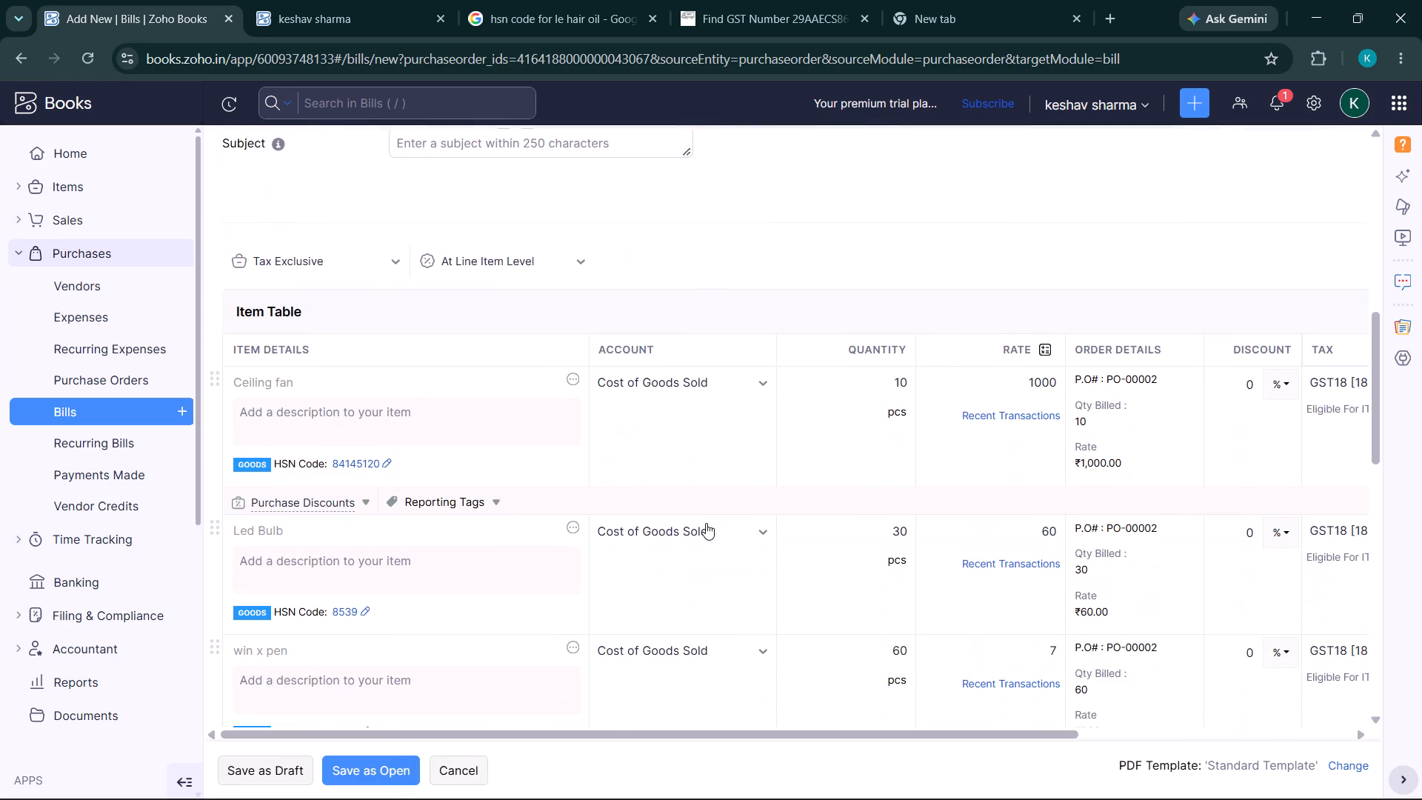
scroll(706, 523, down, 2)
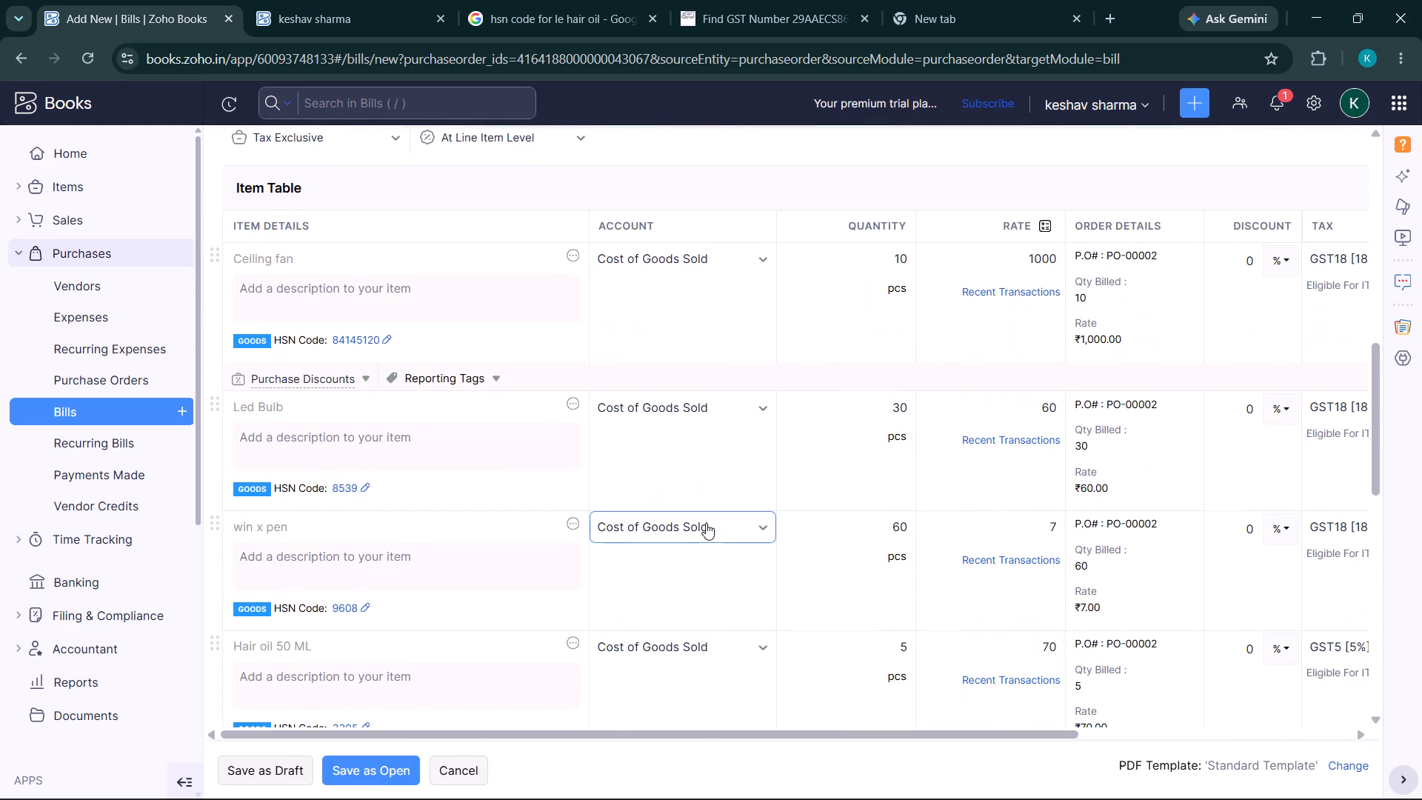
click(898, 412)
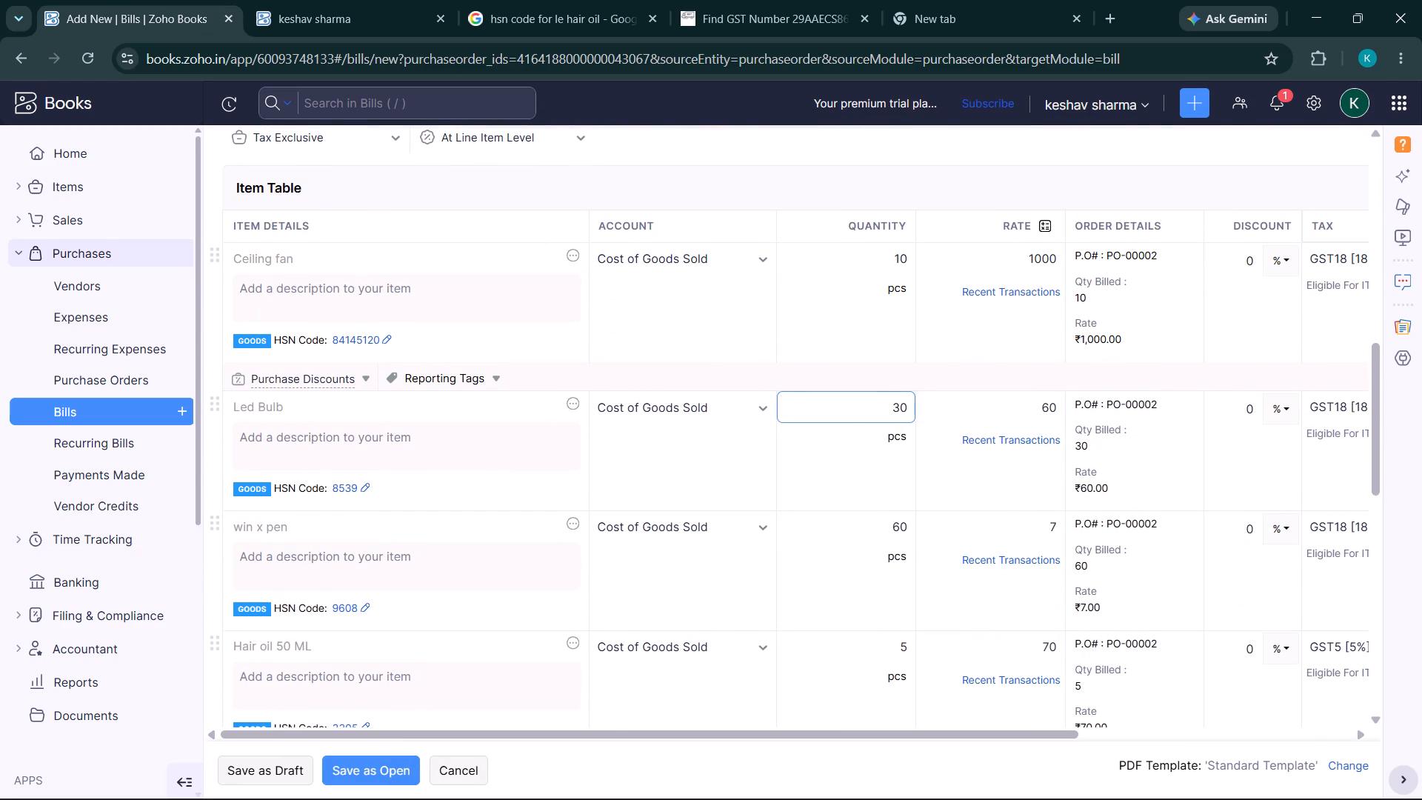
scroll(790, 469, down, 2)
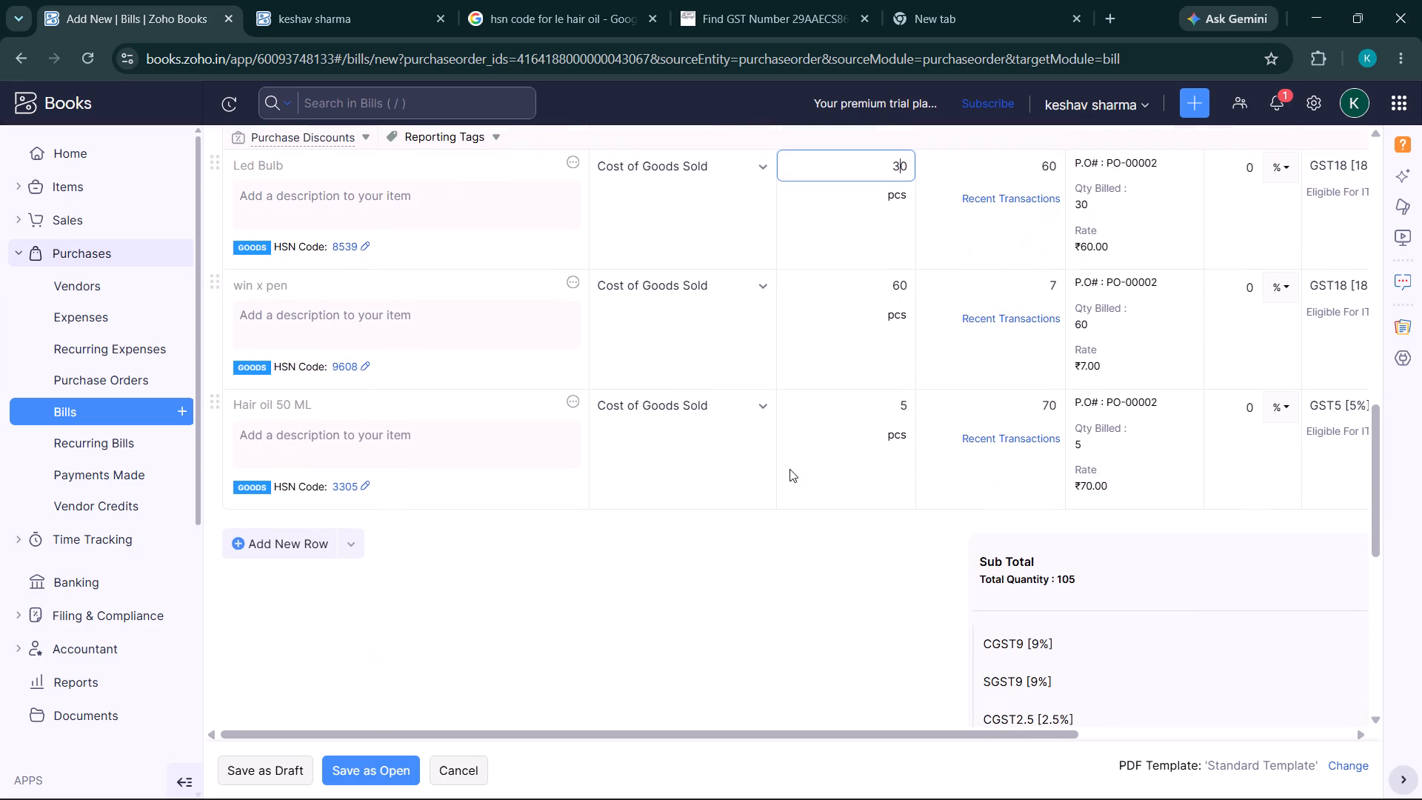
scroll(790, 469, up, 1)
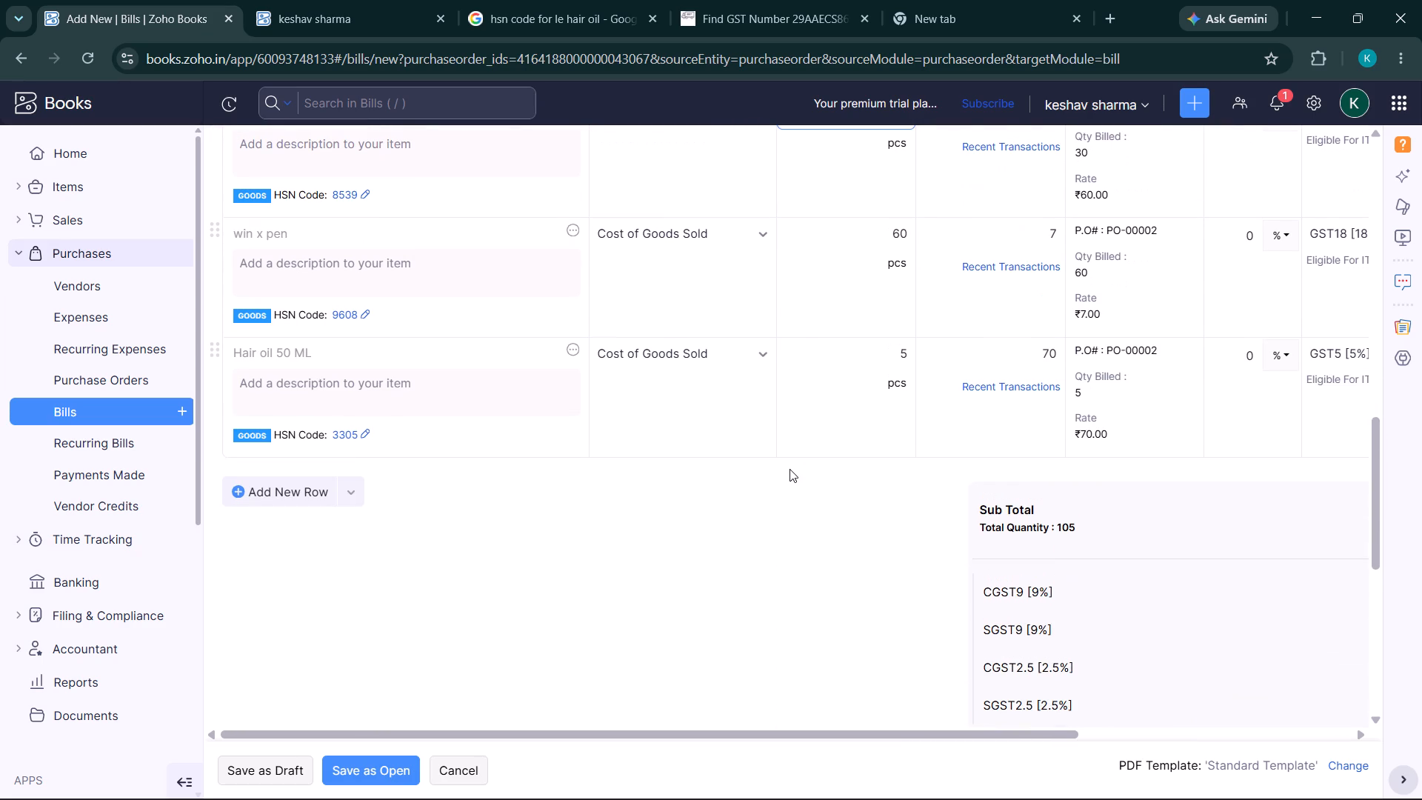
scroll(790, 469, up, 1)
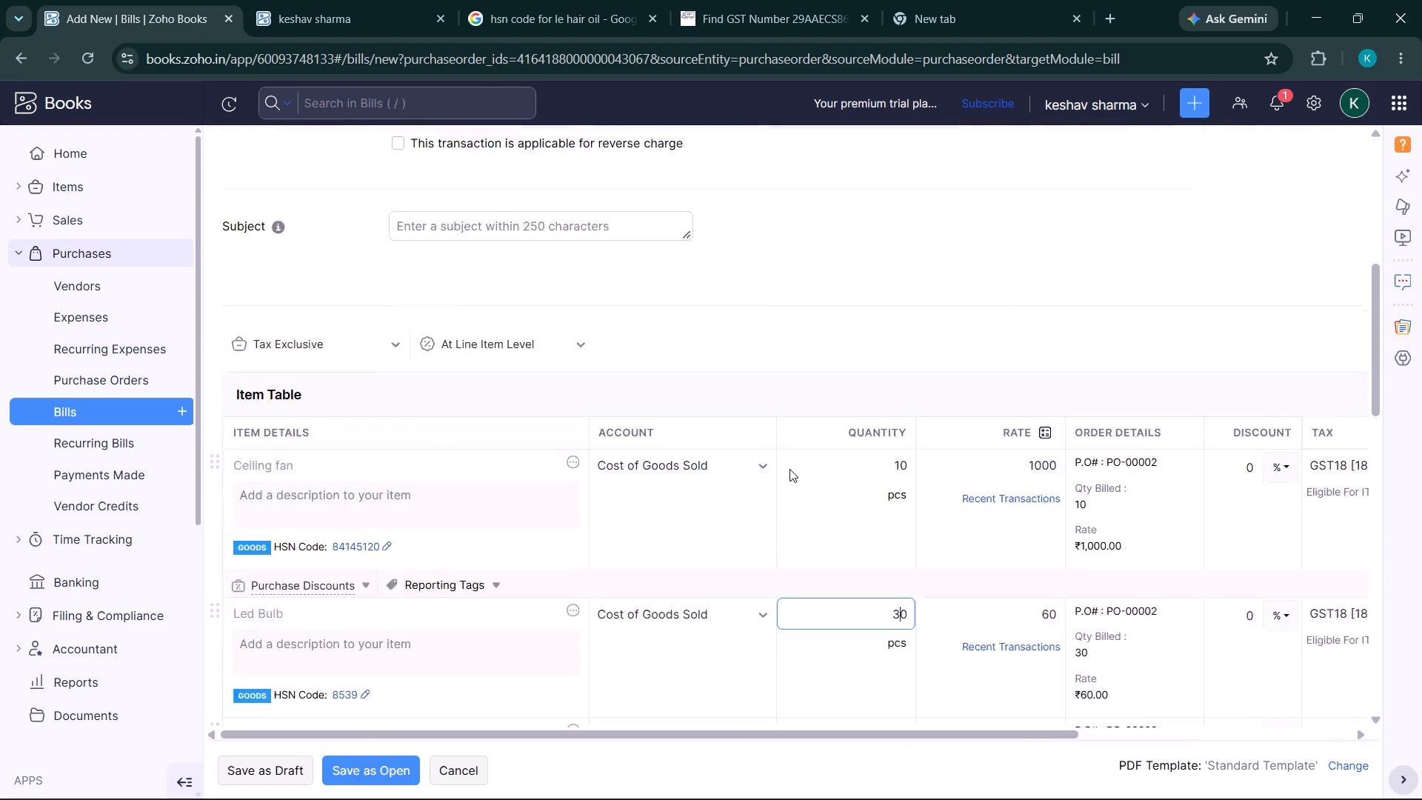
scroll(790, 469, up, 1)
scroll(790, 469, down, 4)
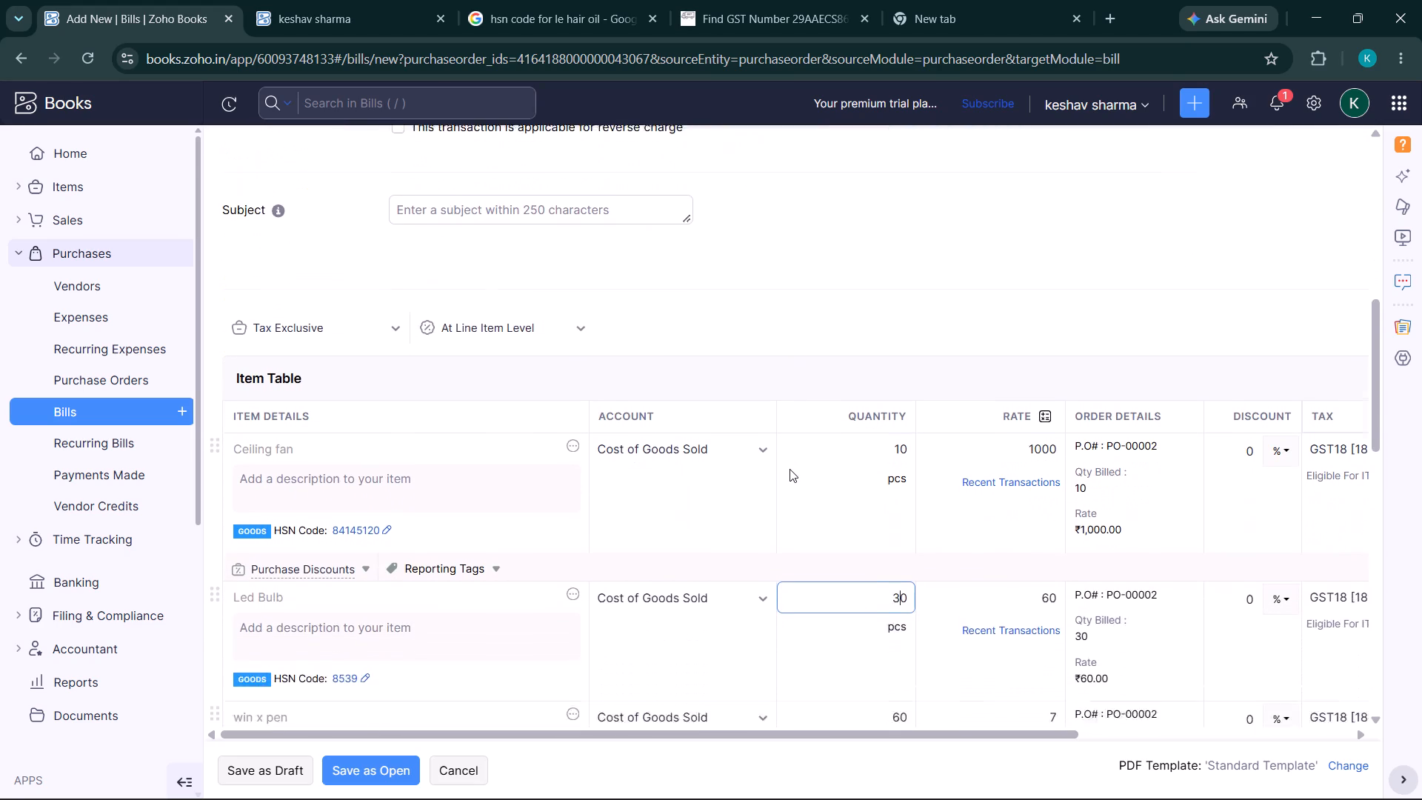
scroll(790, 469, down, 1)
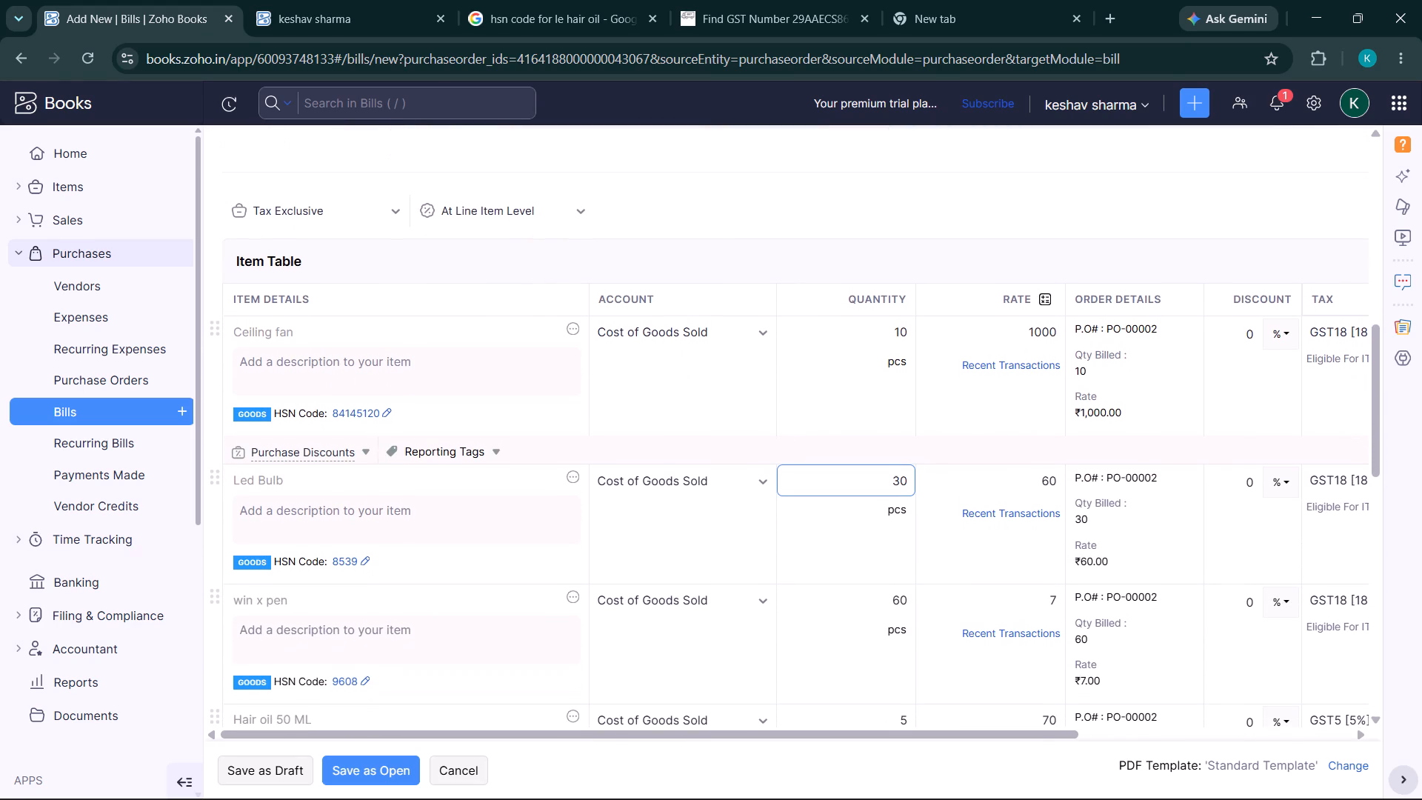
scroll(790, 469, down, 4)
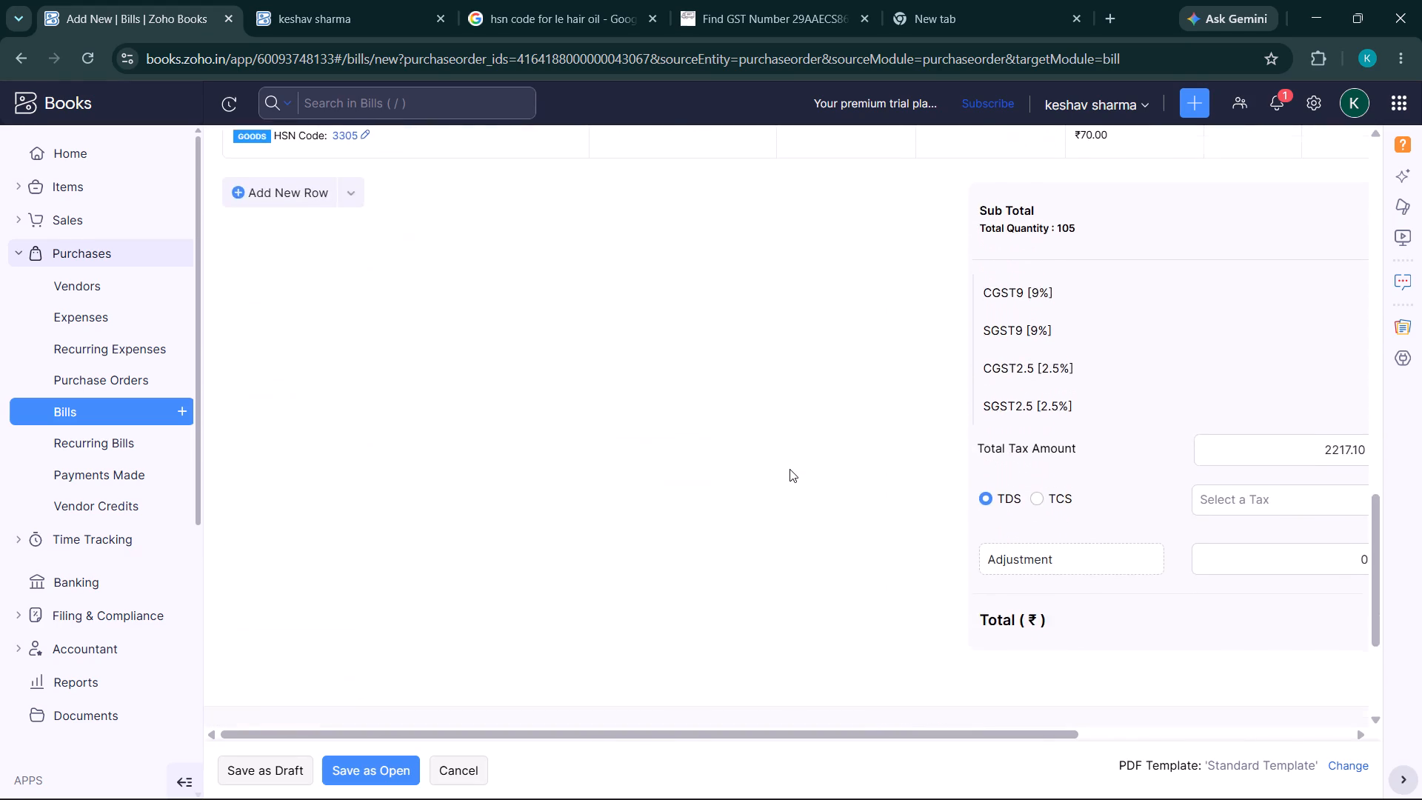
scroll(790, 469, down, 1)
scroll(790, 469, left, 6)
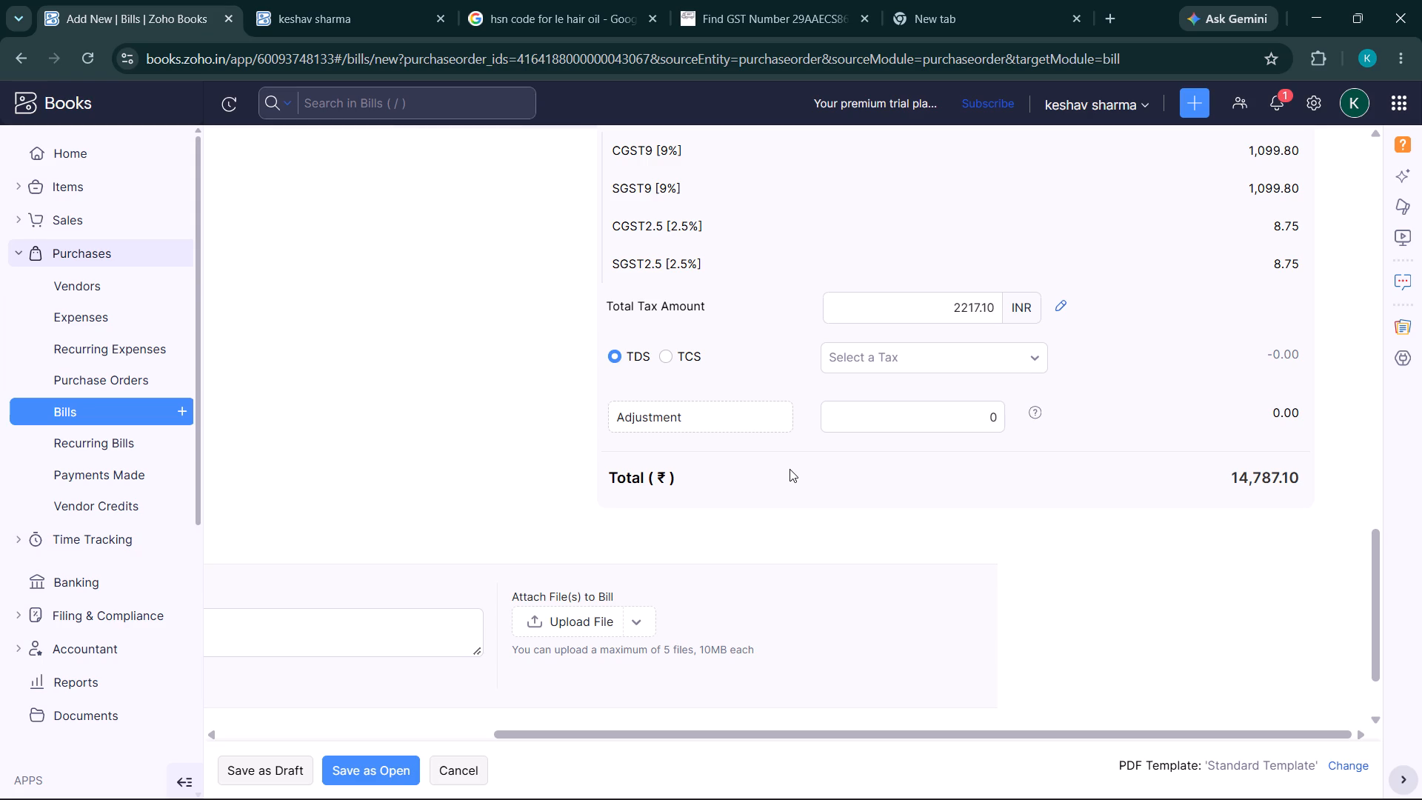
scroll(790, 469, up, 1)
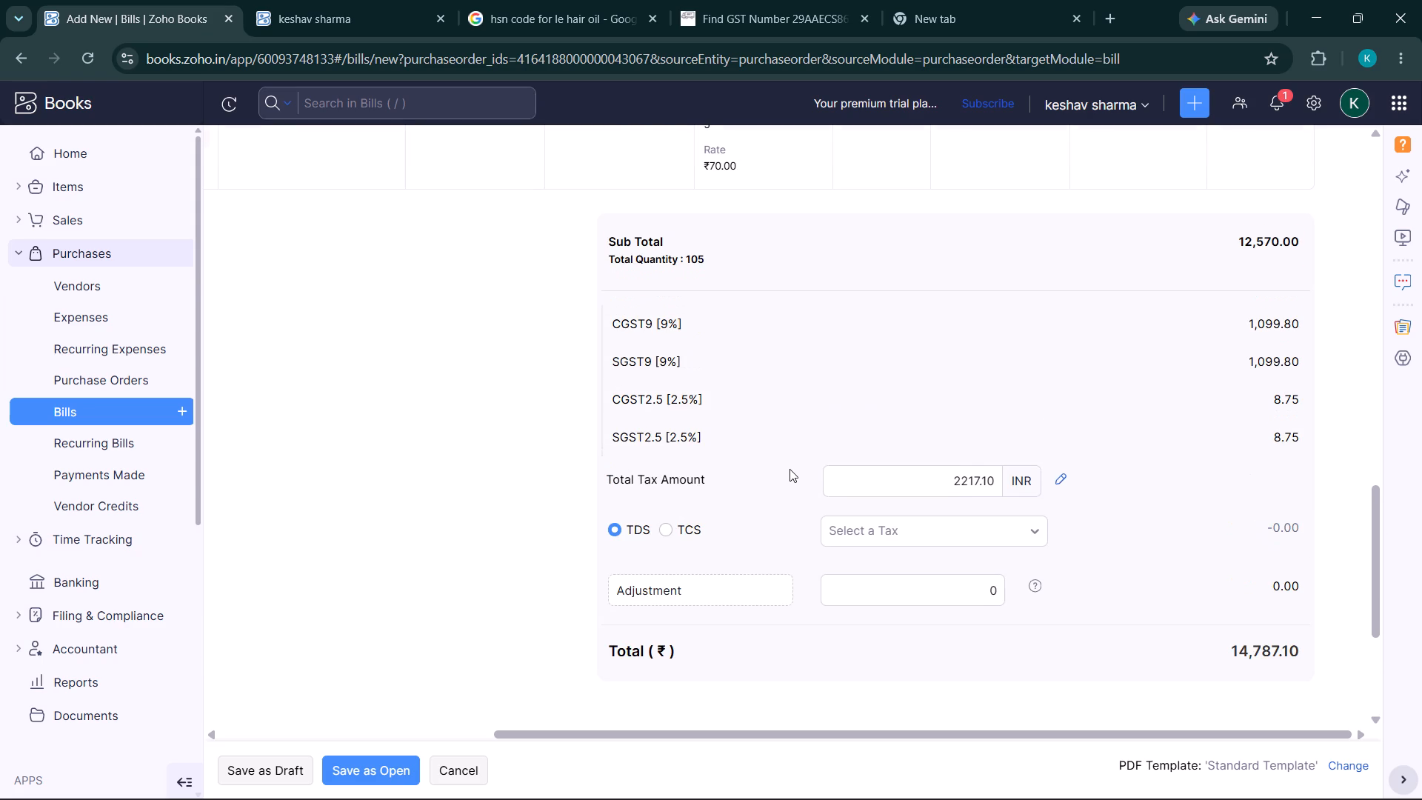
scroll(790, 469, up, 3)
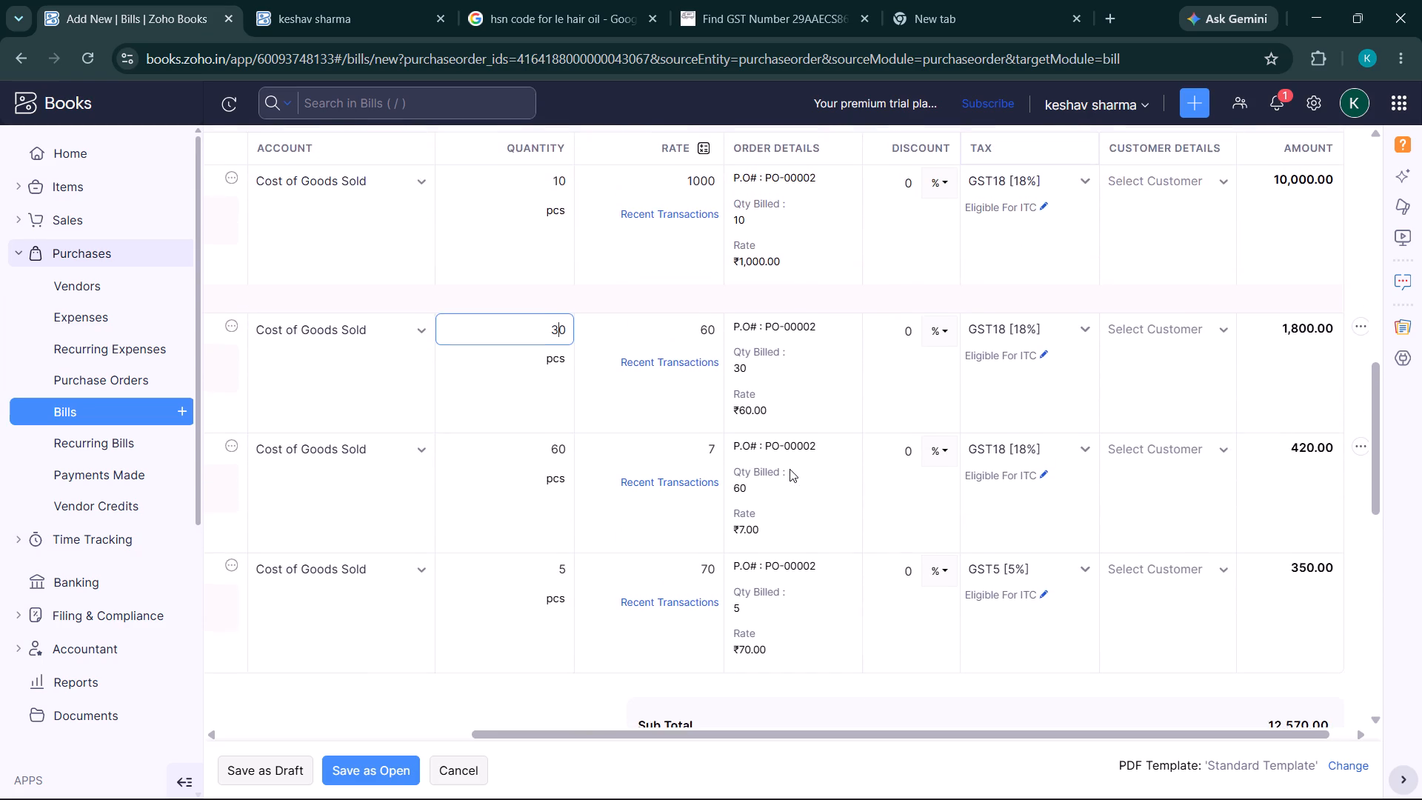
scroll(790, 526, up, 1)
scroll(928, 498, up, 1)
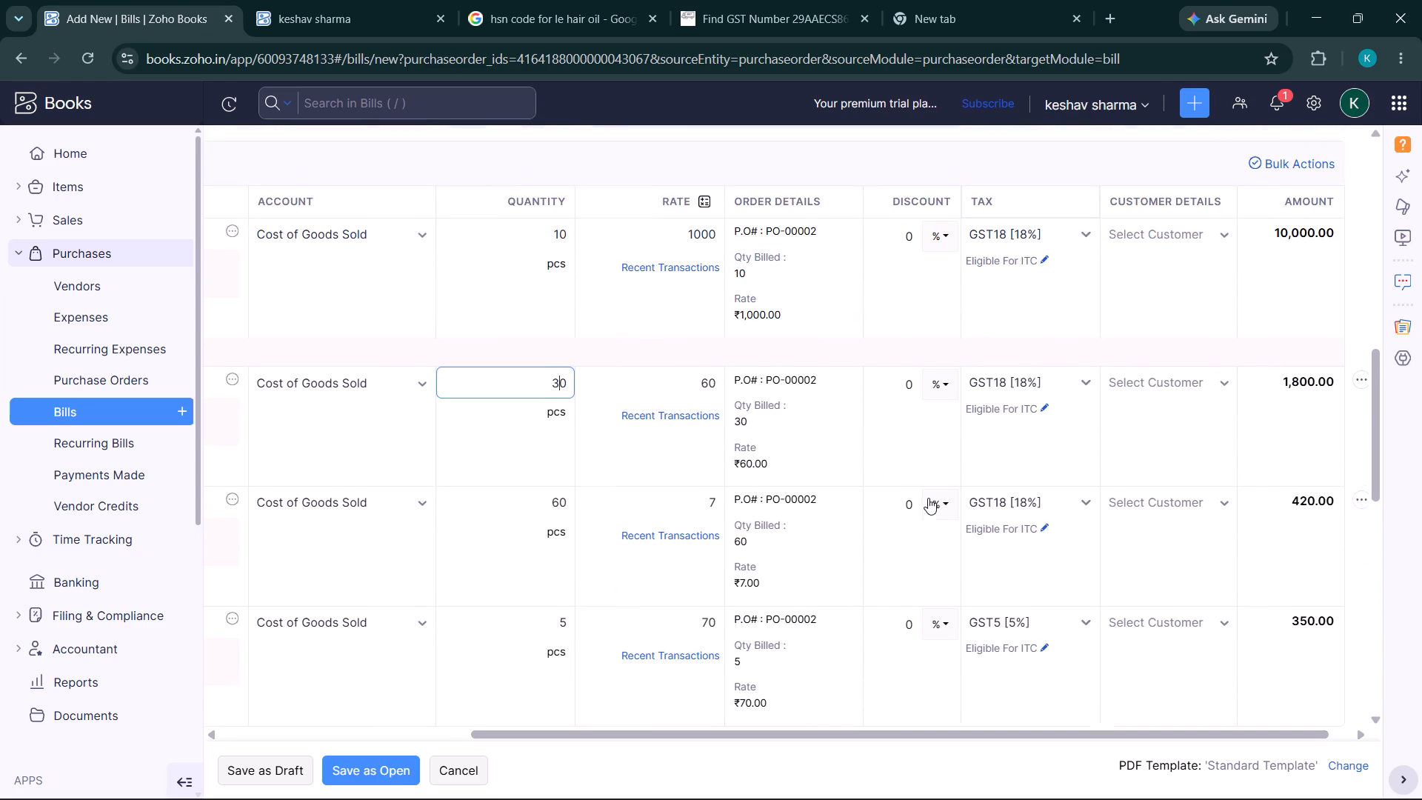
scroll(928, 498, up, 6)
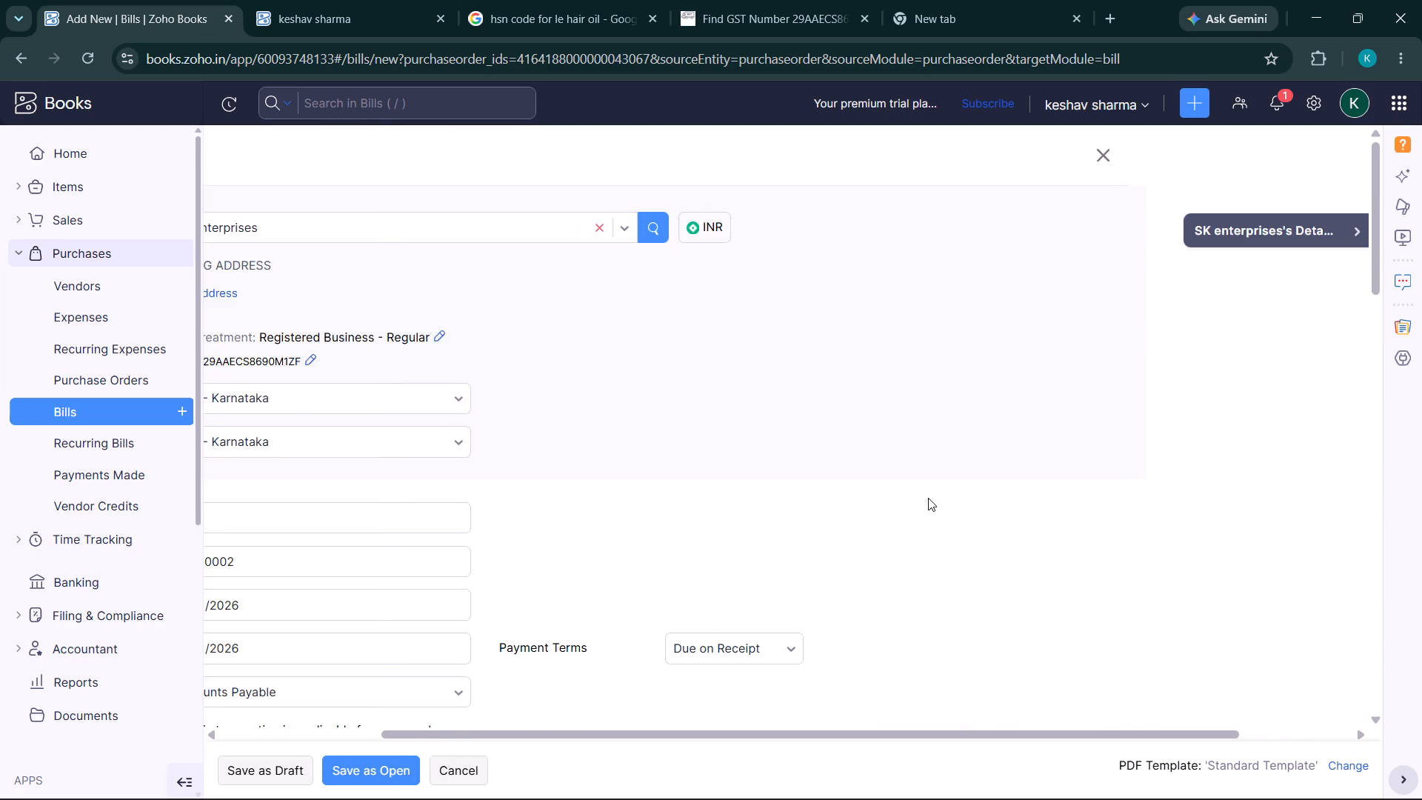
scroll(928, 498, right, 4)
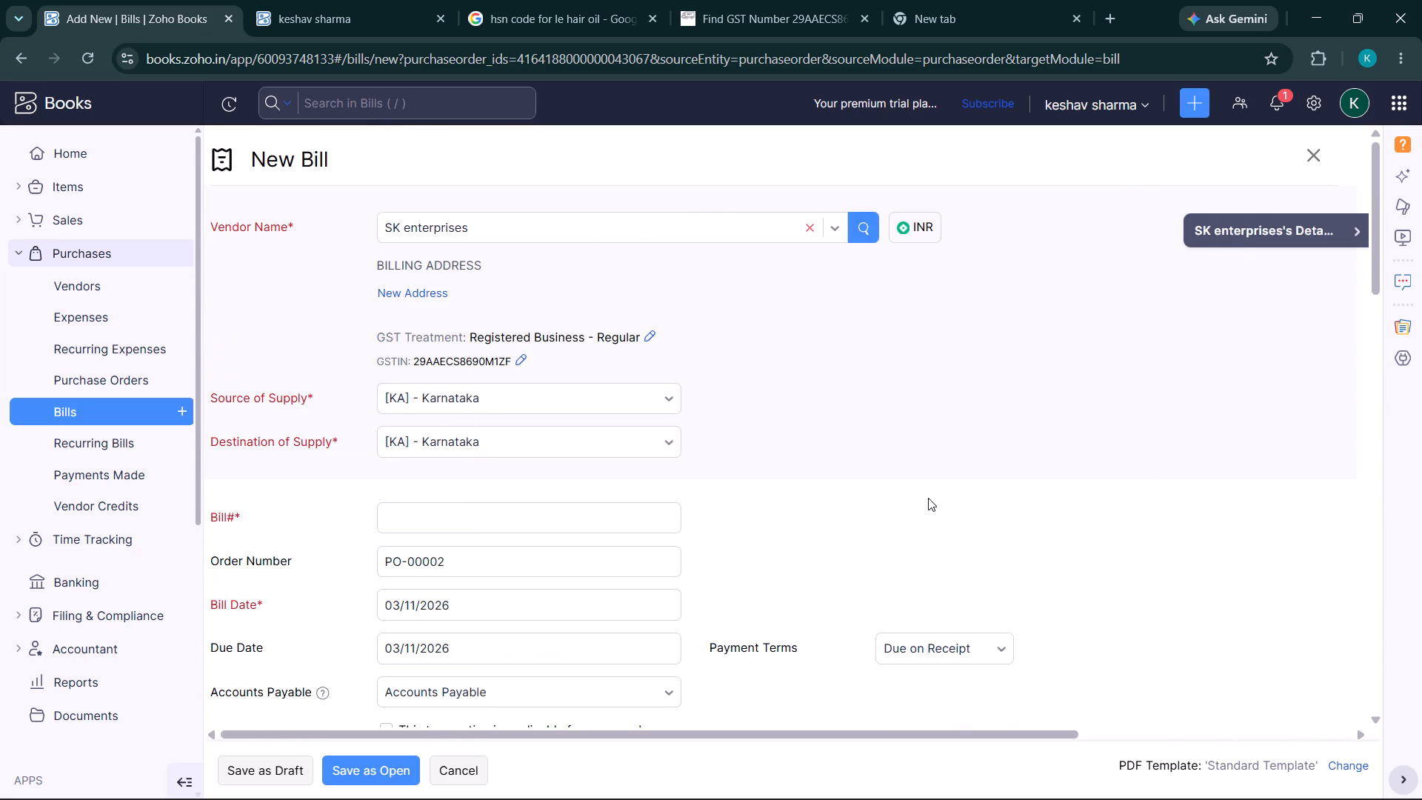
scroll(928, 498, down, 9)
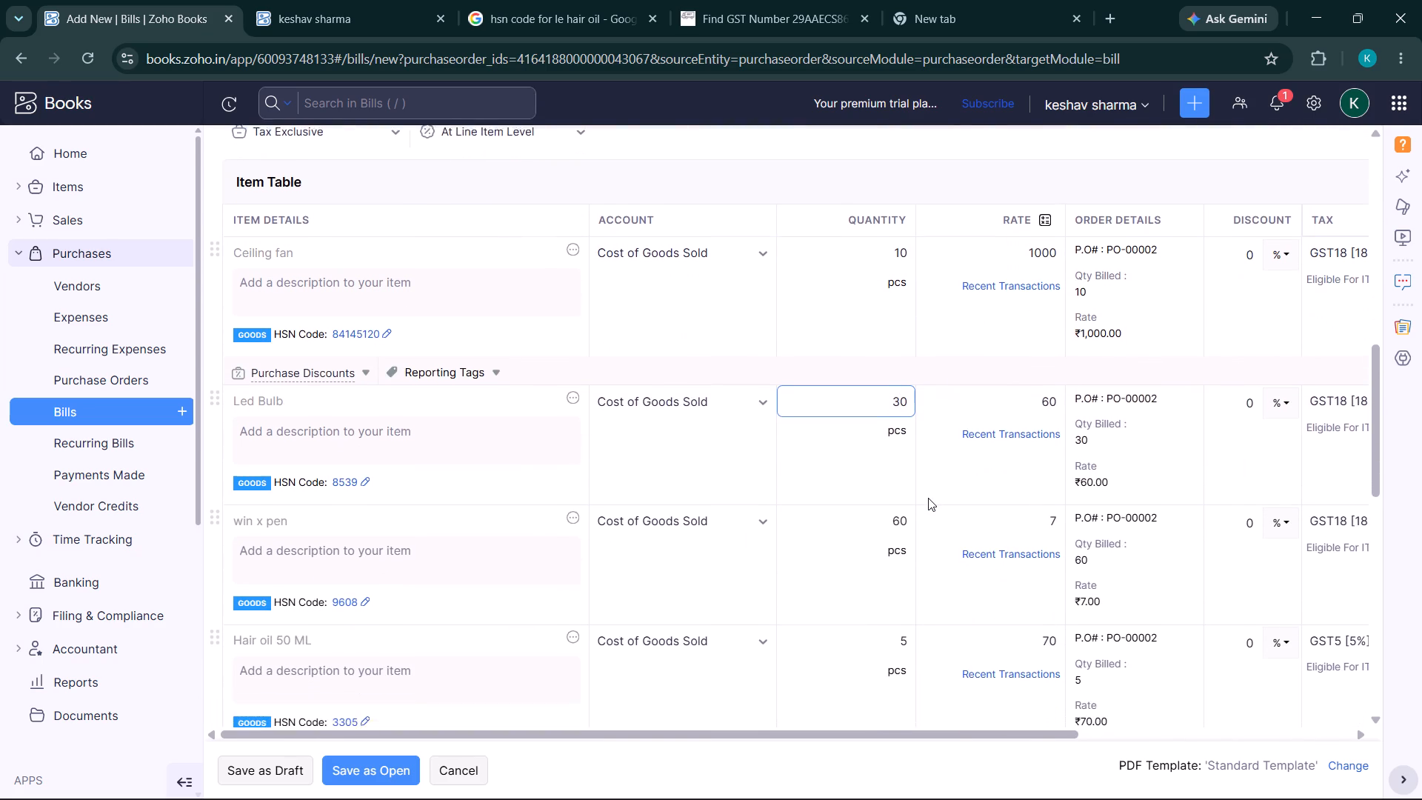
scroll(928, 498, down, 1)
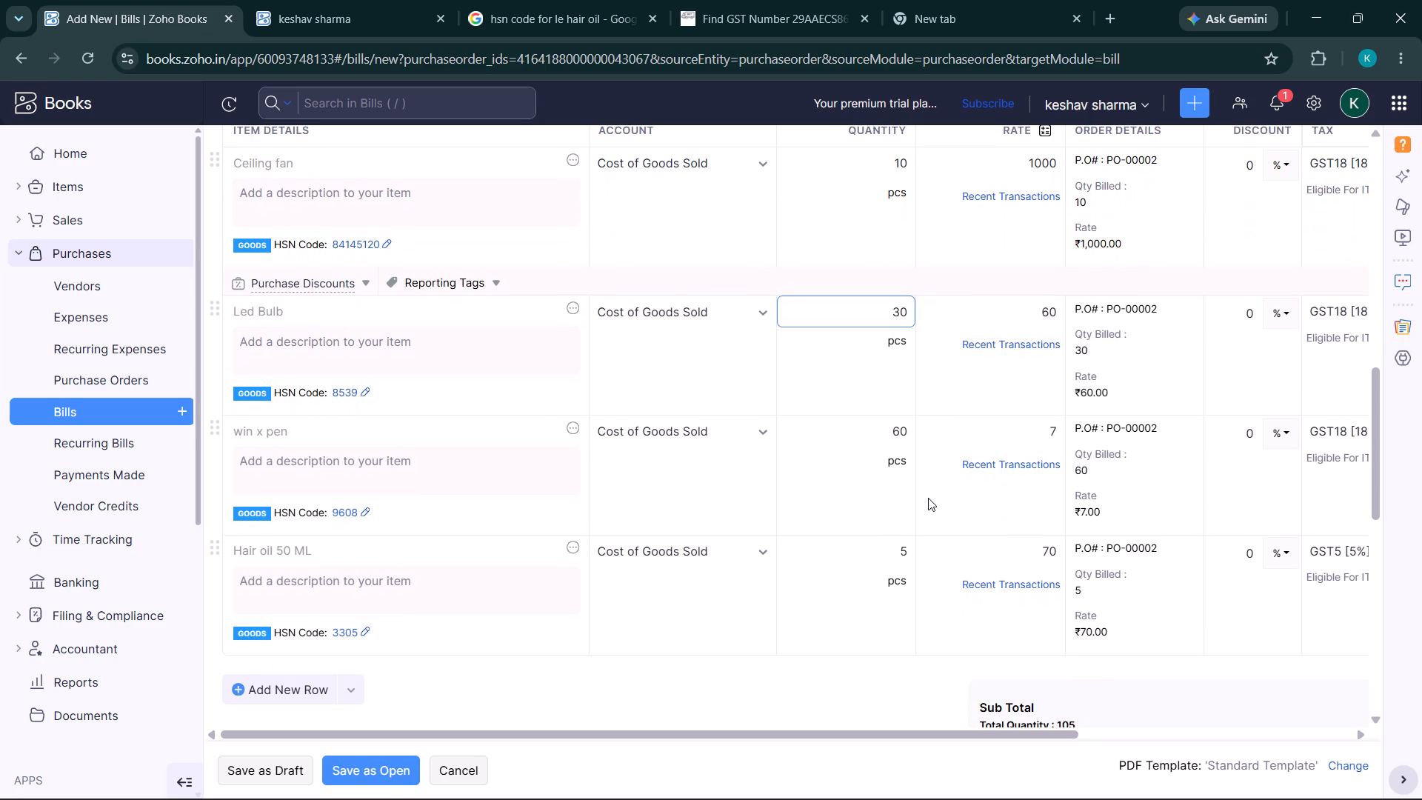
scroll(928, 498, down, 4)
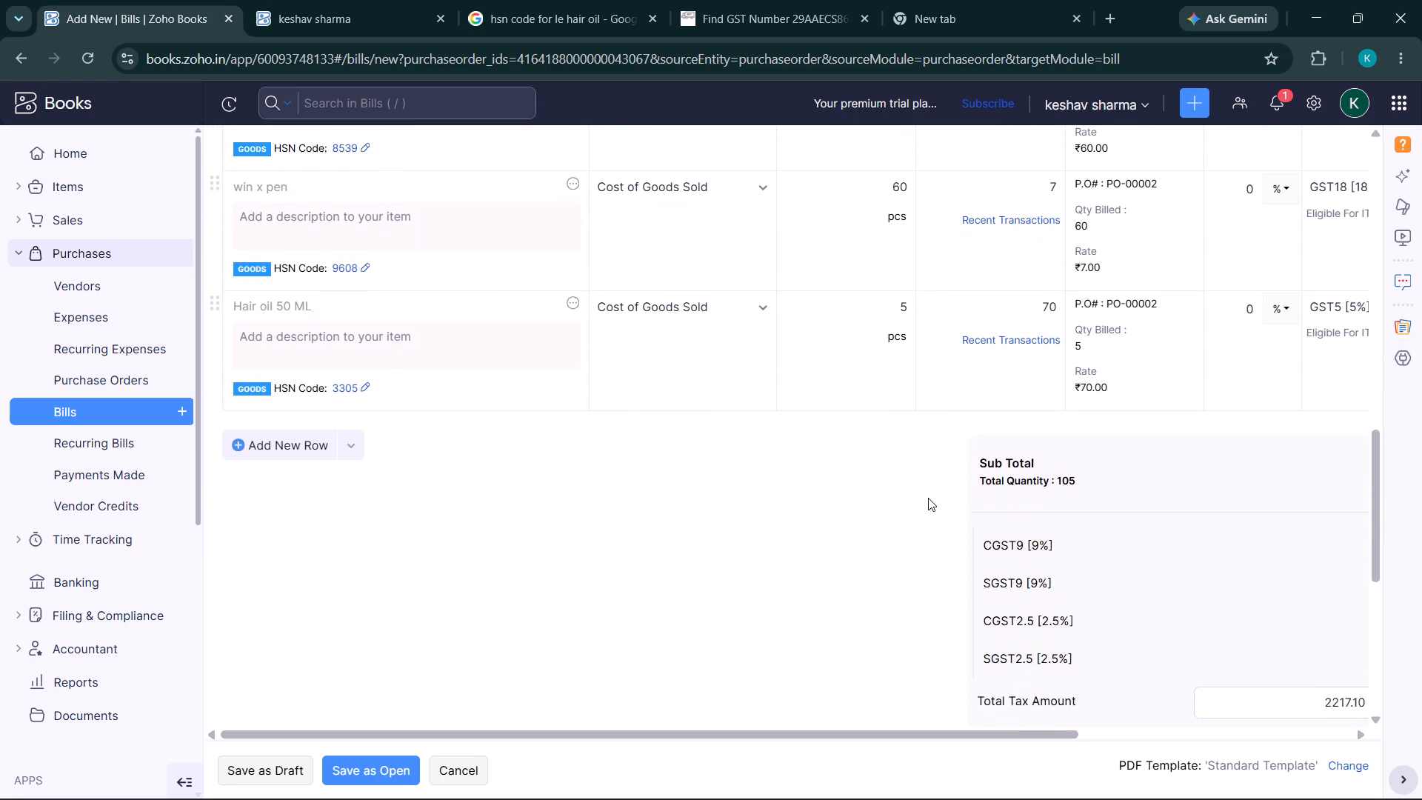
scroll(928, 498, down, 4)
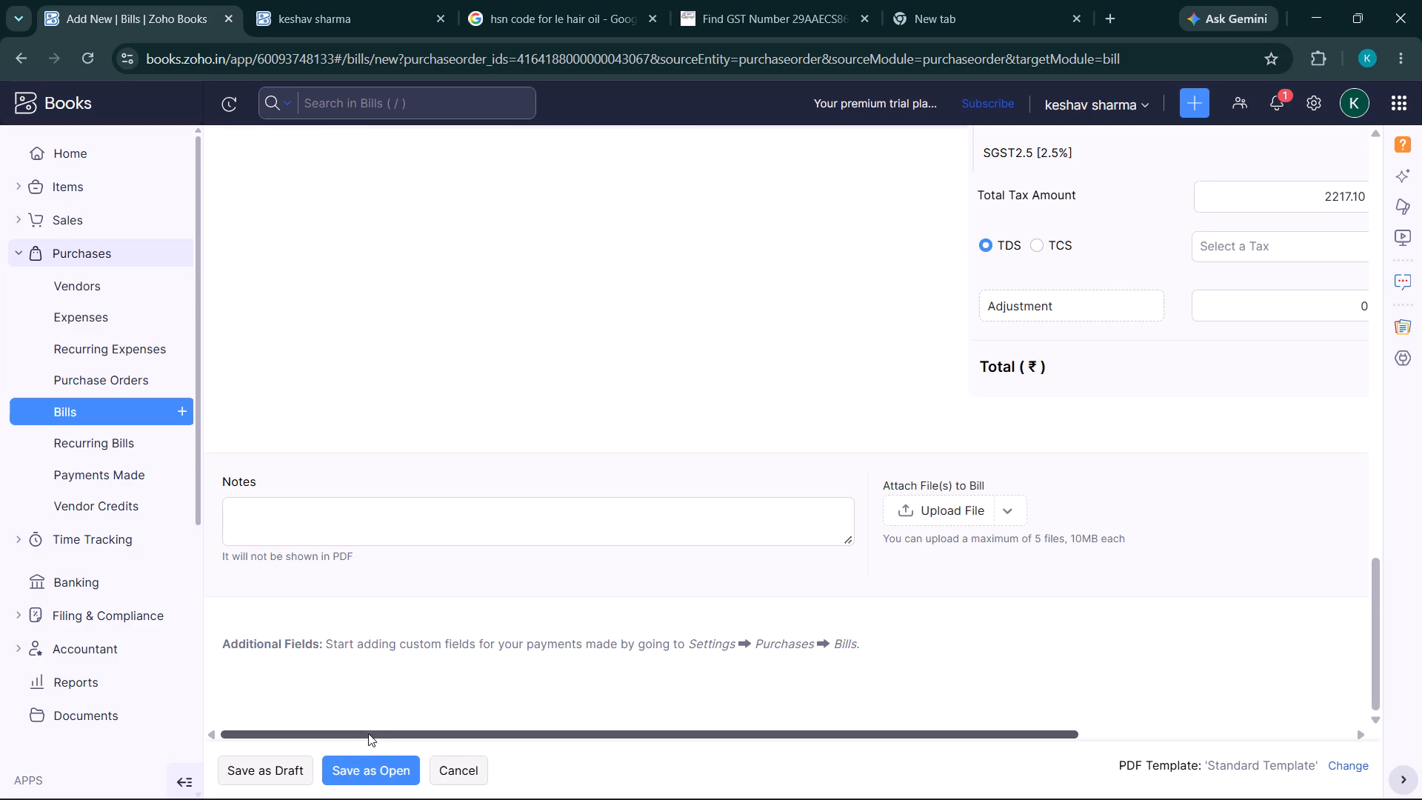
Enter bill number 1 for the SK enterprises bill and save it as open.
click(352, 770)
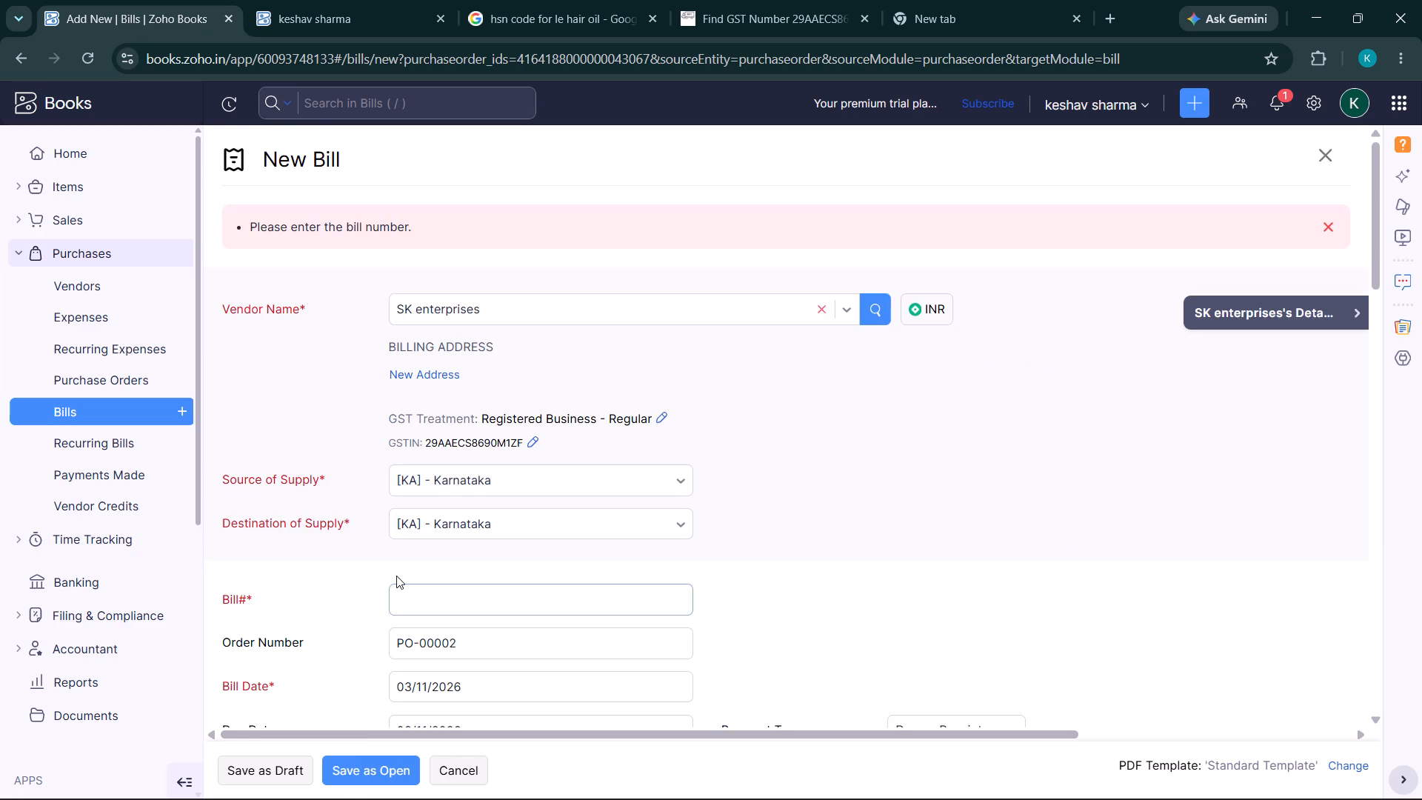
scroll(396, 576, down, 1)
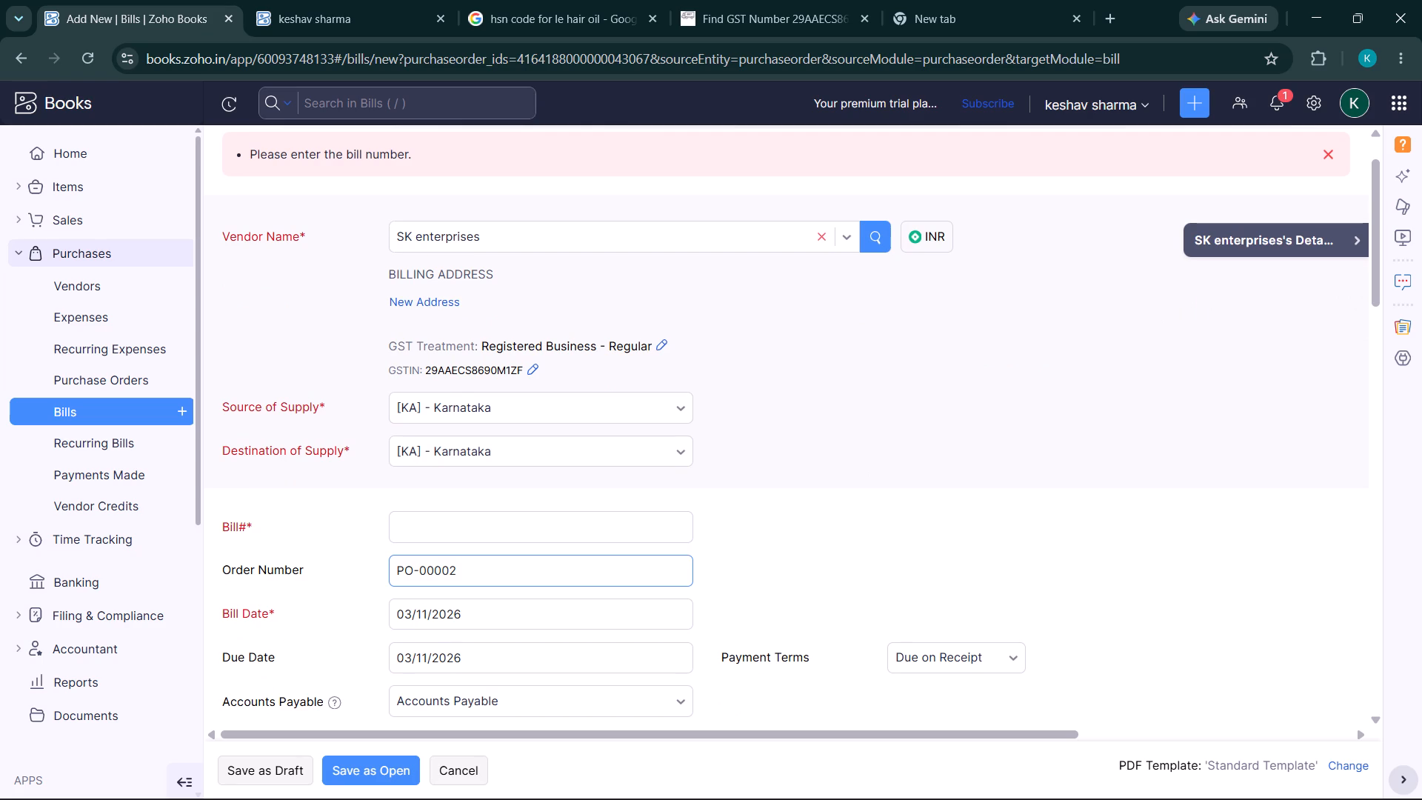
click(407, 534)
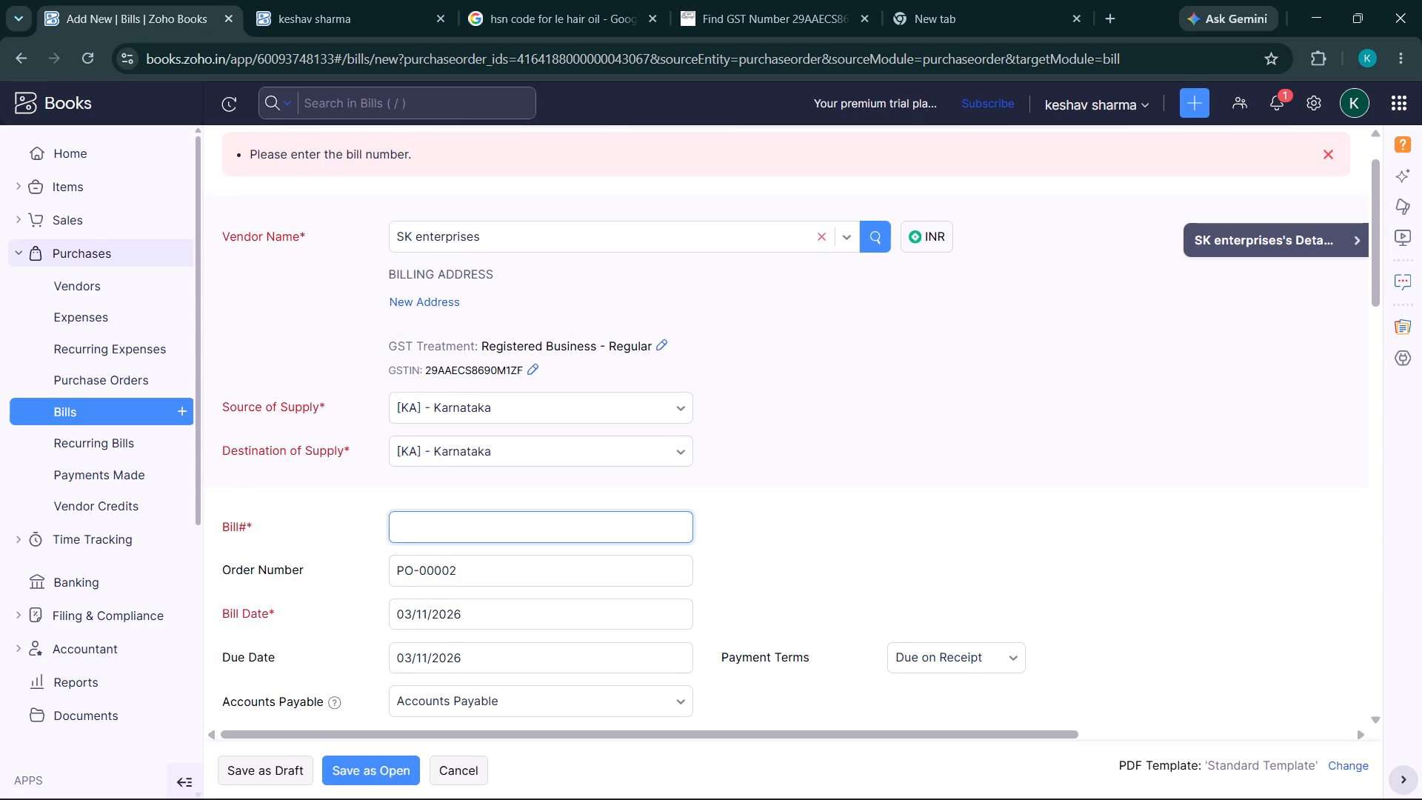
key(1)
click(382, 767)
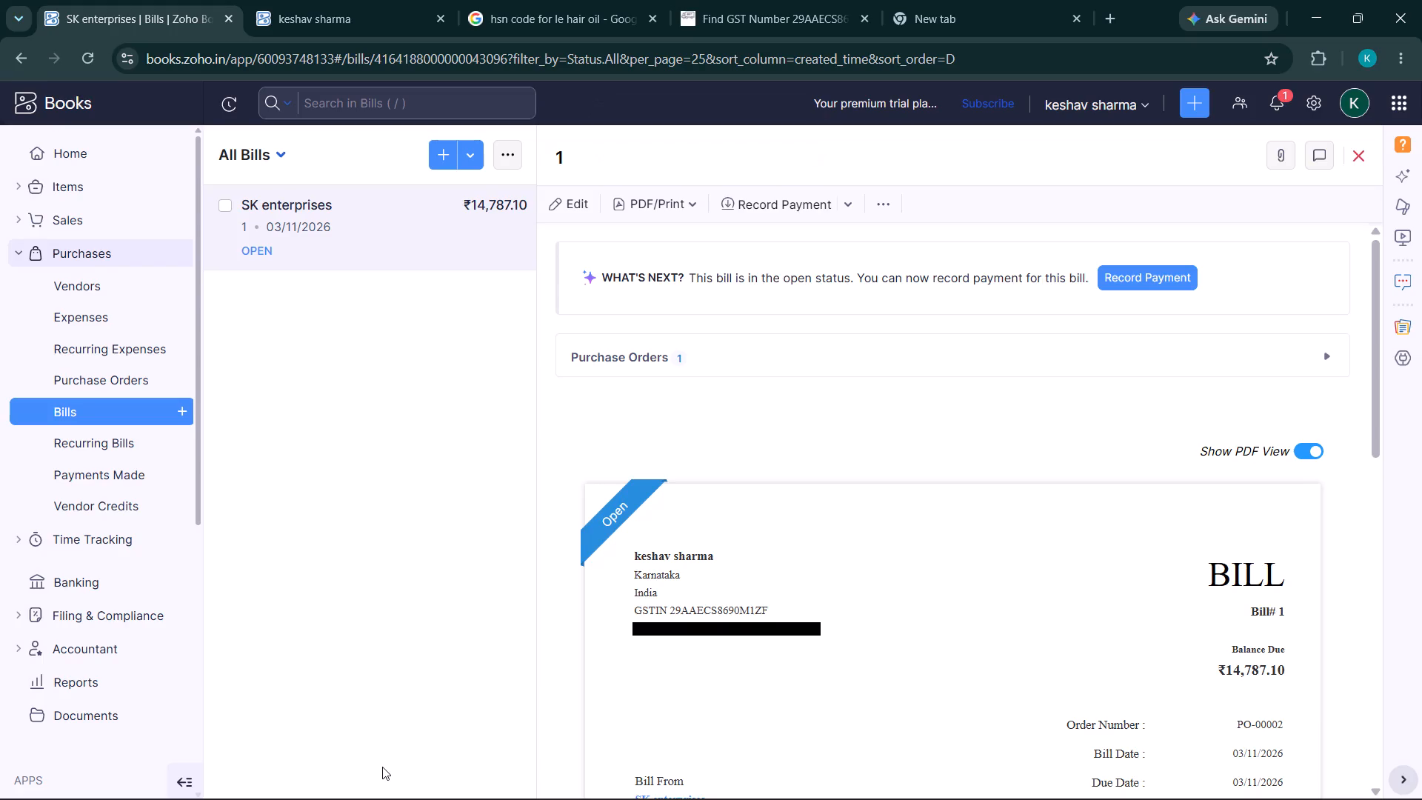
Check the SK enterprises bill in the list of all bills.
click(339, 205)
click(255, 250)
click(103, 390)
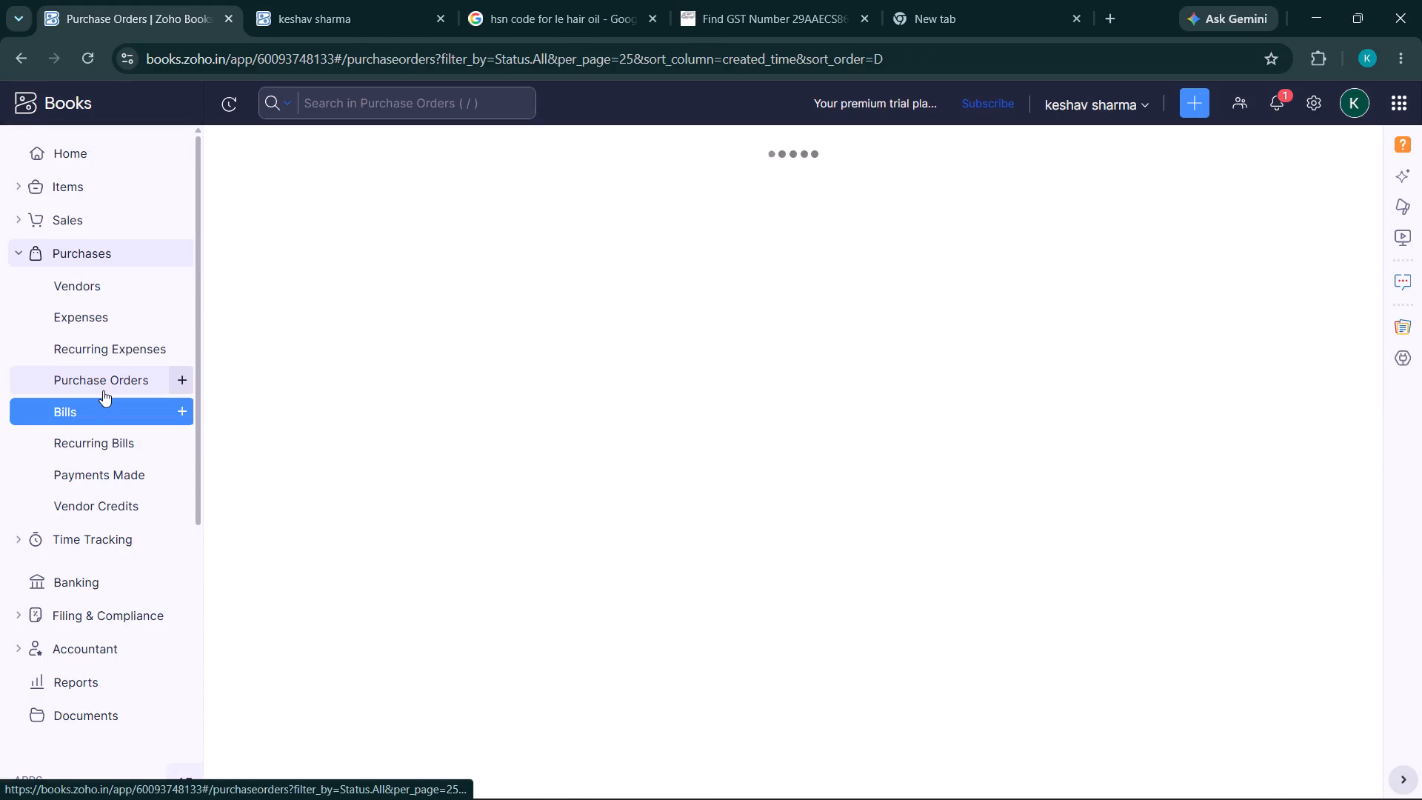
click(90, 414)
click(90, 414)
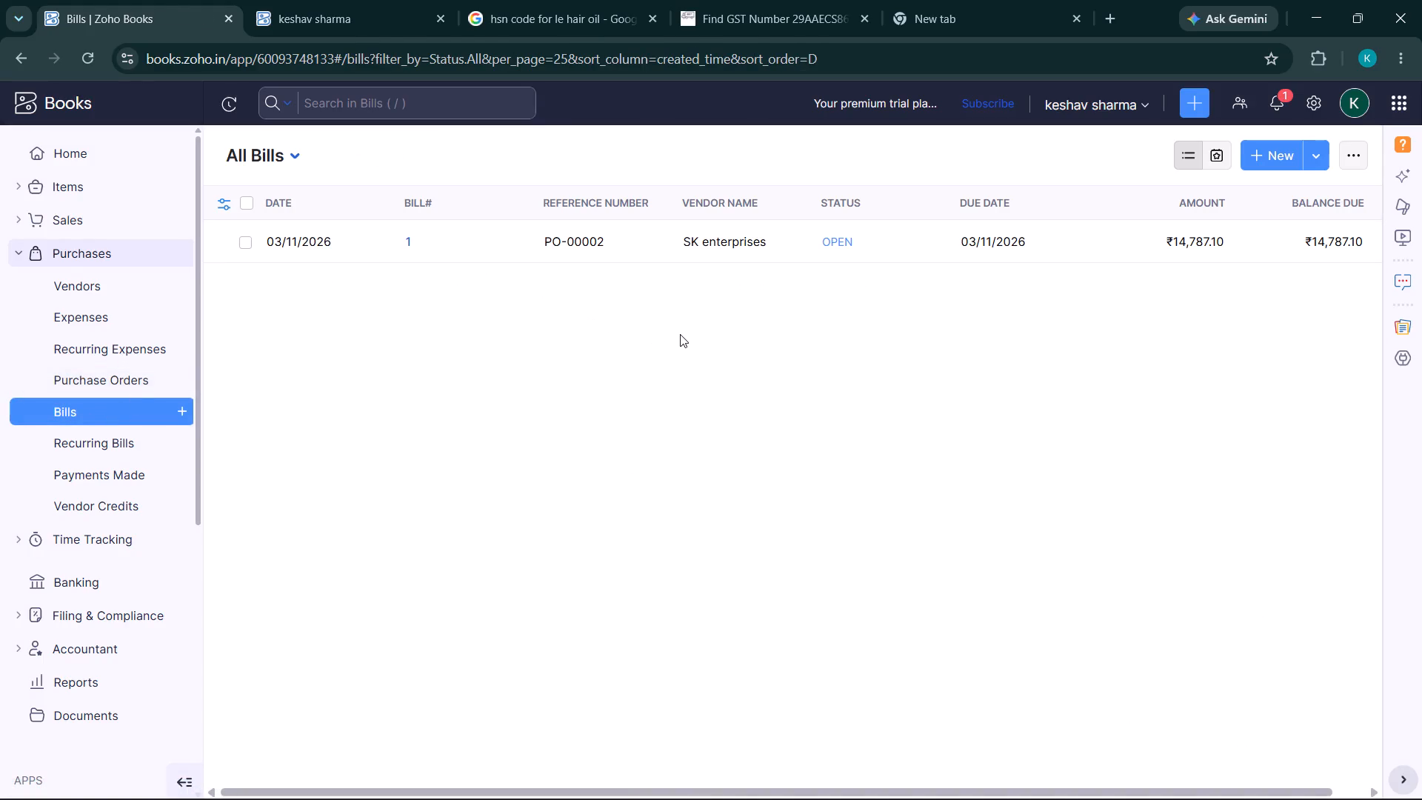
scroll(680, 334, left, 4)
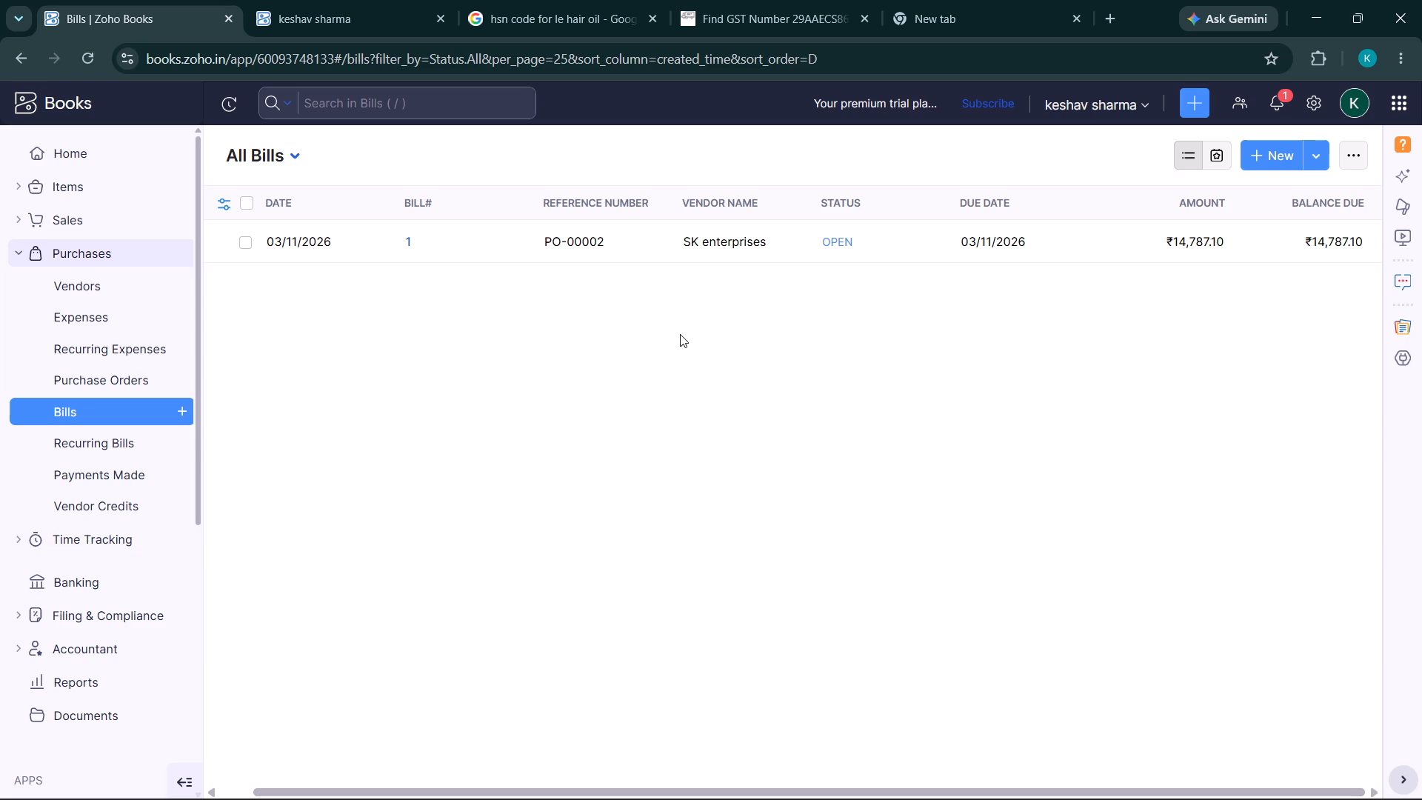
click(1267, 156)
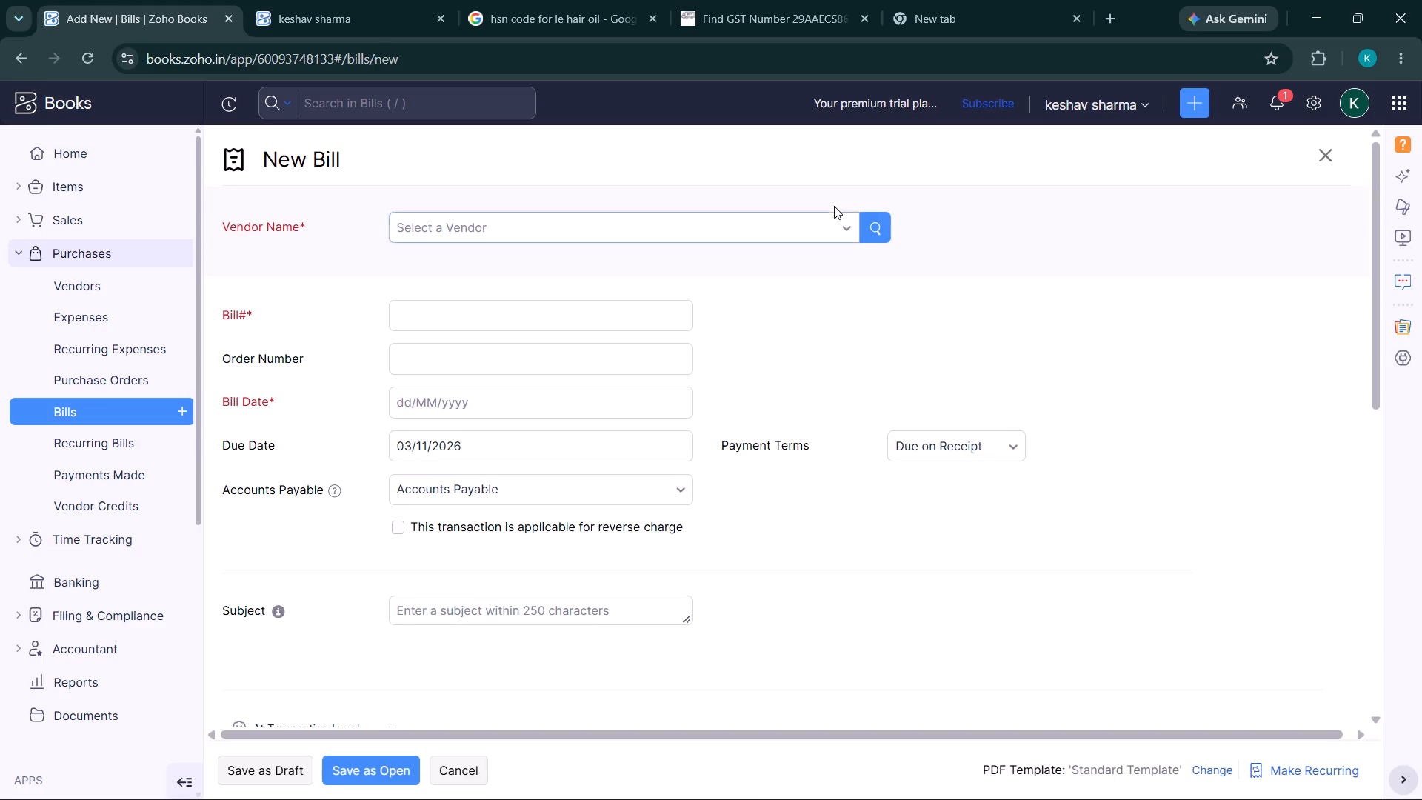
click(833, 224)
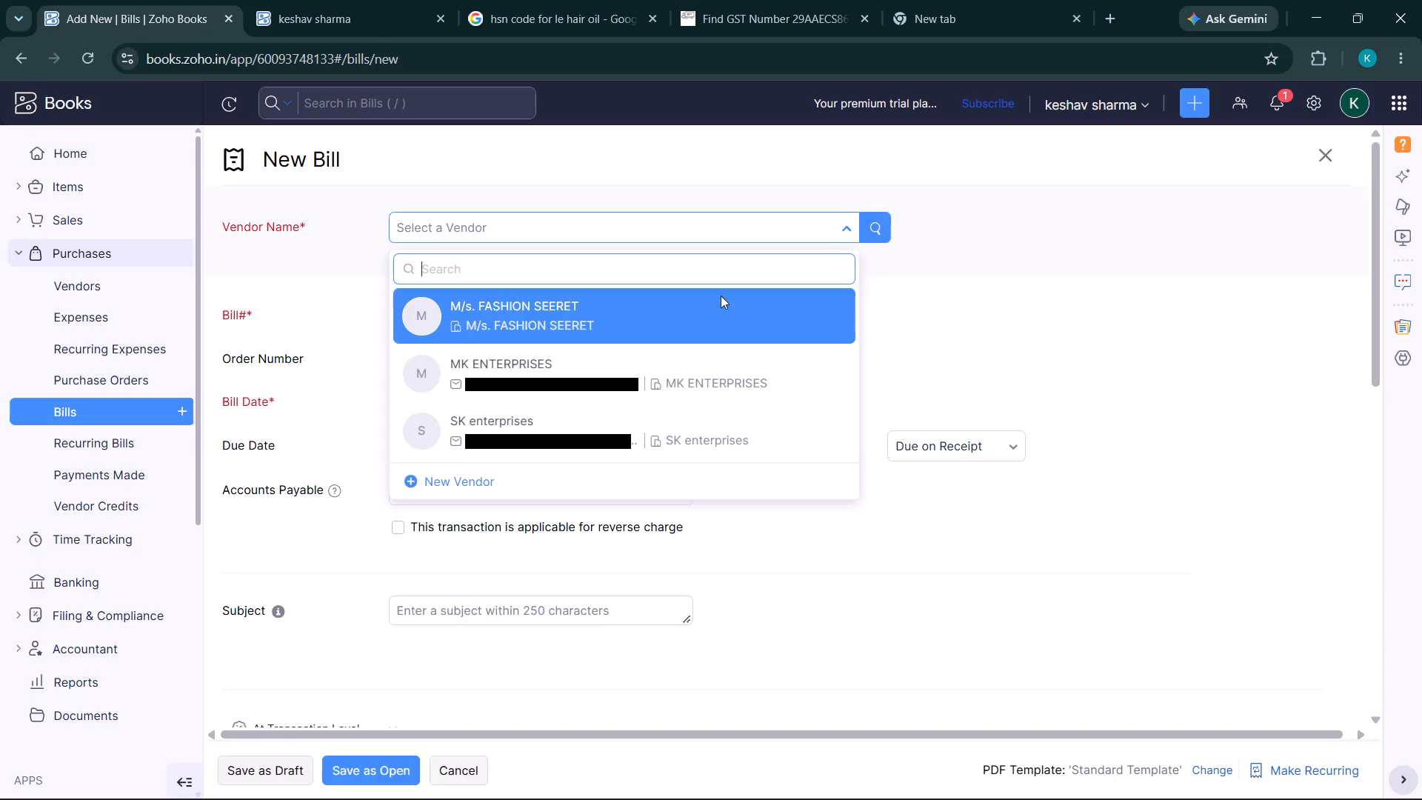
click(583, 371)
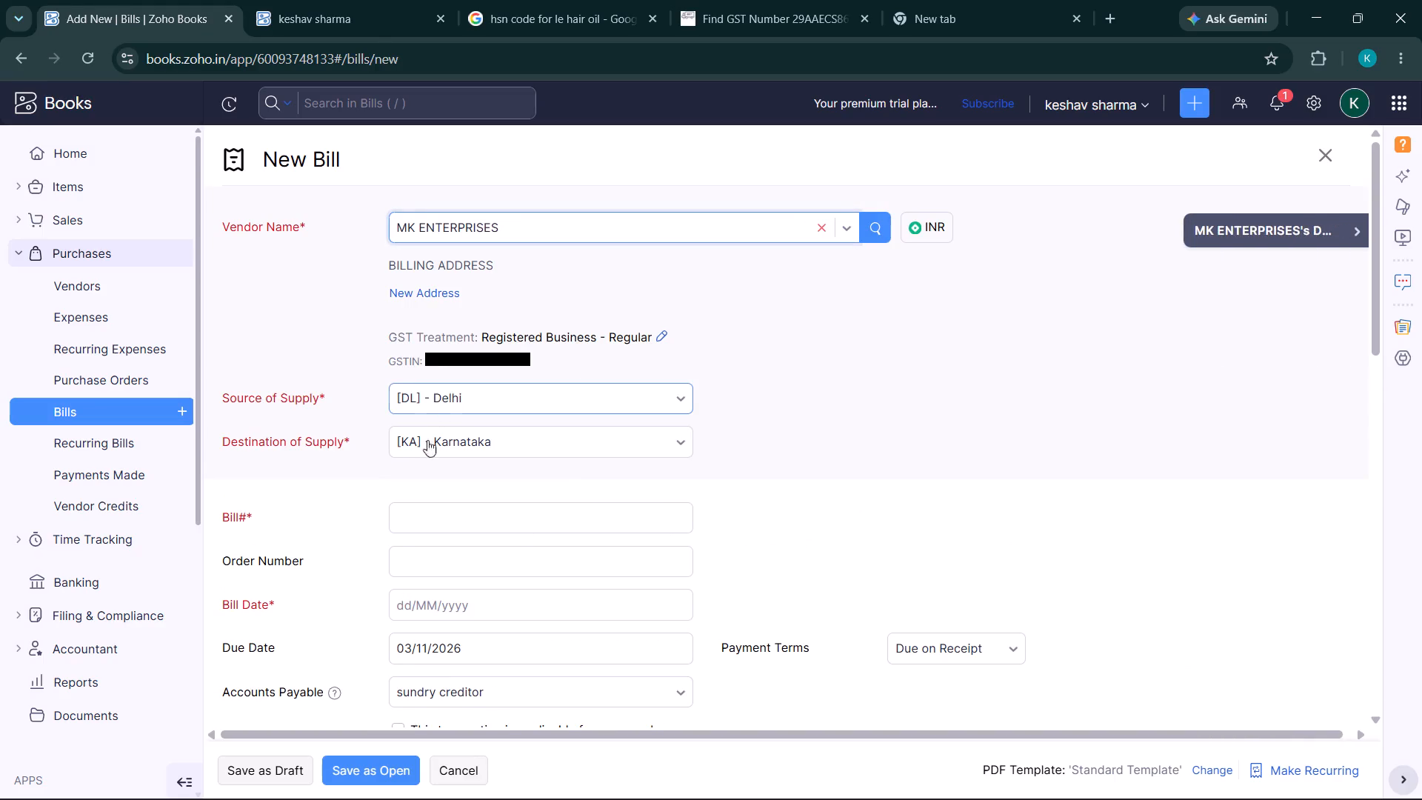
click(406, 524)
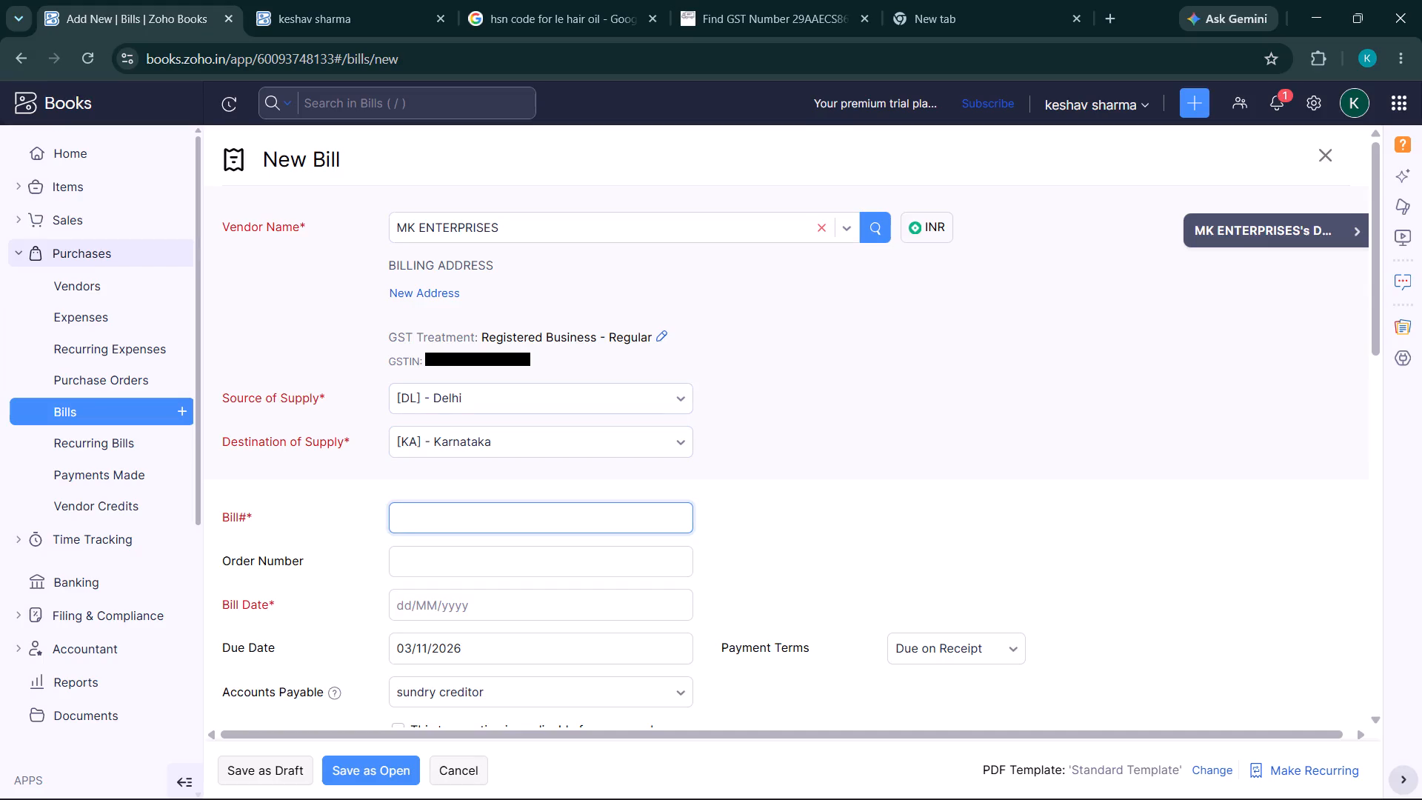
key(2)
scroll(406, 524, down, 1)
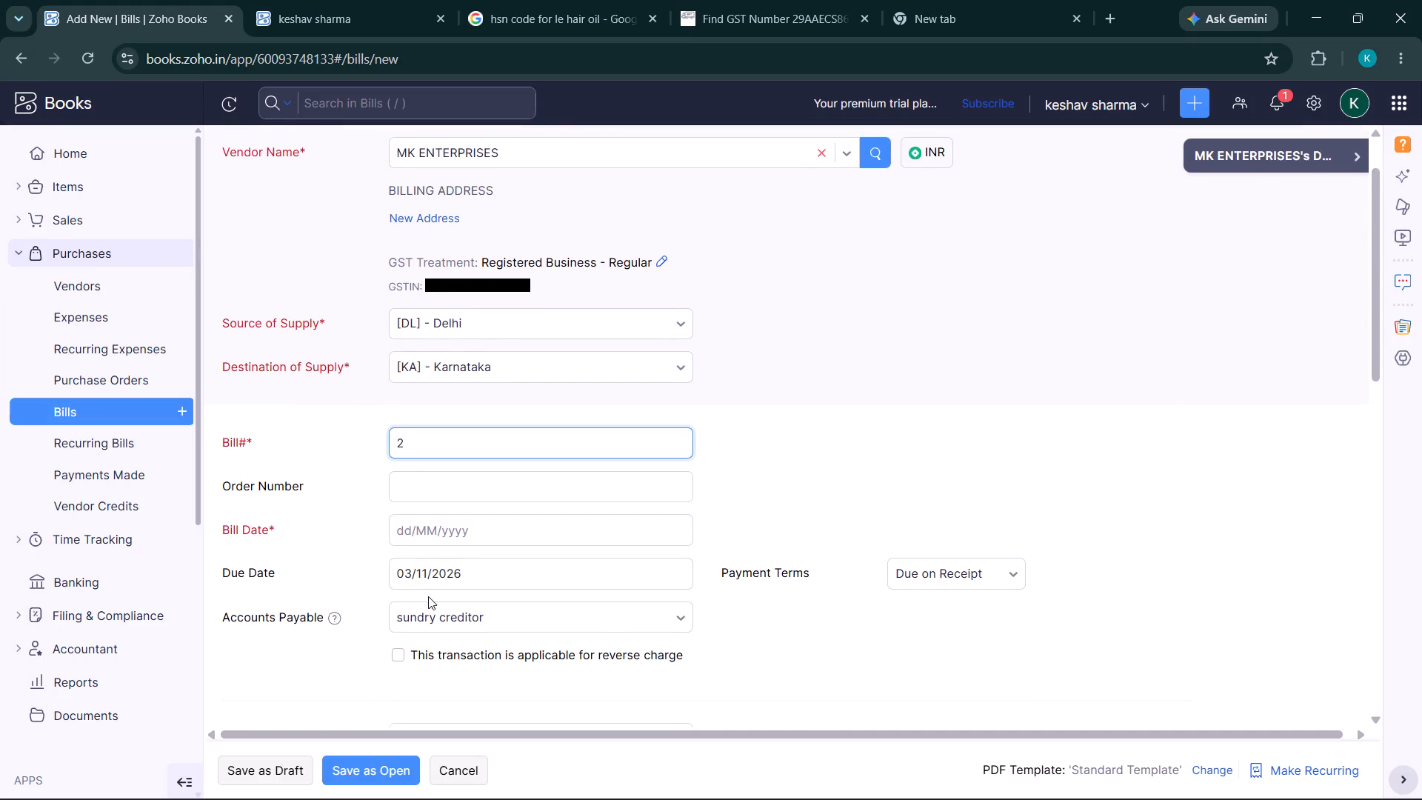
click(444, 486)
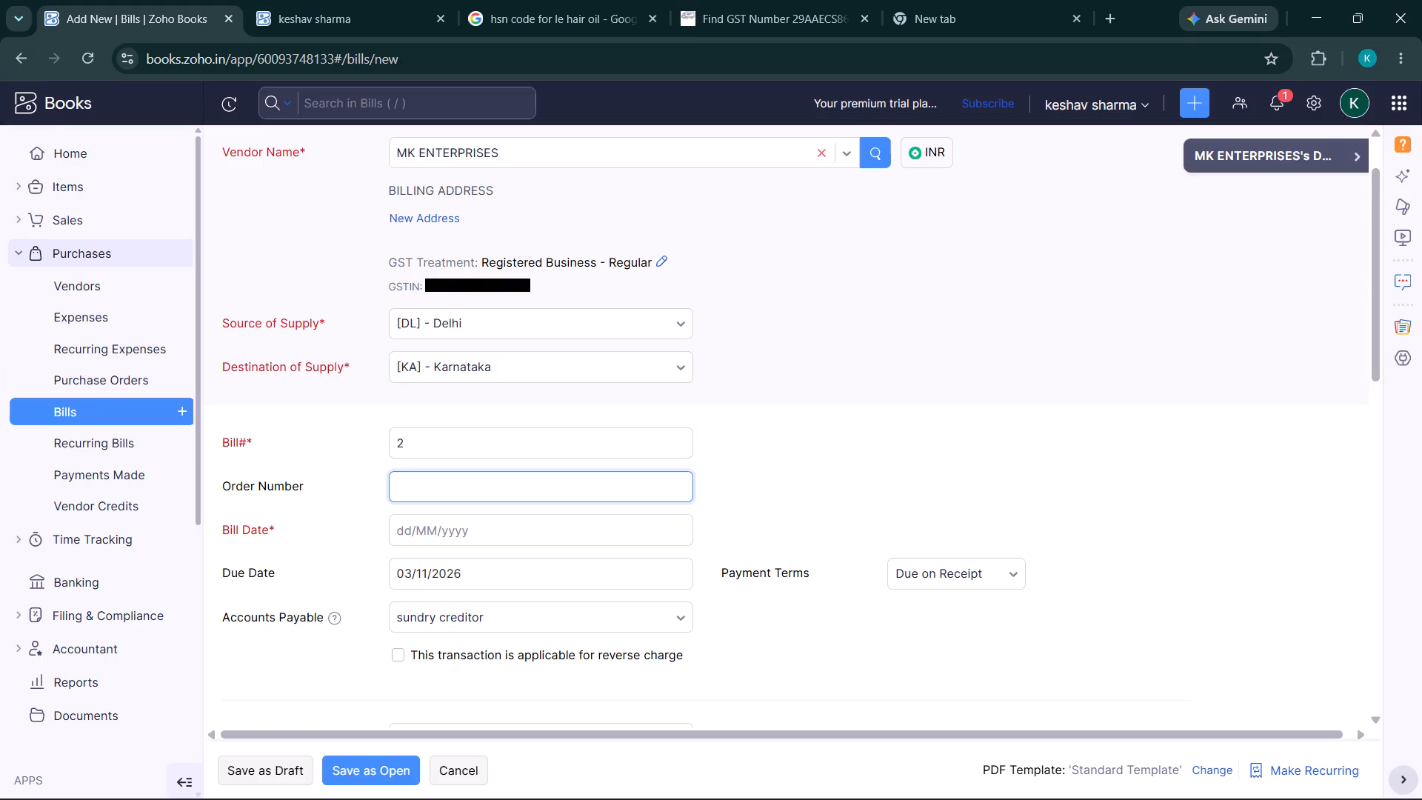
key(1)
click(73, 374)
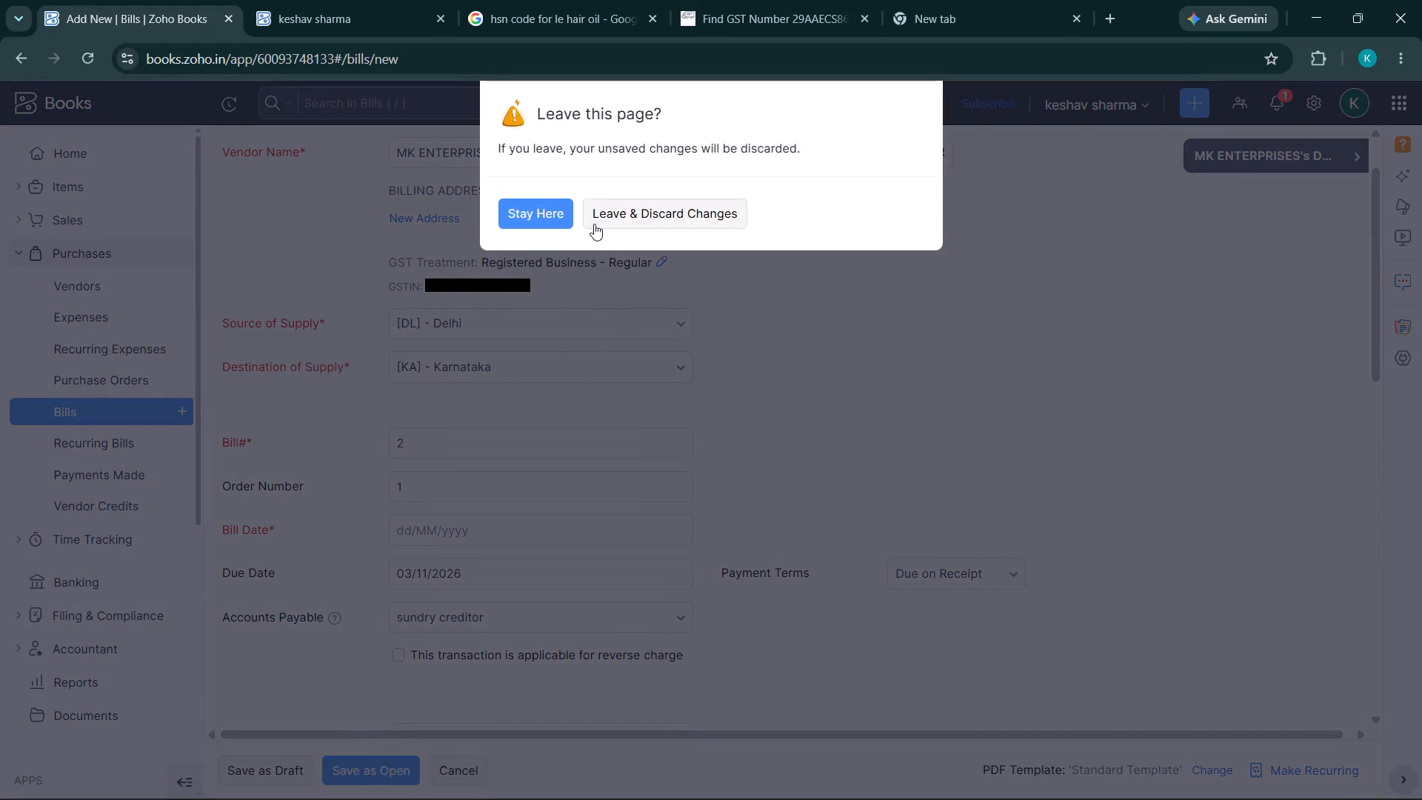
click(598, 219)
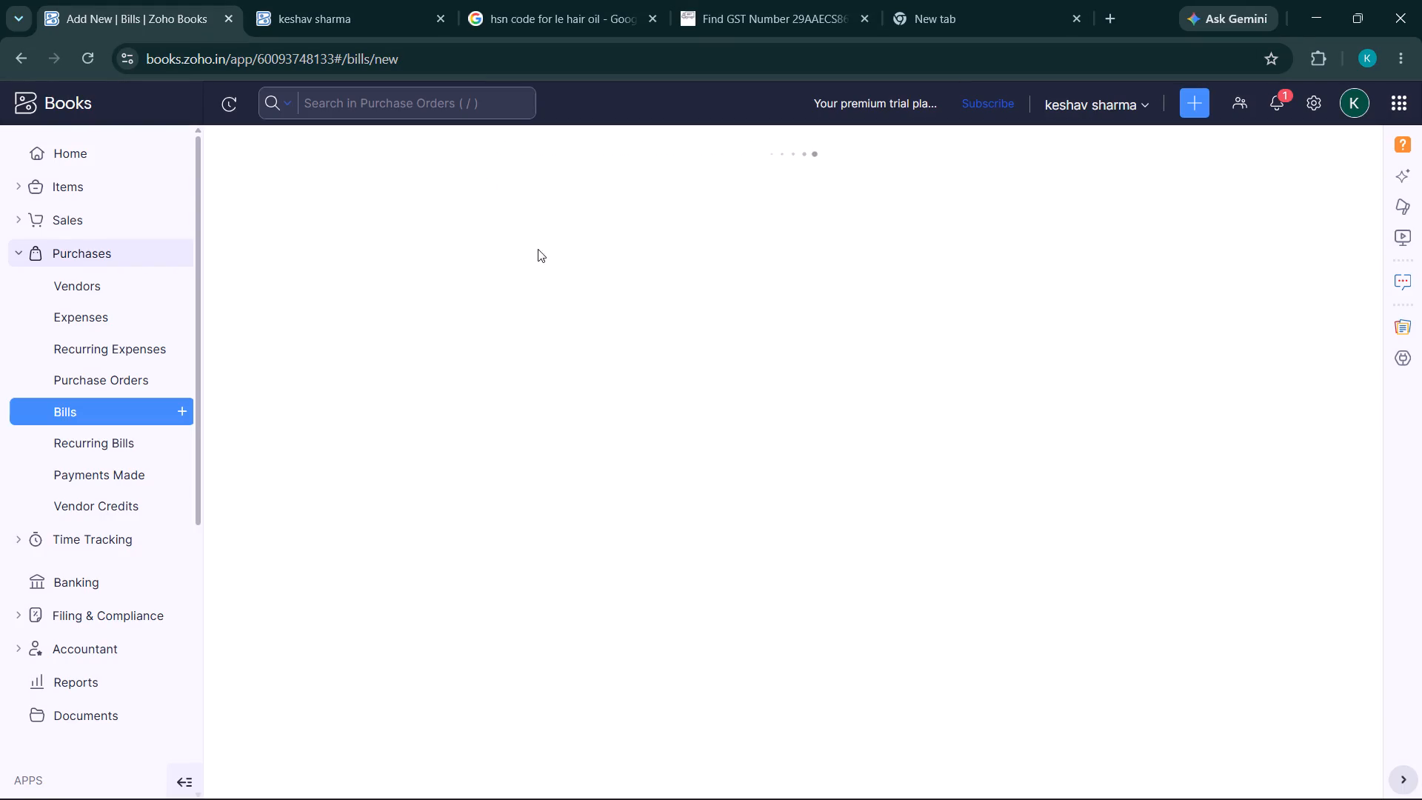
Convert MK ENTERPRISES purchase order PO-00001 from the purchase orders list into a new bill.
click(104, 382)
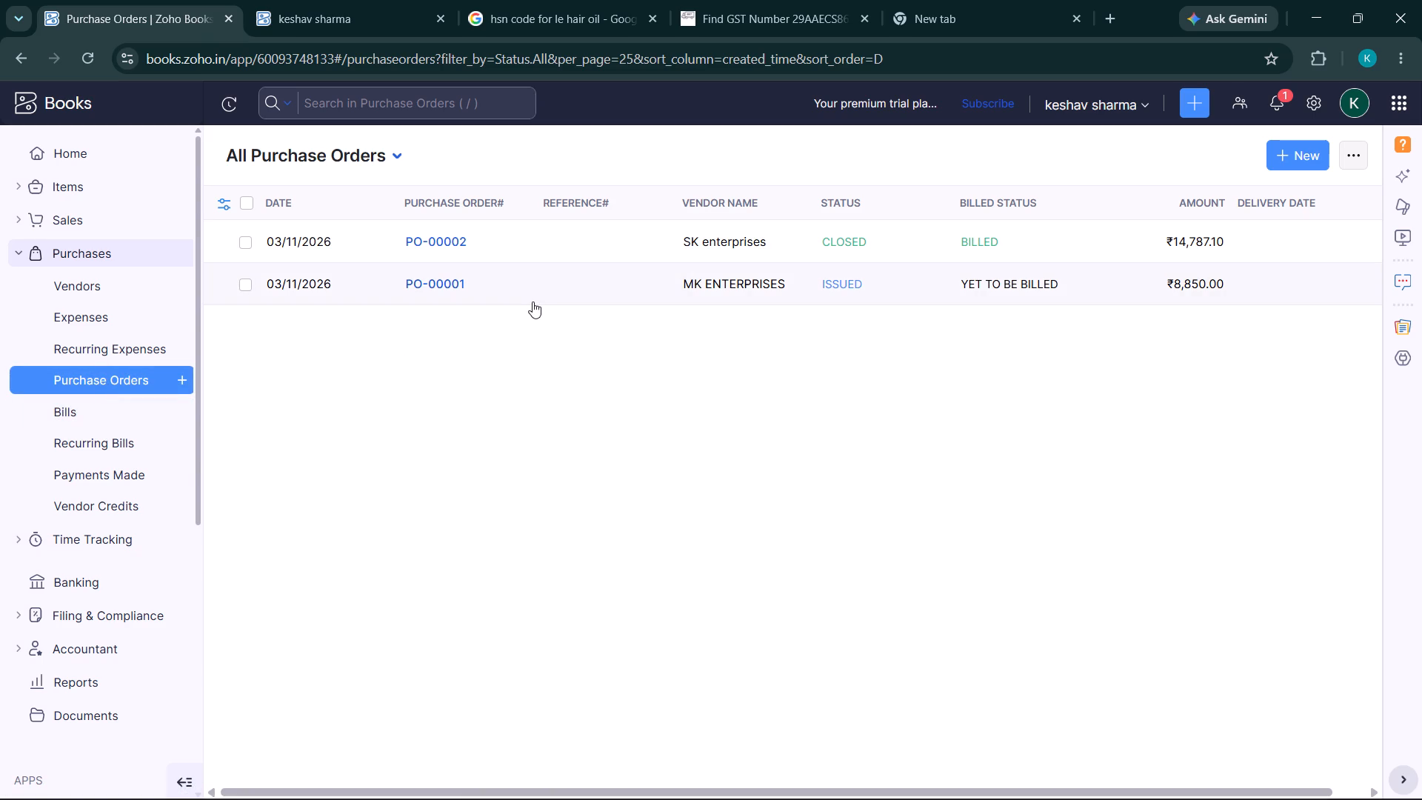
click(244, 284)
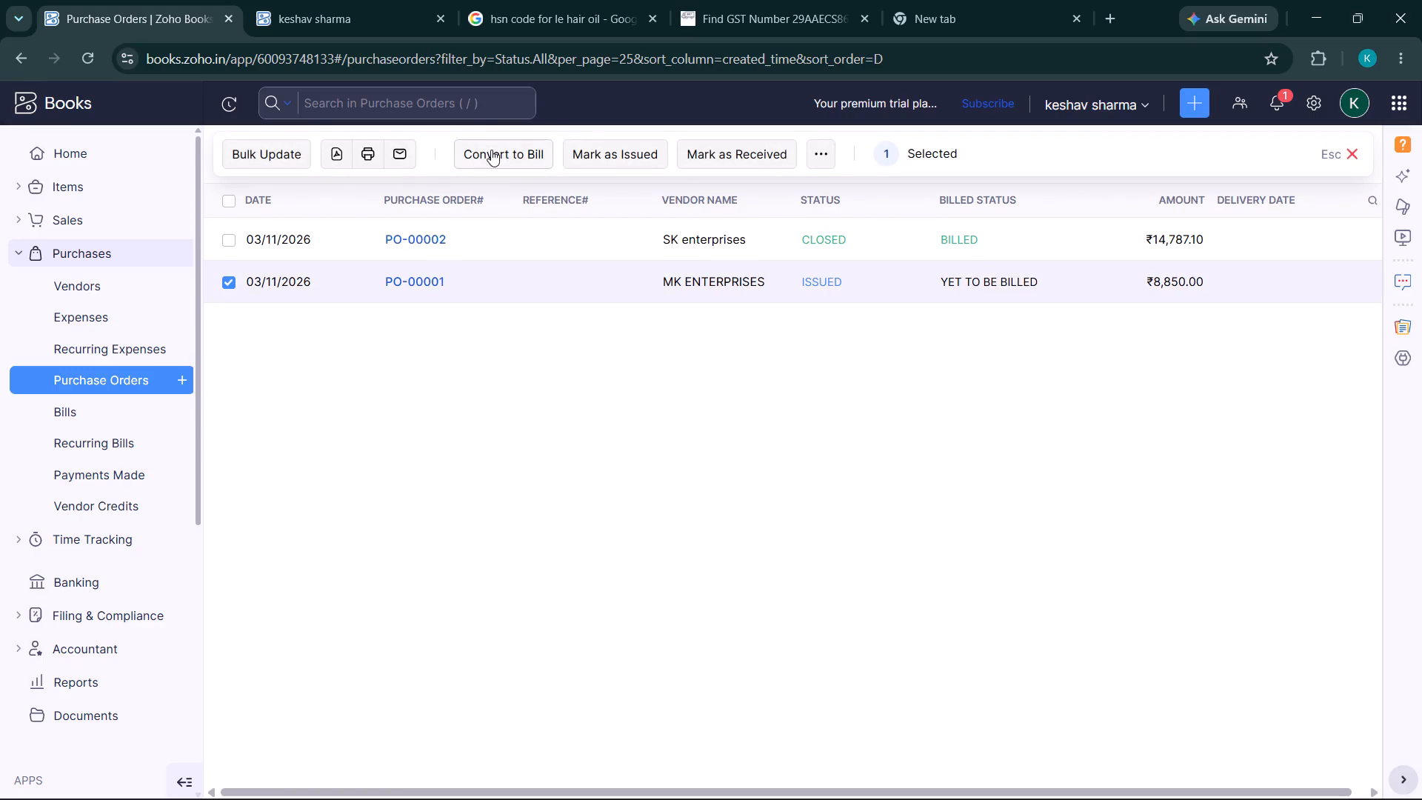
click(491, 150)
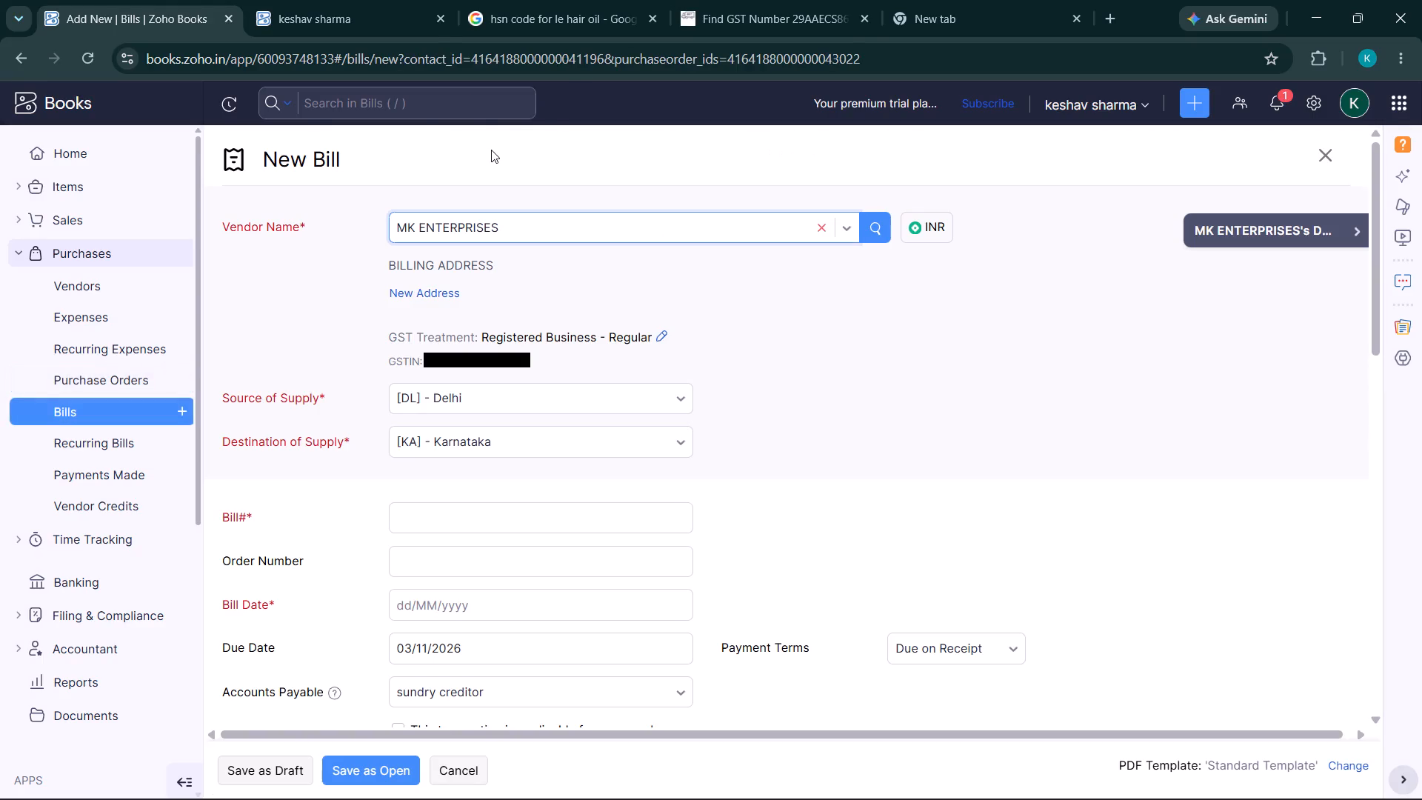
Review the new MK ENTERPRISES bill's vendor and GST details, item quantities, rates, taxes and total.
click(532, 561)
scroll(532, 561, down, 5)
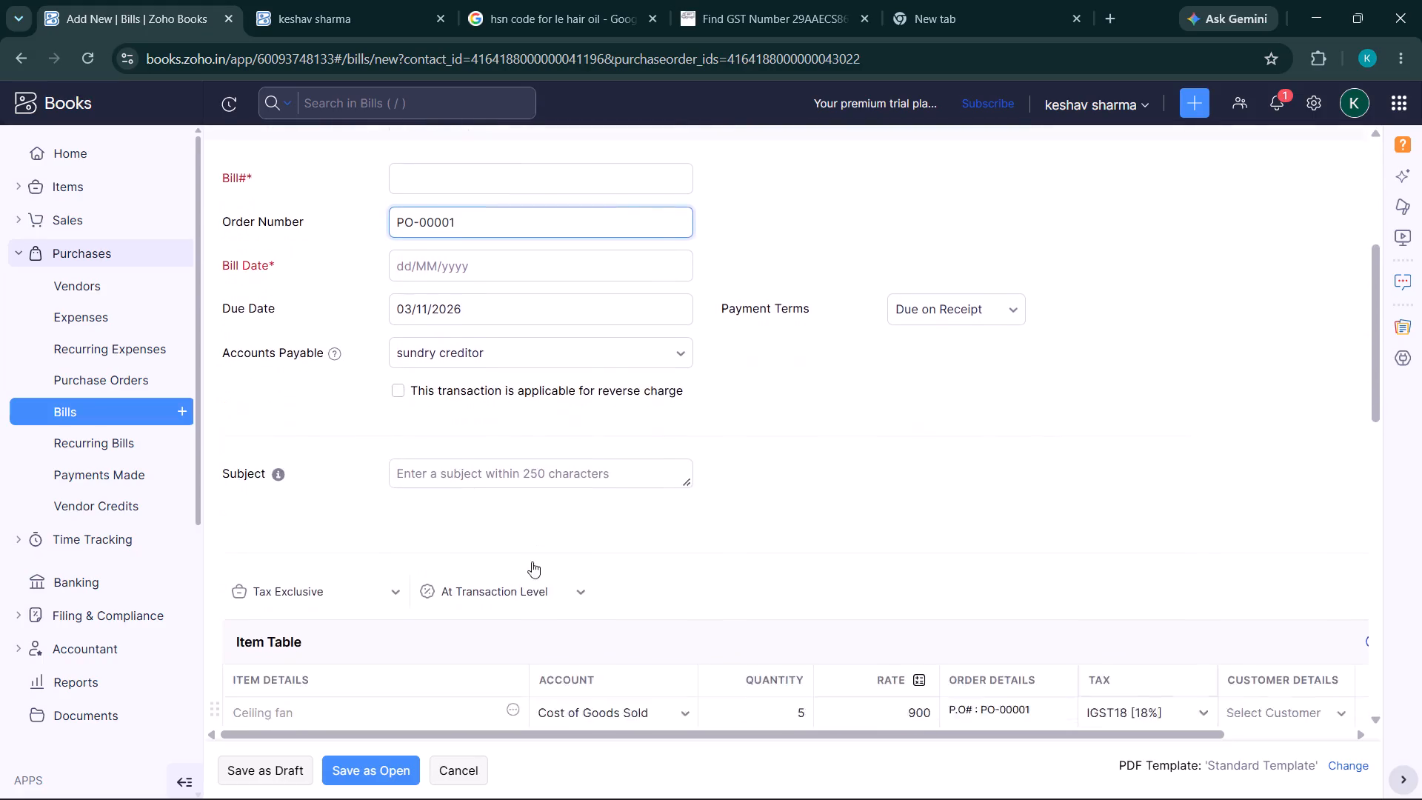
scroll(532, 561, down, 3)
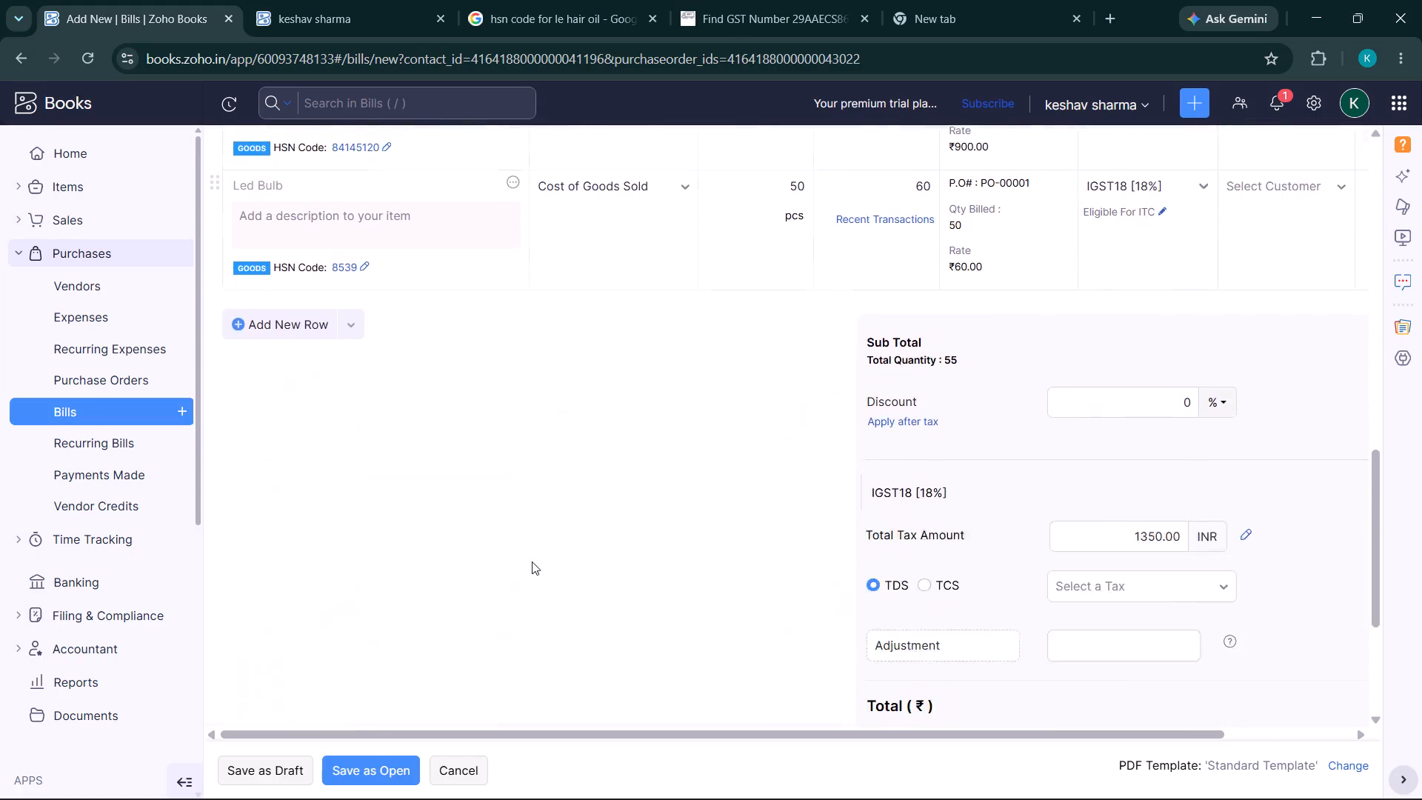
scroll(532, 561, down, 1)
scroll(532, 561, left, 4)
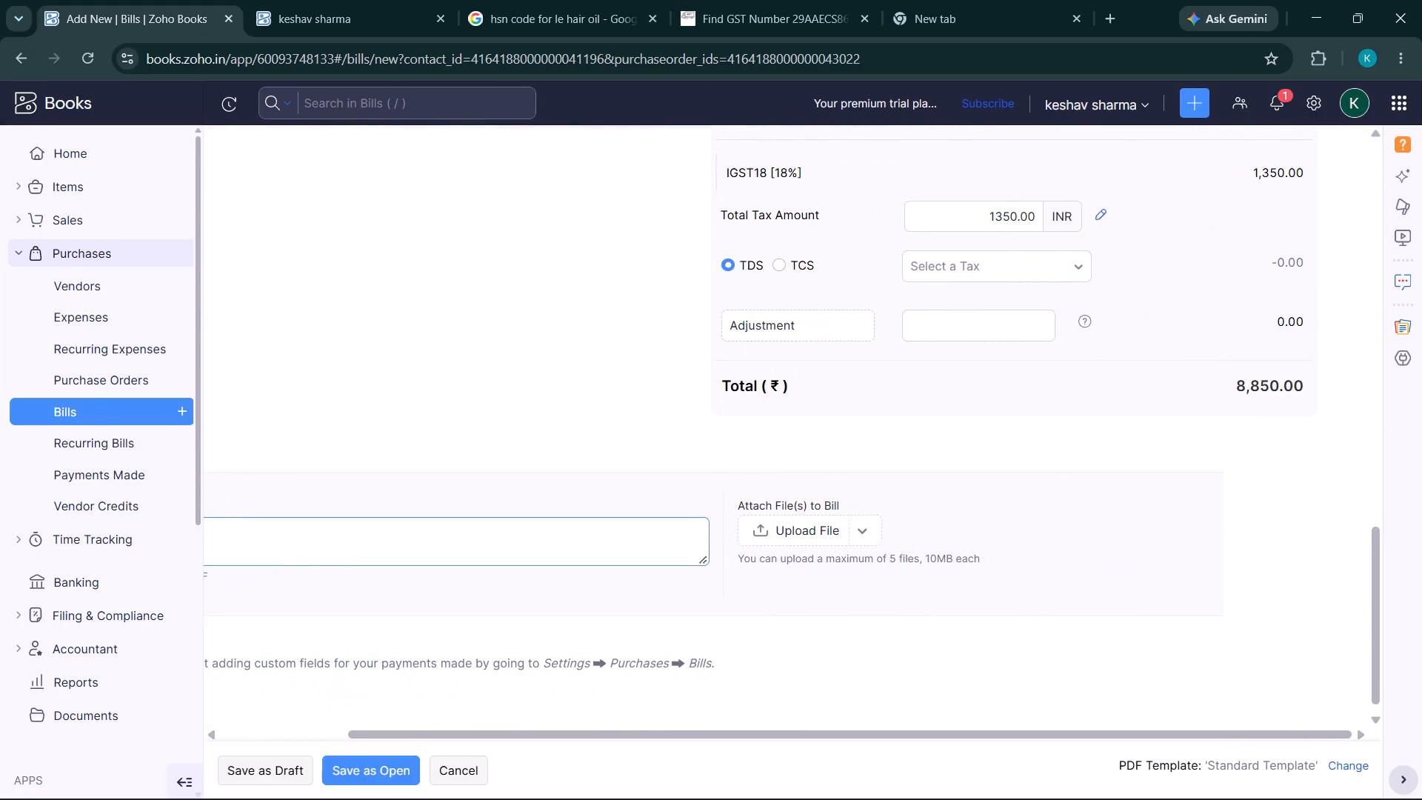
scroll(532, 561, up, 4)
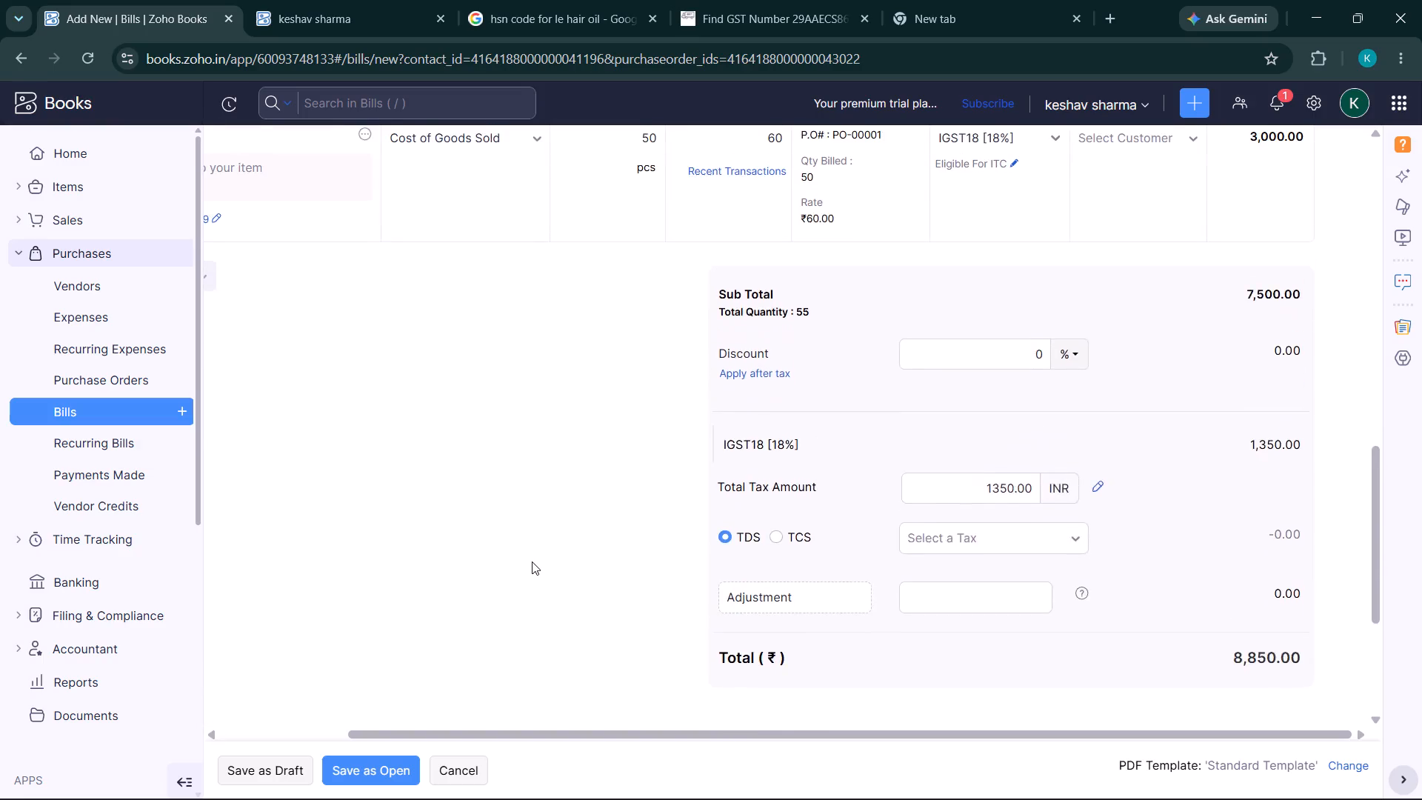
scroll(532, 561, up, 3)
scroll(532, 561, down, 3)
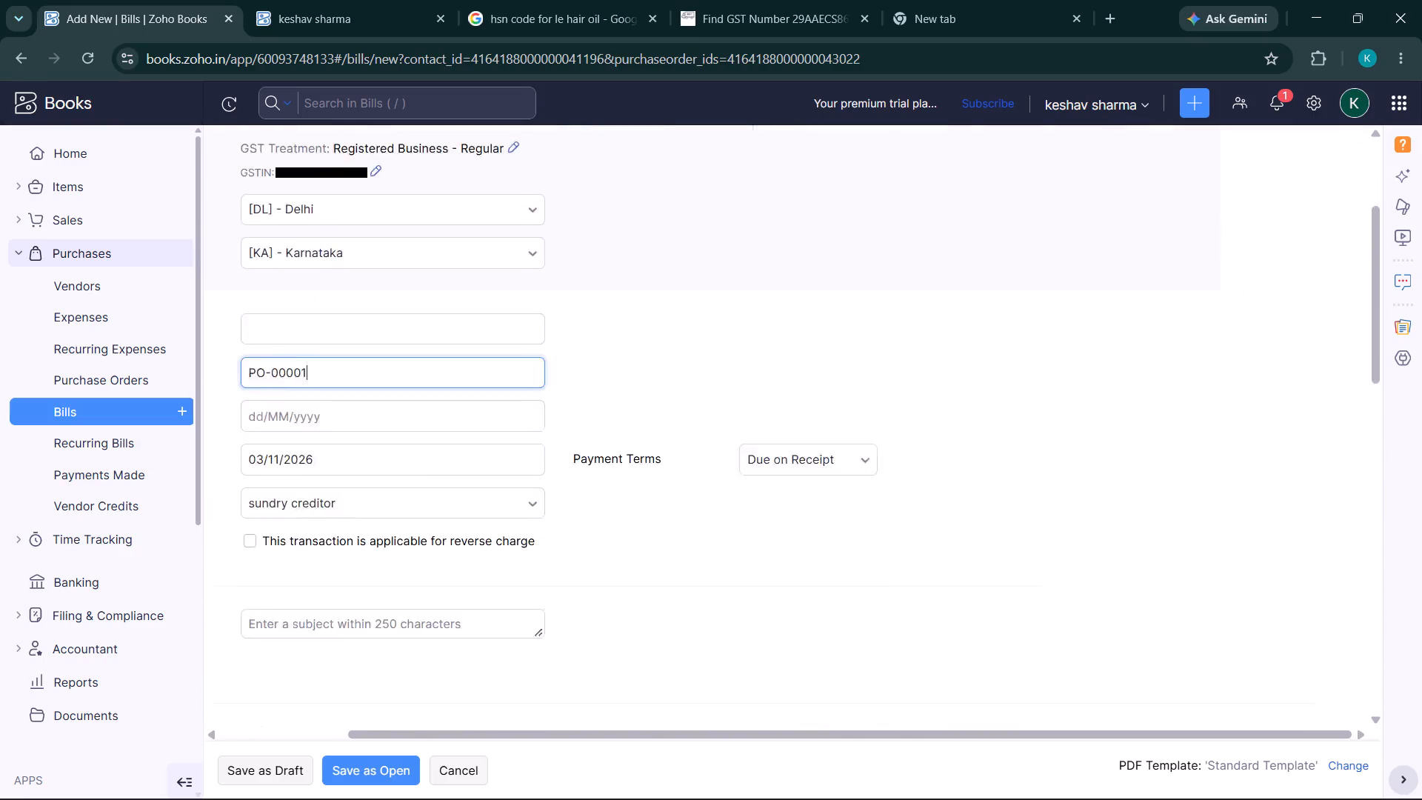
scroll(532, 561, down, 9)
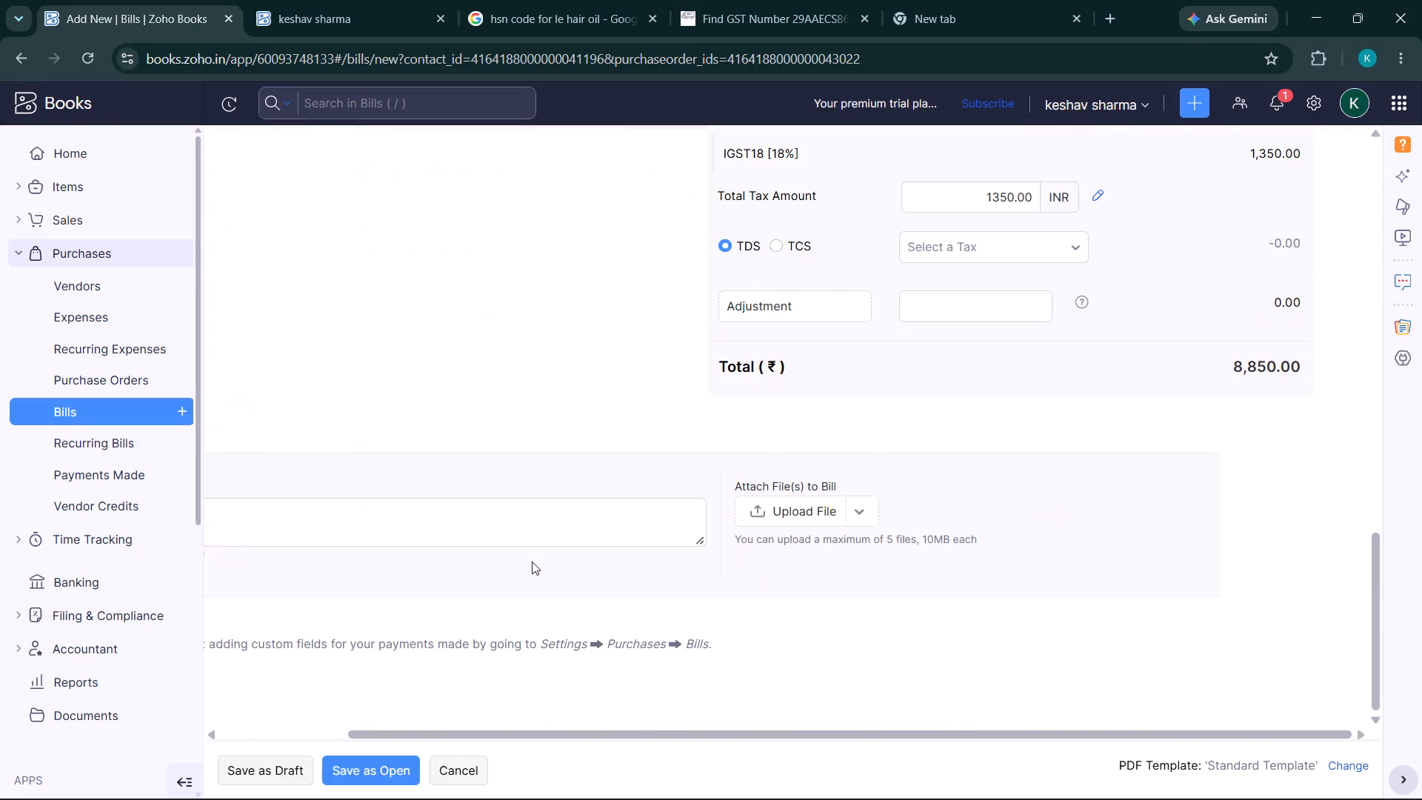
scroll(532, 561, up, 11)
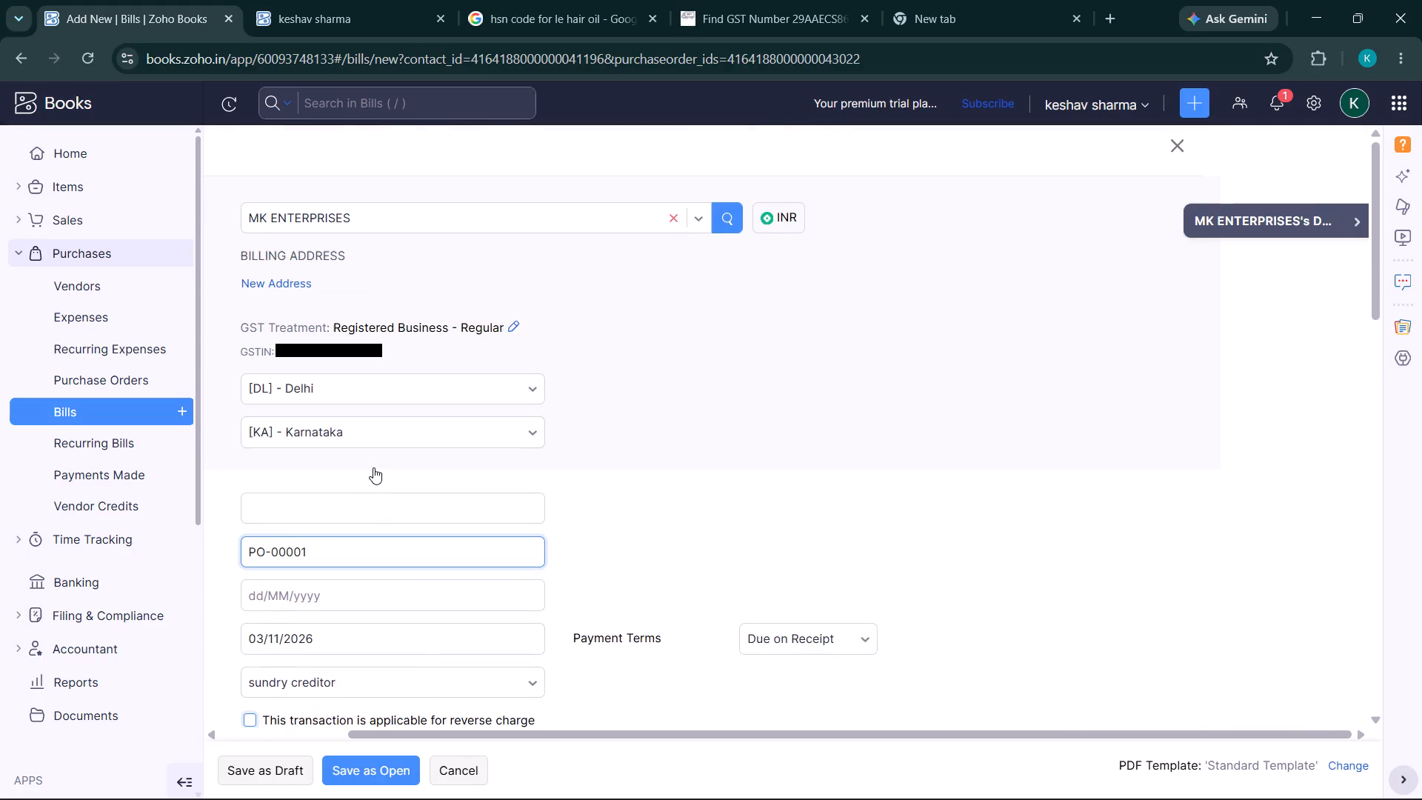
Enter bill number 2 and bill date 03/11/2026 for the MK ENTERPRISES bill and save it as open.
scroll(373, 467, down, 1)
click(327, 441)
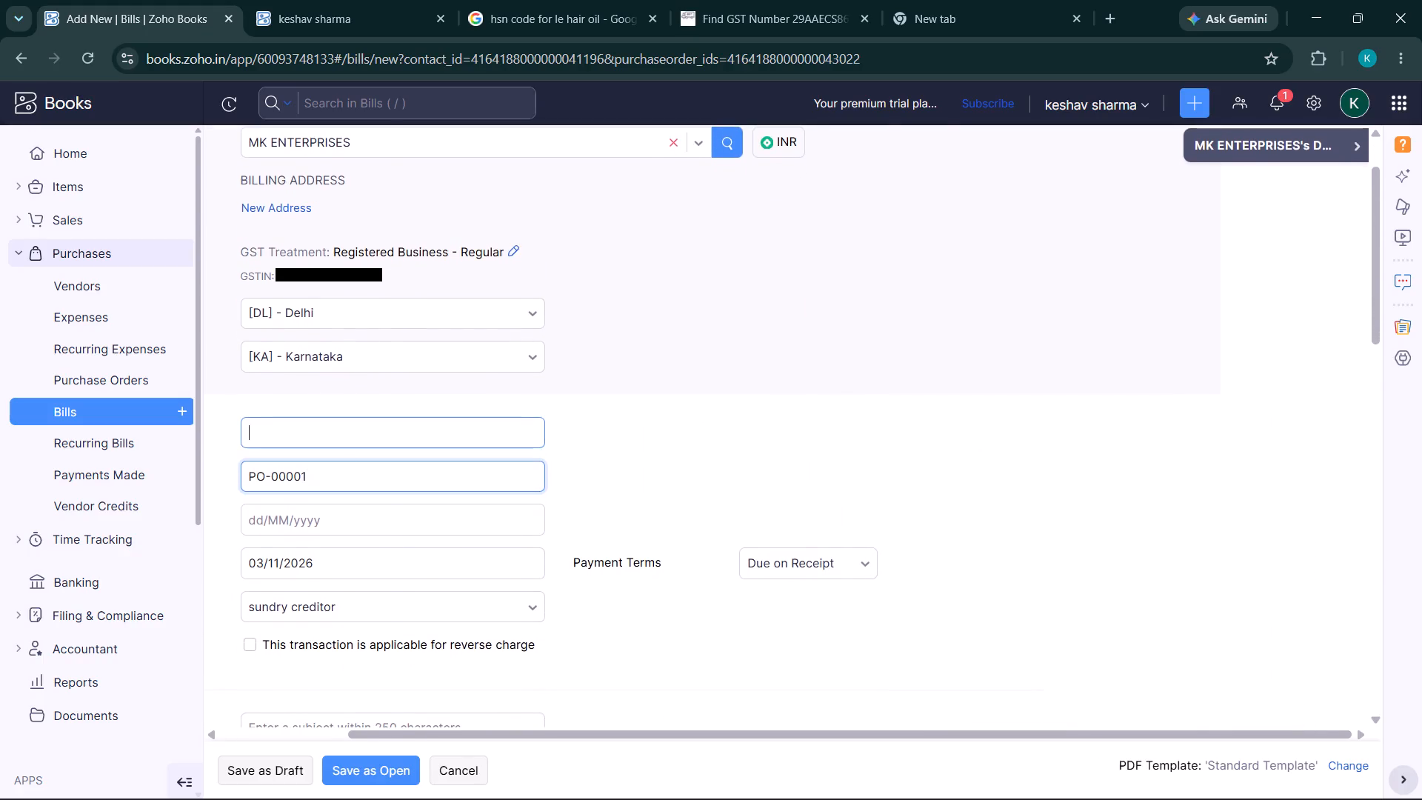
scroll(327, 441, right, 4)
key(2)
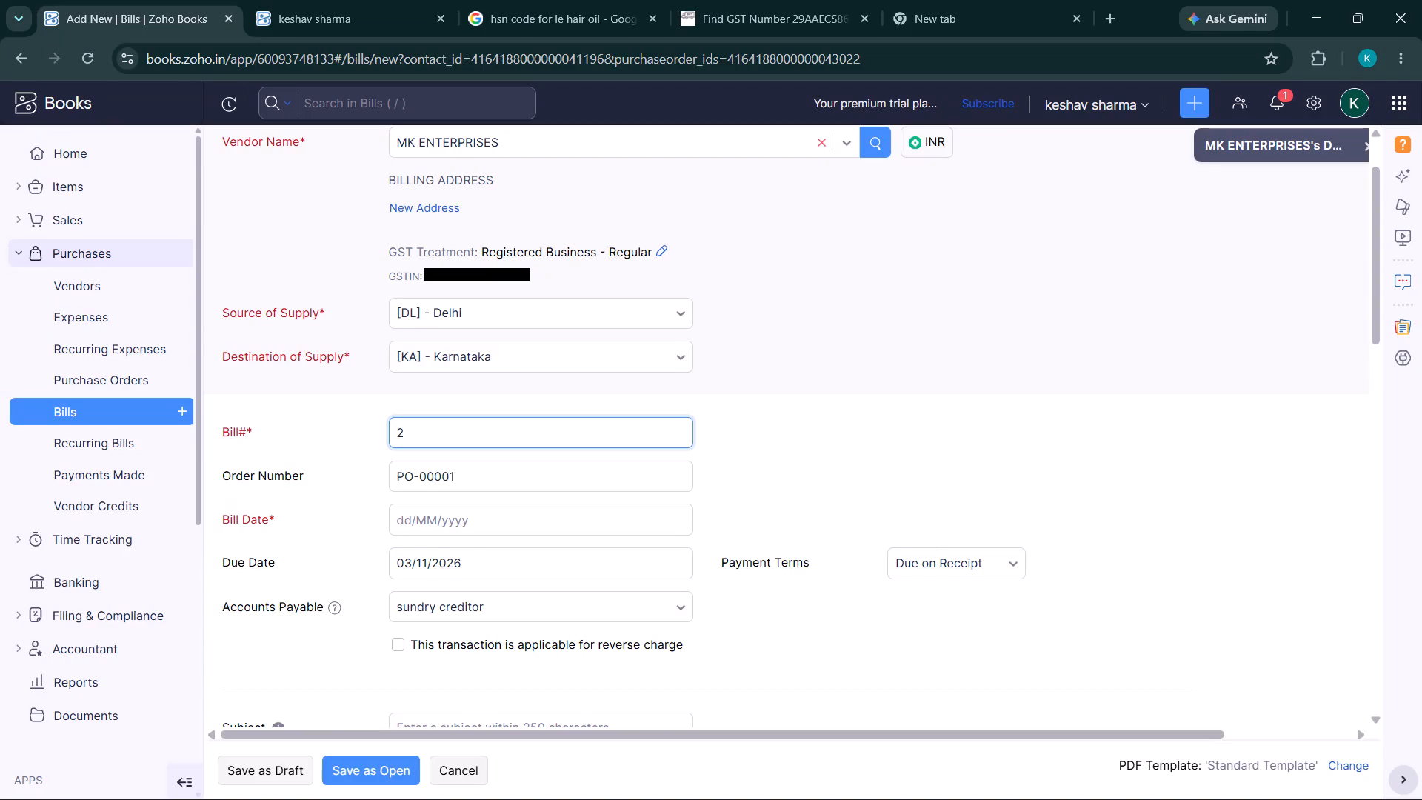
click(424, 520)
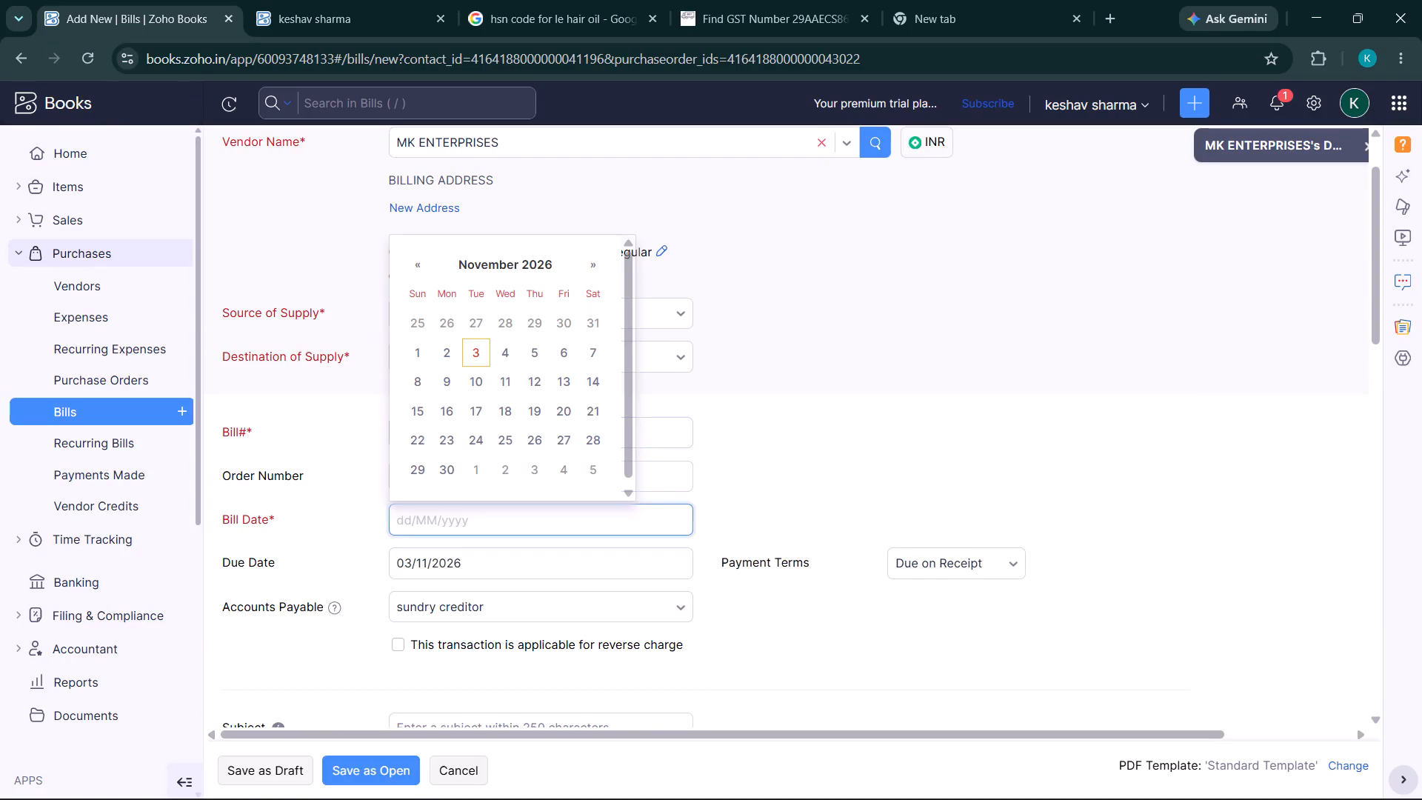
click(477, 353)
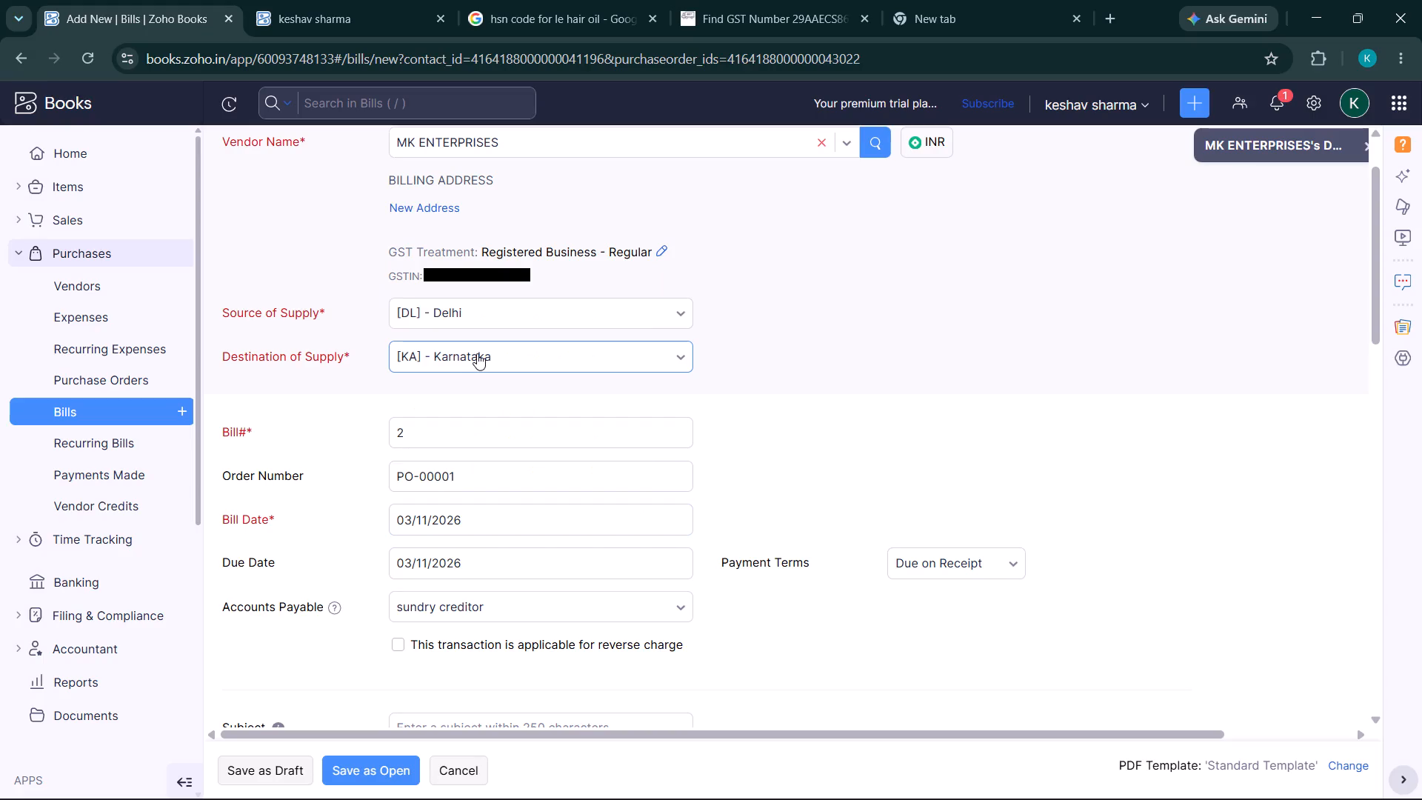
scroll(488, 303, down, 3)
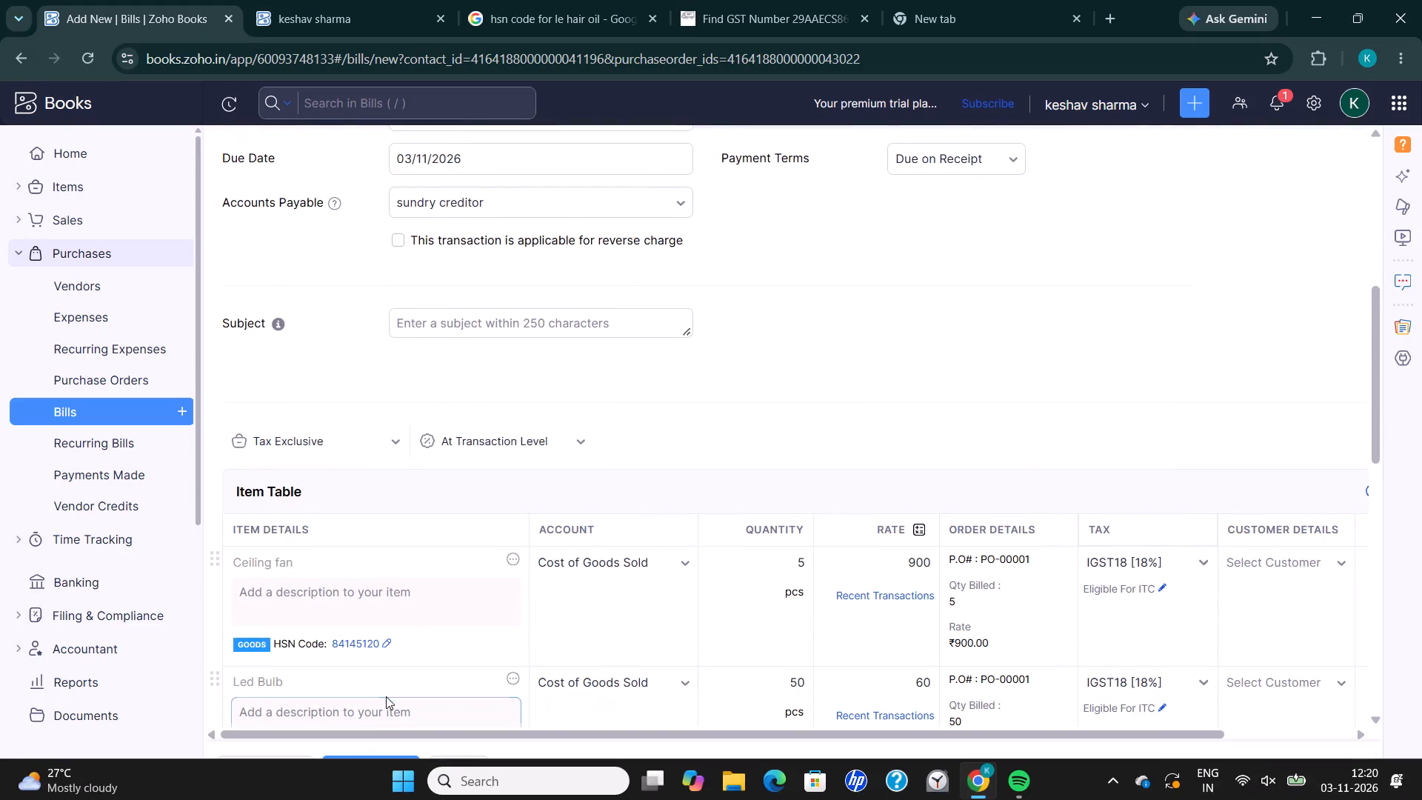
click(362, 767)
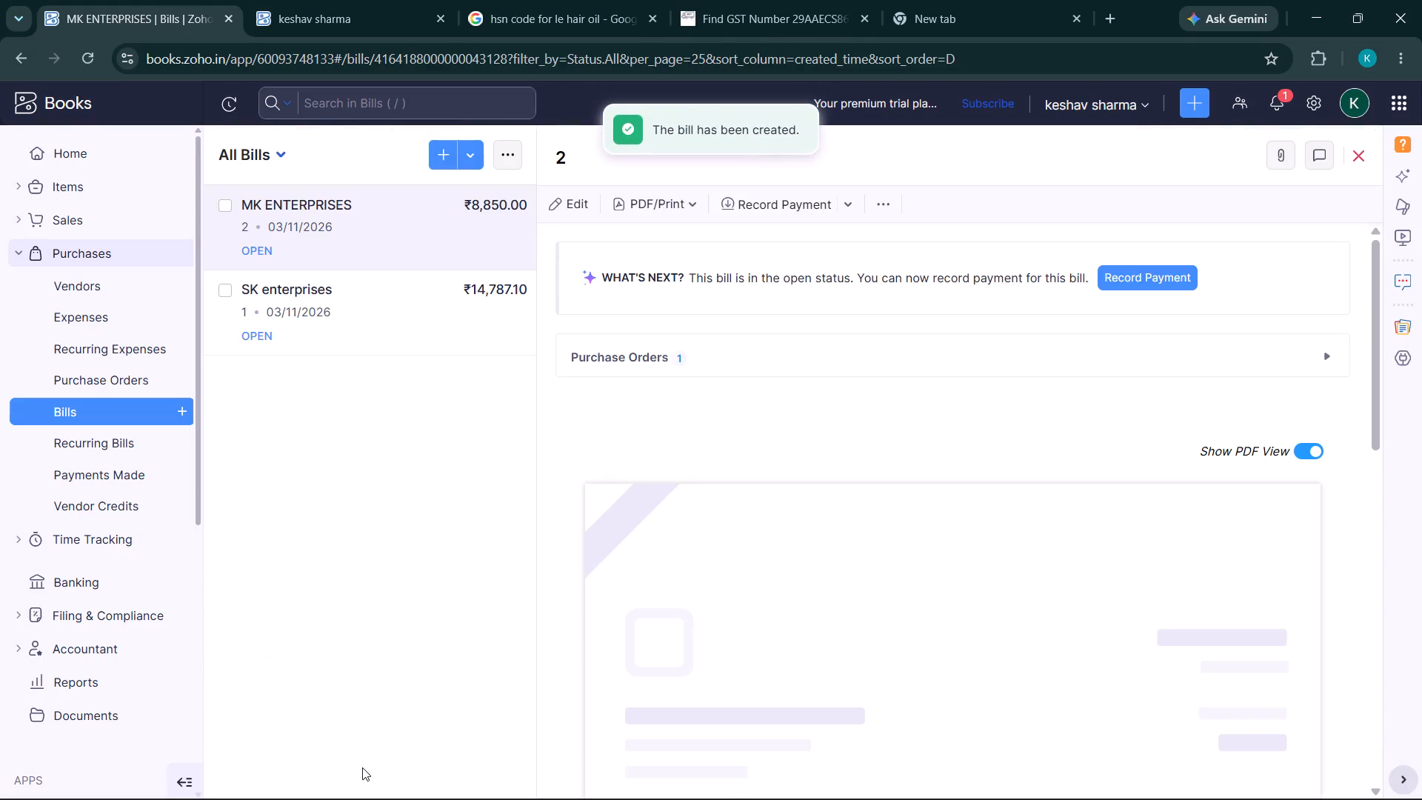
Open SK enterprises bill 1 and review its order details, items, HSN codes, quantities, rates and taxes.
click(255, 337)
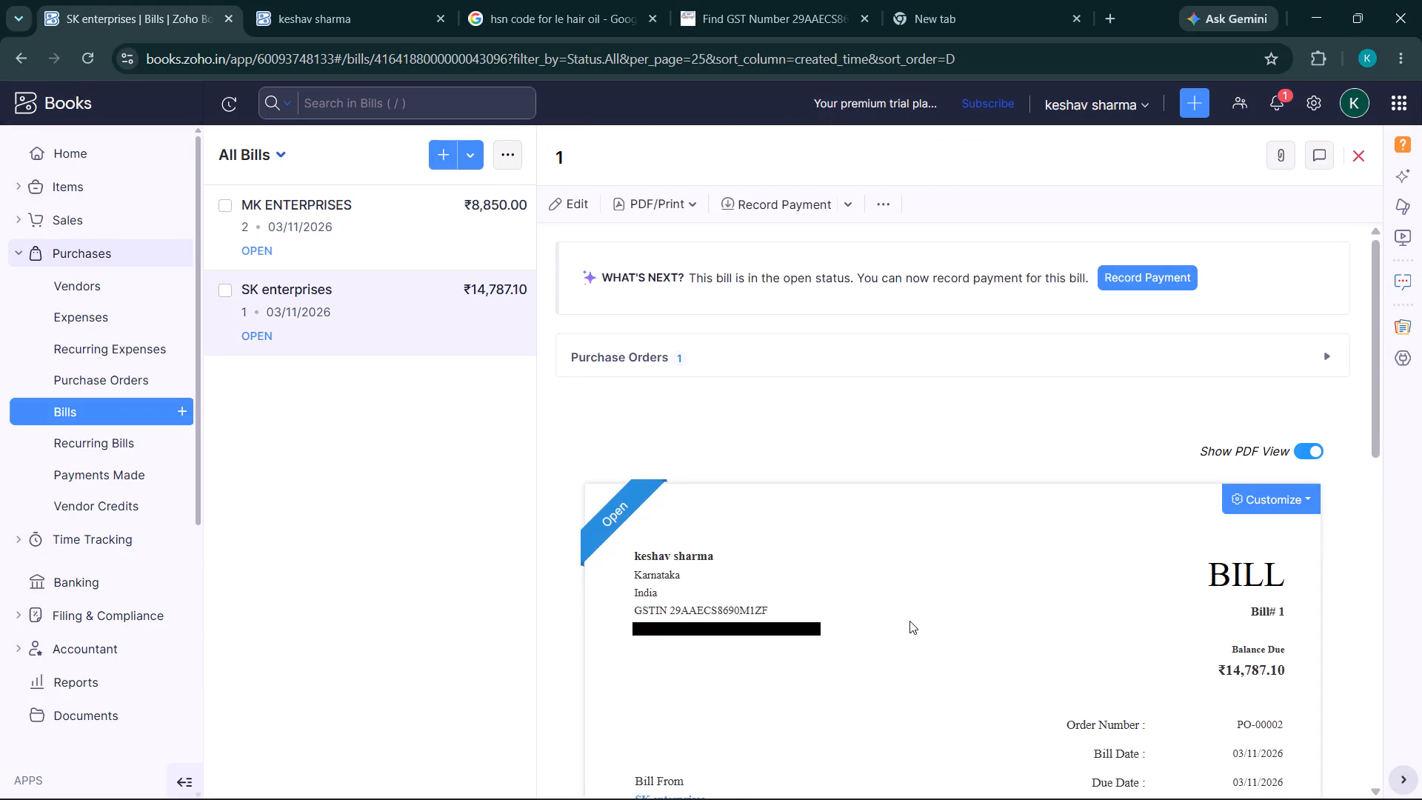
scroll(912, 616, down, 1)
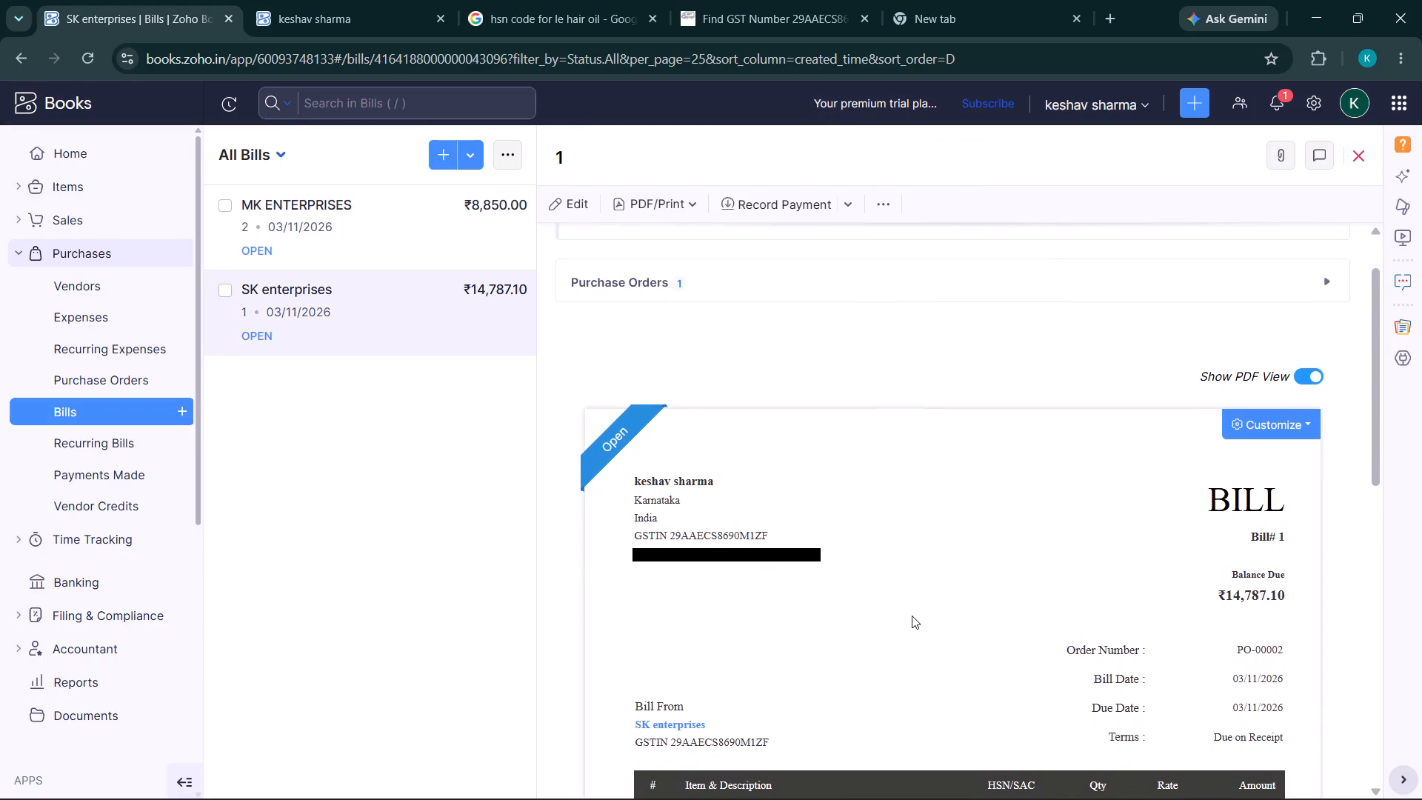
scroll(912, 616, down, 3)
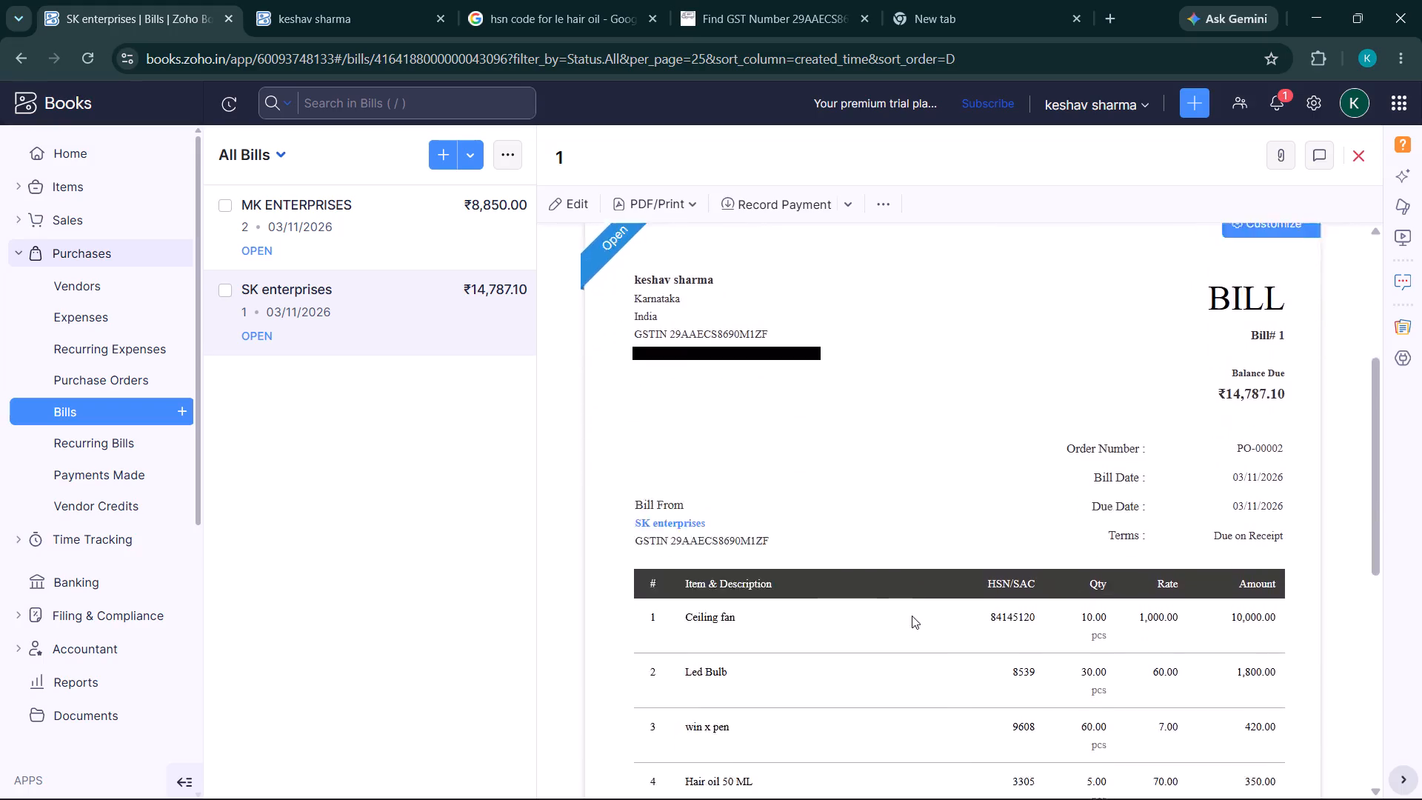
scroll(912, 616, down, 3)
scroll(912, 616, up, 3)
scroll(912, 616, down, 1)
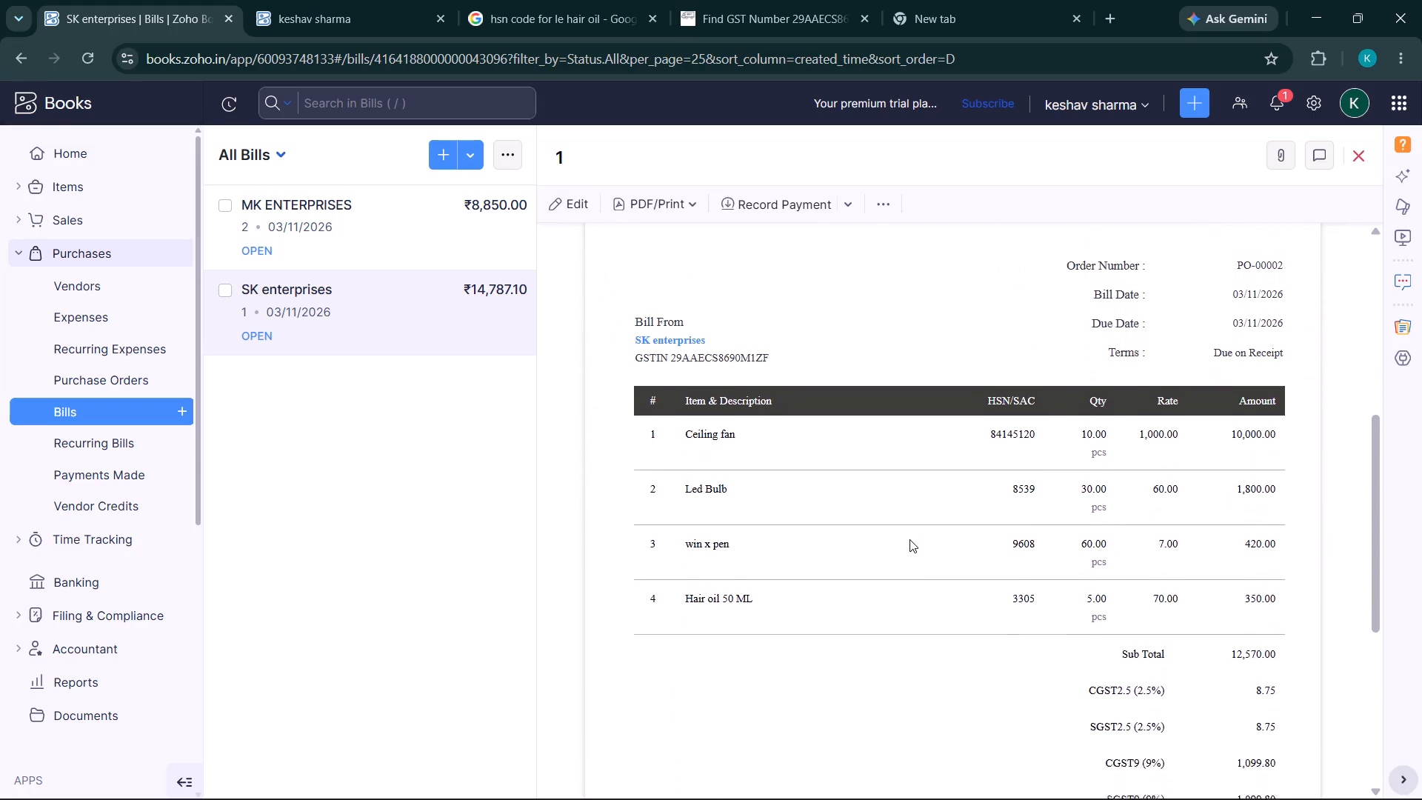
scroll(909, 539, down, 3)
scroll(909, 539, up, 3)
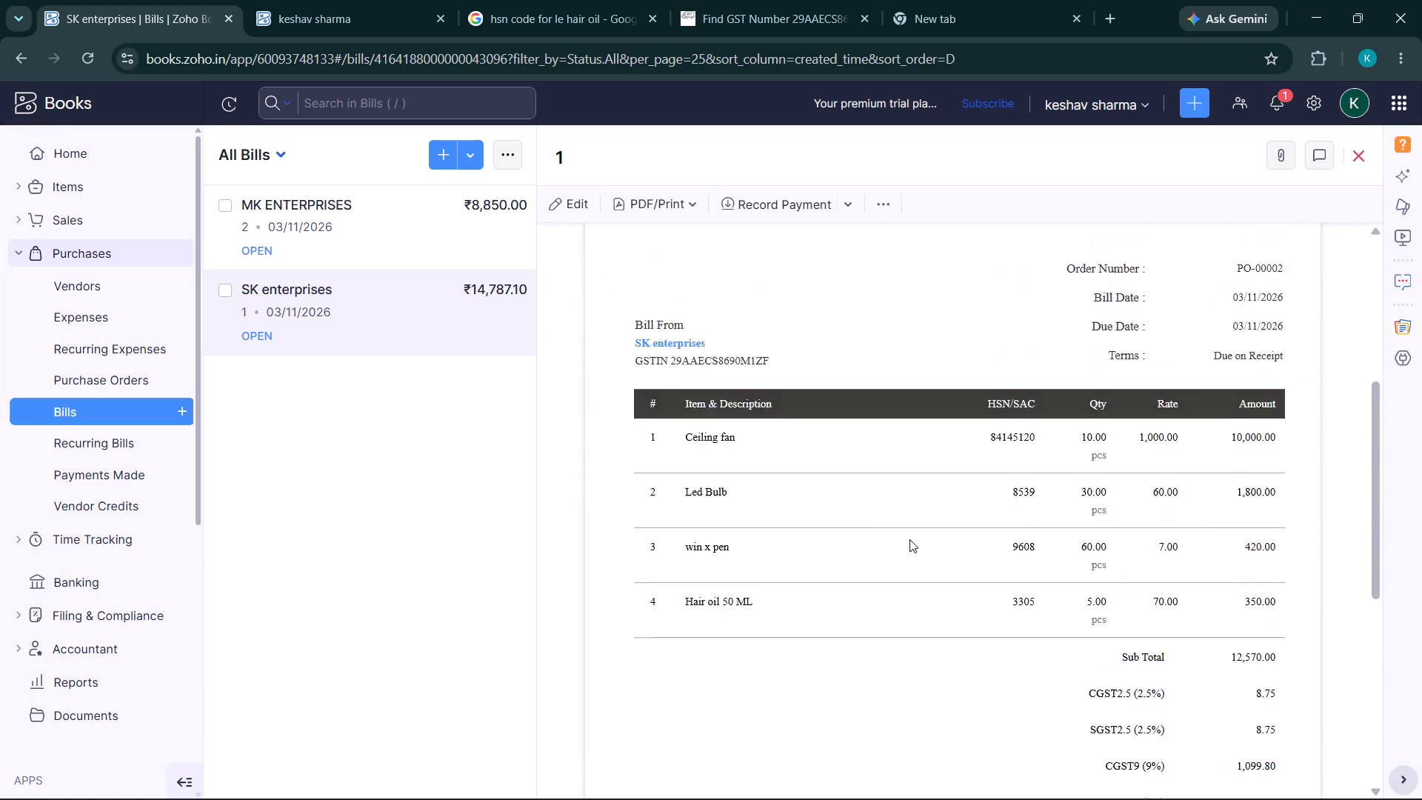
scroll(909, 539, up, 4)
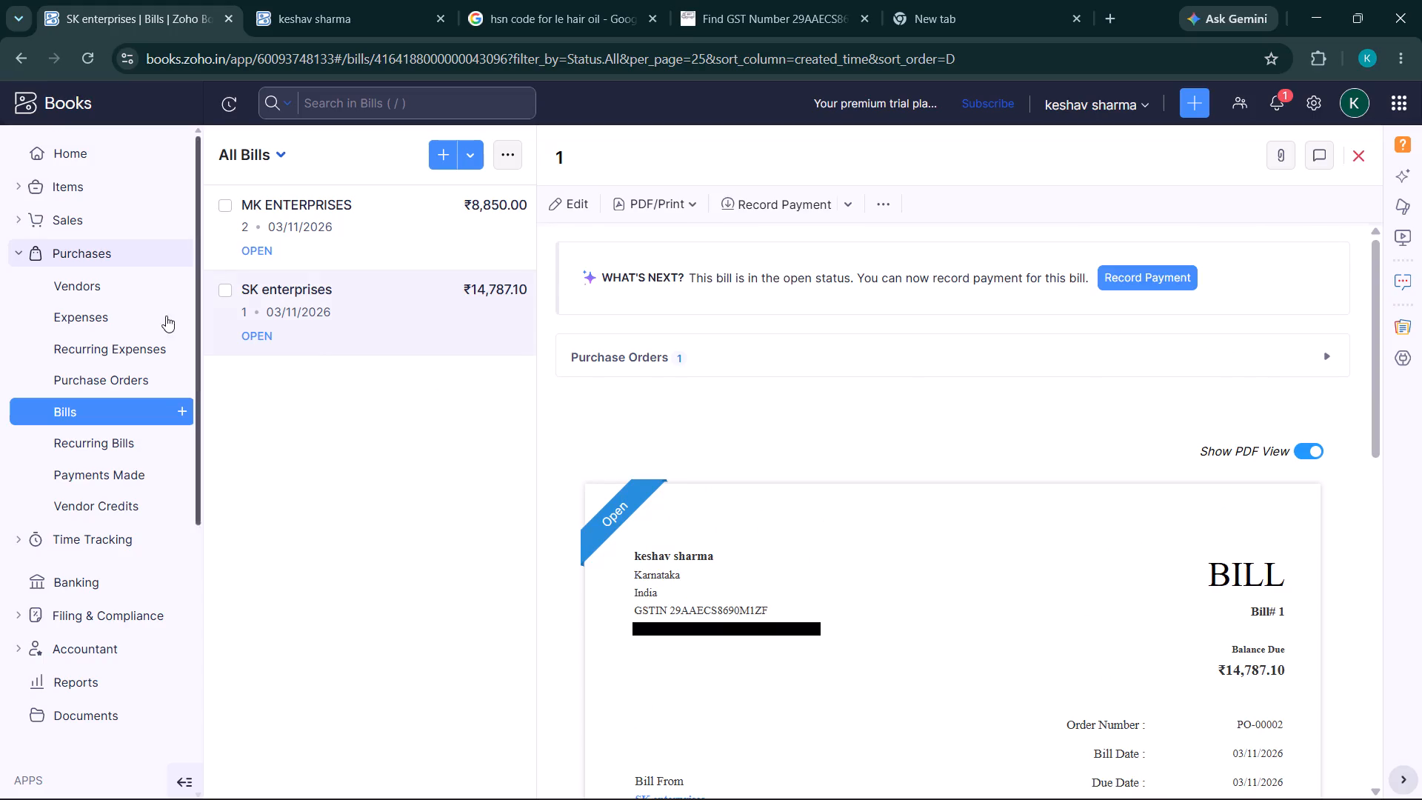
Check the MK ENTERPRISES and SK enterprises bills in the list of all bills.
click(76, 407)
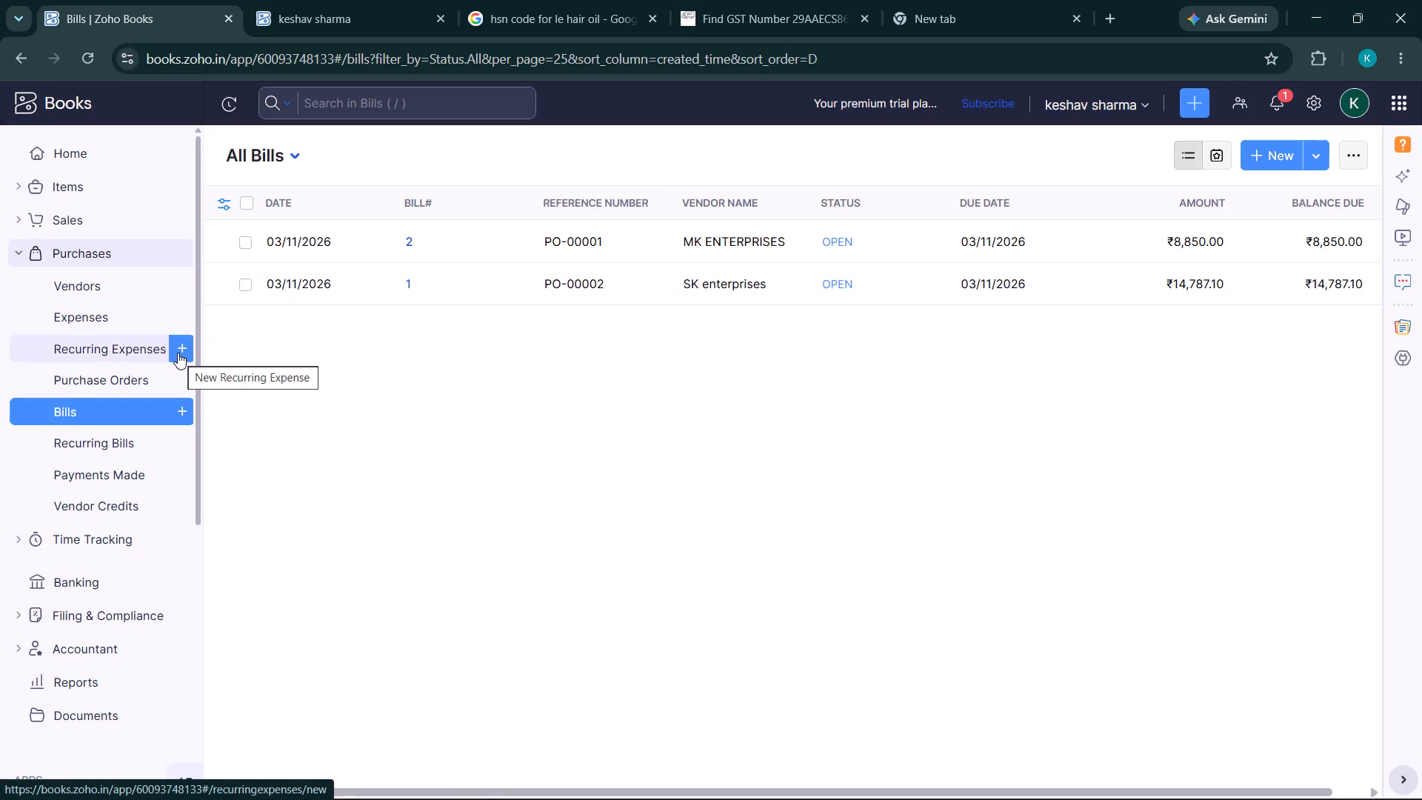
scroll(727, 239, left, 5)
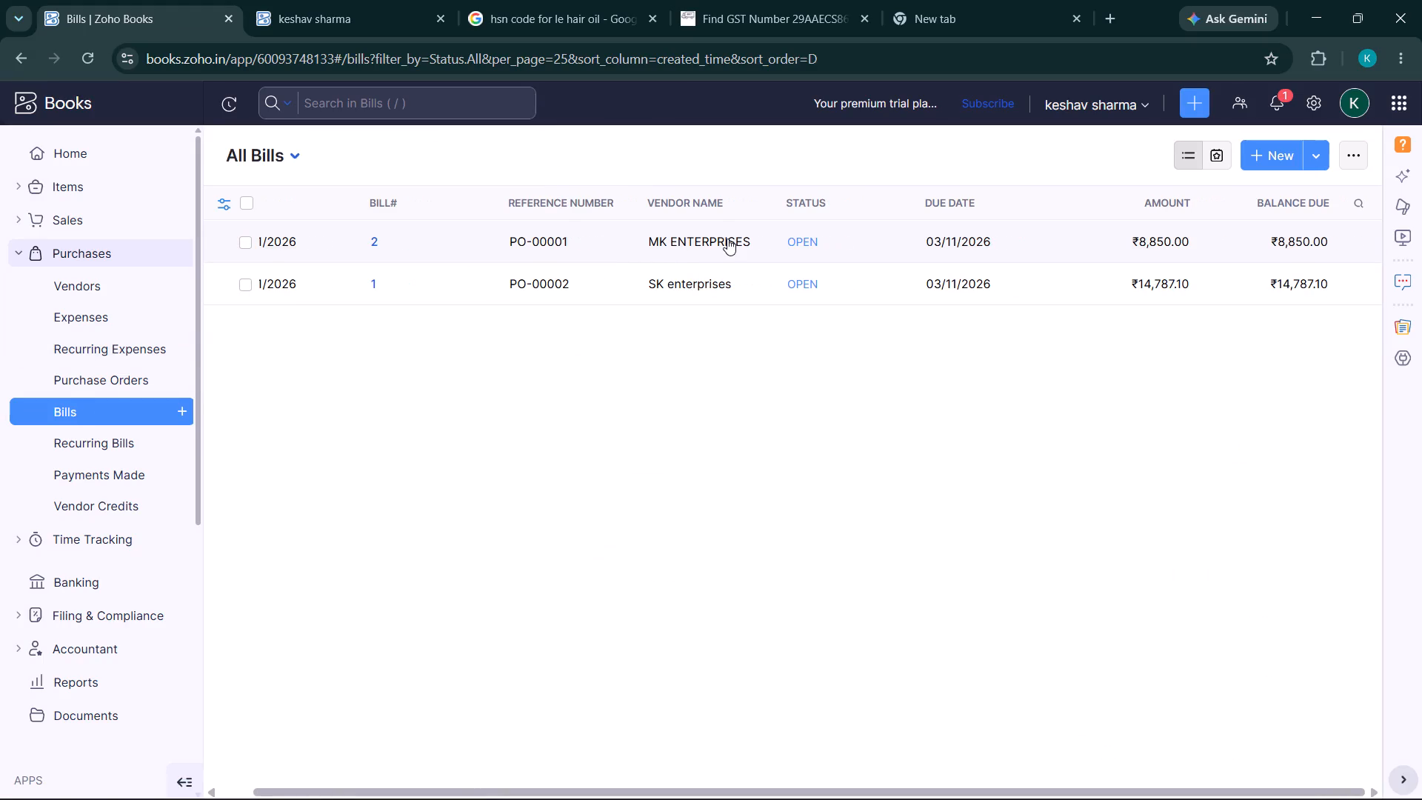
scroll(727, 239, right, 5)
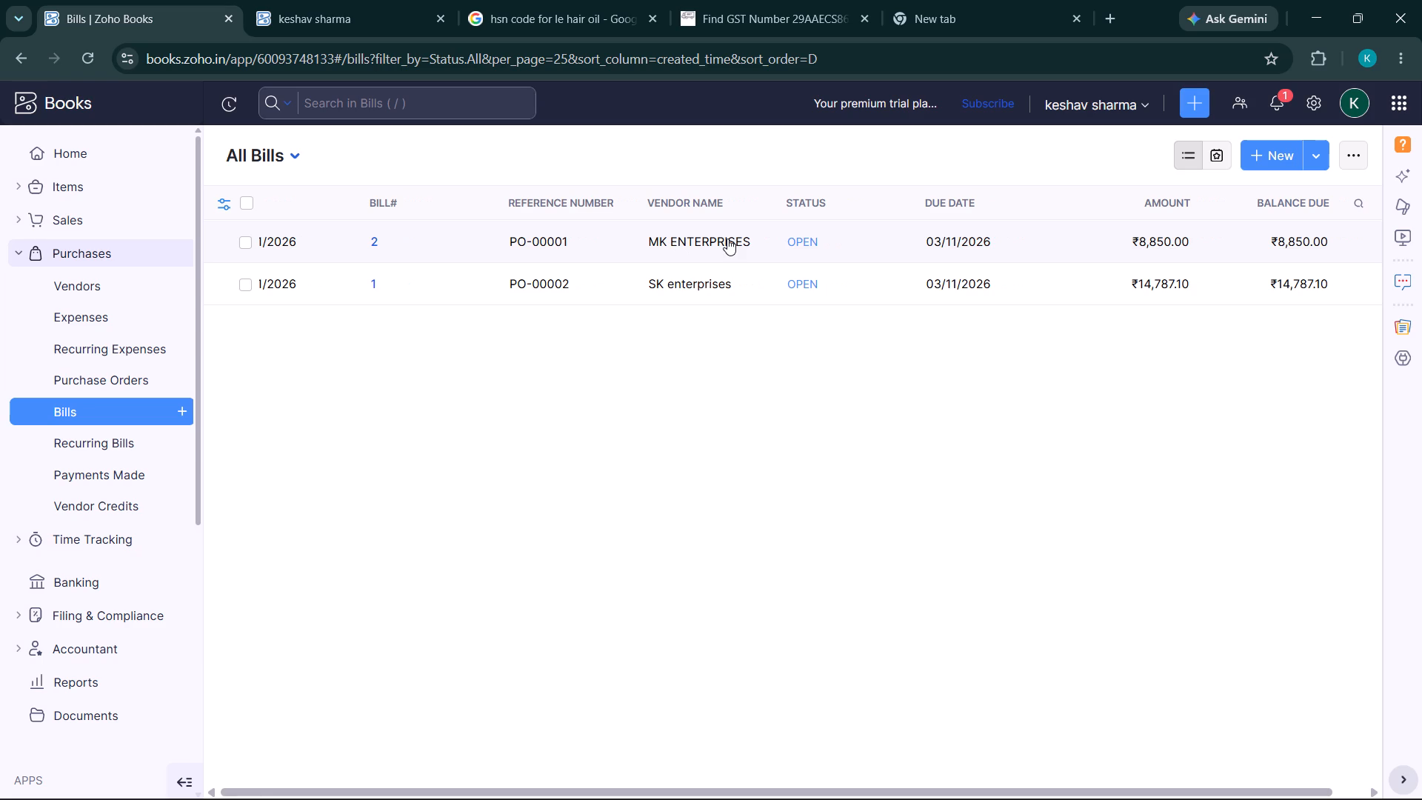
Open the record of payments made to vendors.
click(68, 480)
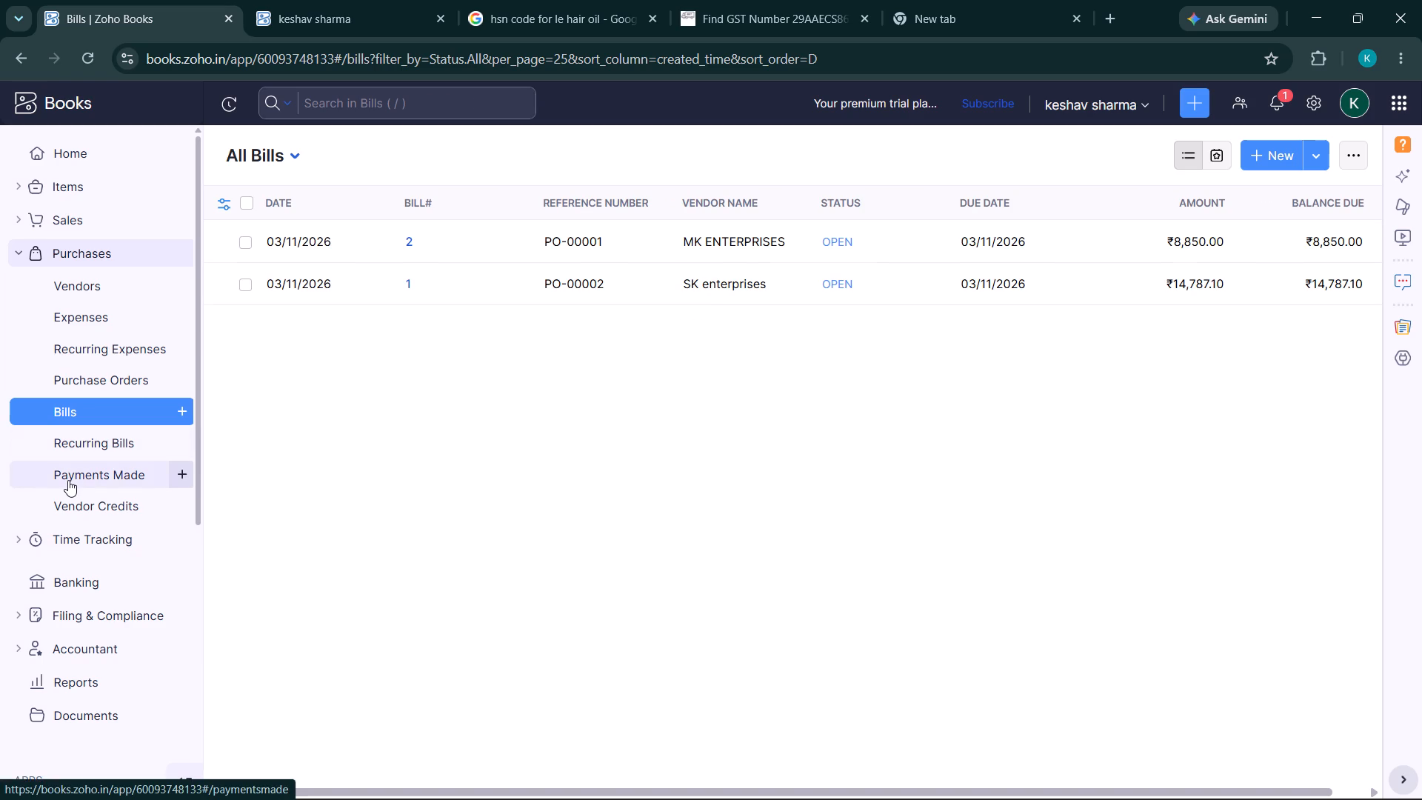
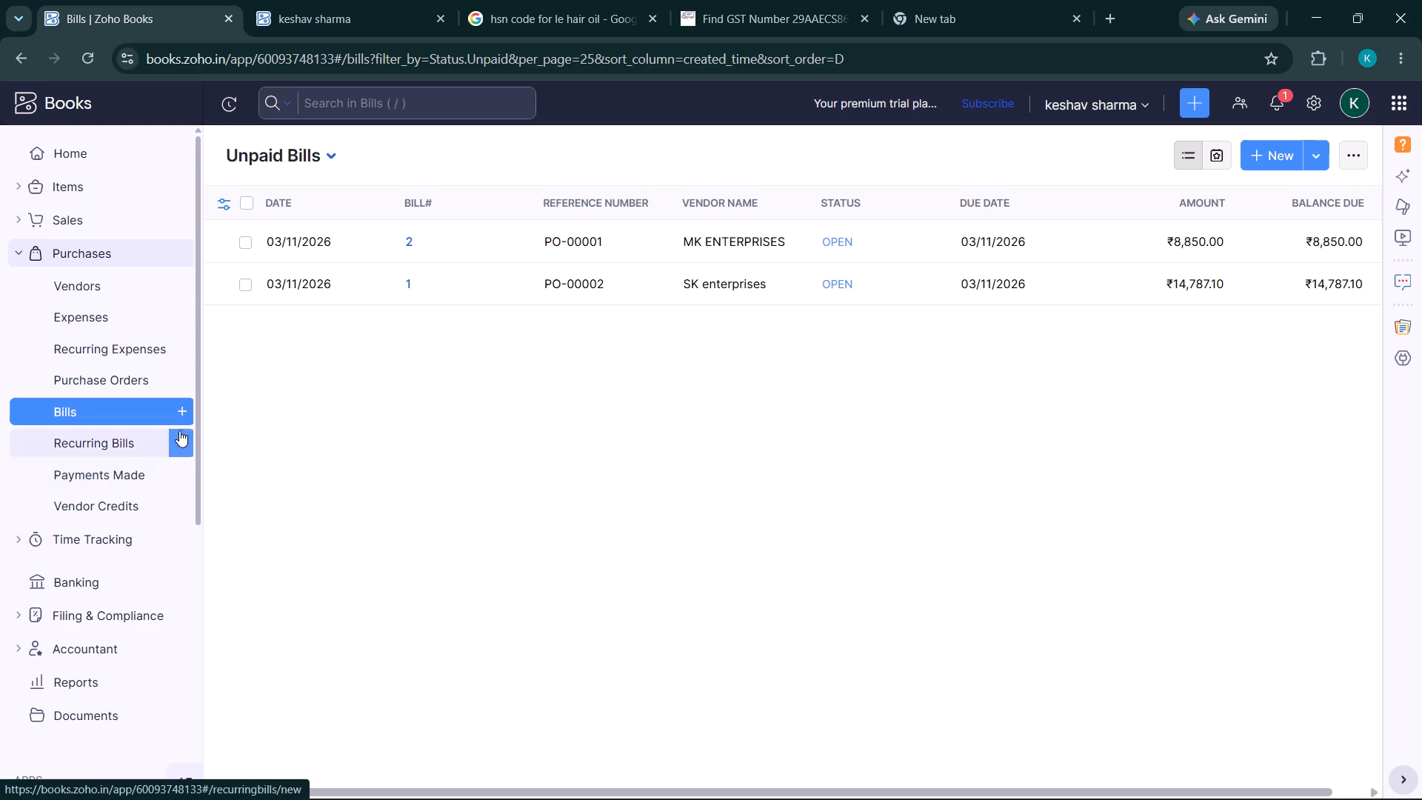
Start a new bill for vendor M/s. FASHION SEERET and enter bill number 3.
click(181, 410)
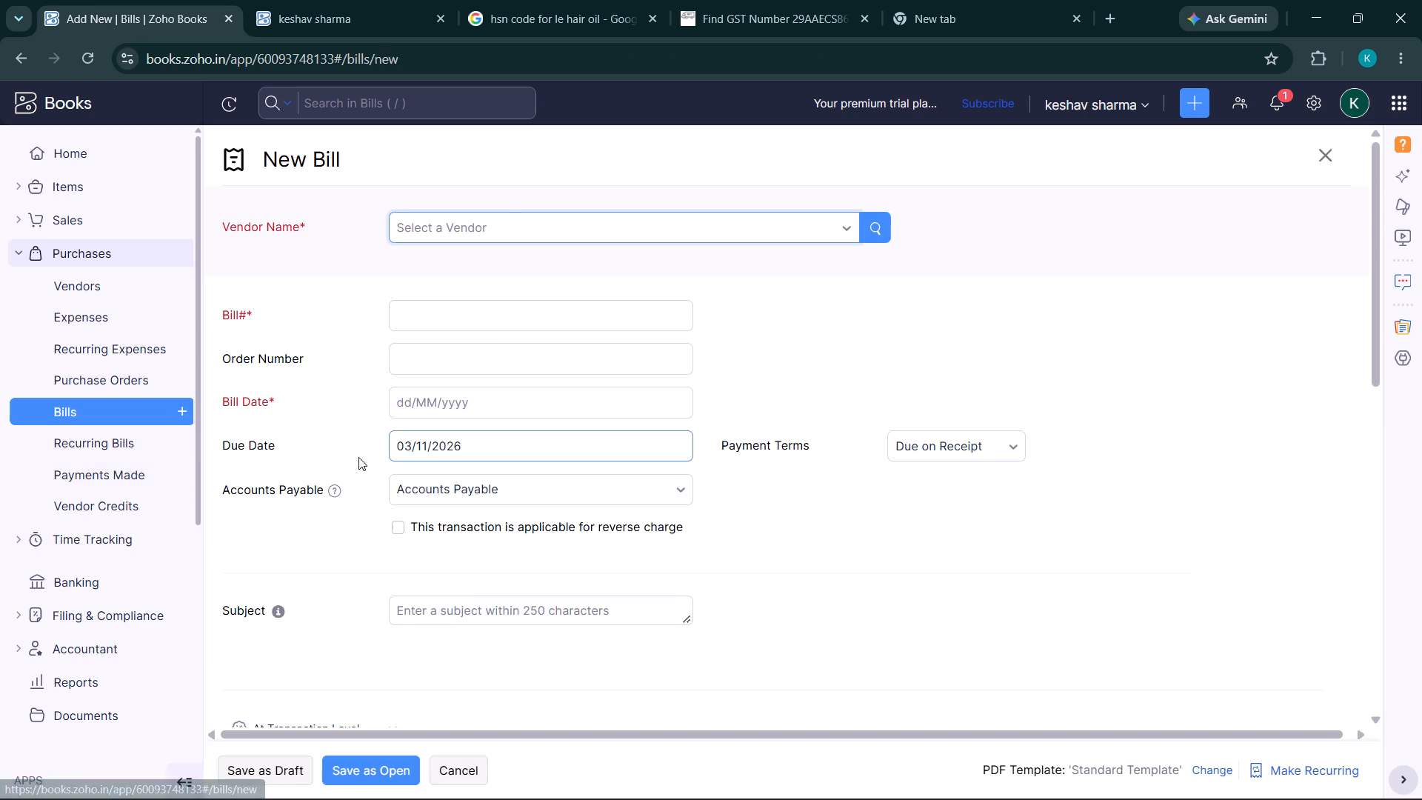
click(493, 216)
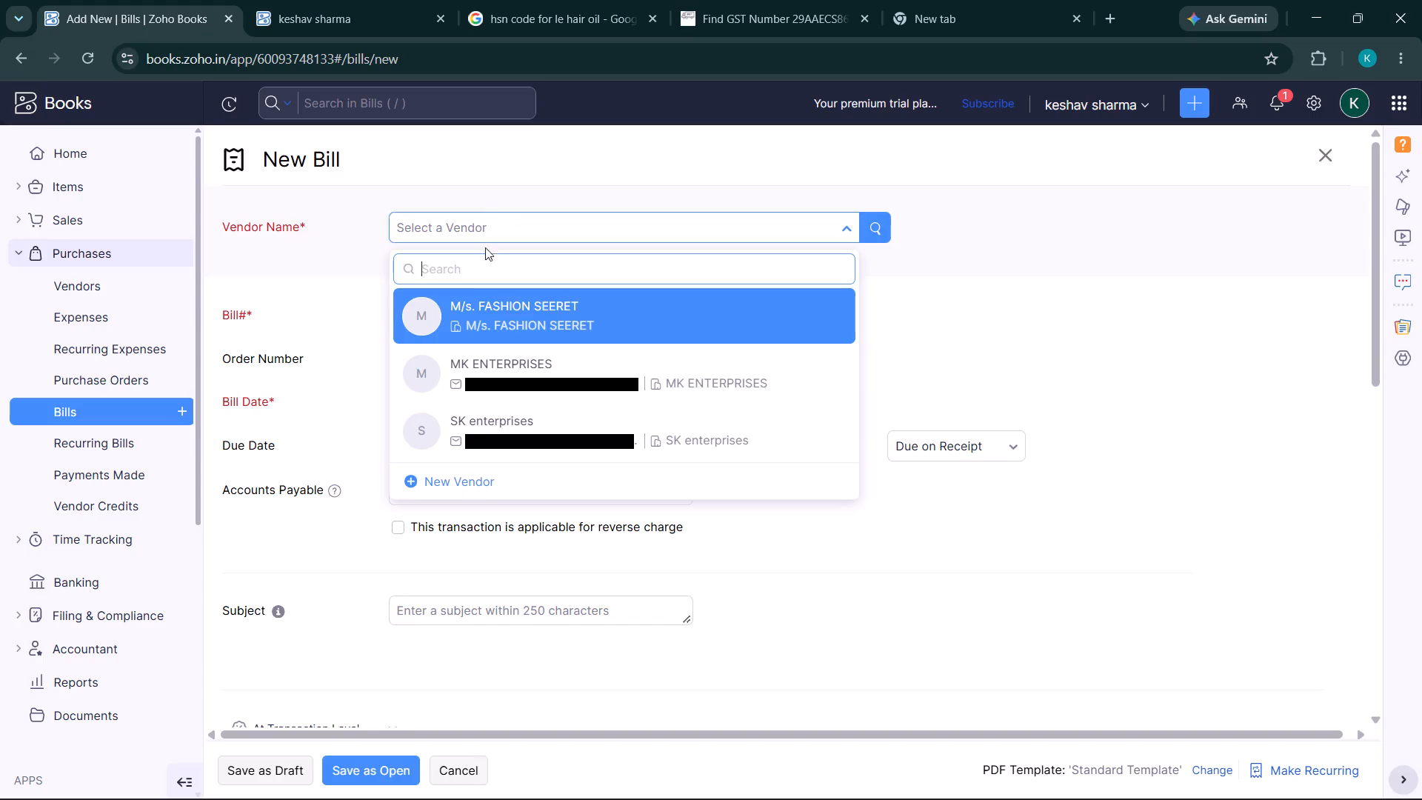
click(514, 311)
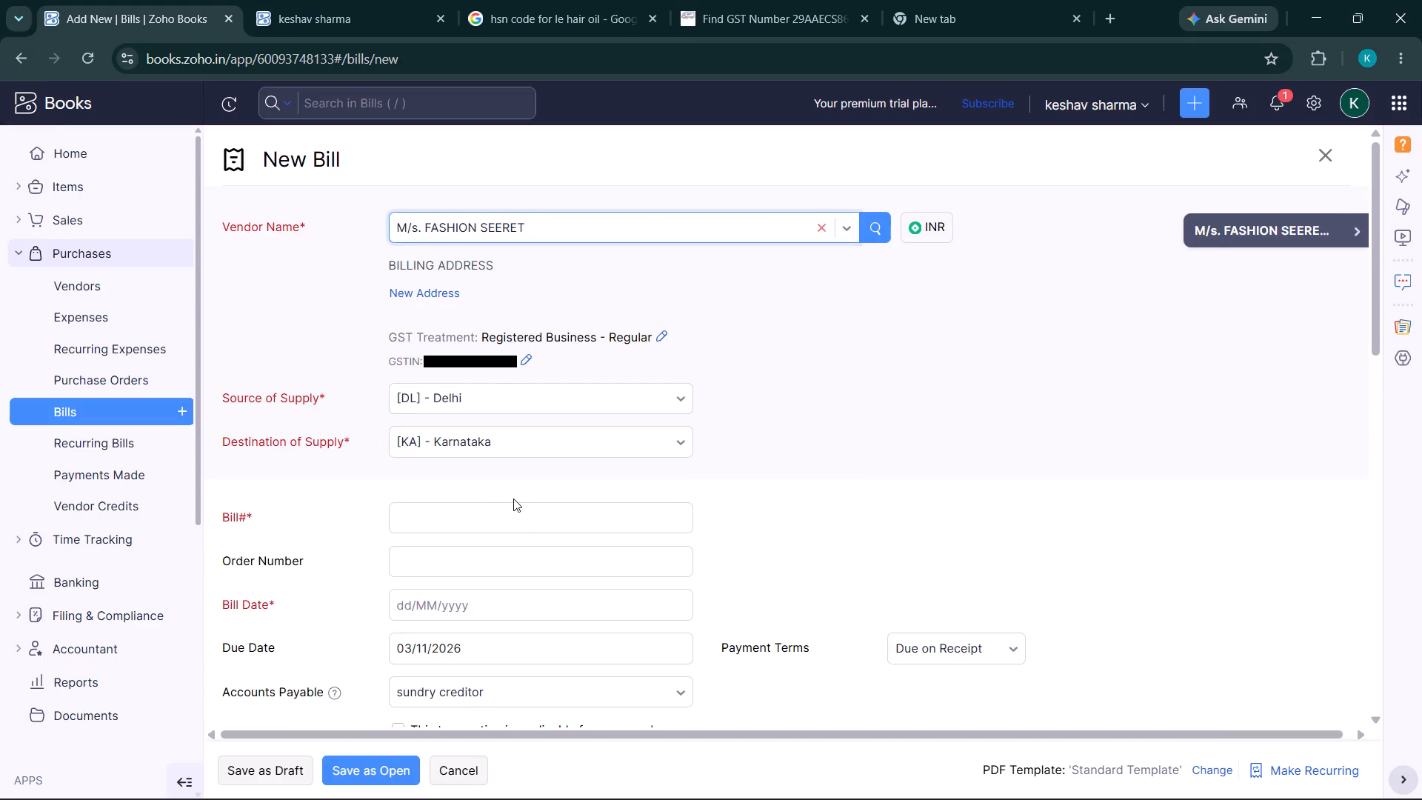
click(444, 516)
key(3)
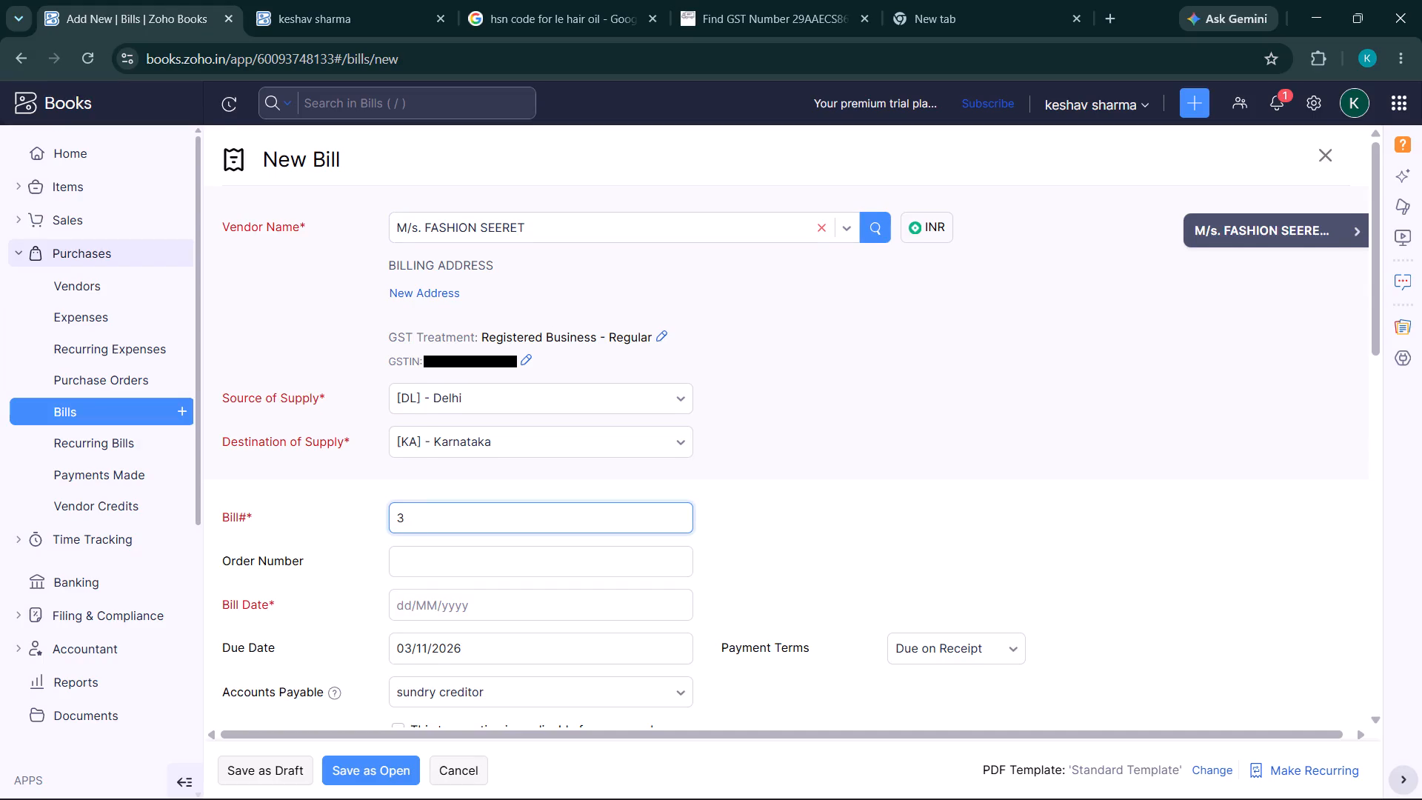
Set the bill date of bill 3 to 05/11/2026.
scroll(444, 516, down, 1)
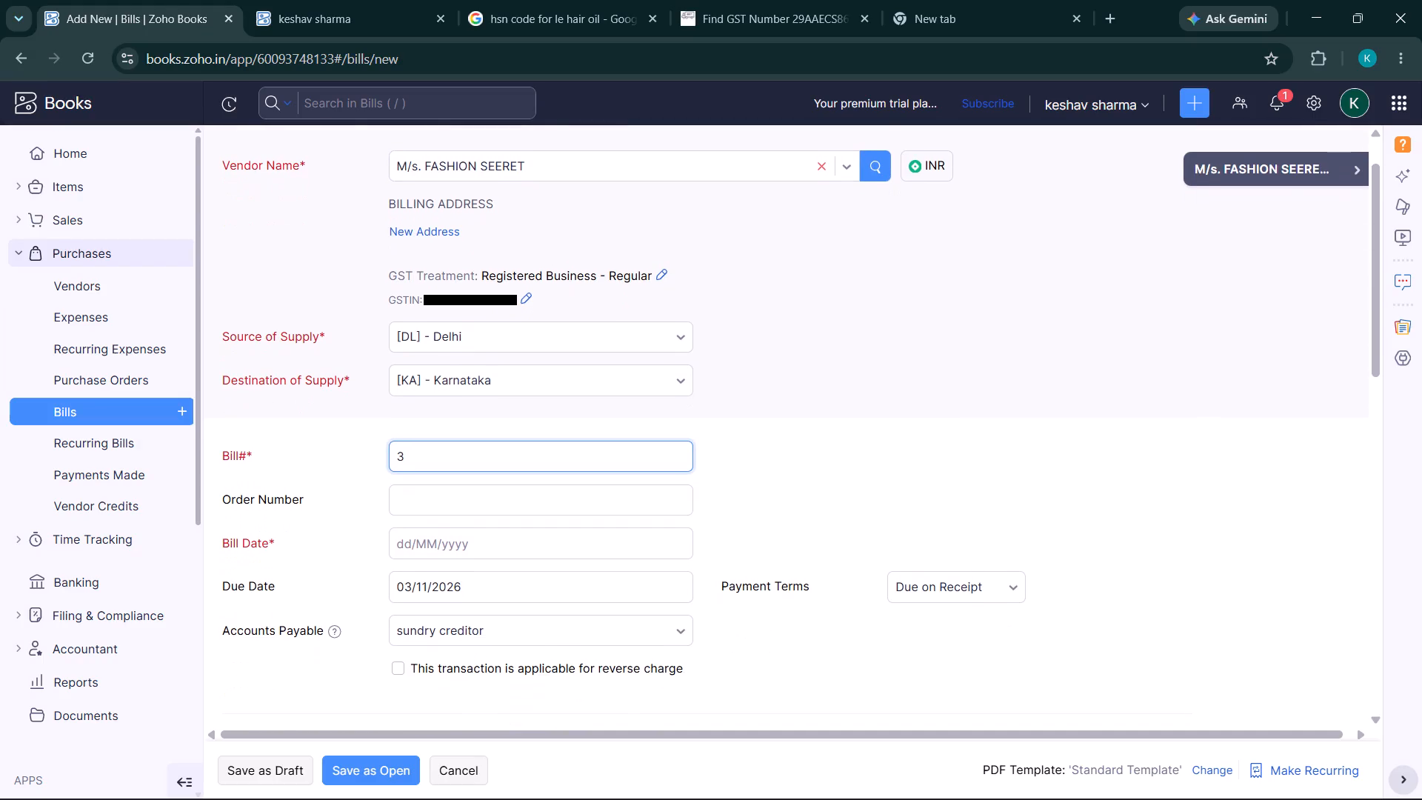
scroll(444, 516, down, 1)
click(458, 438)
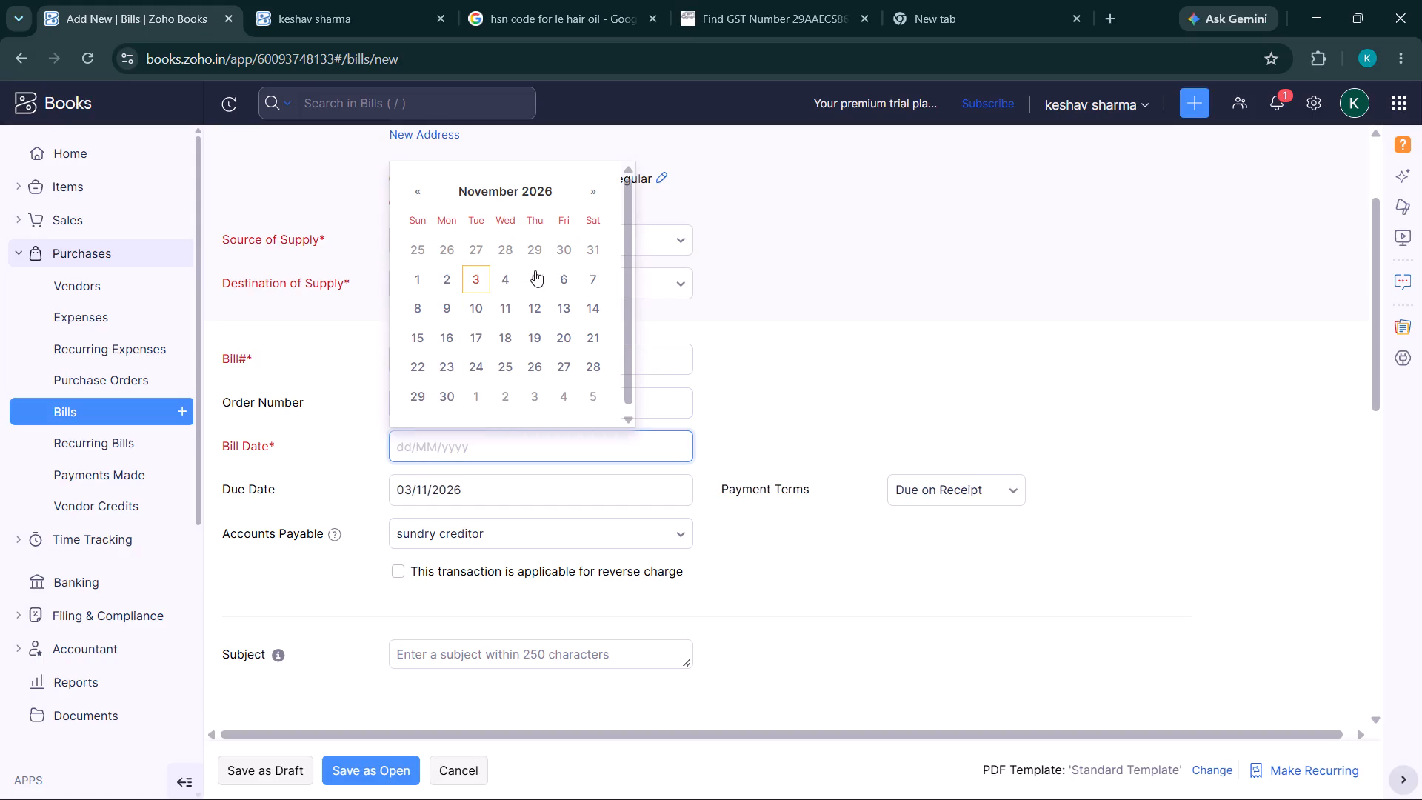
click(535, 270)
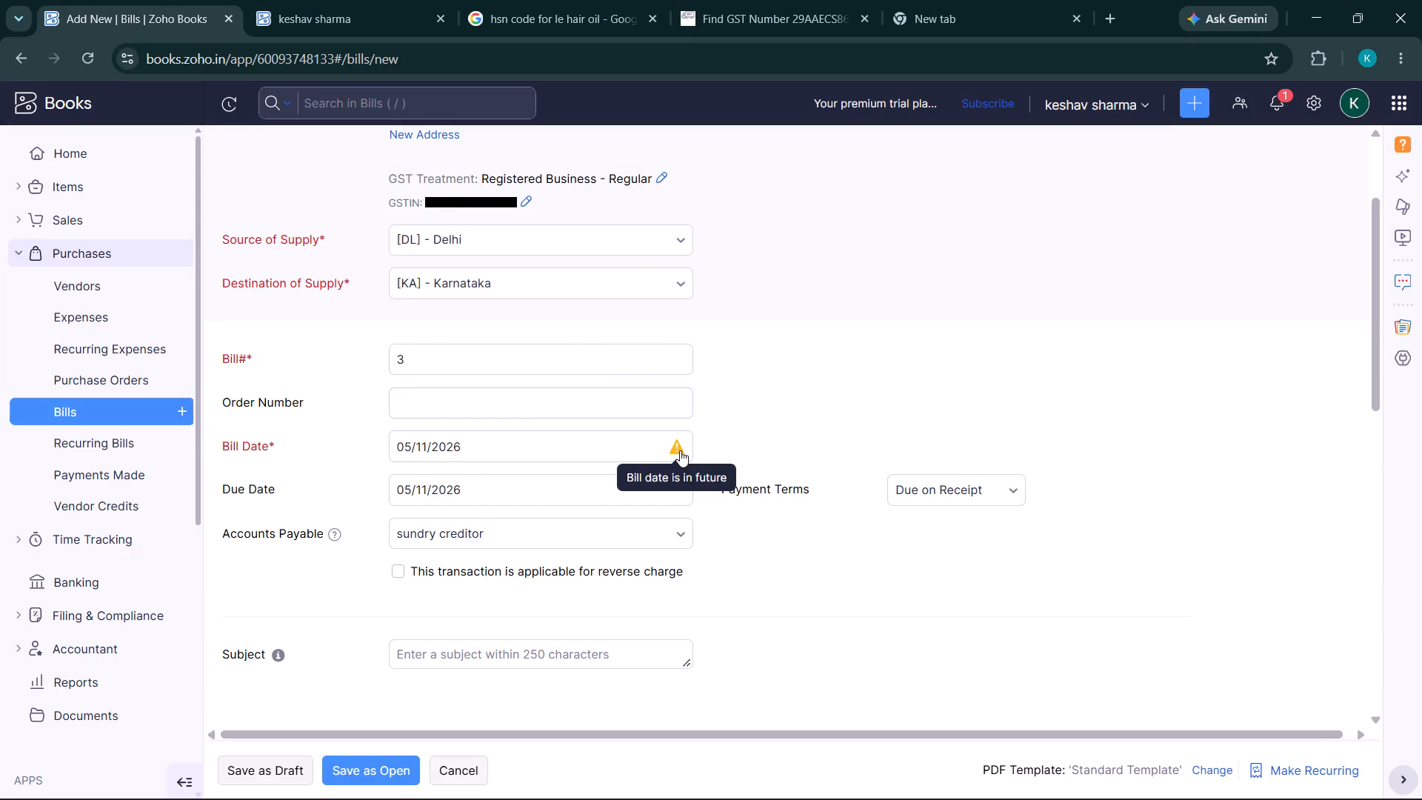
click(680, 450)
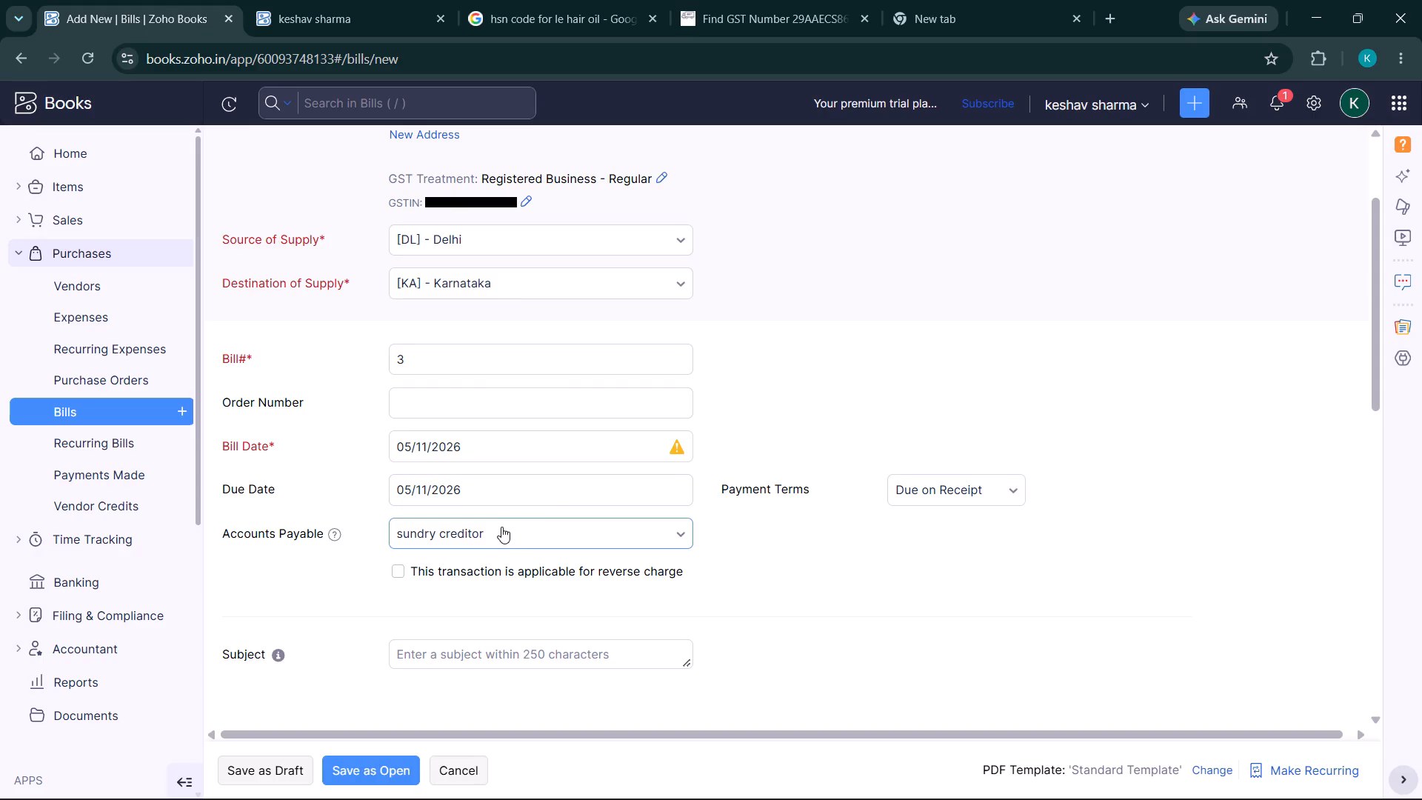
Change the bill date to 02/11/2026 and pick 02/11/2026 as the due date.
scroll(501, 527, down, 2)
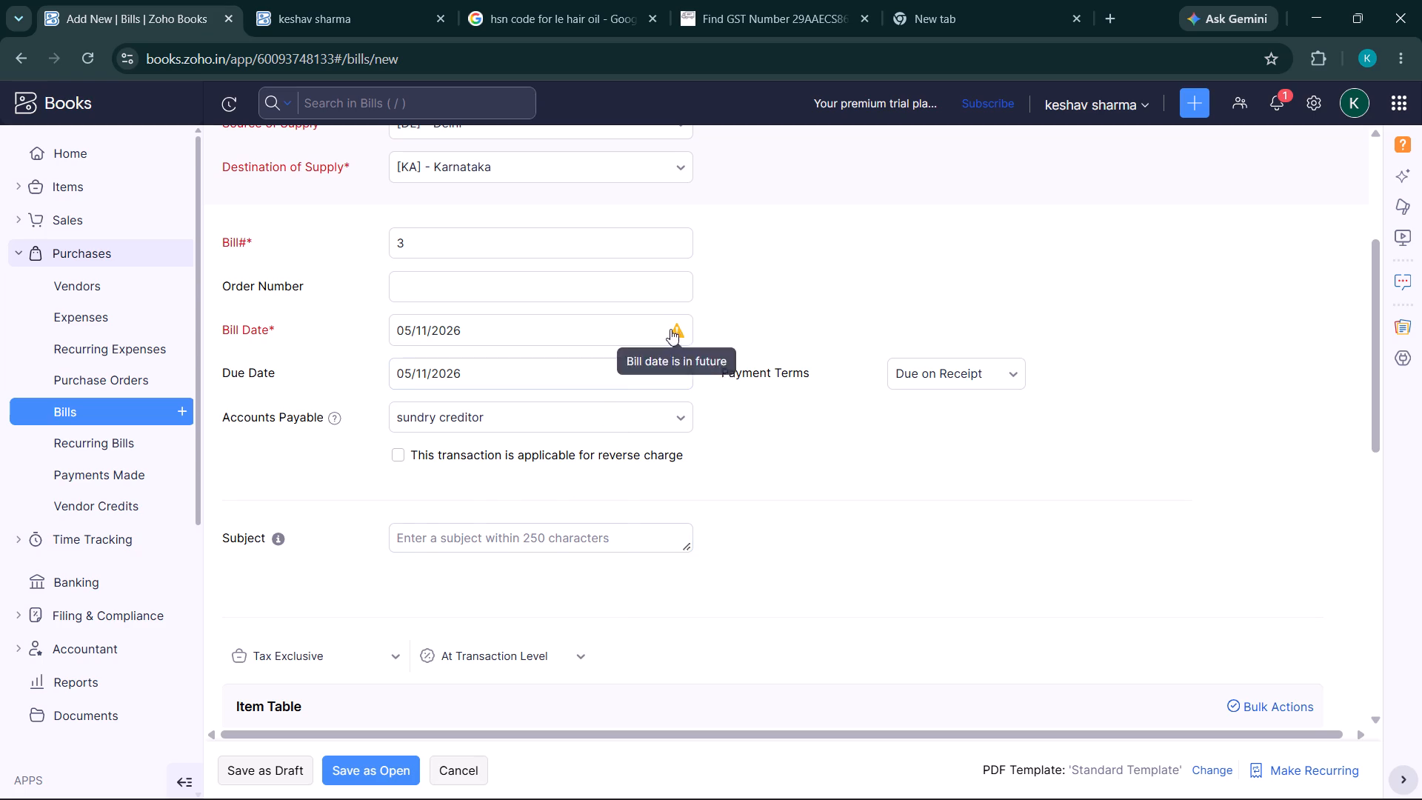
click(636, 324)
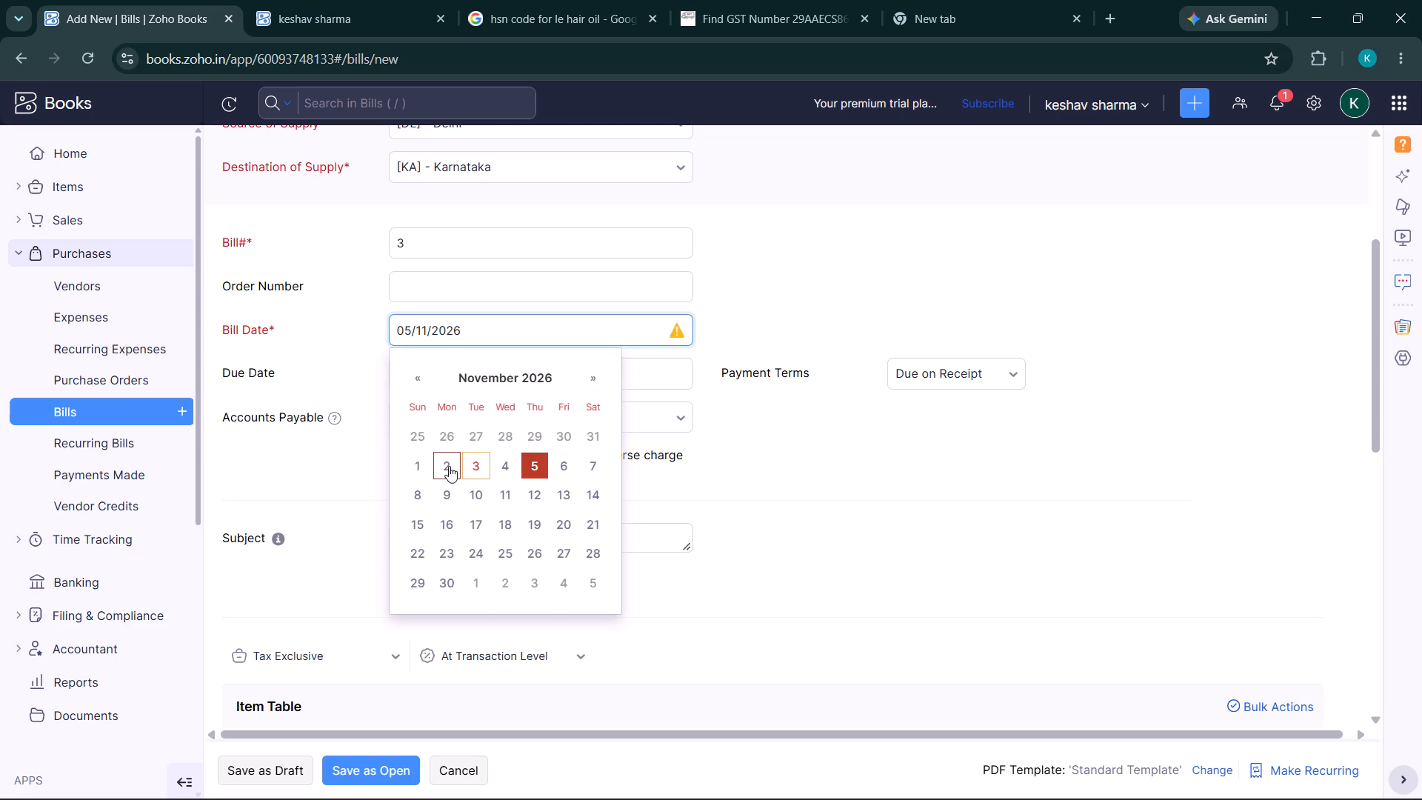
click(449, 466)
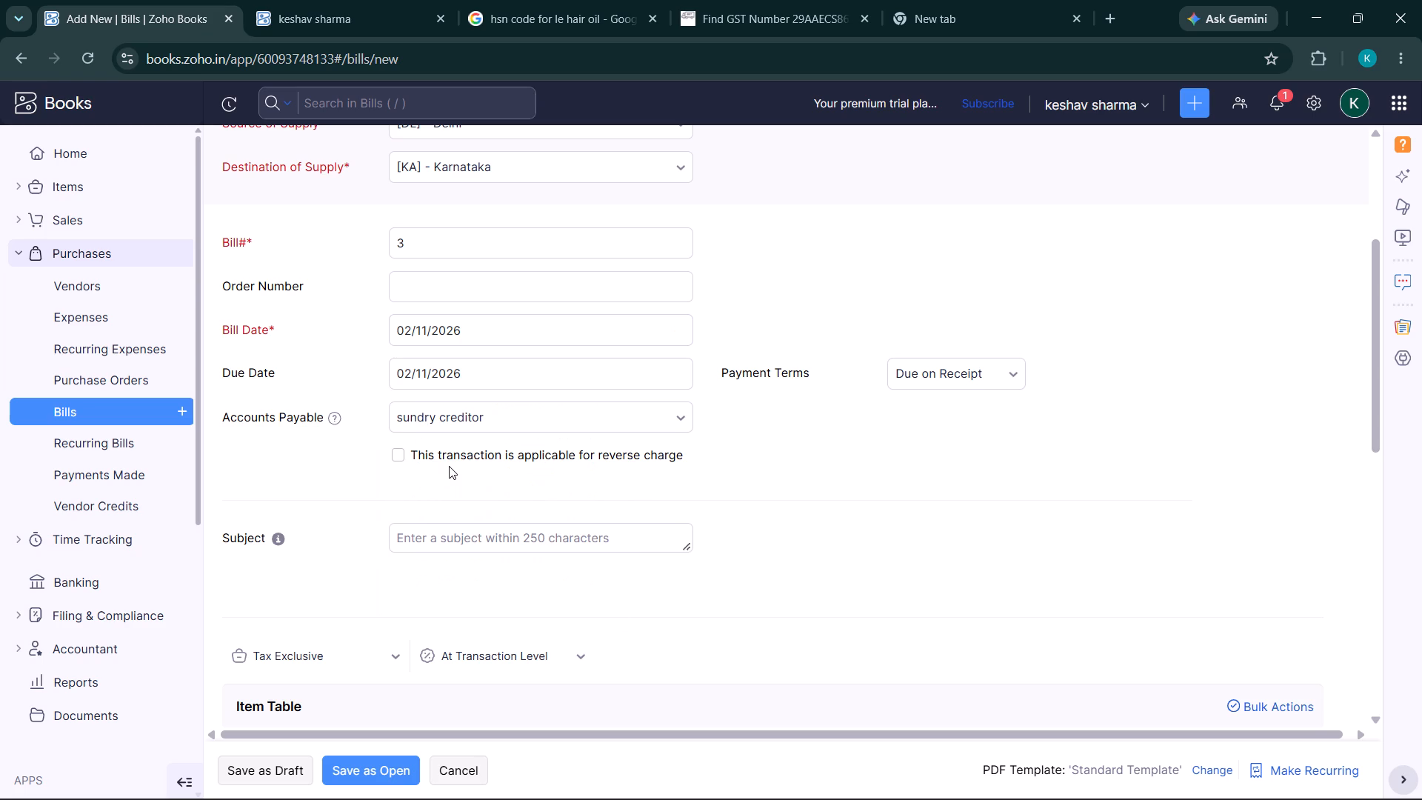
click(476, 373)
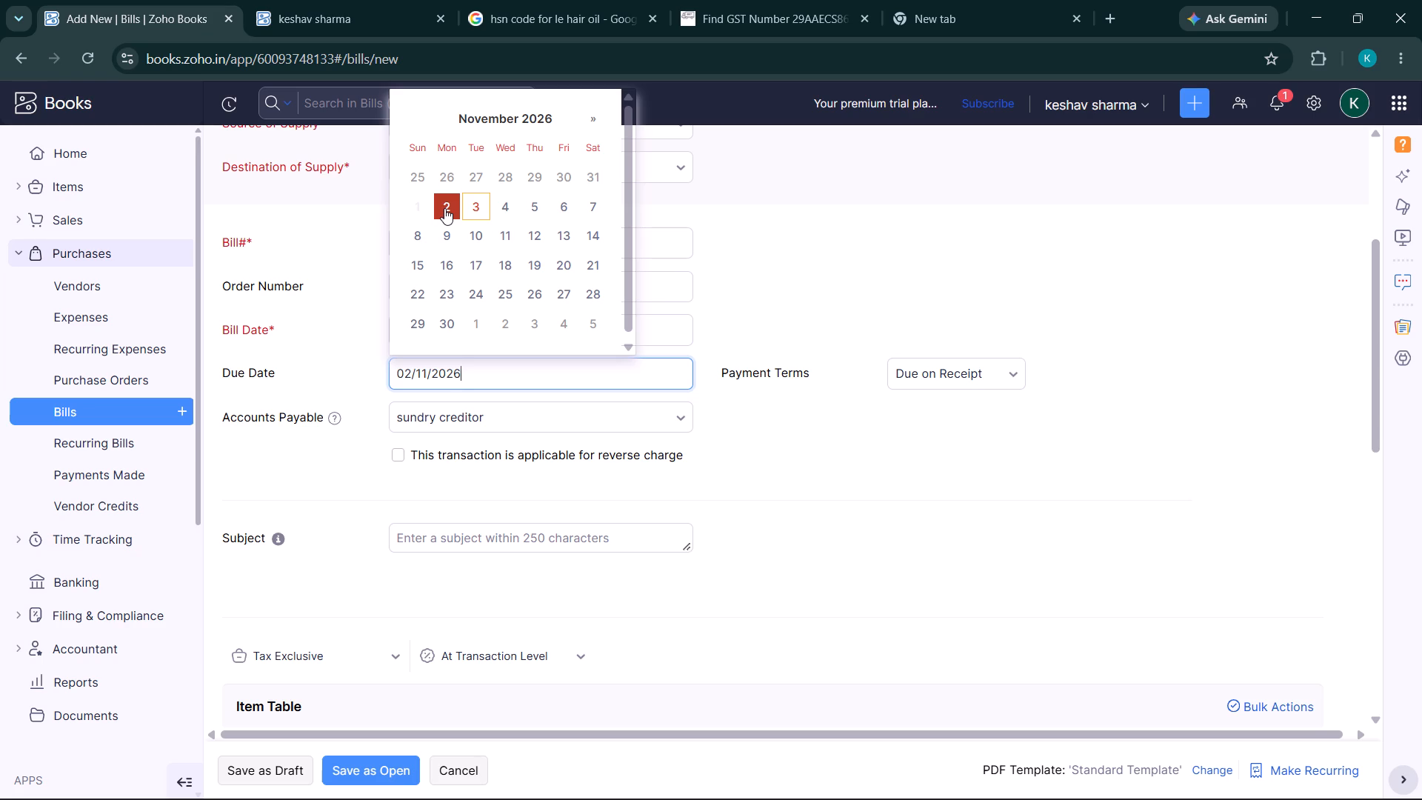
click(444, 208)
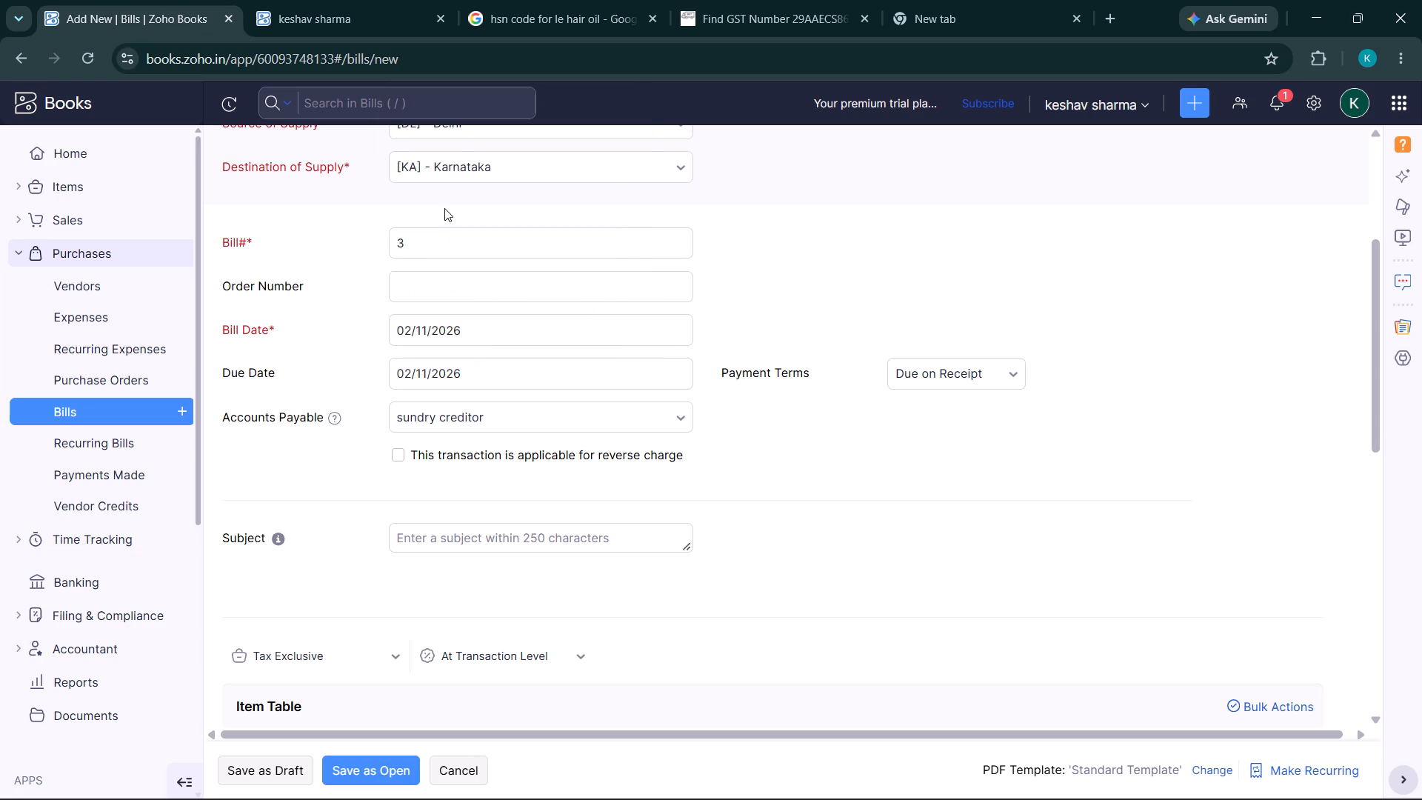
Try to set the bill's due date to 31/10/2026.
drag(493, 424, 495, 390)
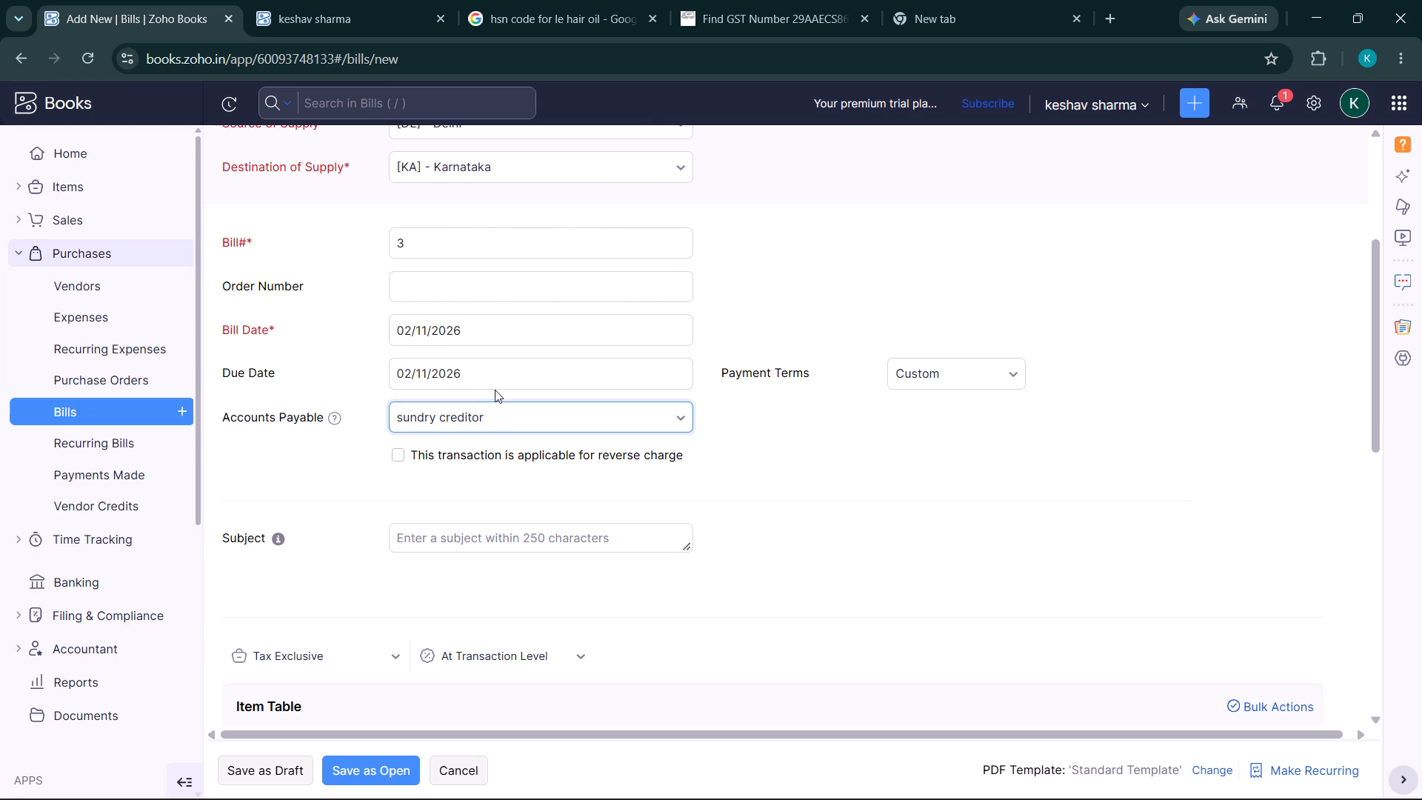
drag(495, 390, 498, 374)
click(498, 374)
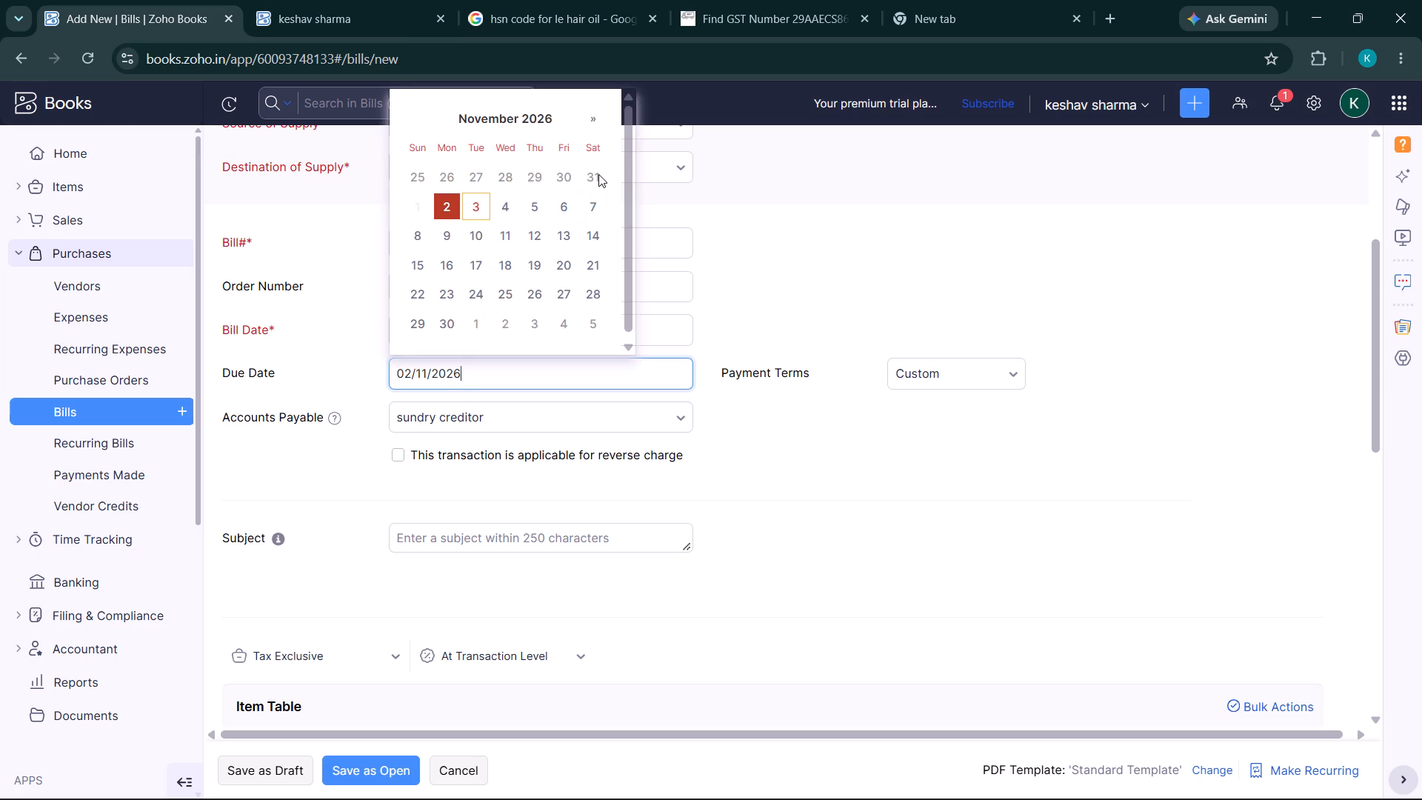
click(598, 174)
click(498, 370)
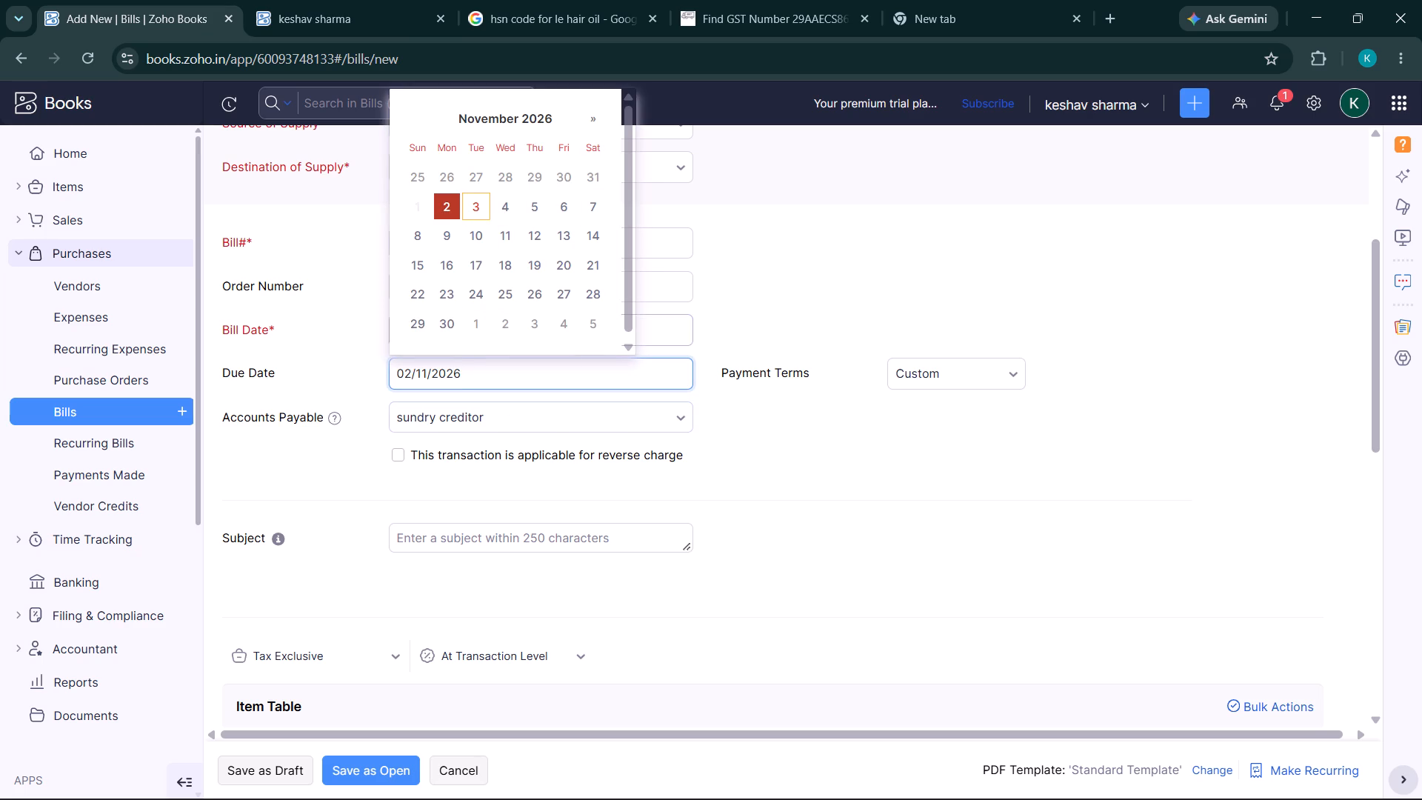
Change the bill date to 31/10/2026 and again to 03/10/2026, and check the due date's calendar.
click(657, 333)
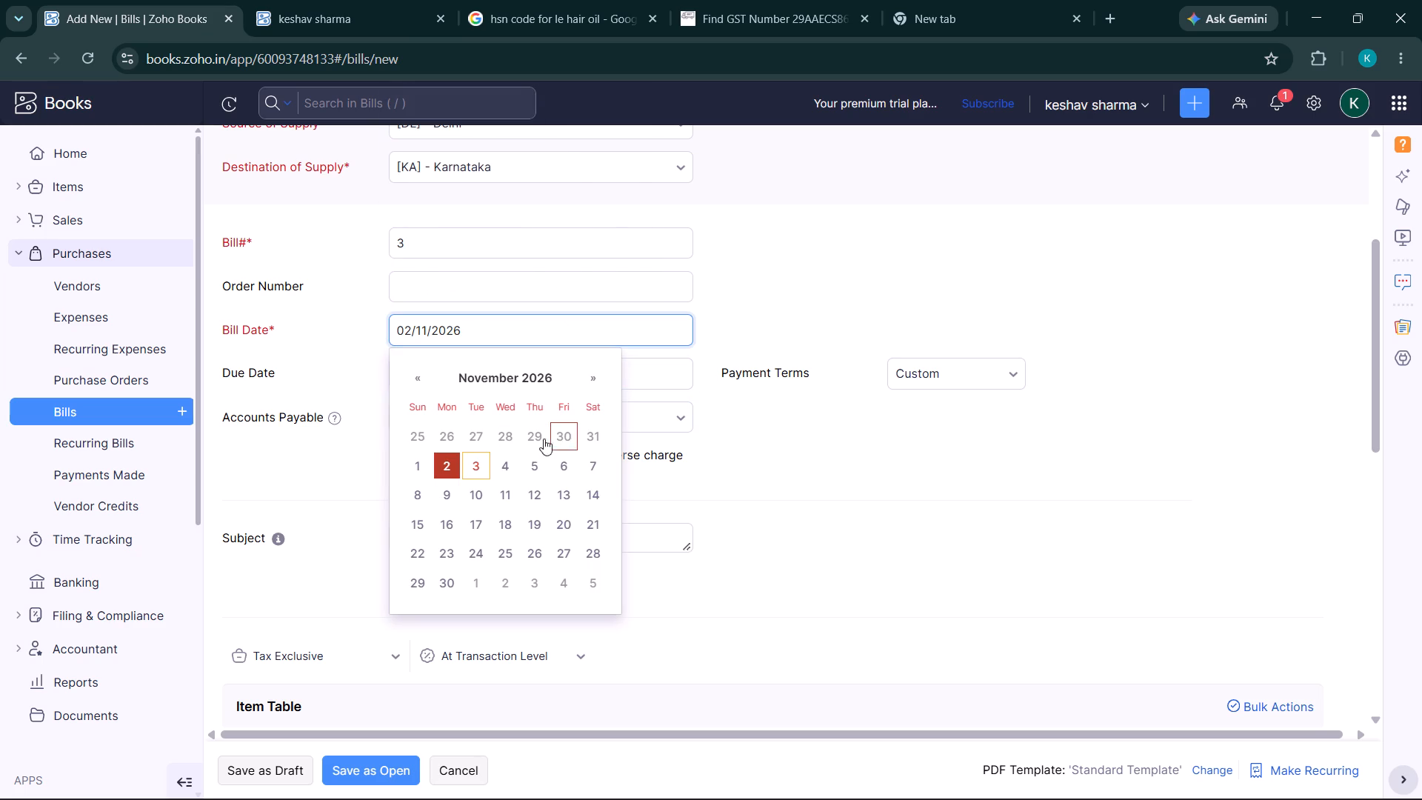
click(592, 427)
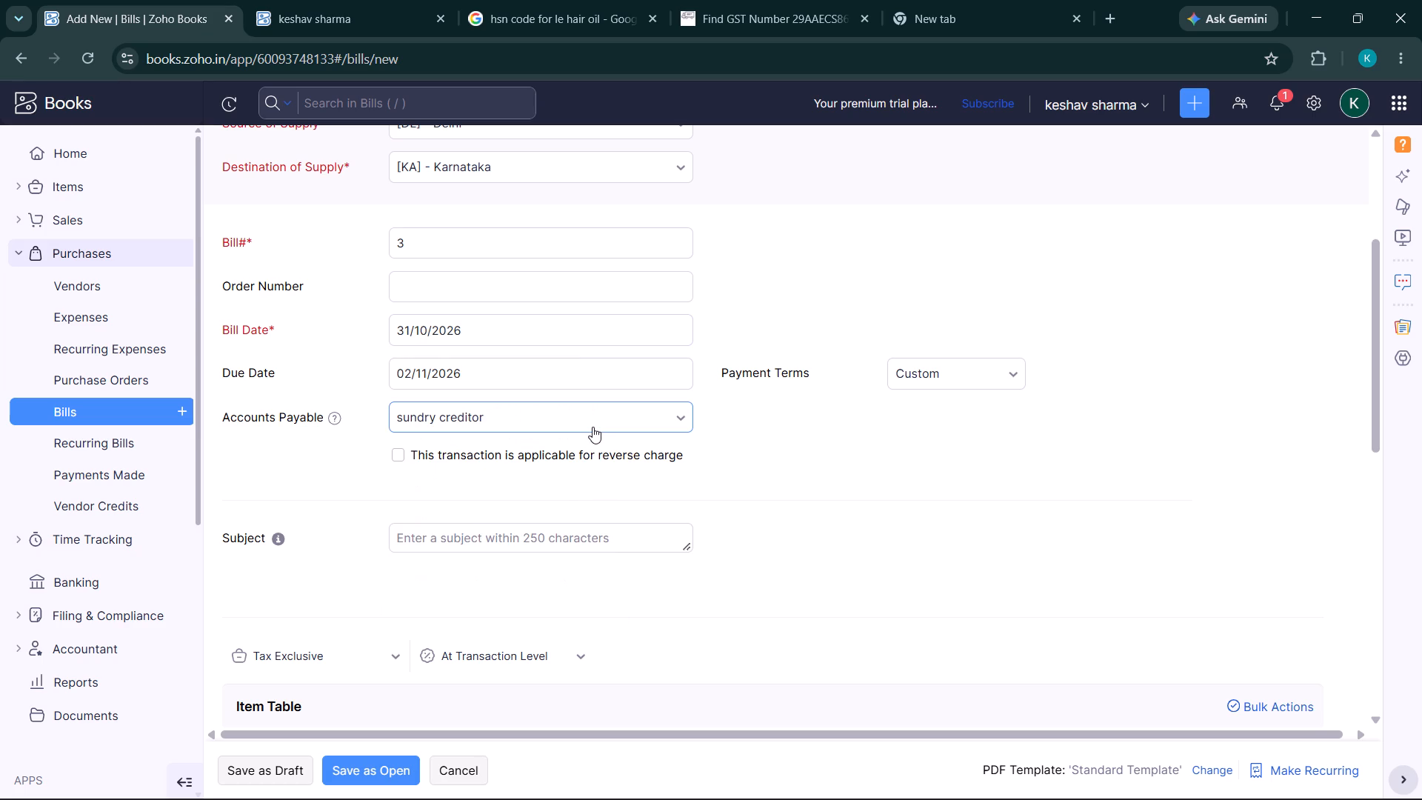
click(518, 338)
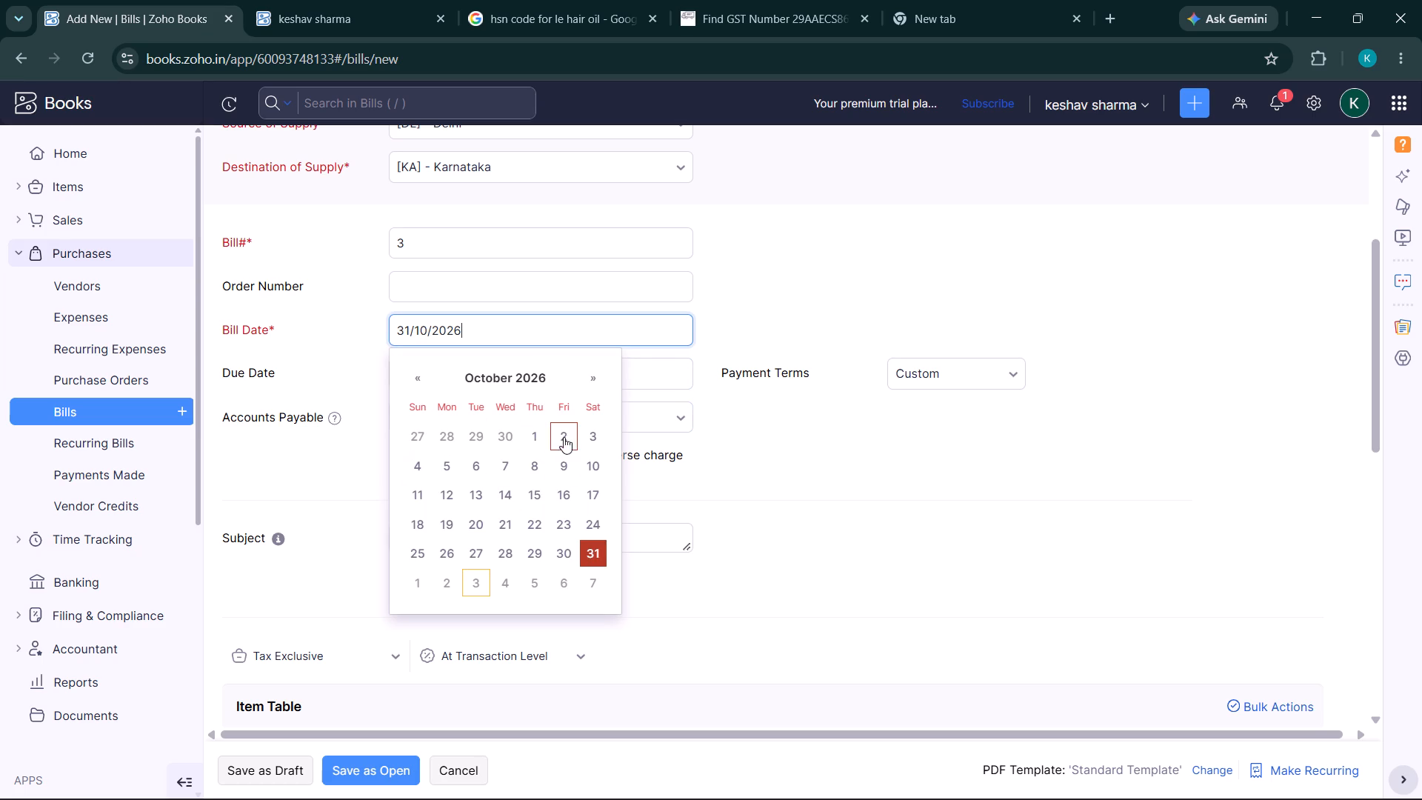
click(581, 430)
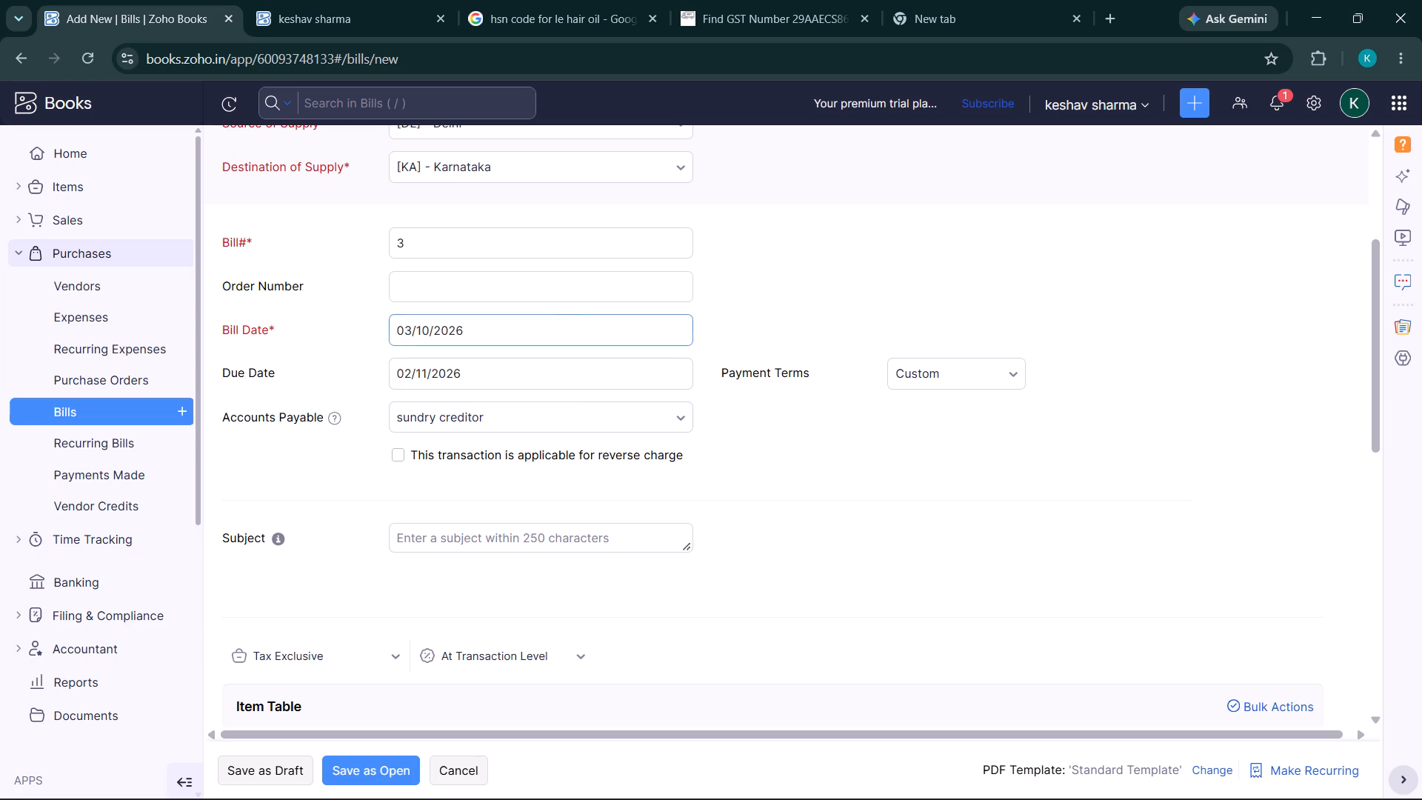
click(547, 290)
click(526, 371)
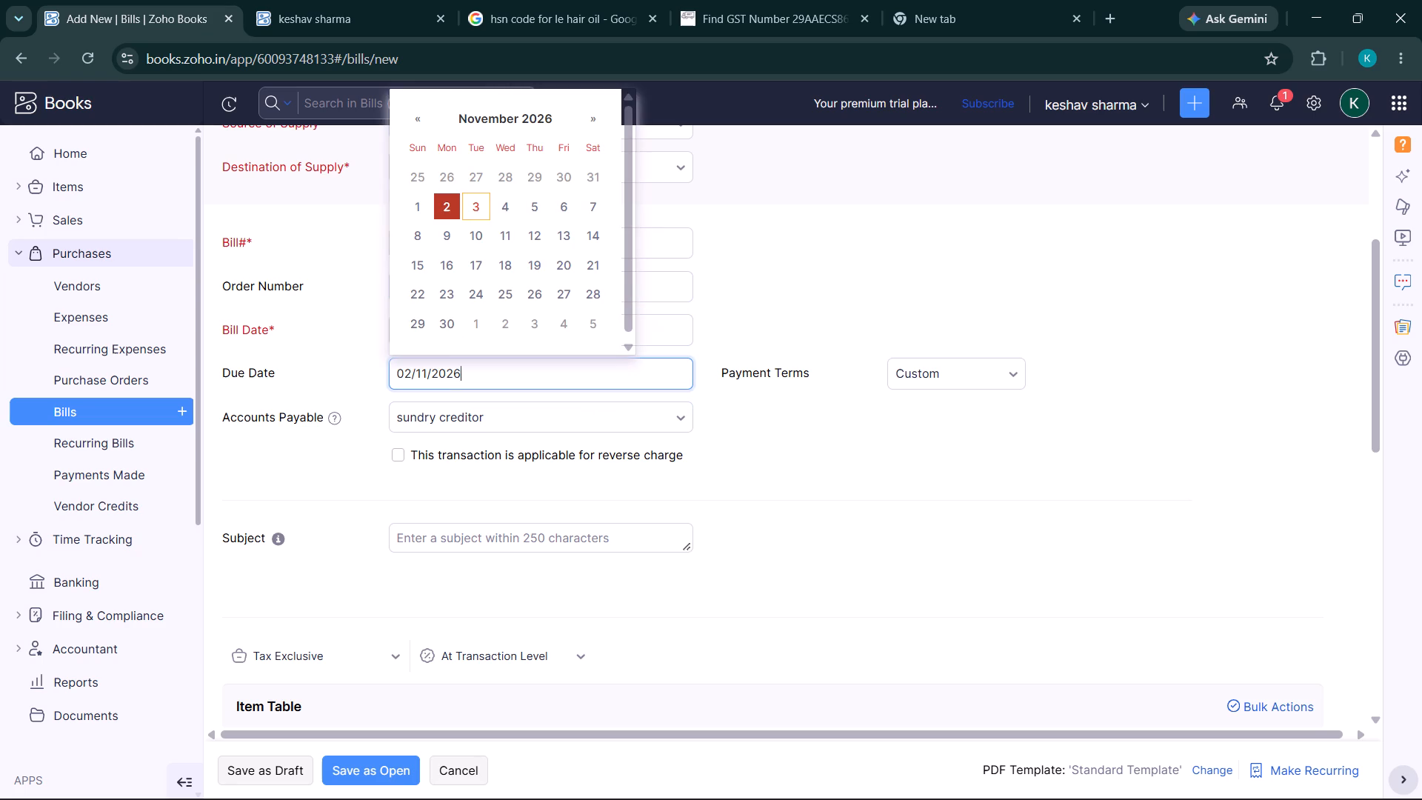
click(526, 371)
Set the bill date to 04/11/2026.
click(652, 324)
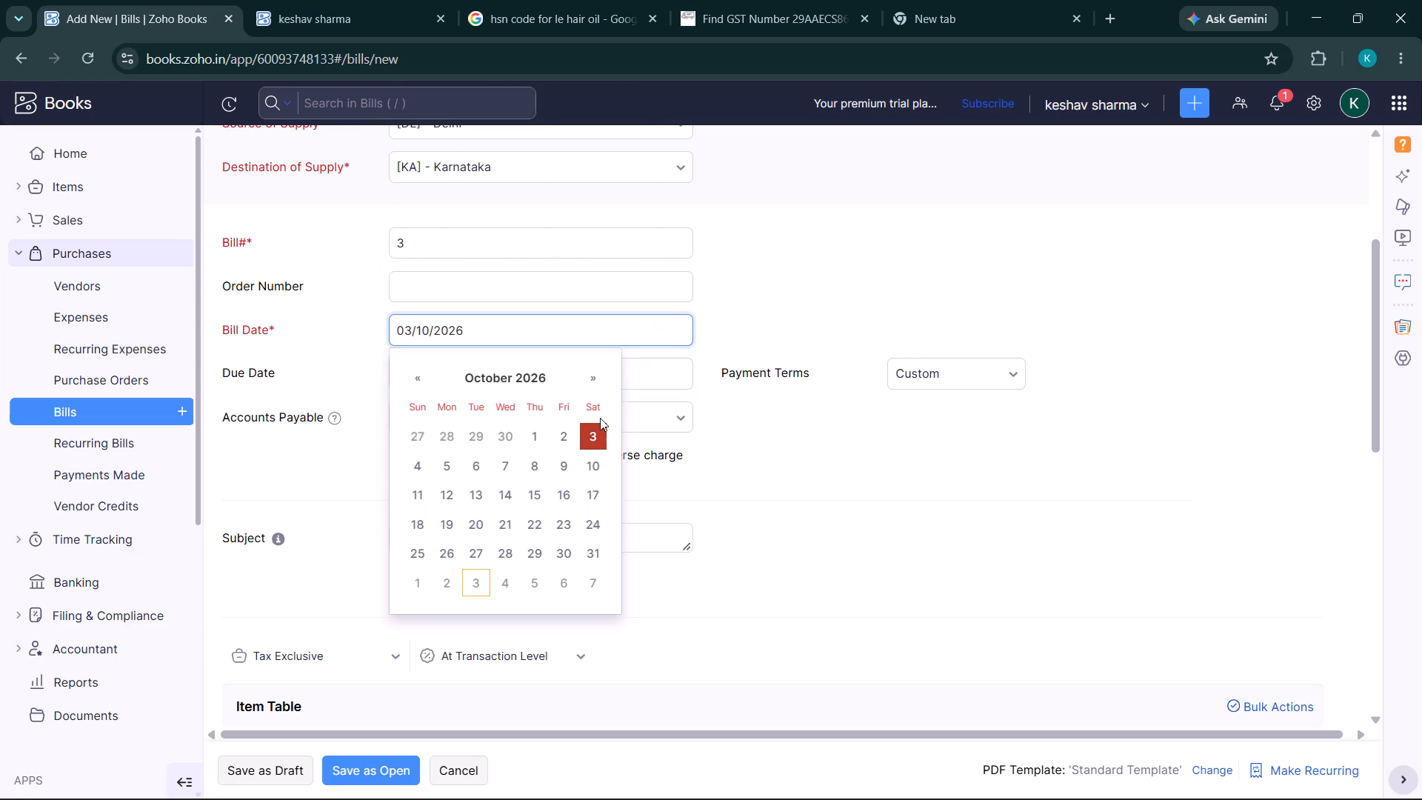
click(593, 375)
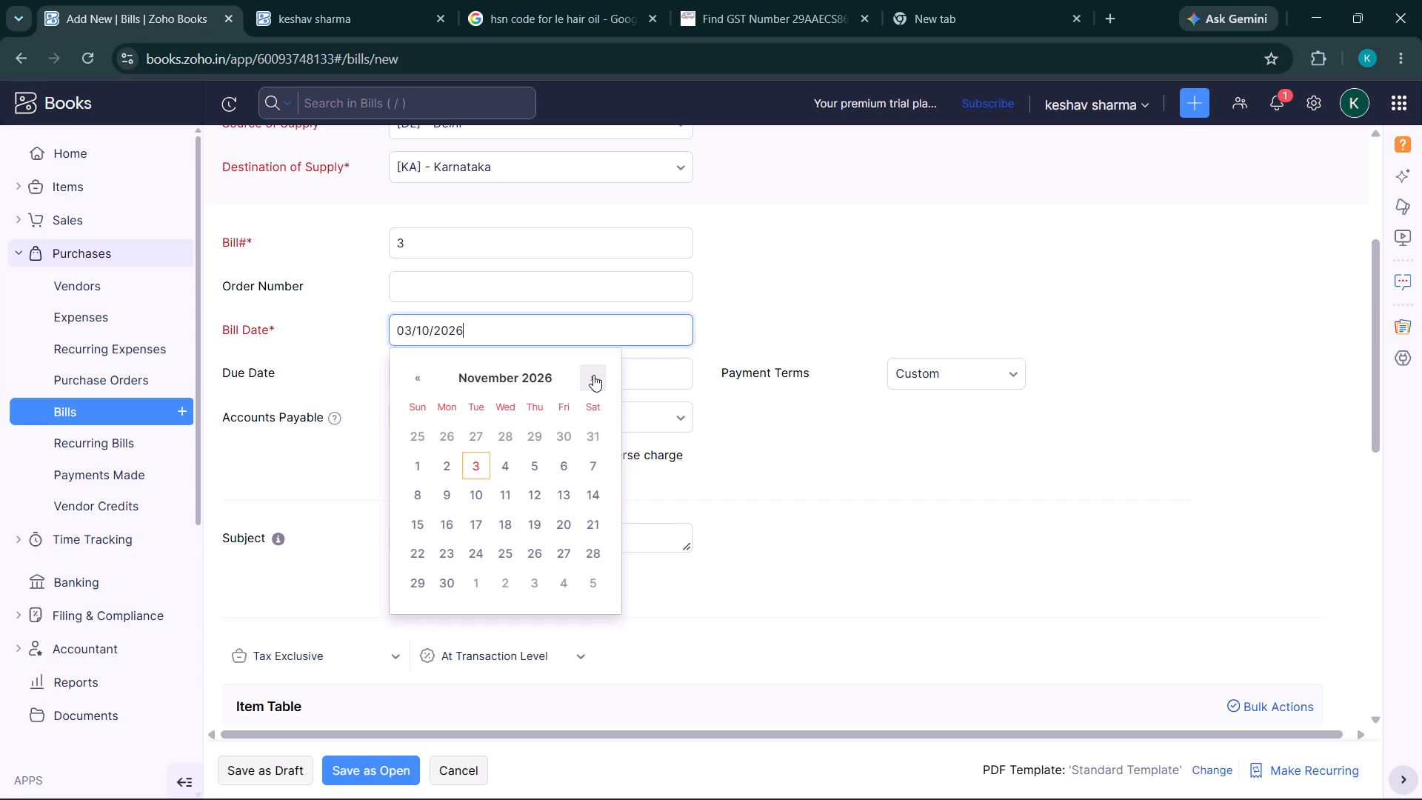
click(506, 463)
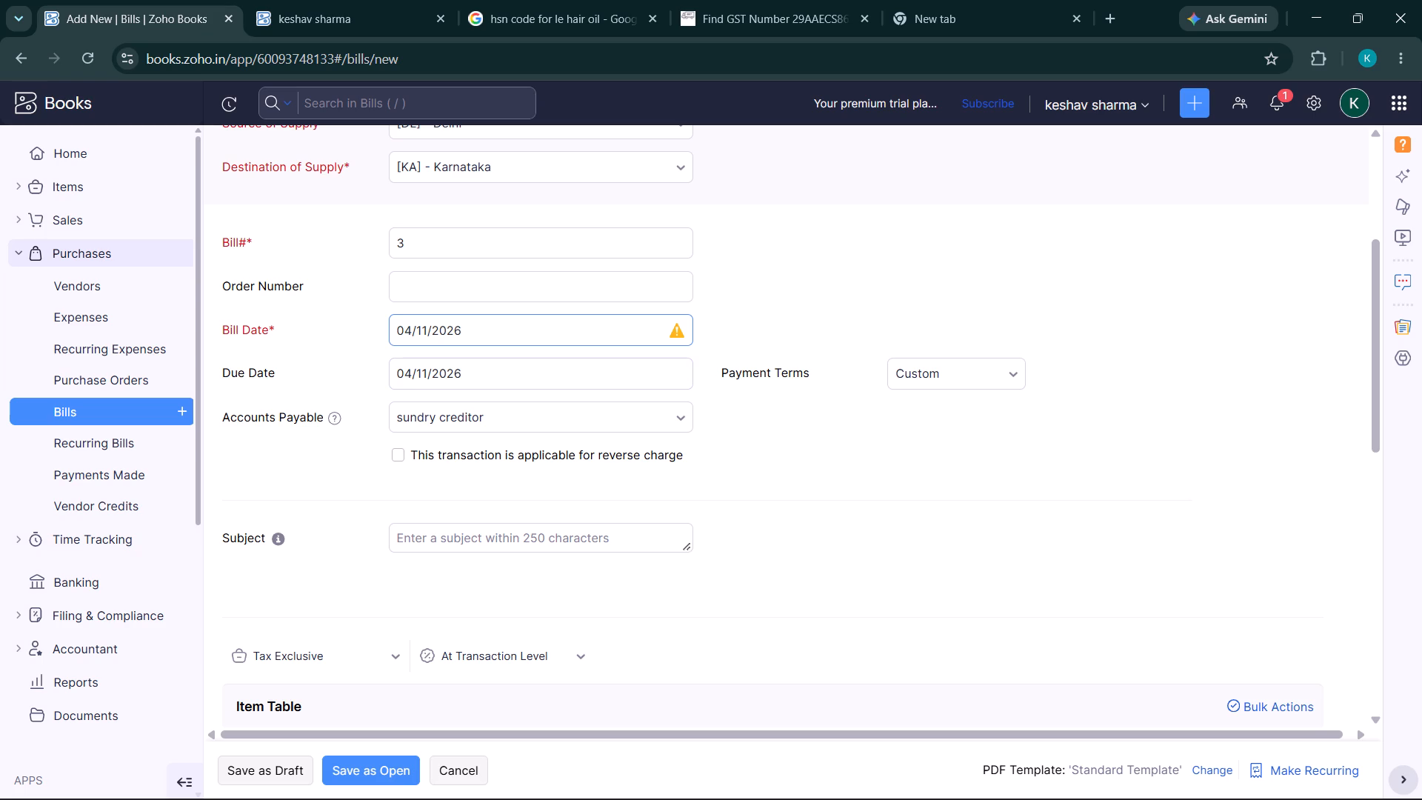
Set both the bill date and the due date of bill 3 to 02/11/2026.
click(464, 325)
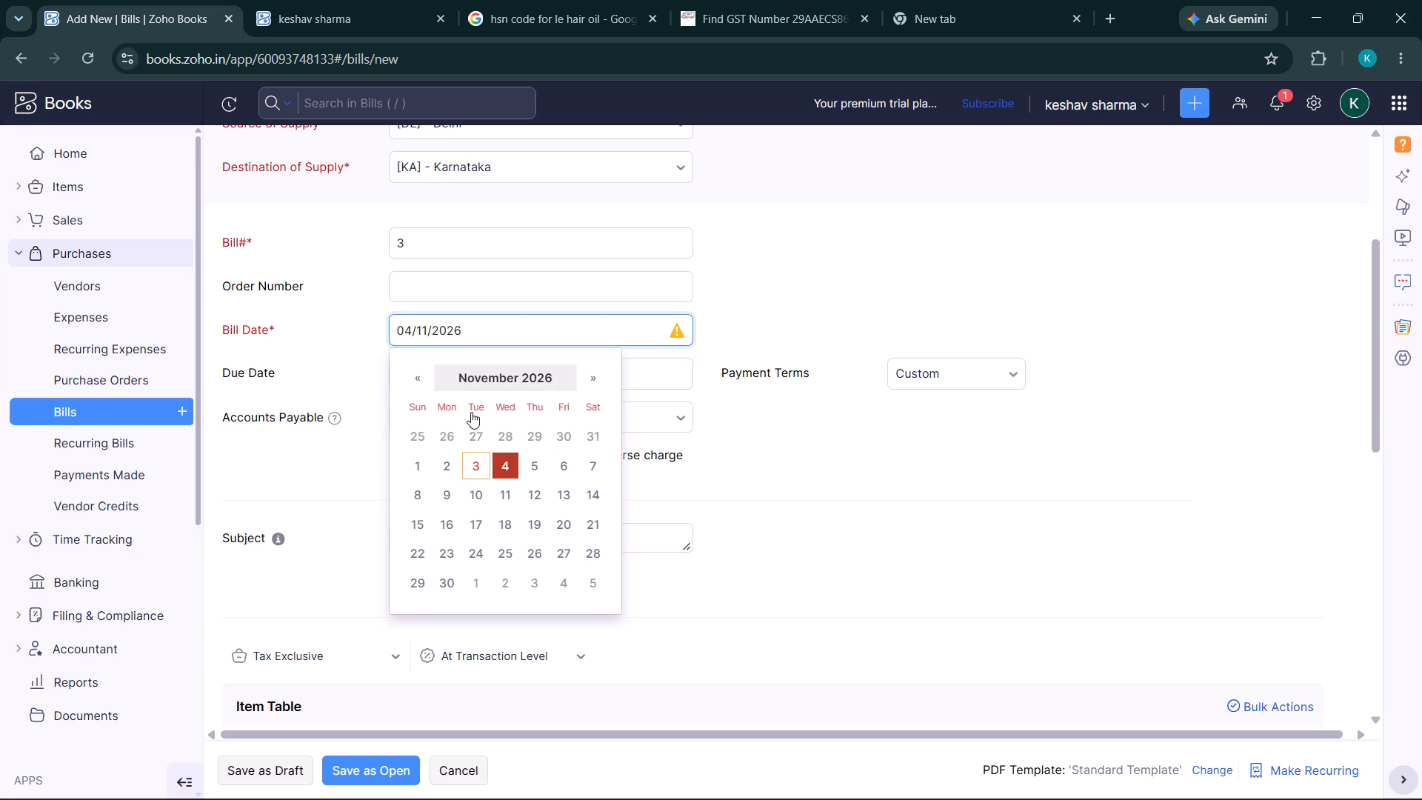
click(450, 463)
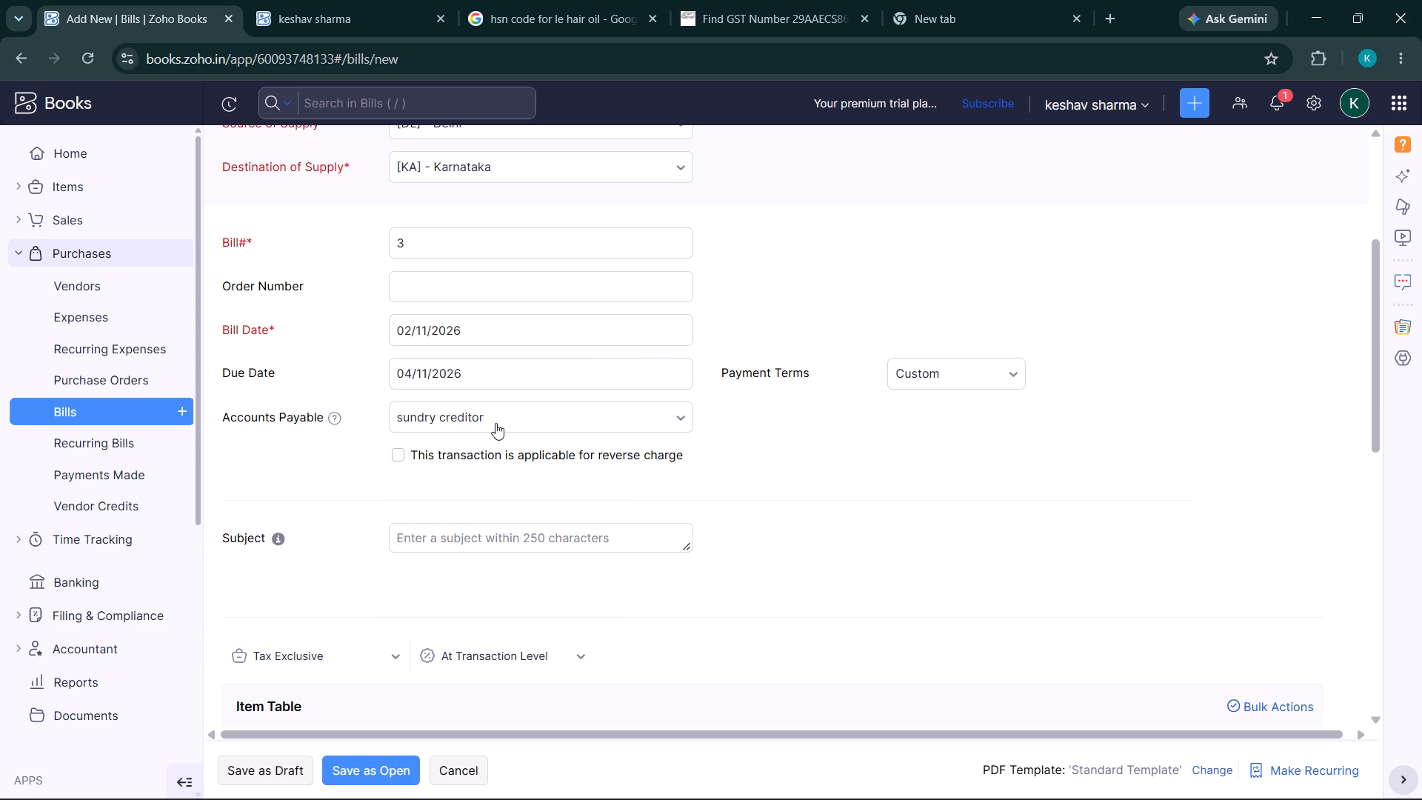
click(503, 380)
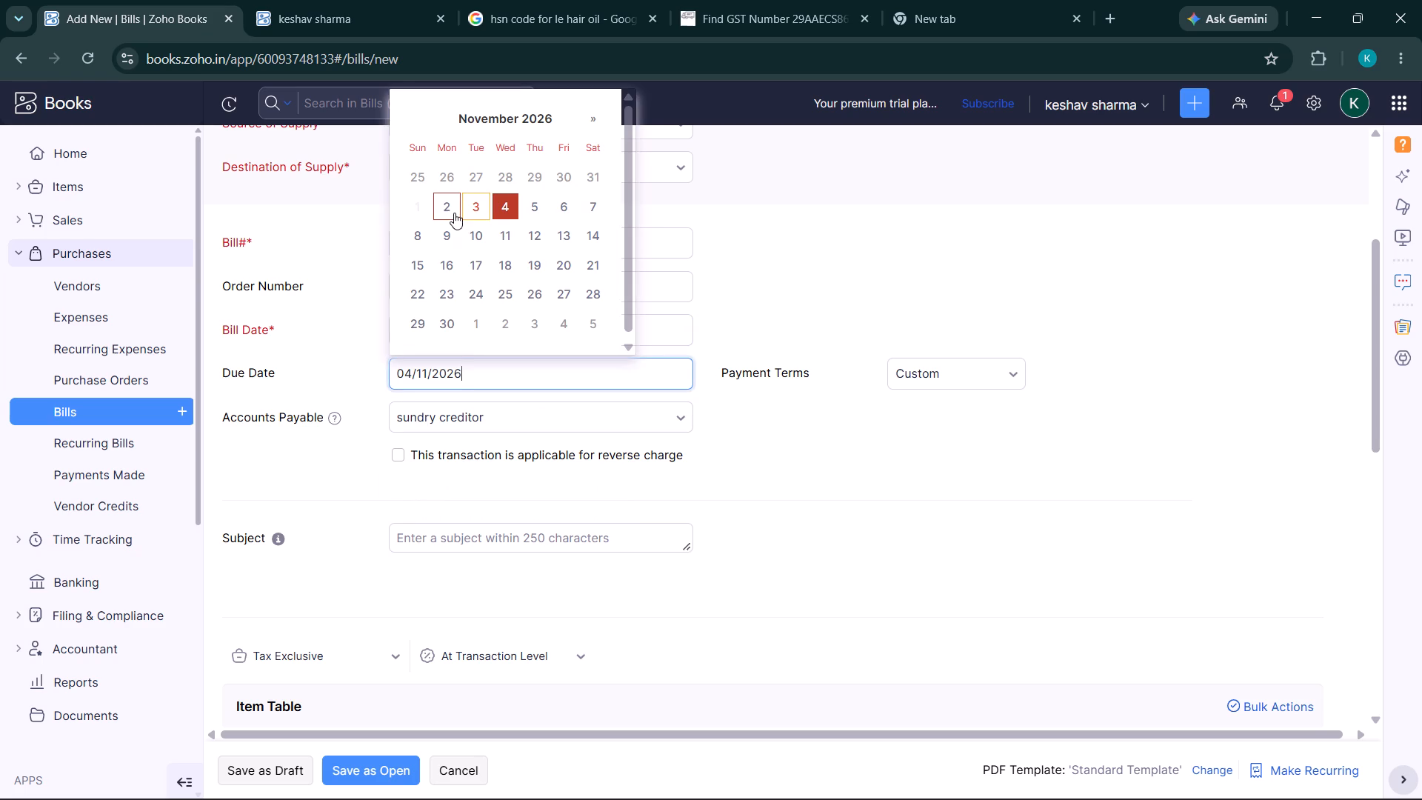
click(454, 213)
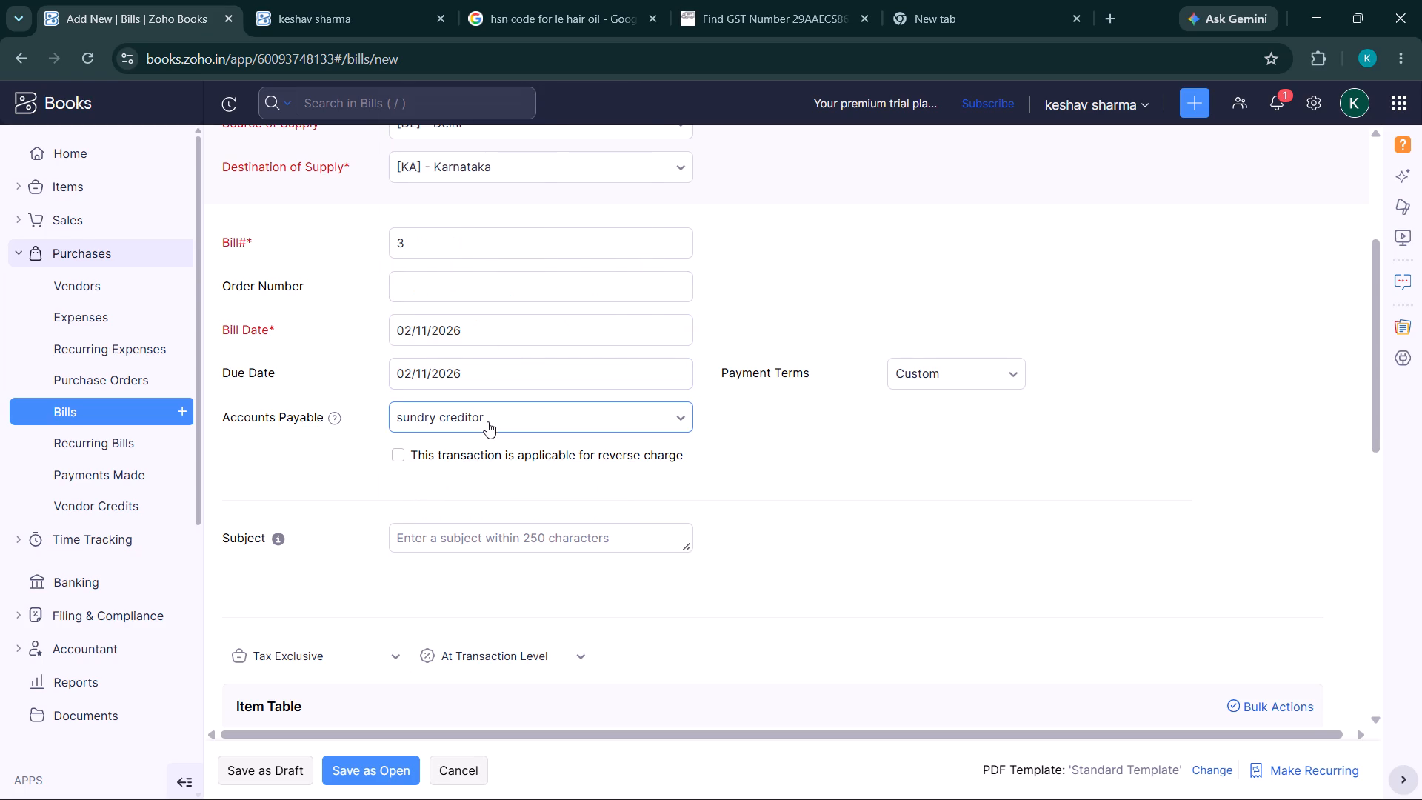
Look at the items available for the first line of the bill's item table.
scroll(487, 421, down, 4)
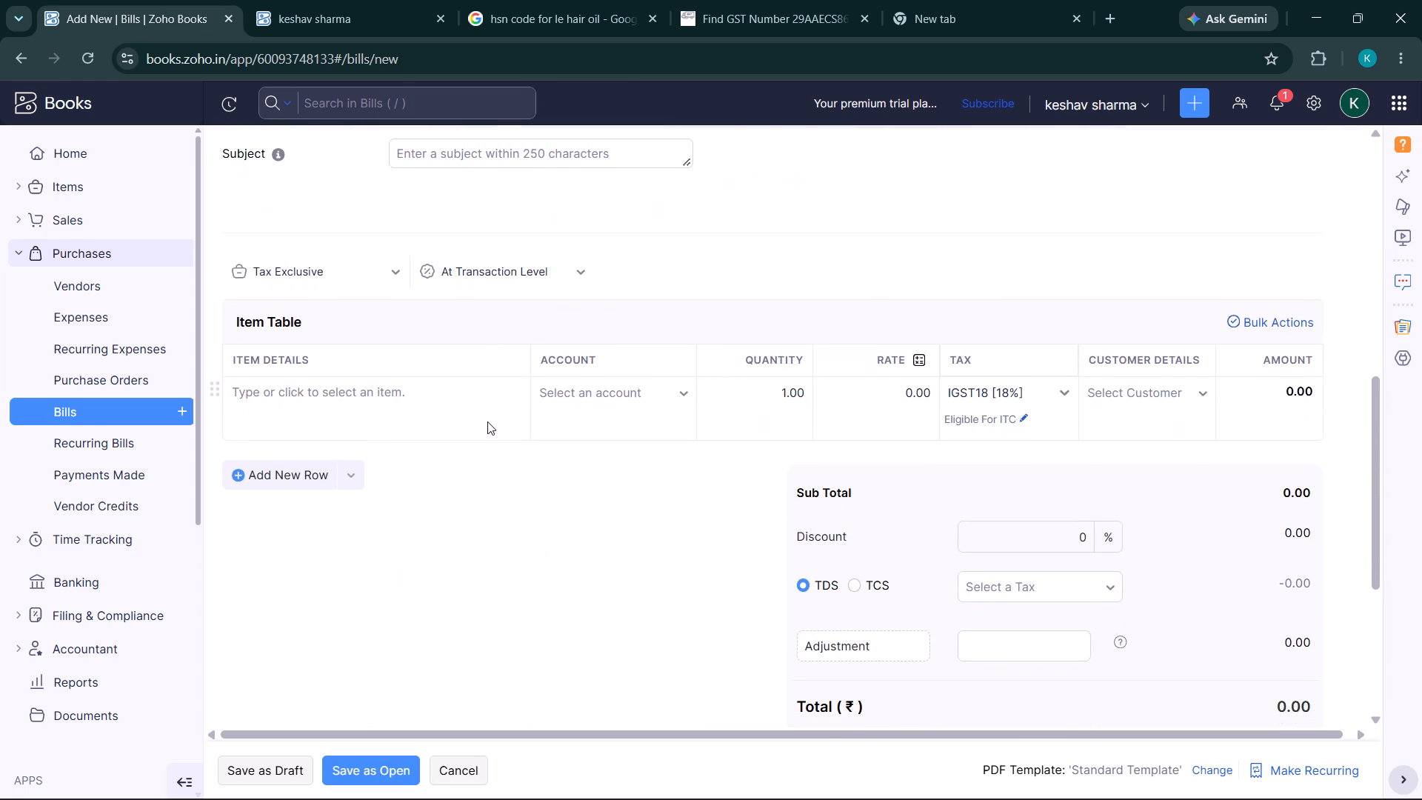
scroll(487, 421, down, 1)
click(343, 374)
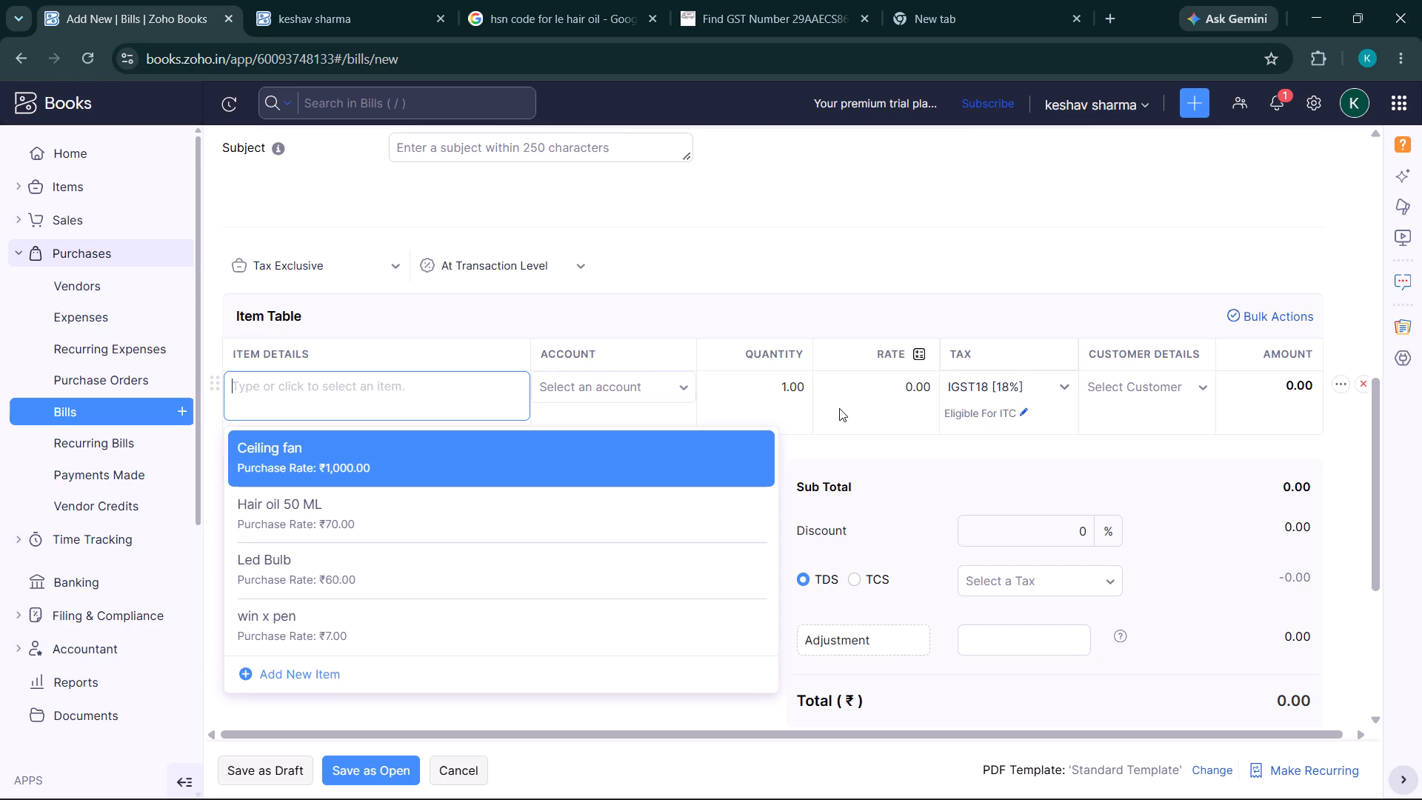
View the bulk update options for the line items in the bill's item table and close them.
click(1241, 310)
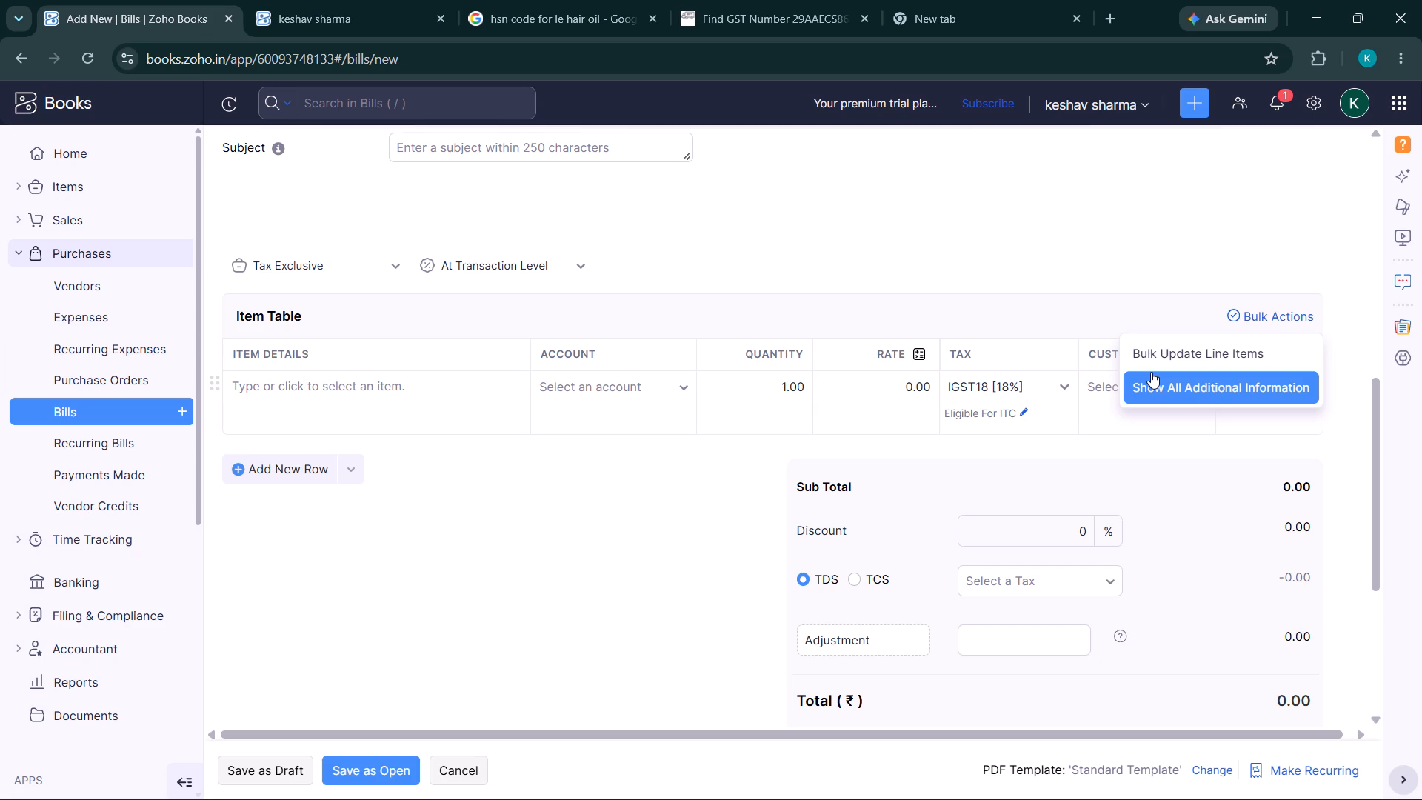
click(1153, 359)
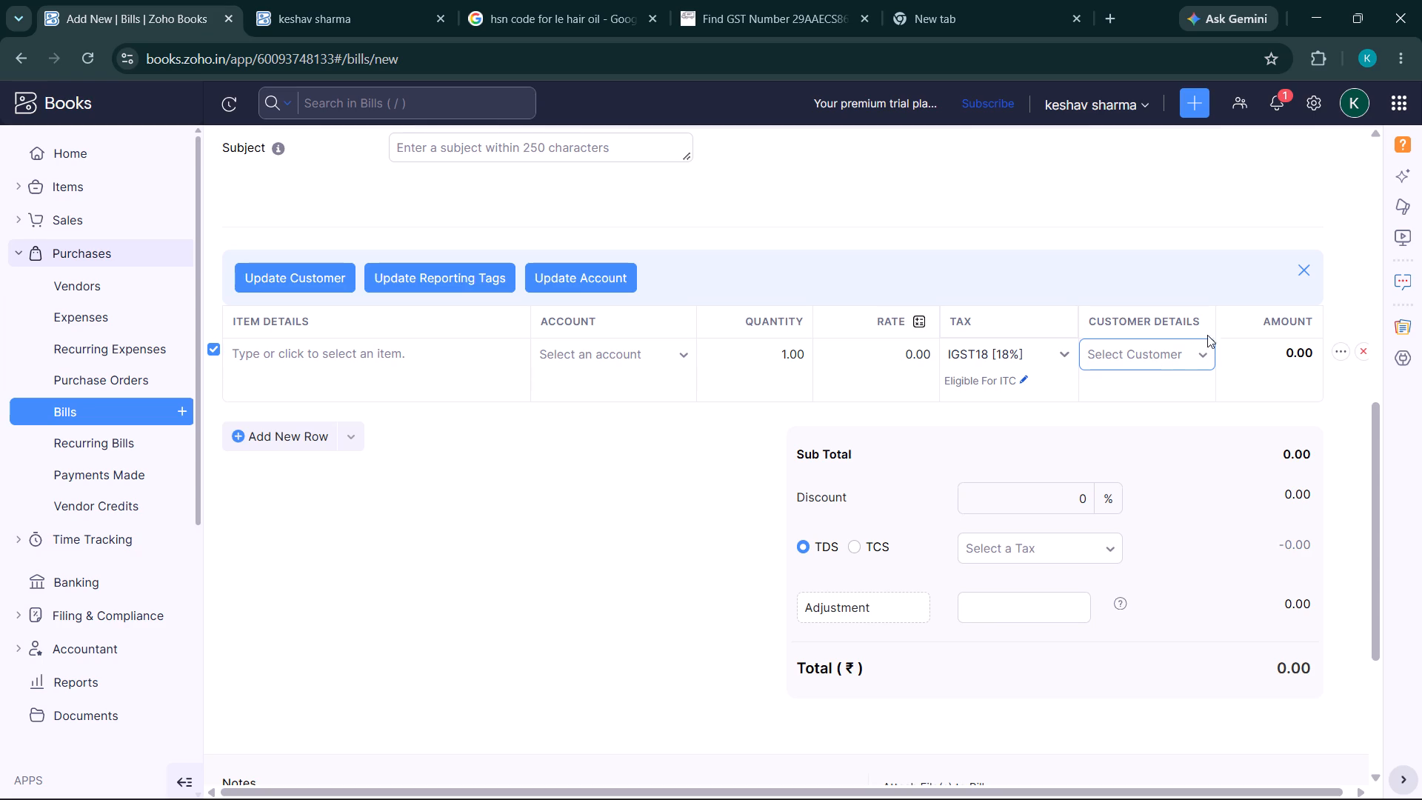
click(1303, 271)
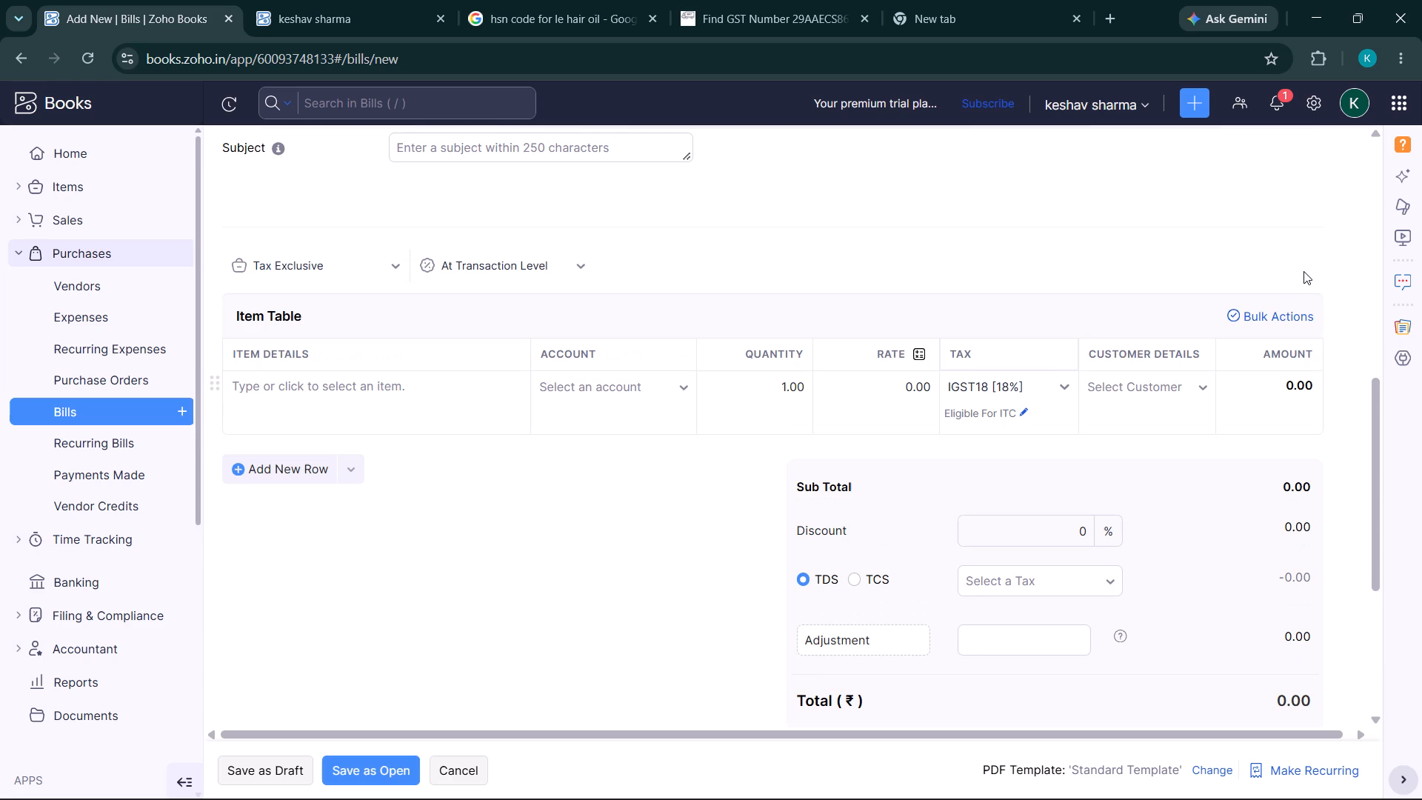
click(1247, 327)
View the reporting tags available for the first line of the bill's item table and close them.
click(1189, 399)
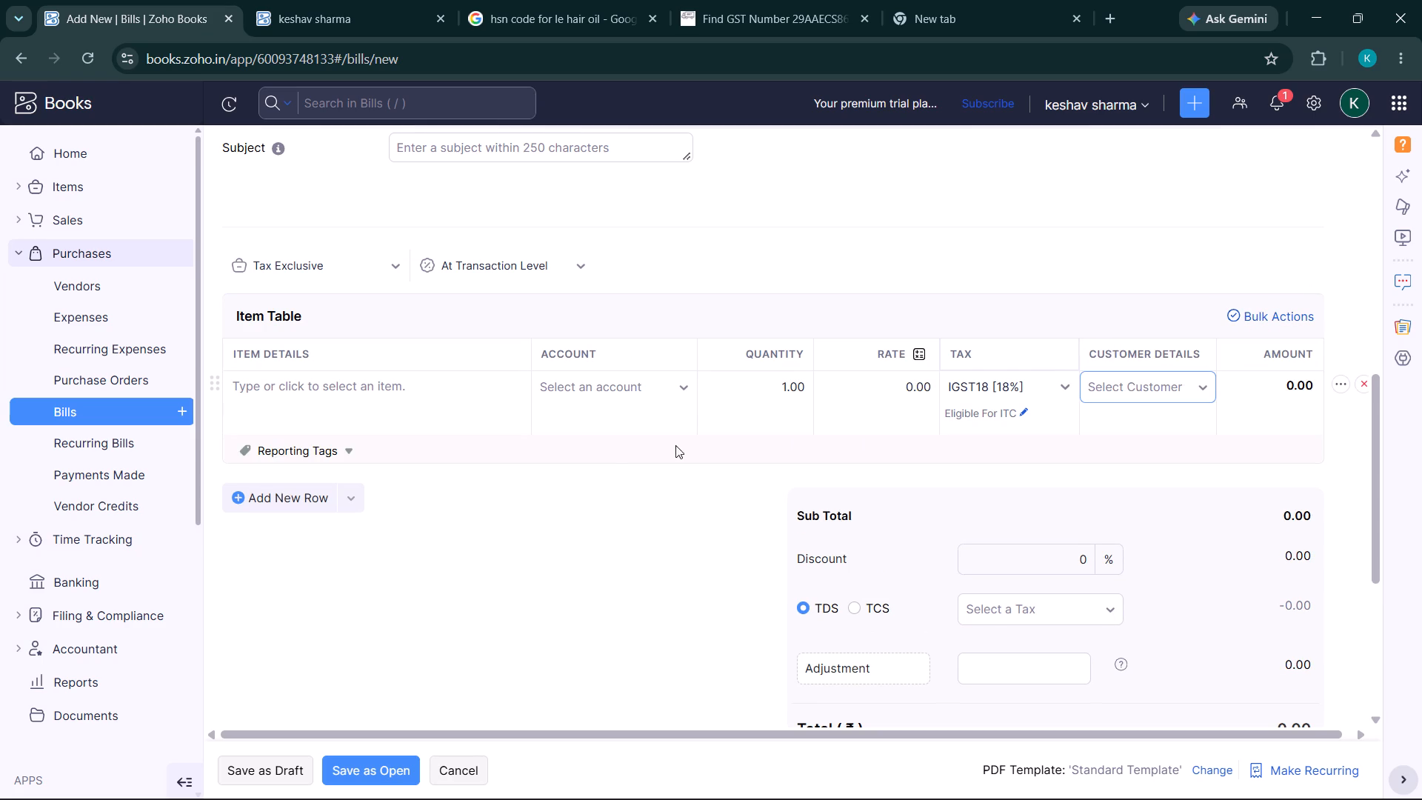
click(345, 455)
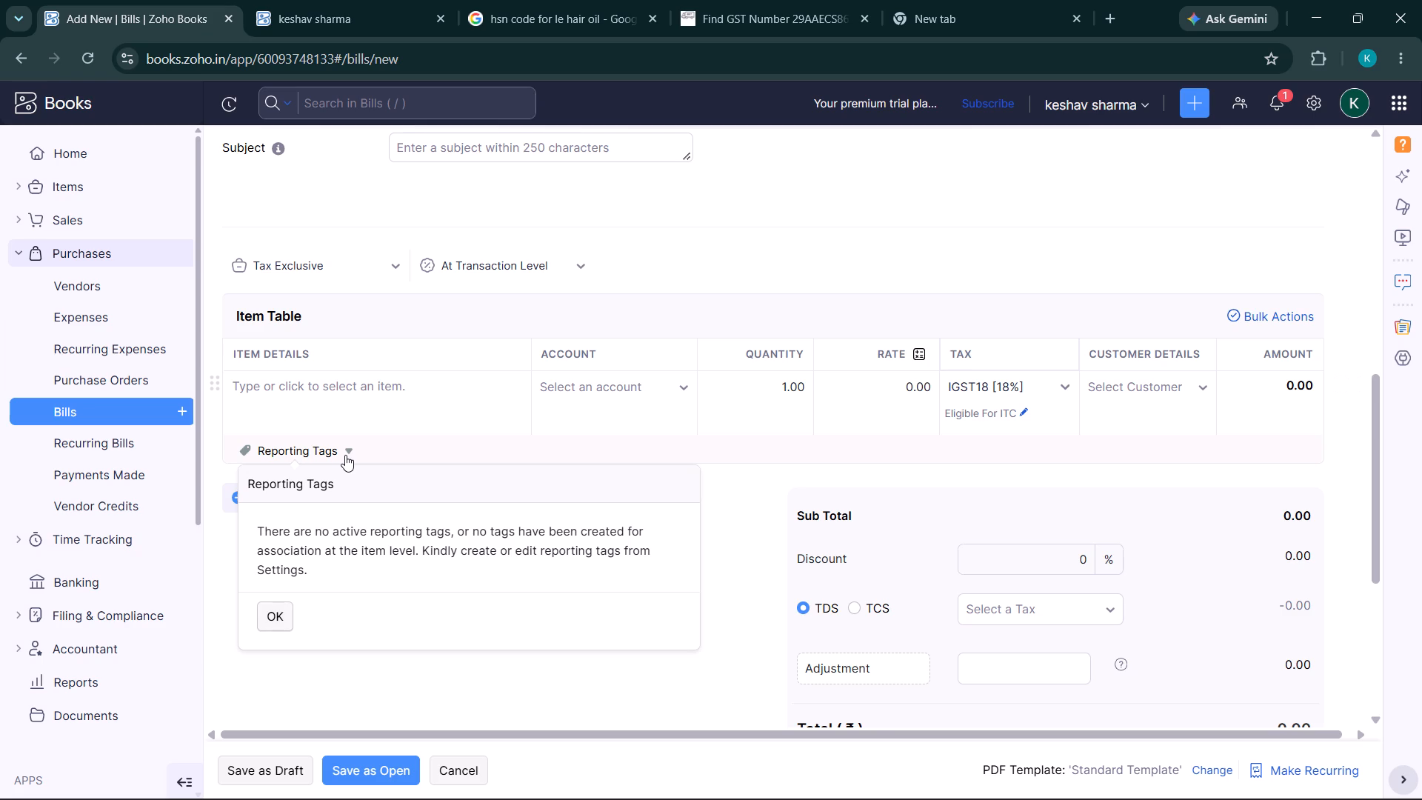
click(345, 455)
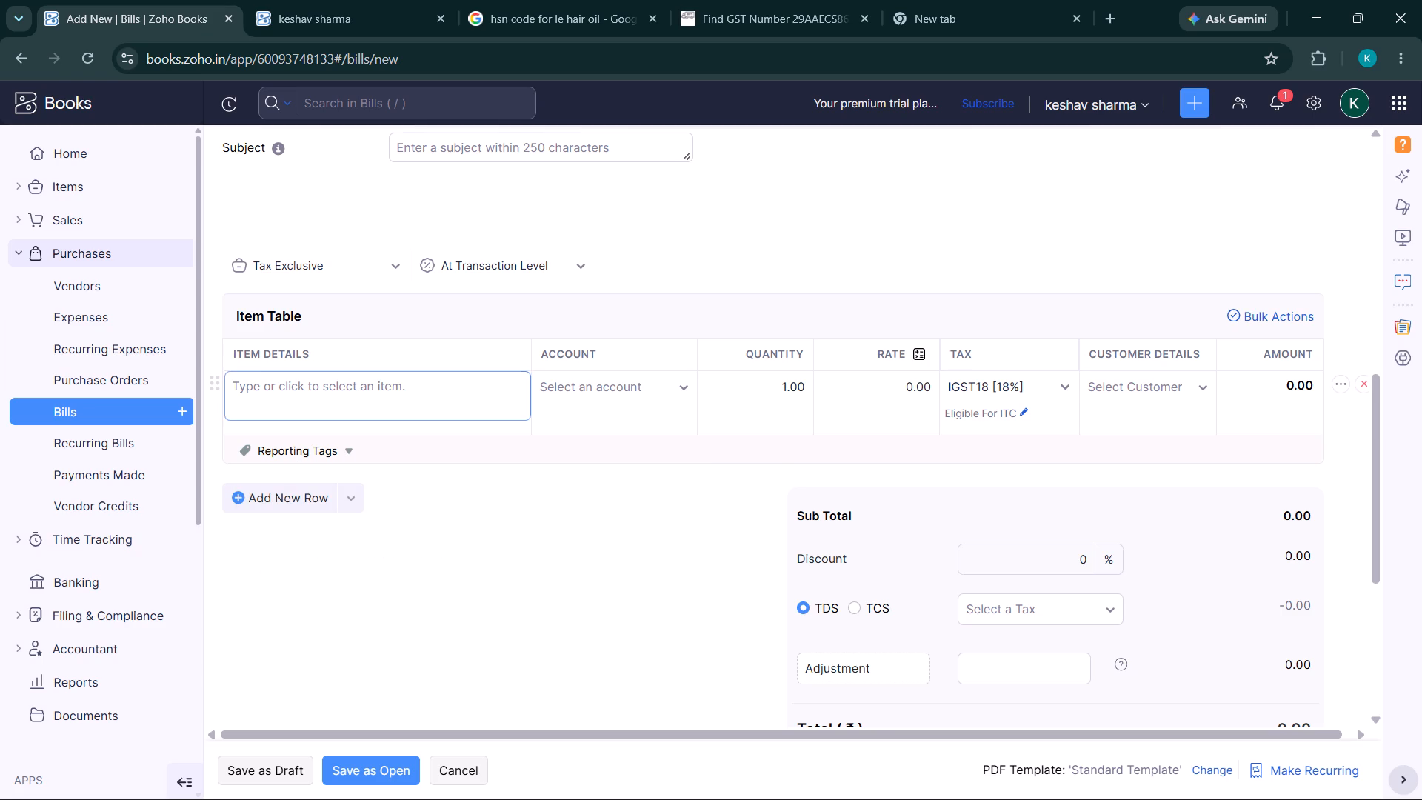
Add the item Ceiling fan to the first line of the bill's item table.
click(319, 393)
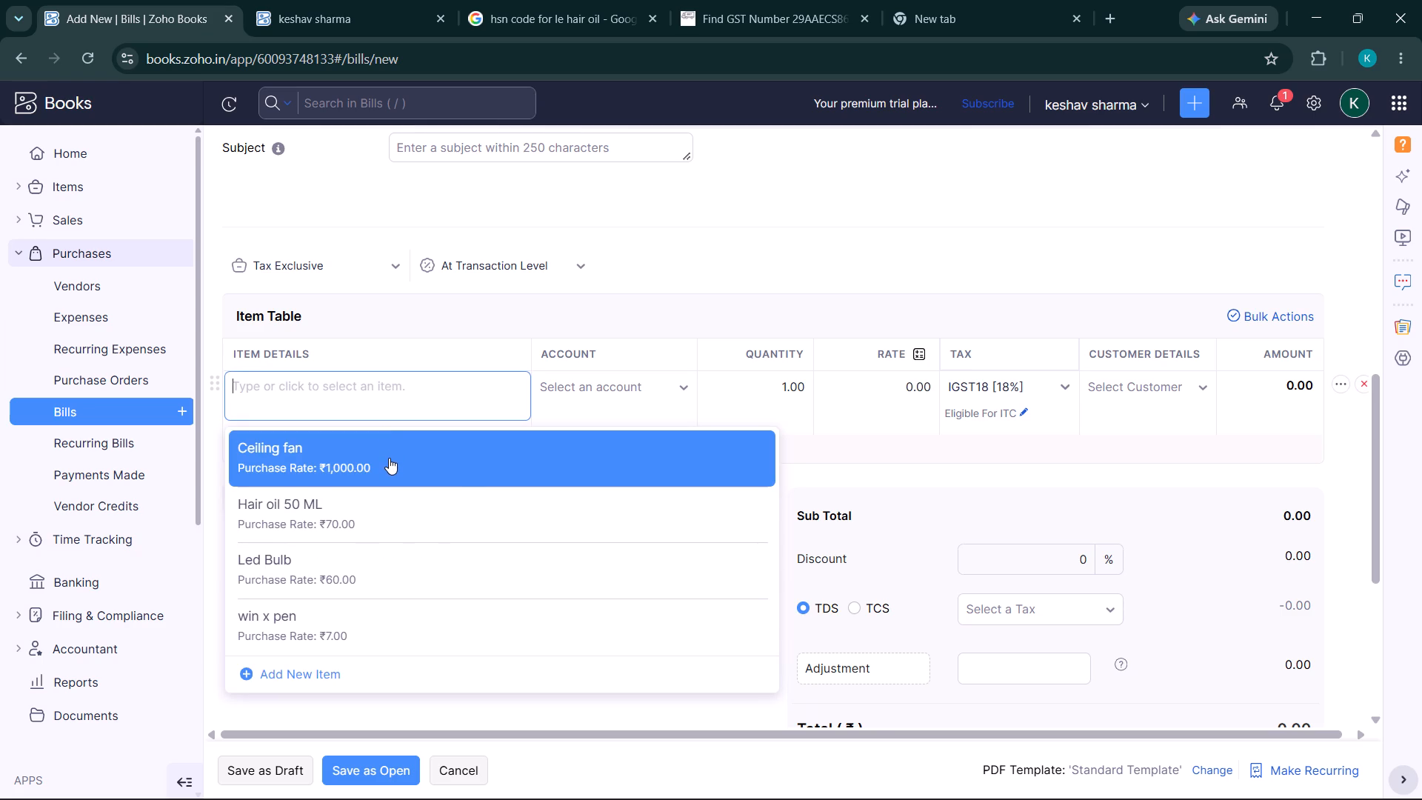
click(389, 458)
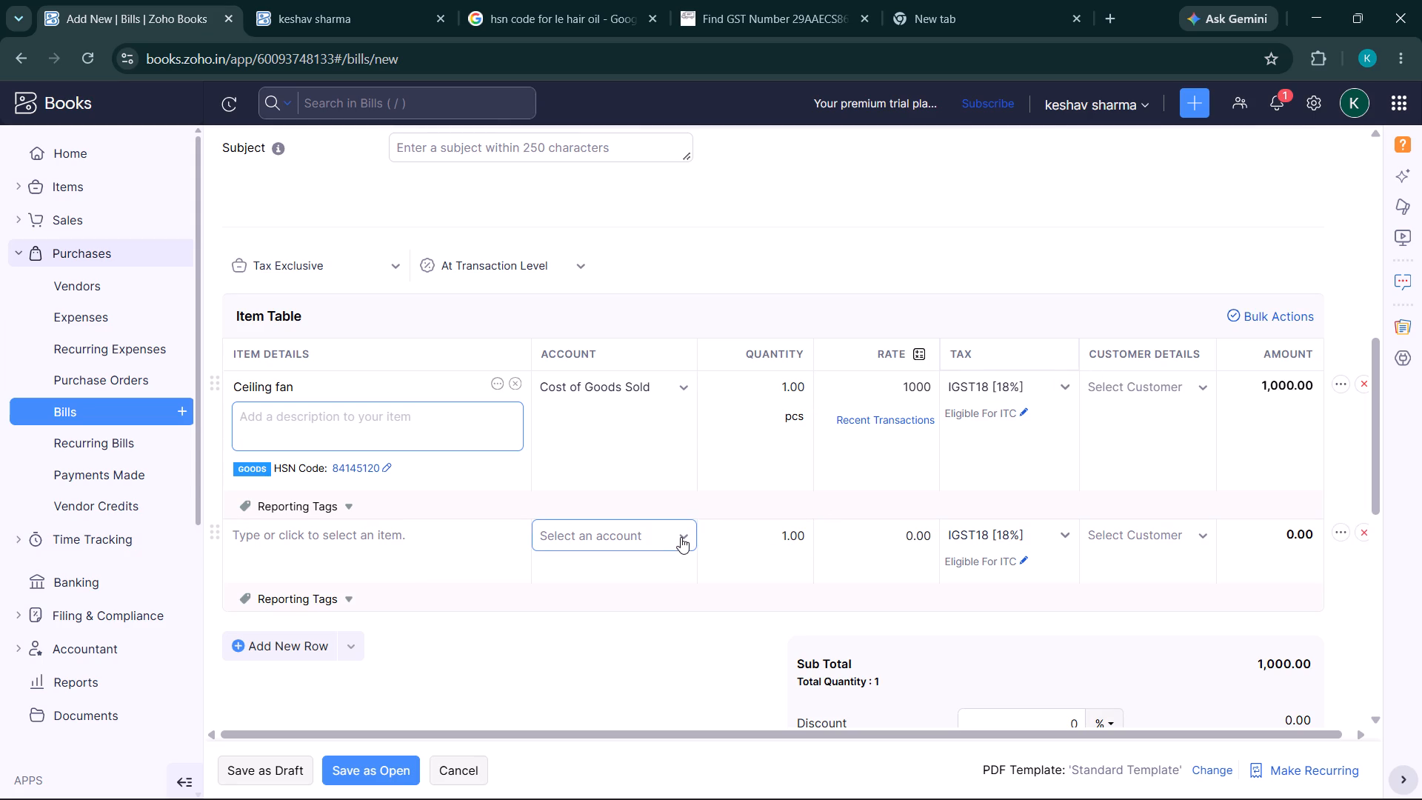
Check the bill's tax and total section and save the bill as open.
scroll(930, 496, down, 4)
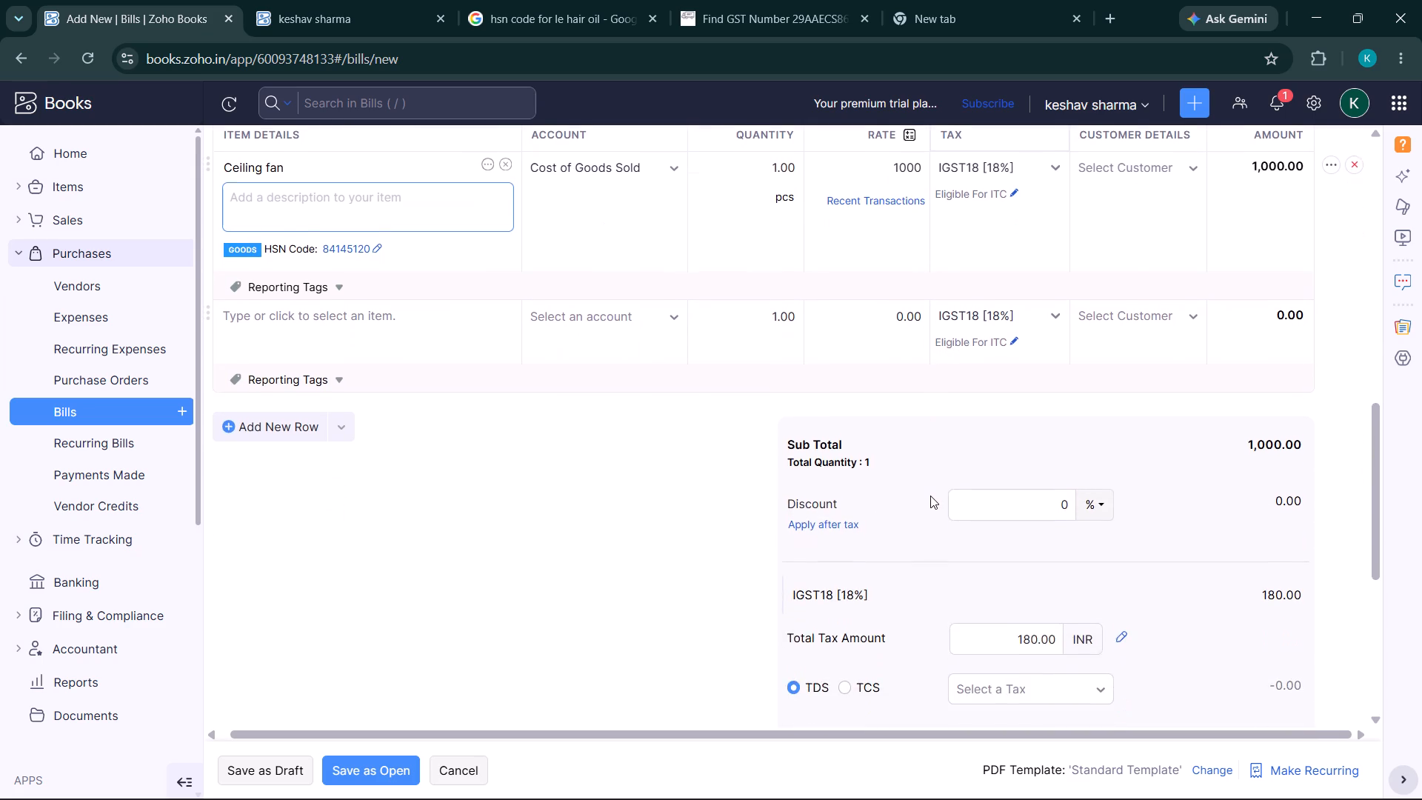
scroll(930, 496, down, 4)
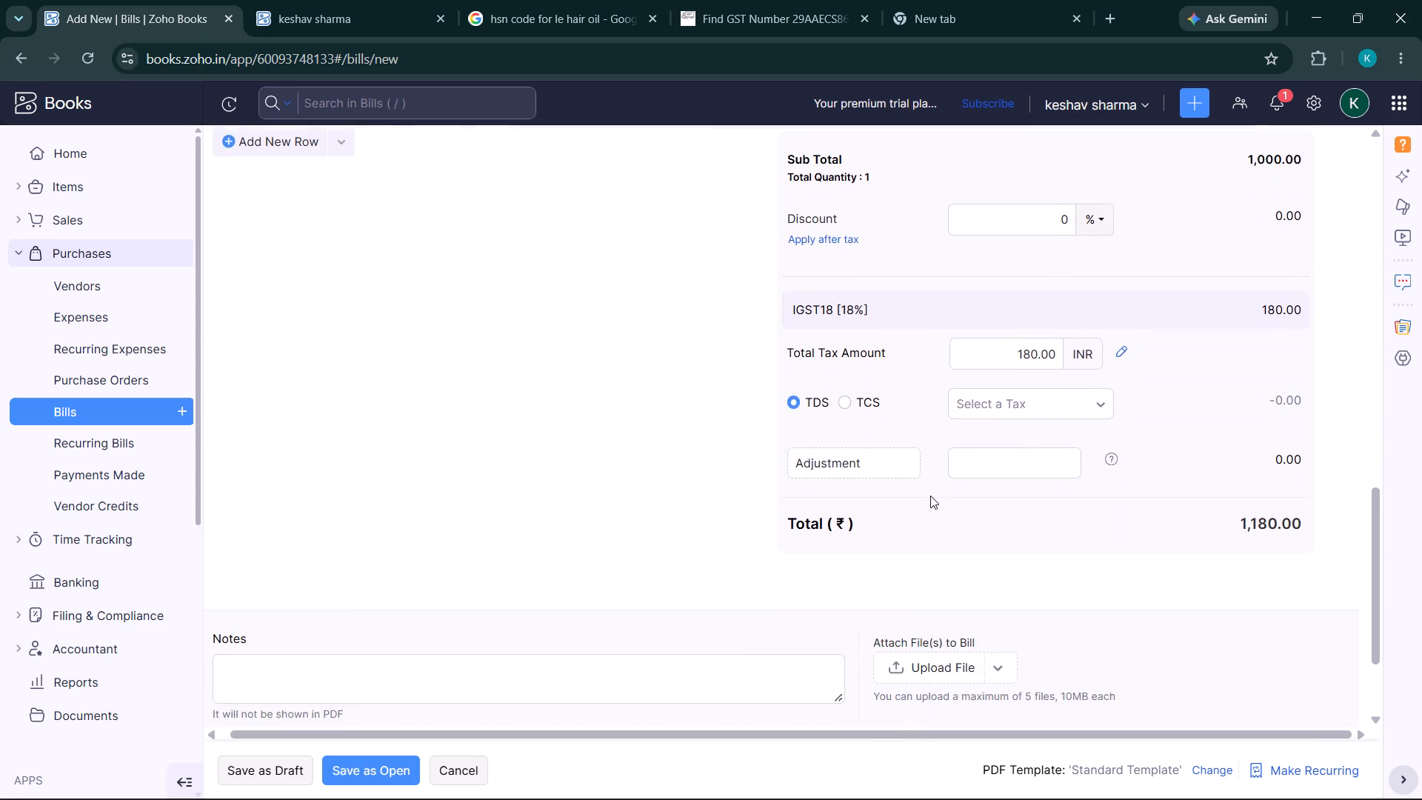
scroll(930, 496, down, 1)
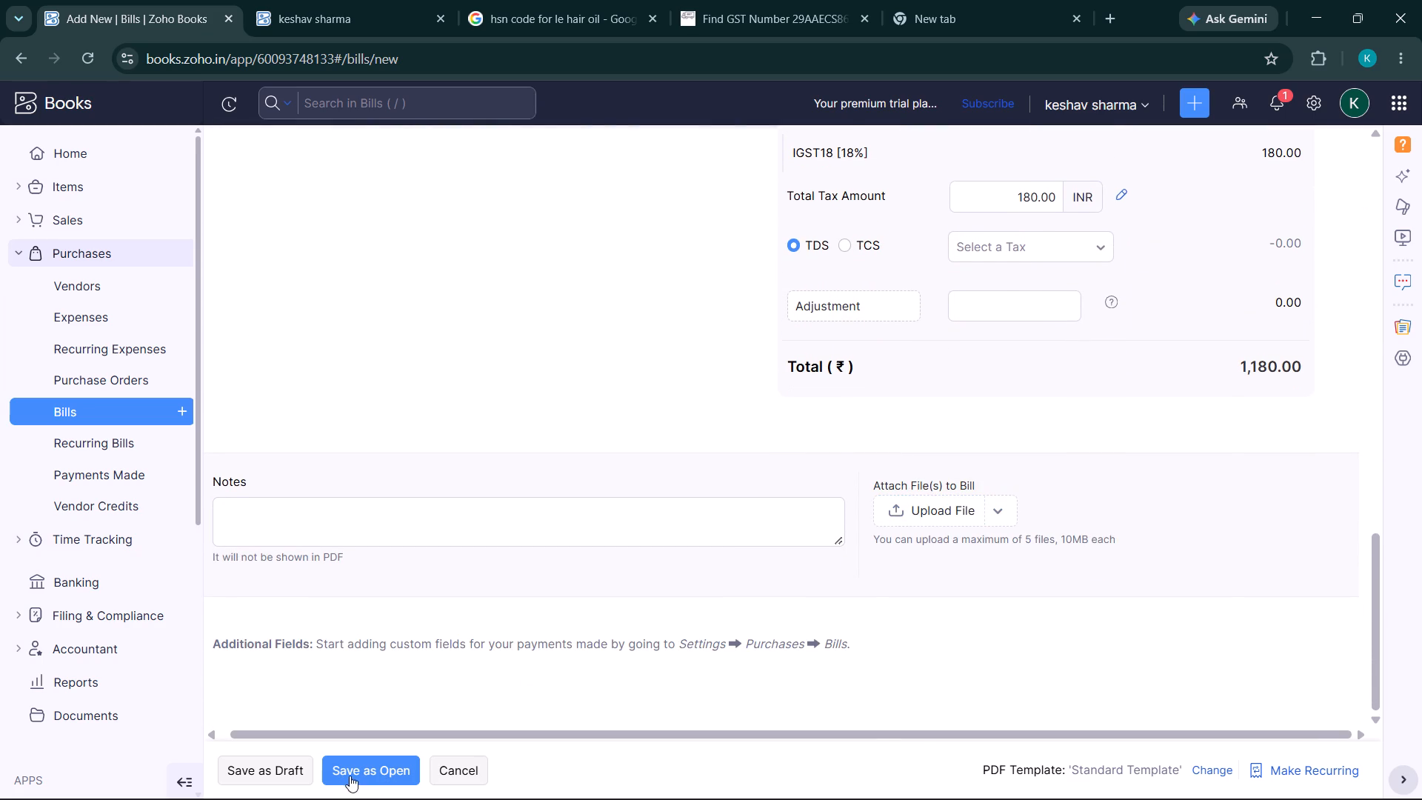
click(355, 769)
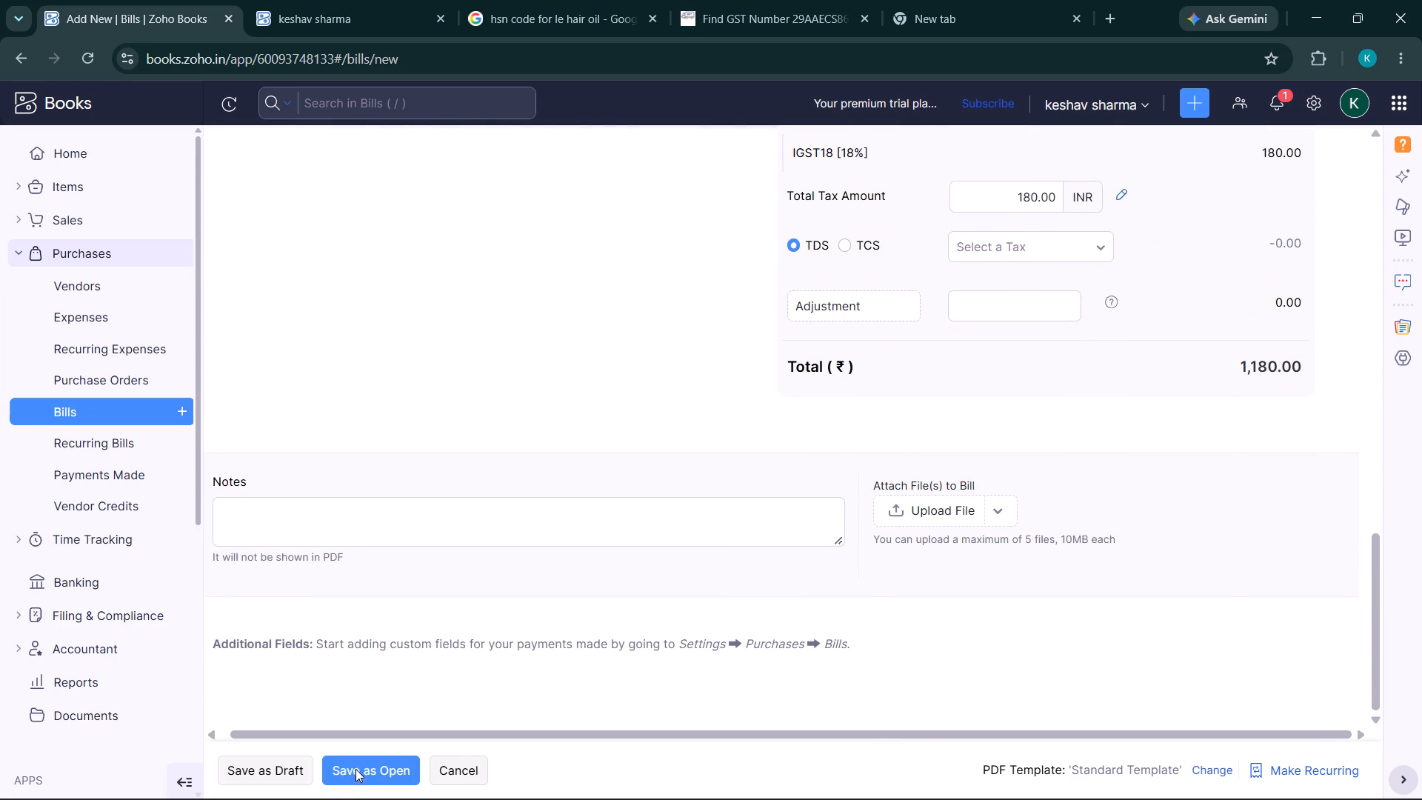
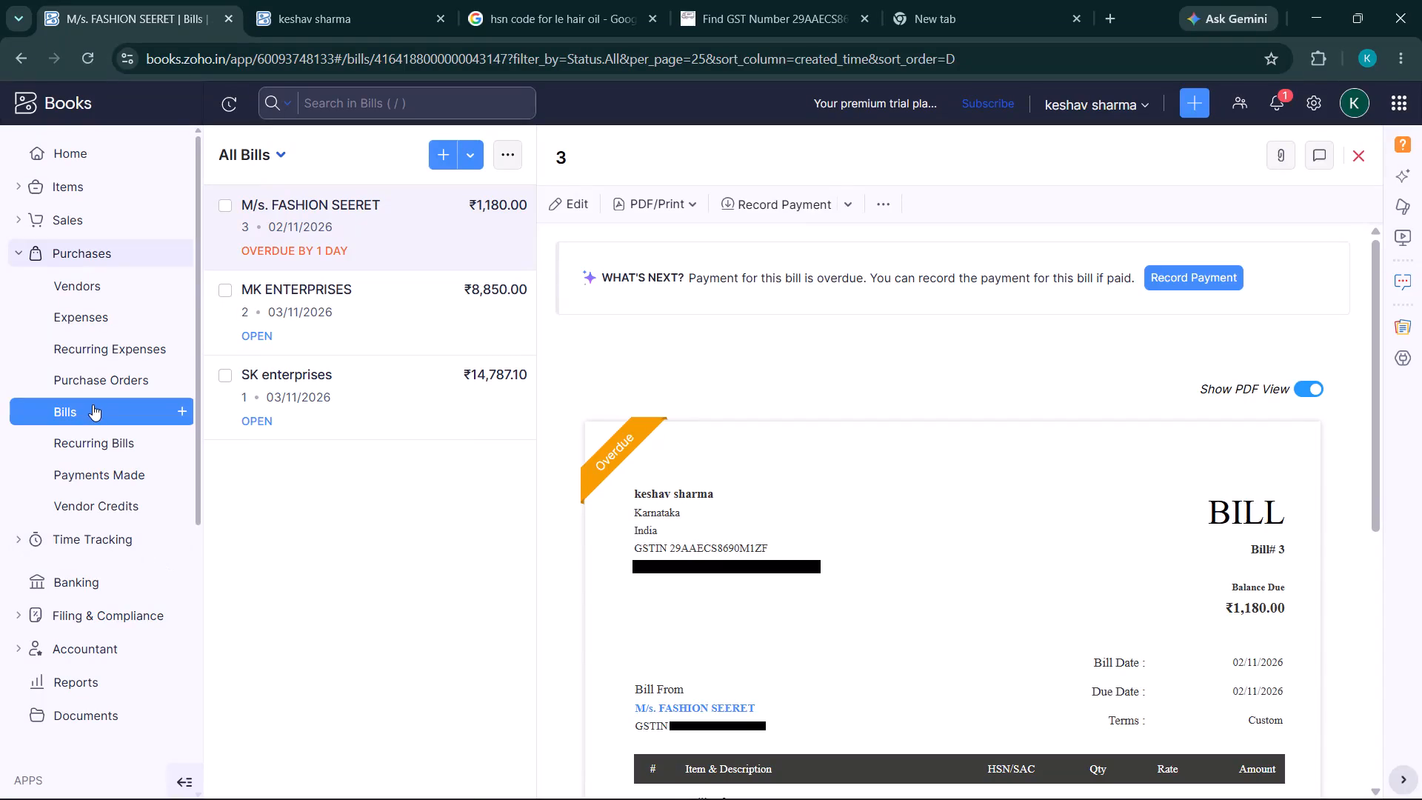
Change the due date of the M/s. FASHION SEERET bill 3 to 04/11/2026 and save the bill.
click(93, 404)
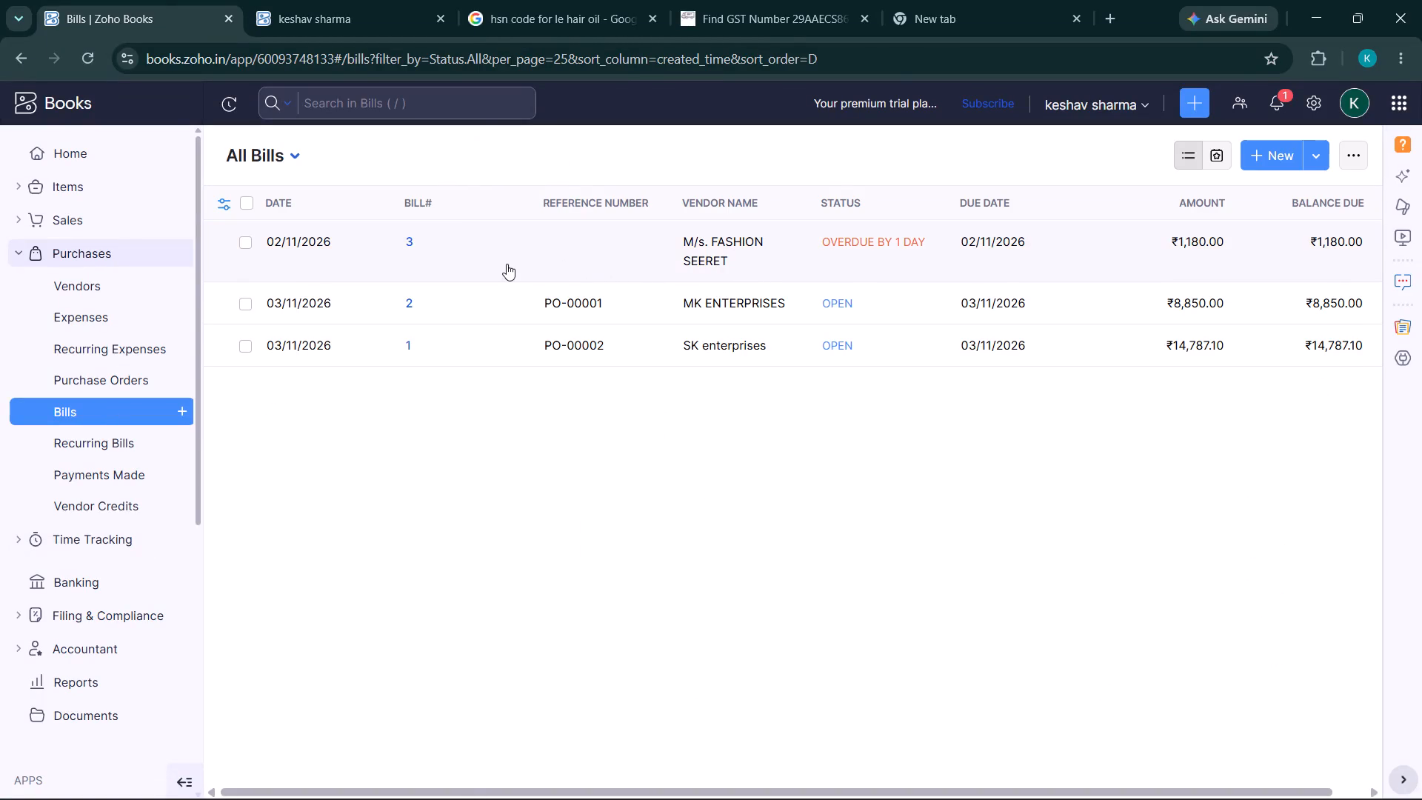
click(241, 243)
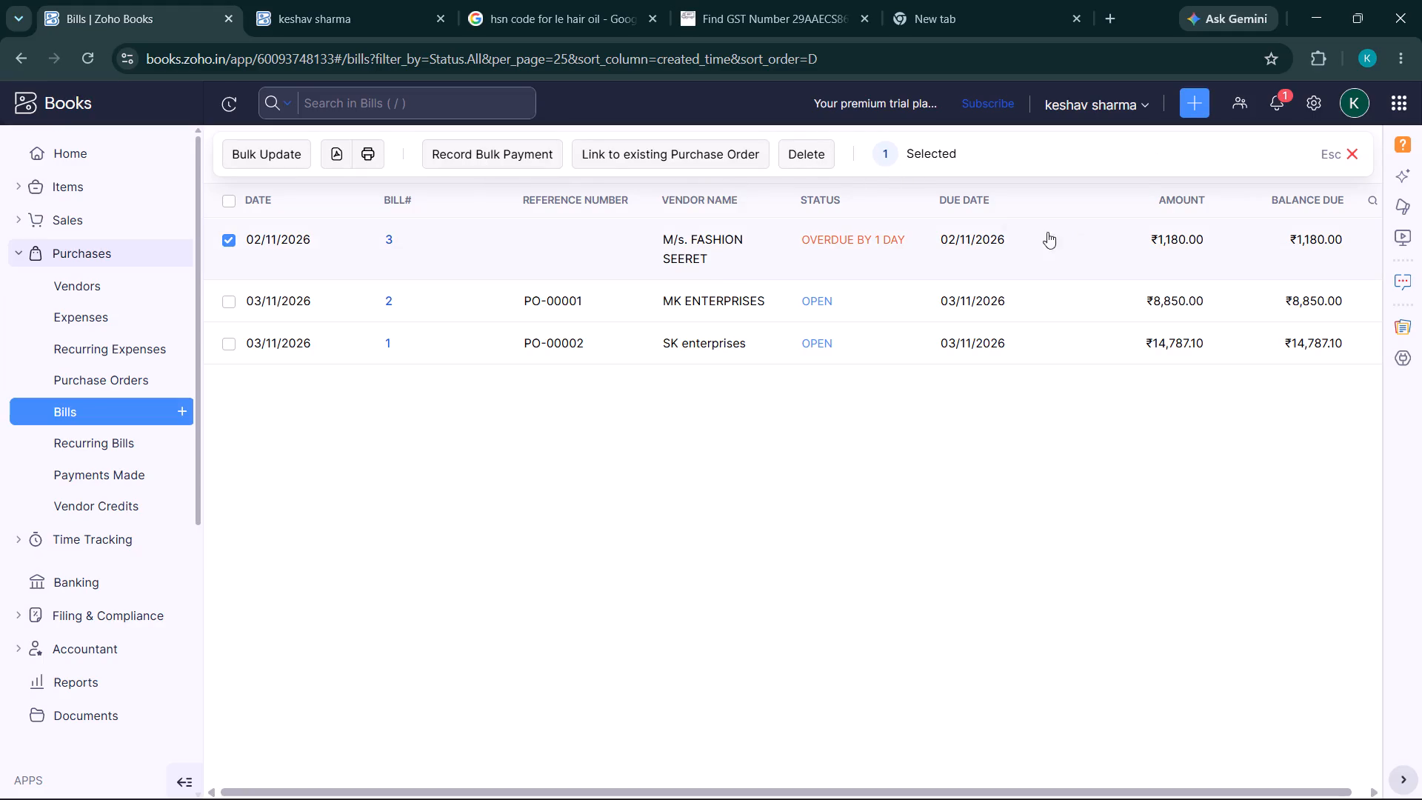
click(563, 257)
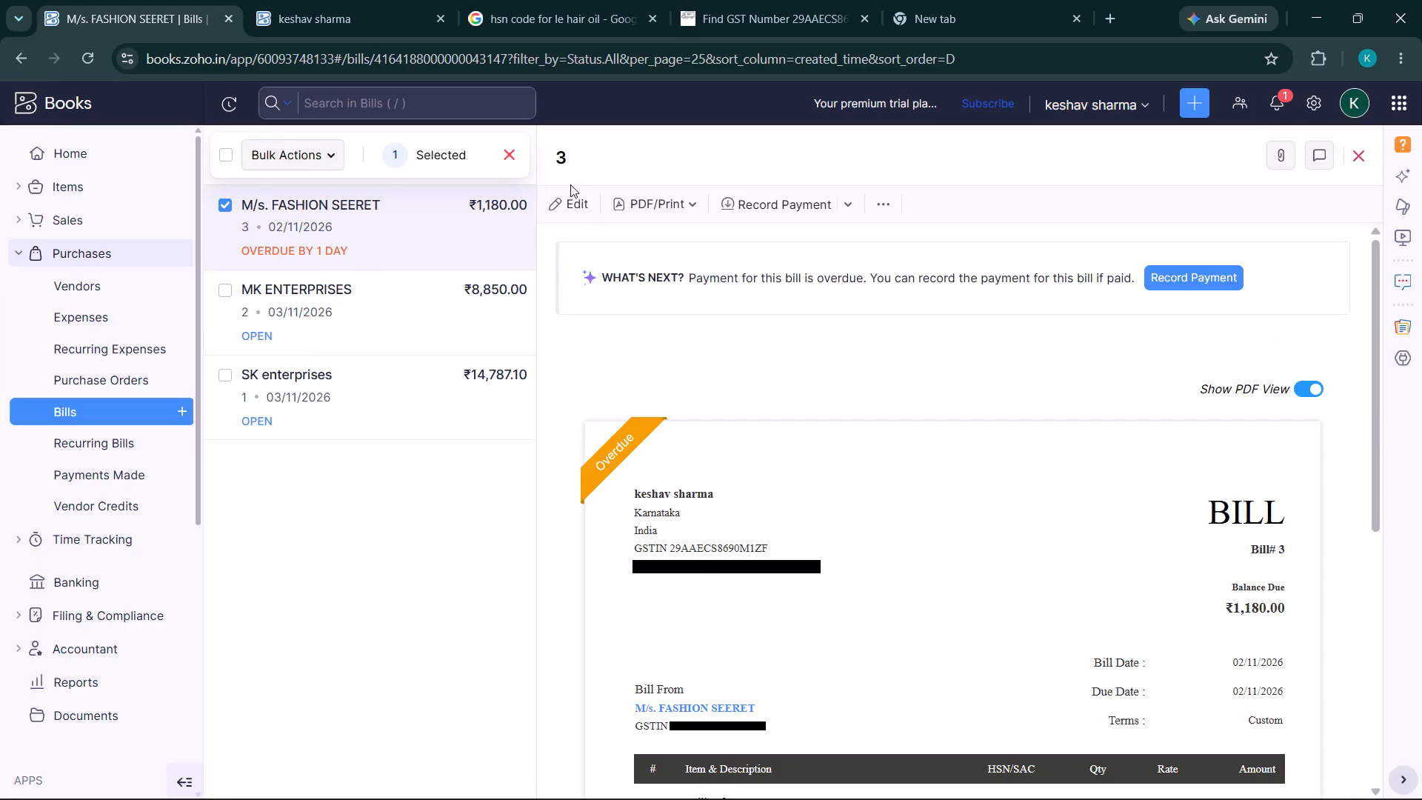
click(562, 195)
scroll(571, 426, down, 4)
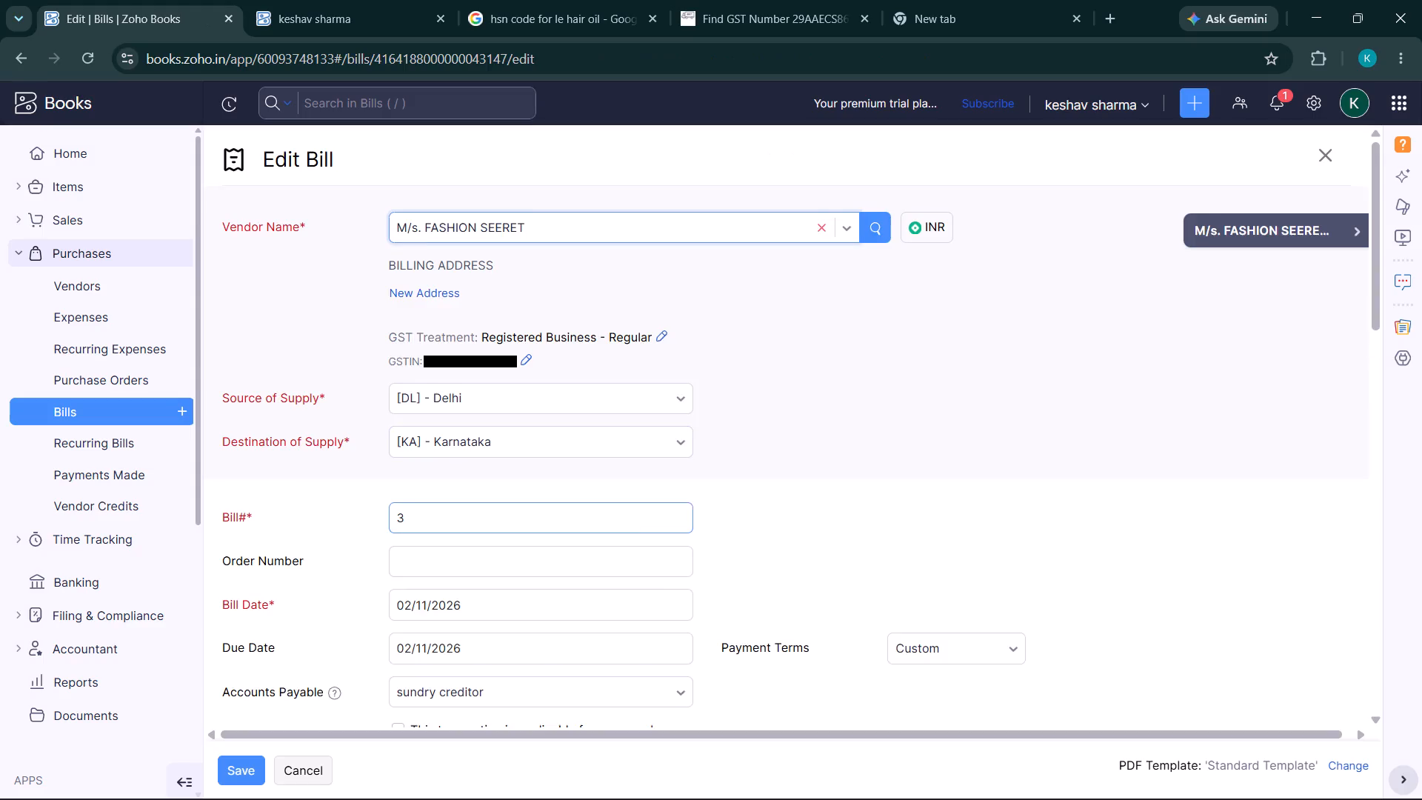
scroll(634, 516, down, 3)
click(498, 457)
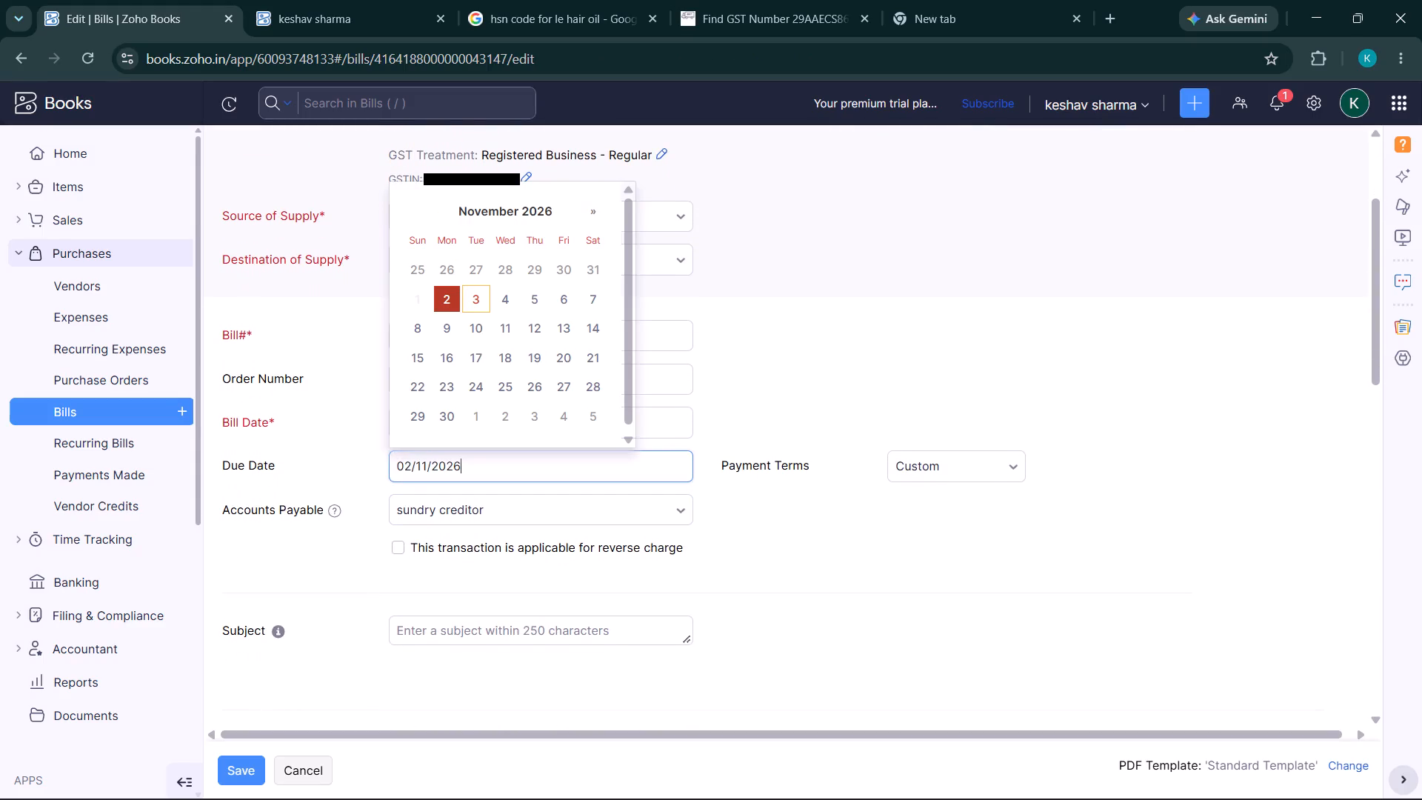
click(503, 298)
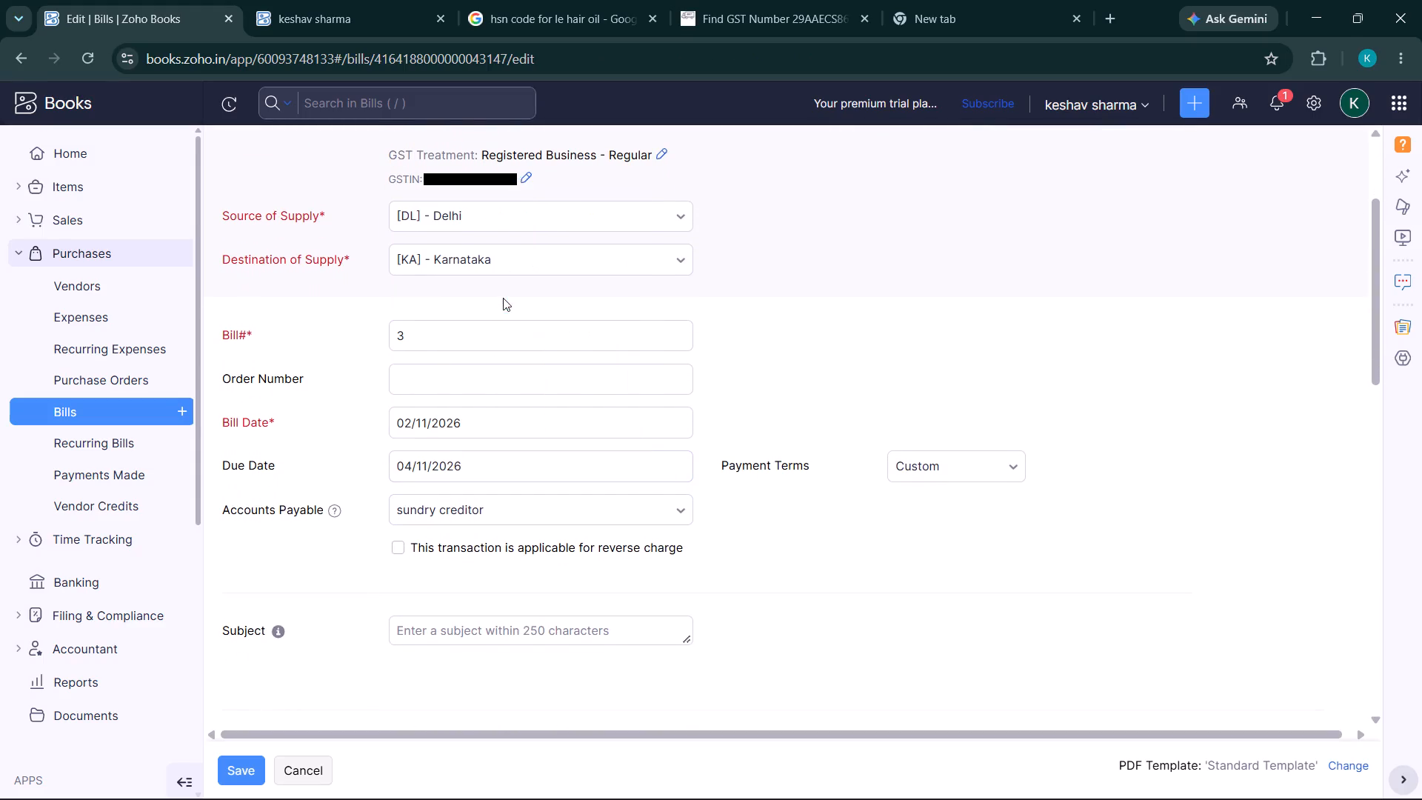
click(245, 770)
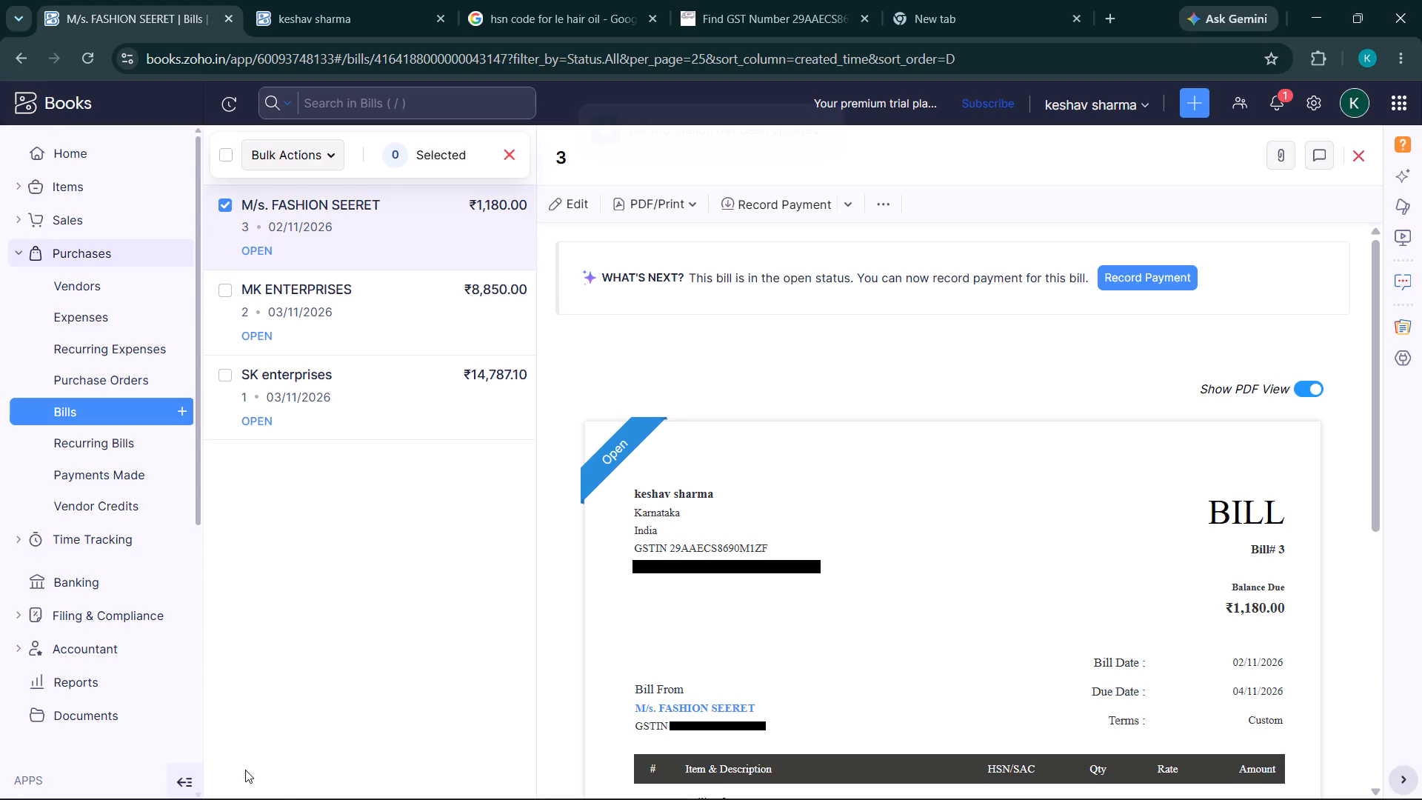
Start a new bill and begin adding a new vendor with salutation MR, first name Amit and display name MR Amit.
click(124, 412)
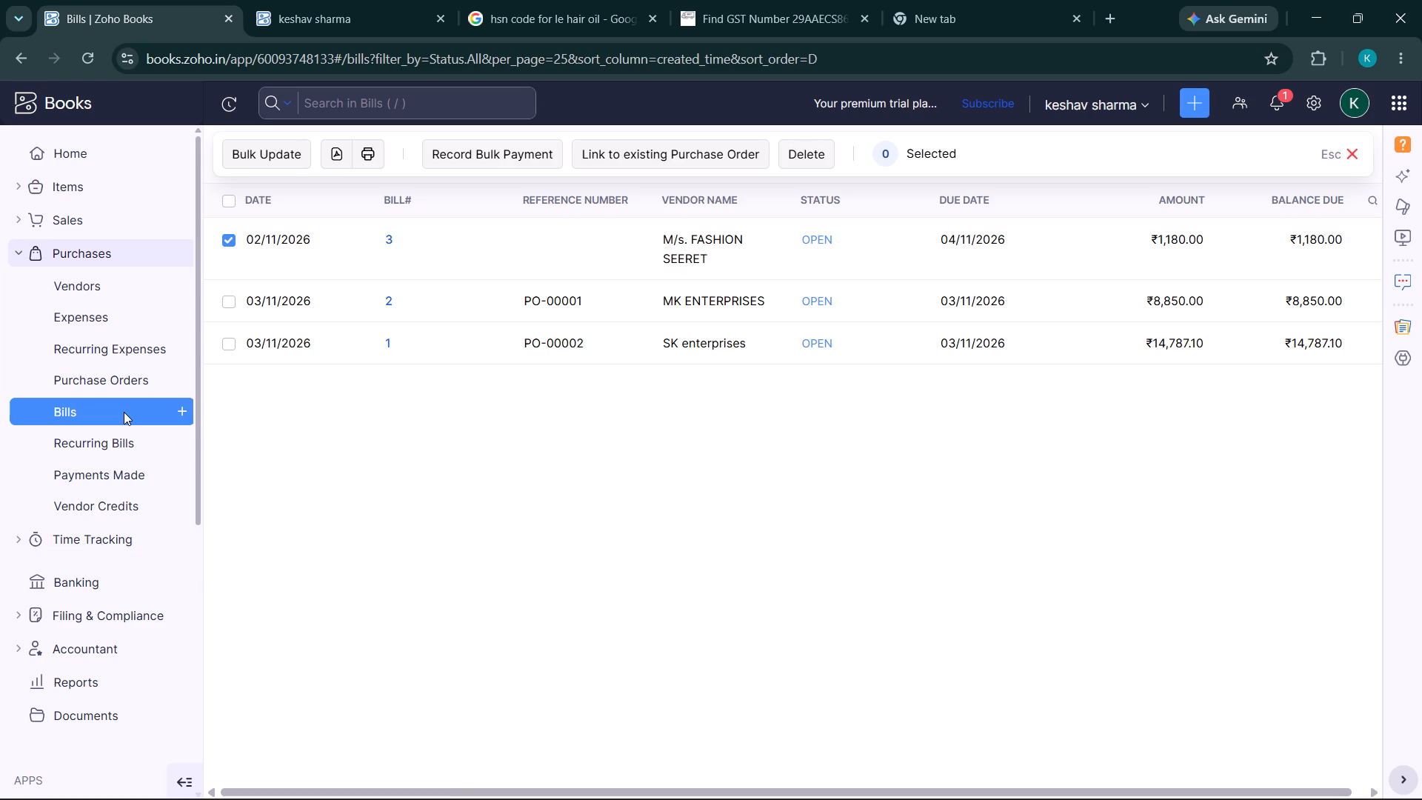
click(187, 410)
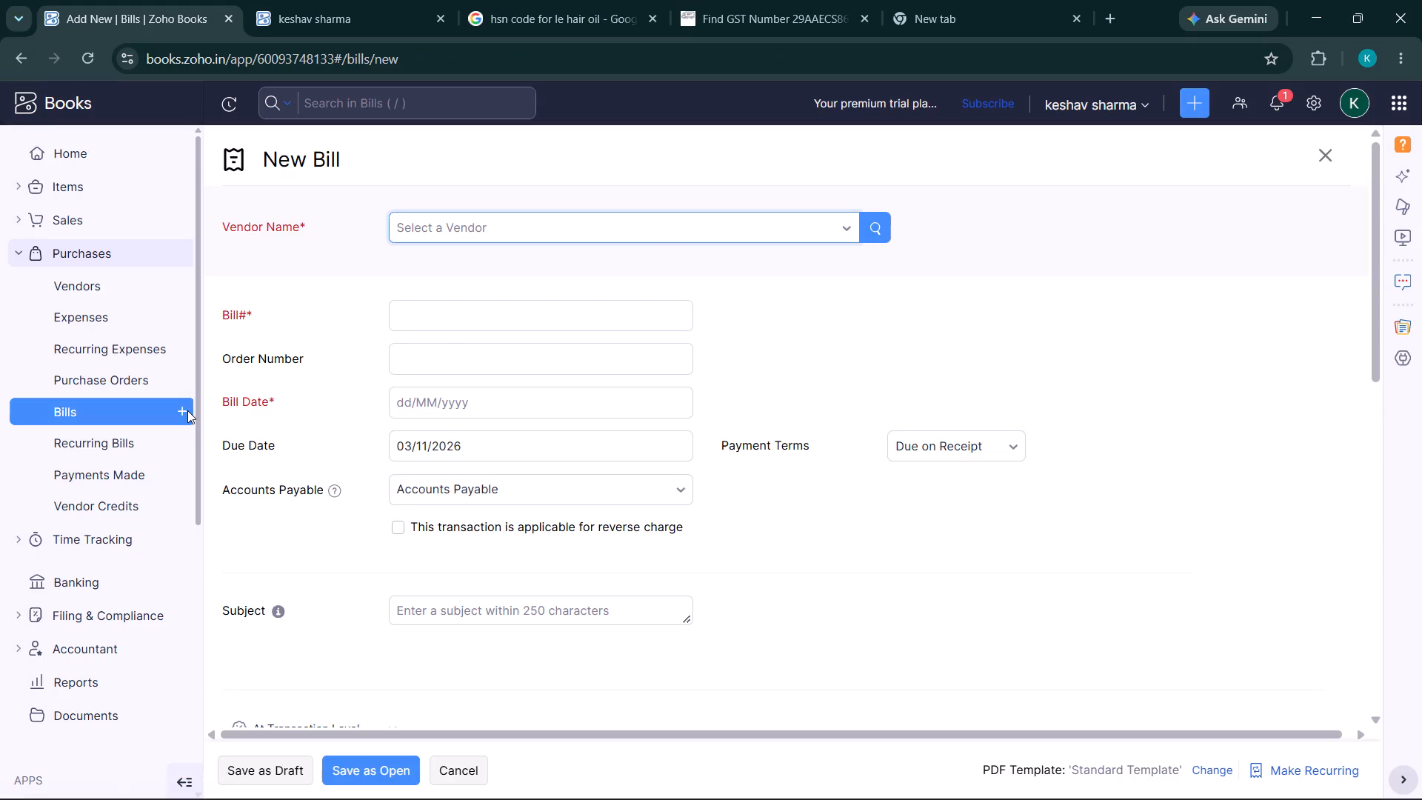
click(631, 226)
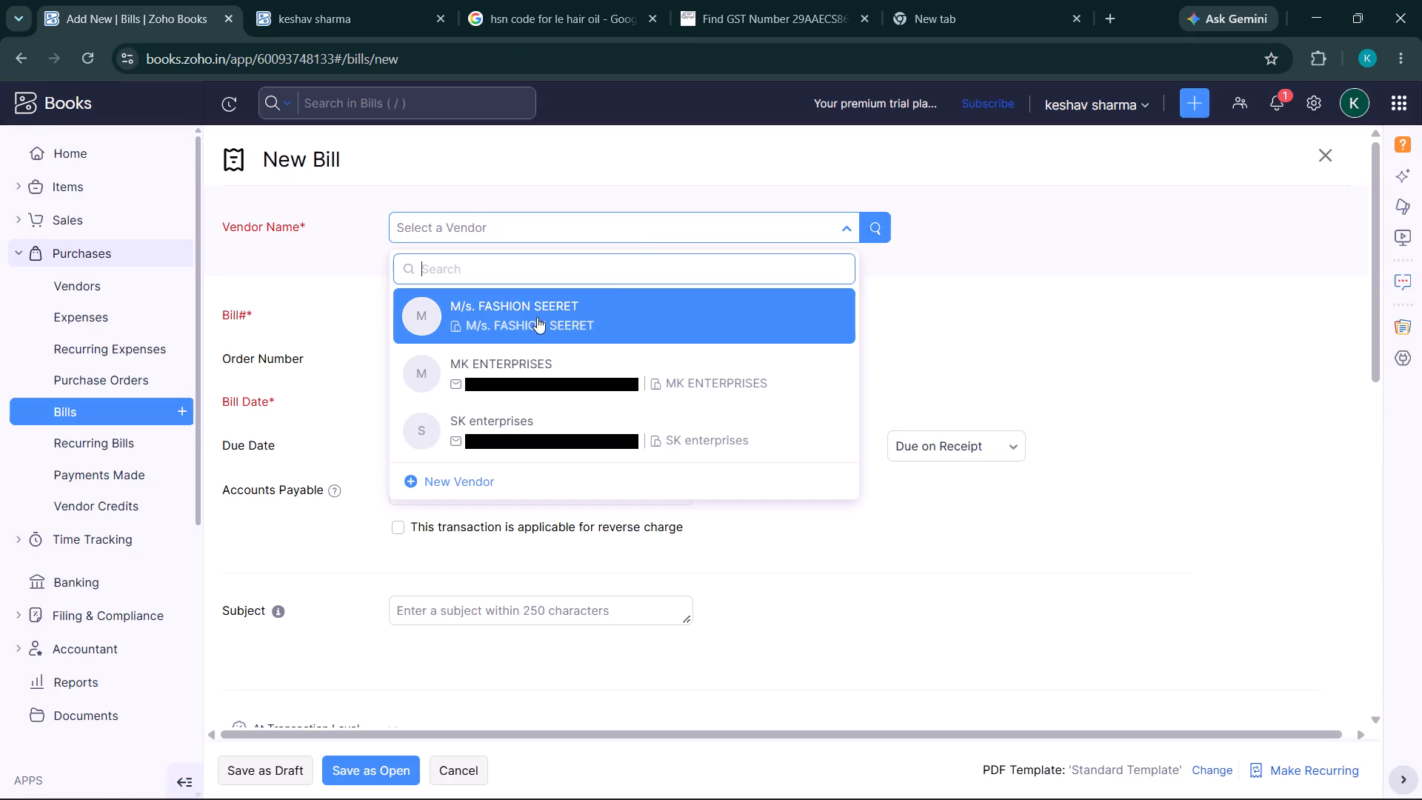
click(450, 476)
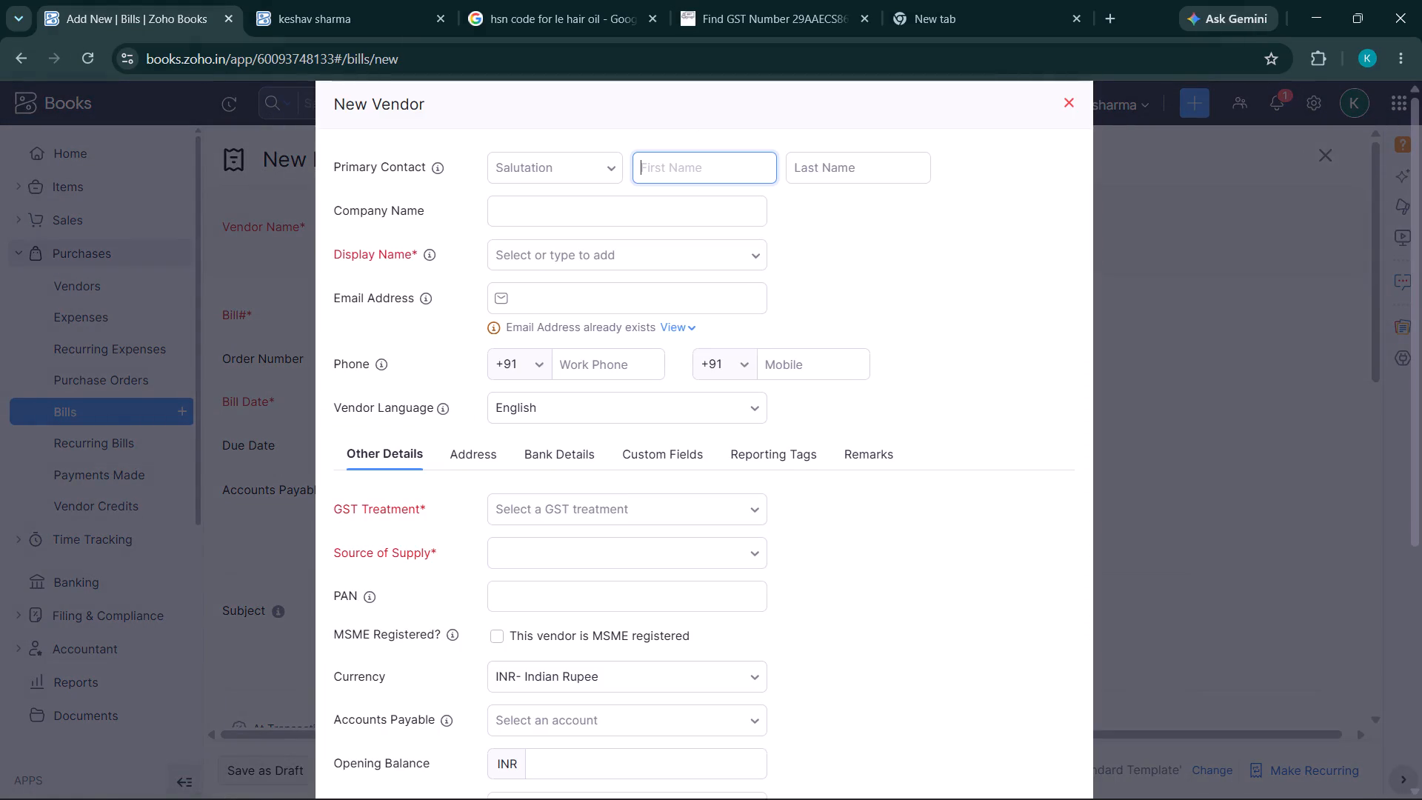
click(531, 213)
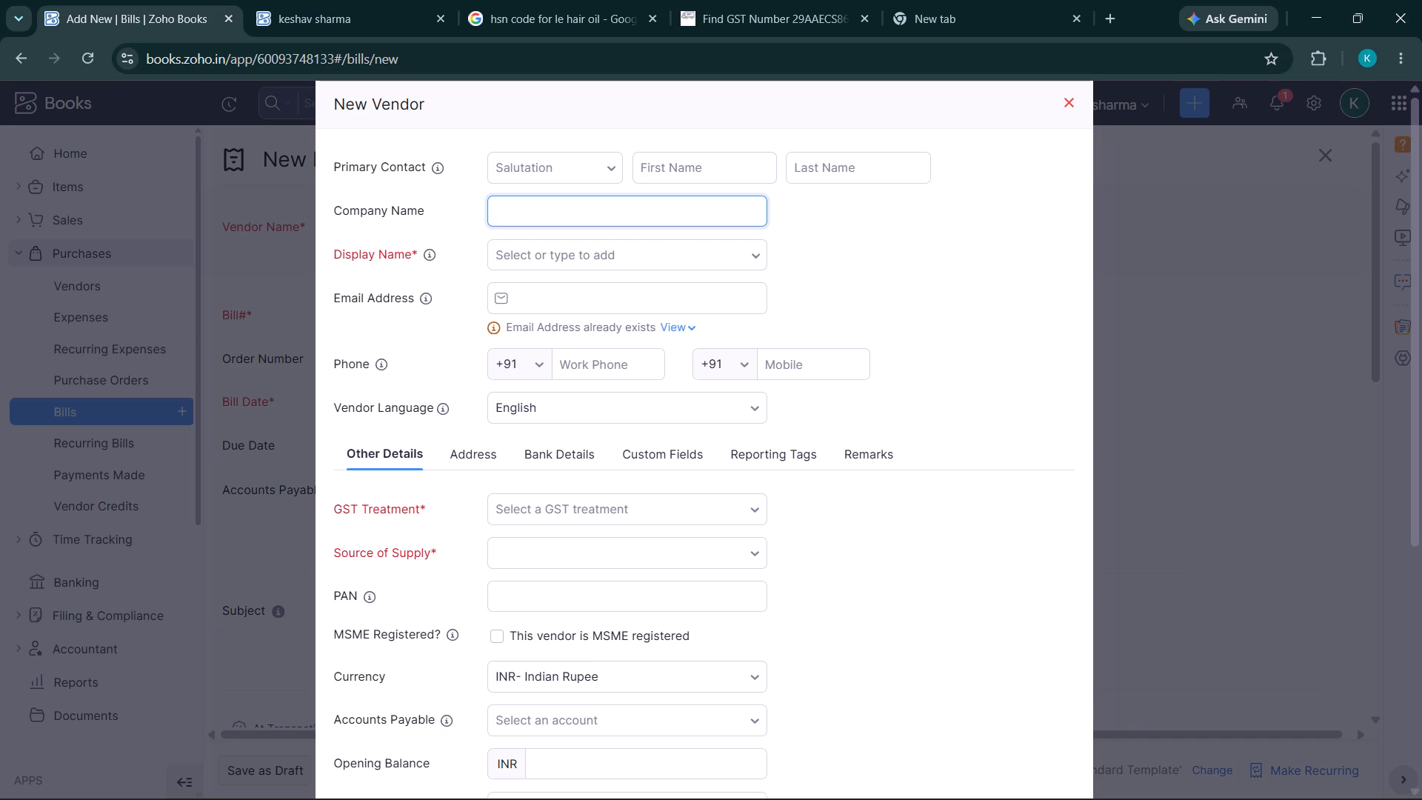
click(510, 159)
text(MR)
key(Return)
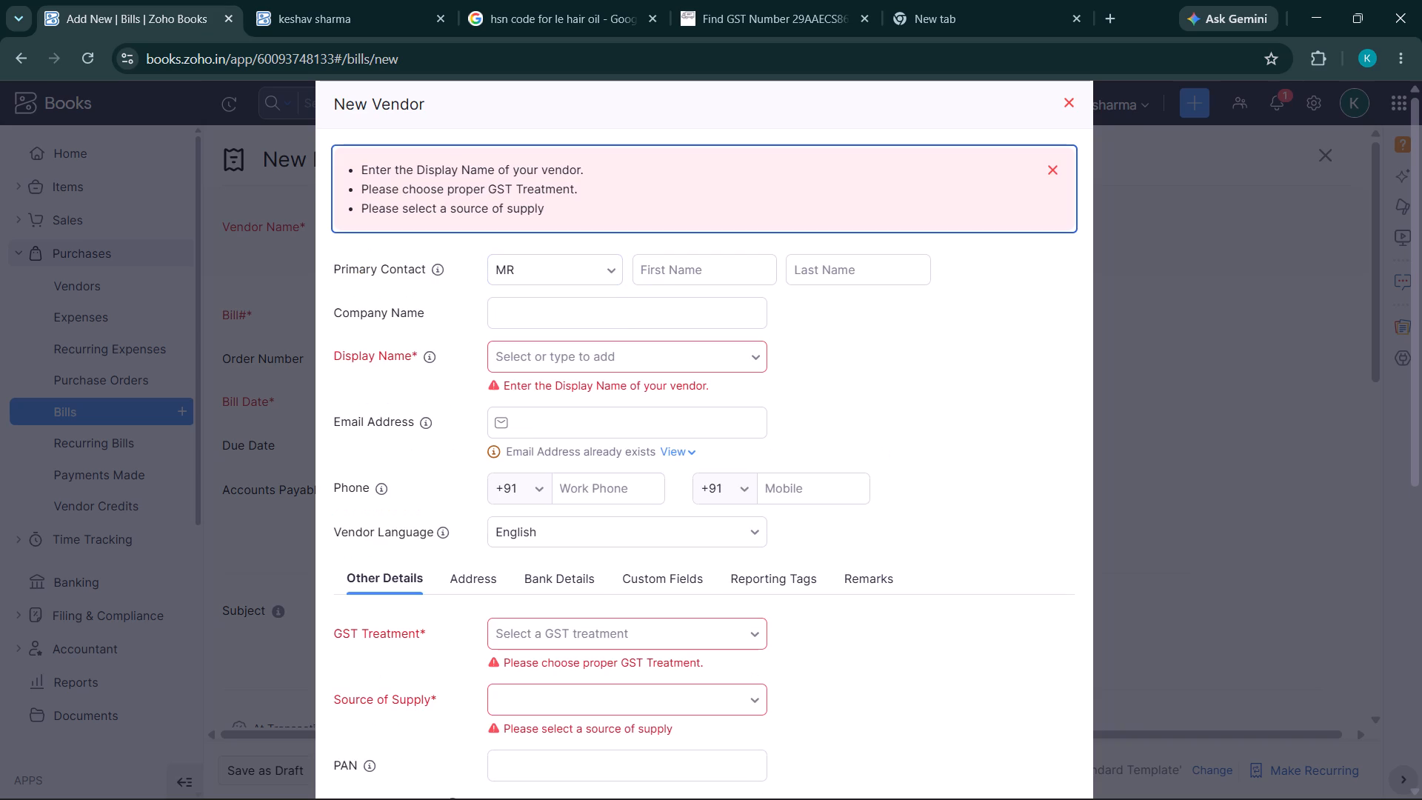
click(653, 266)
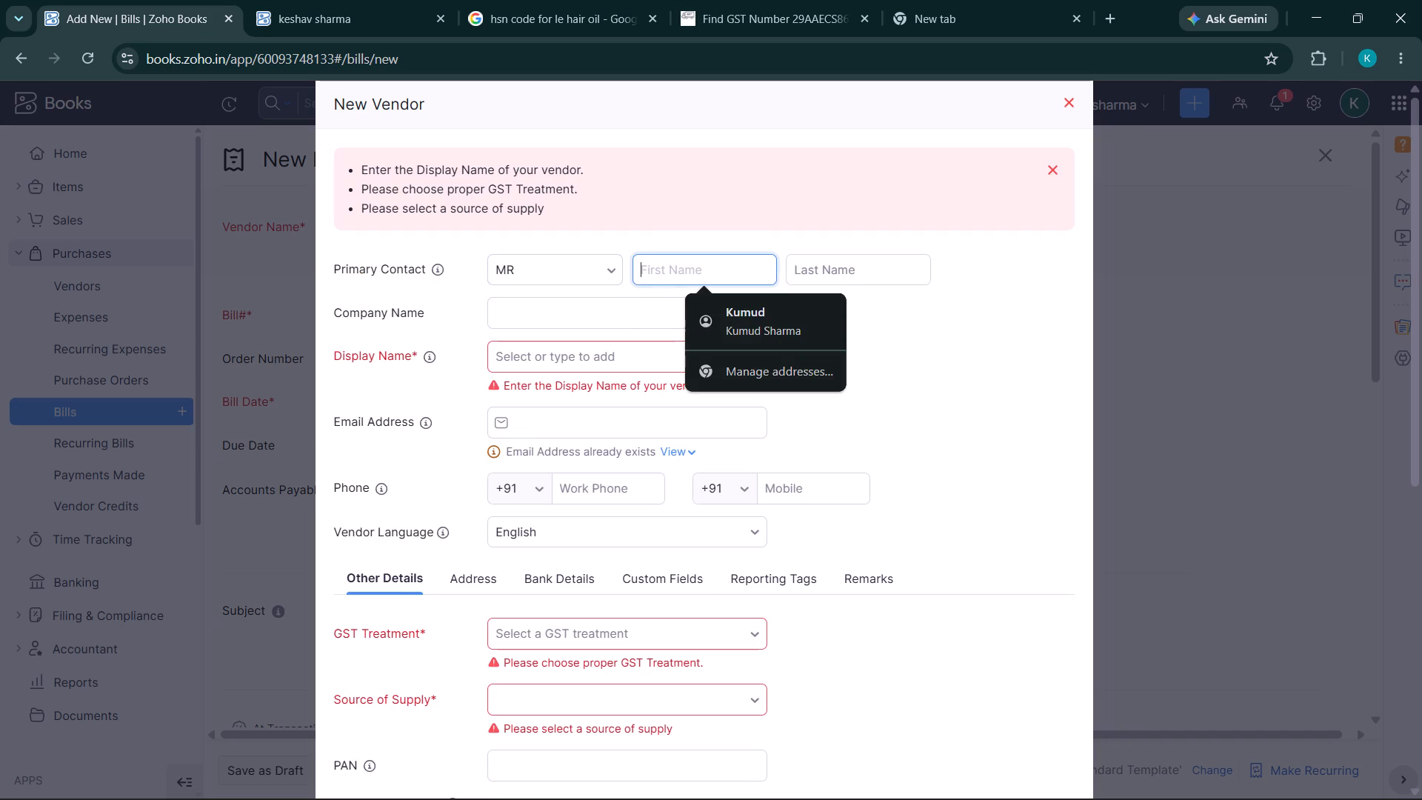
key(a)
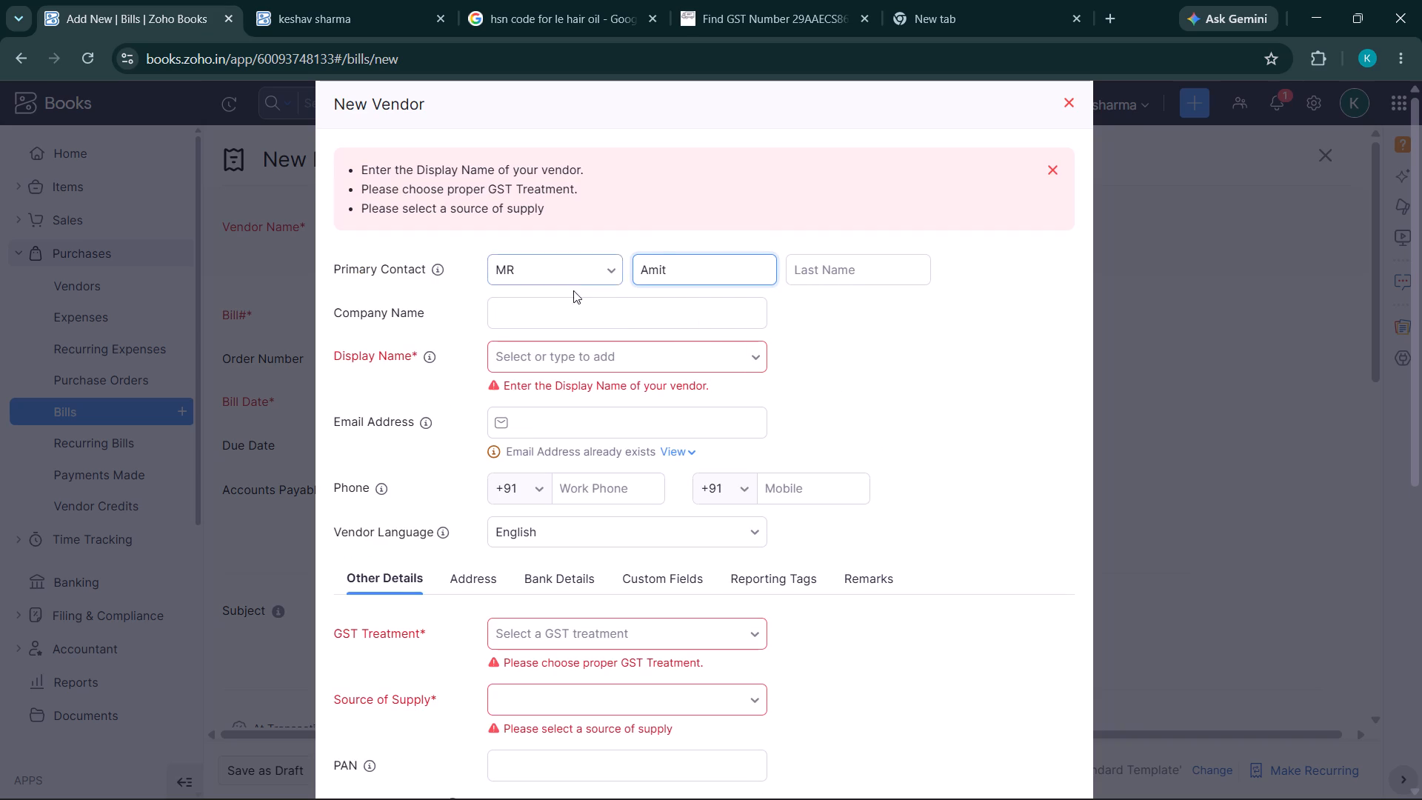
click(567, 356)
click(550, 391)
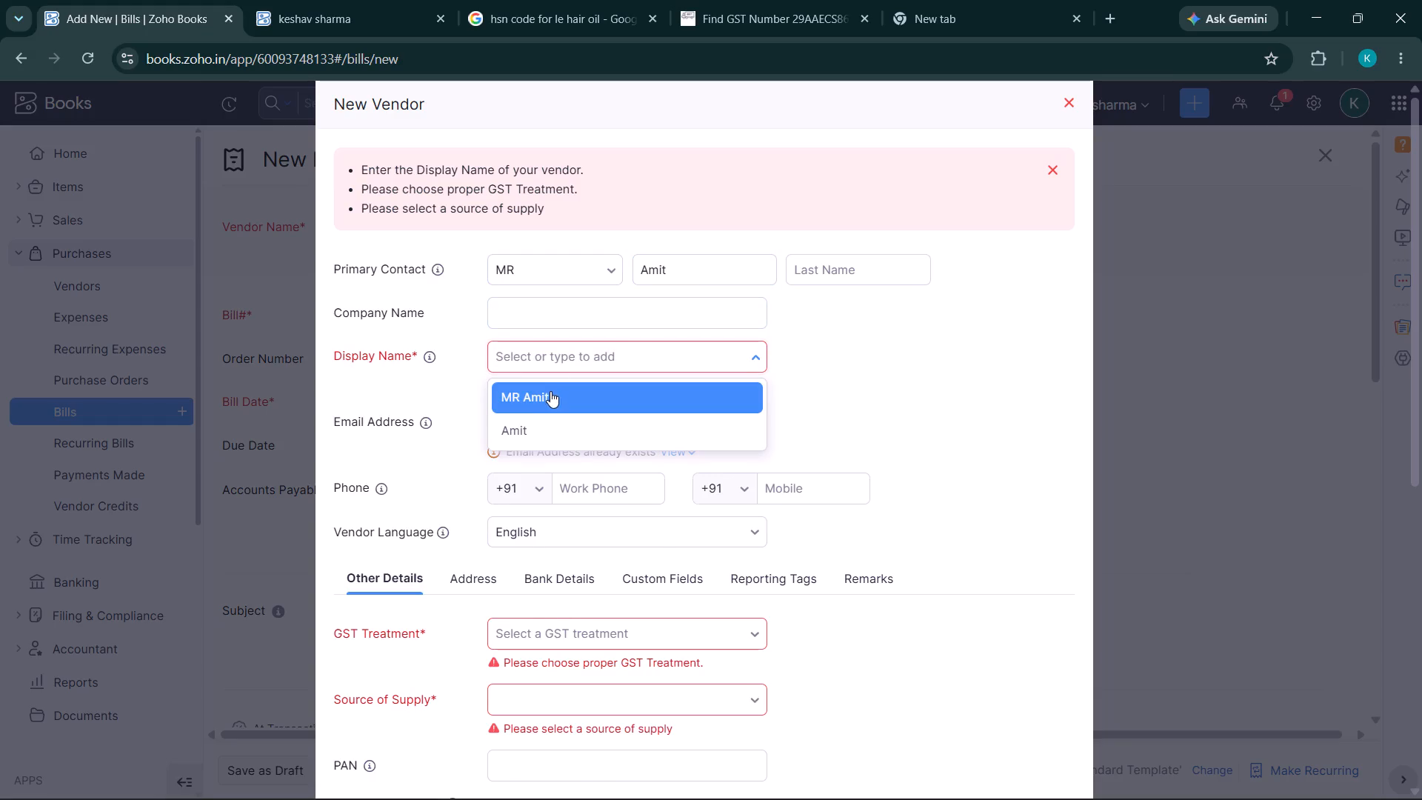
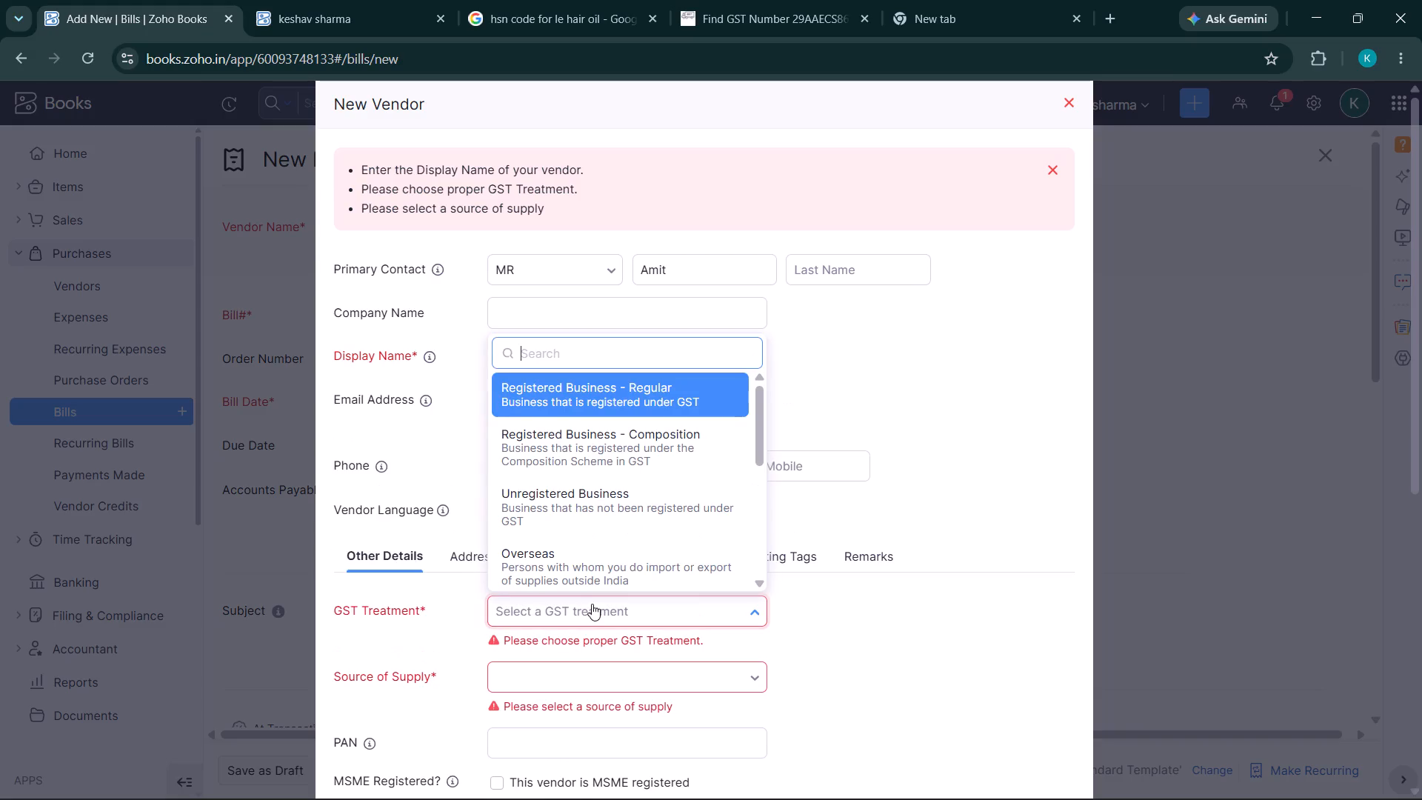
Set the new vendor's GST treatment to Registered Business - Composition and enter the vendor's Haryana GSTIN.
click(618, 439)
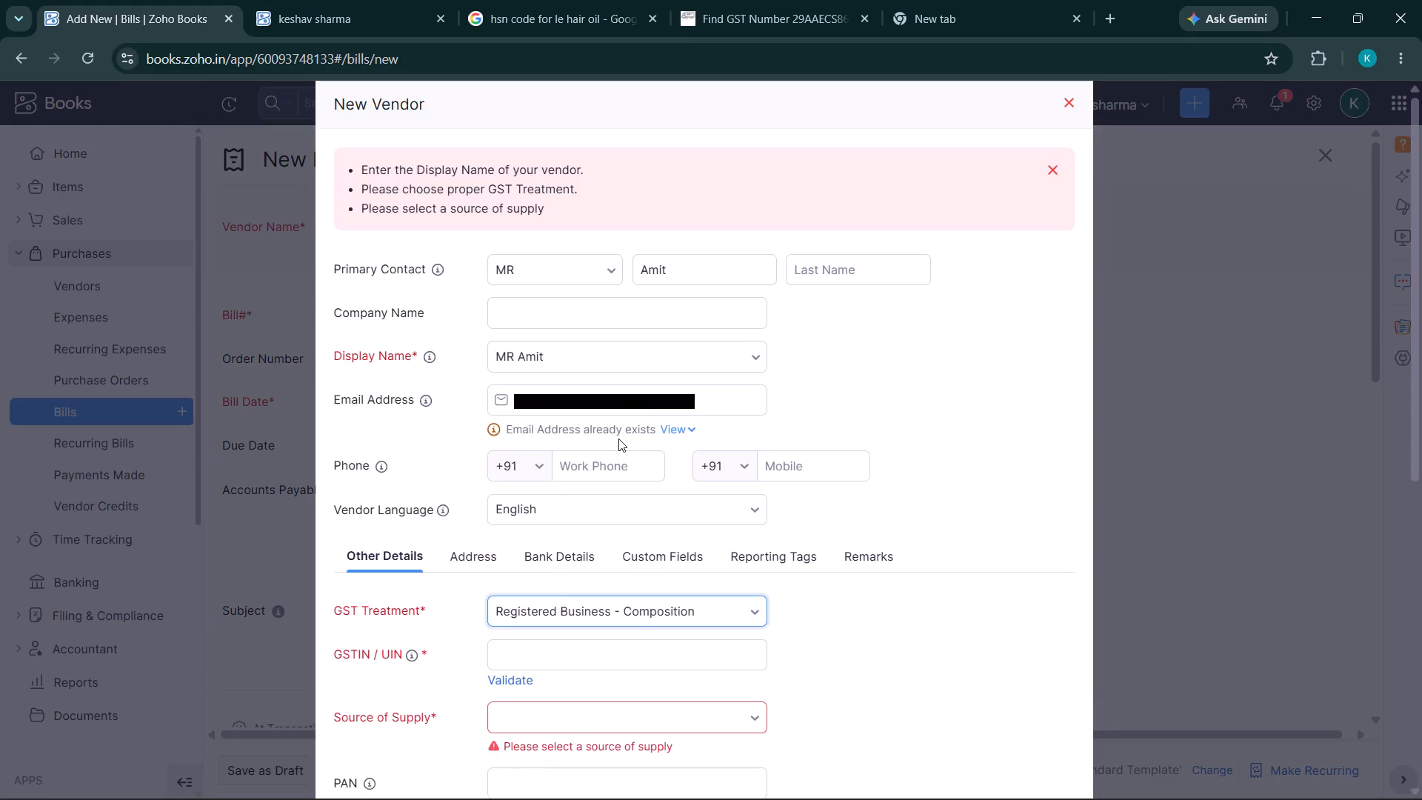
scroll(618, 439, down, 1)
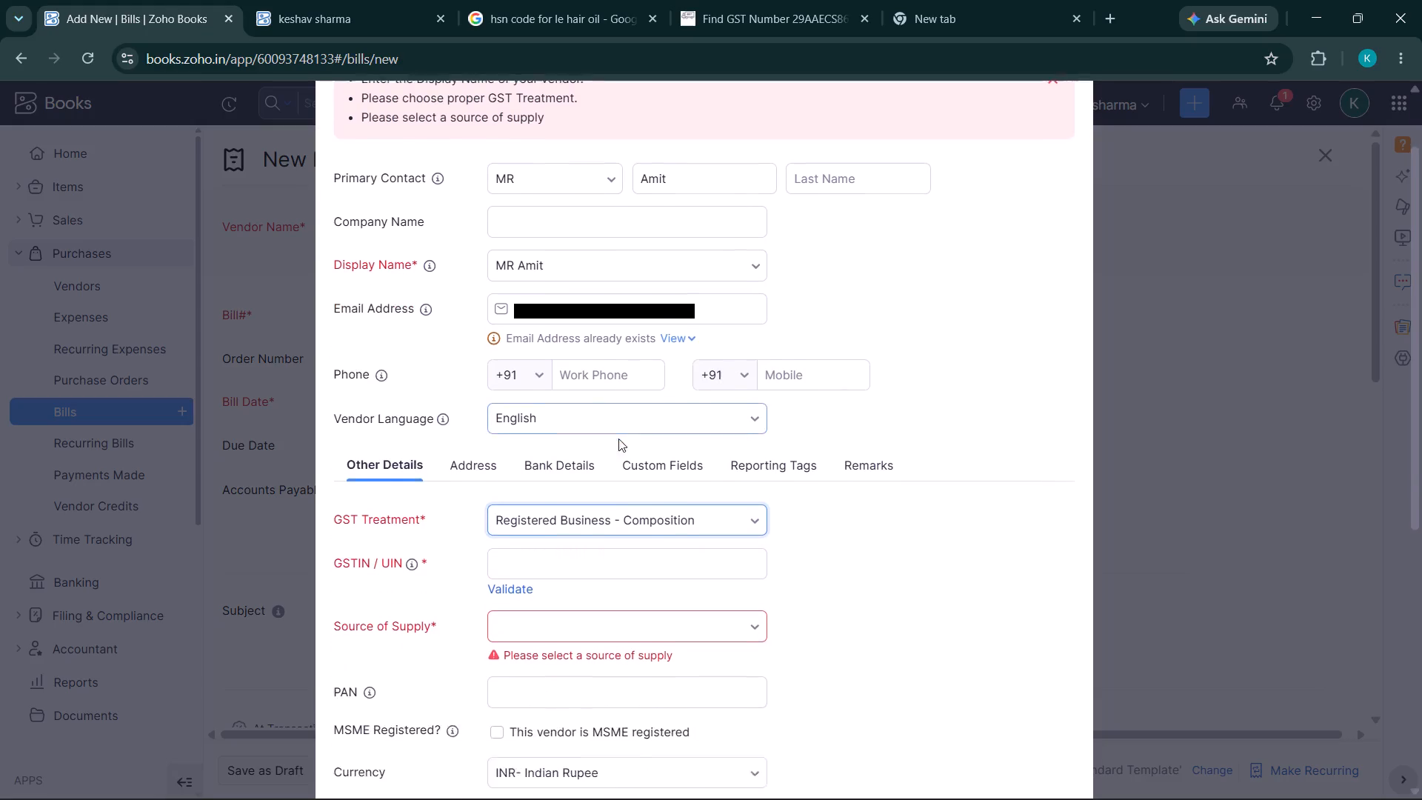
scroll(618, 439, down, 2)
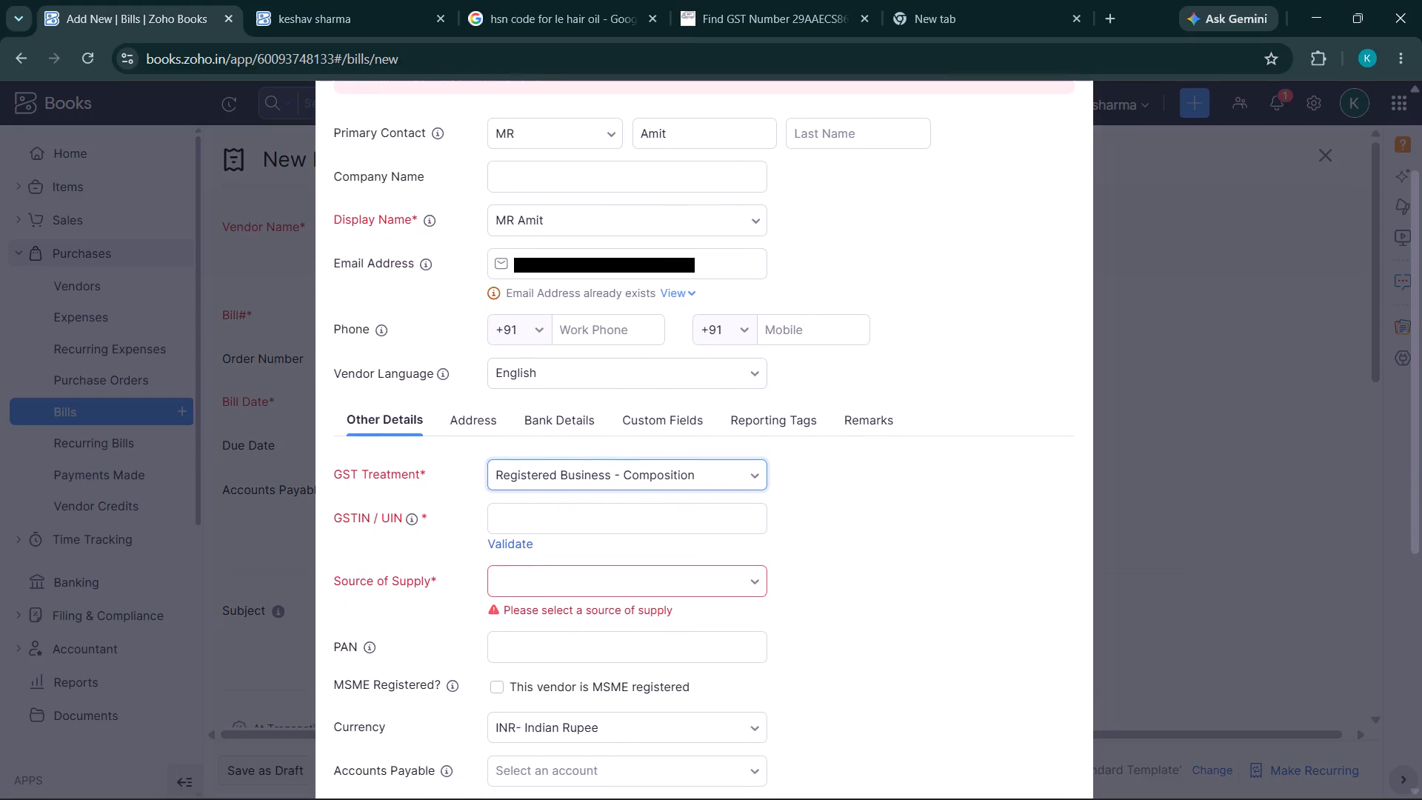
click(498, 519)
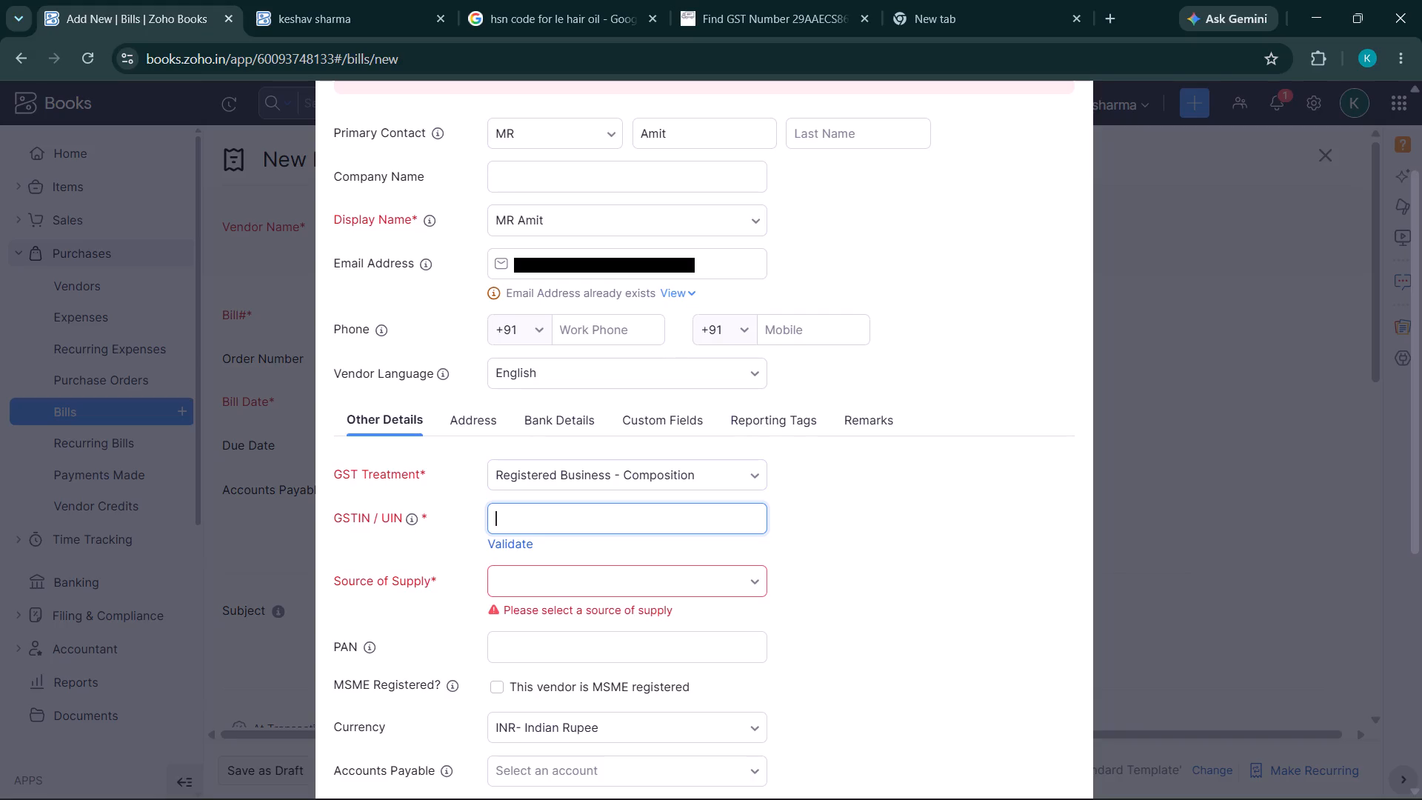
key(0)
key(6)
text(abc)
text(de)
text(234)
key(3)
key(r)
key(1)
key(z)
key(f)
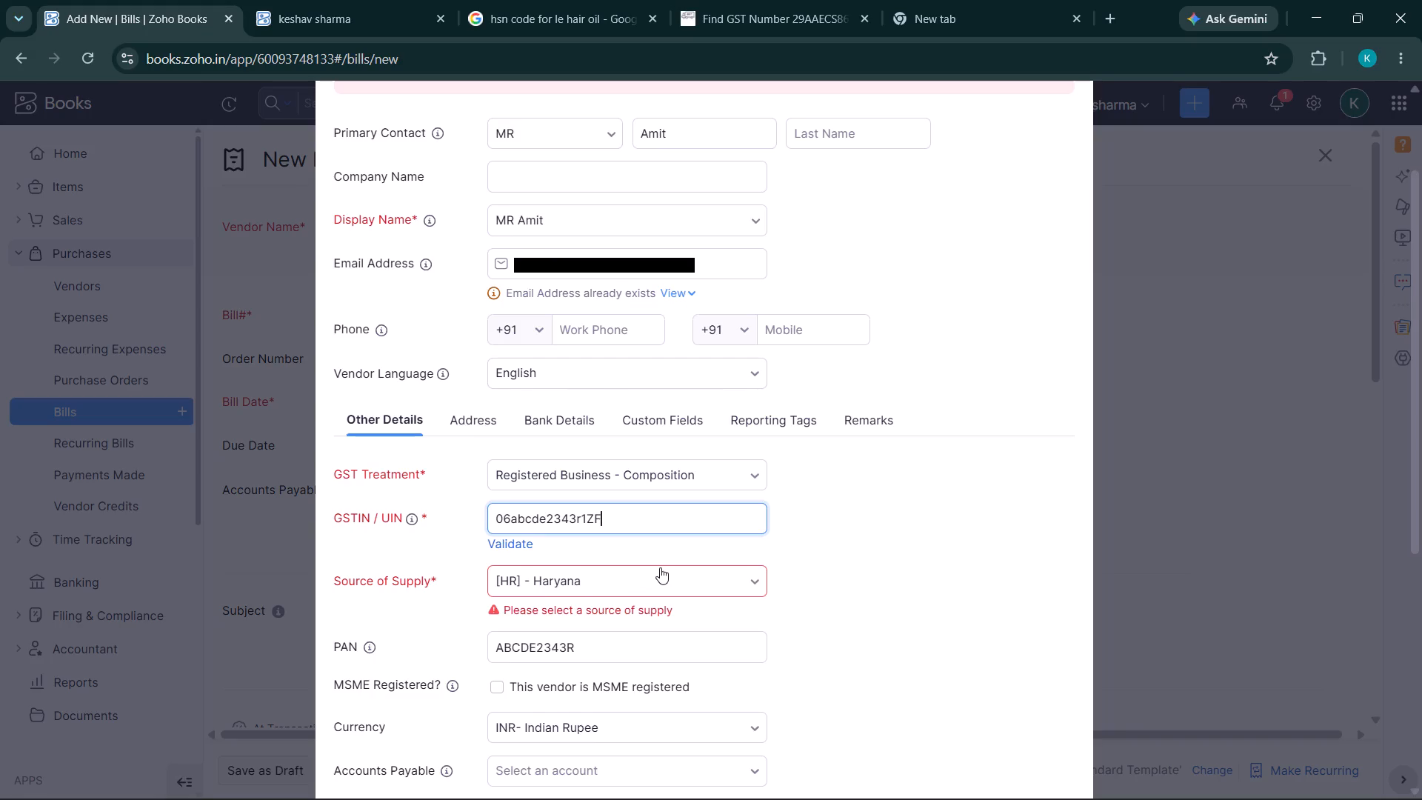
Assign the sundry creditor account as the new vendor's accounts payable and save the vendor.
scroll(660, 567, down, 3)
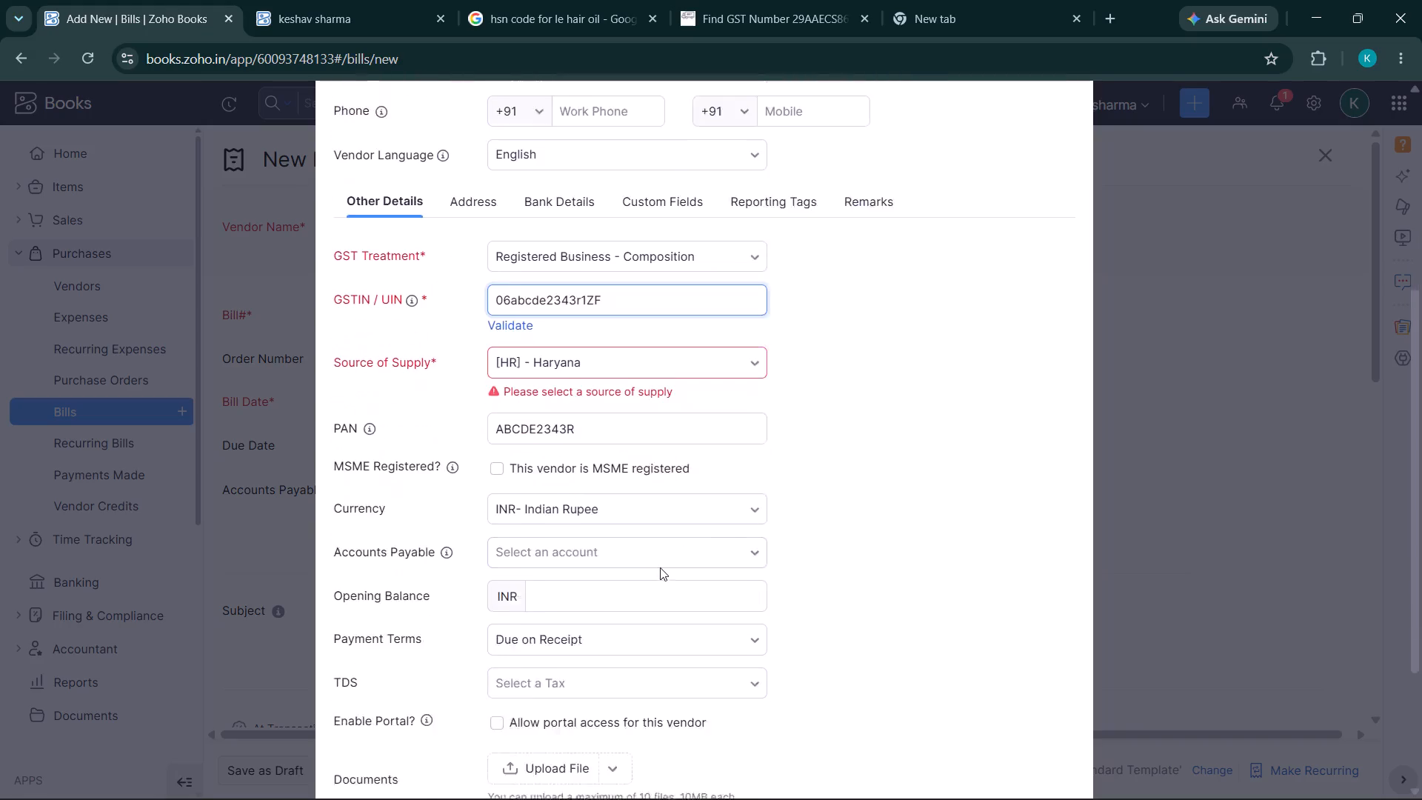
scroll(660, 567, down, 1)
click(695, 492)
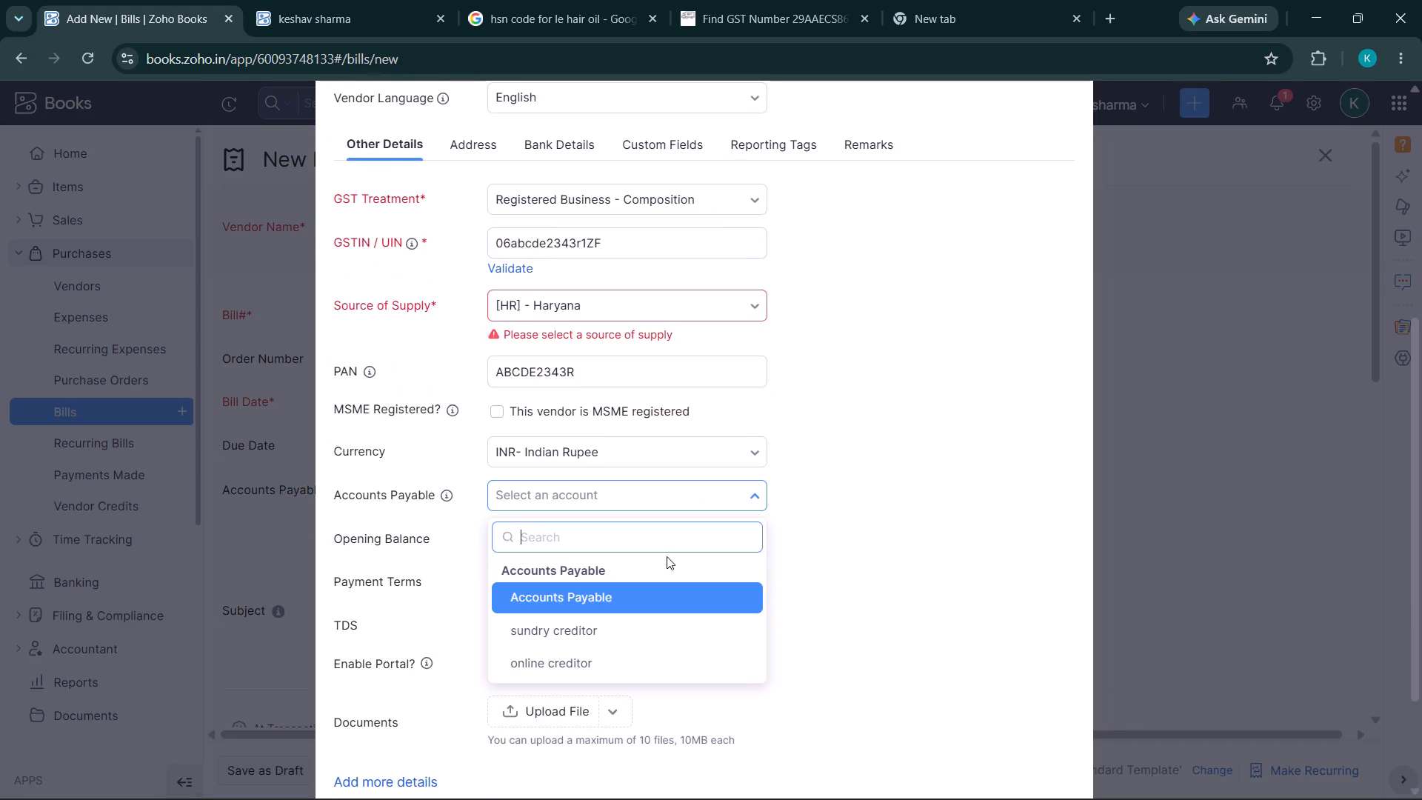
click(539, 627)
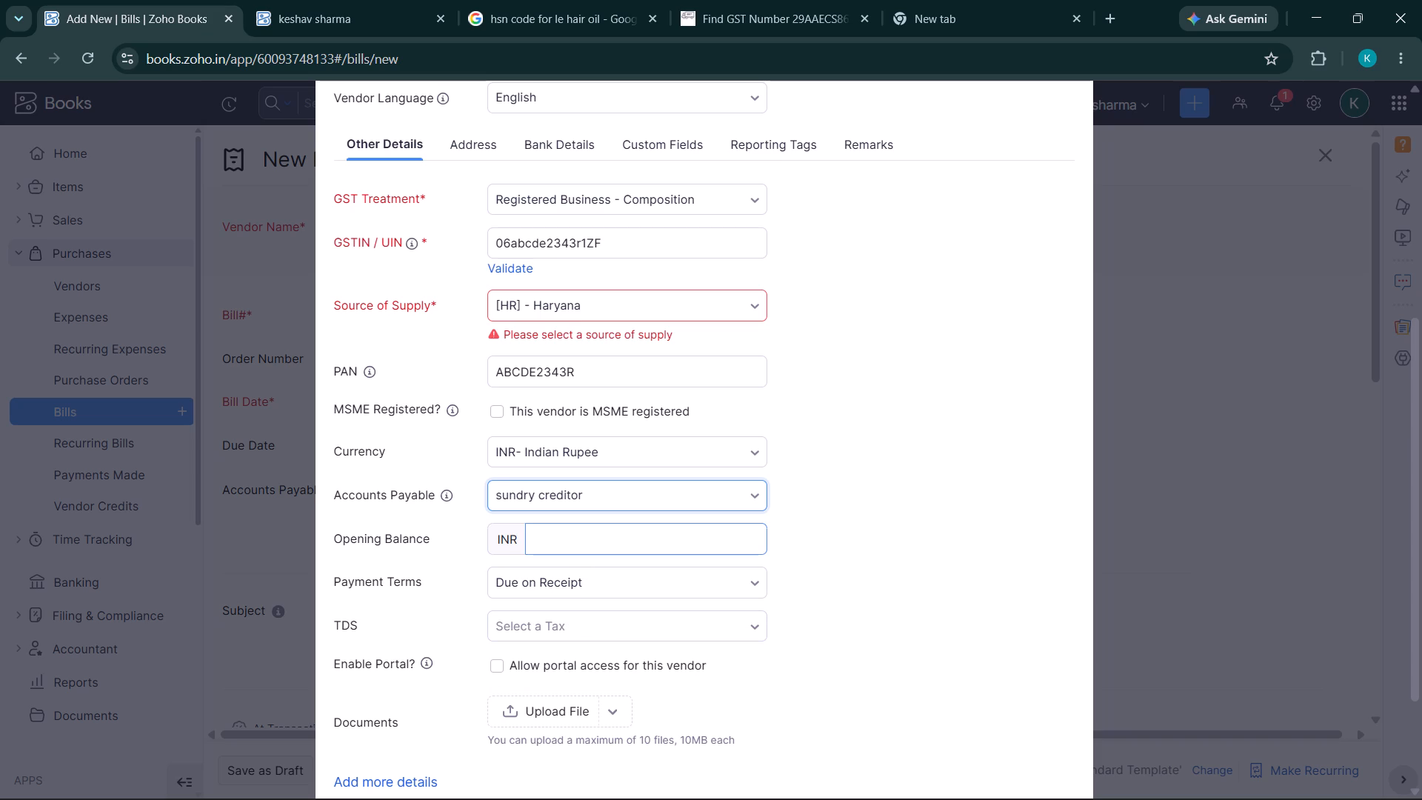
scroll(553, 540, down, 4)
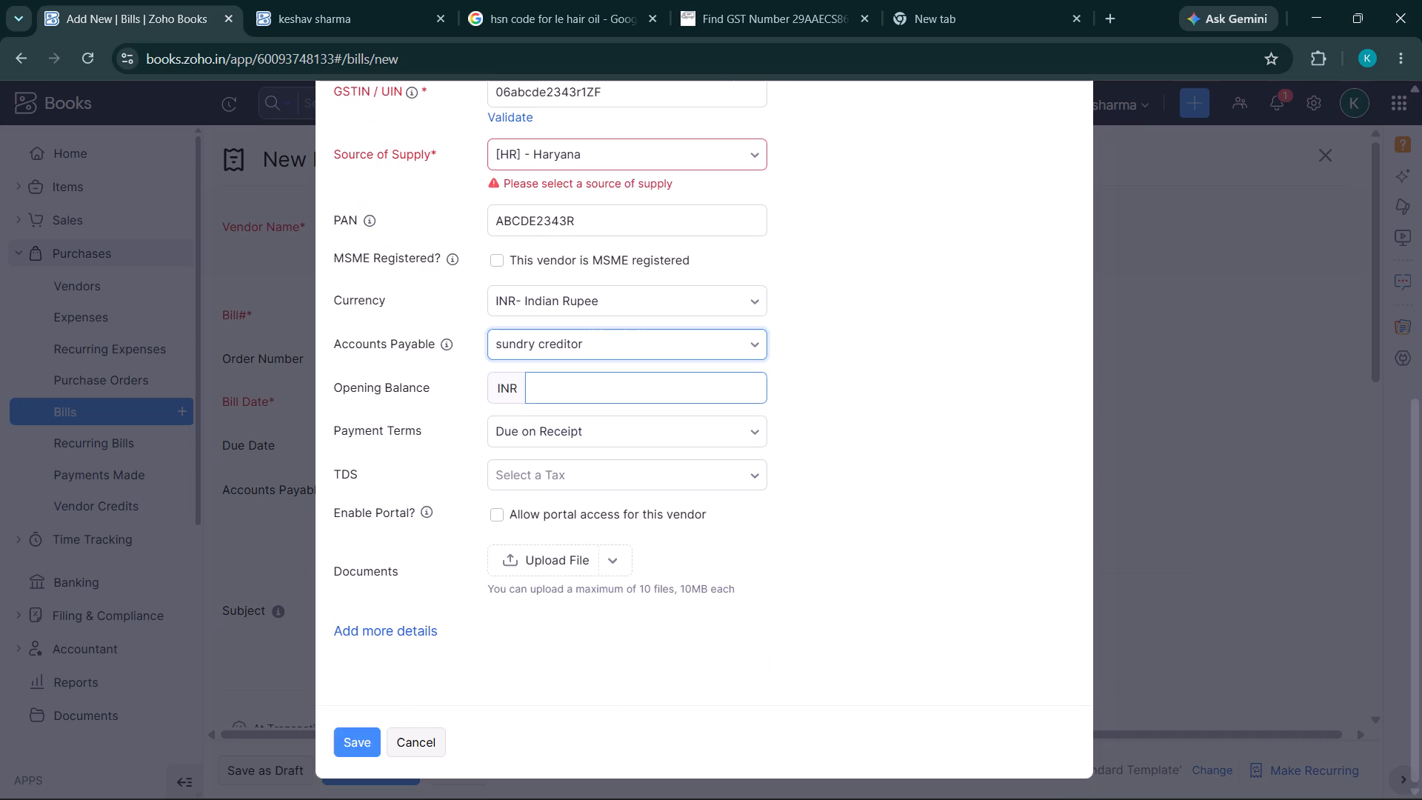
click(355, 738)
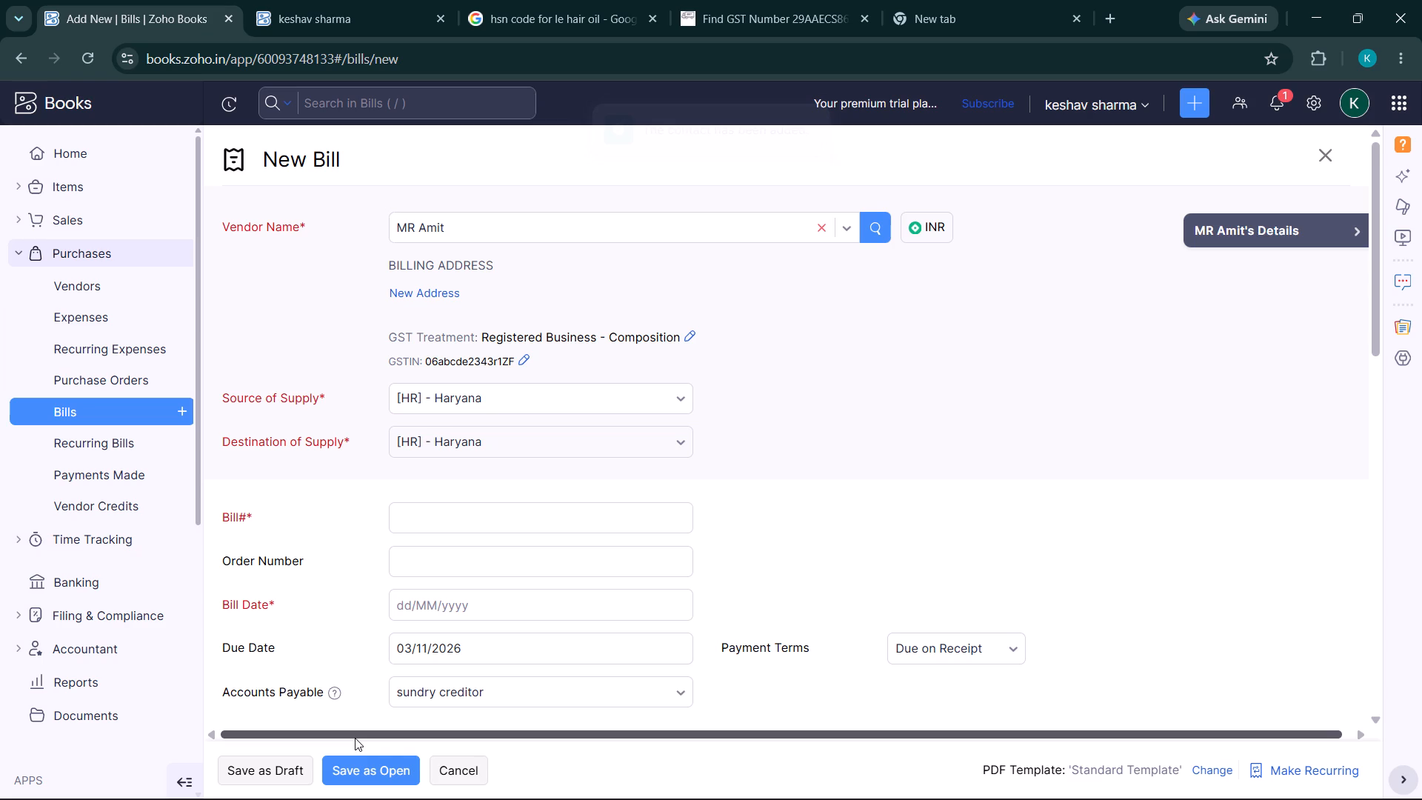
Set the bill number to 4, the bill date to 03/11/2026 and the due date to 05/11/2026.
scroll(355, 738, down, 1)
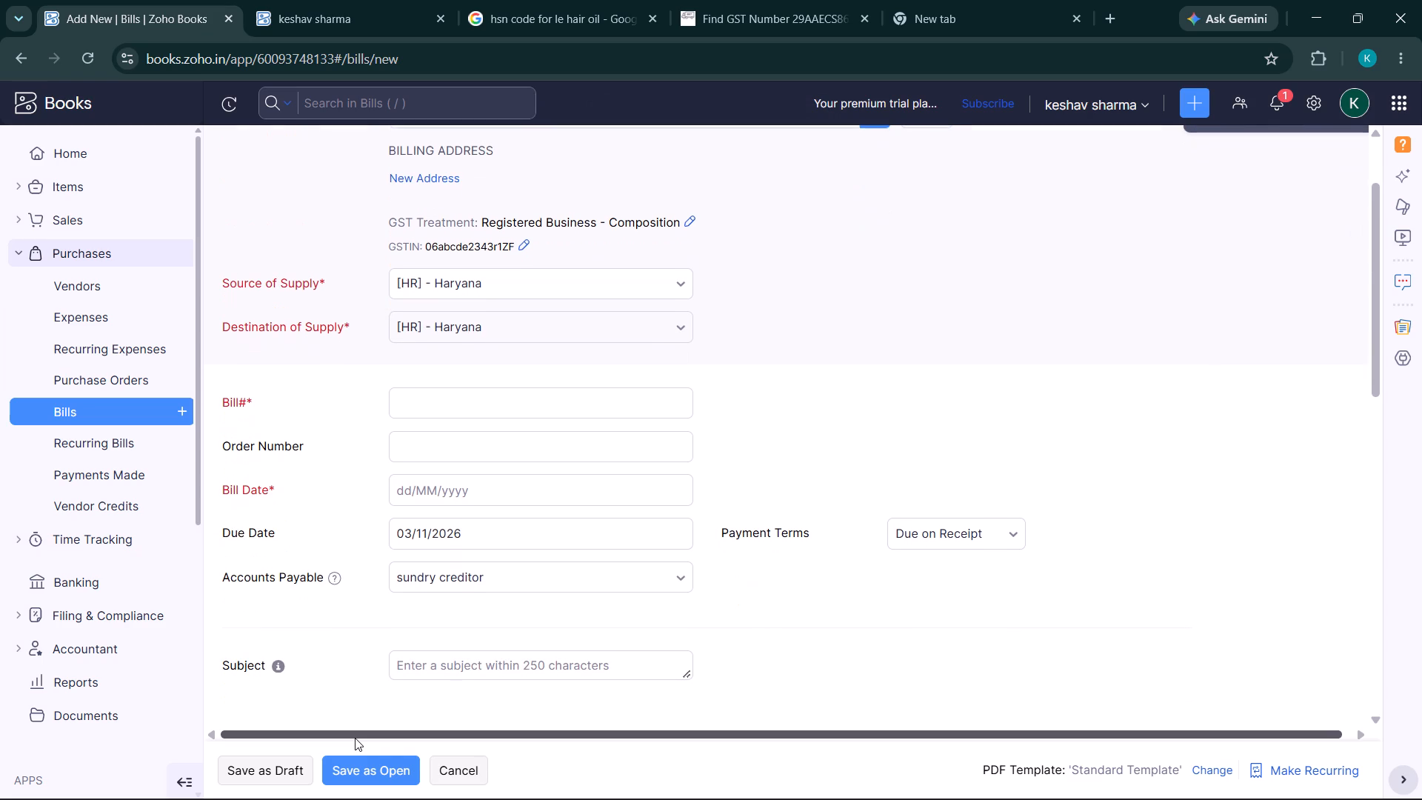
click(440, 390)
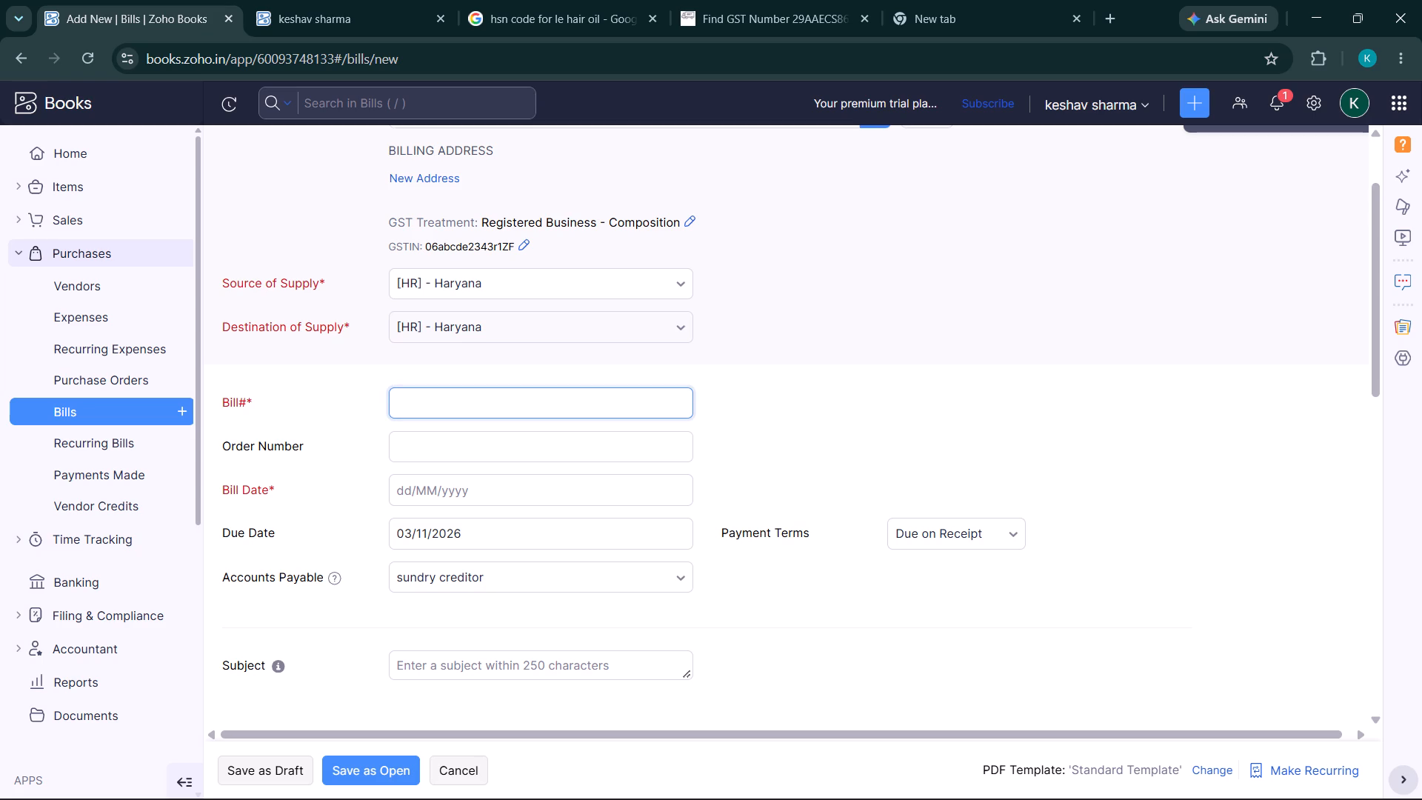
key(4)
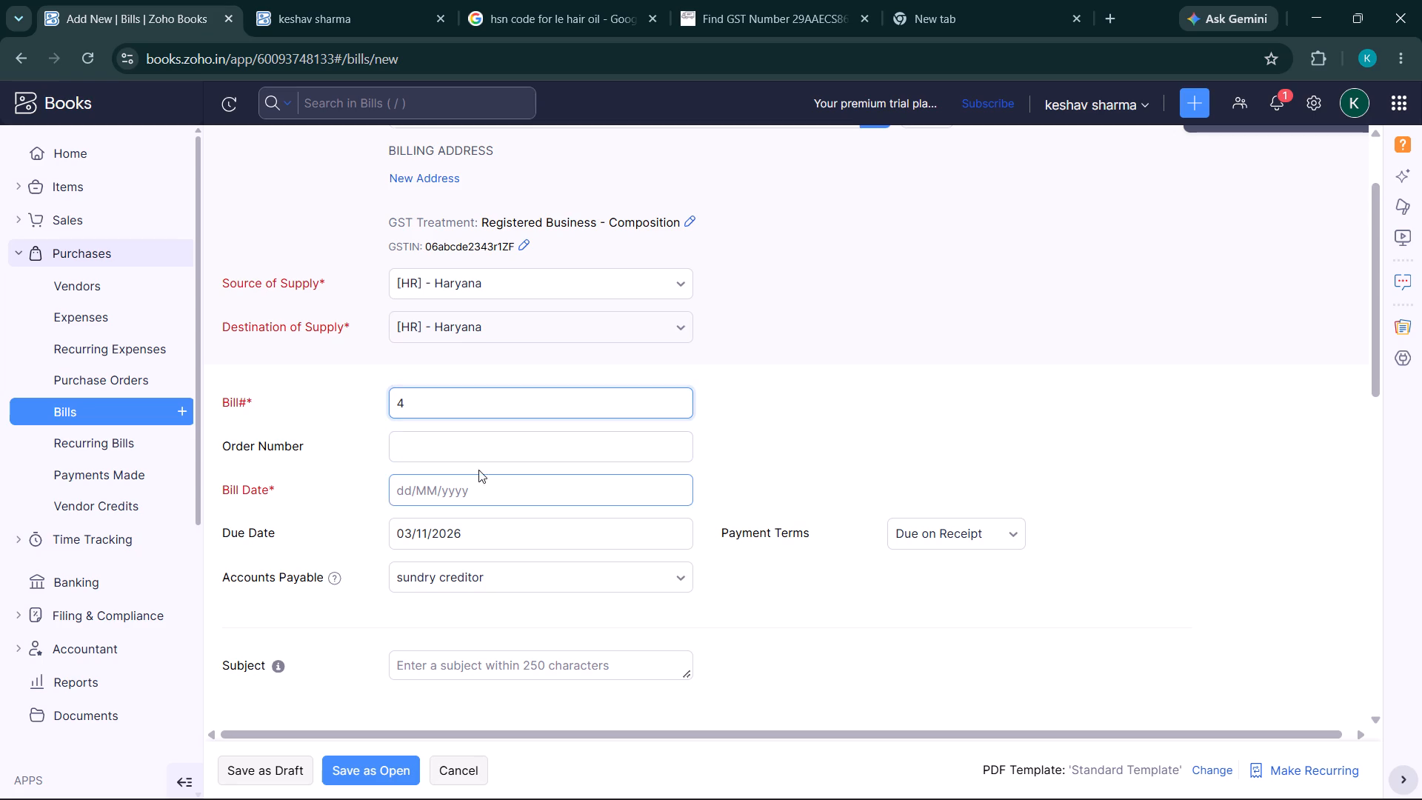
click(411, 496)
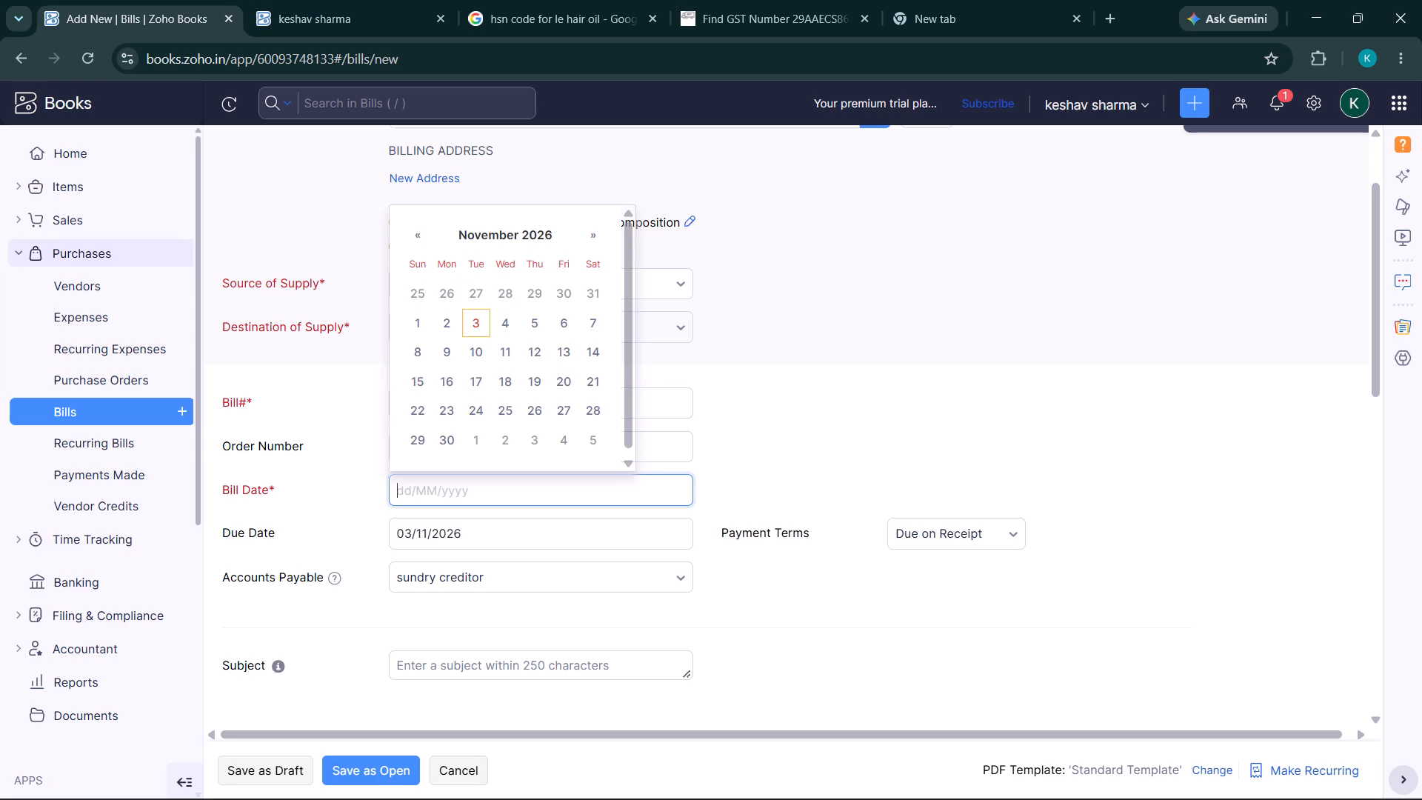
click(476, 327)
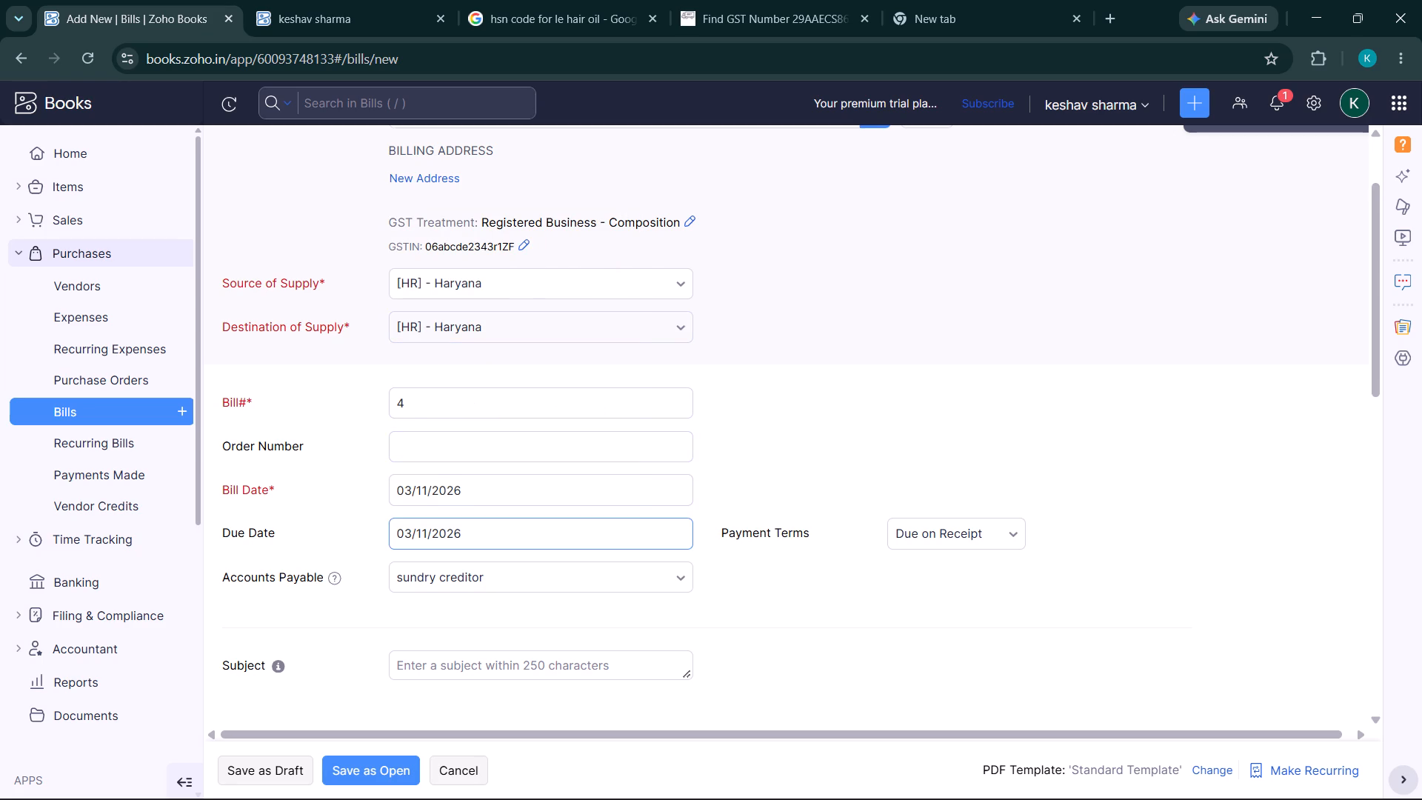
click(472, 523)
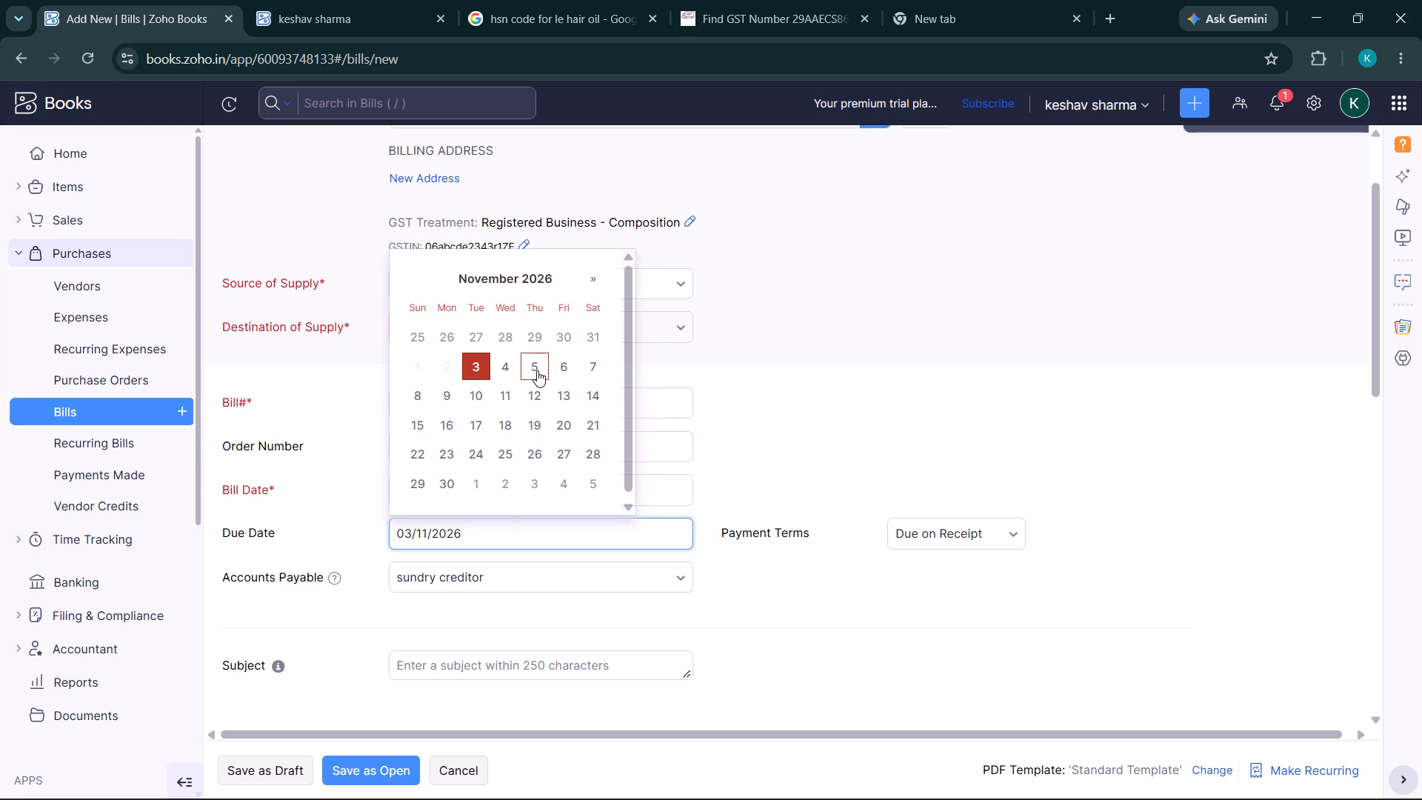
click(537, 370)
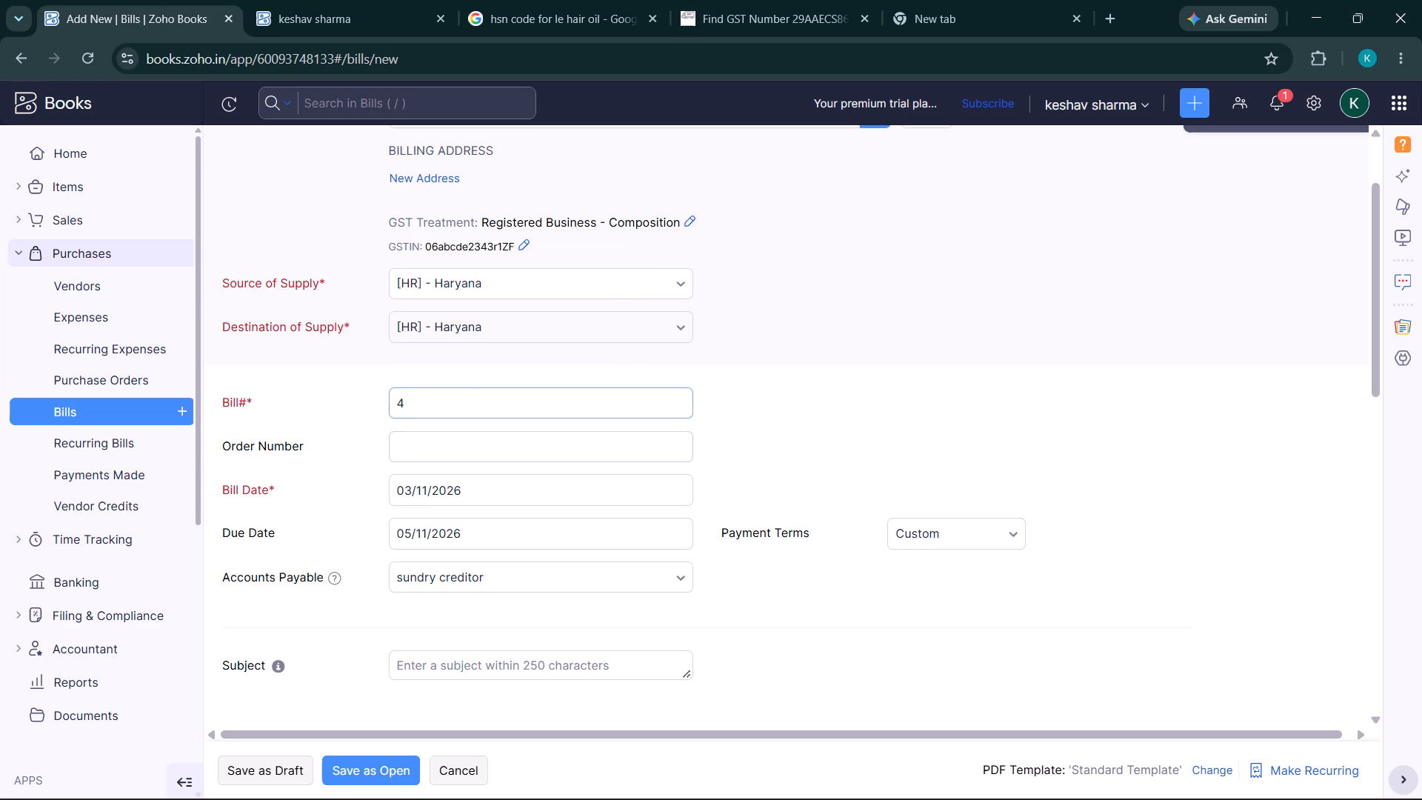
Add the Ceiling fan item to the first row of the bill's item table.
scroll(628, 471, down, 1)
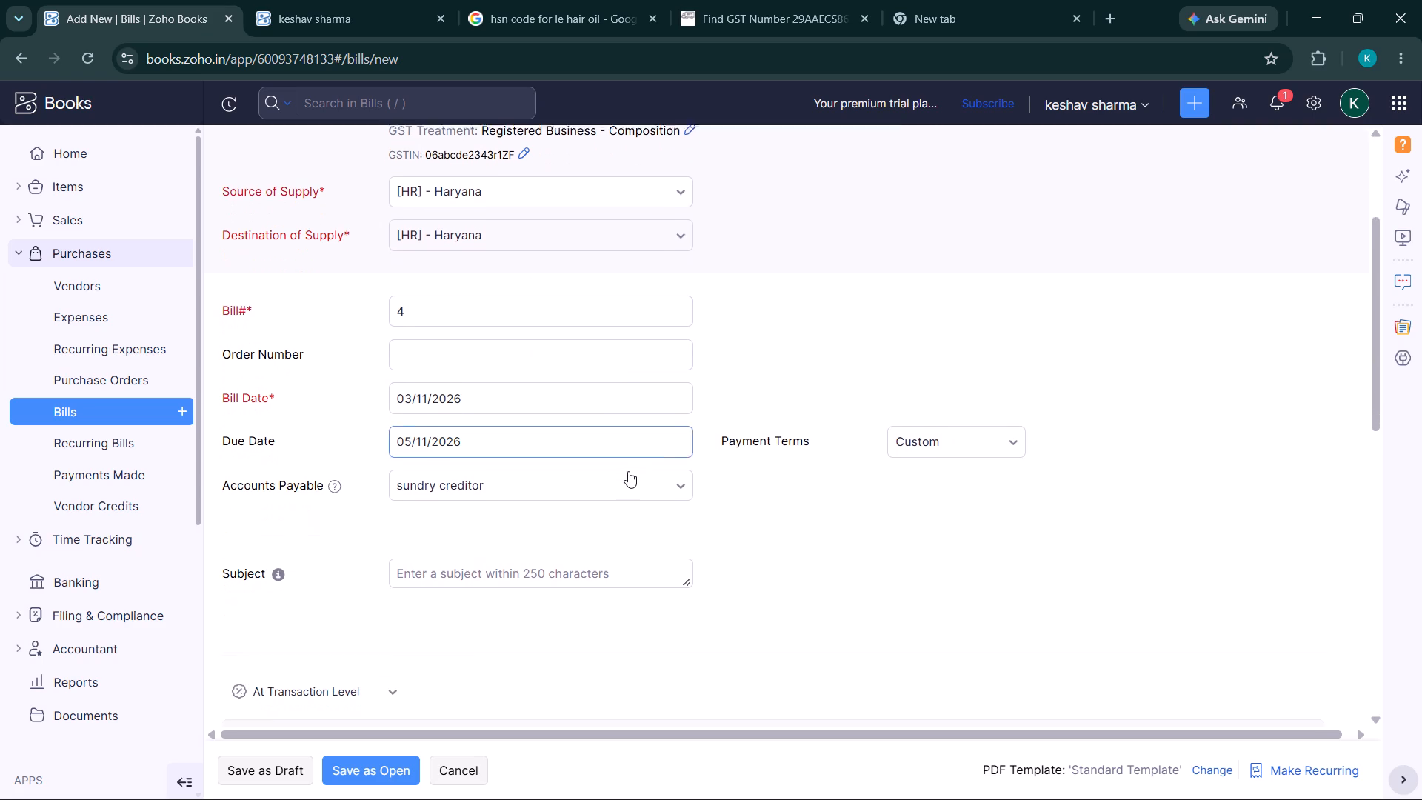
scroll(628, 471, down, 6)
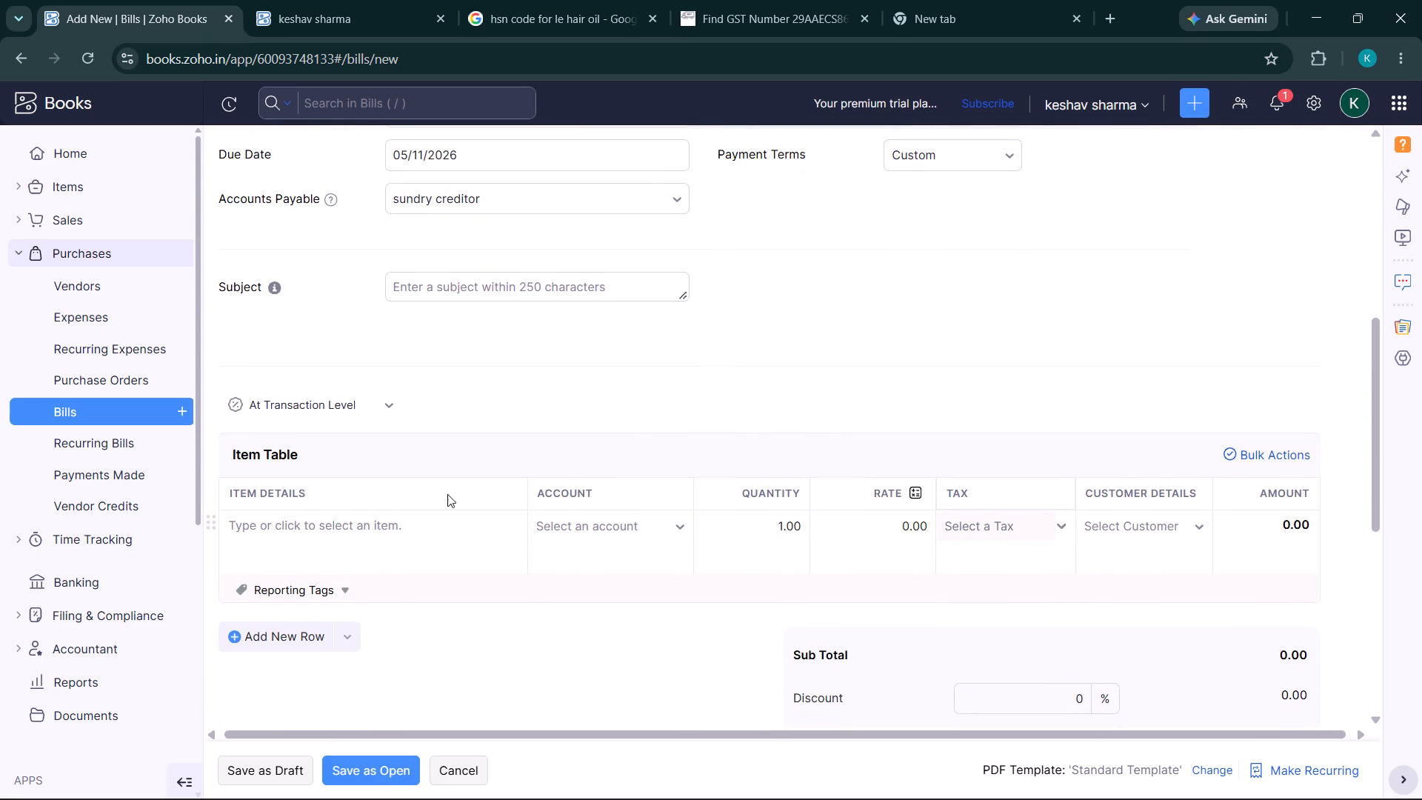
click(390, 519)
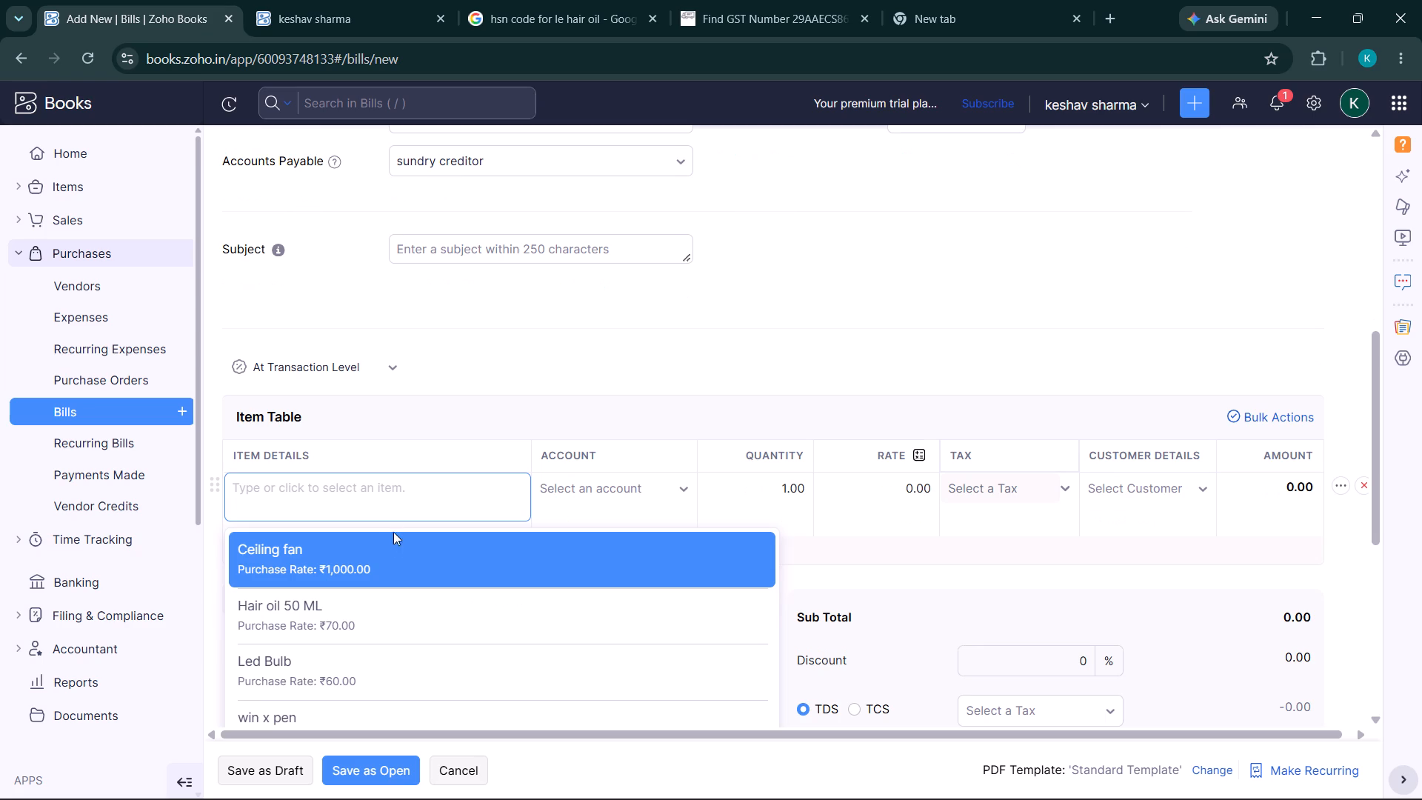
click(391, 546)
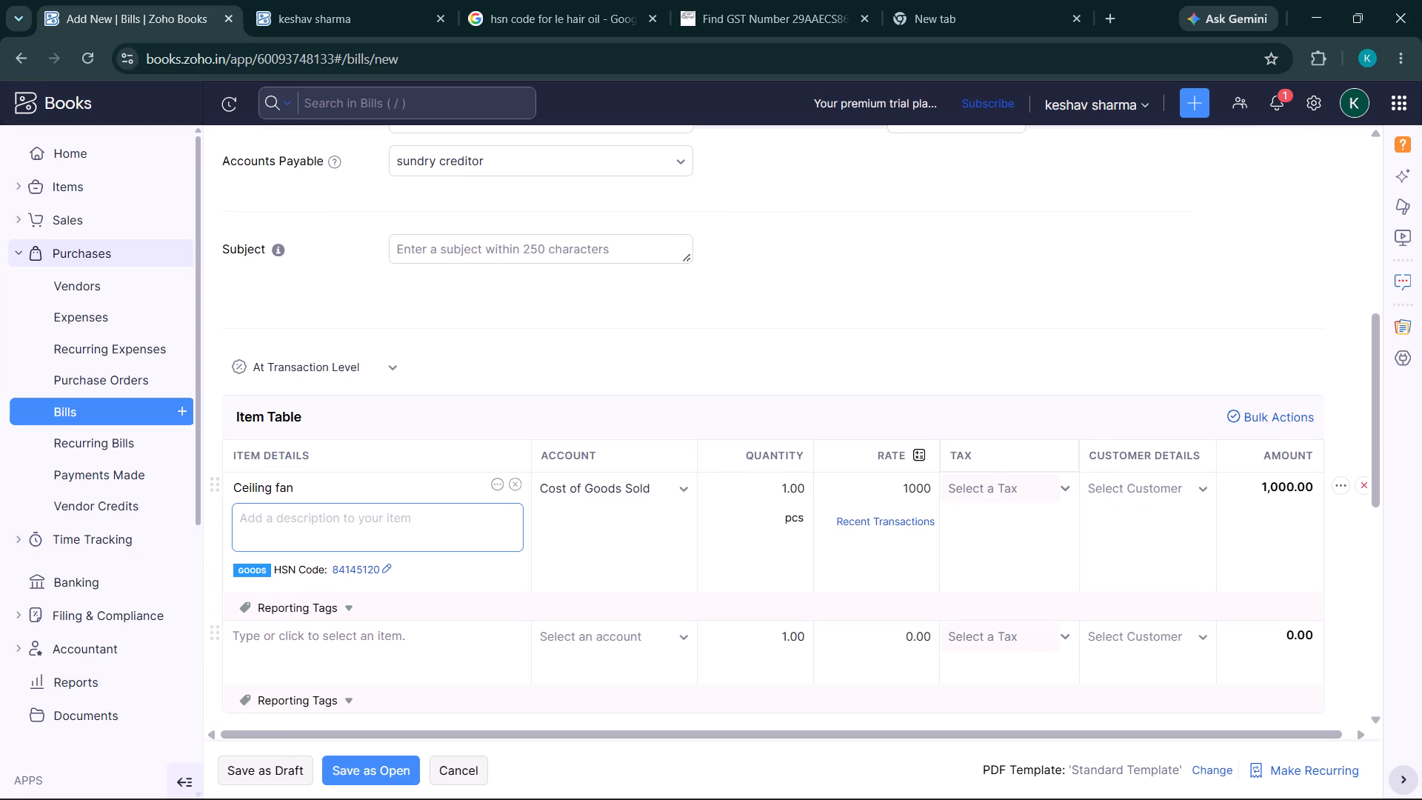
scroll(758, 484, down, 3)
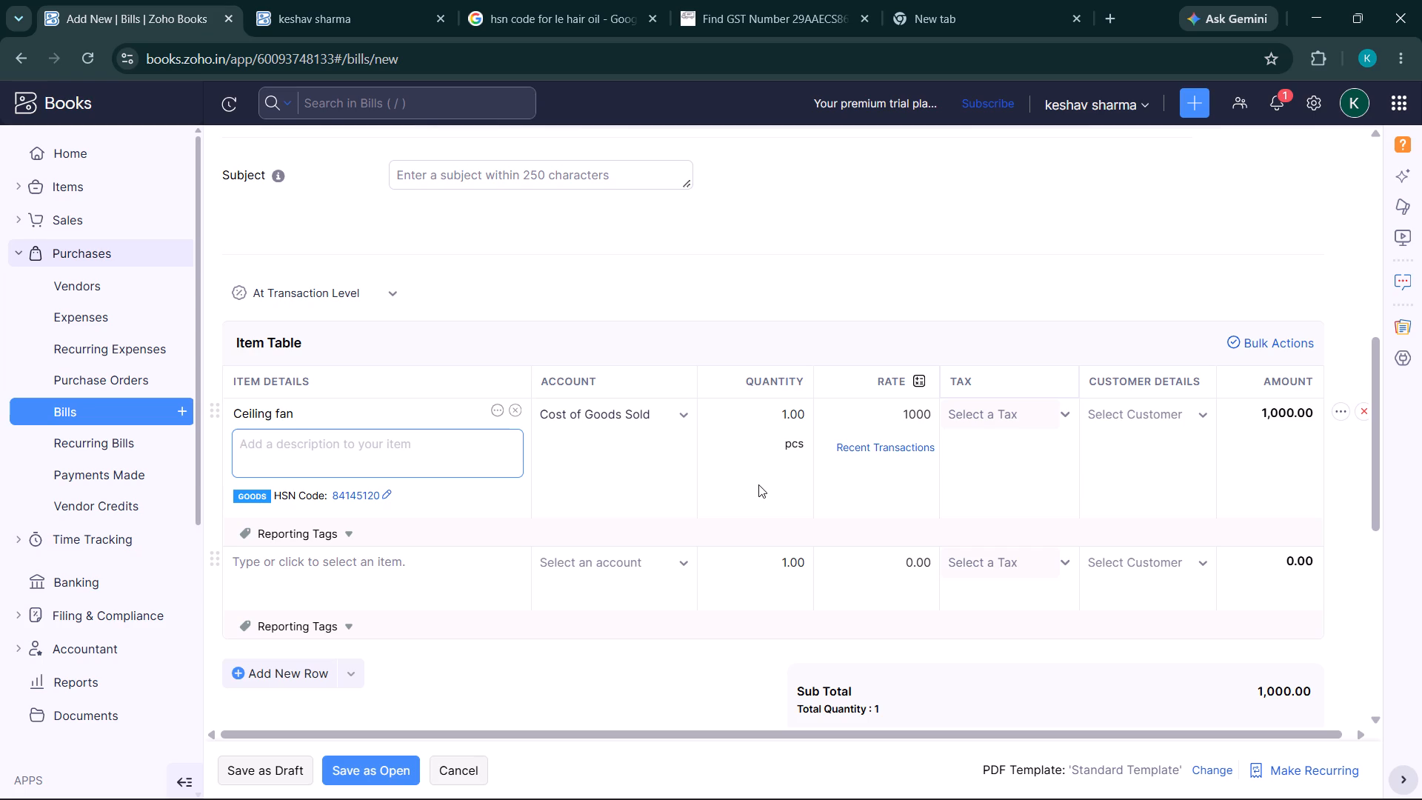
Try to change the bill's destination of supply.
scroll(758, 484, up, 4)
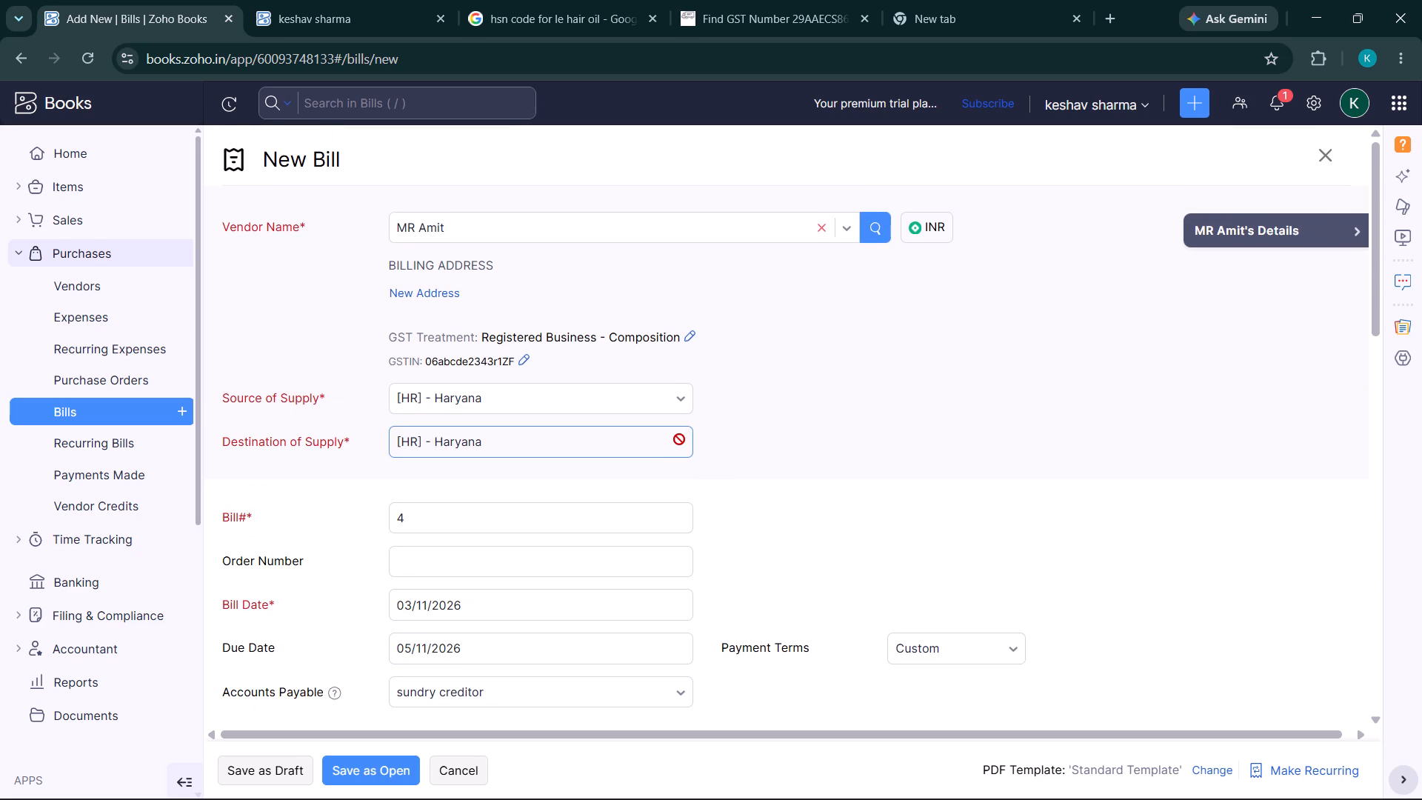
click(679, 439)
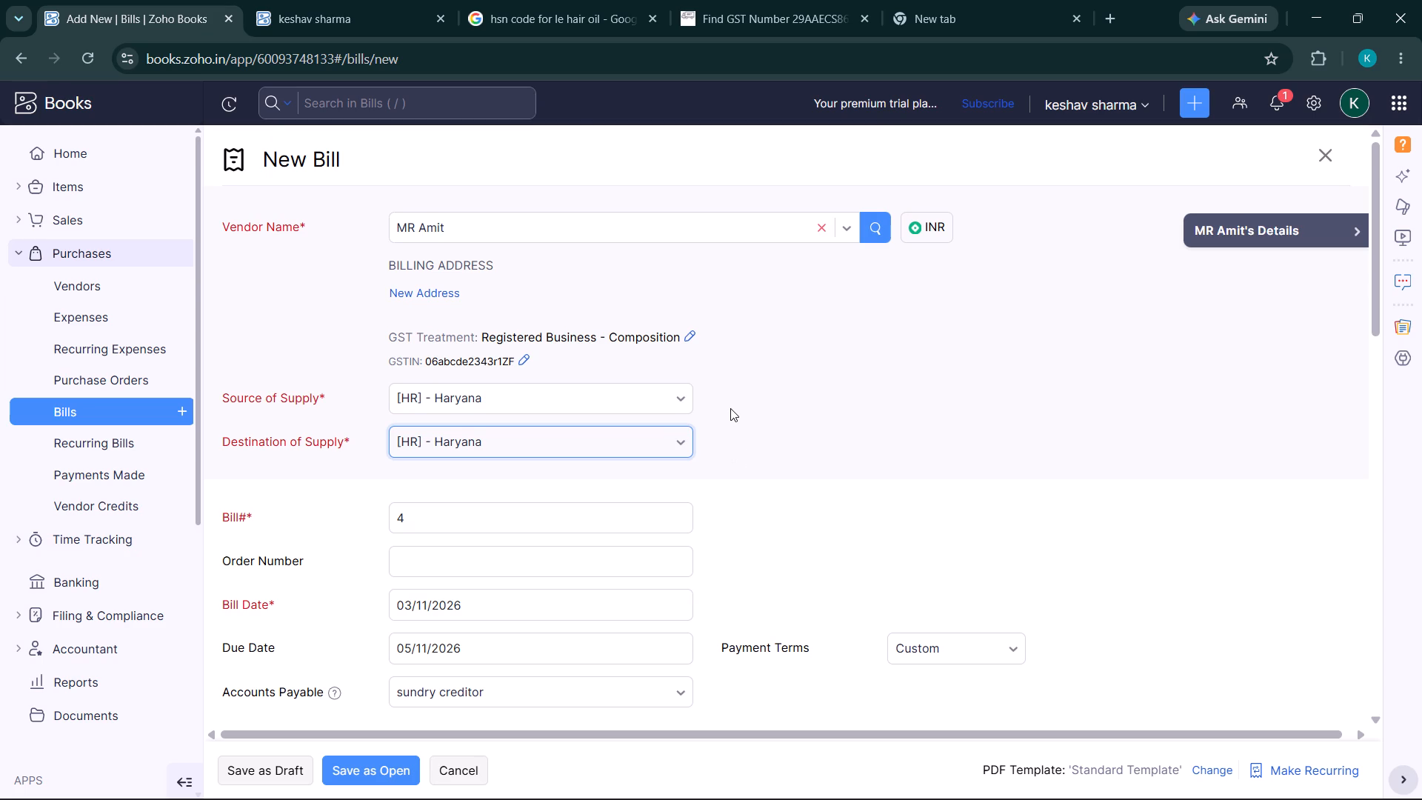
Check the open HSN code and GST number pages, close the purchase order portal page and return to the new bill.
click(531, 0)
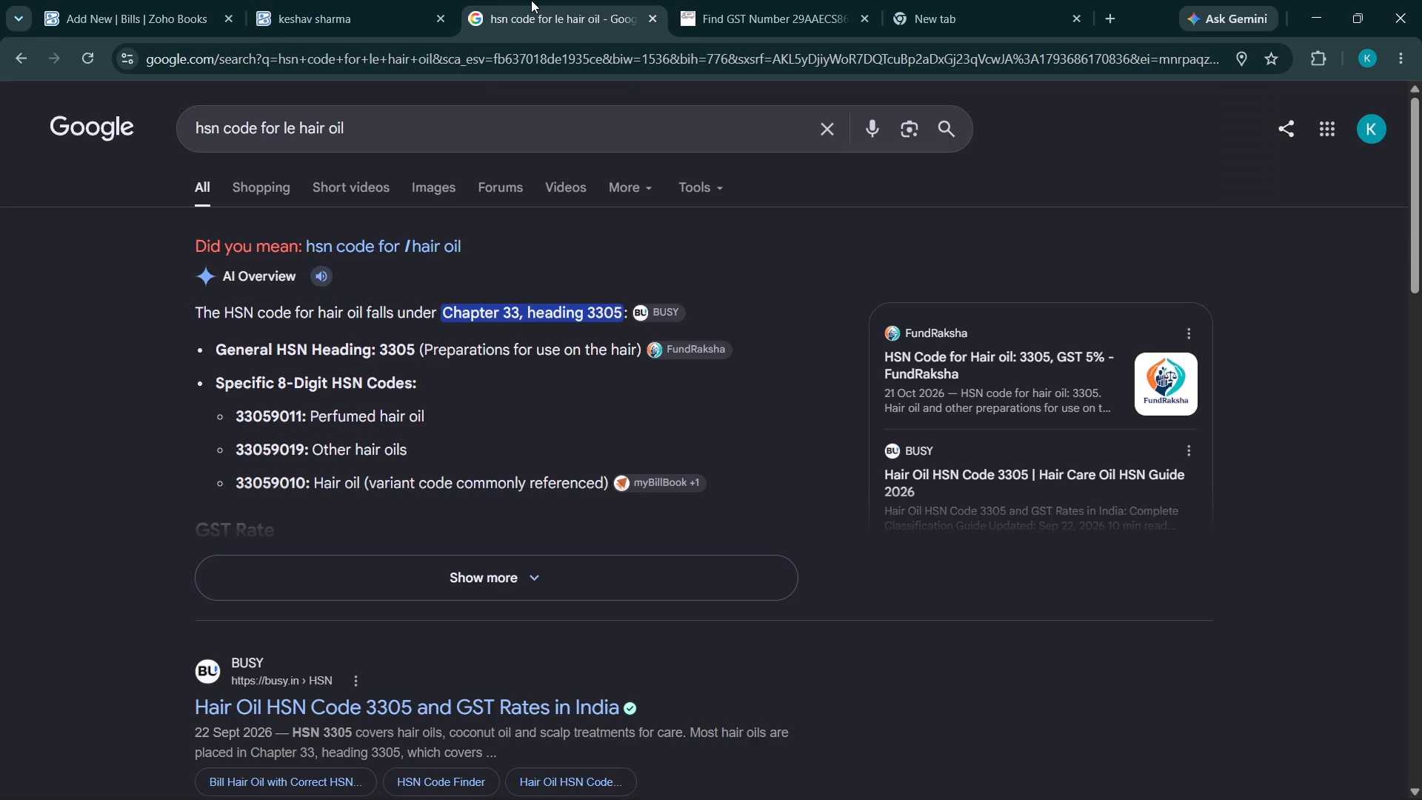
click(730, 19)
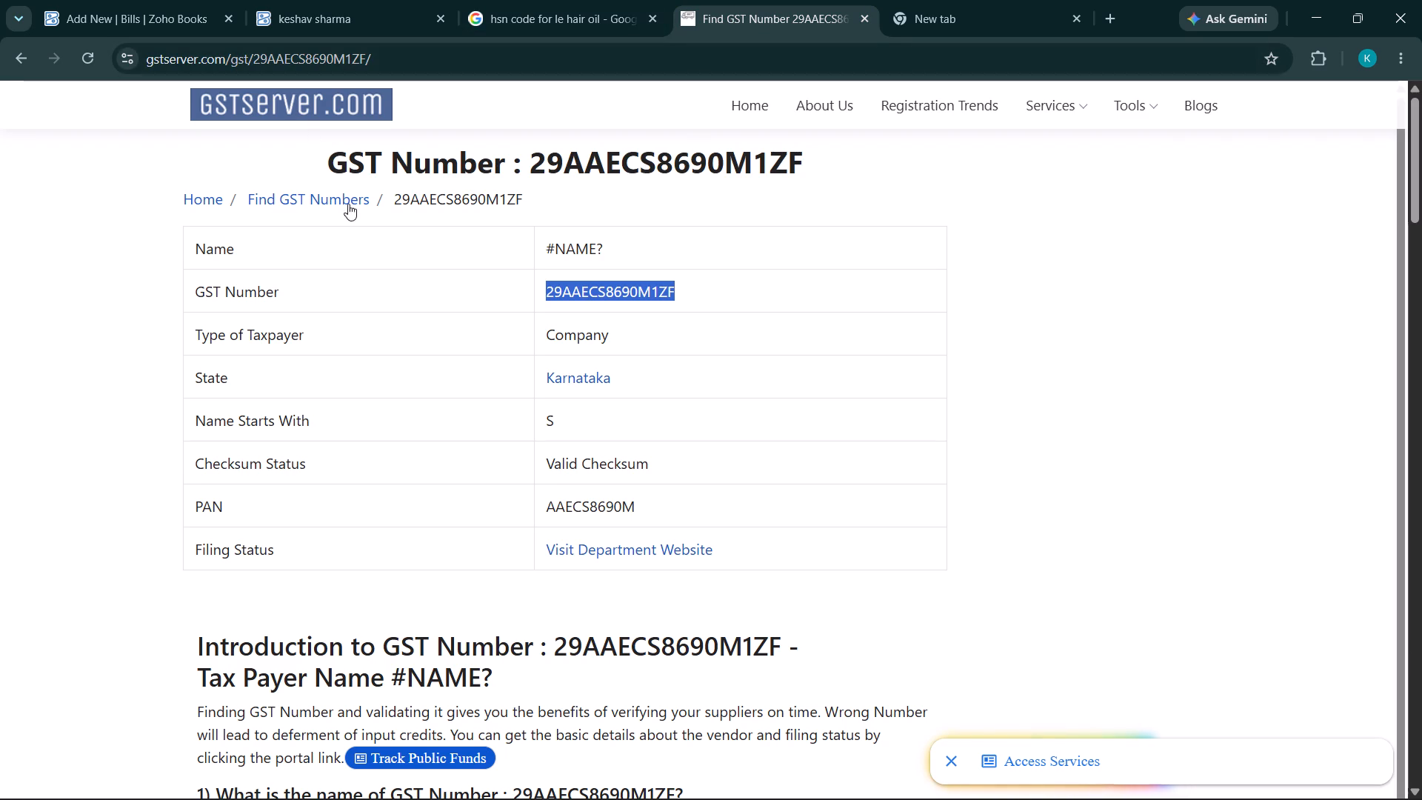
click(330, 0)
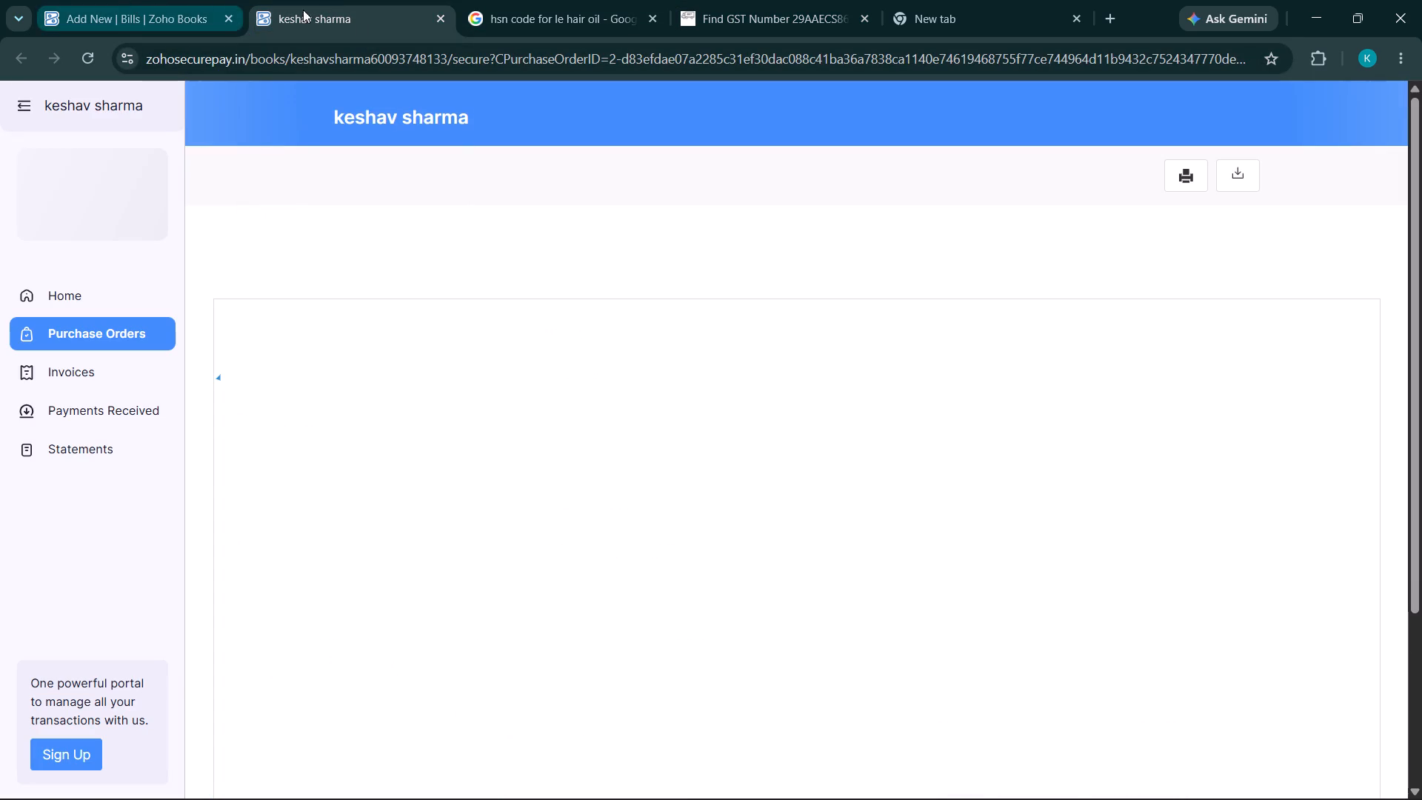
click(436, 16)
click(150, 15)
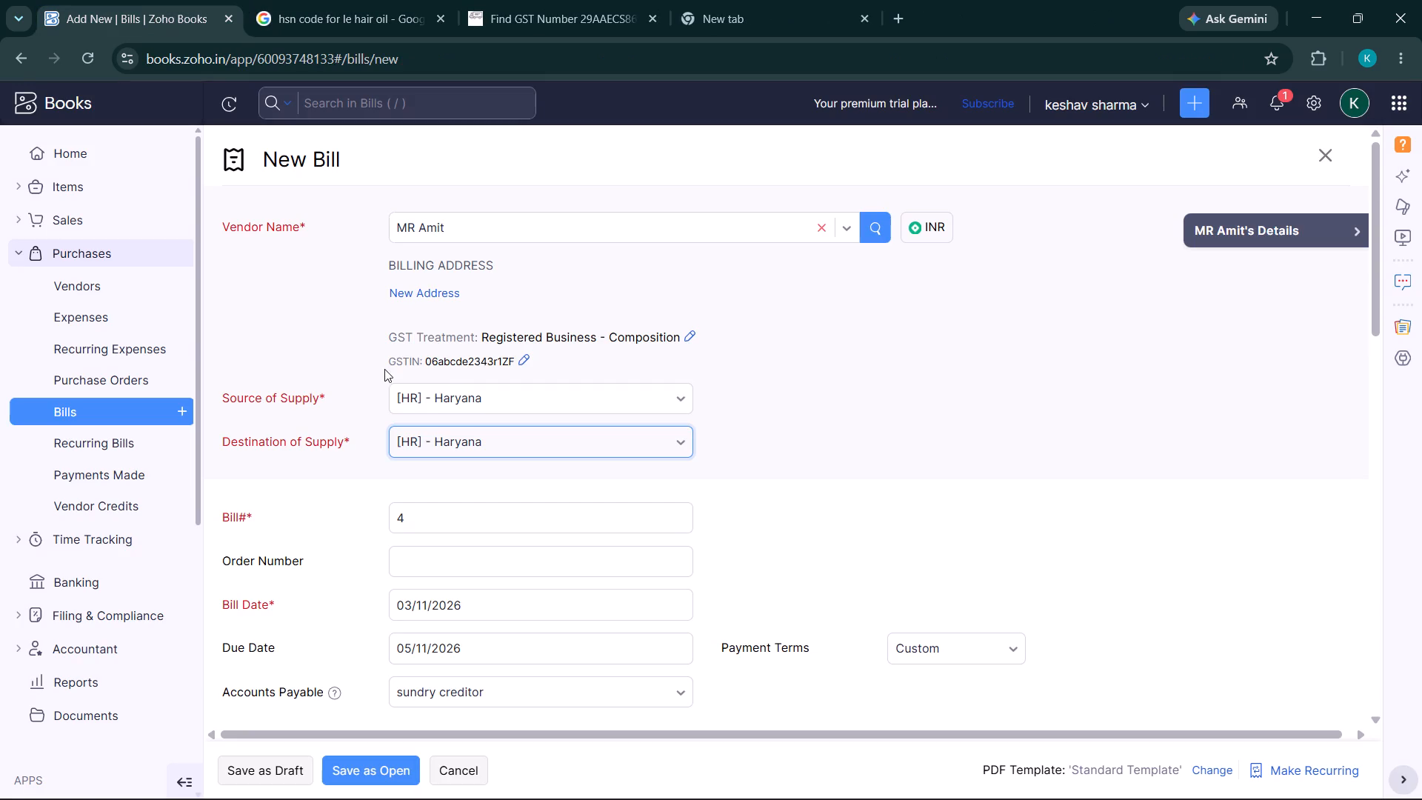
Open the tax information management for MR Amit's GSTIN from the bill.
click(527, 359)
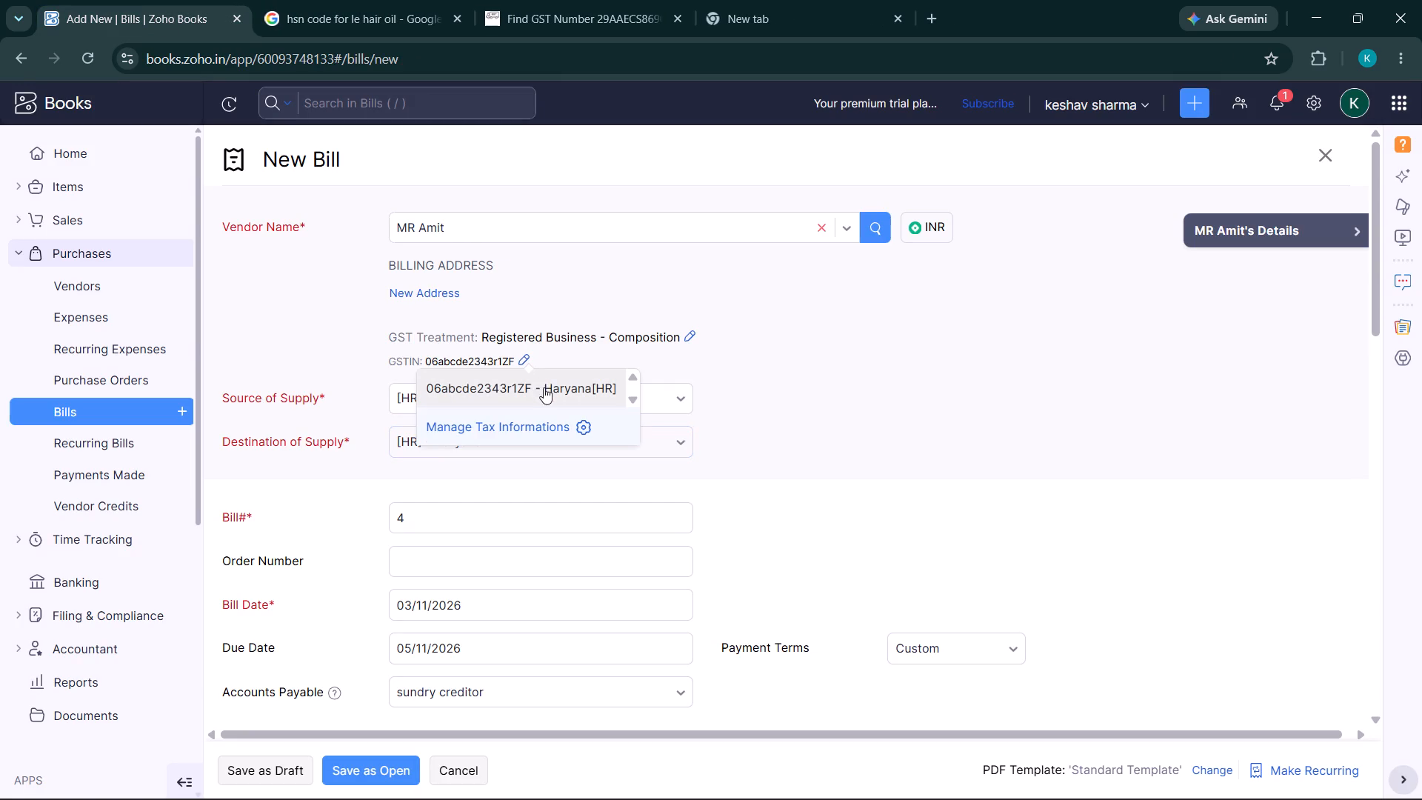
click(555, 423)
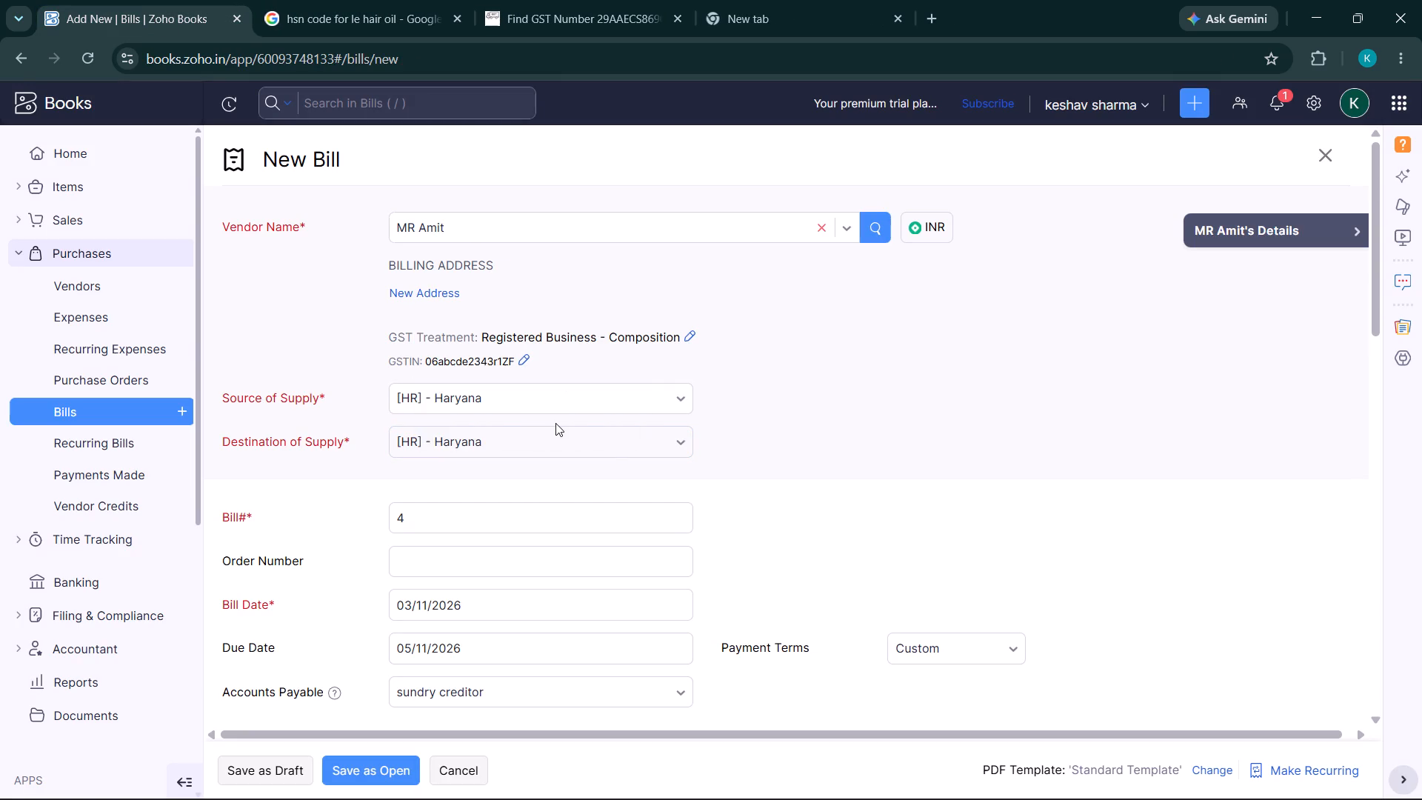
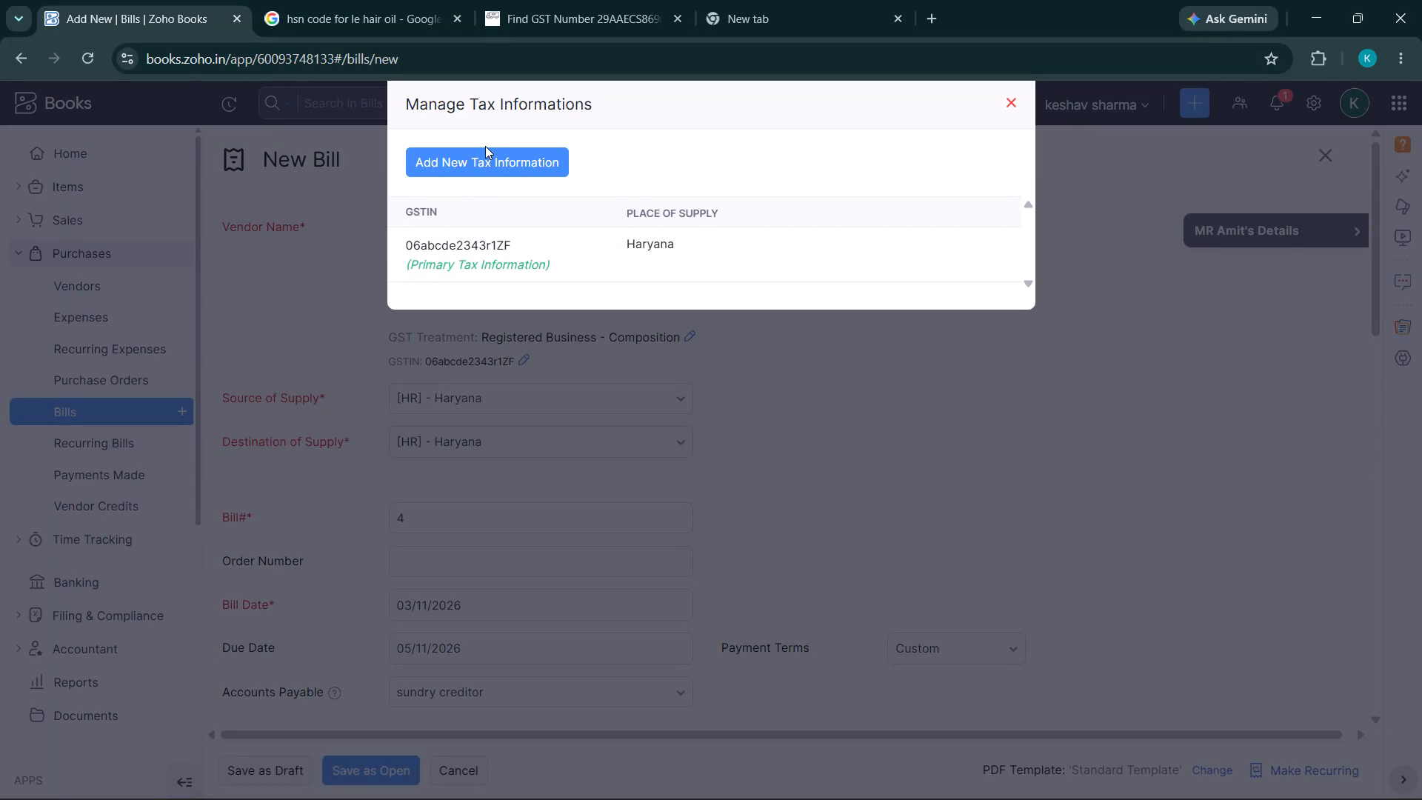
Add and select tax information for MR Amit, reusing the listed GSTIN with state code 29 and Karnataka as place of supply.
click(478, 153)
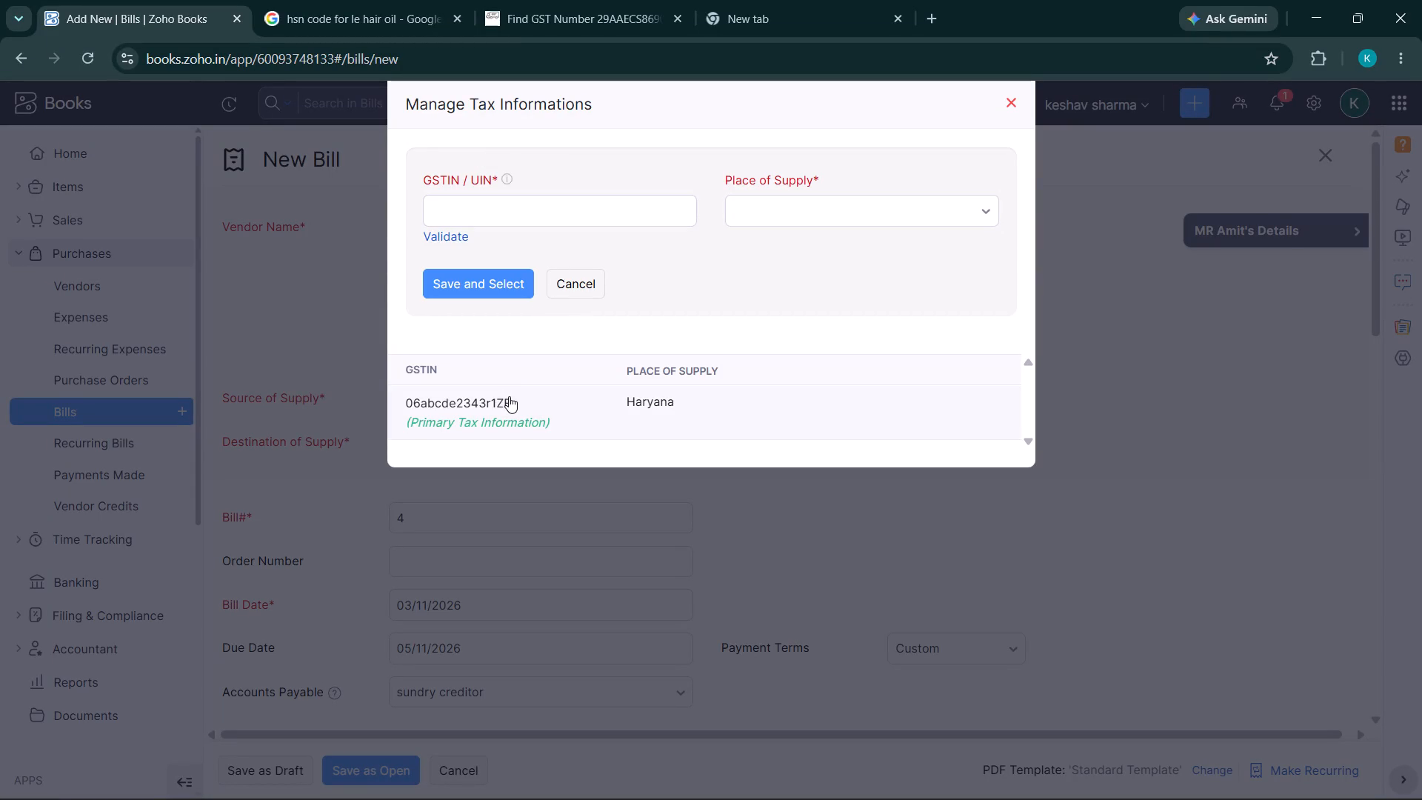
drag(509, 396, 427, 413)
drag(427, 413, 422, 407)
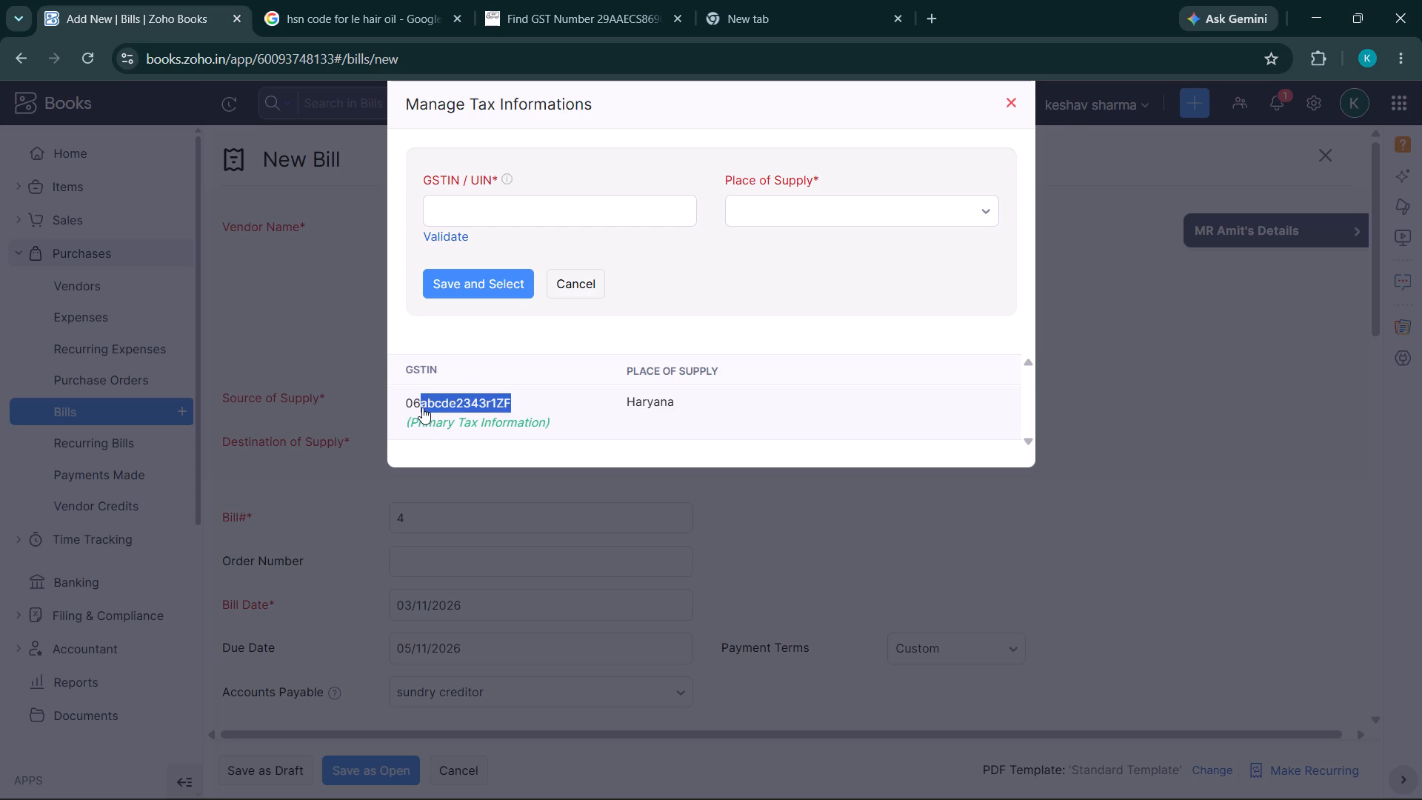
key(ctrl+c)
click(508, 200)
key(ctrl+v)
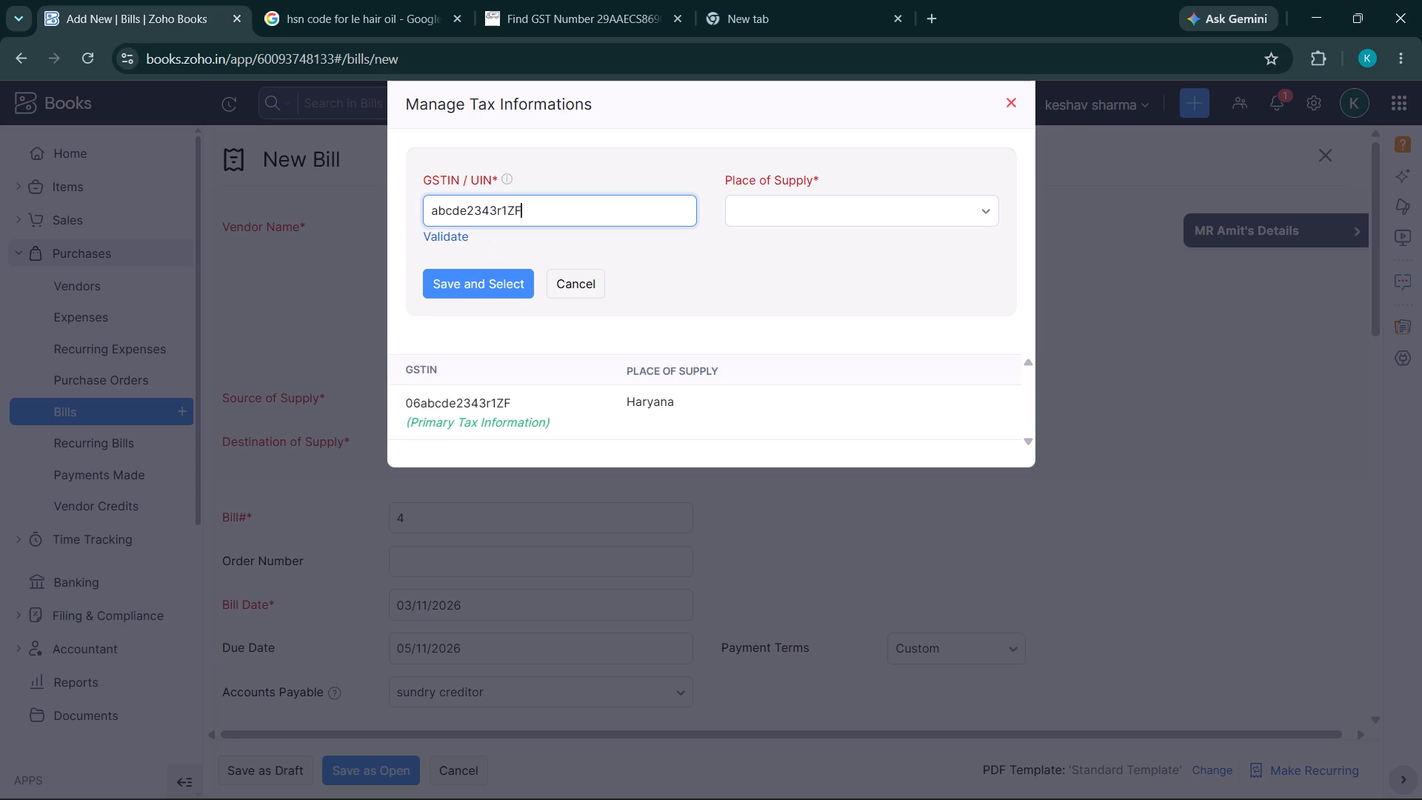
click(433, 210)
key(2)
key(9)
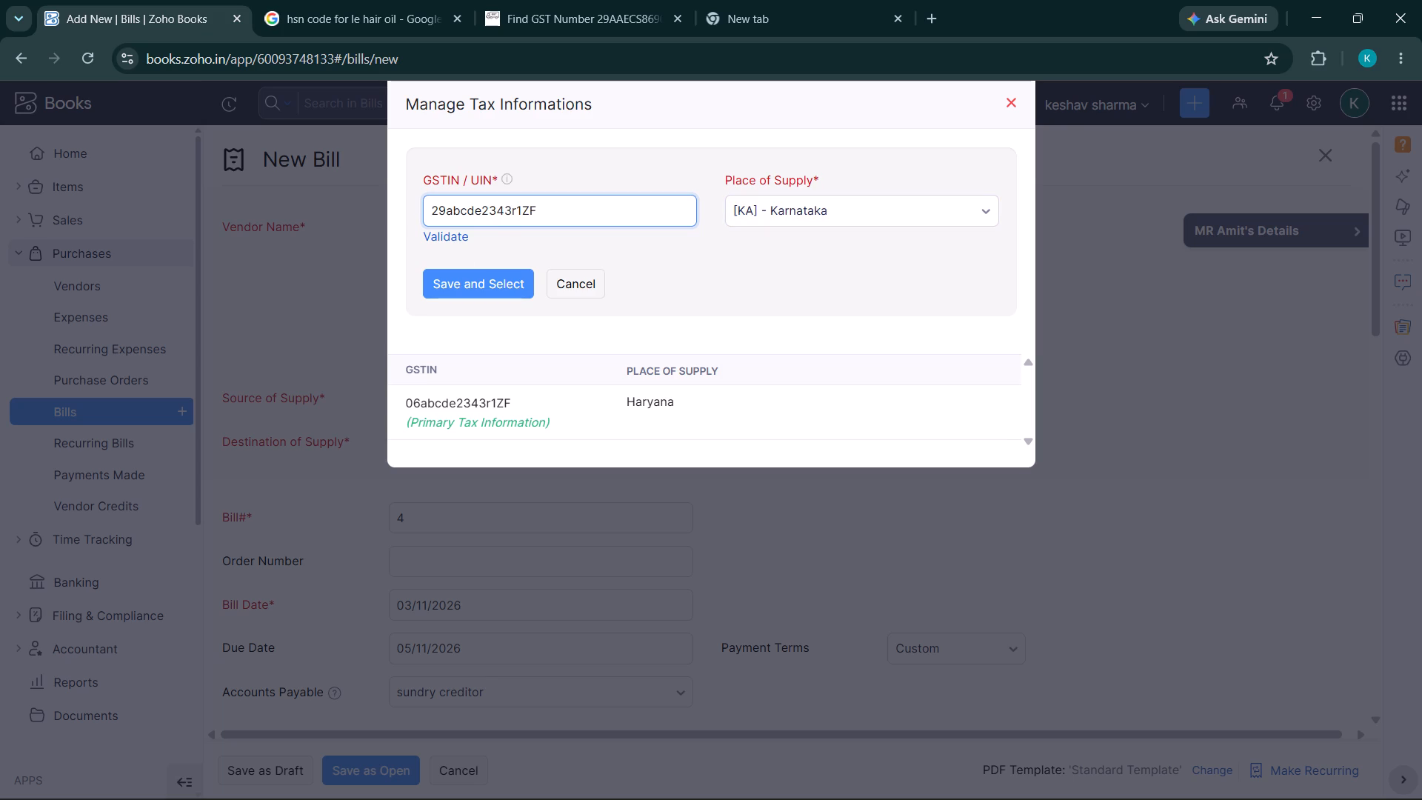
click(478, 282)
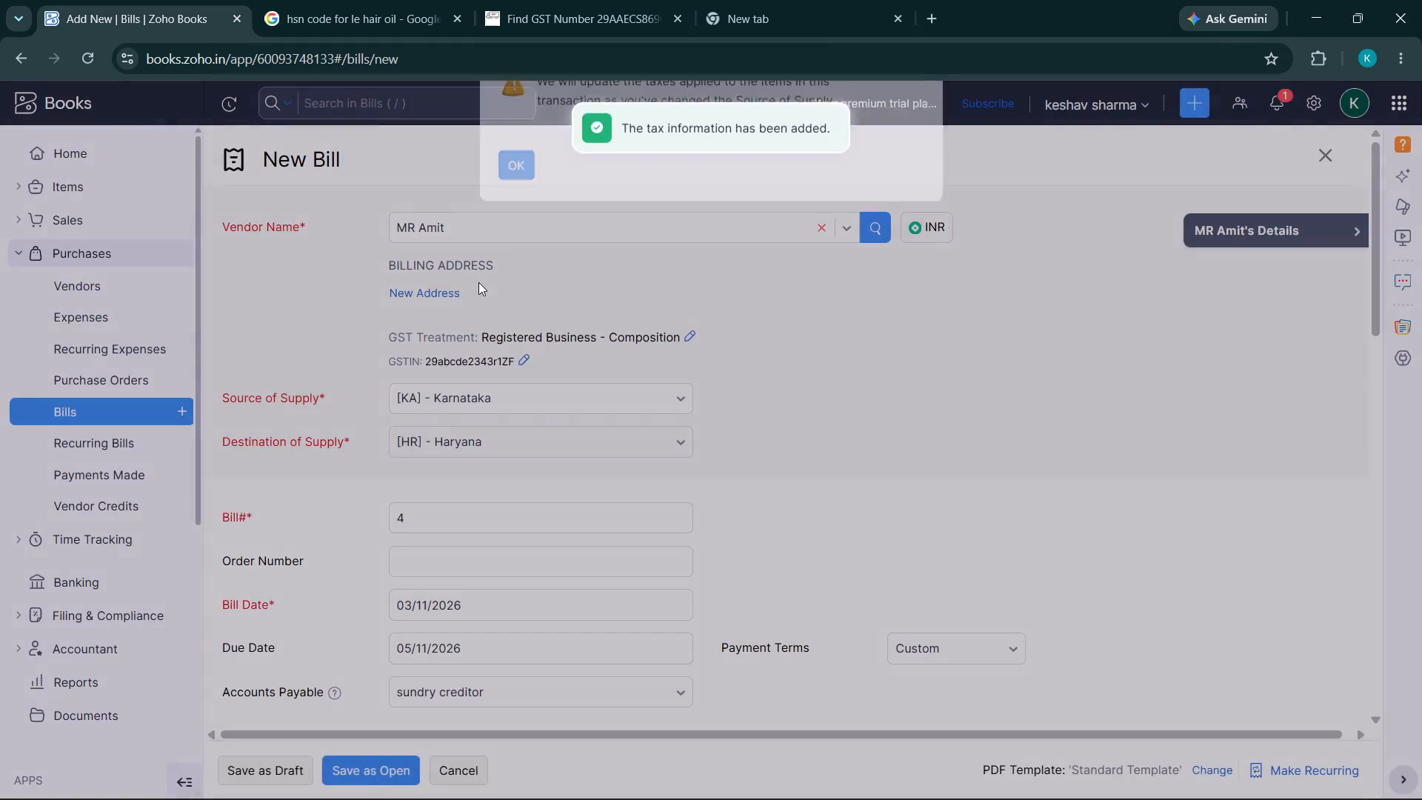
click(520, 196)
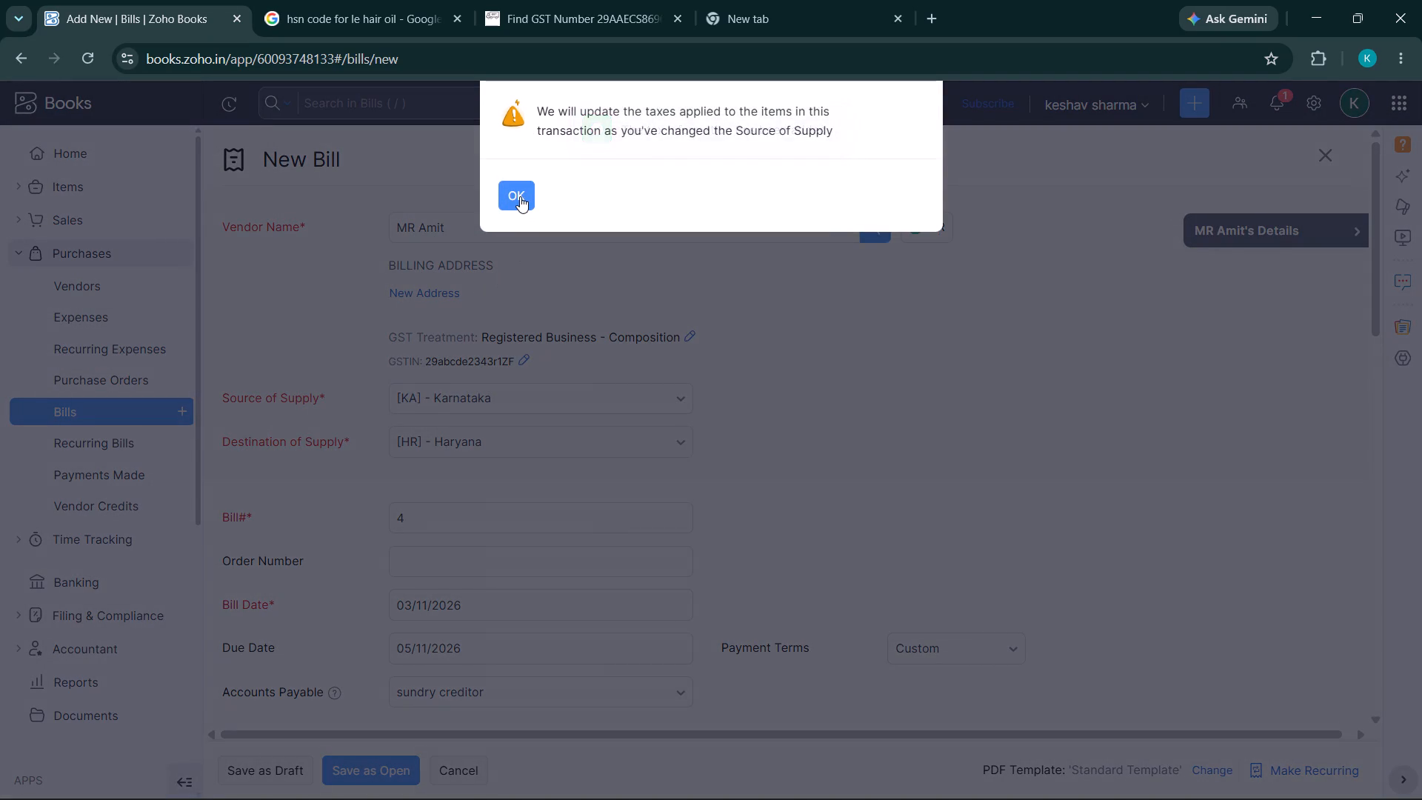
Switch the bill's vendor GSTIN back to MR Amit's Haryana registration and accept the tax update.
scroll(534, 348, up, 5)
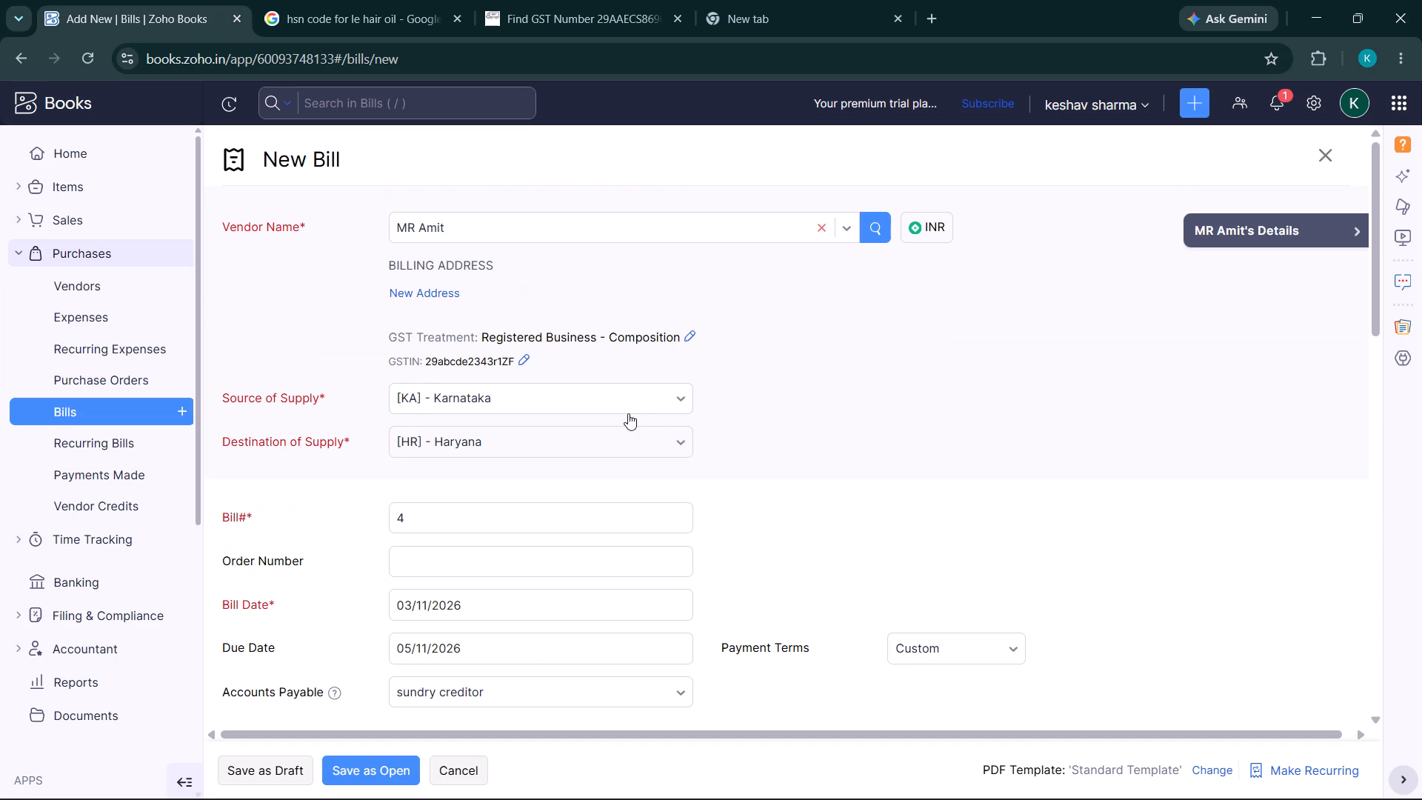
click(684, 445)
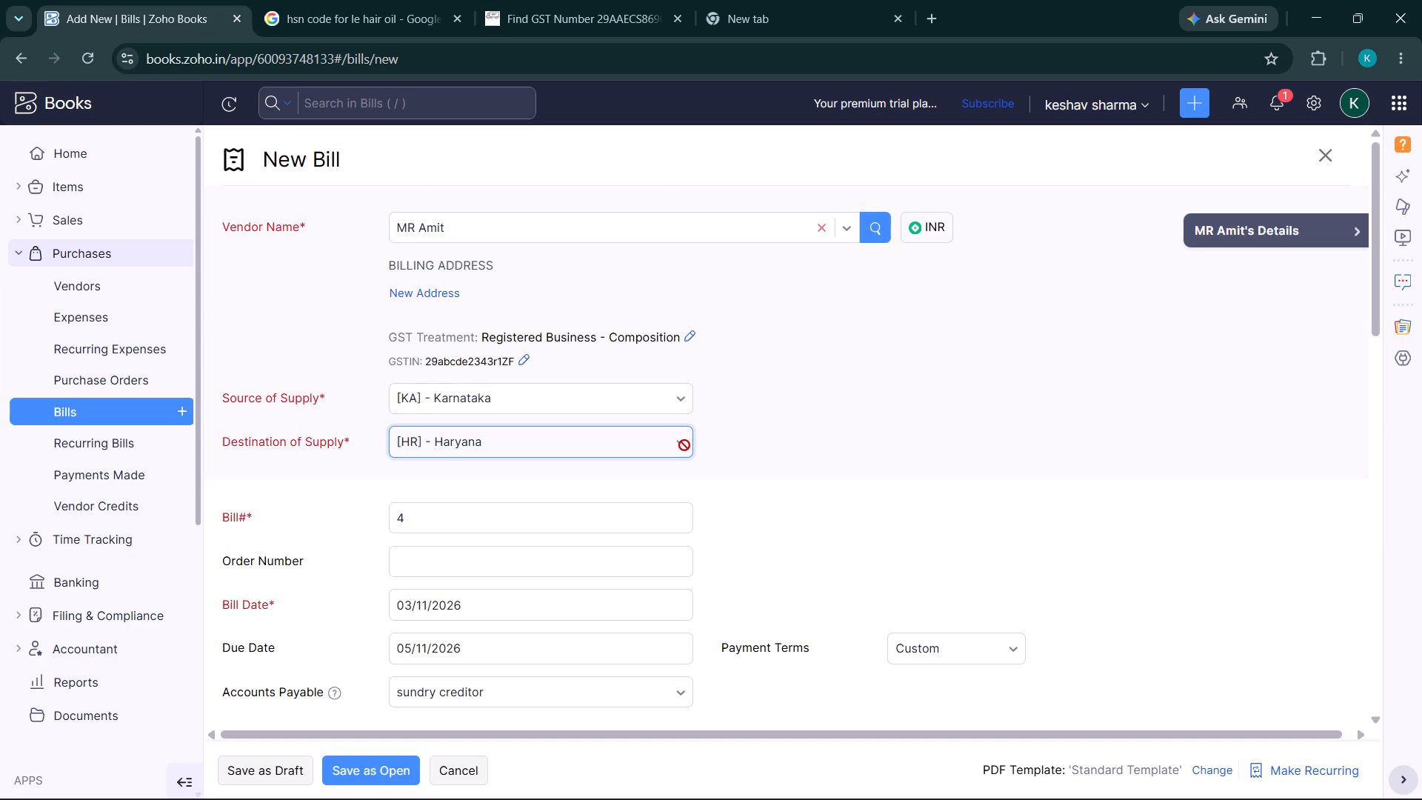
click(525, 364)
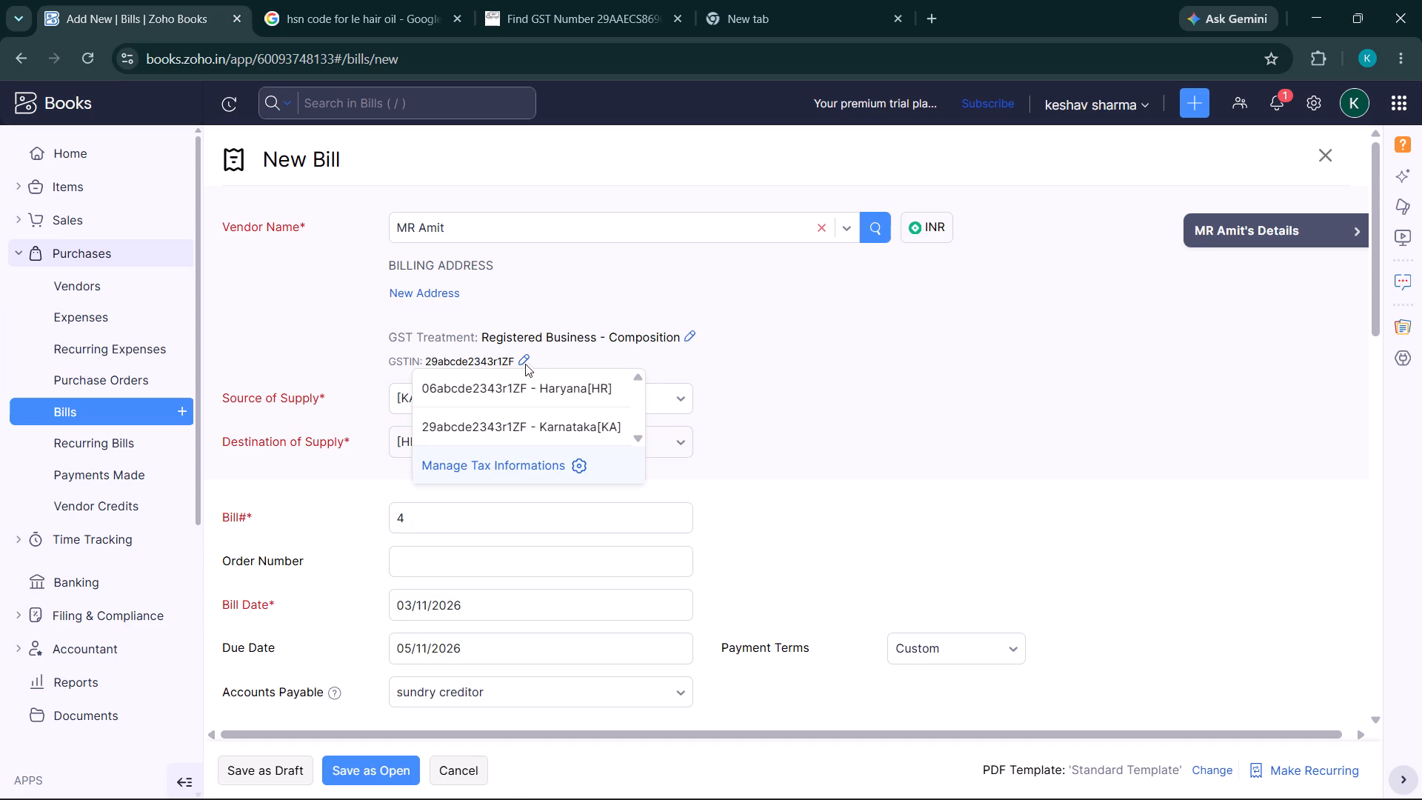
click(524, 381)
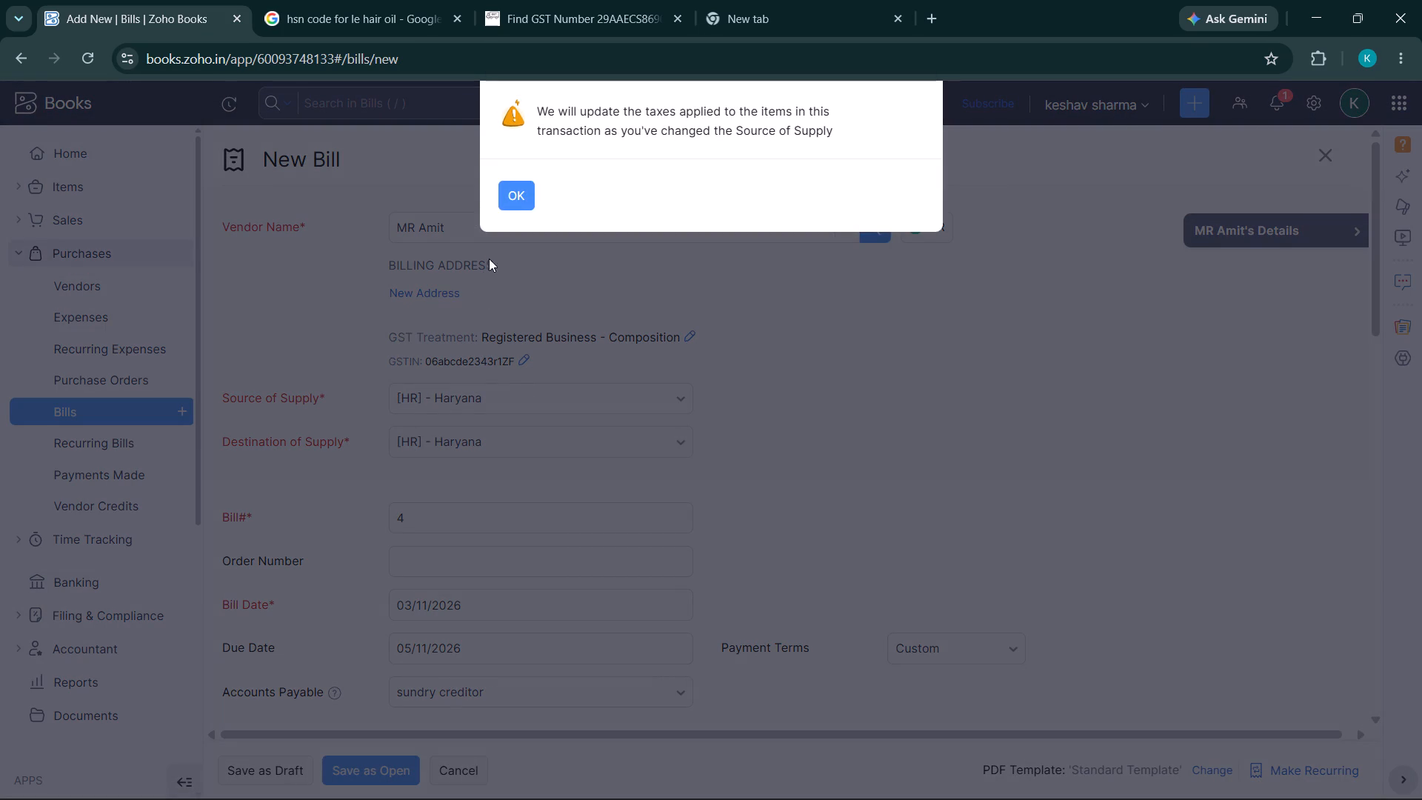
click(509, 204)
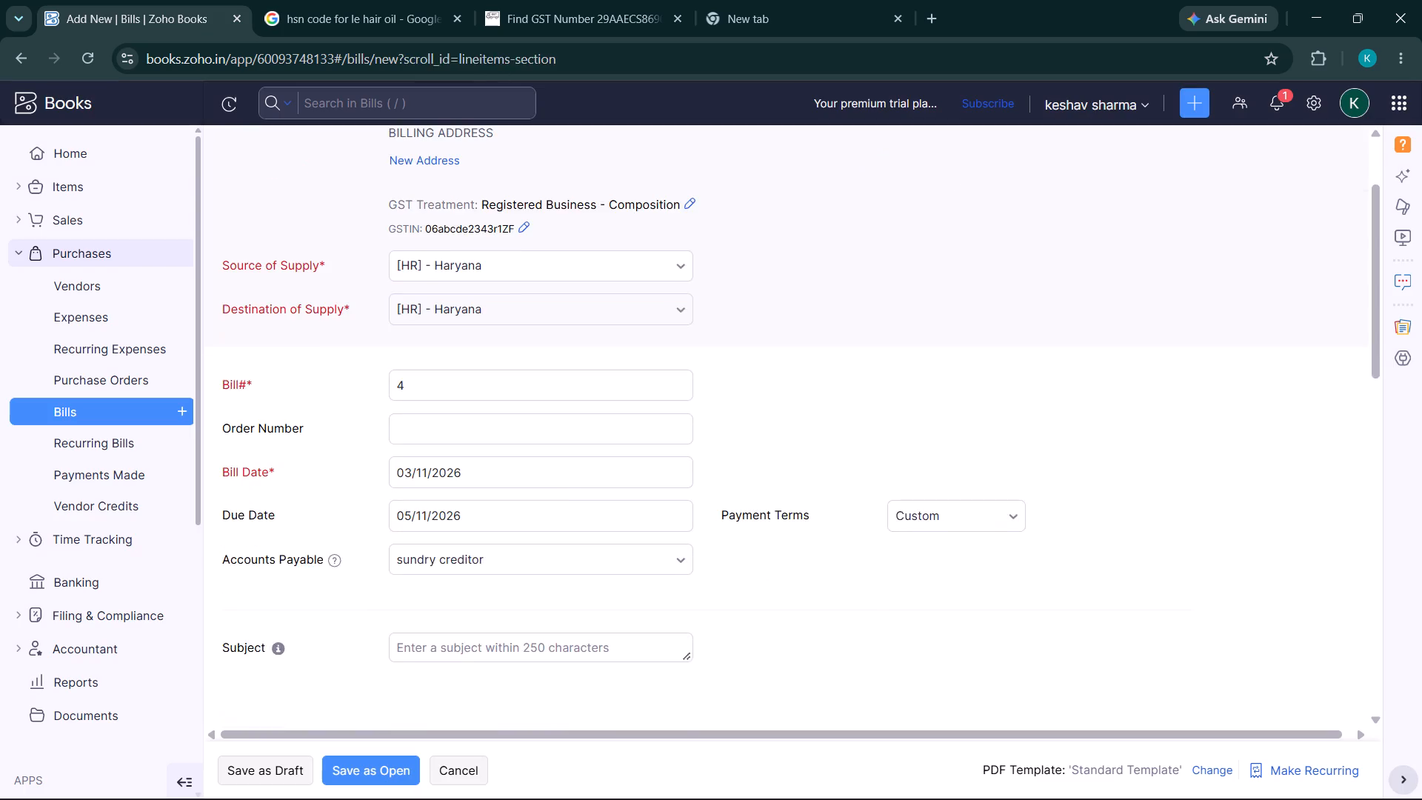
Set the bill's source of supply to Karnataka and select MR Amit's Karnataka GSTIN.
scroll(510, 379, up, 1)
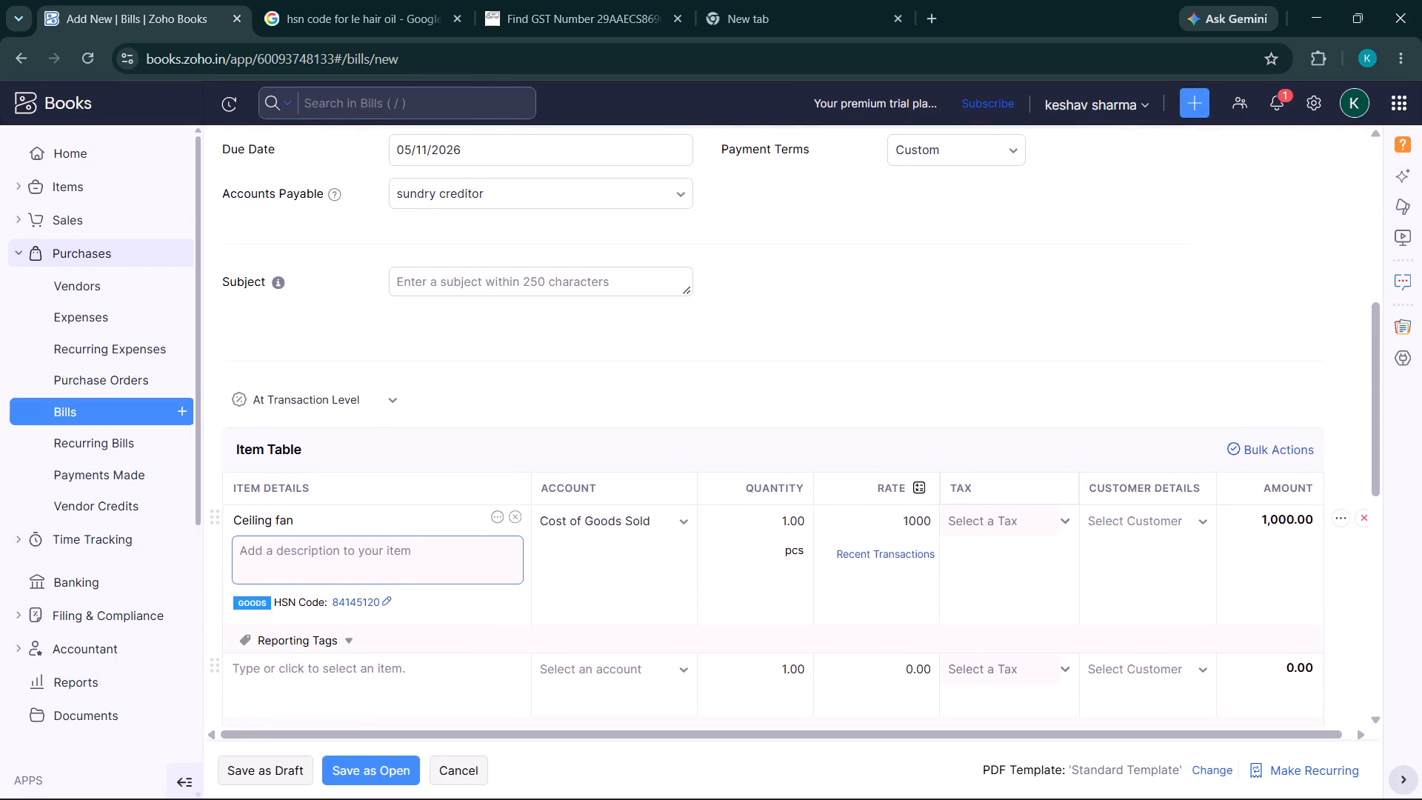
scroll(510, 379, up, 3)
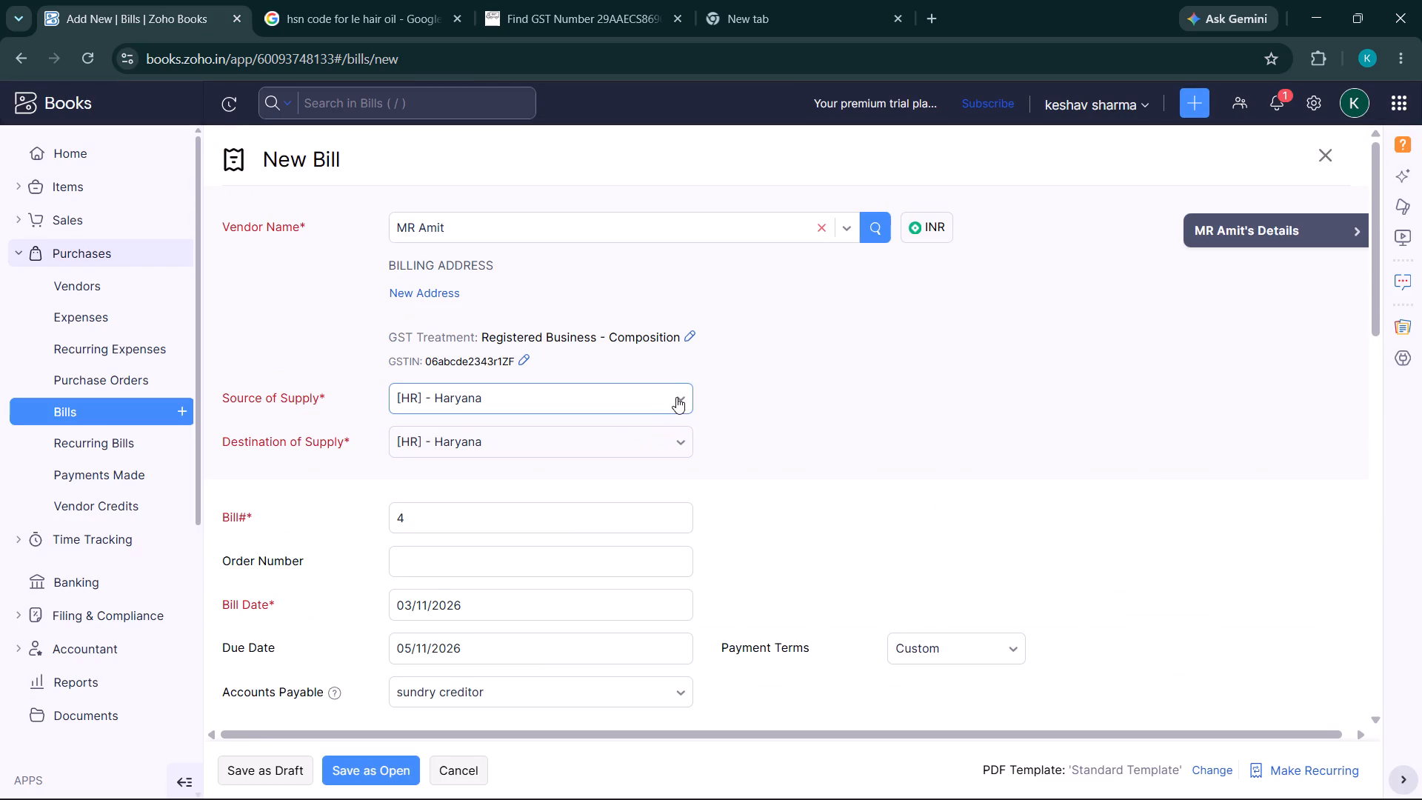
click(676, 397)
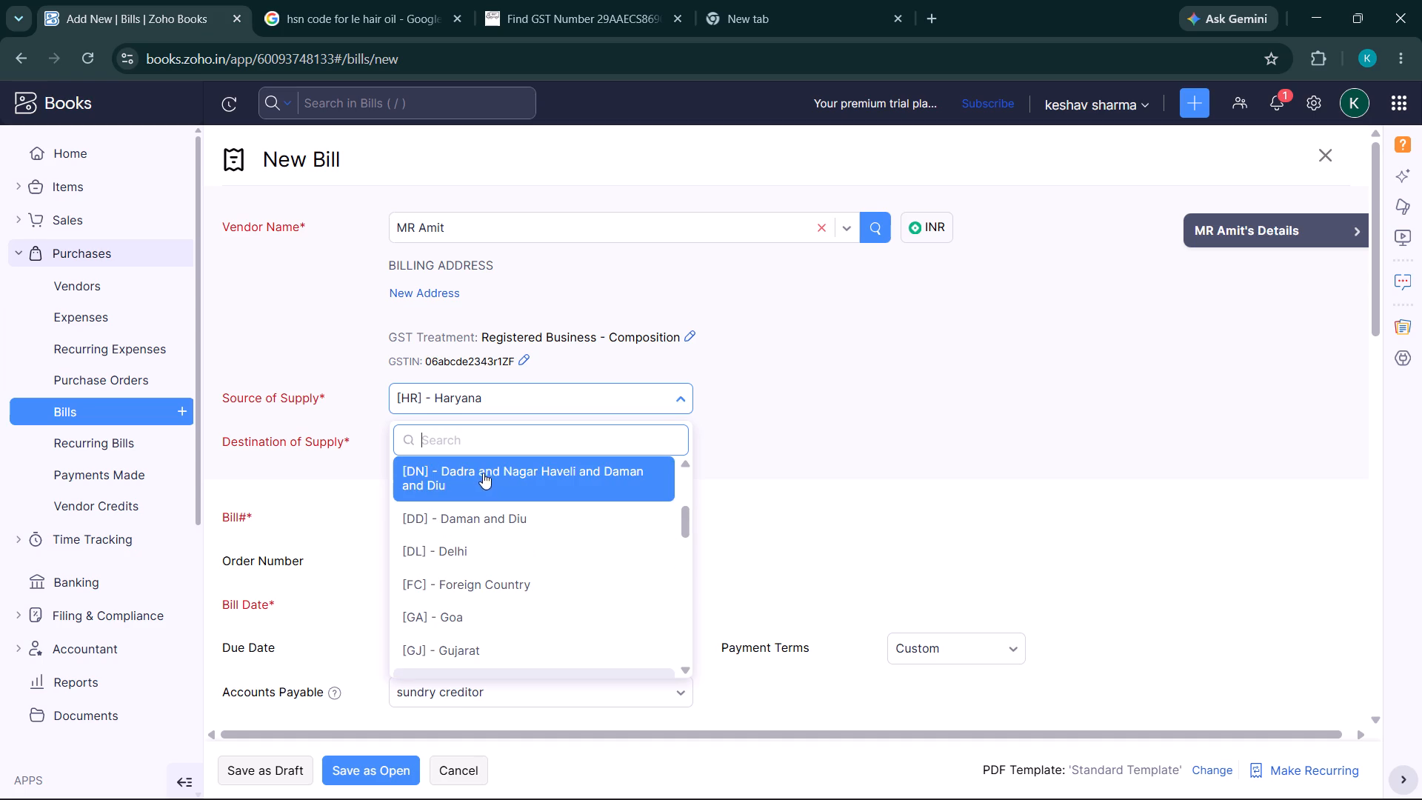
text(kar)
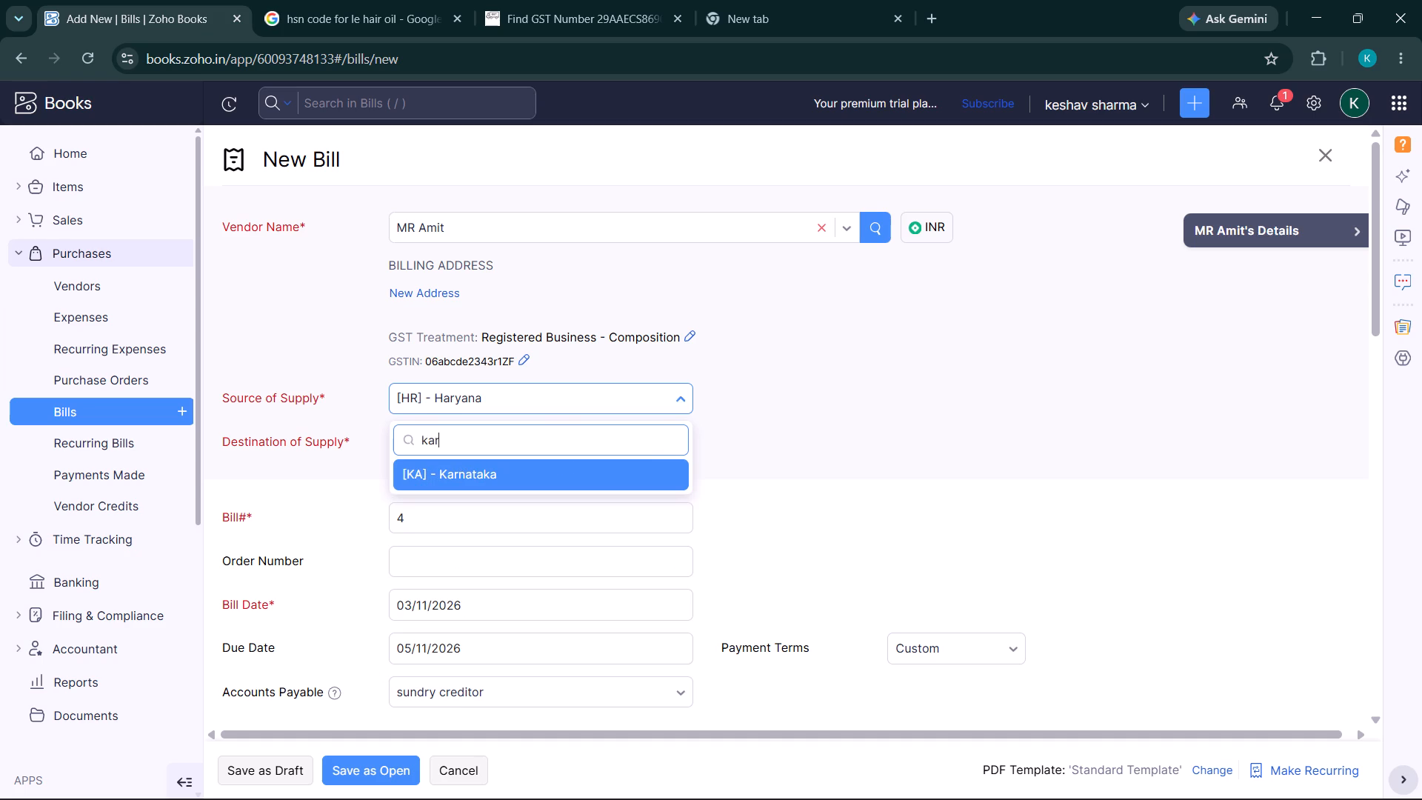
click(515, 473)
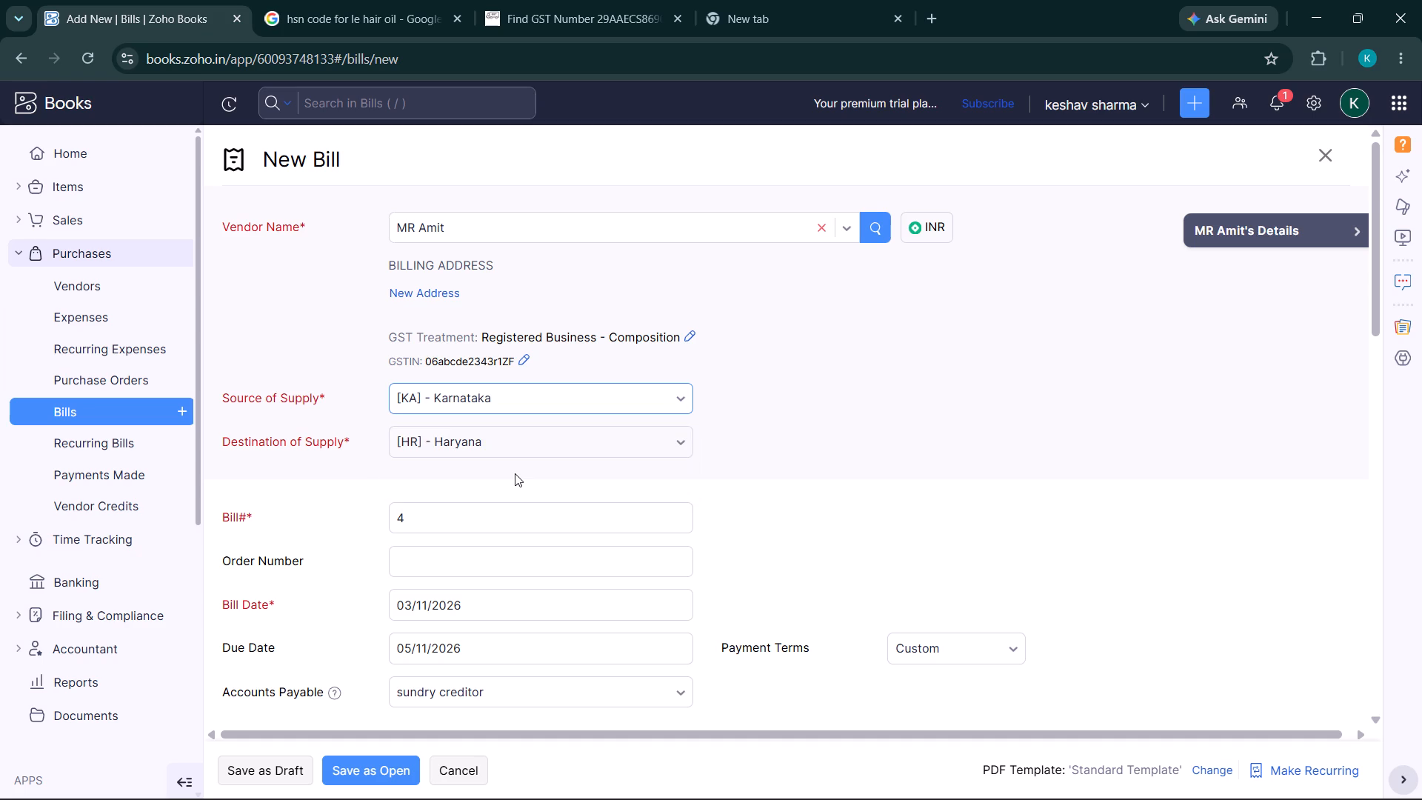
click(521, 355)
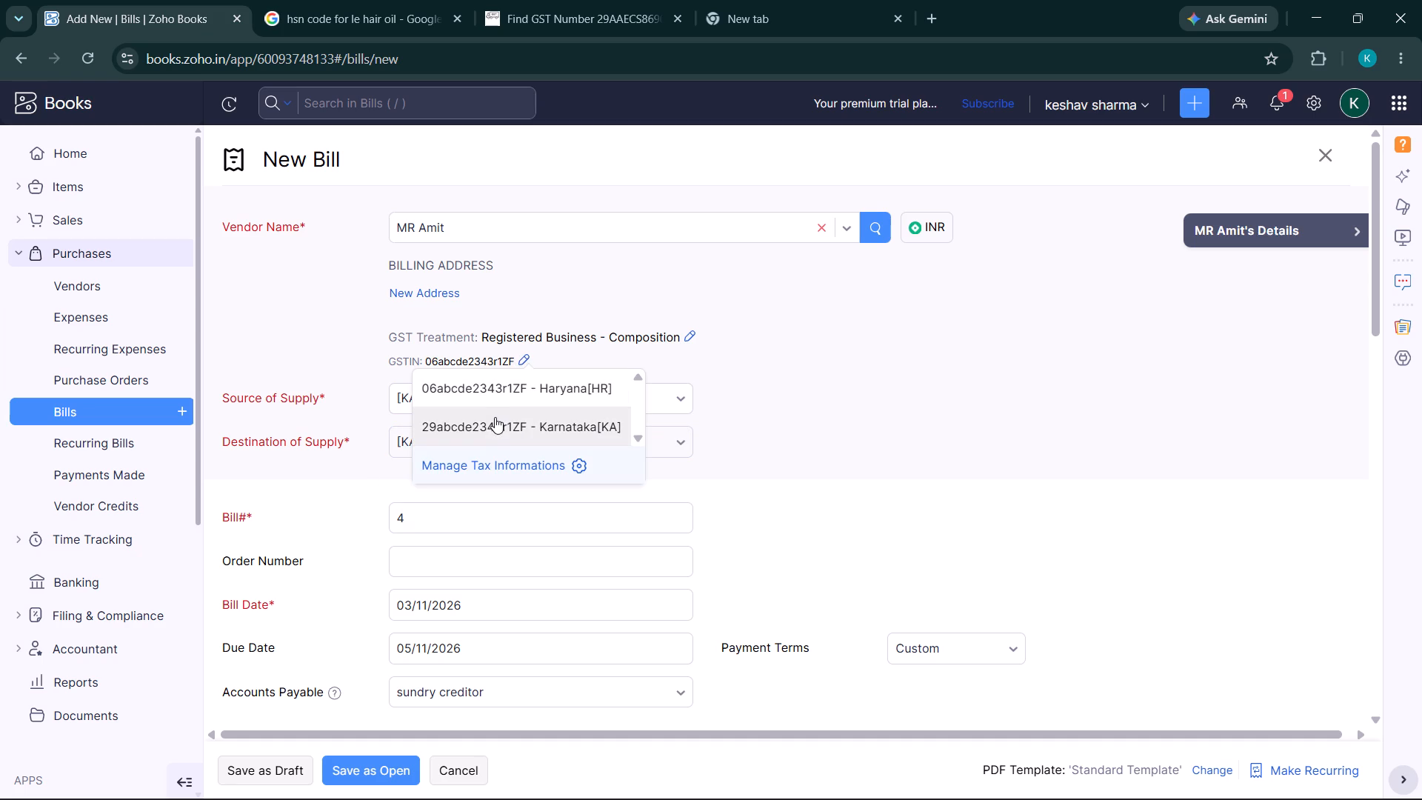
click(495, 417)
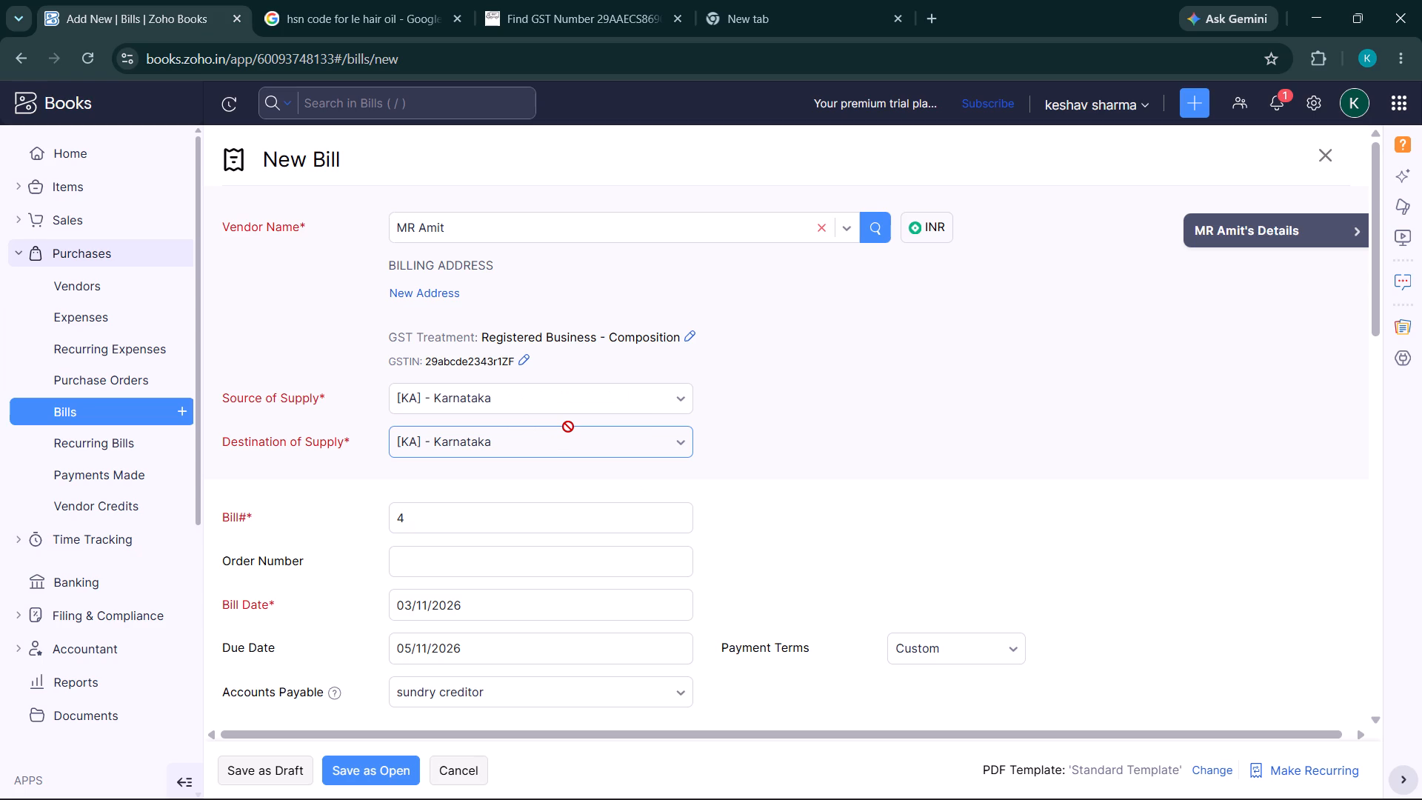
Review the bill's item table, tax fields and totals section before saving.
scroll(568, 427, down, 10)
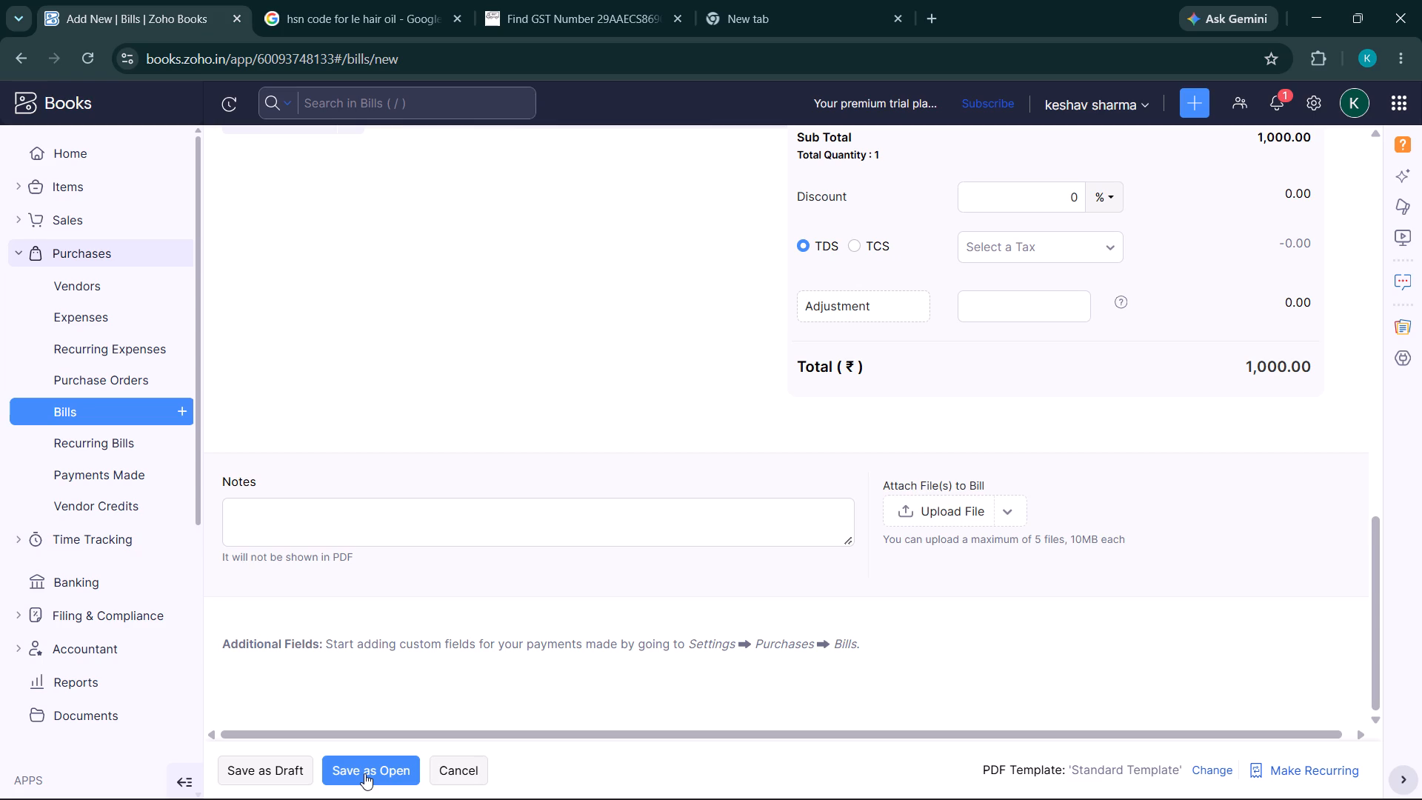
scroll(364, 773, up, 3)
scroll(371, 570, up, 4)
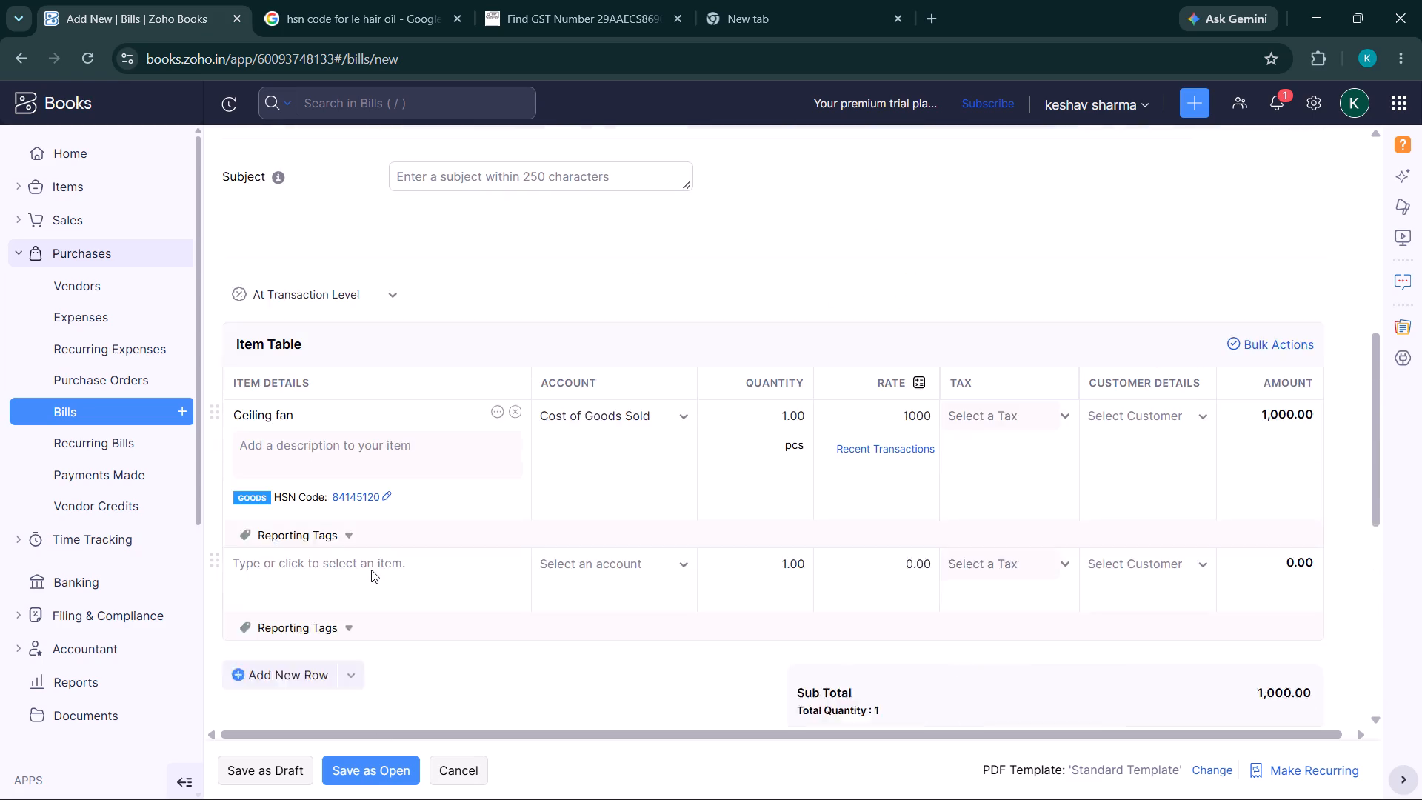
scroll(371, 570, down, 5)
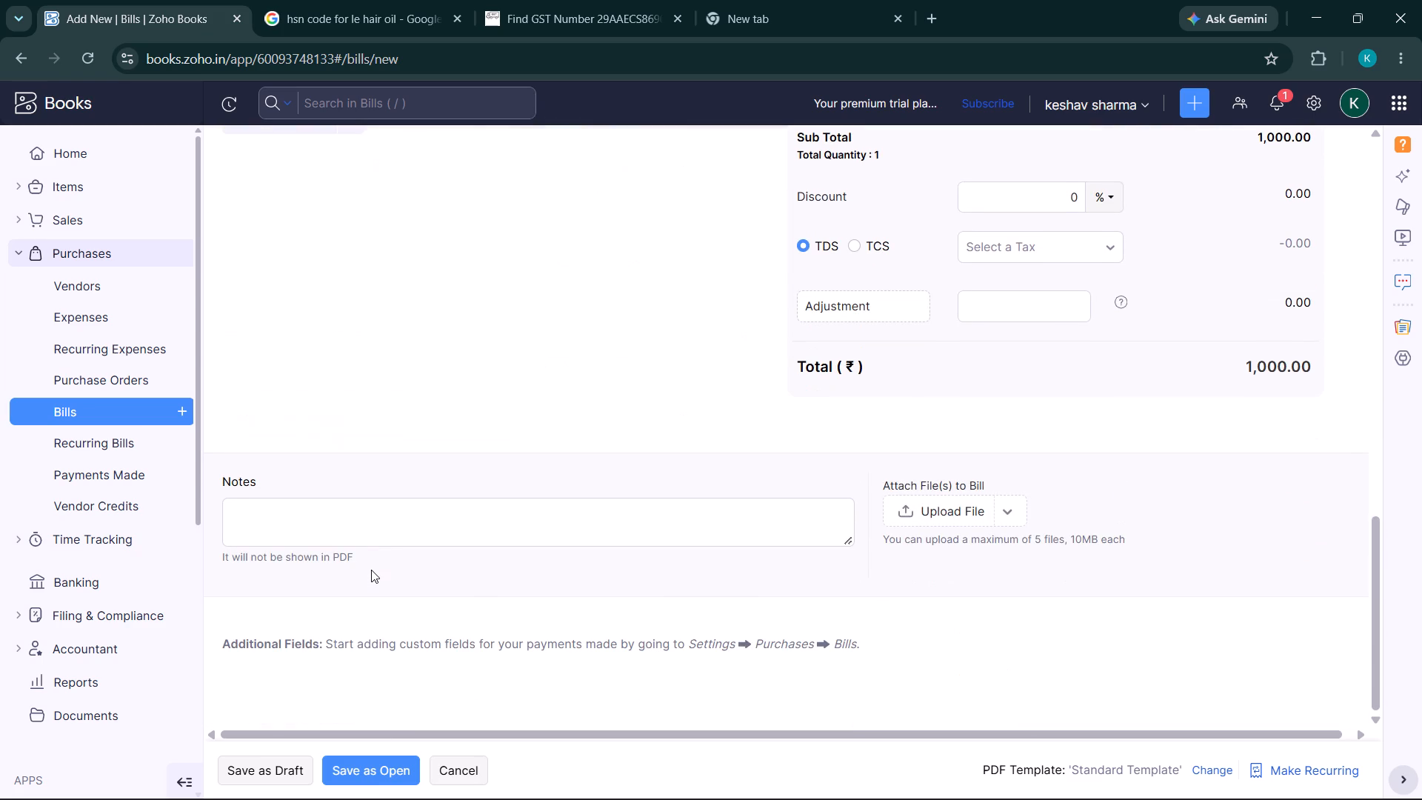
scroll(371, 570, up, 5)
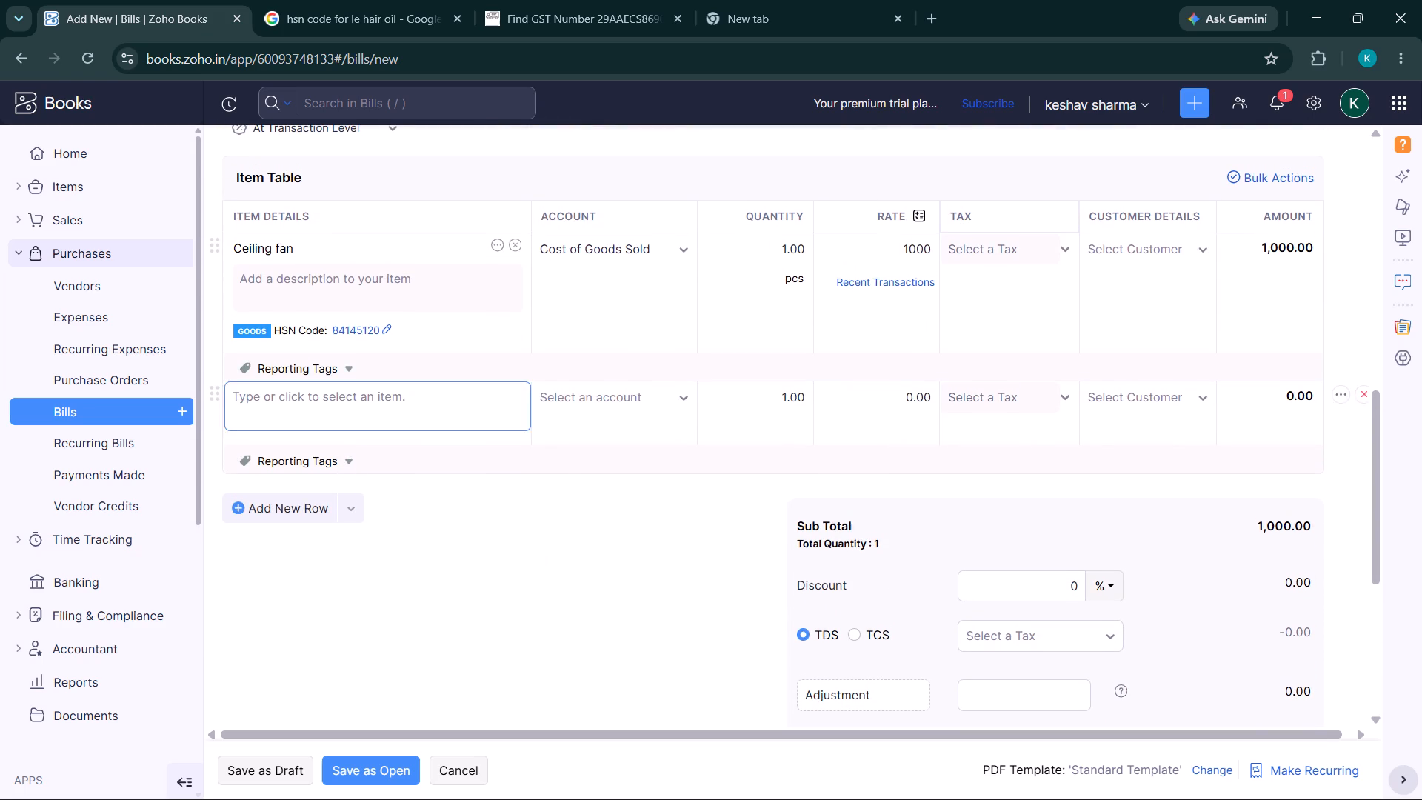
Add another row to the bill's item table and start a new goods item named AATA with unit kg.
click(265, 513)
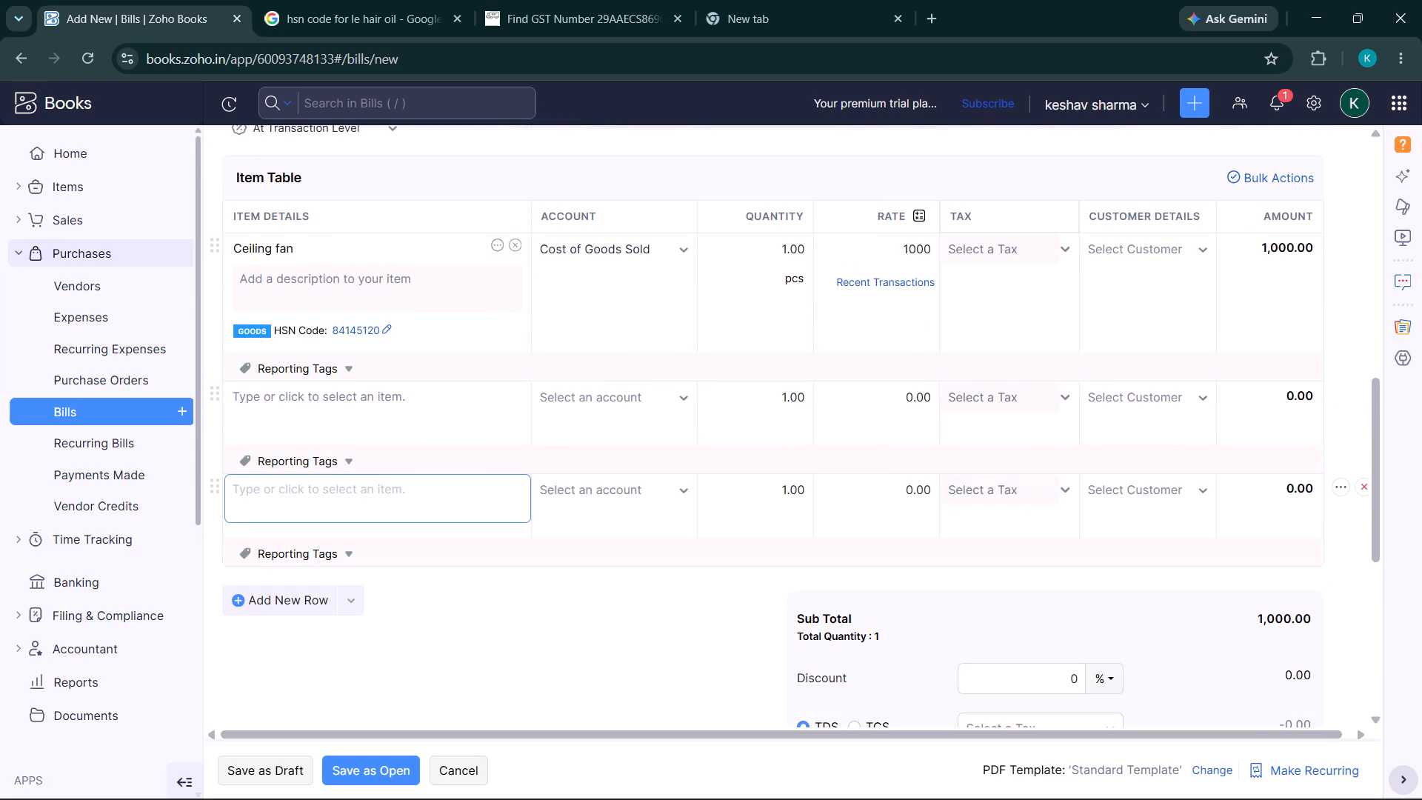
click(313, 491)
scroll(330, 676, down, 1)
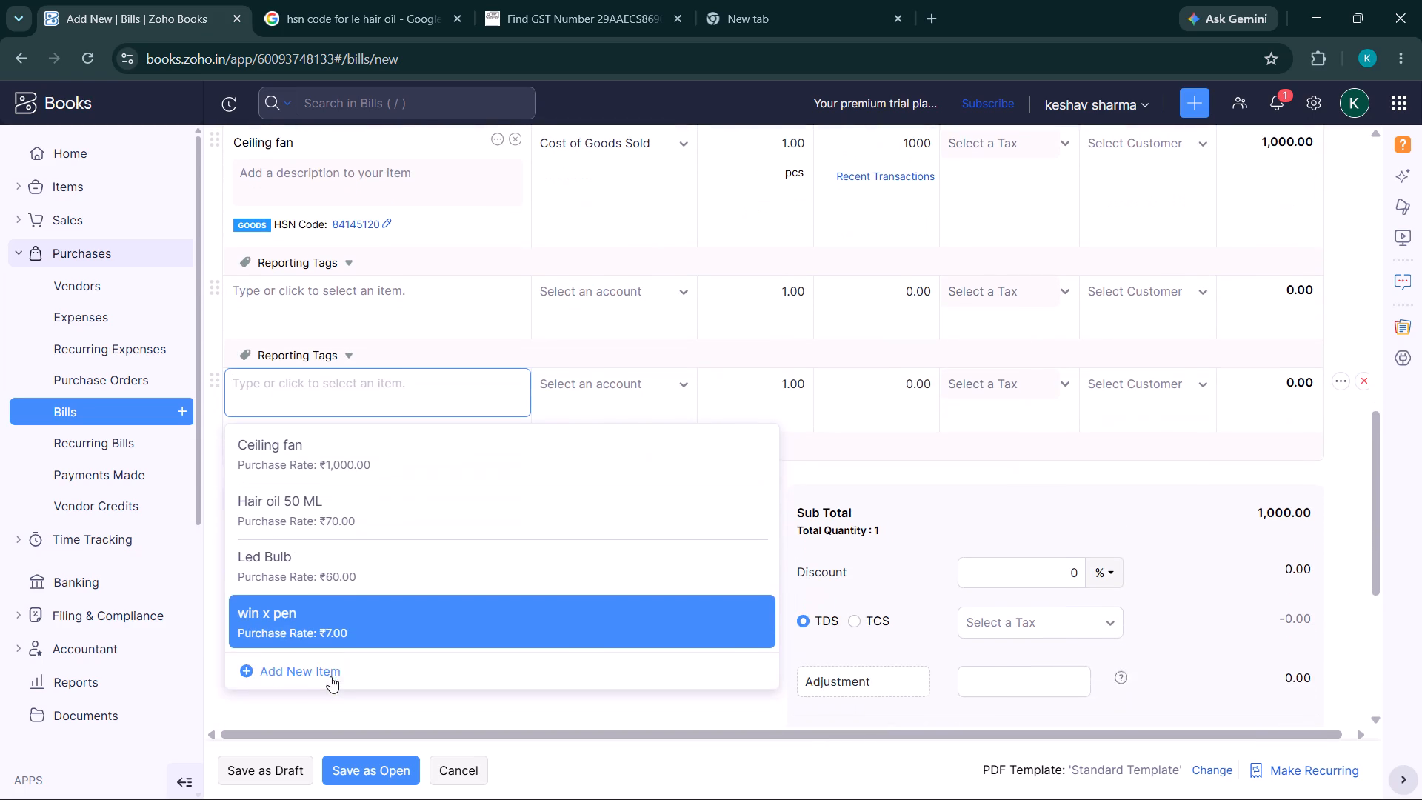
click(301, 661)
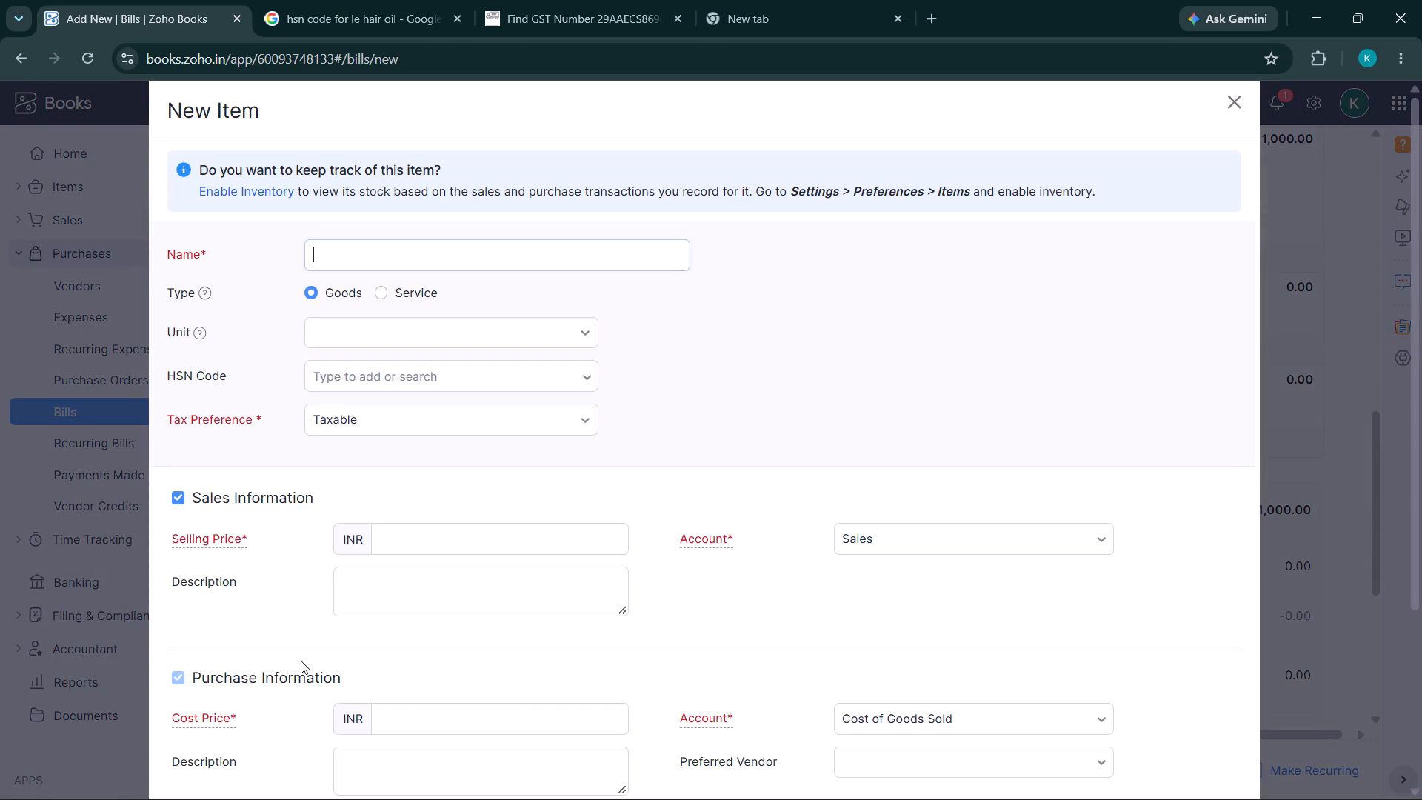
text(AATA)
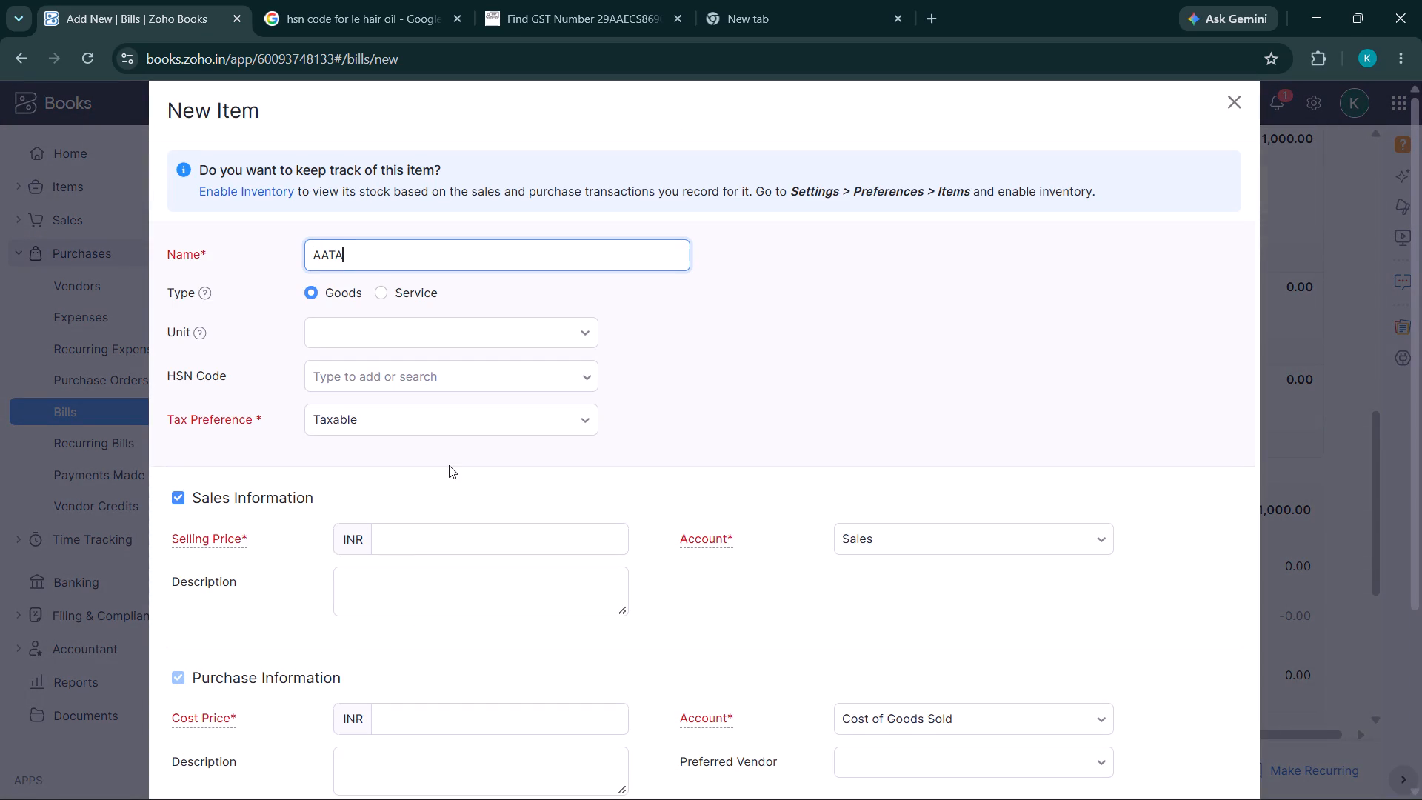
click(409, 333)
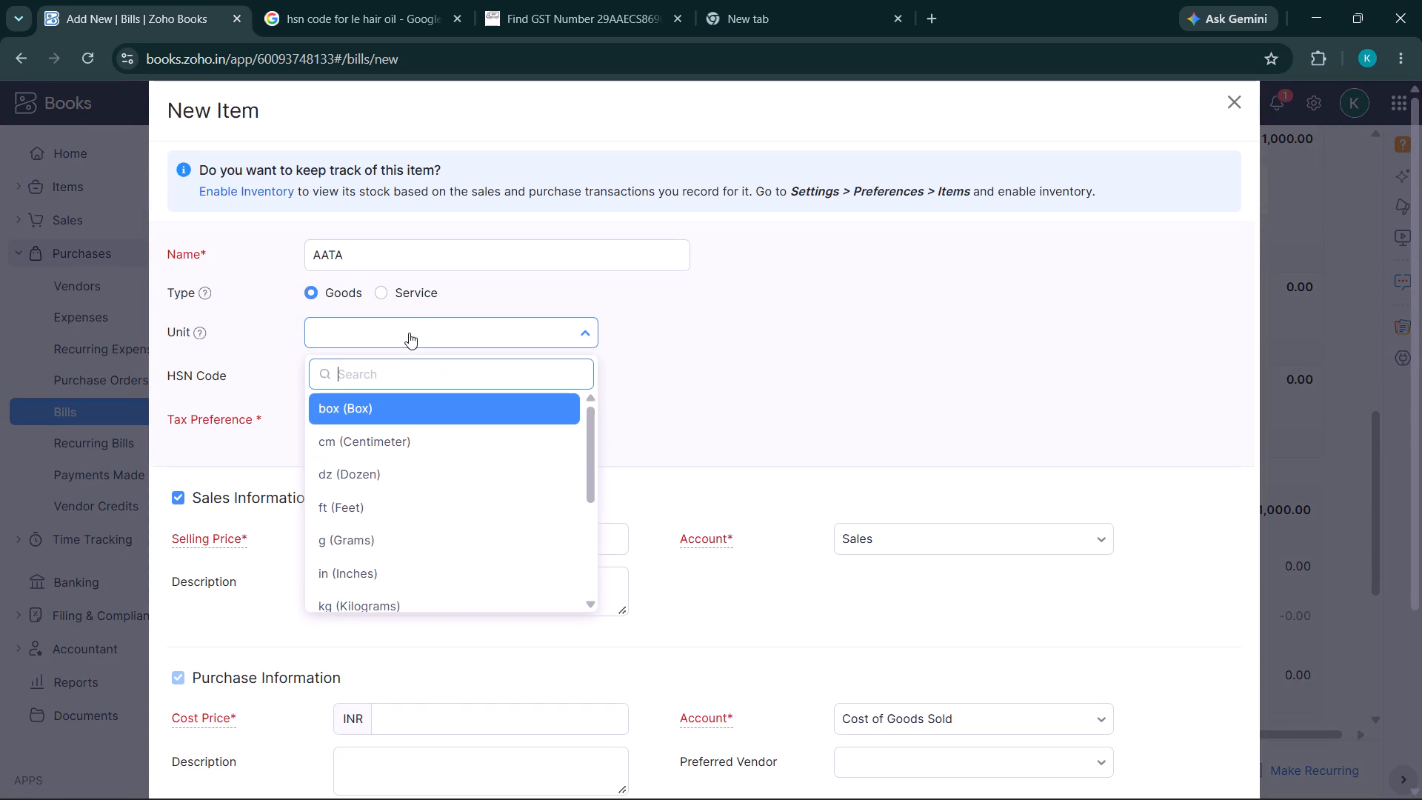
text(KGS)
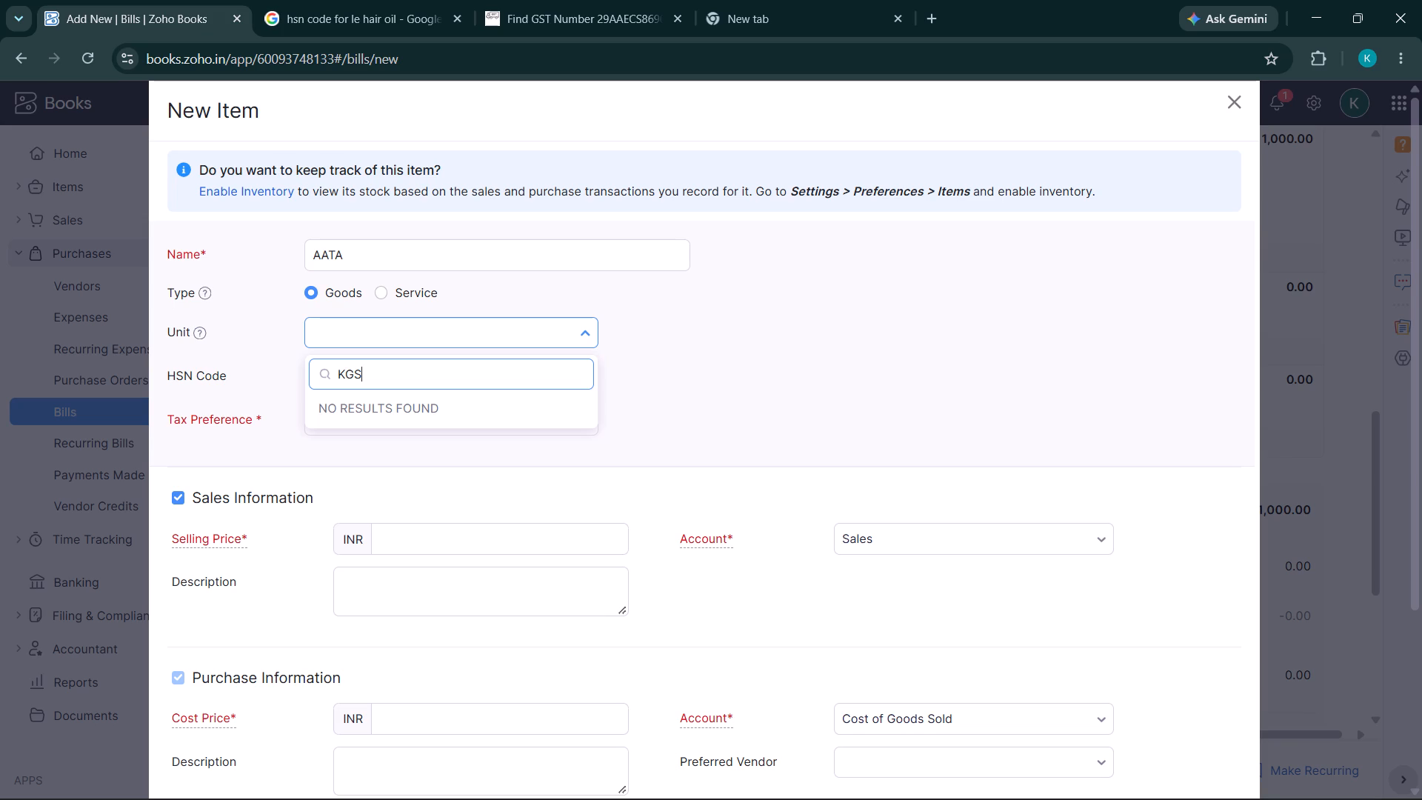
key(BackSpace)
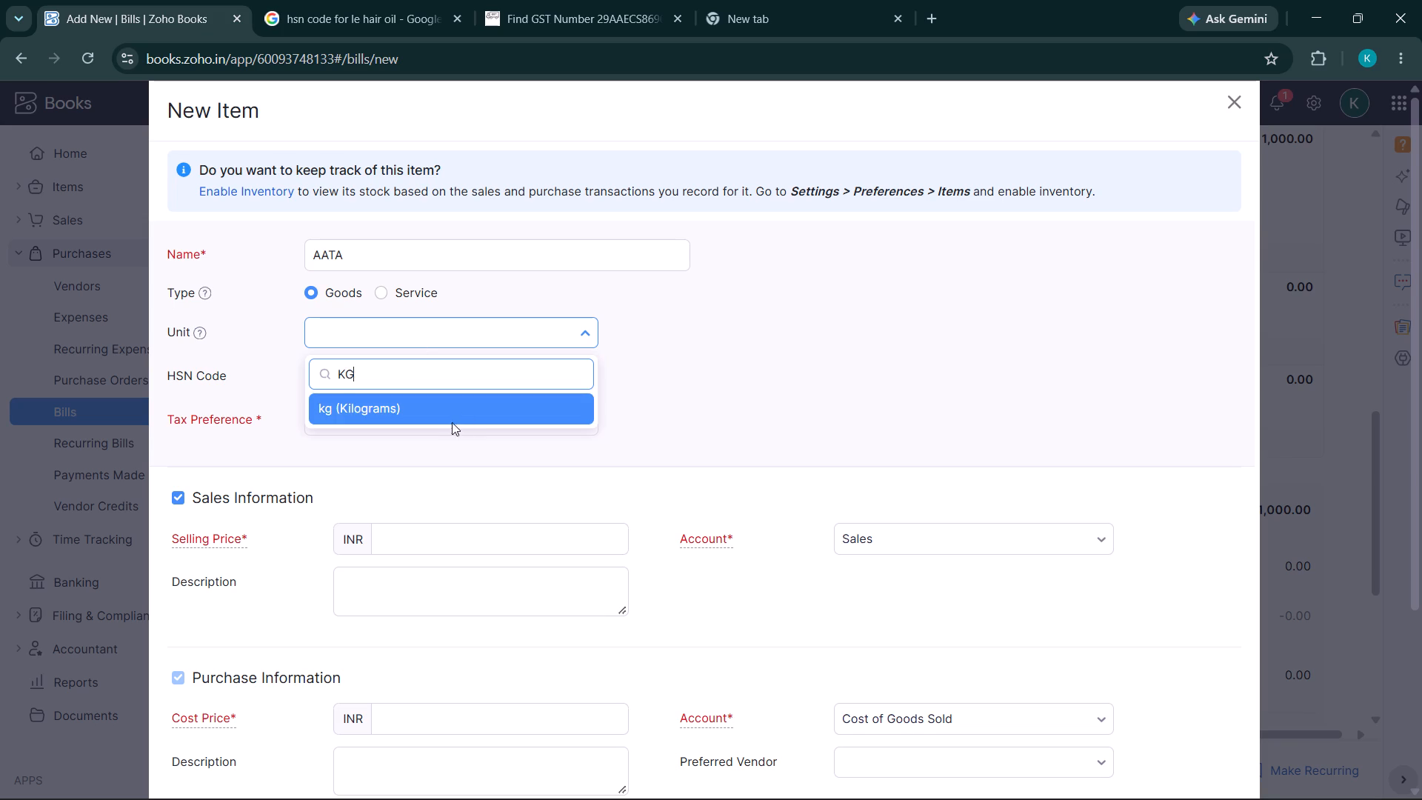
click(447, 416)
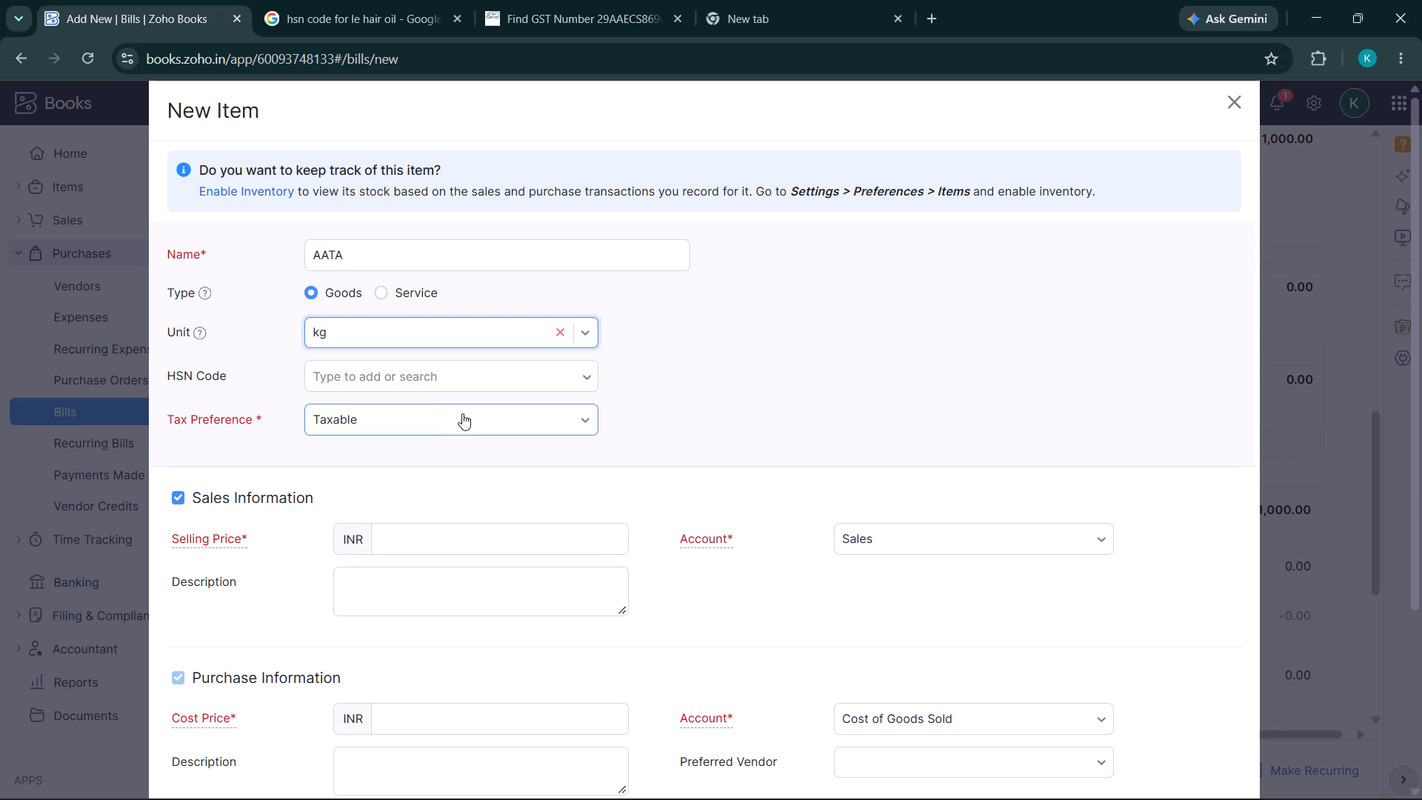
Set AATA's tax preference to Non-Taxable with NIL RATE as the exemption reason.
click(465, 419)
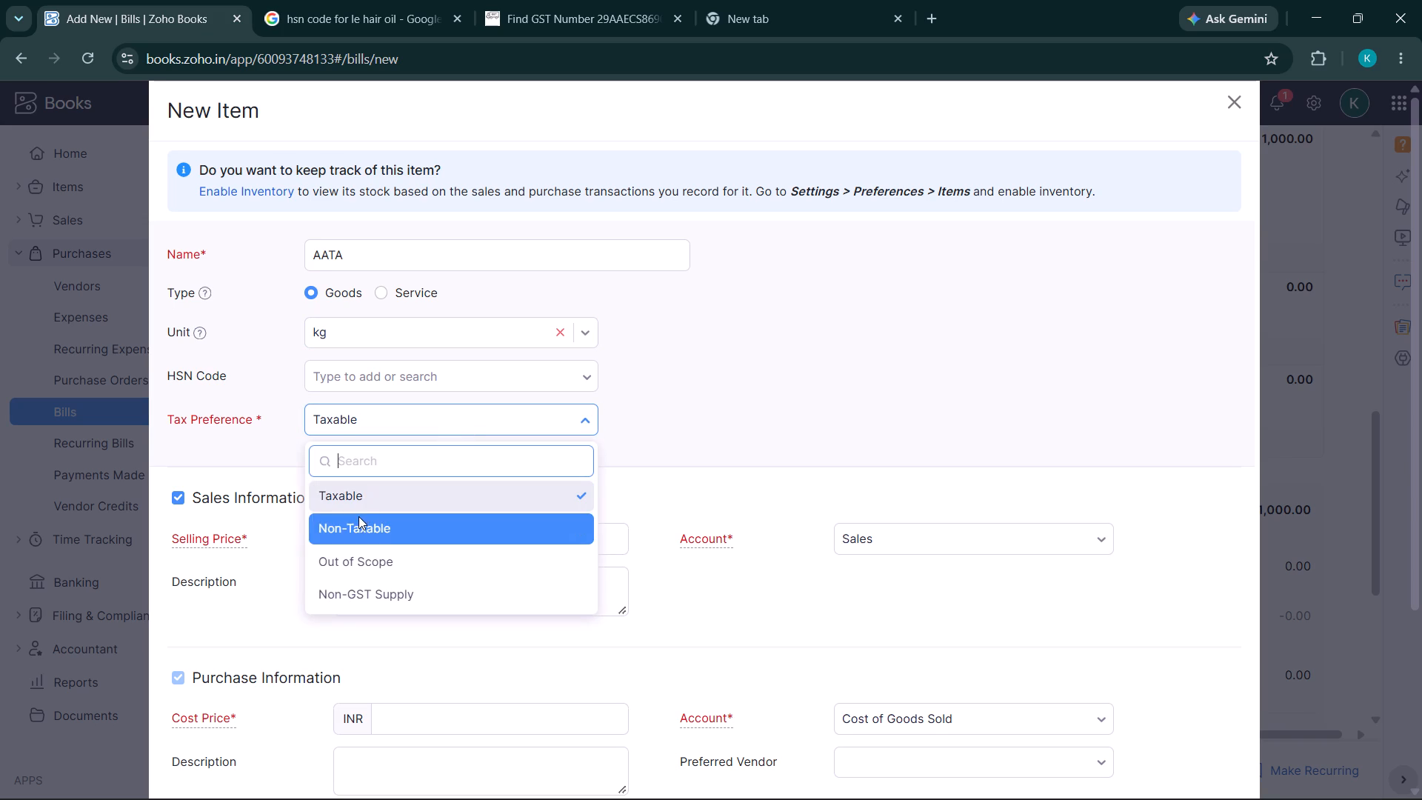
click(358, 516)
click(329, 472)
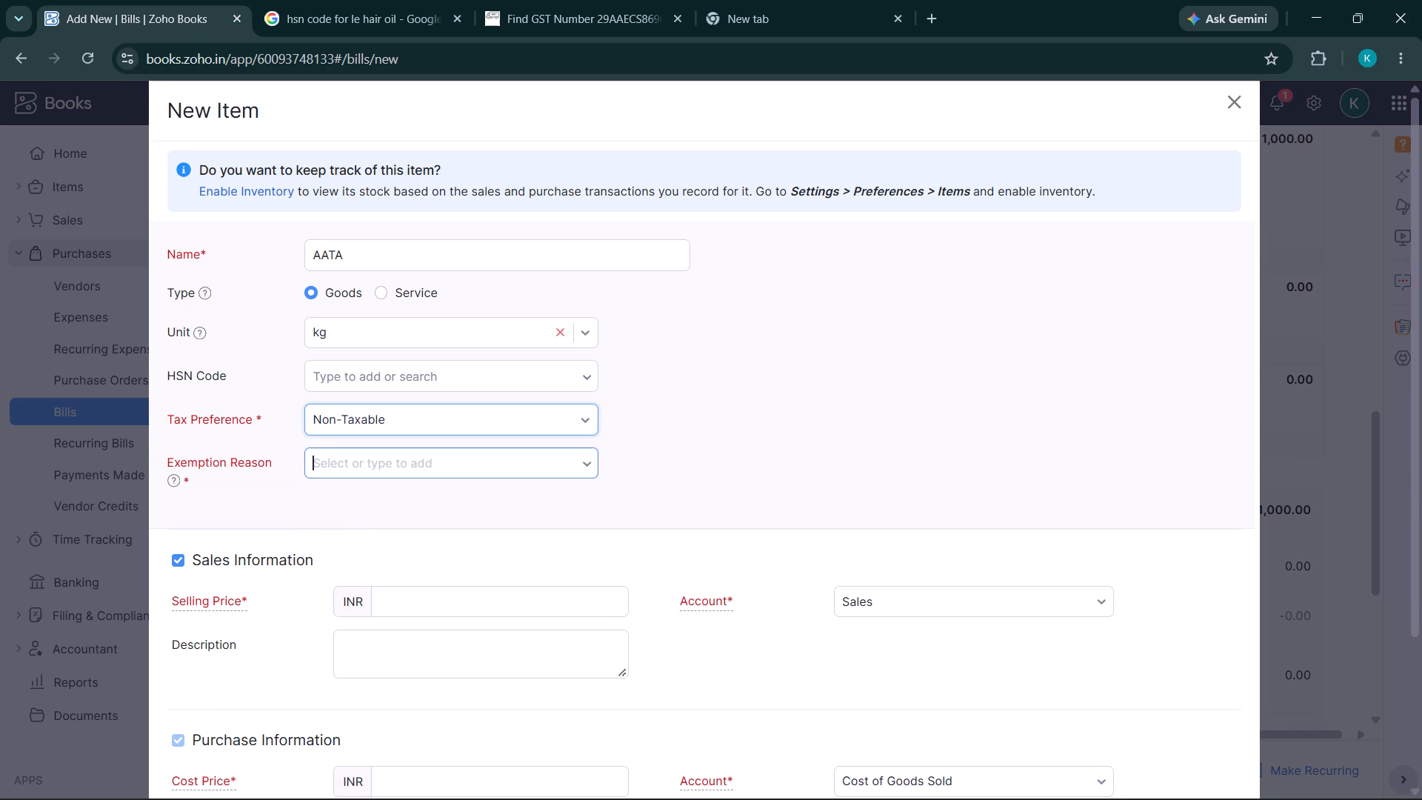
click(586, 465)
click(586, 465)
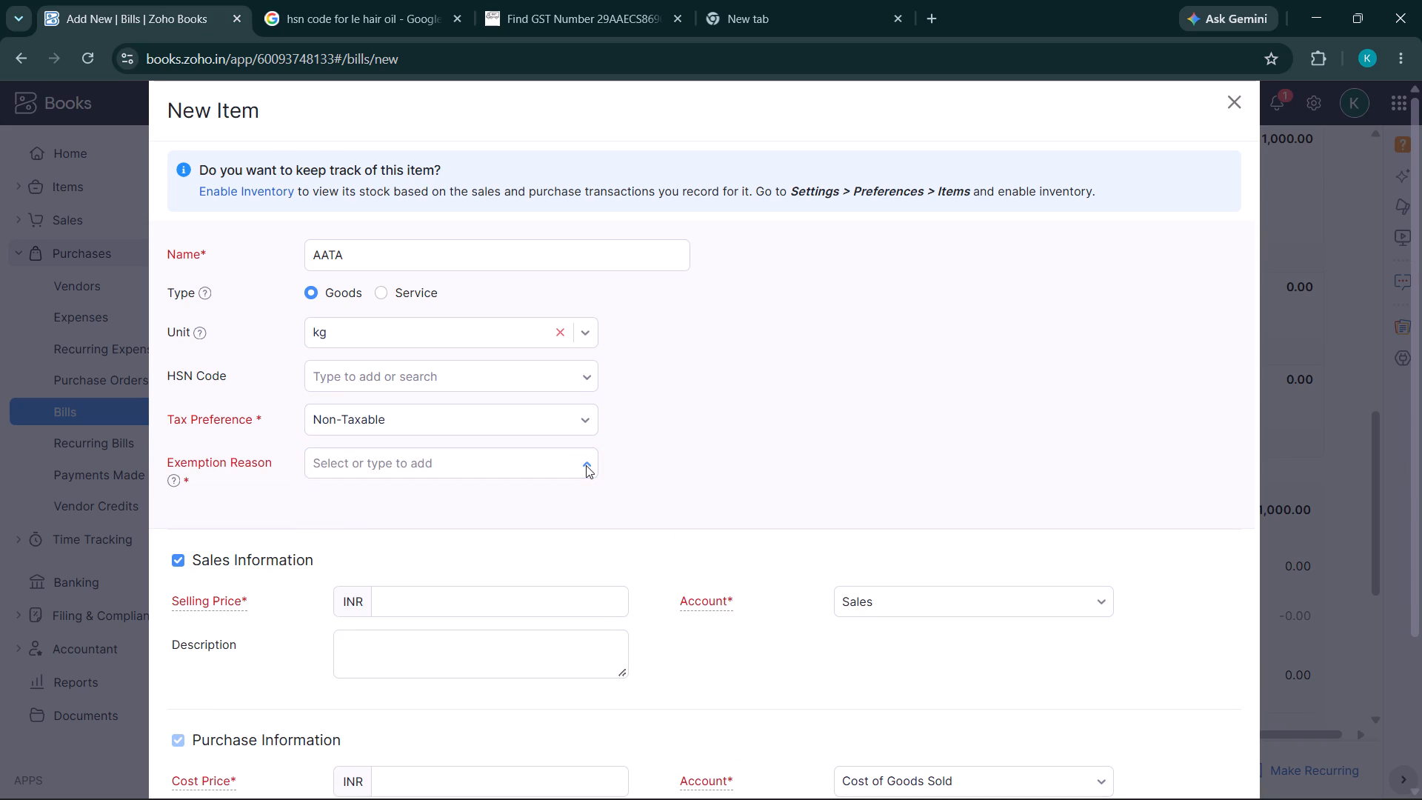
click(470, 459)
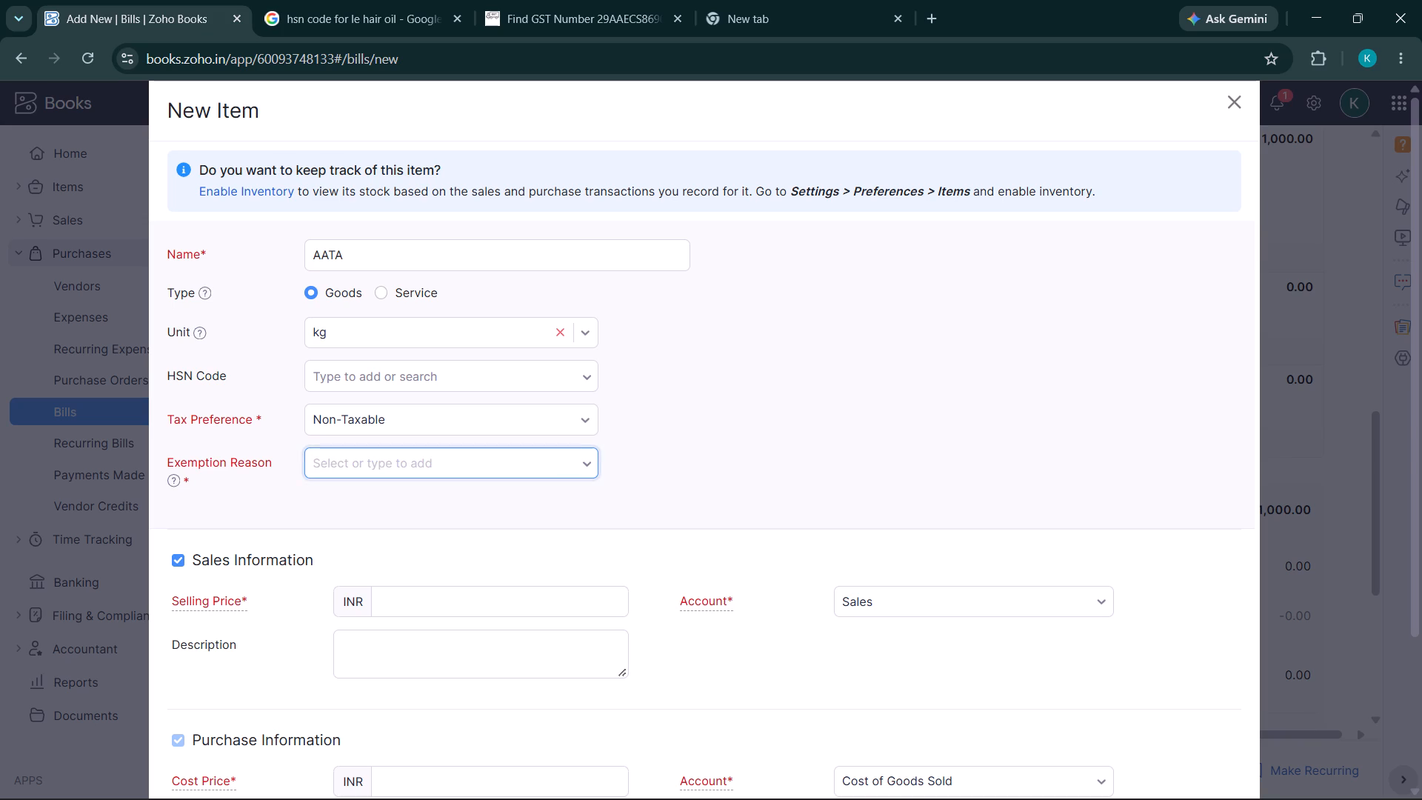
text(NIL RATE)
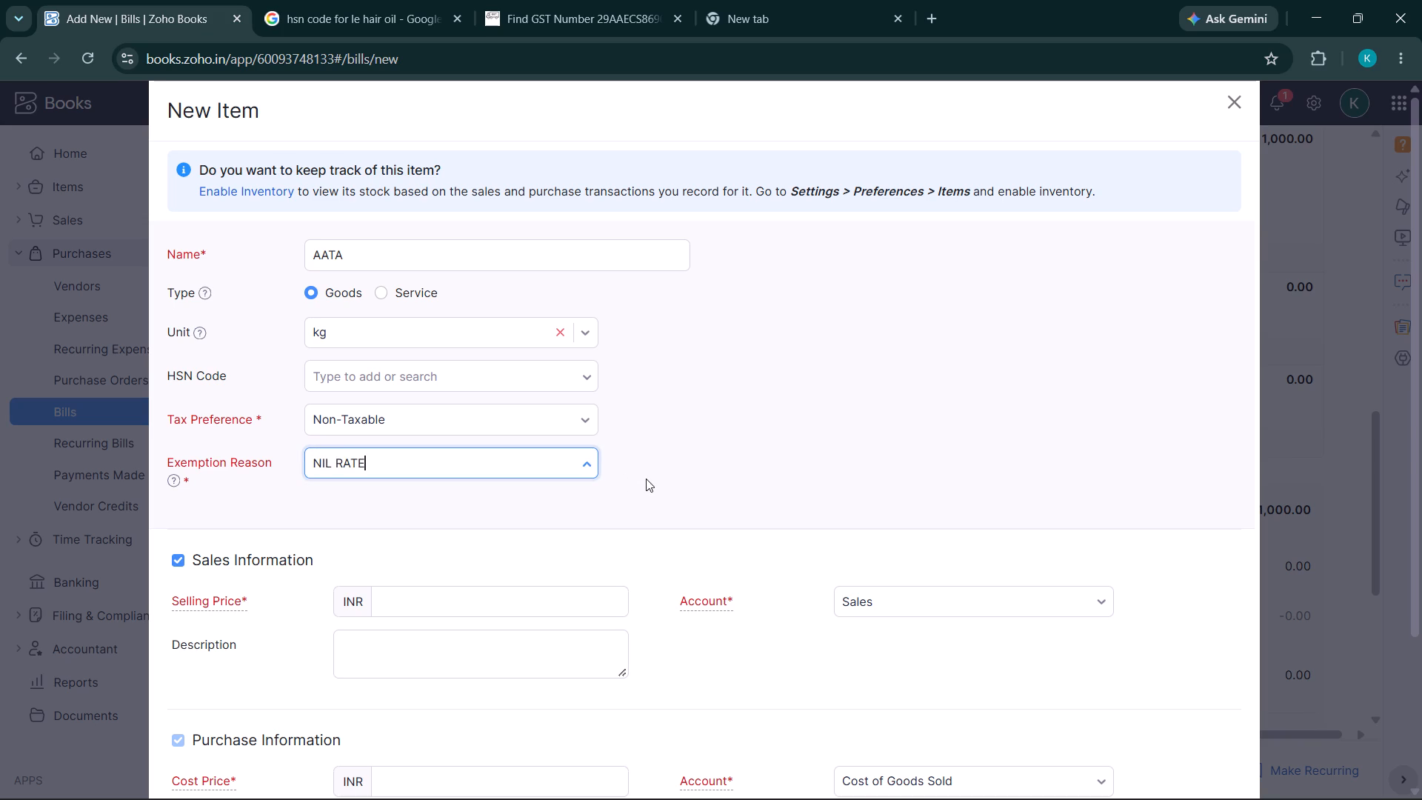
Set AATA's selling price to INR 30 and cost price to INR 20, and save the new item.
click(439, 597)
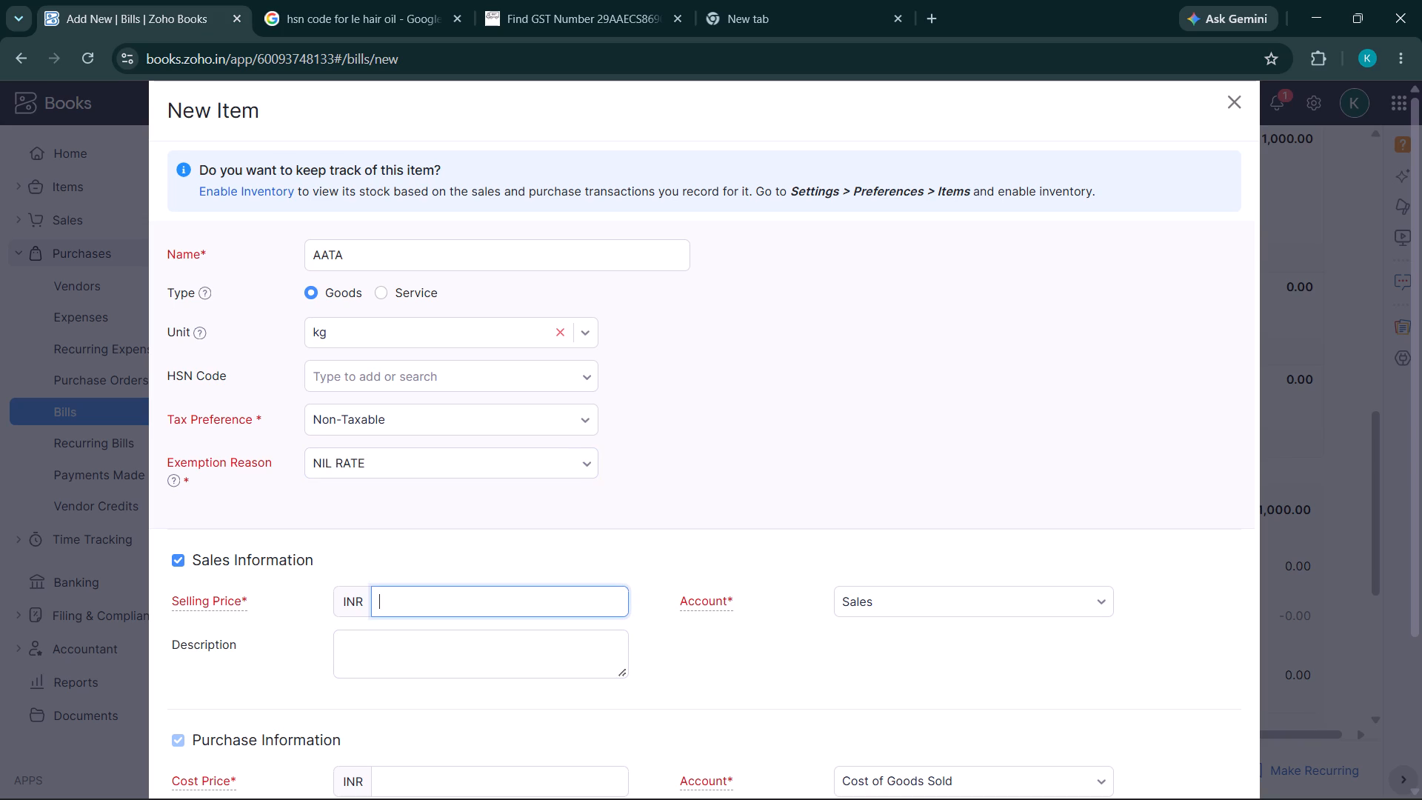
key(3)
key(0)
scroll(439, 597, down, 1)
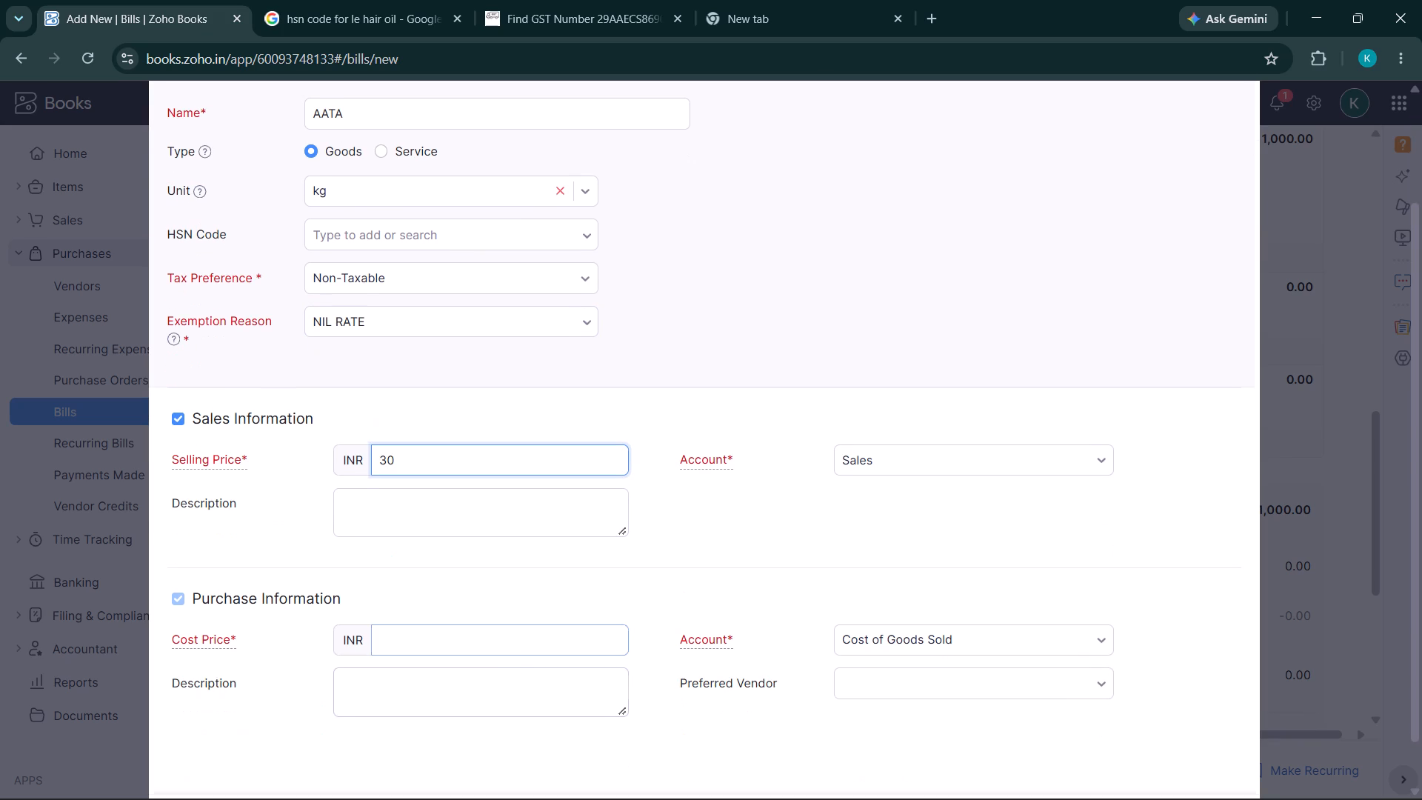
click(456, 636)
text(29)
key(BackSpace)
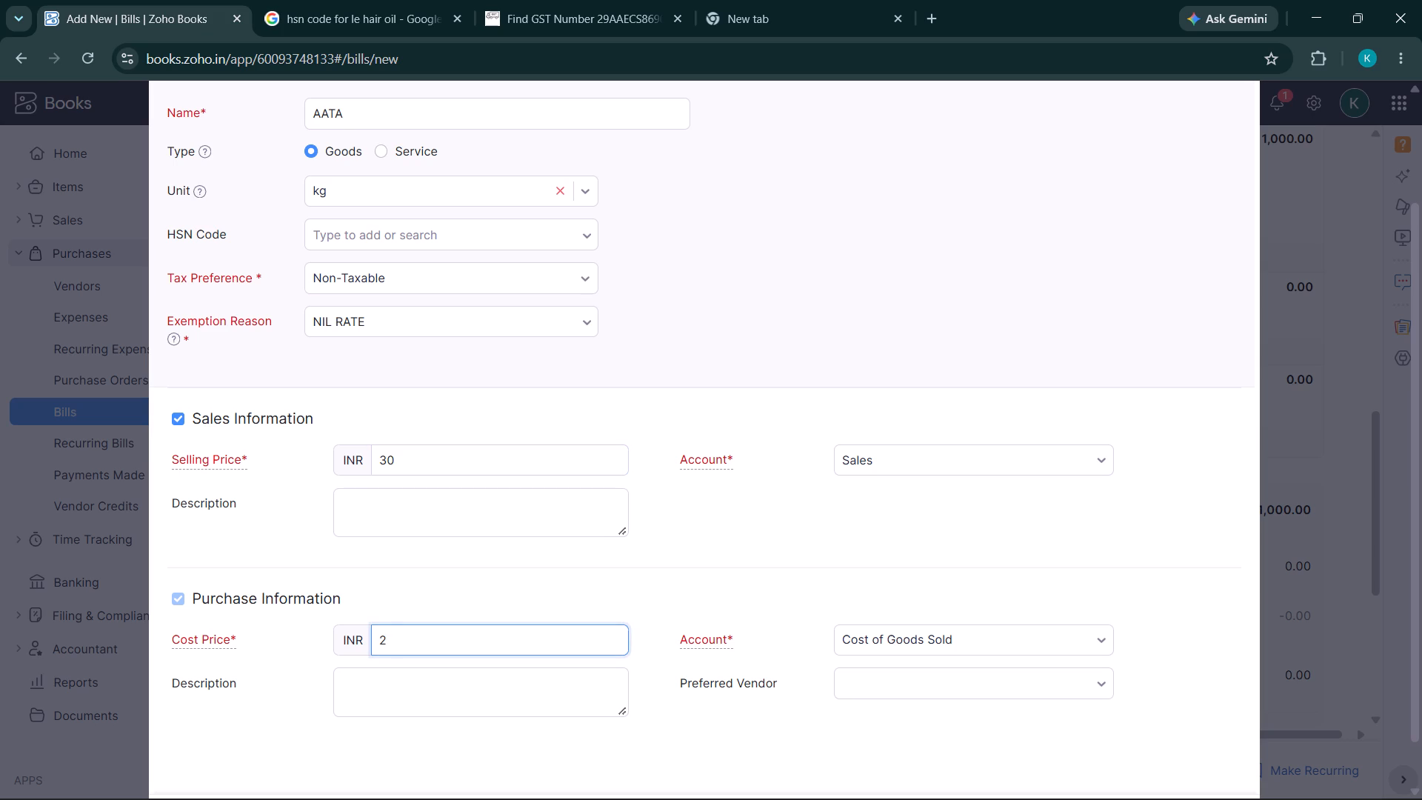
key(0)
scroll(456, 636, down, 8)
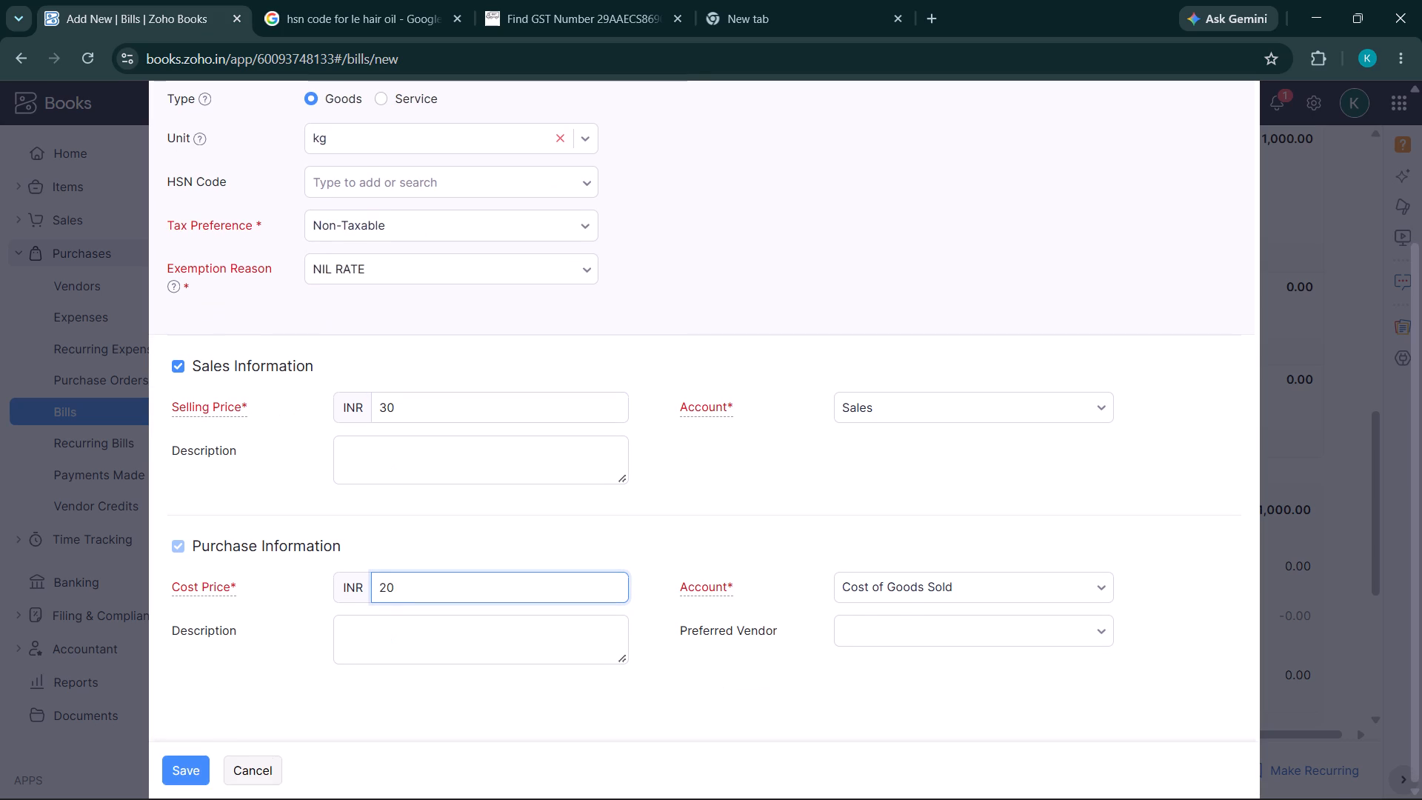
click(195, 763)
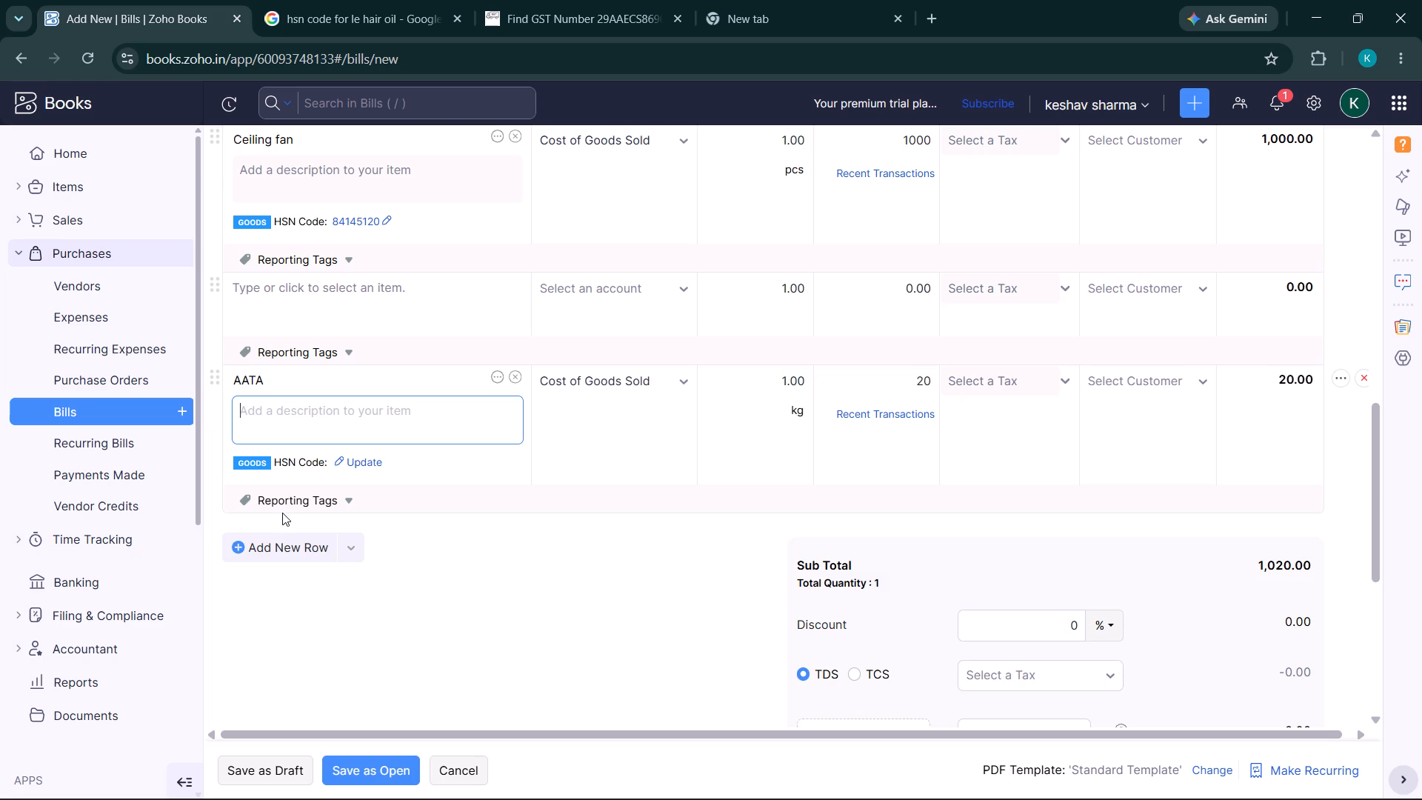
Edit the AATA item from its bill row, change its tax preference to Out of Scope, and save with the line item updated.
click(494, 376)
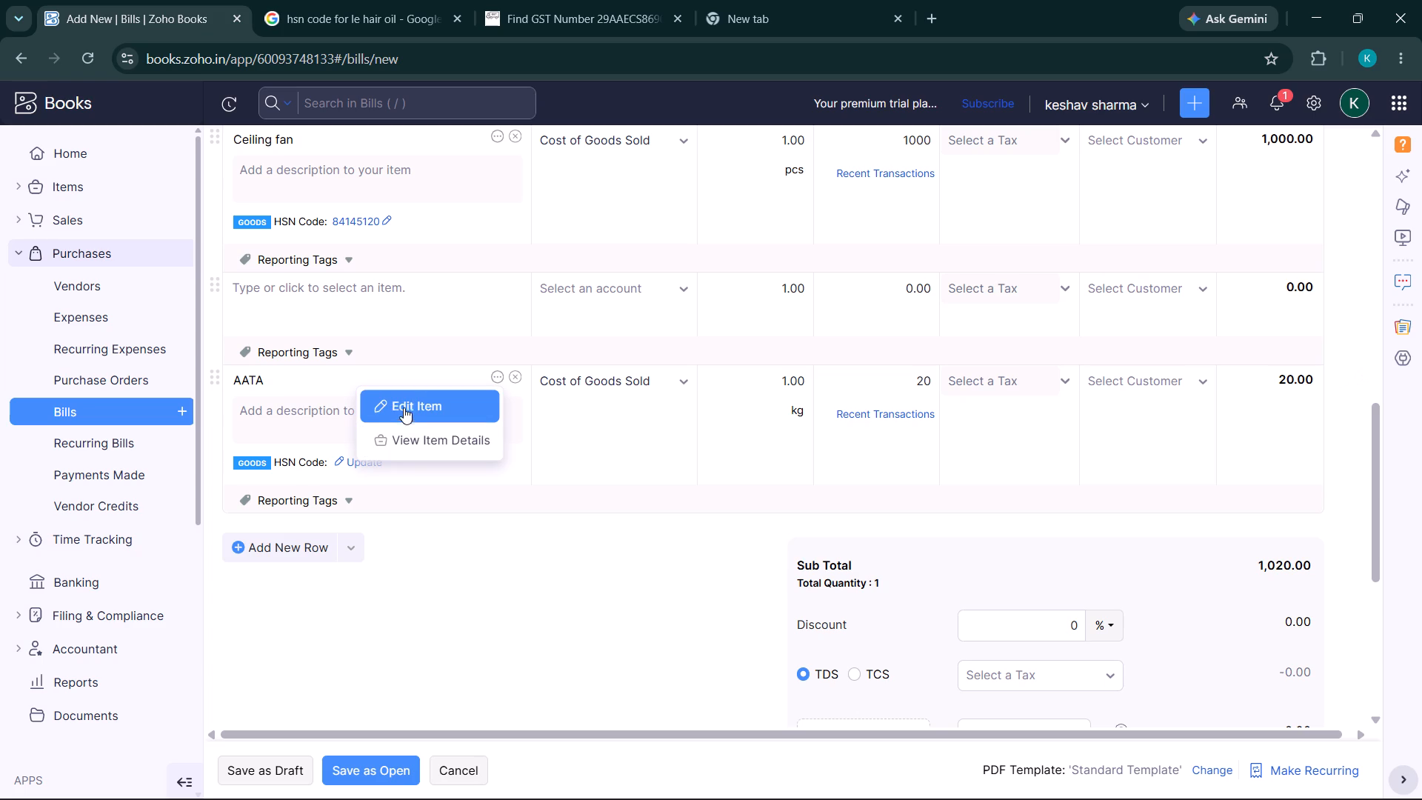
click(401, 404)
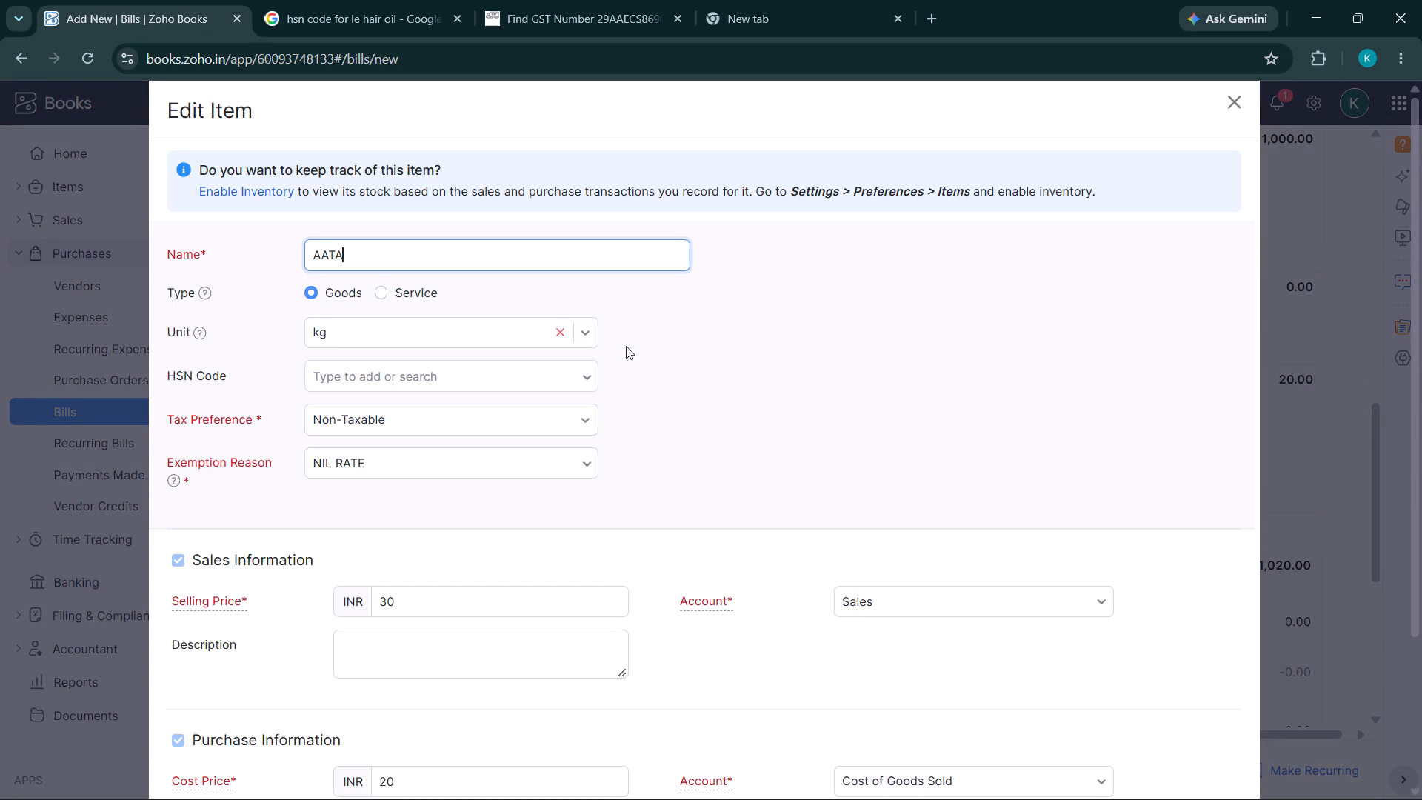
click(581, 424)
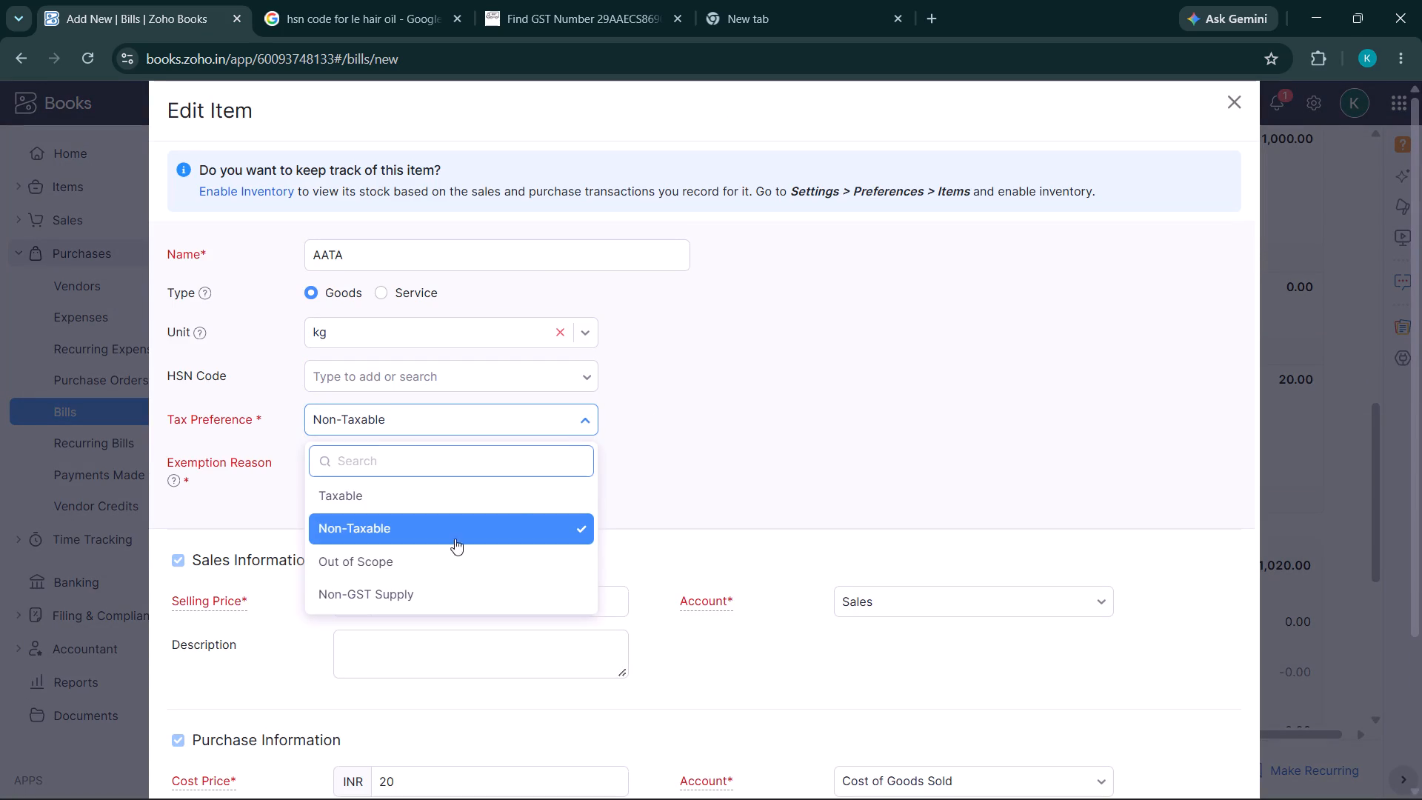
click(387, 560)
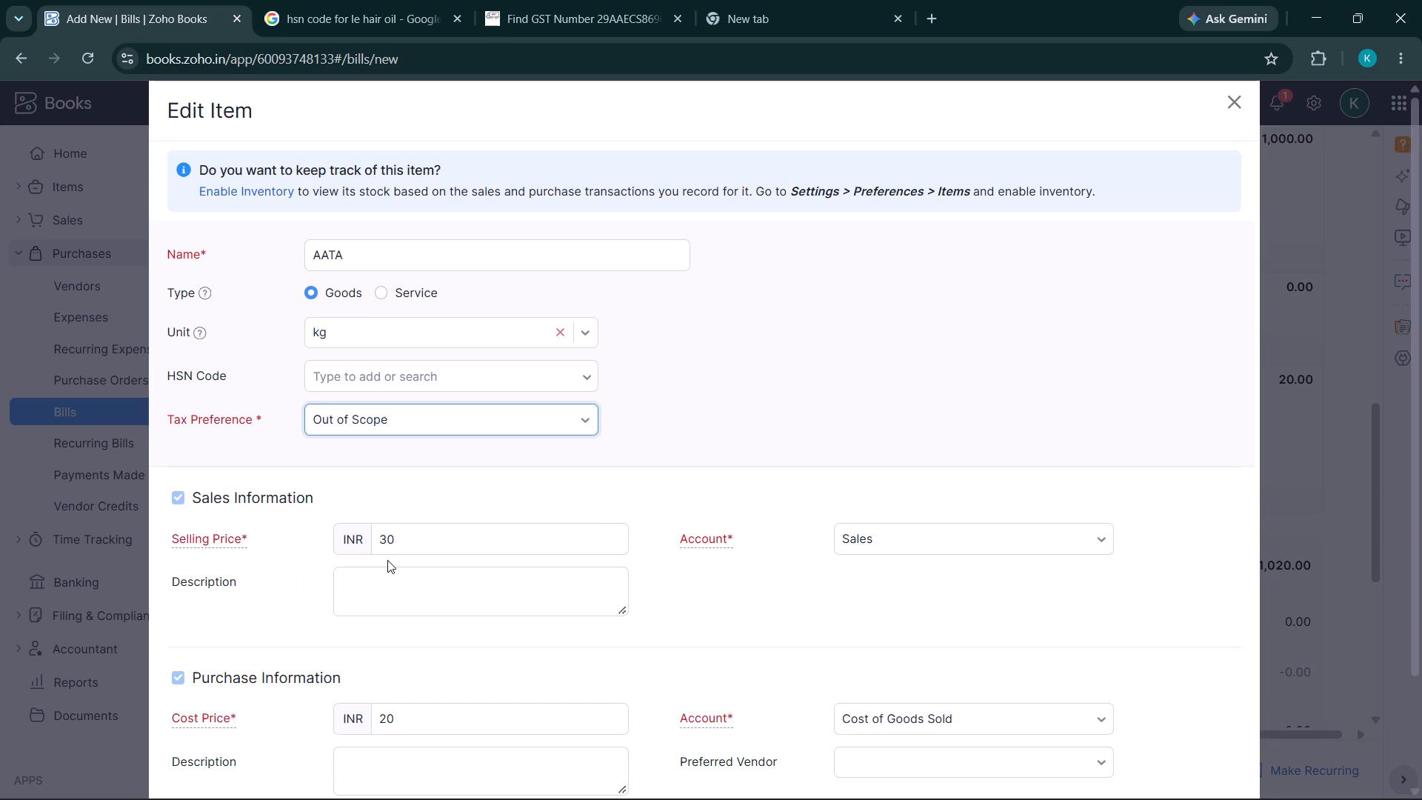
scroll(387, 560, down, 6)
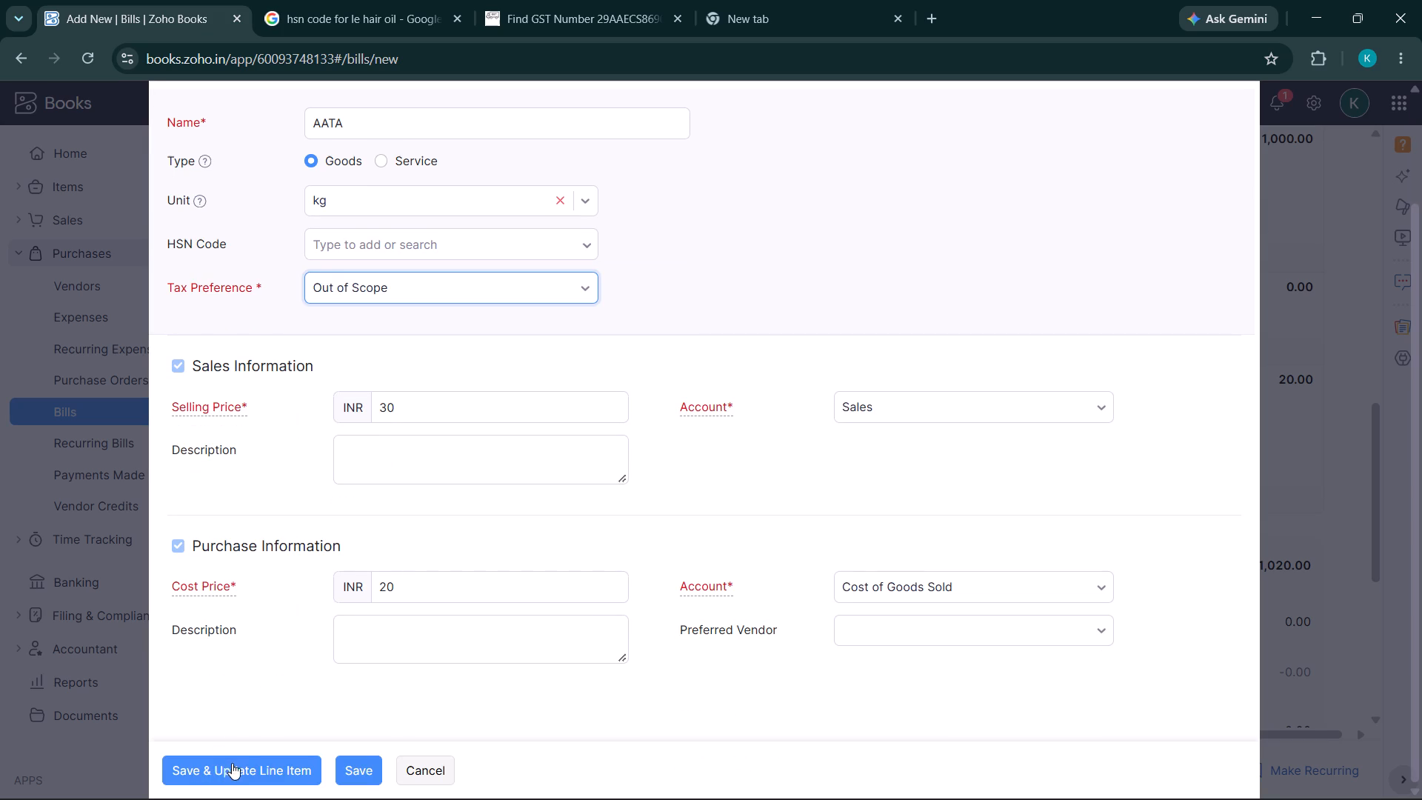
click(275, 772)
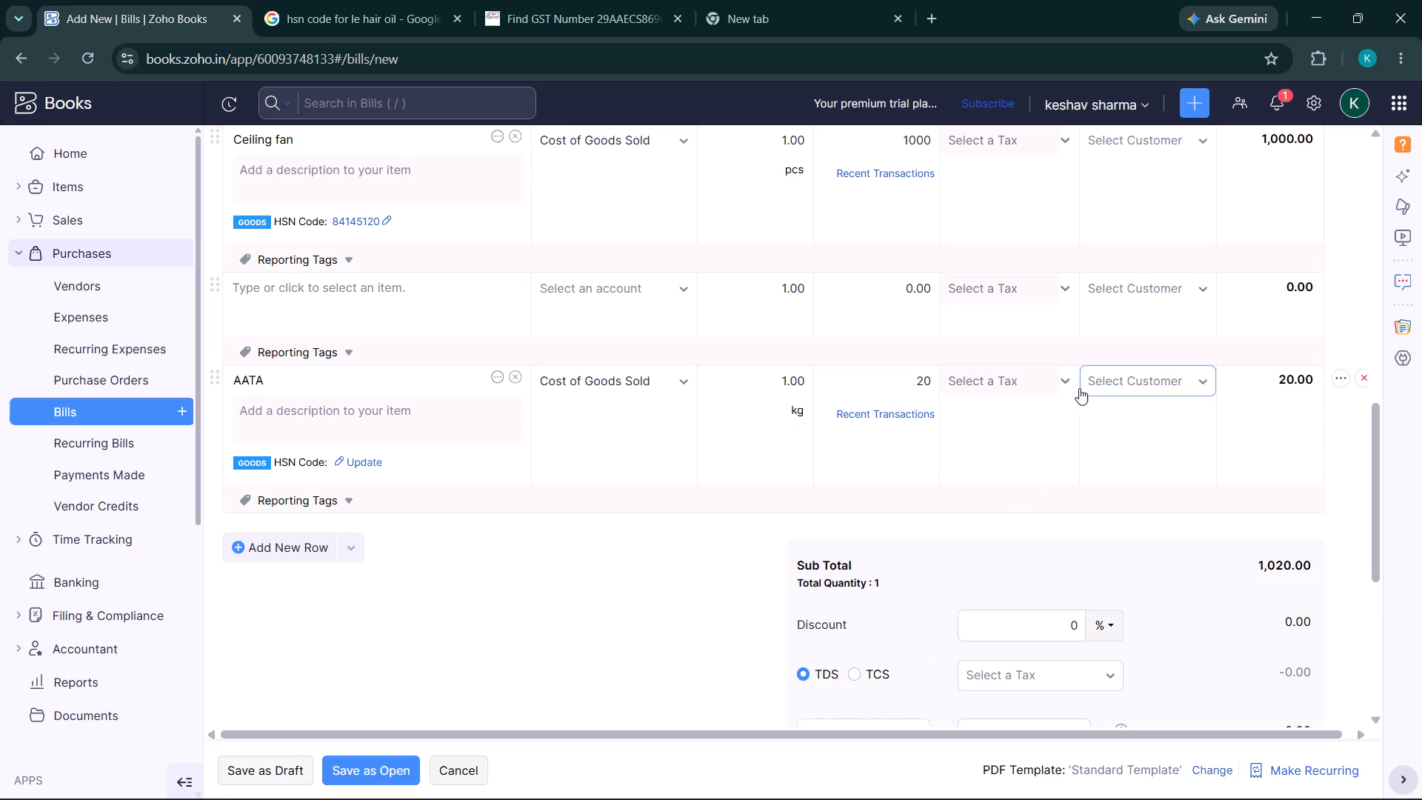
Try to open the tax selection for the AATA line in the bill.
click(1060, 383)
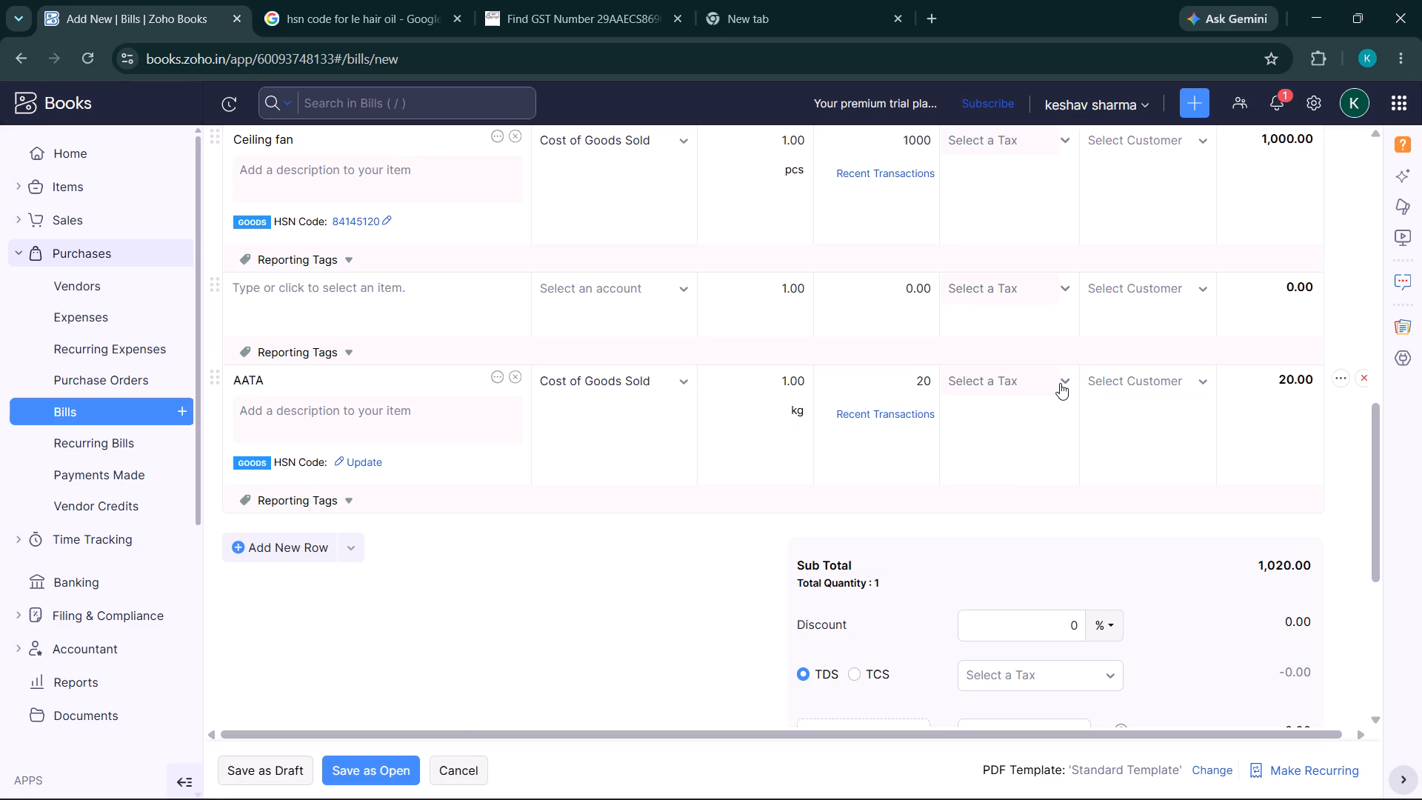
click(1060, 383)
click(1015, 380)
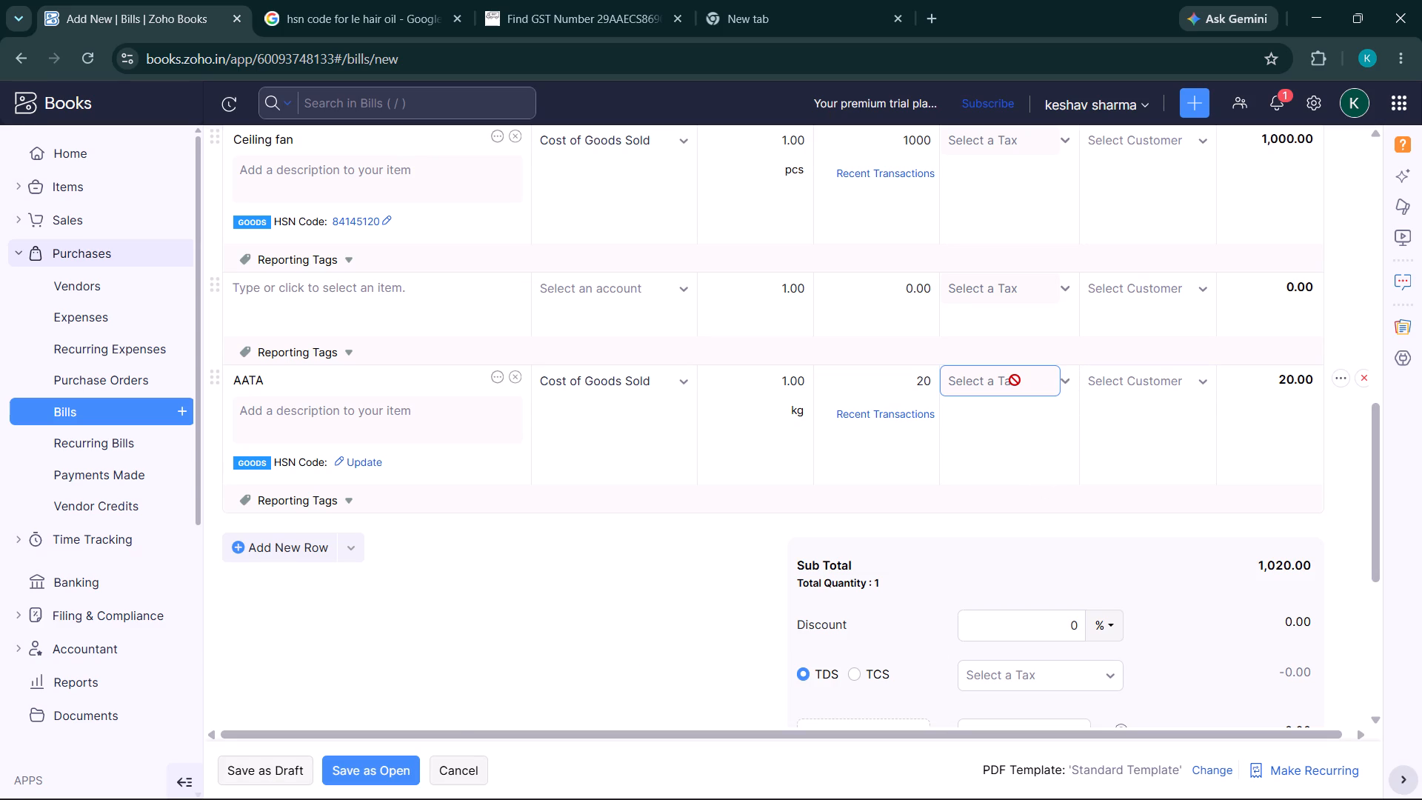
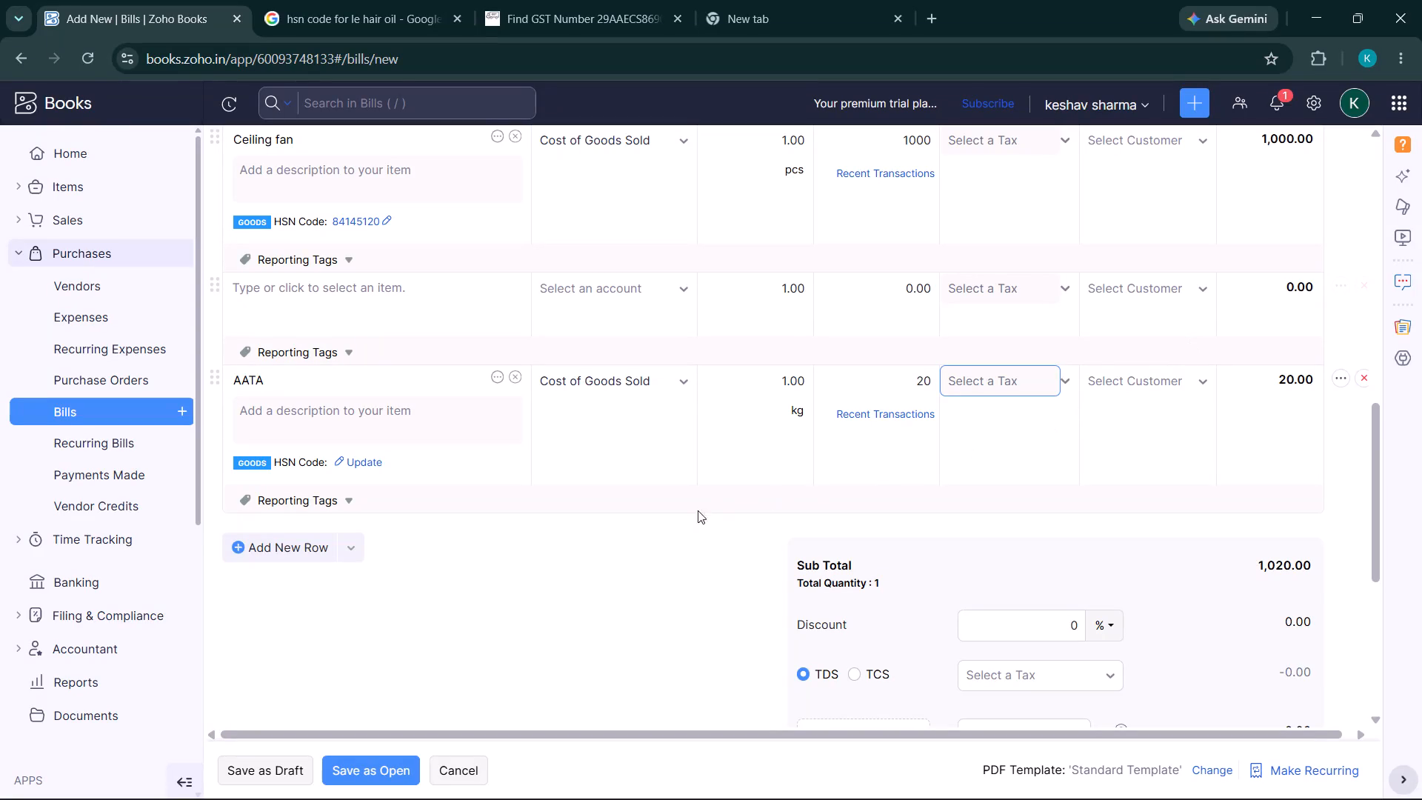
Check the bill's lines and totals, and save the bill with the Ceiling fan and AATA items as open.
scroll(669, 520, down, 3)
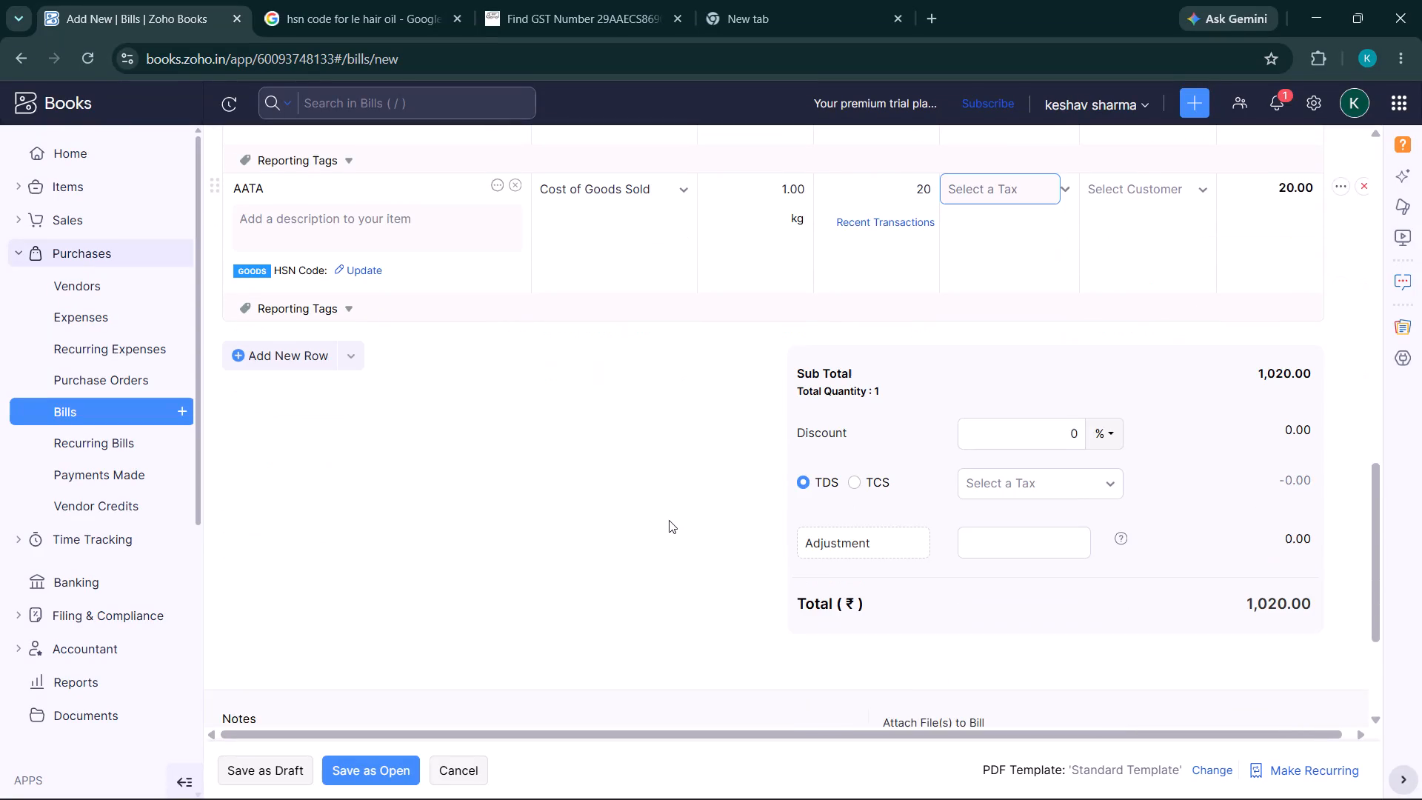
scroll(669, 507, down, 3)
scroll(656, 408, up, 4)
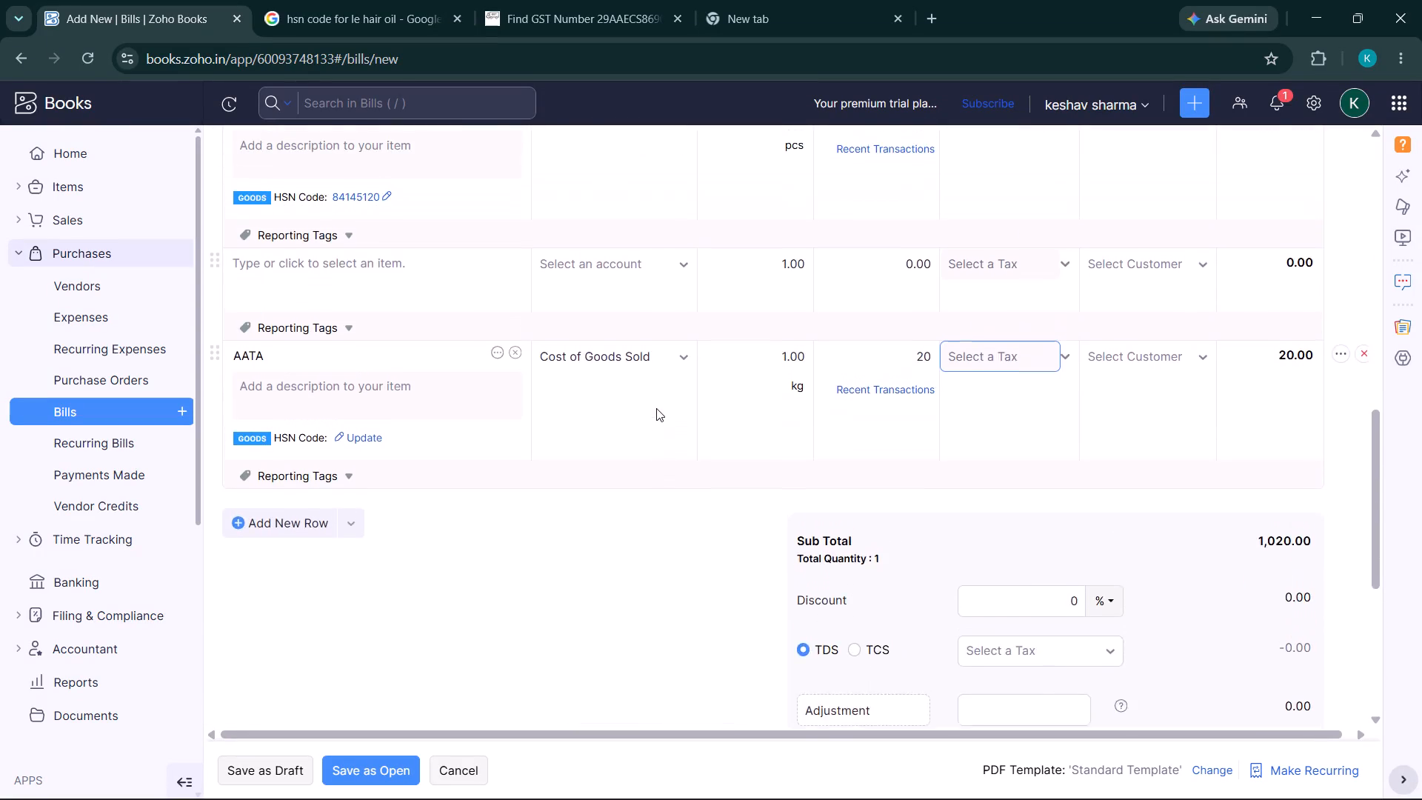
scroll(656, 408, up, 5)
scroll(656, 408, down, 8)
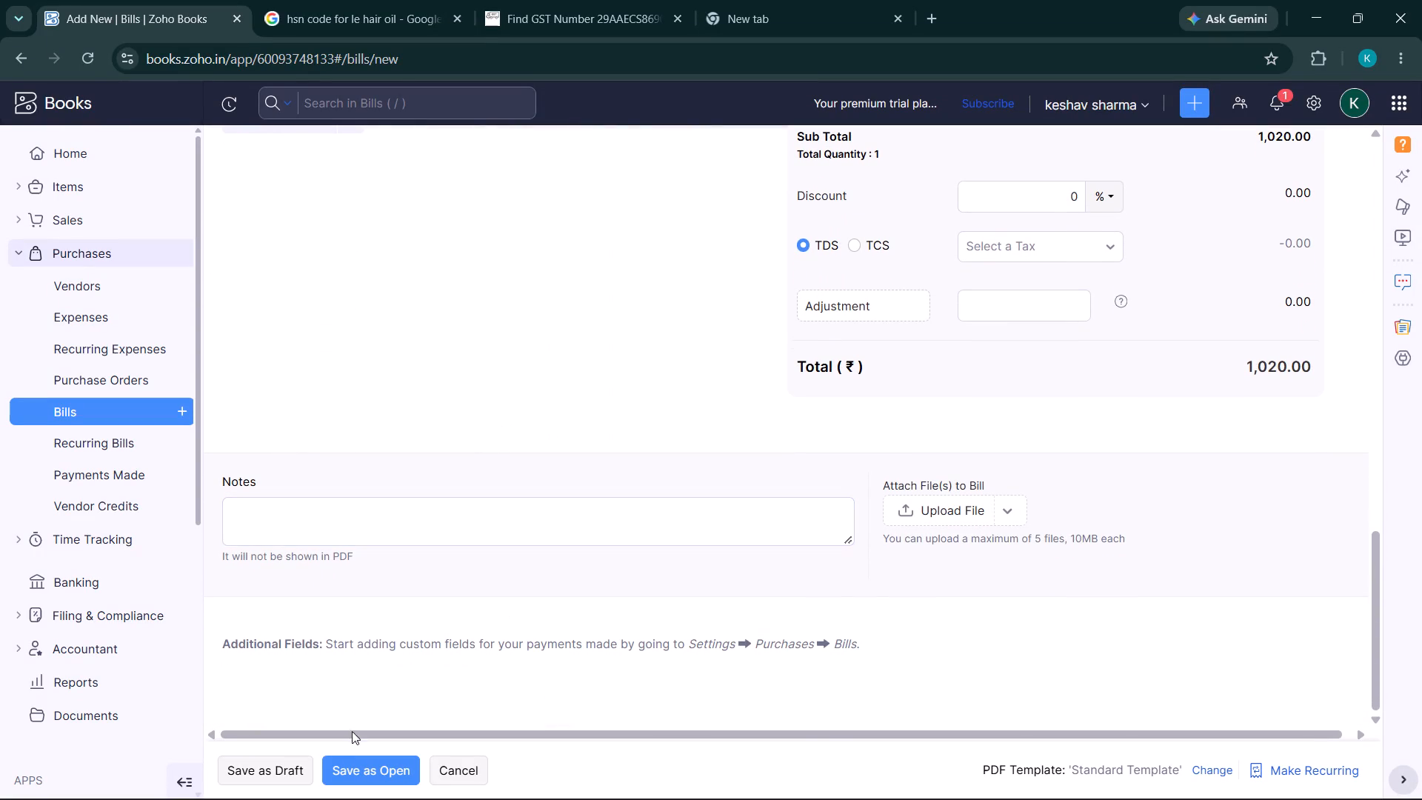
click(350, 770)
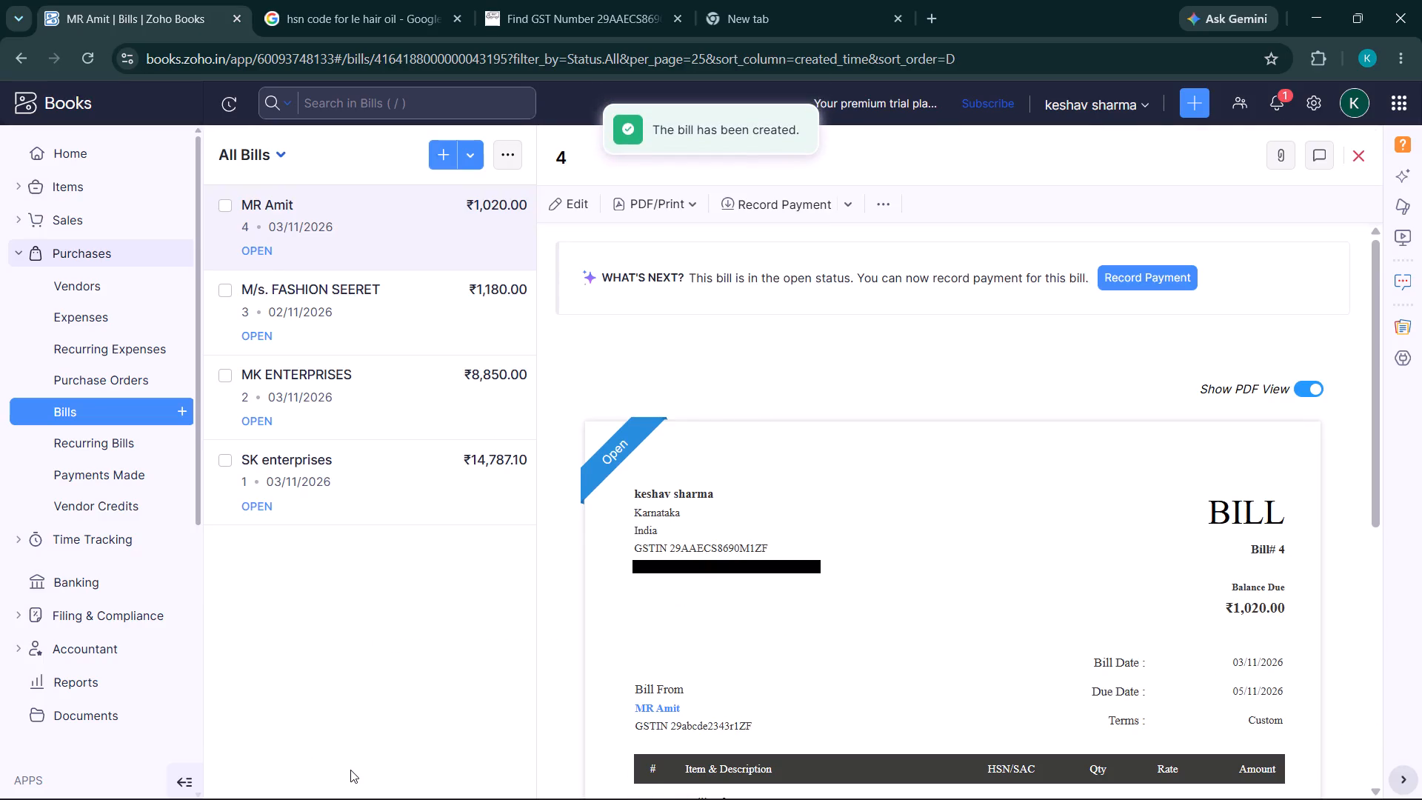
View the list of all bills and return to the home dashboard.
click(51, 407)
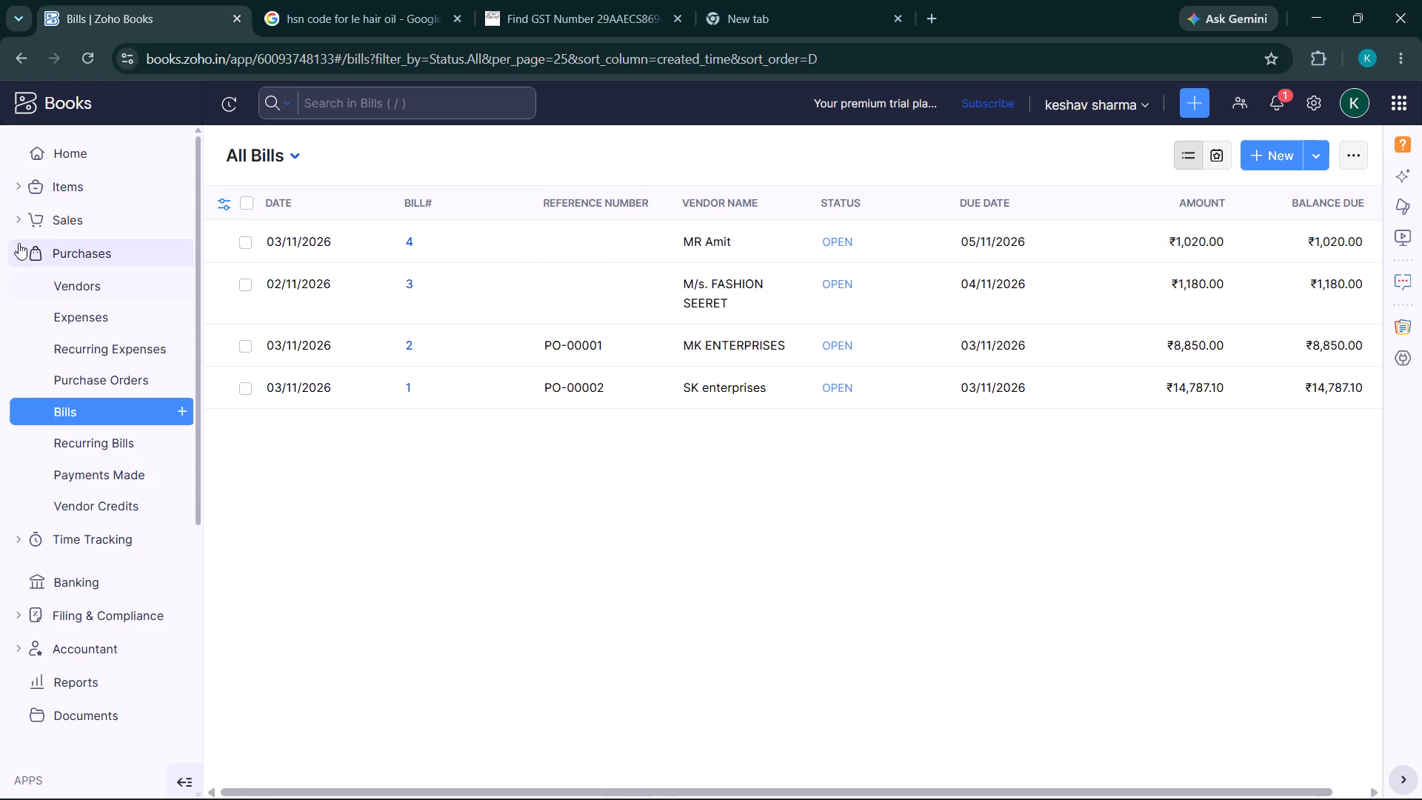
click(65, 145)
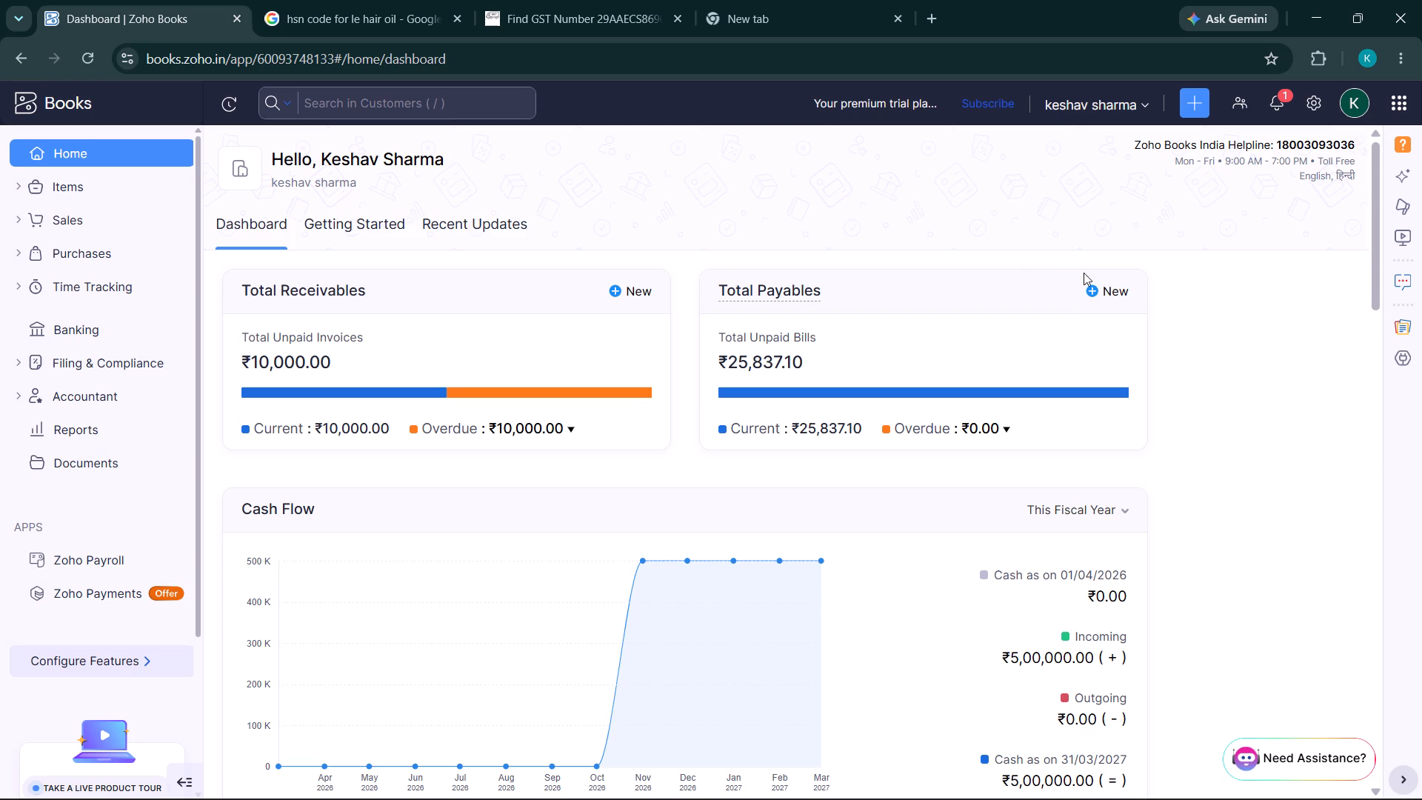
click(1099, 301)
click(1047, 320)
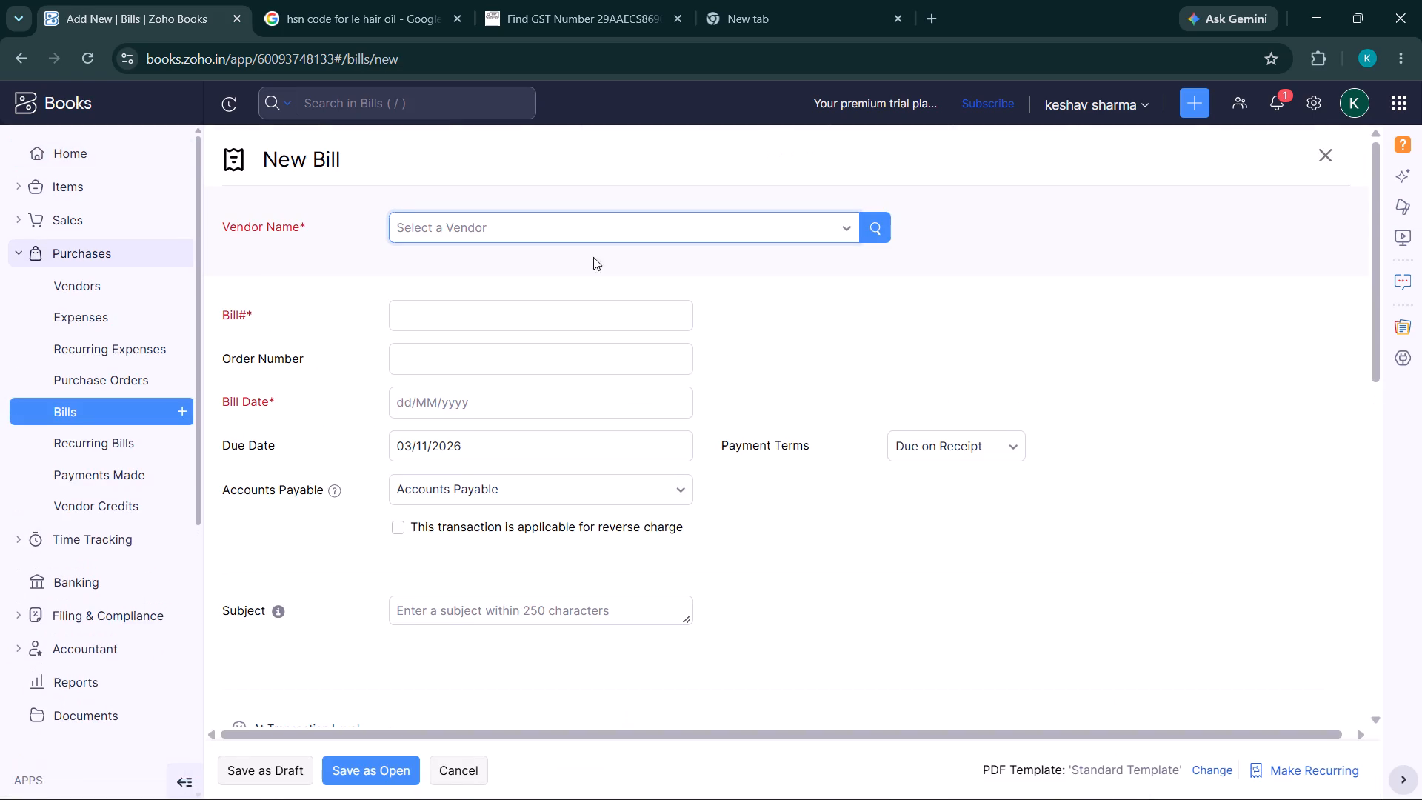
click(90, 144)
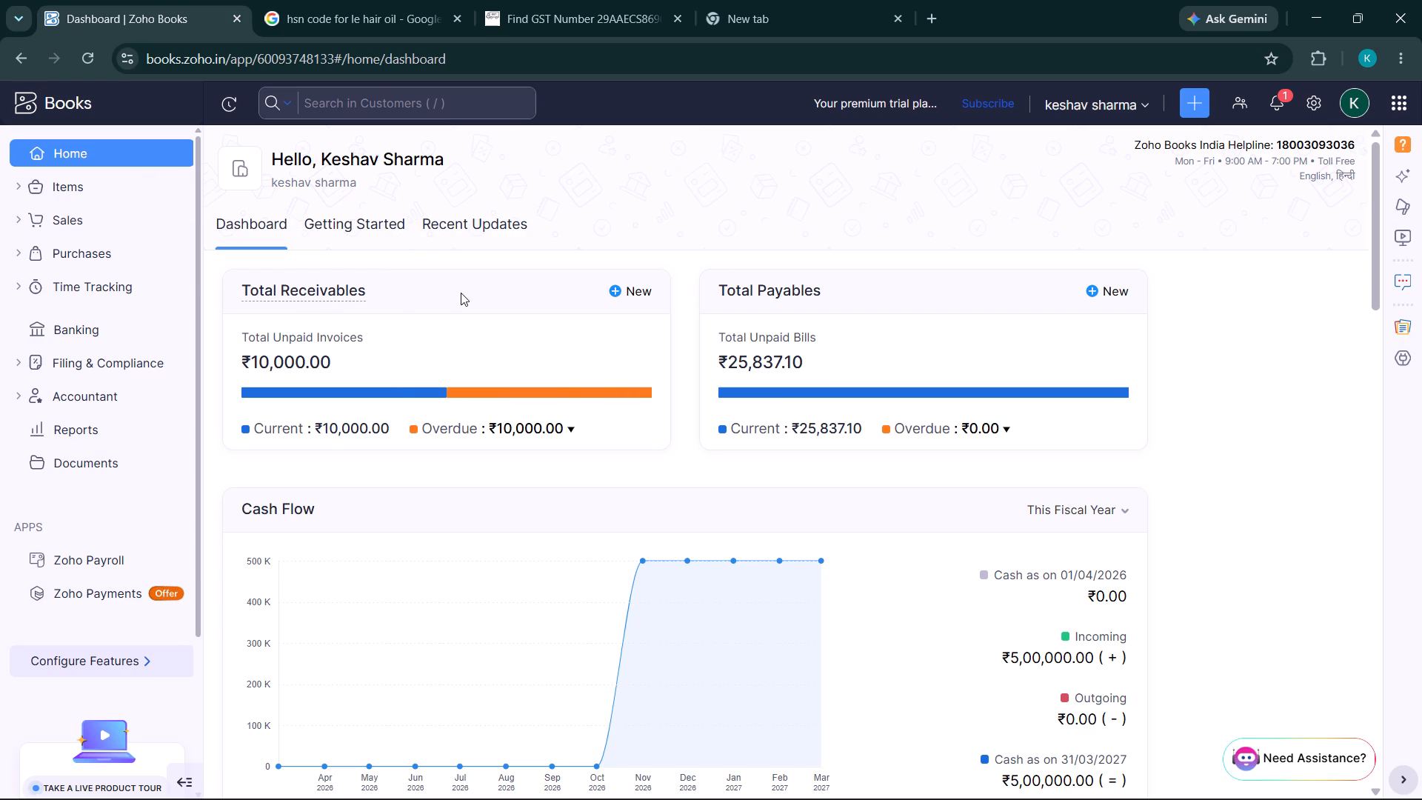
Examine the dashboard's cash flow, top expenses and bank sections, comparing income and expense on accrual and cash basis.
scroll(461, 293, down, 7)
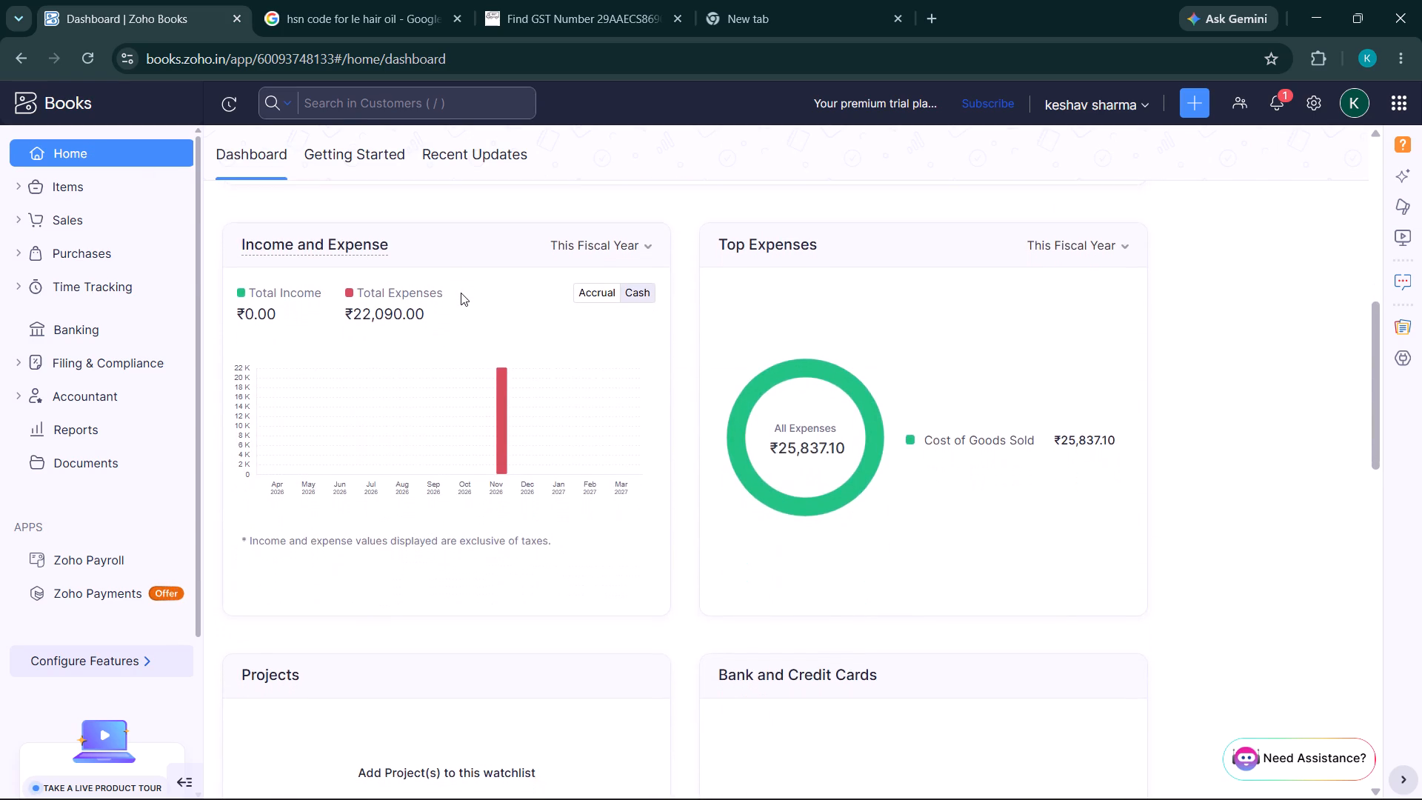
scroll(461, 293, up, 5)
scroll(461, 293, down, 5)
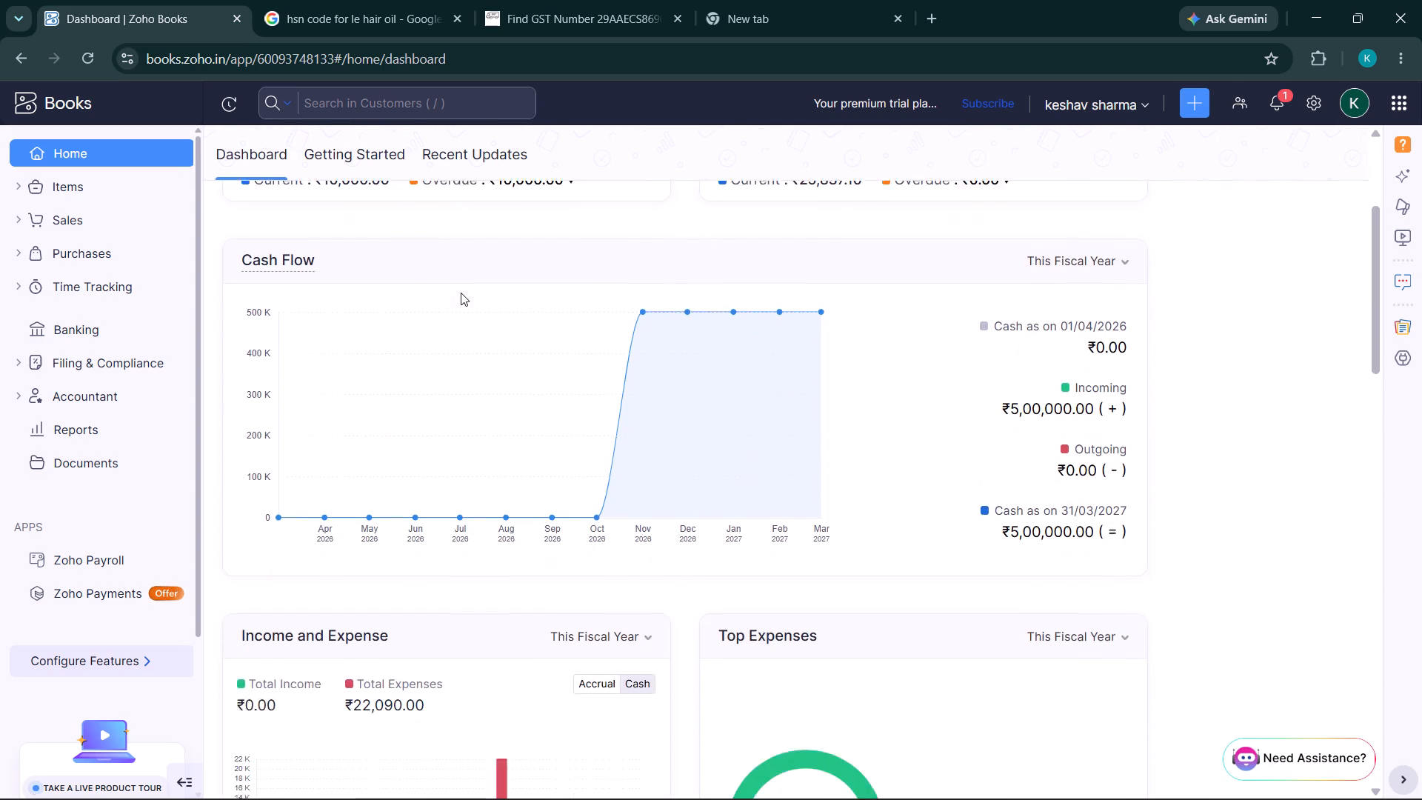
scroll(461, 293, down, 1)
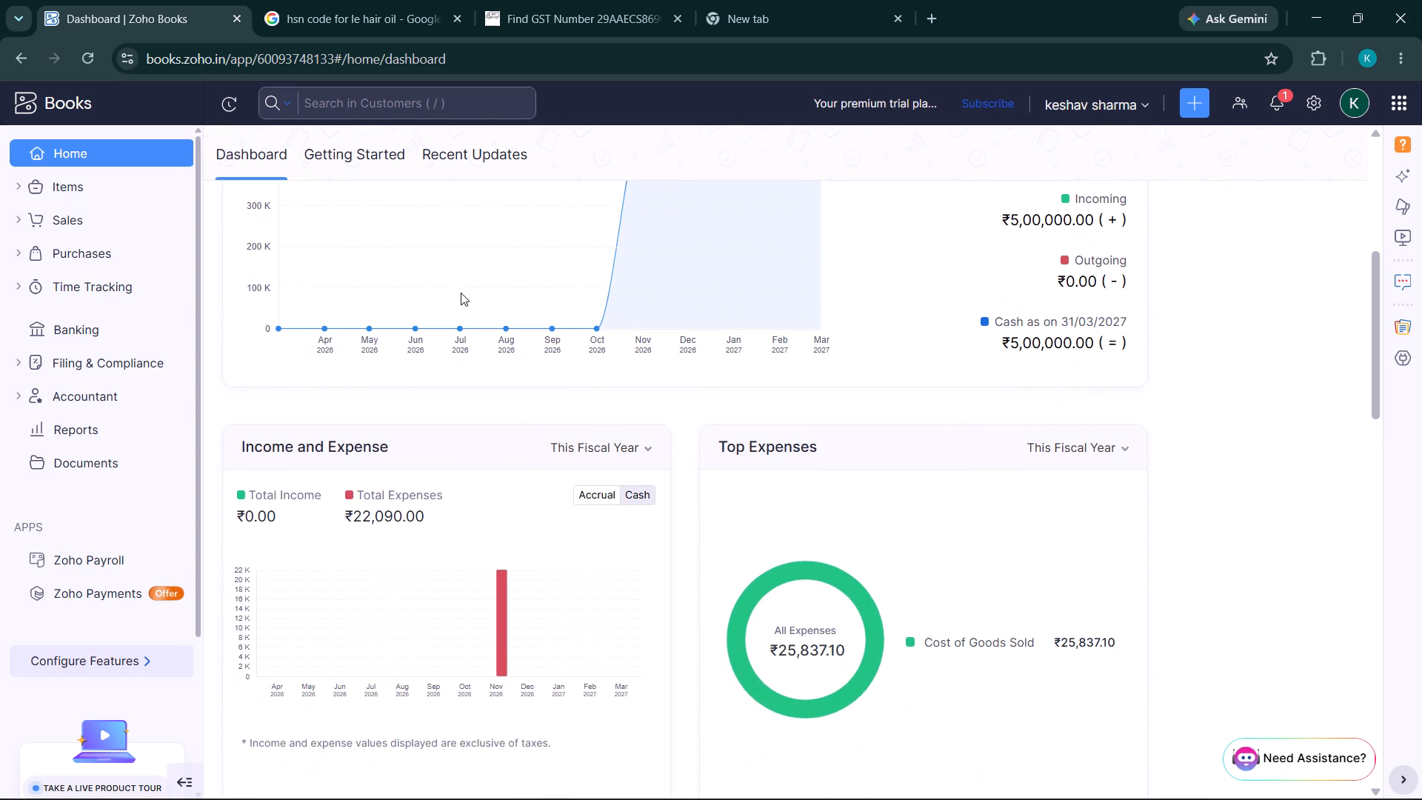
scroll(461, 293, down, 1)
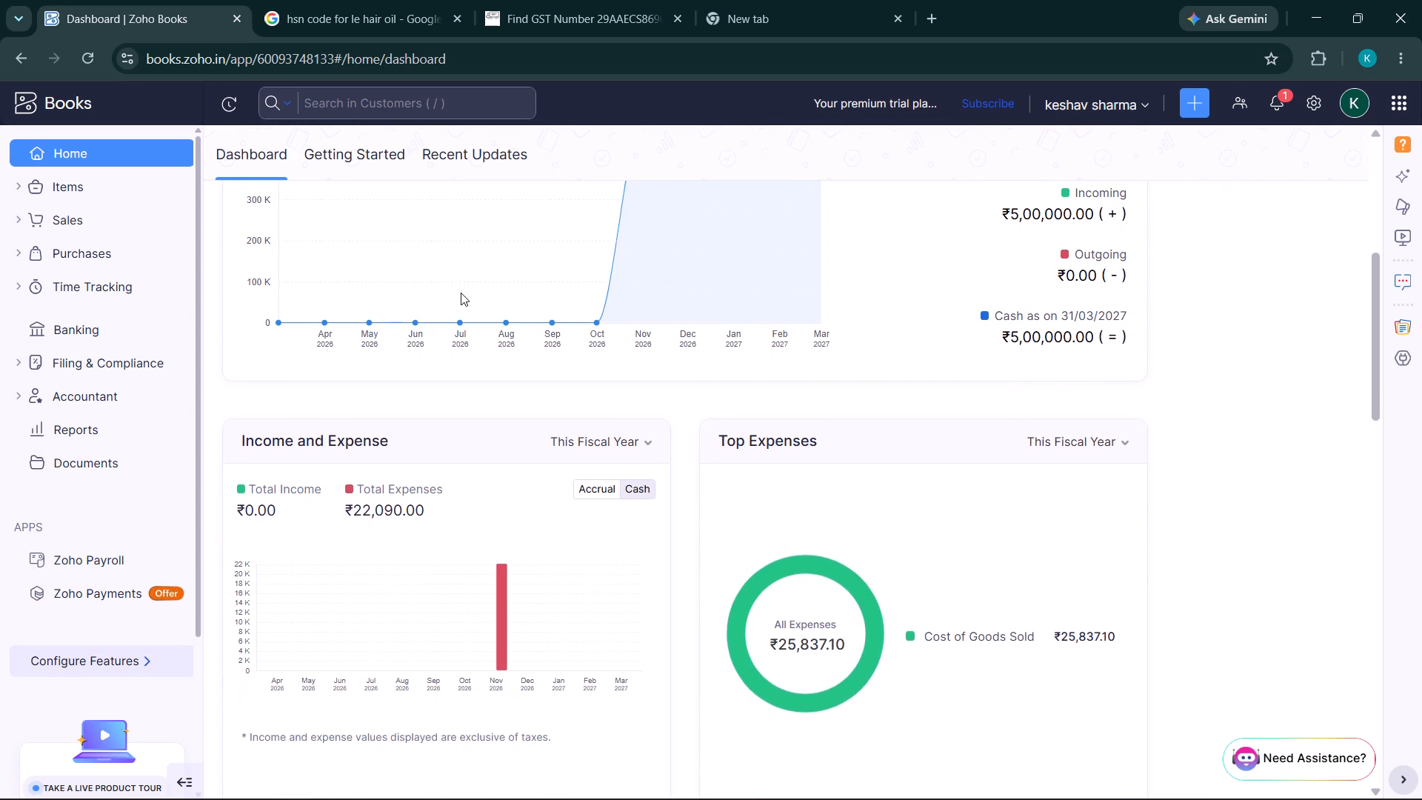
scroll(461, 293, down, 1)
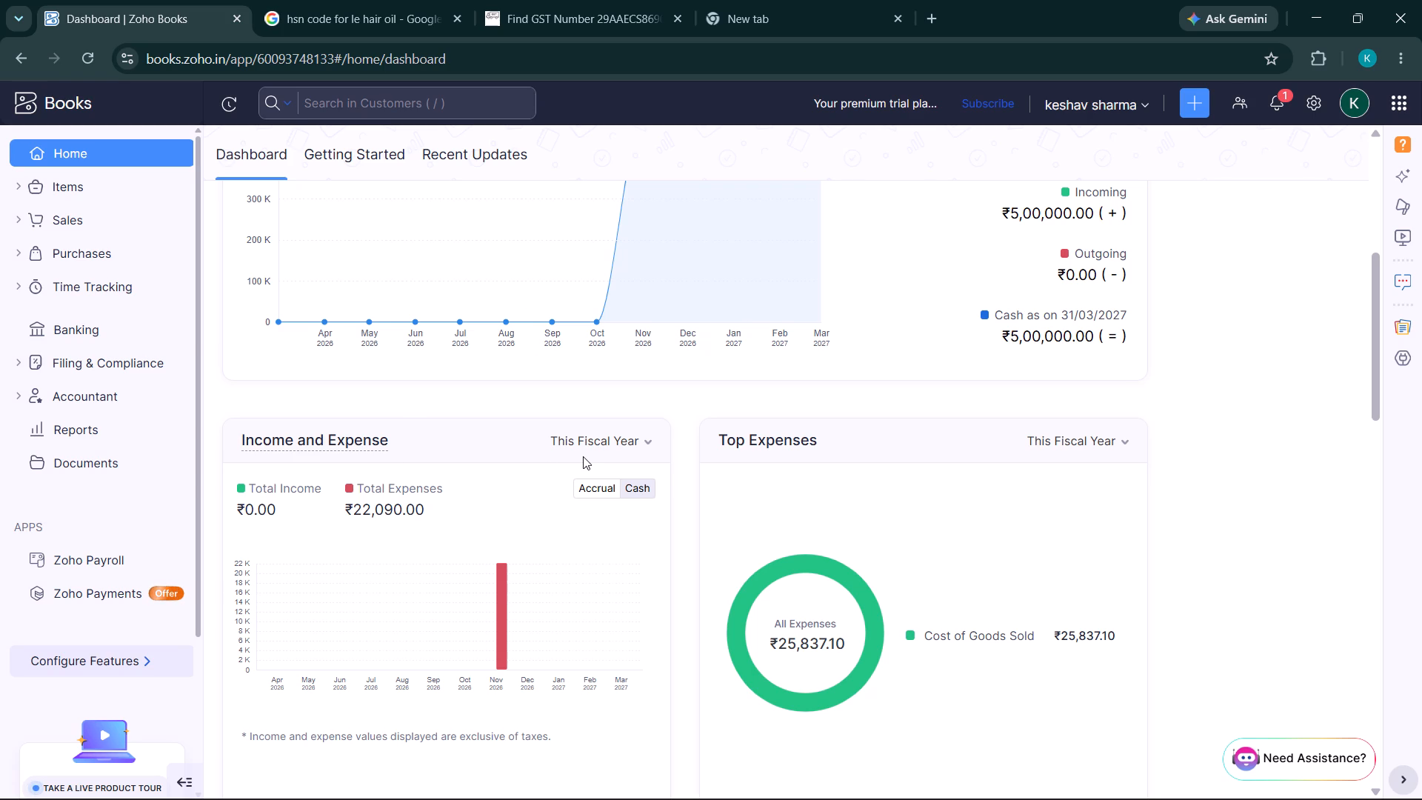
scroll(583, 456, down, 2)
click(607, 496)
click(641, 490)
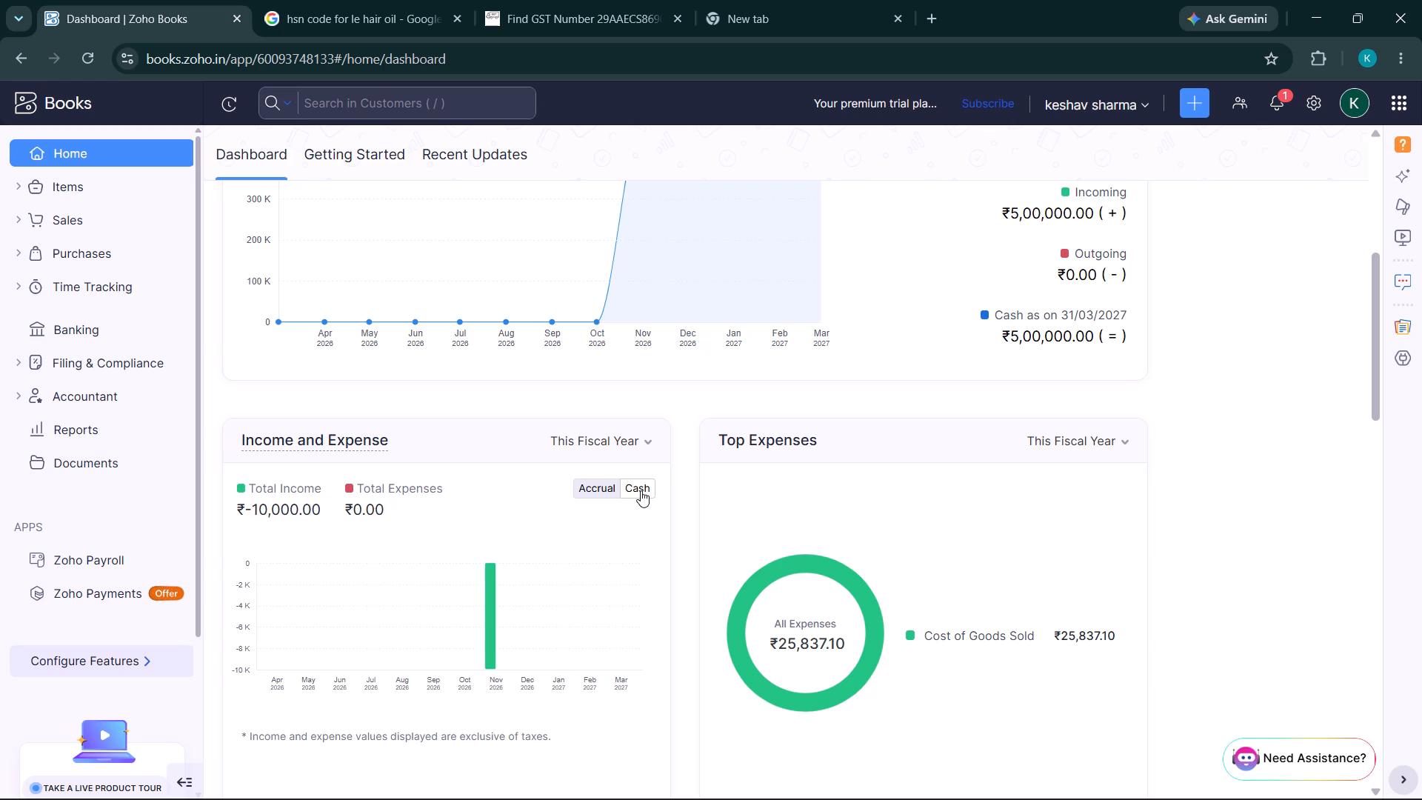
click(595, 490)
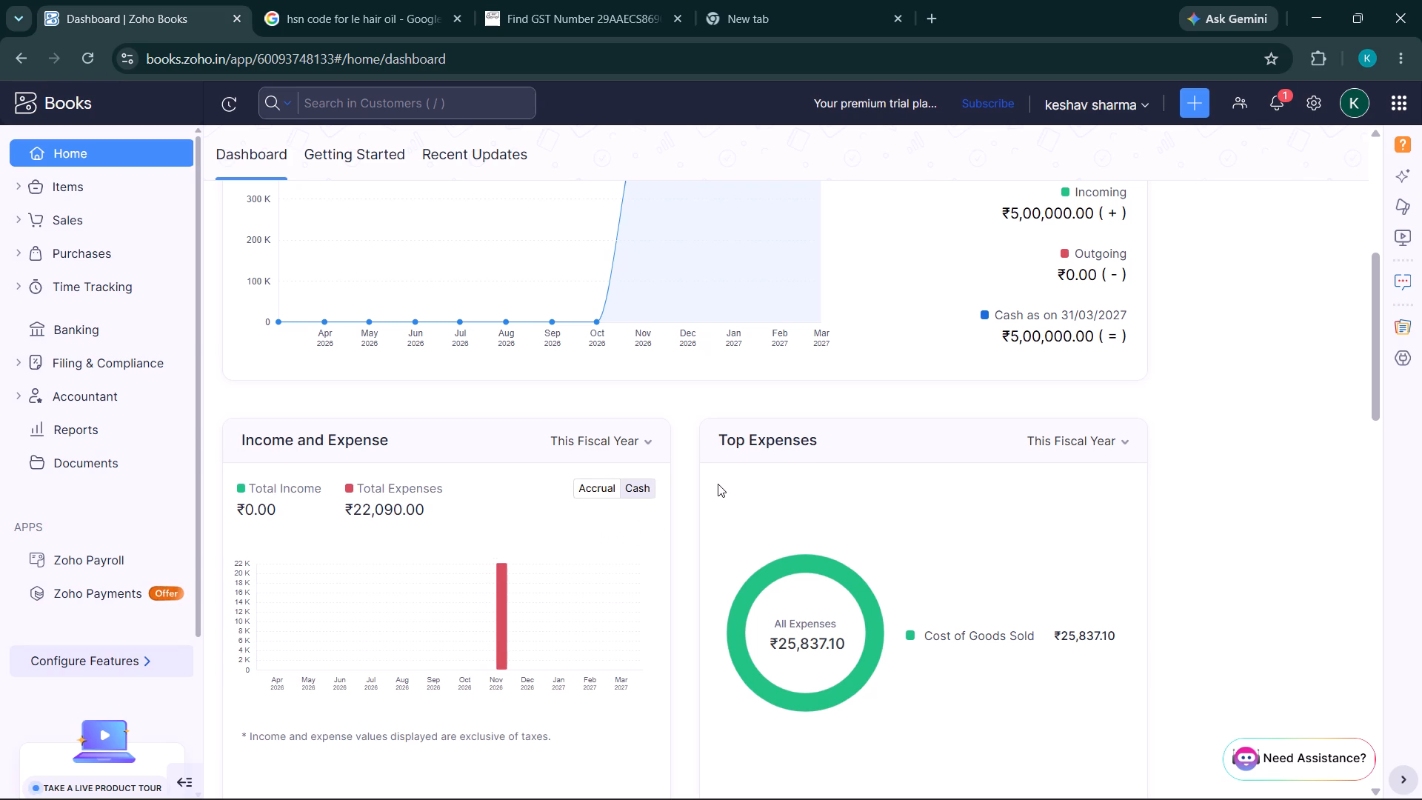
scroll(718, 484, down, 5)
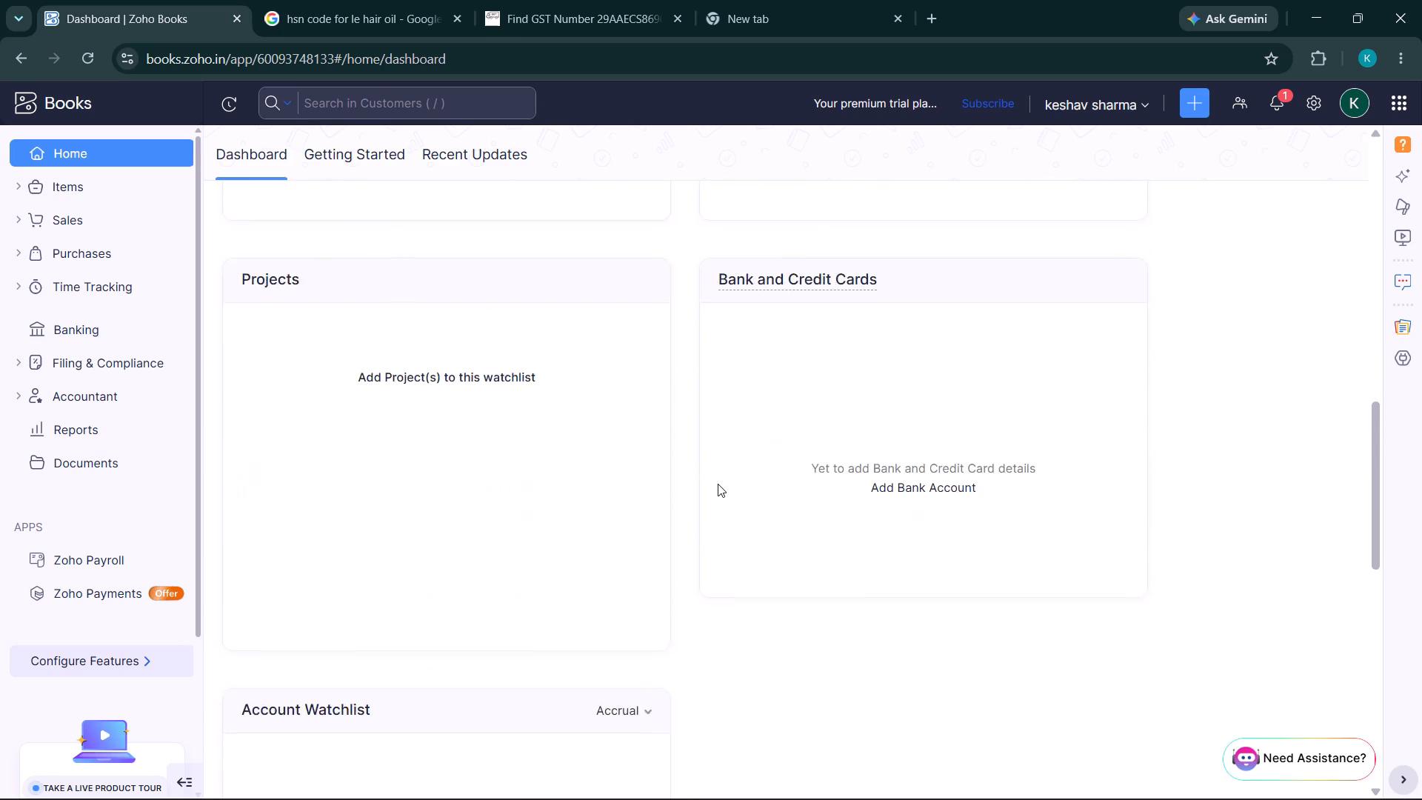
scroll(718, 484, down, 1)
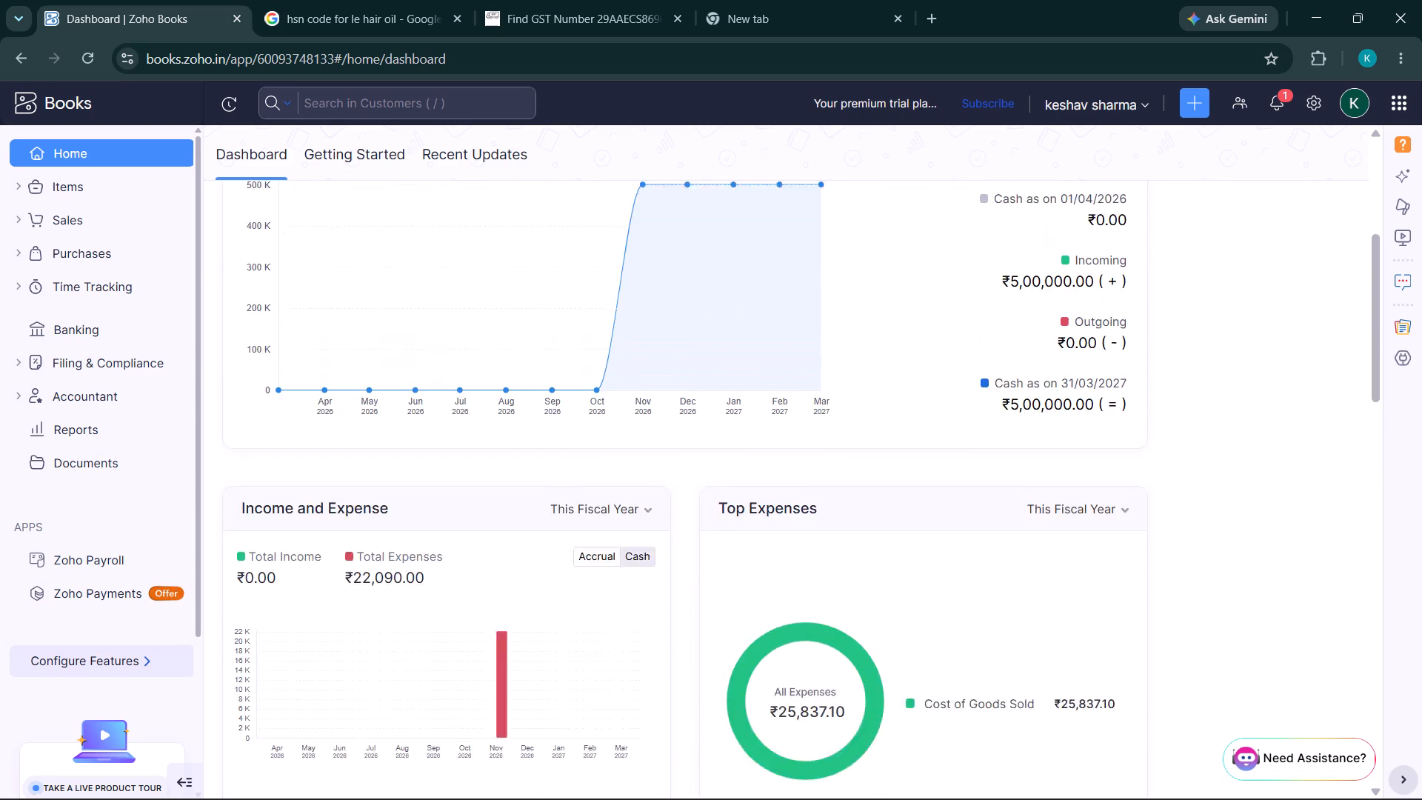
scroll(718, 484, up, 3)
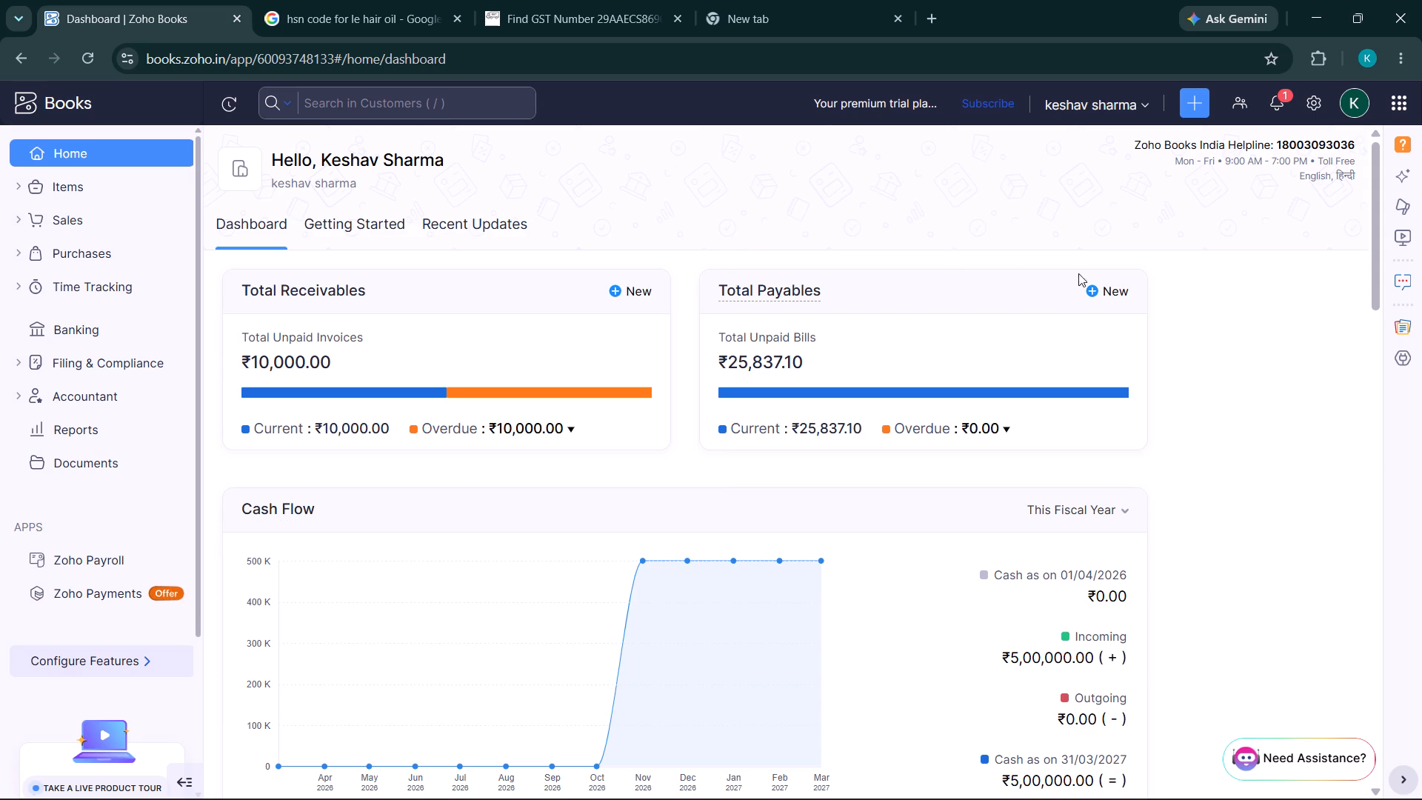
Start a new vendor payment from the Total Payables summary.
click(1106, 300)
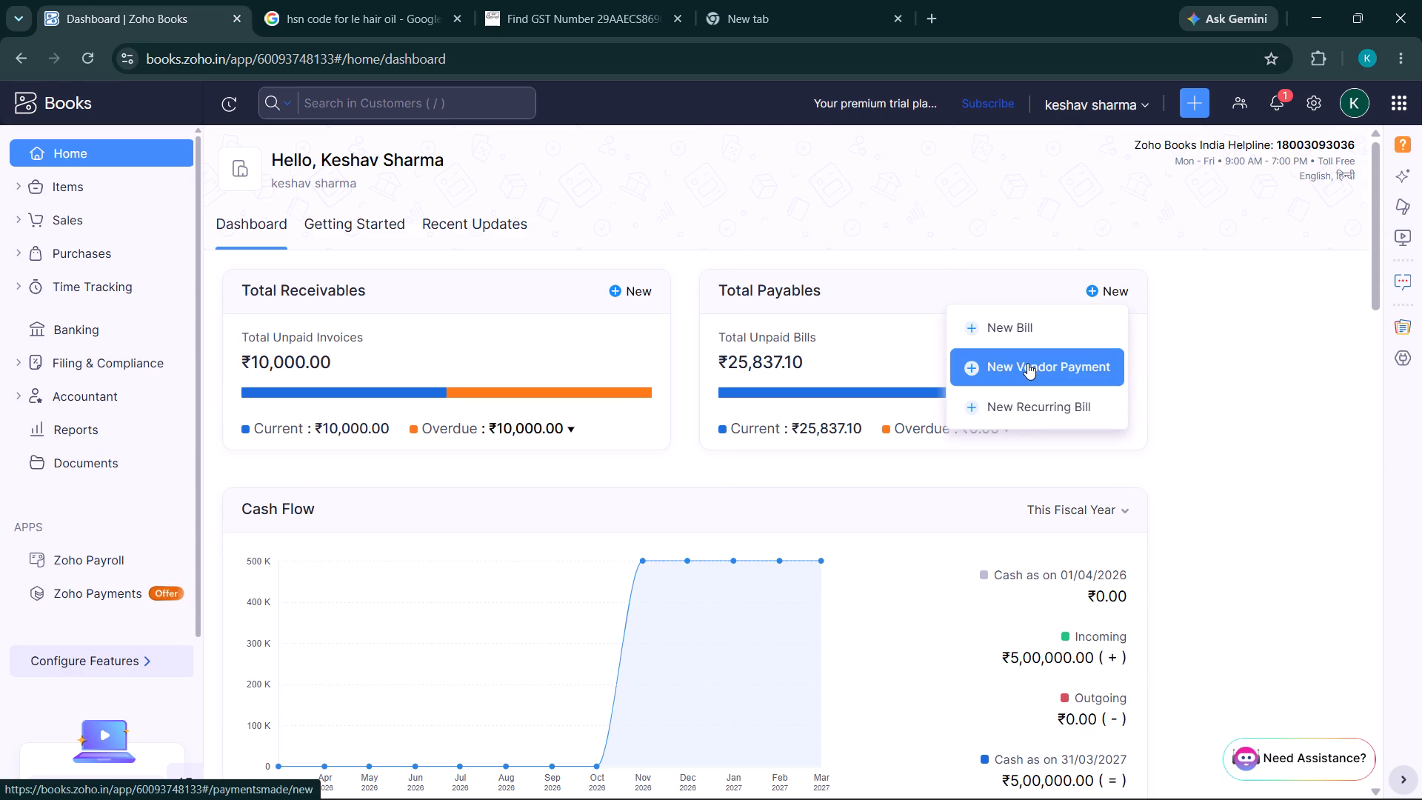
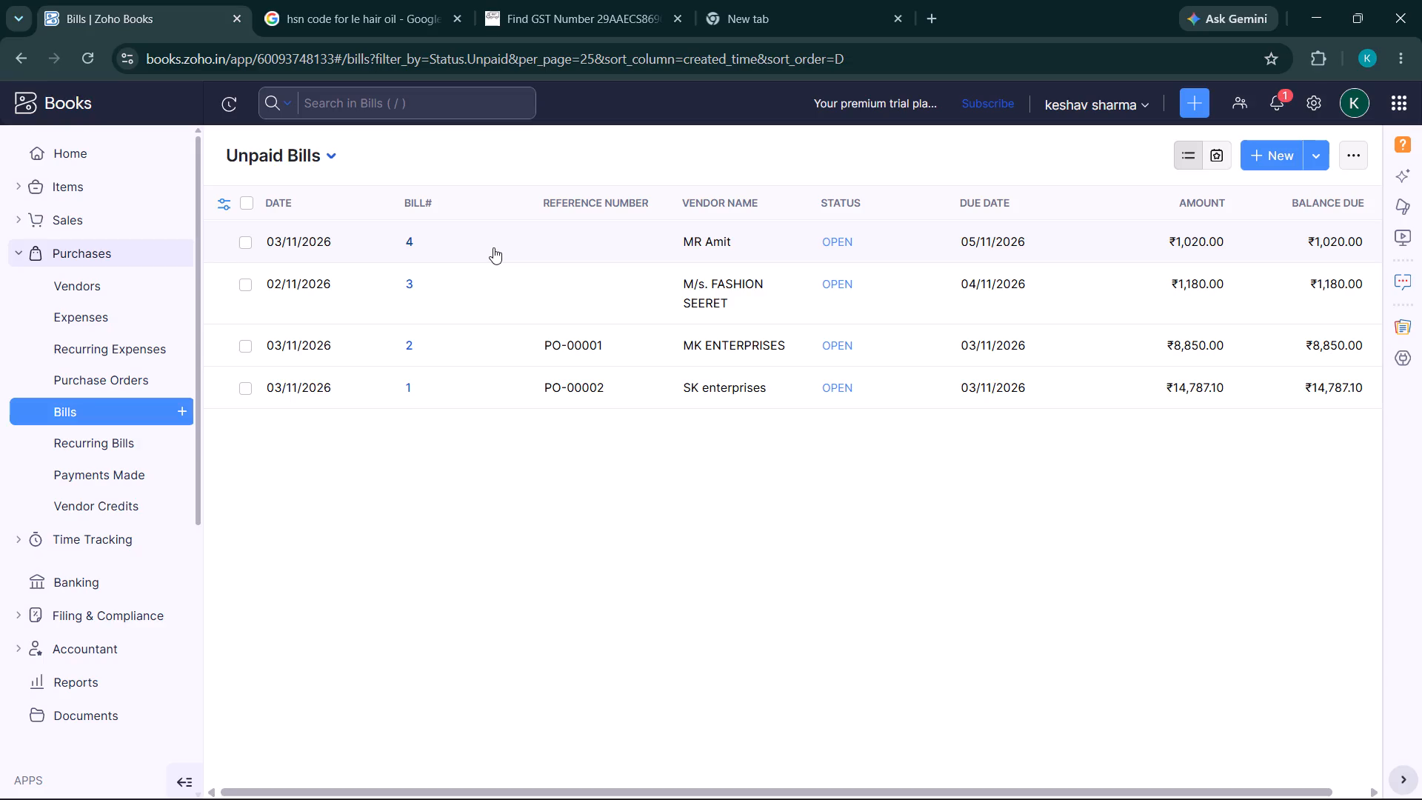
Open bill 4 from the unpaid bills and start recording a payment for it.
click(493, 247)
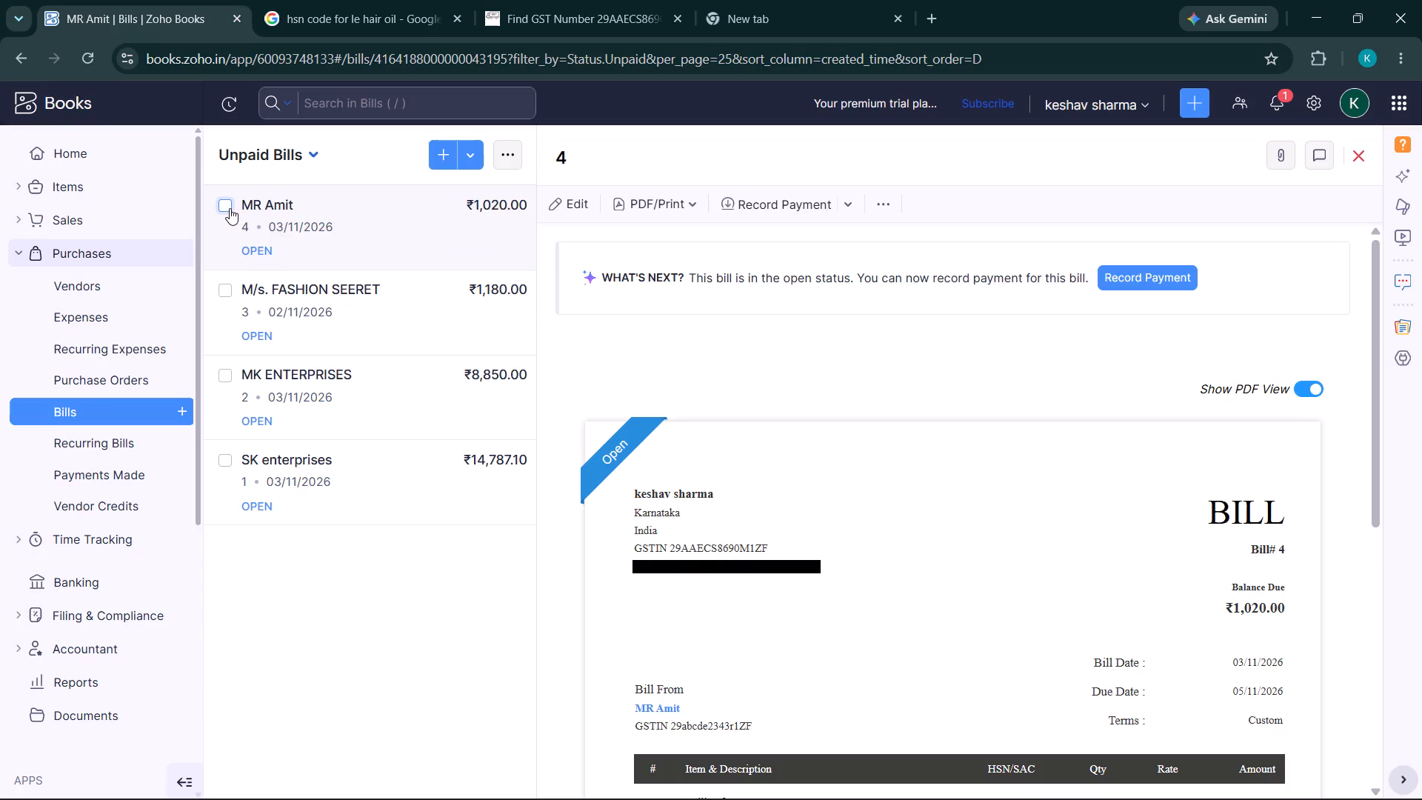
click(292, 211)
click(230, 203)
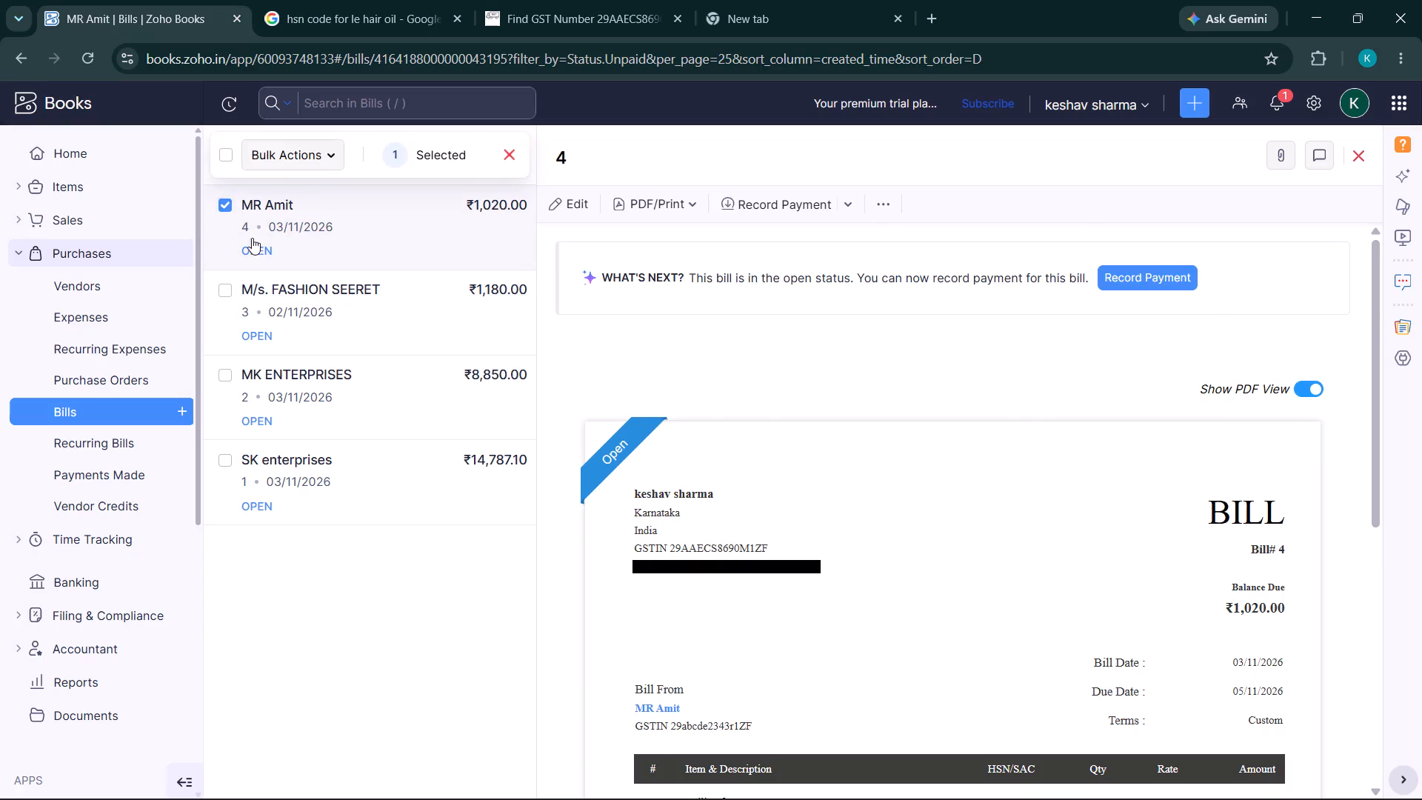
click(258, 252)
click(258, 252)
click(250, 336)
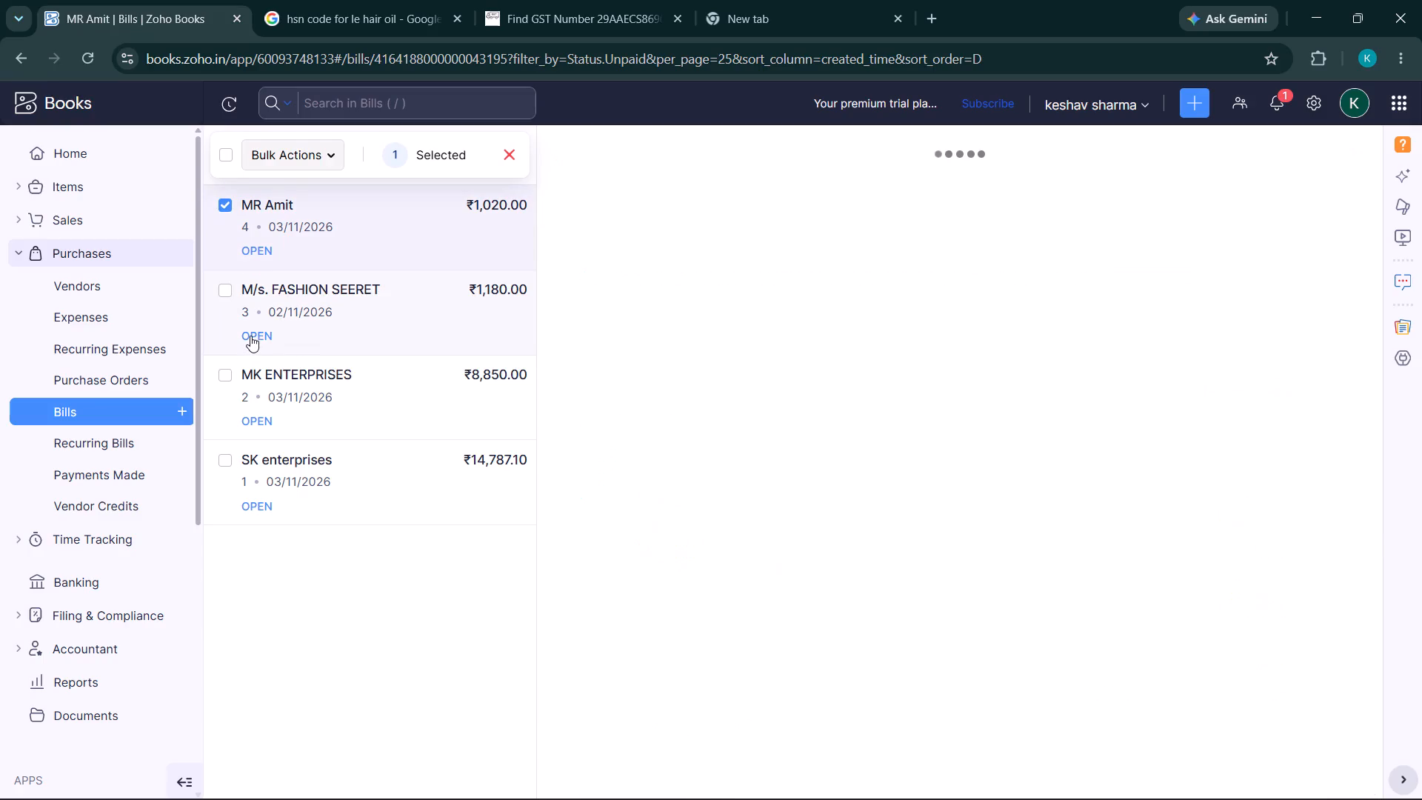
click(322, 227)
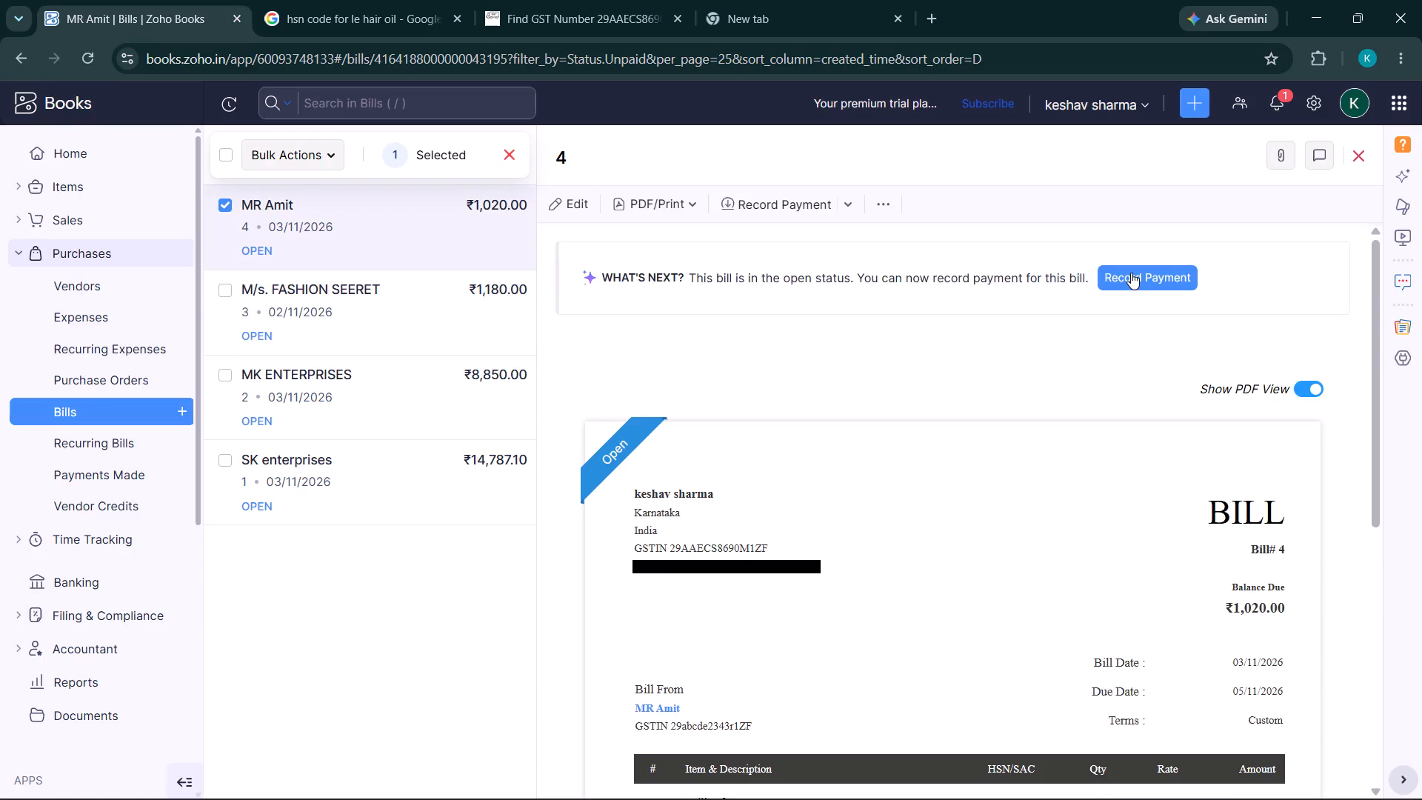
click(1131, 273)
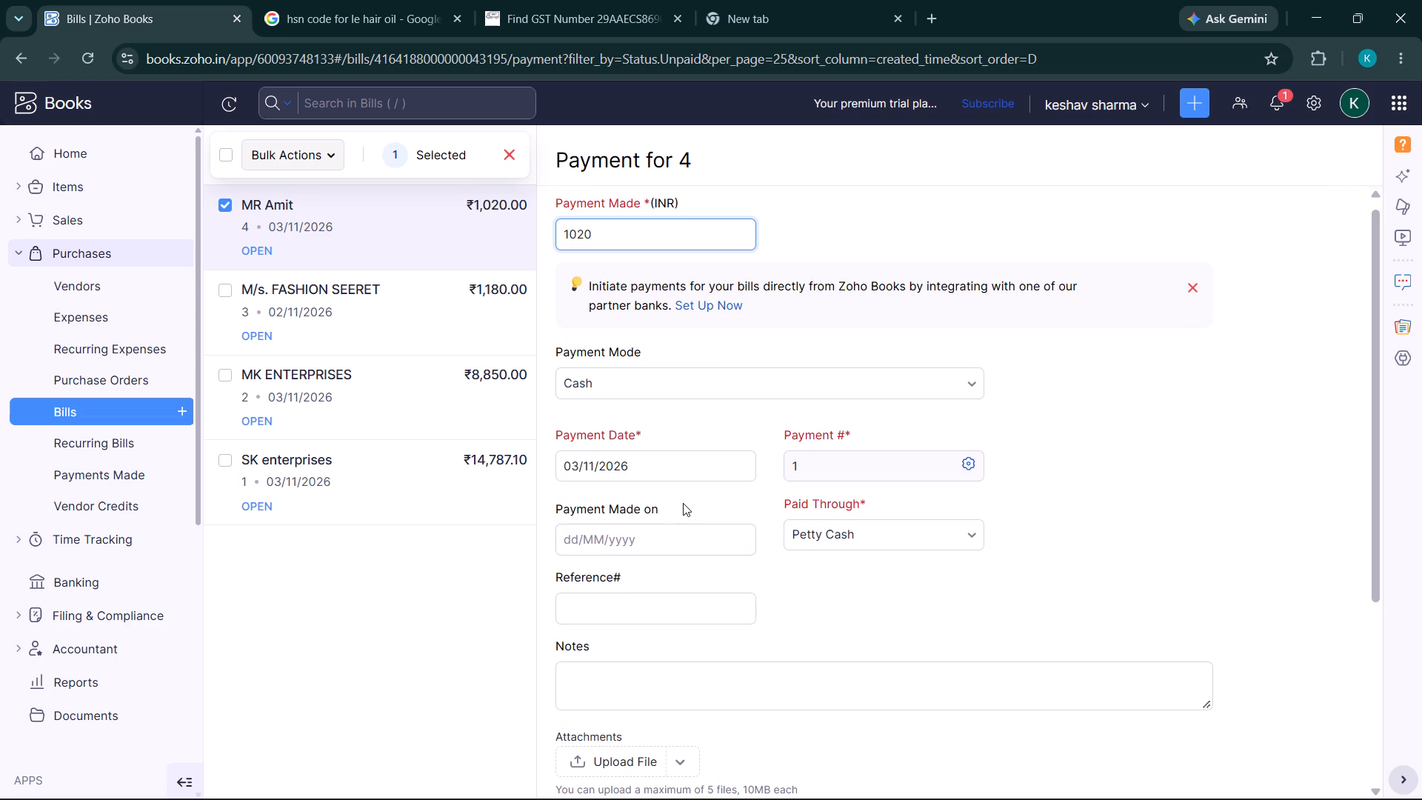
Set the Payment Made on date of bill 4's payment to 04/11/2026.
click(667, 541)
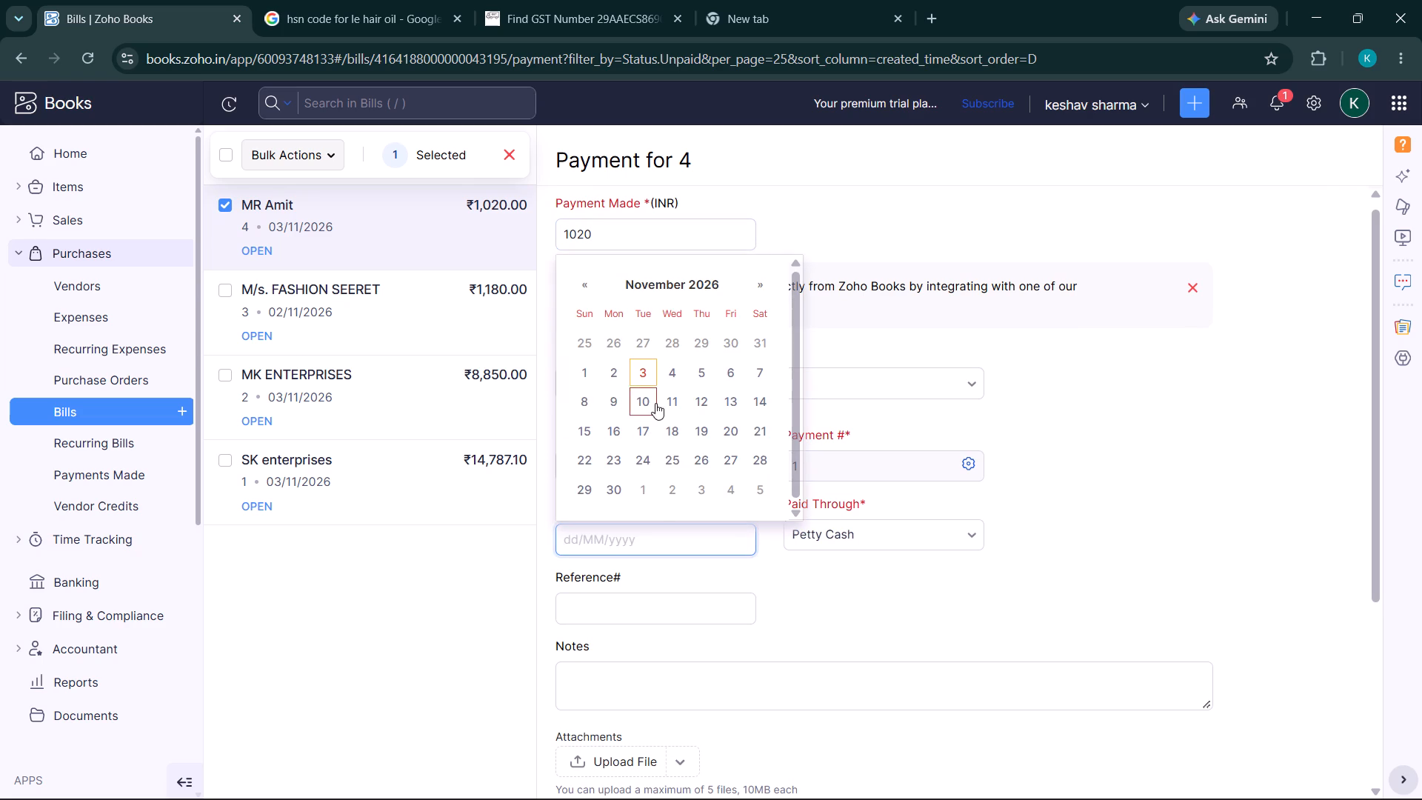
click(673, 379)
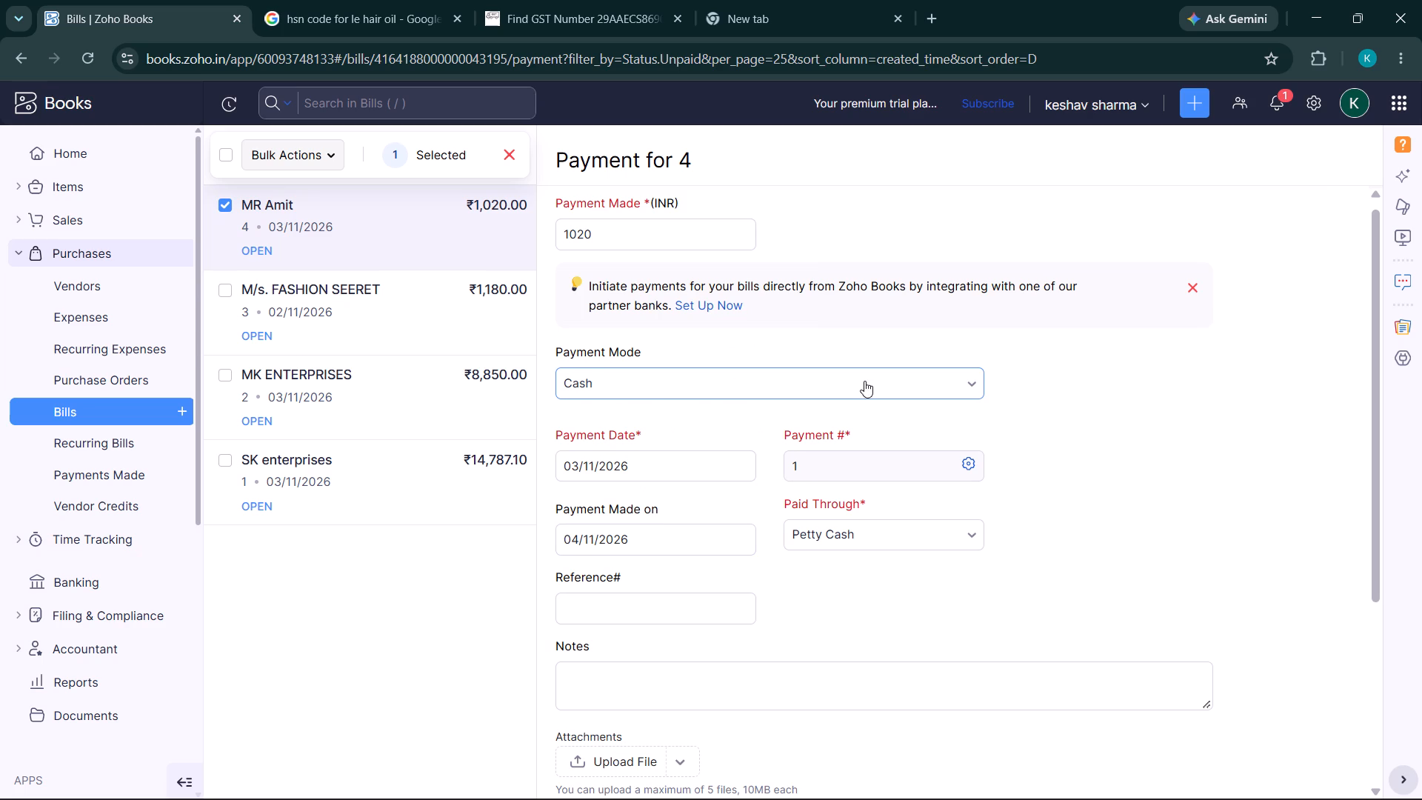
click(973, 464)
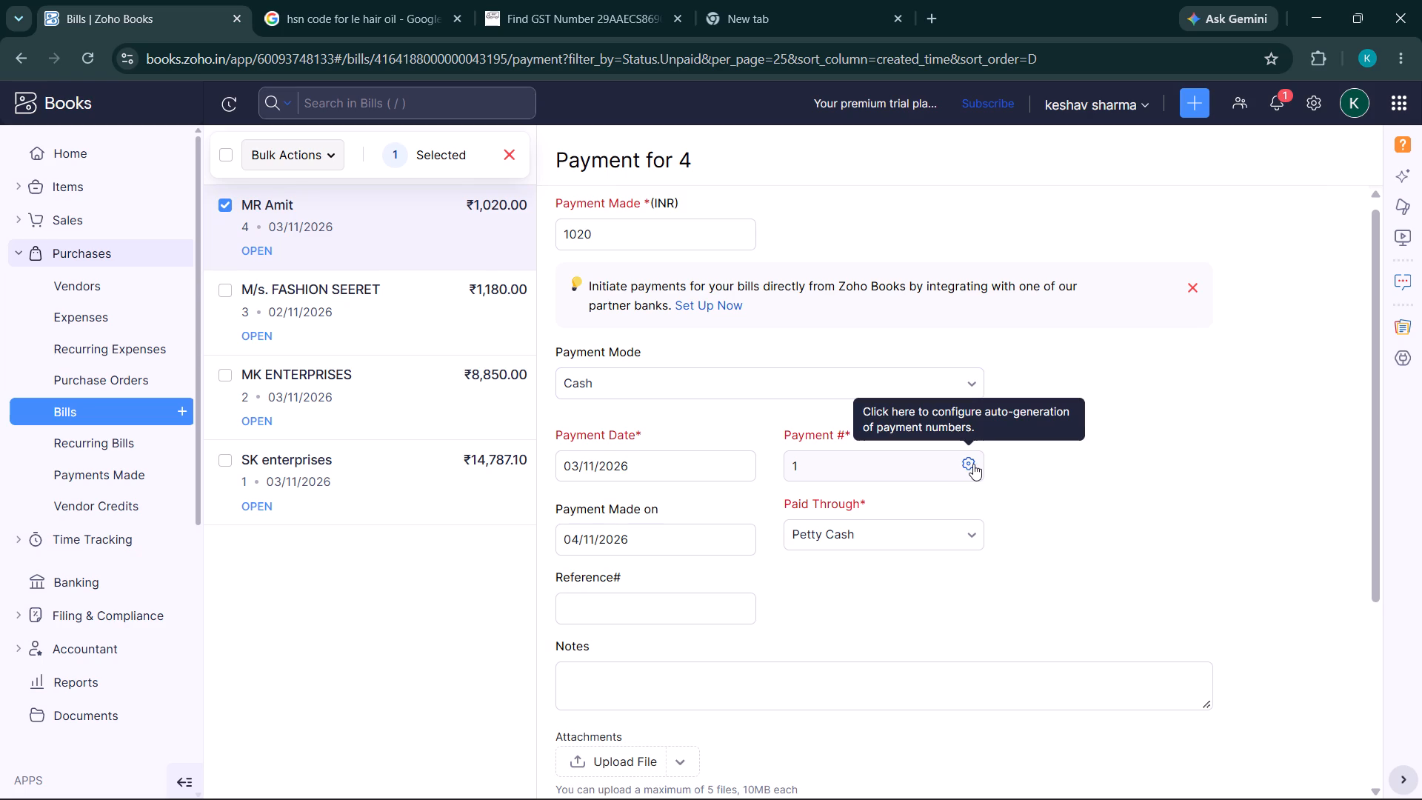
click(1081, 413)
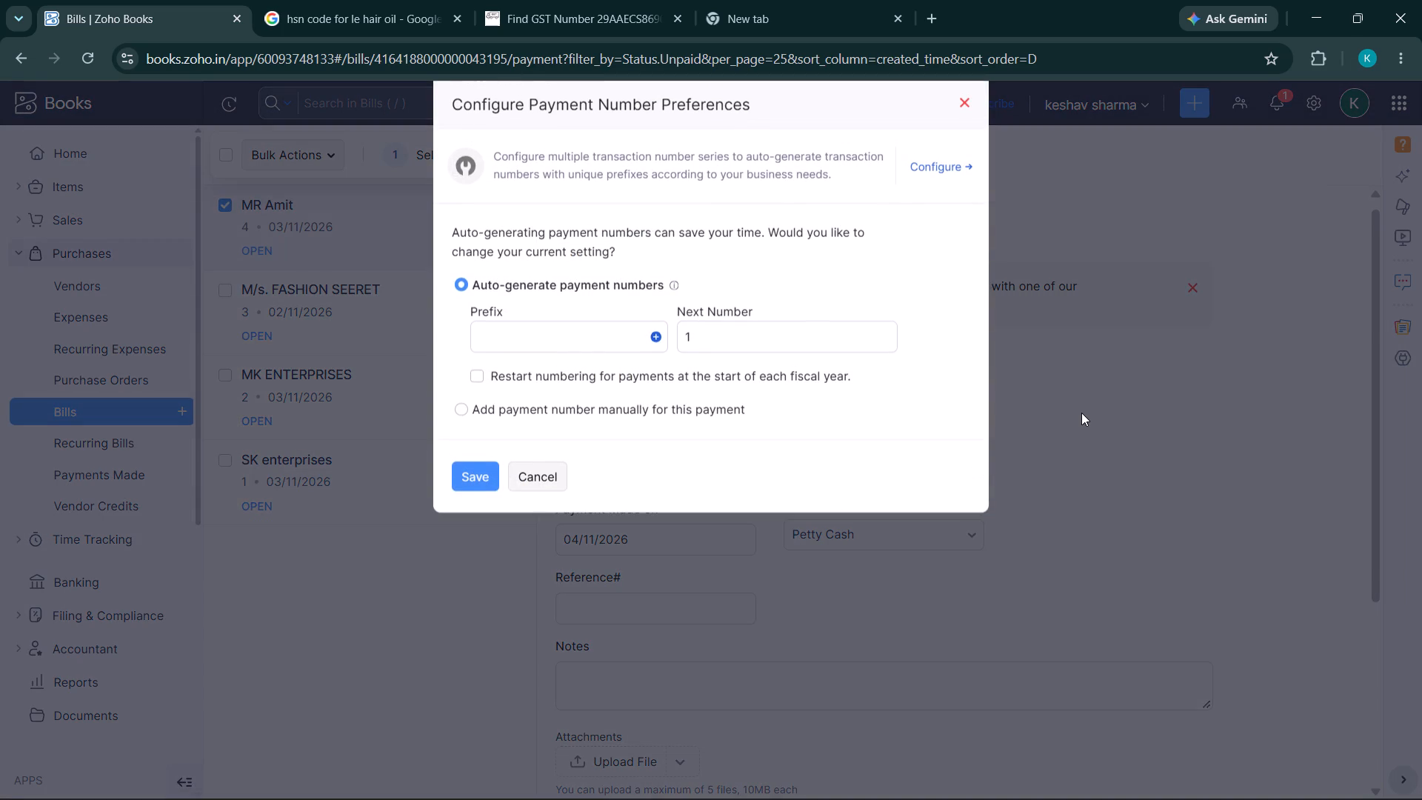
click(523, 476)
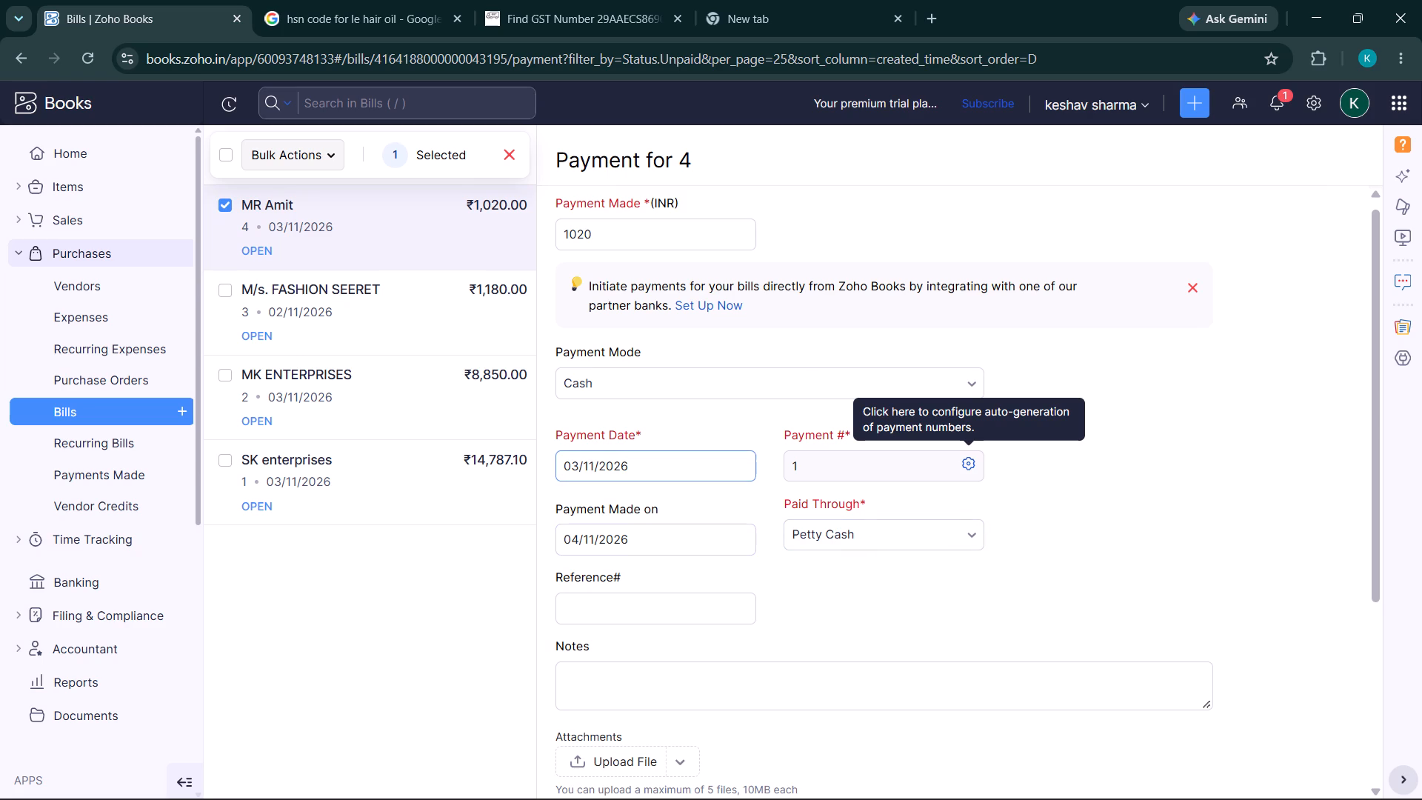
Set the payment date to 04/11/2026, check the payment details, and save bill 4's payment as paid.
click(693, 469)
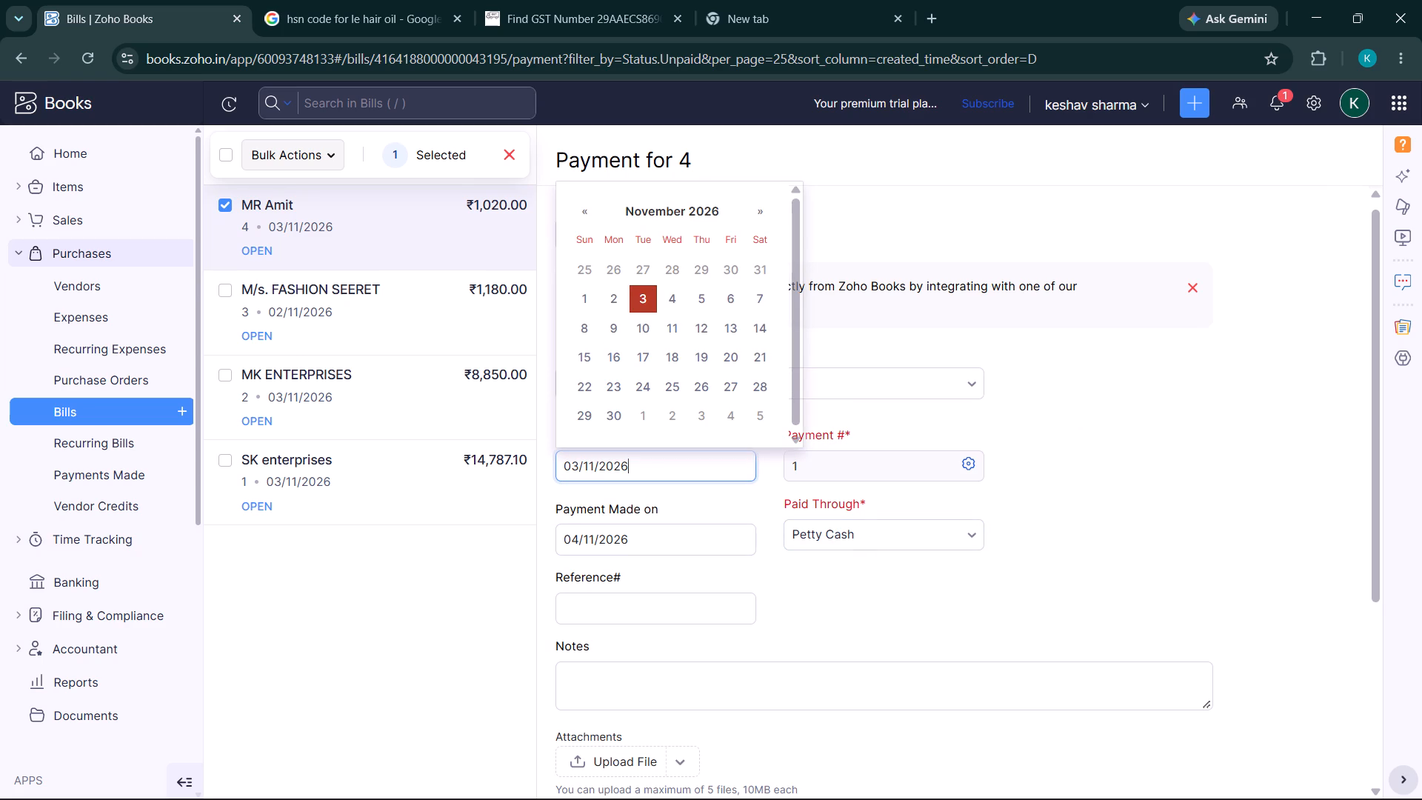
click(680, 296)
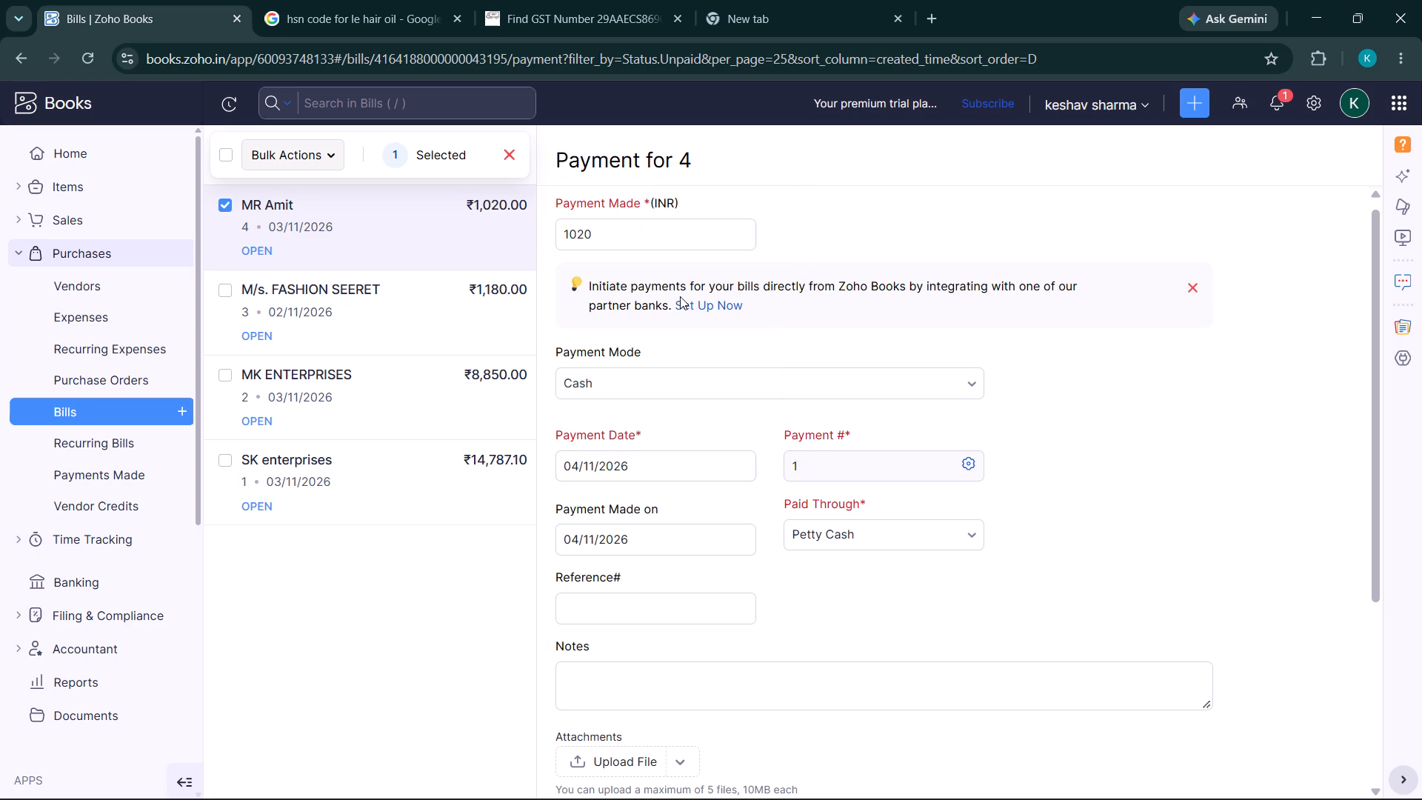
scroll(688, 491, down, 3)
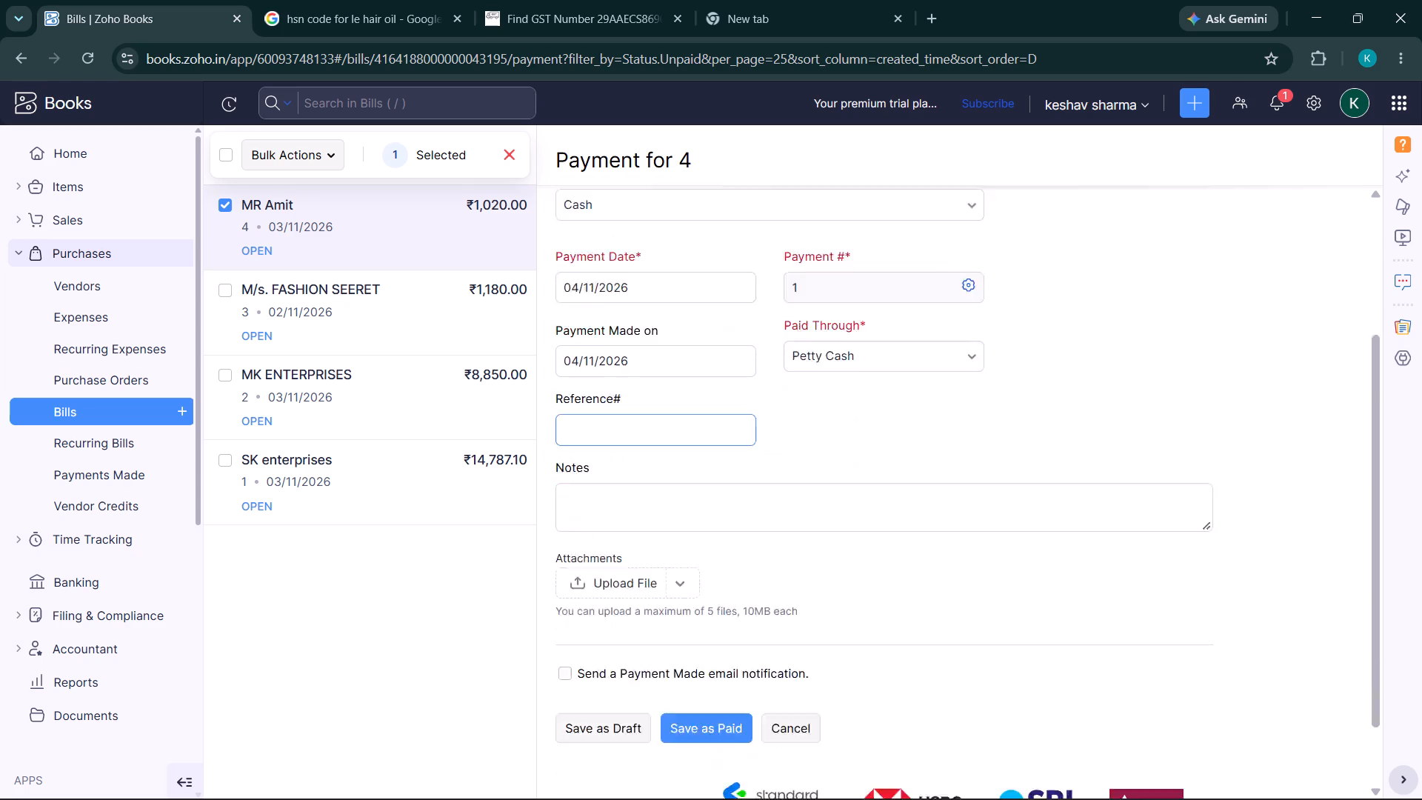
scroll(688, 491, down, 1)
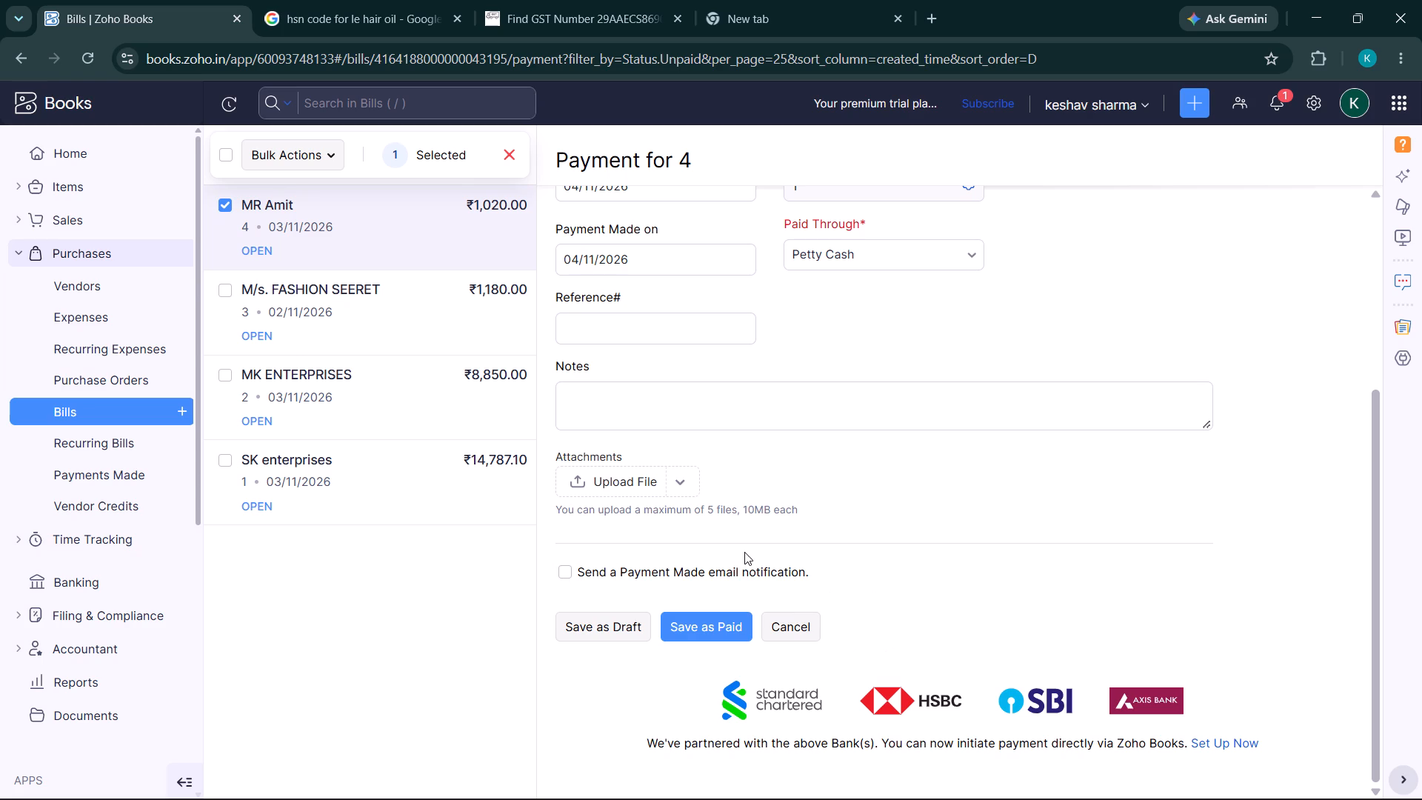
scroll(744, 552, up, 5)
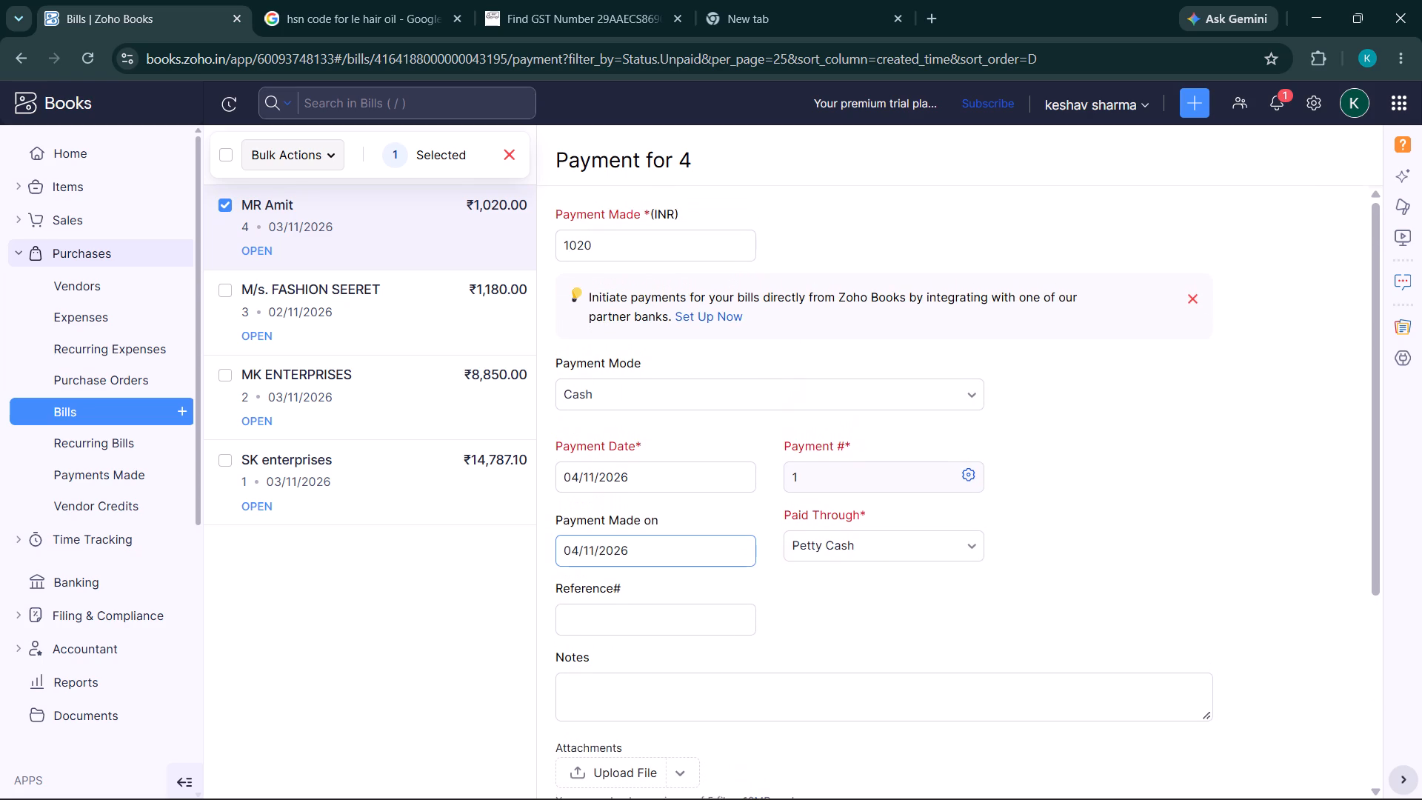
scroll(755, 408, down, 1)
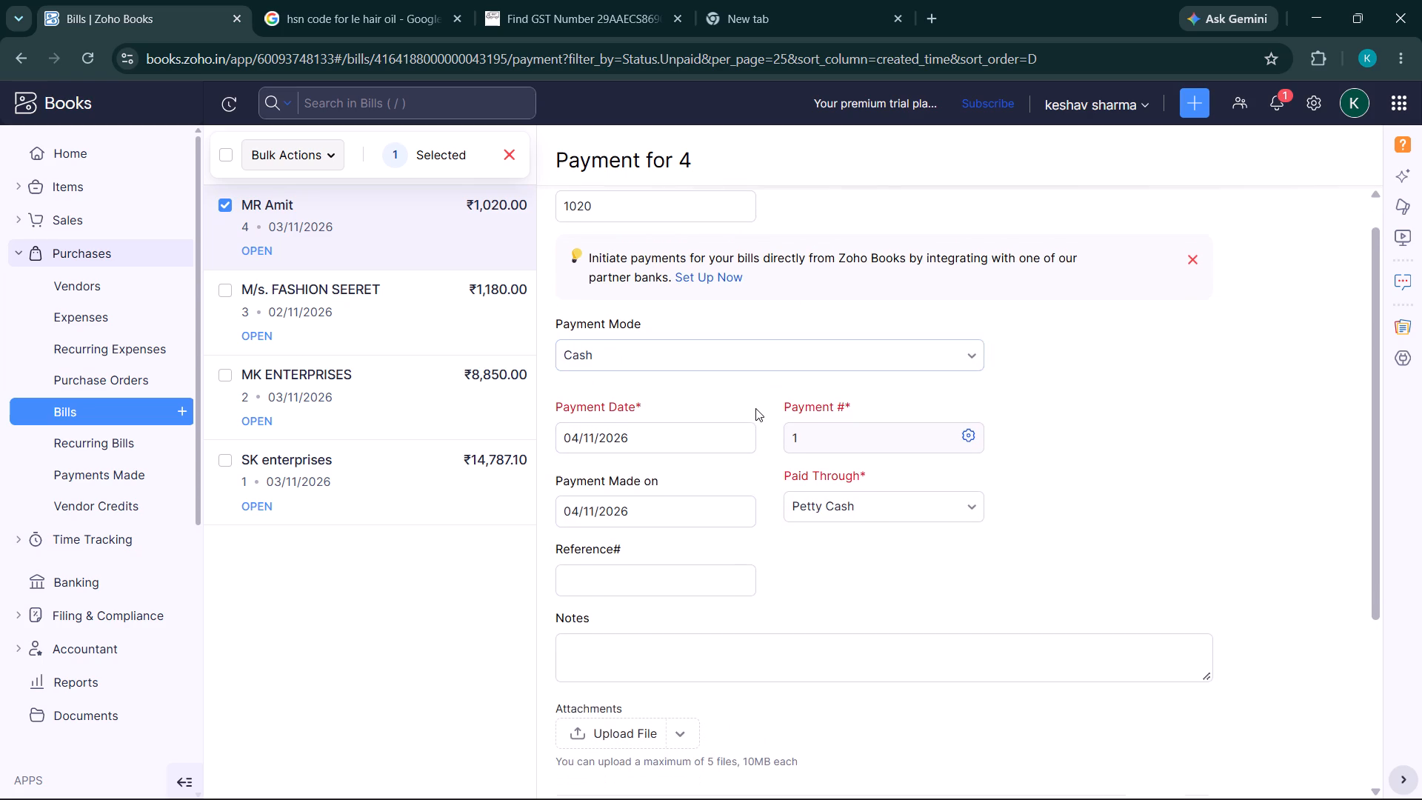
scroll(755, 408, down, 1)
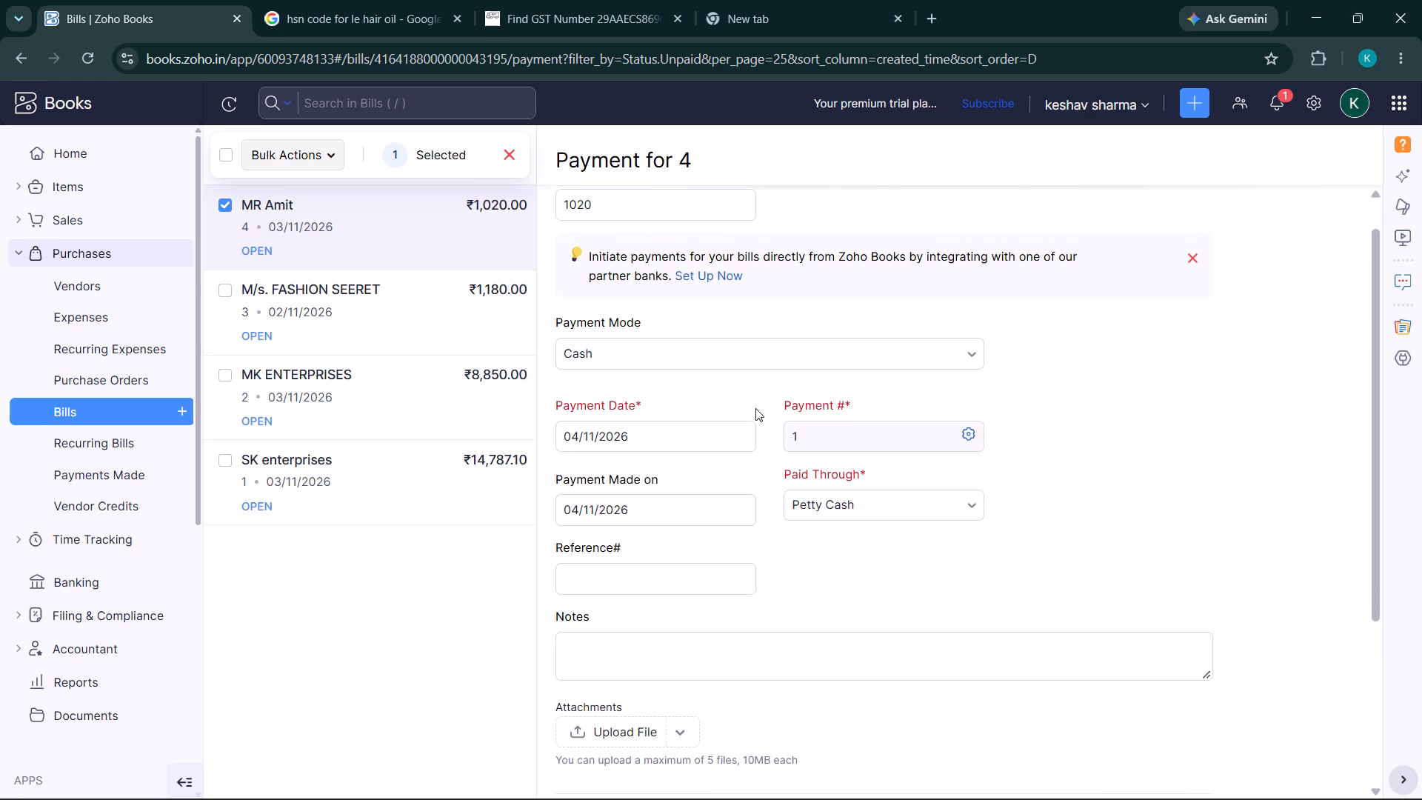
scroll(755, 408, down, 3)
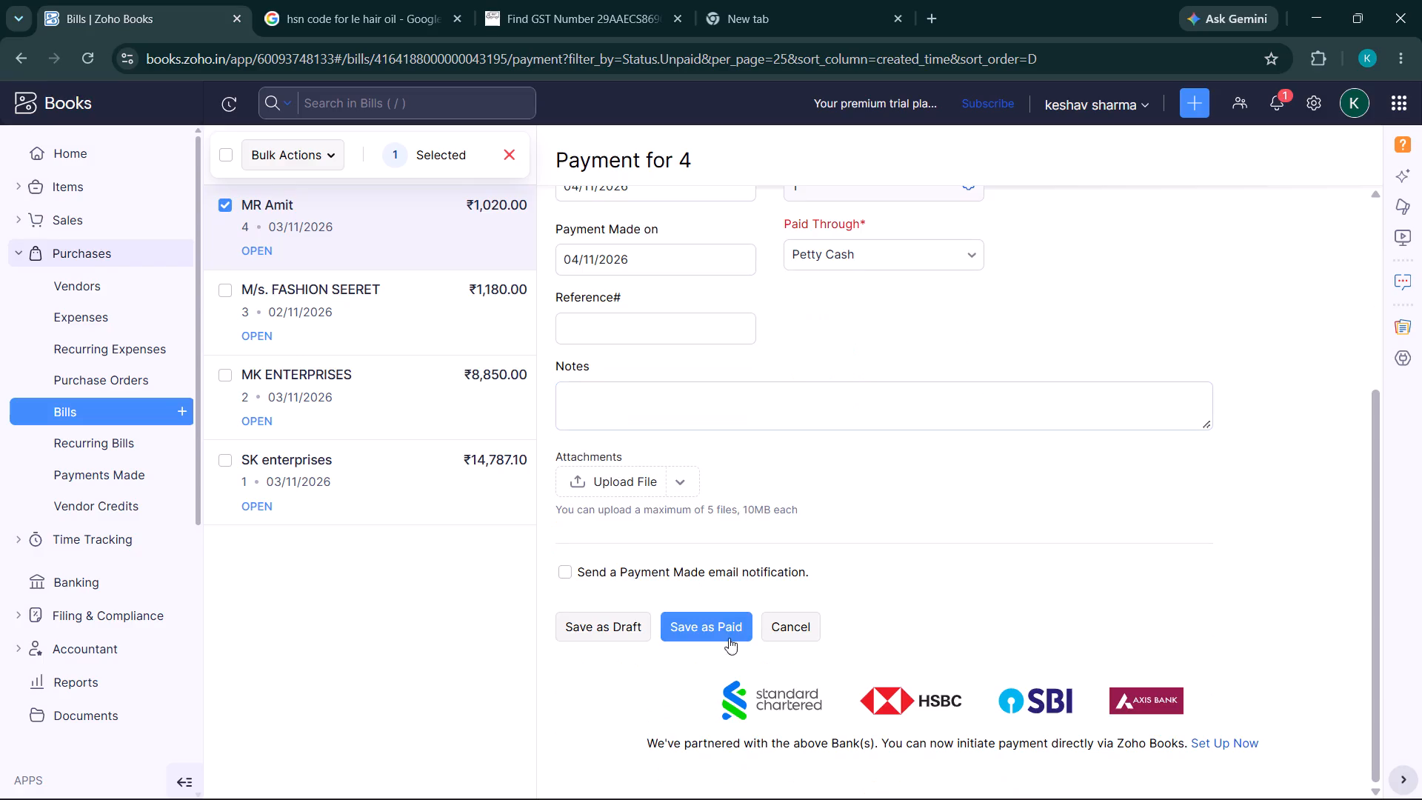
click(715, 634)
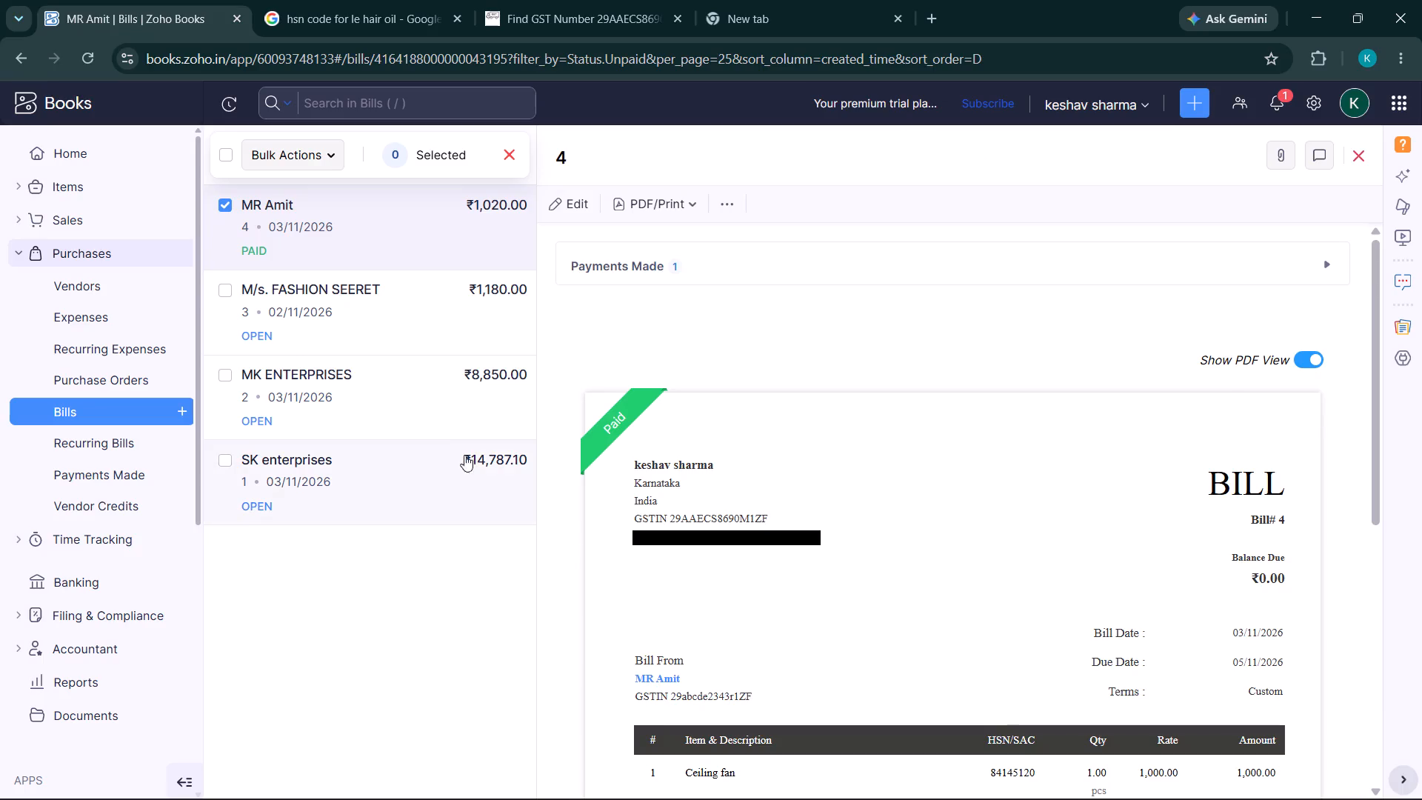
View the other bills in the unpaid list, from M/s. FASHION SEERET, MK ENTERPRISES and SK enterprises.
click(469, 311)
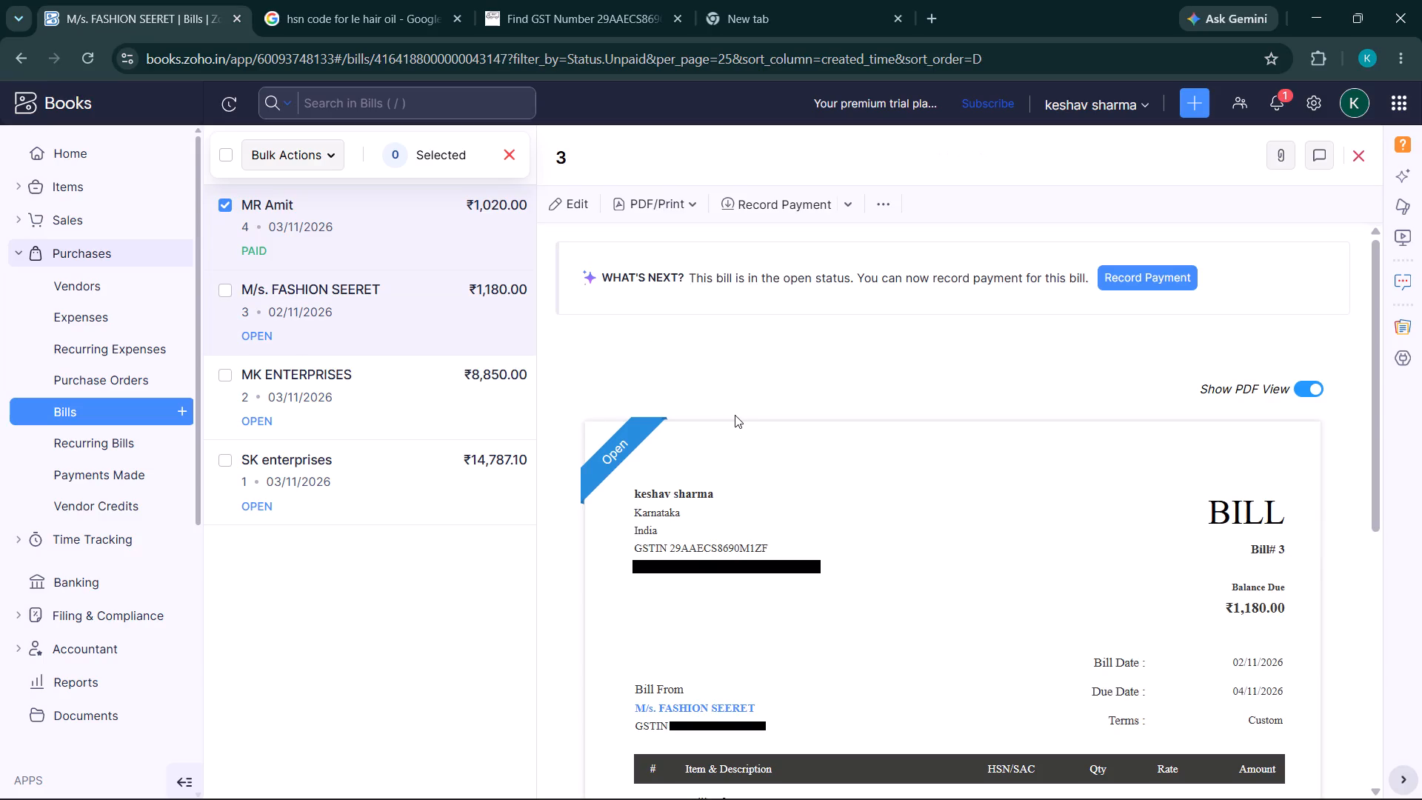
click(380, 423)
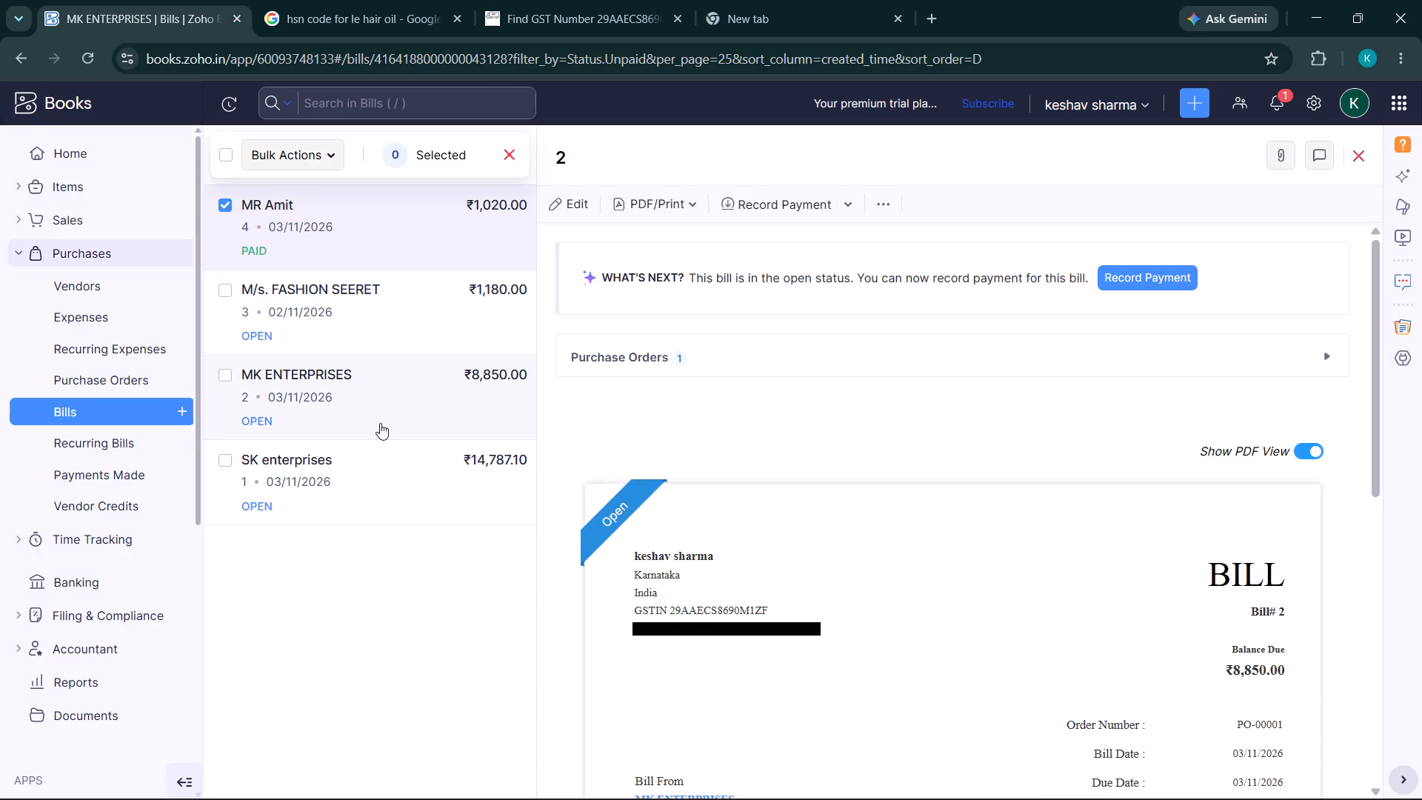
click(358, 456)
click(308, 284)
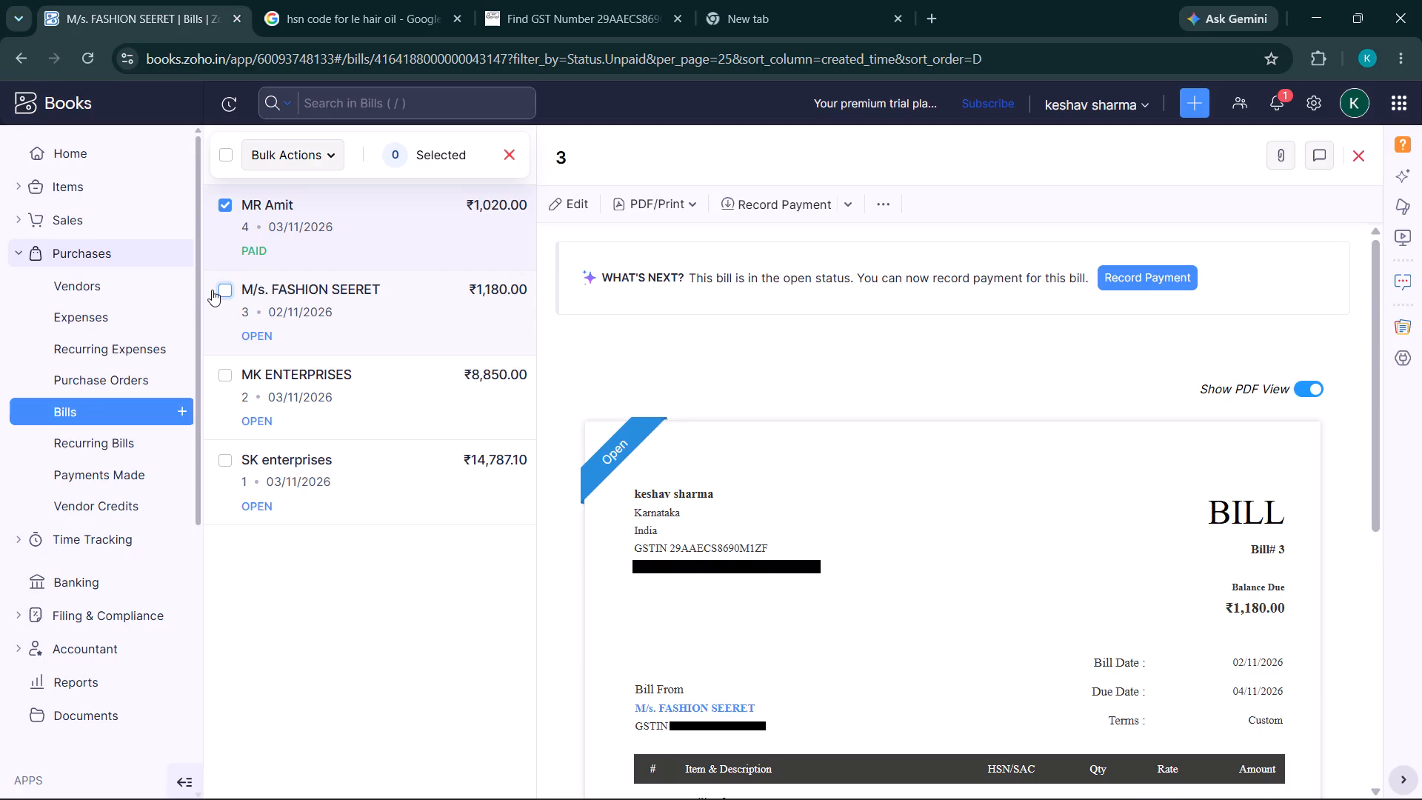
Return to the home dashboard and examine the total payables and cash flow after the payment.
click(73, 148)
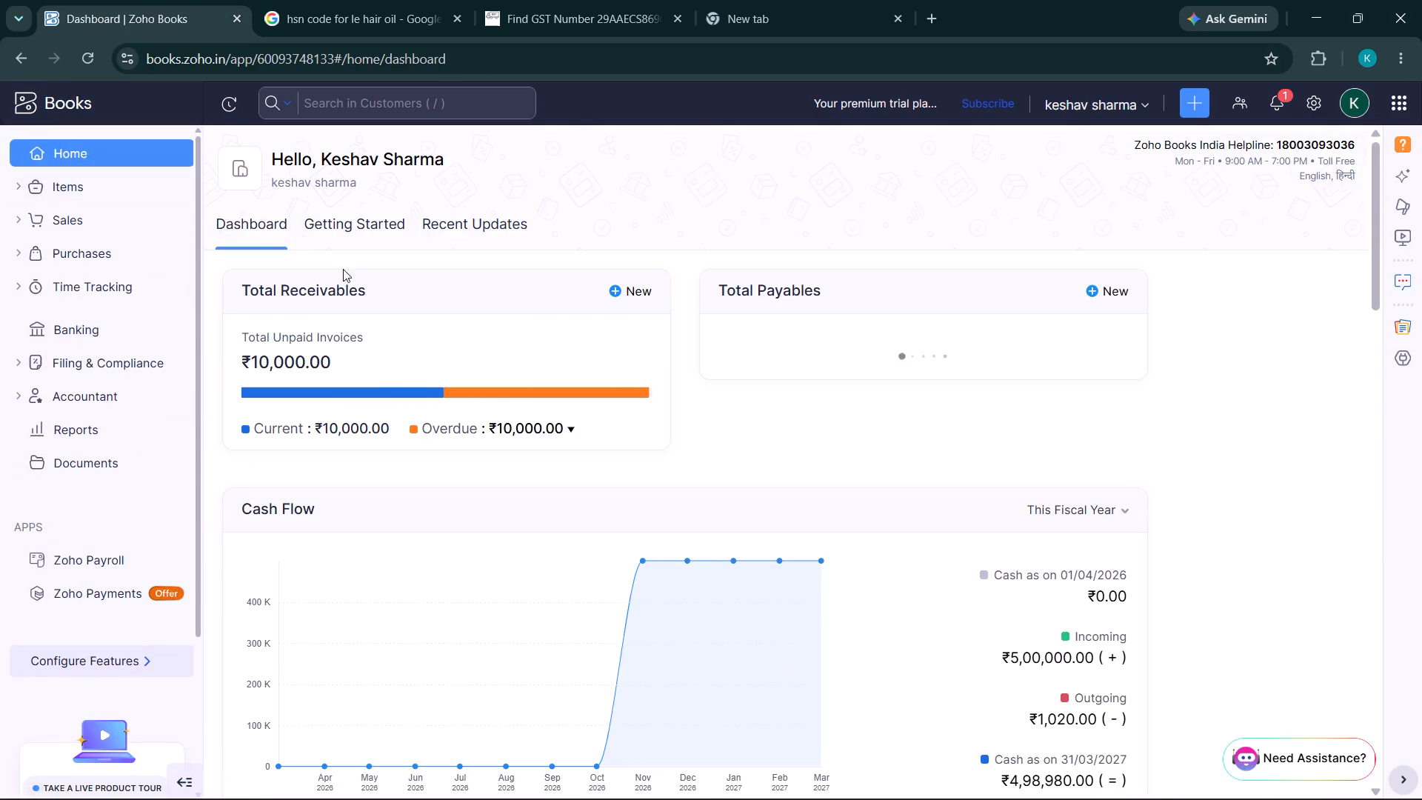
scroll(703, 437, down, 1)
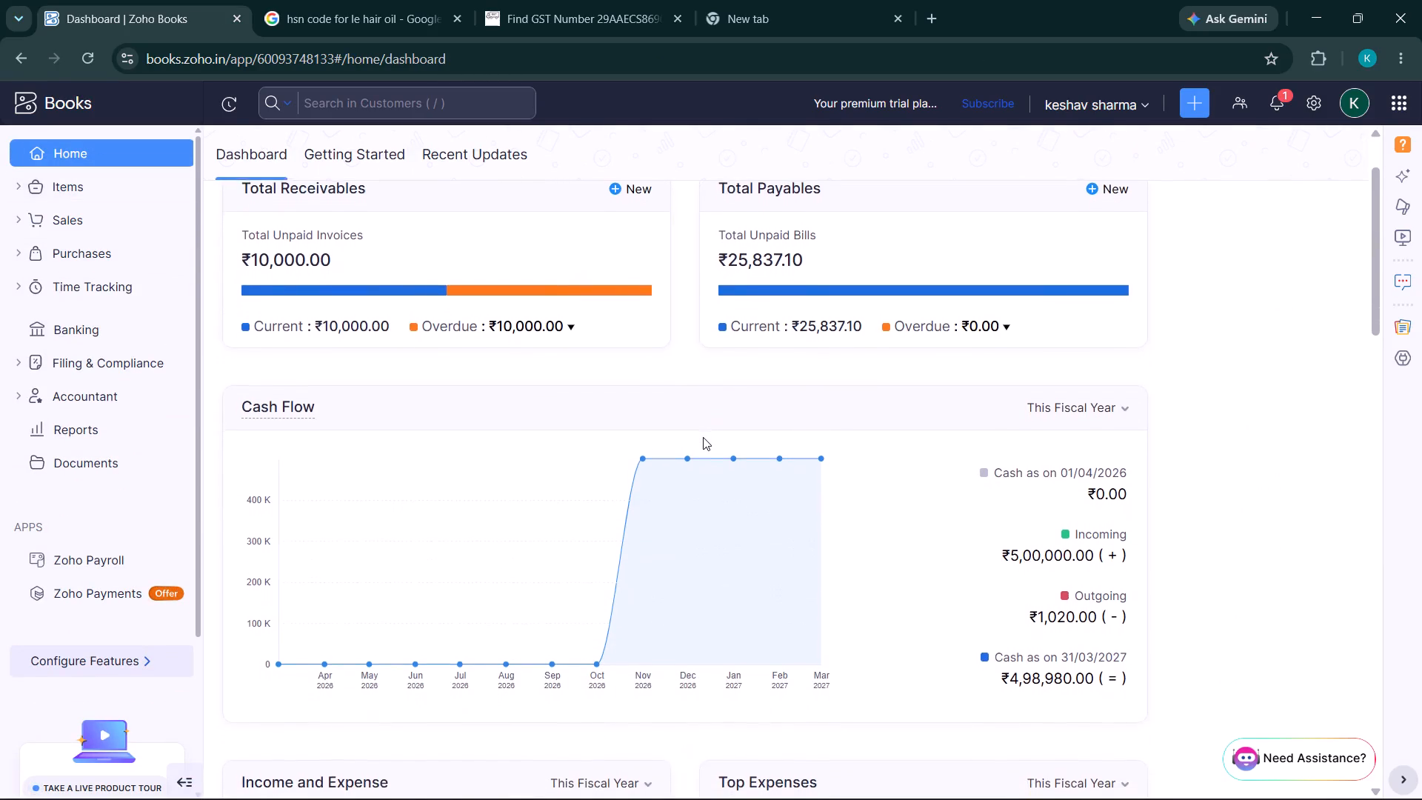
scroll(703, 437, down, 1)
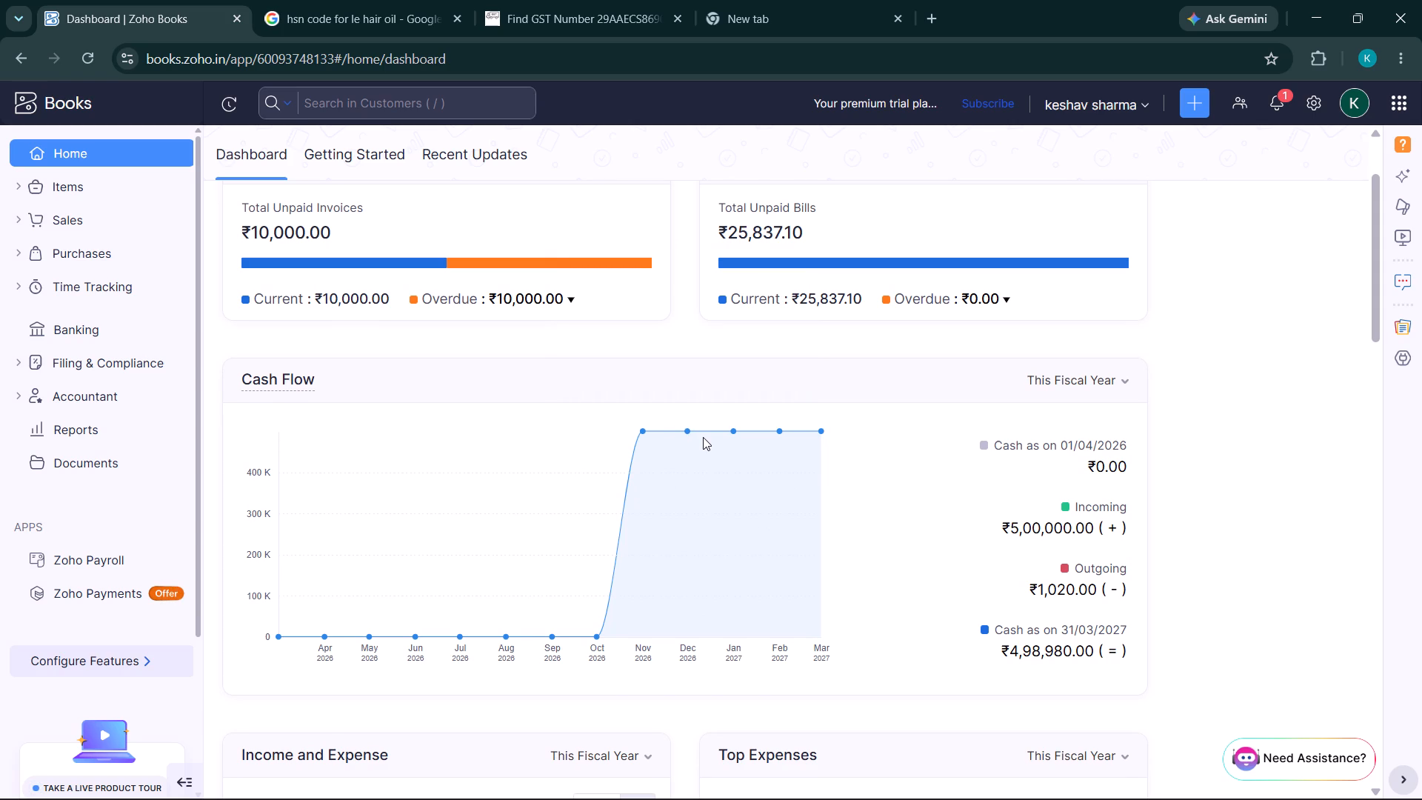
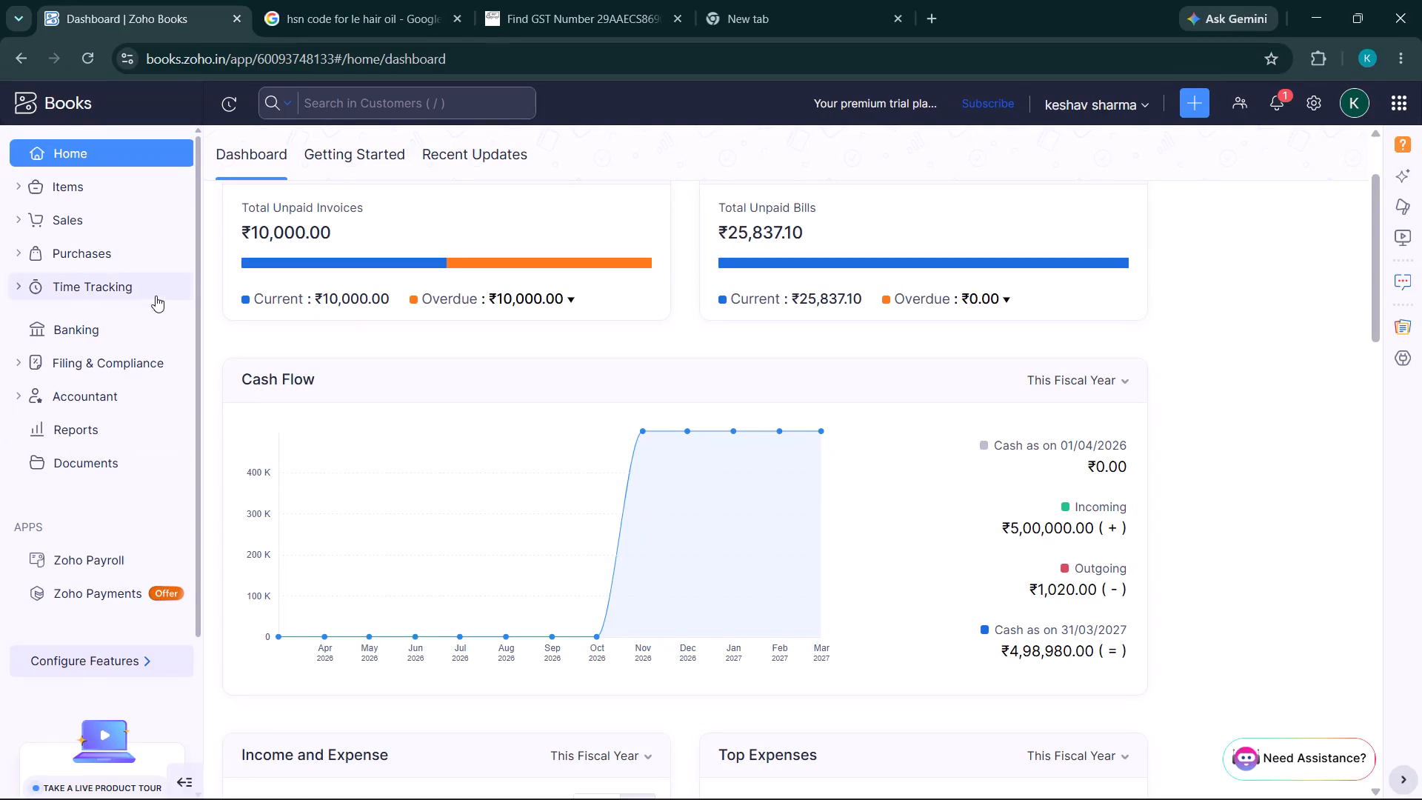
Open the choices for creating a new payables transaction from the dashboard's Total Payables summary.
scroll(636, 425, up, 4)
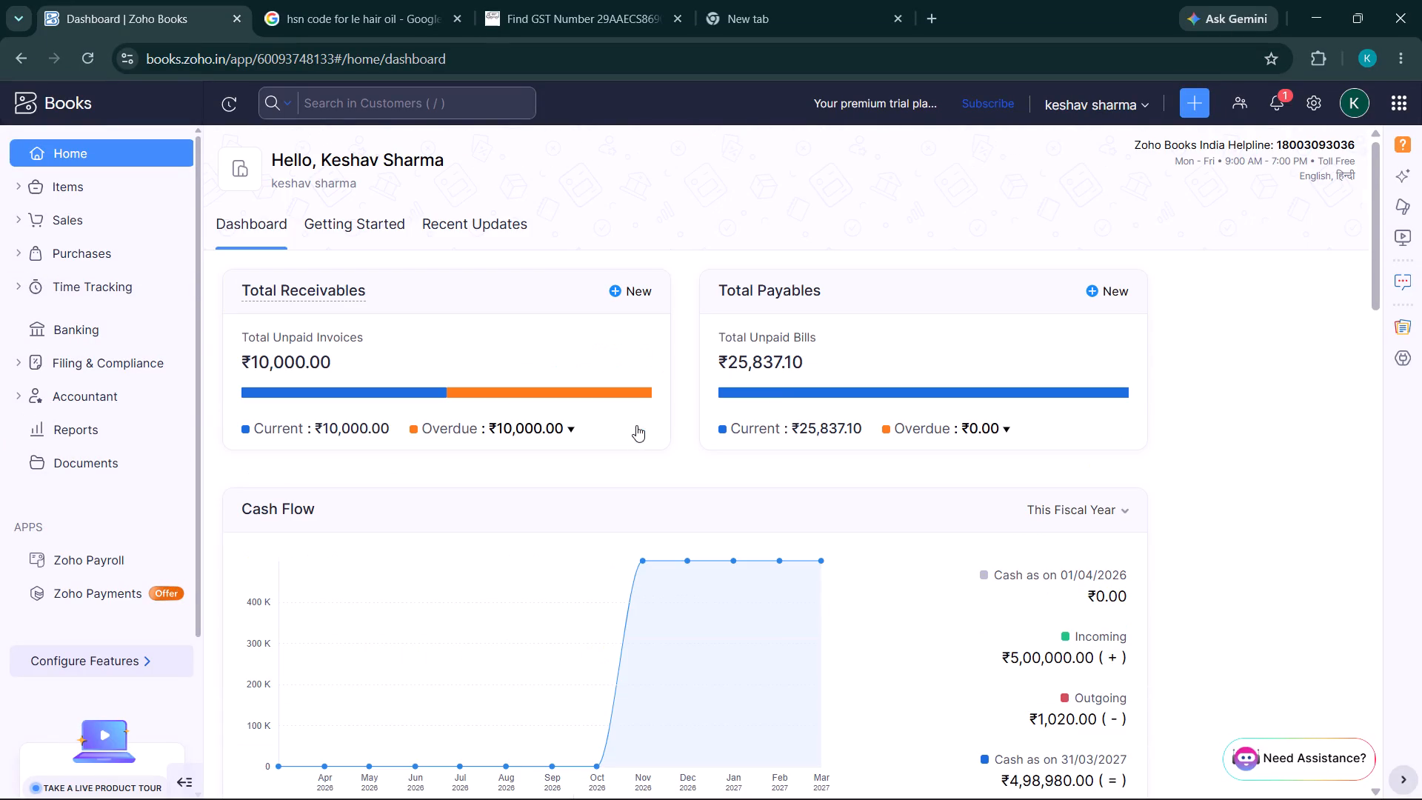
click(1109, 291)
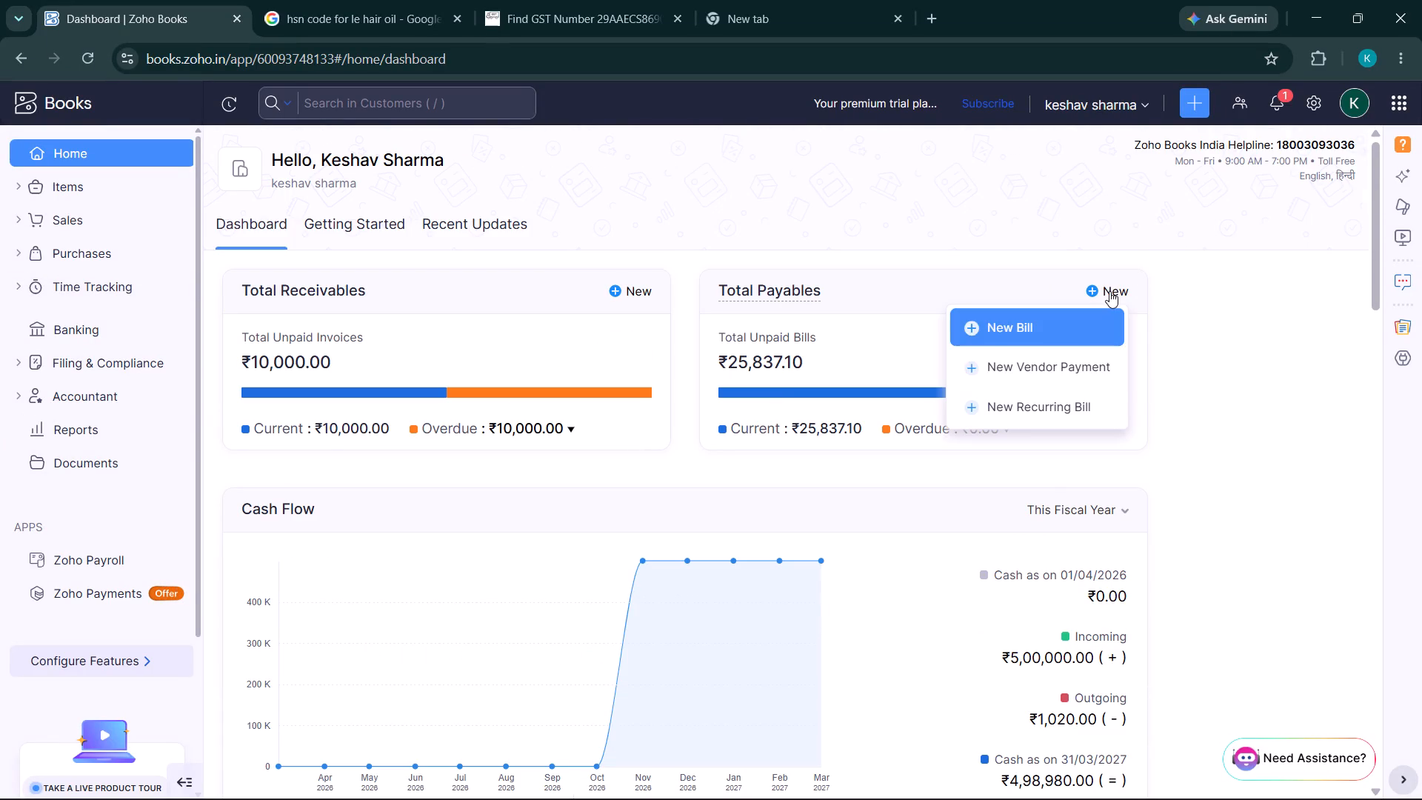
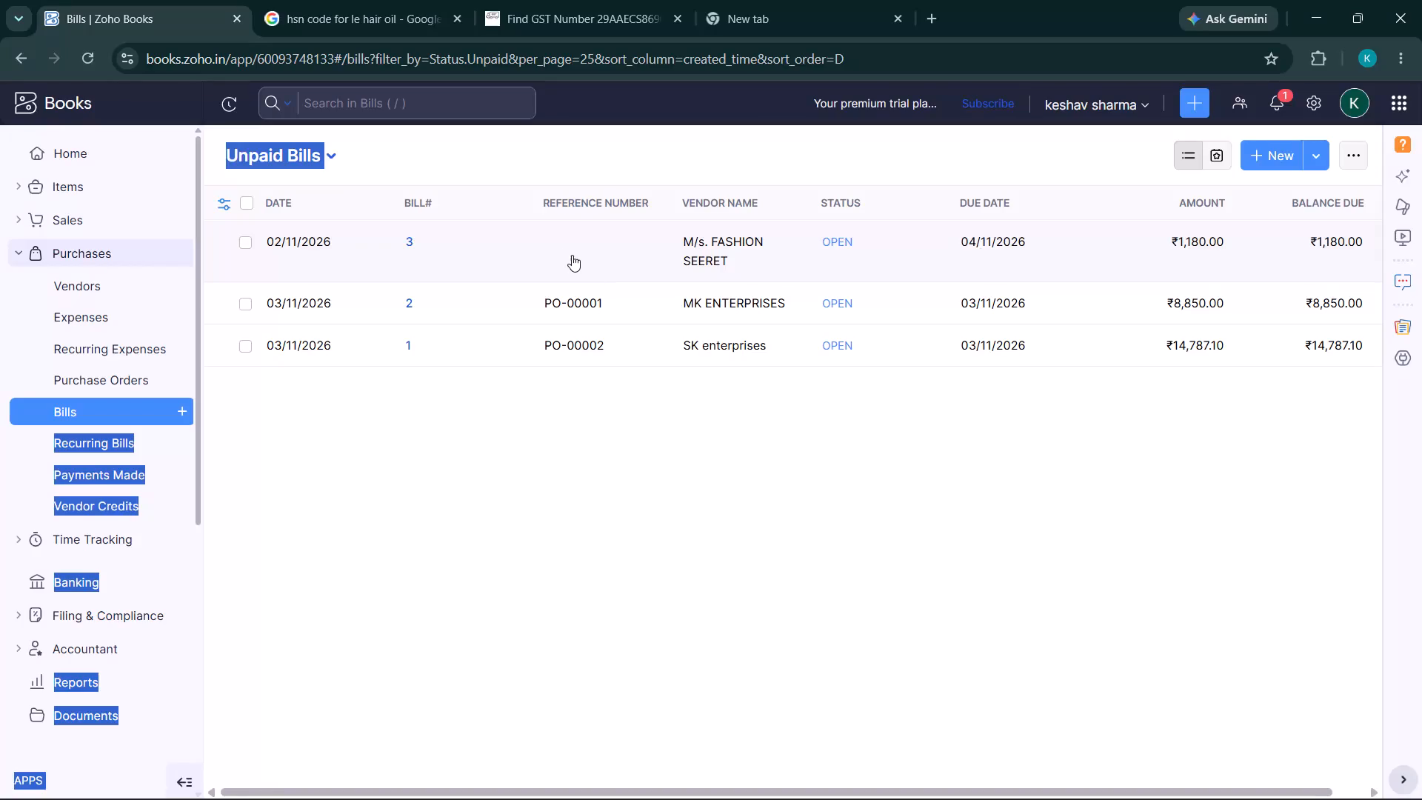
Start a payment for the unpaid MK ENTERPRISES bill 2 and set the payment made to 5000 INR.
click(604, 289)
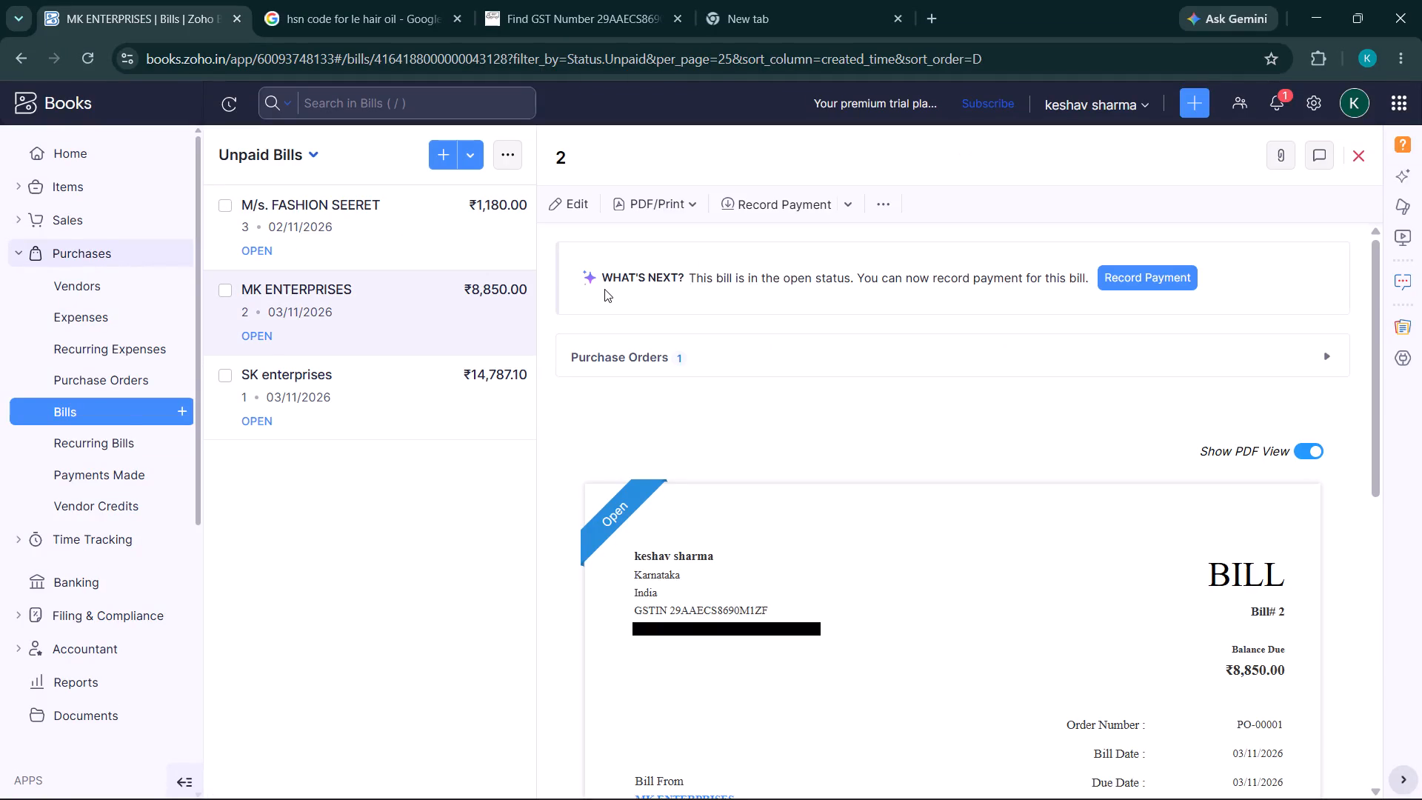
click(1115, 270)
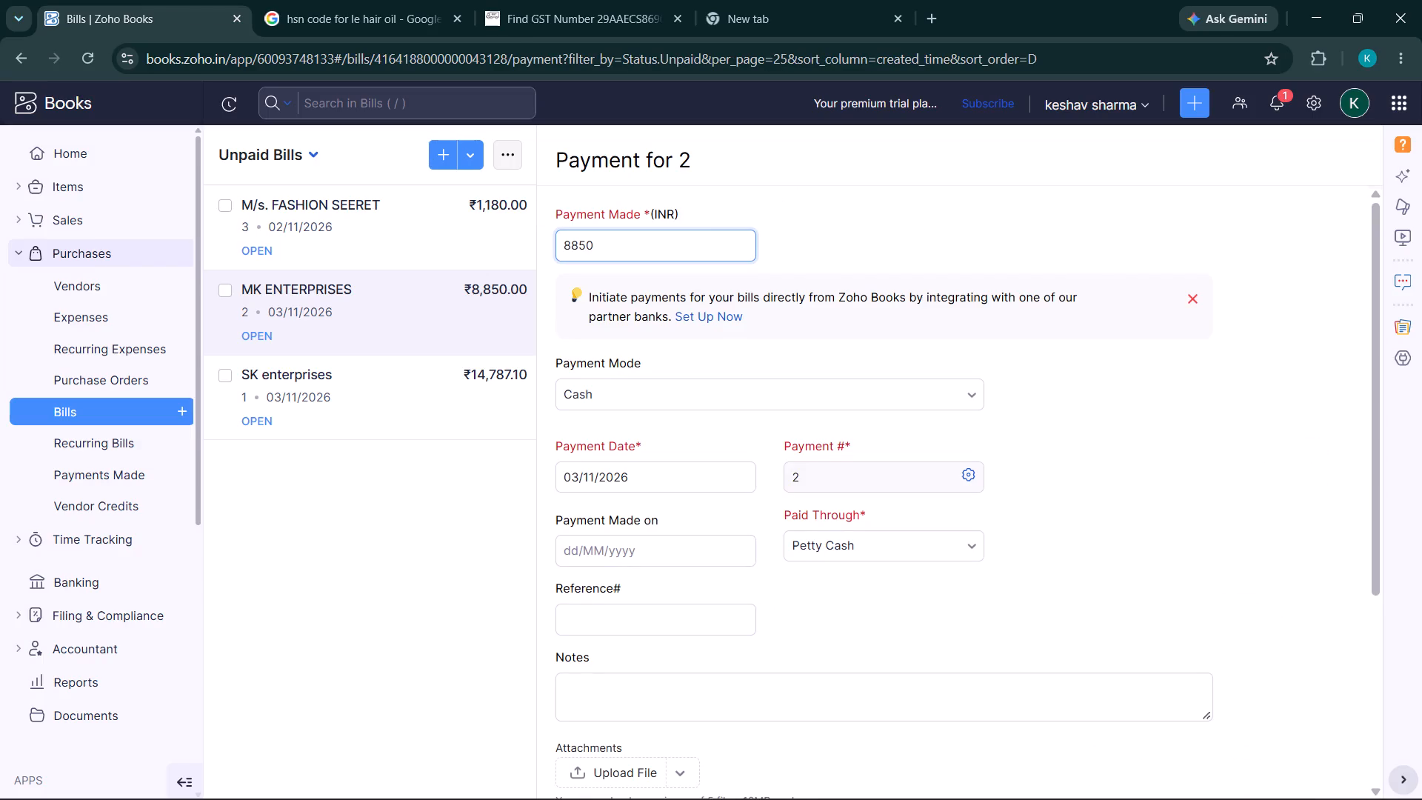
key(BackSpace)
key(BackSpace)
key(BackSpace)
key(BackSpace)
key(BackSpace)
key(BackSpace)
key(BackSpace)
key(BackSpace)
key(BackSpace)
key(BackSpace)
key(BackSpace)
text(5000)
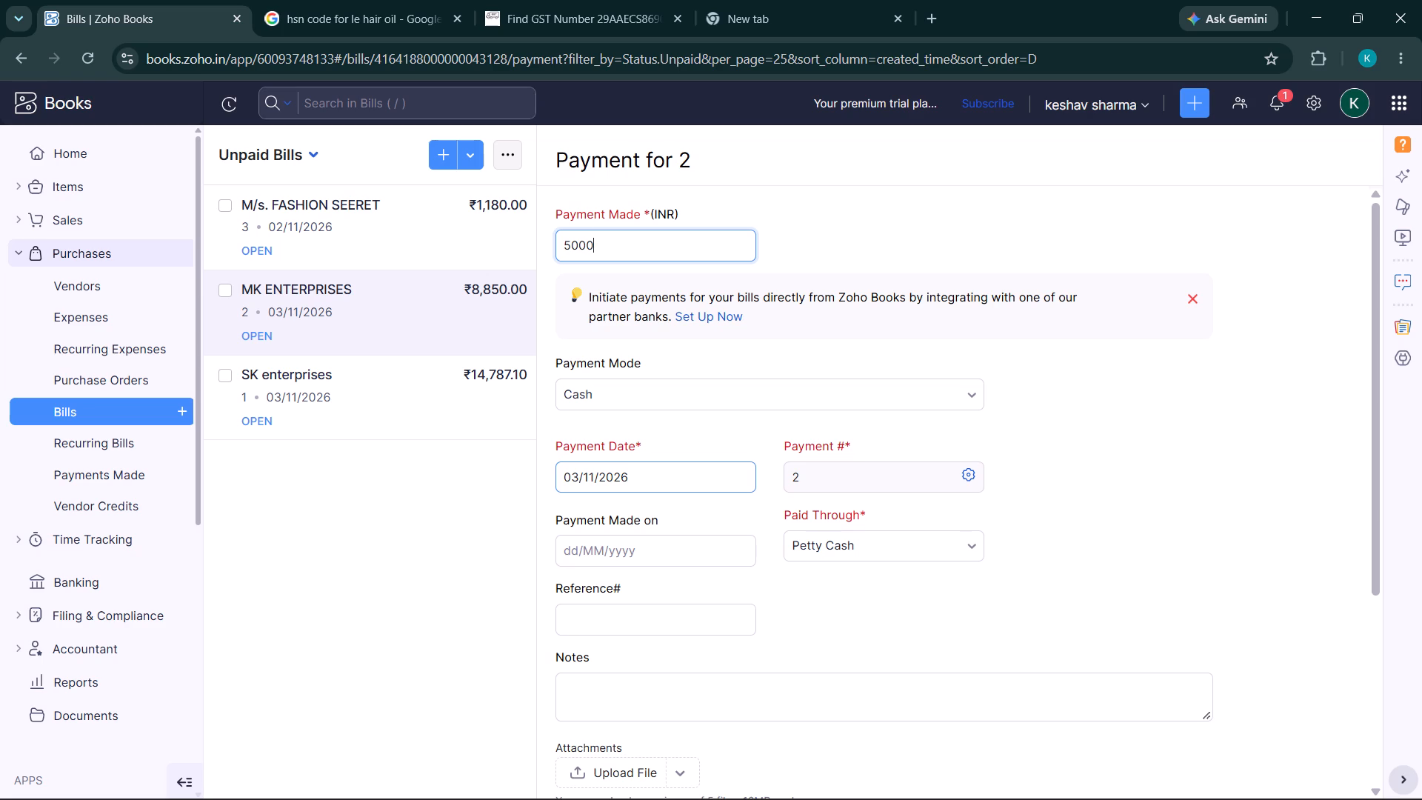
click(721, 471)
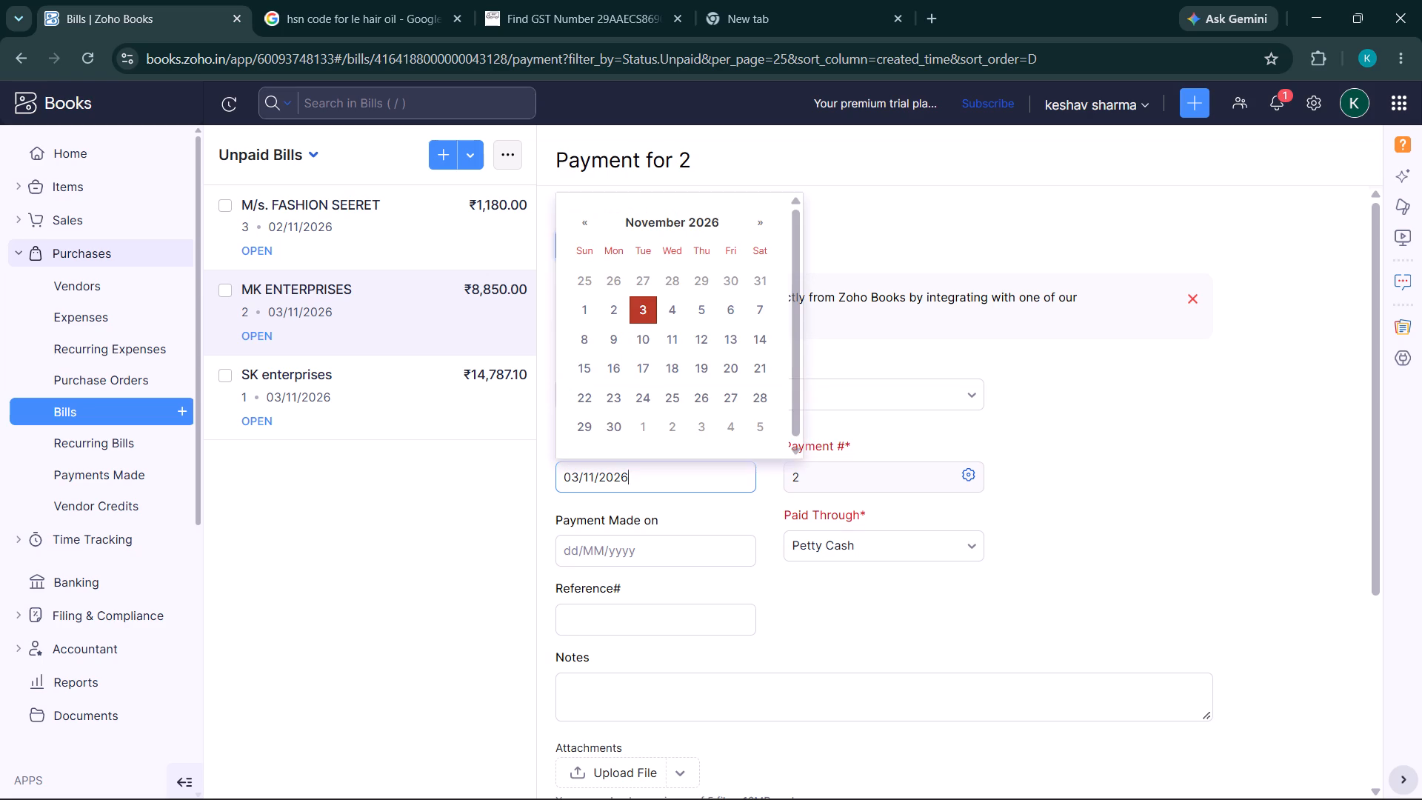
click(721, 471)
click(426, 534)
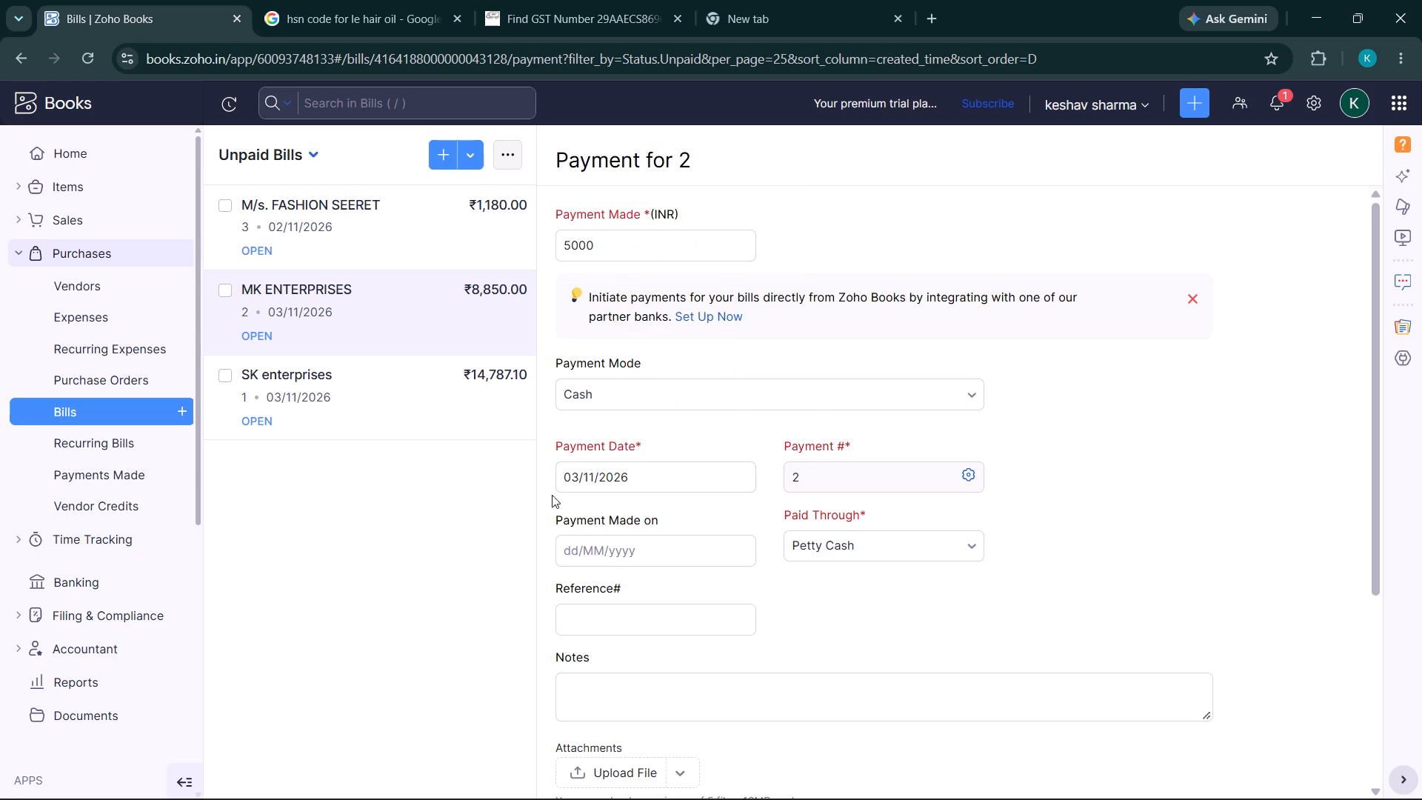
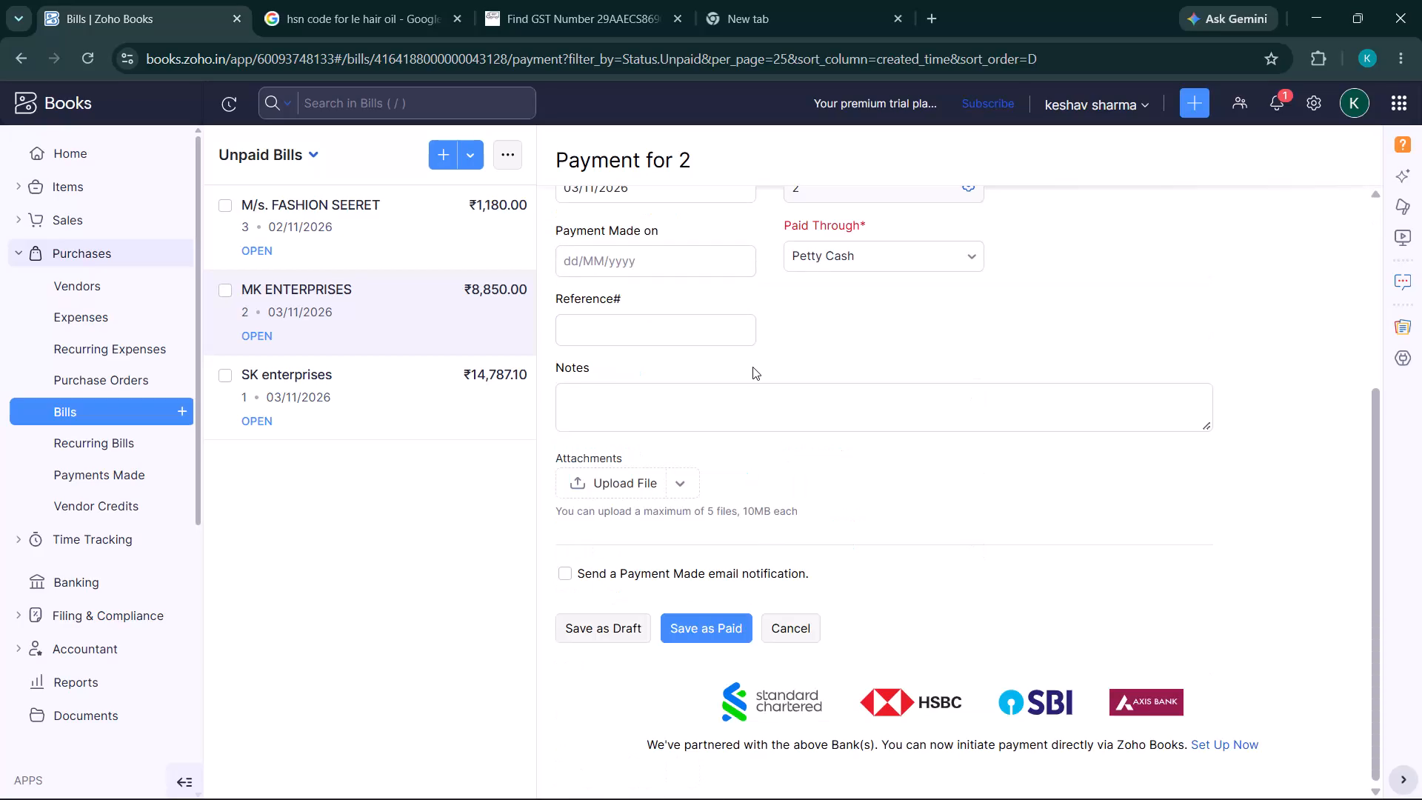
Set the Payment Made on date to 03/11/2026 for the MK ENTERPRISES bill payment and save it as paid.
scroll(752, 367, up, 1)
click(673, 348)
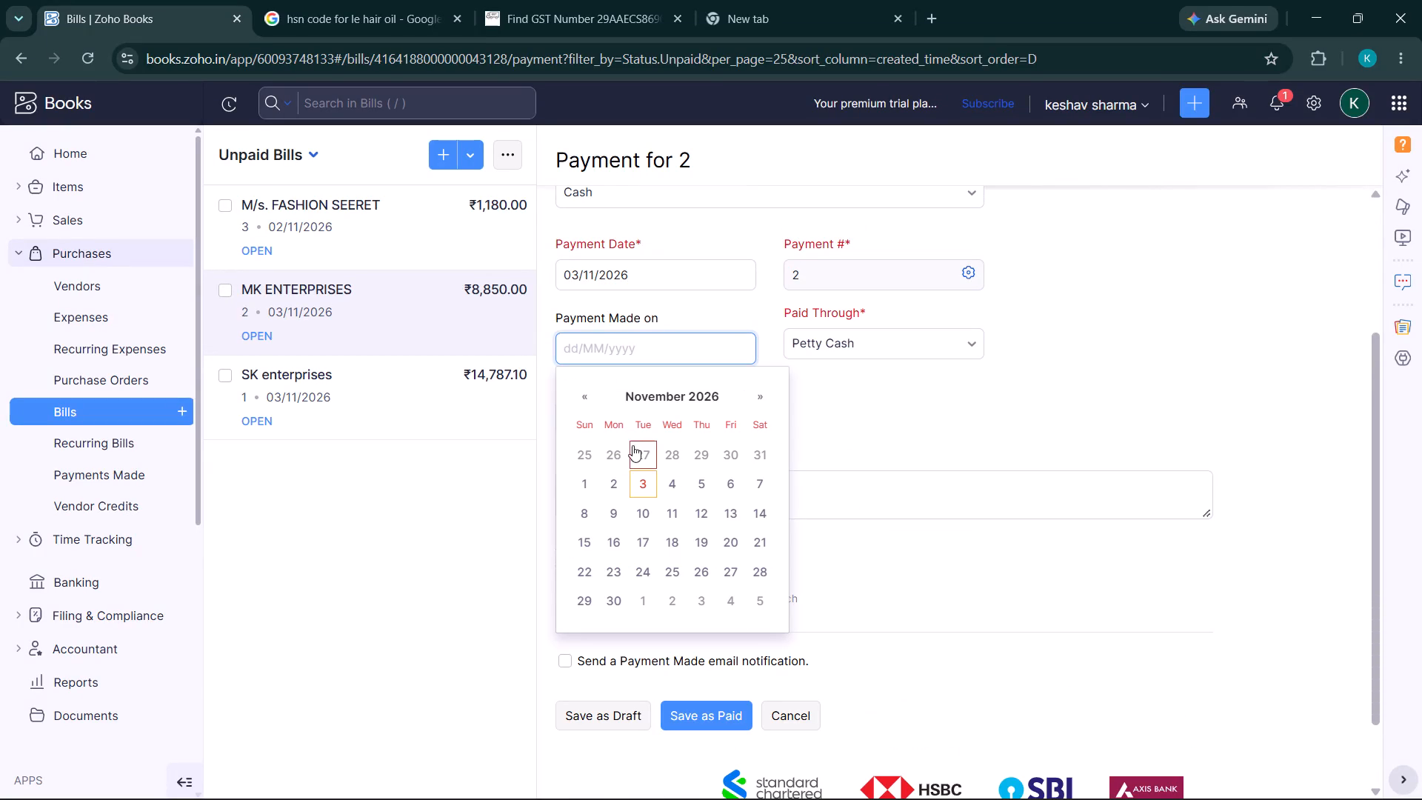
click(641, 477)
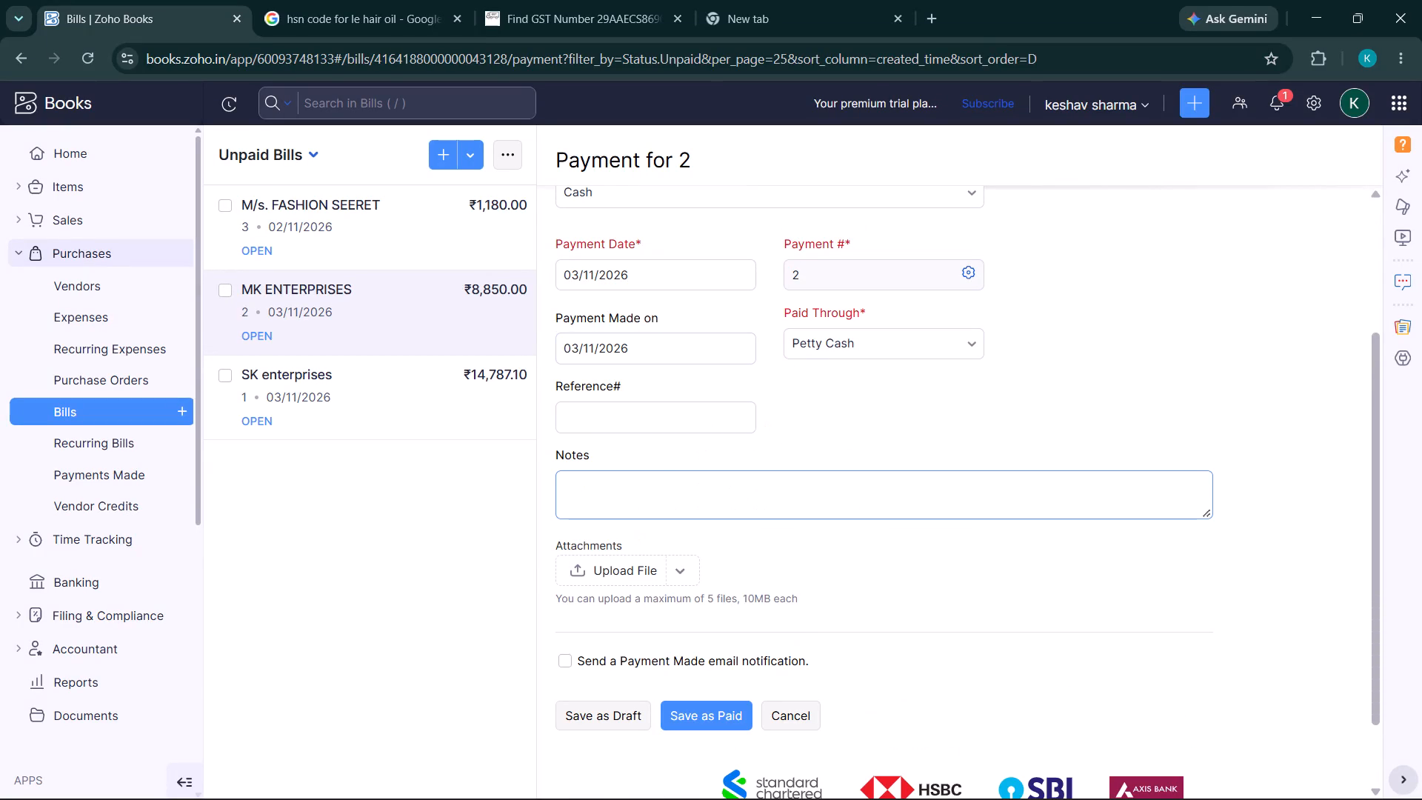
scroll(738, 375, down, 2)
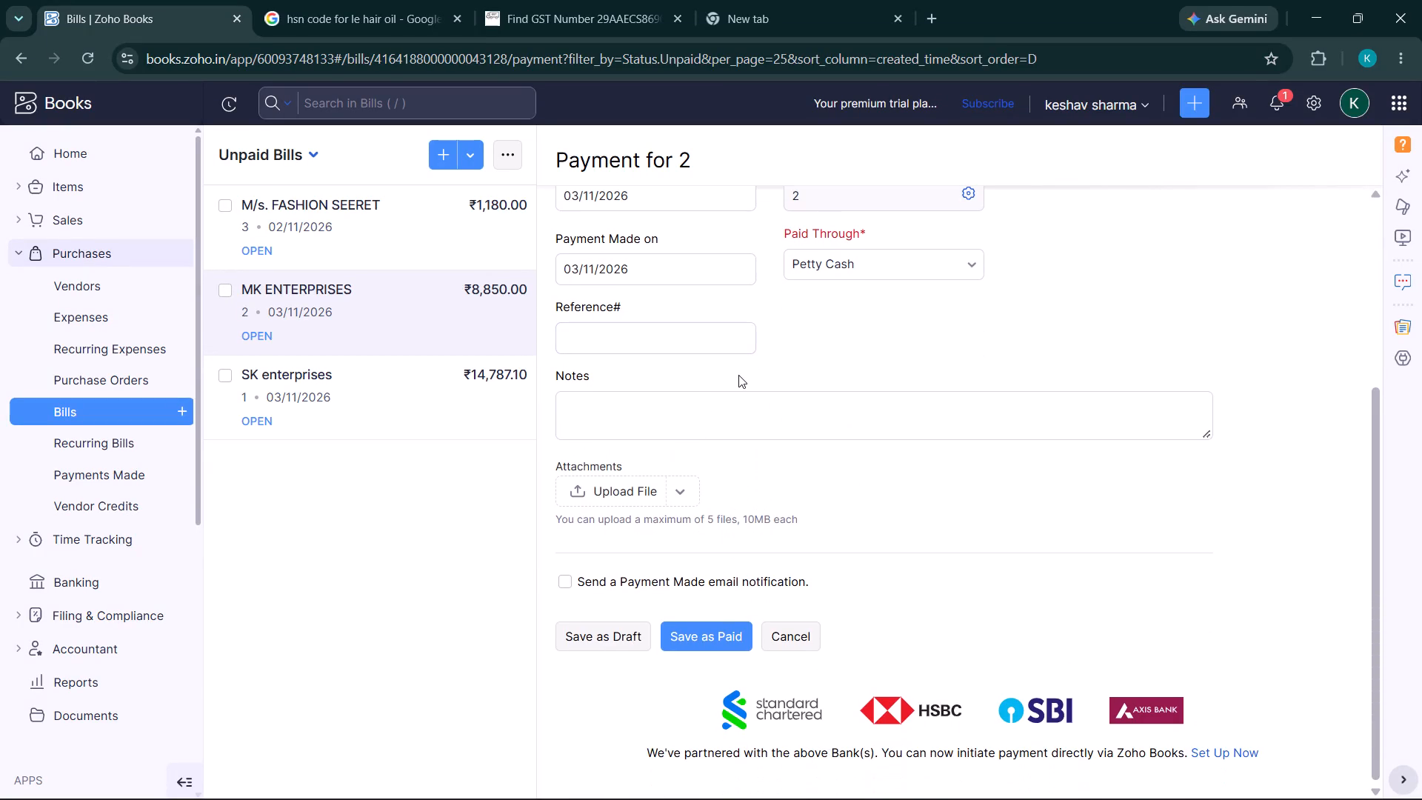
scroll(738, 375, up, 5)
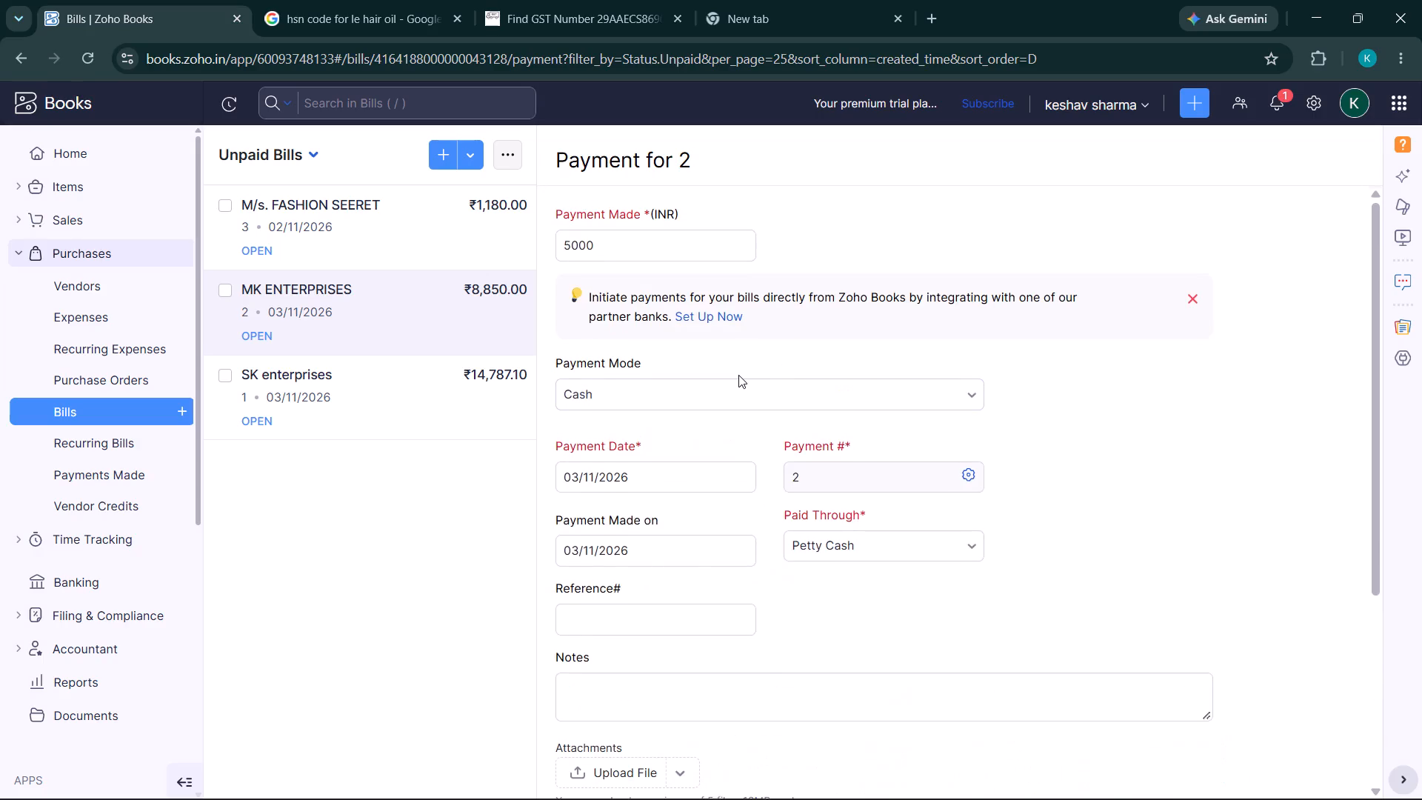
scroll(738, 375, down, 4)
click(692, 622)
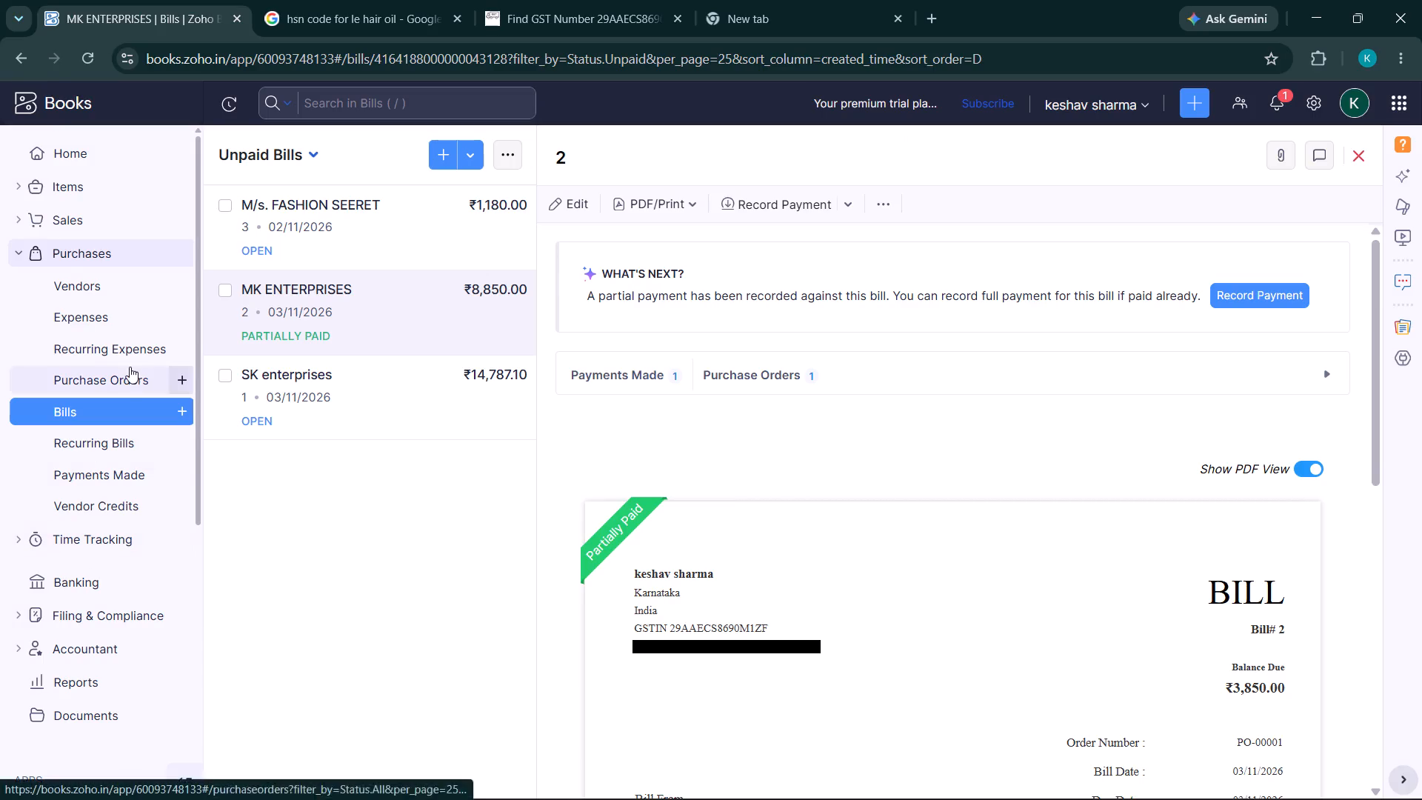
Review the home dashboard's payables, cash flow, and income and expense summaries.
click(79, 148)
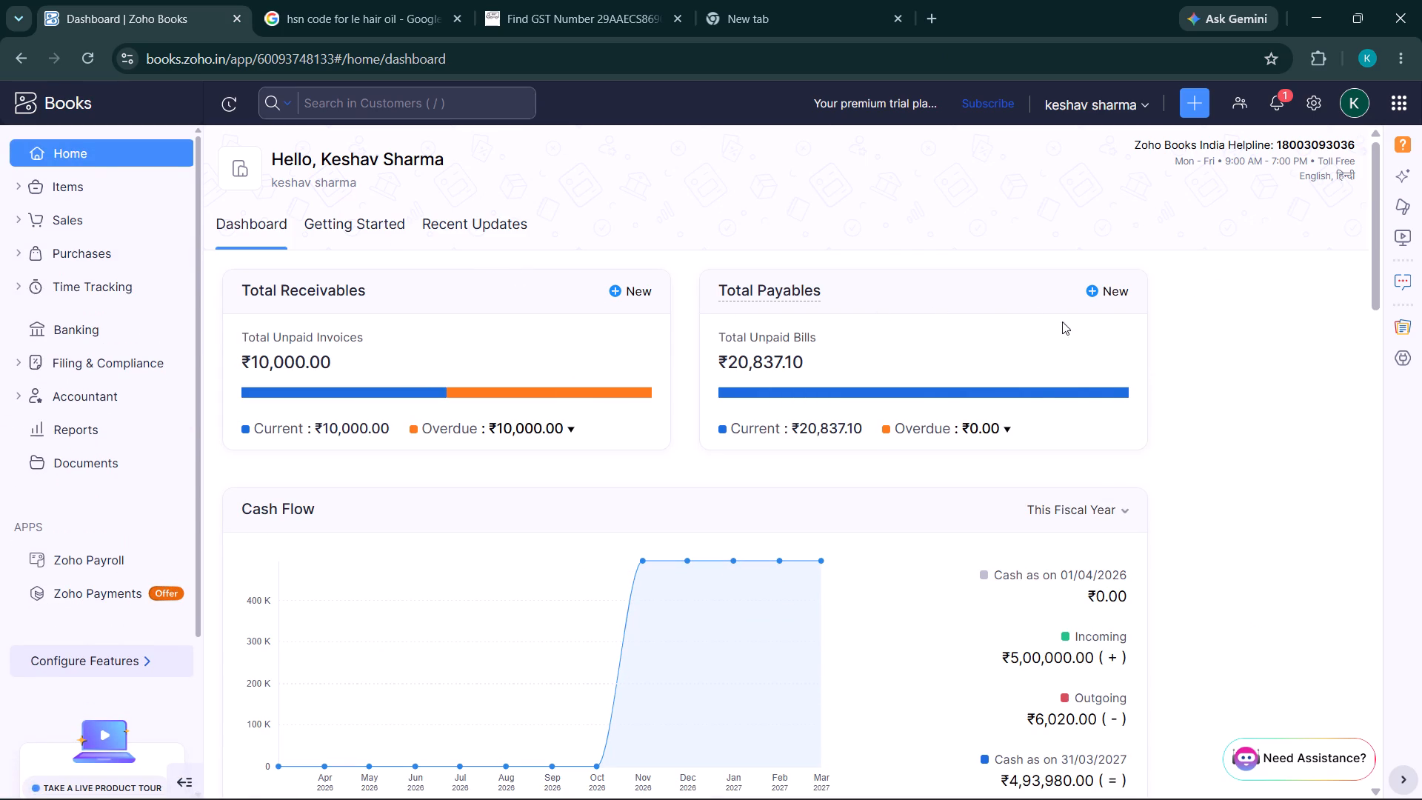
scroll(943, 471, down, 1)
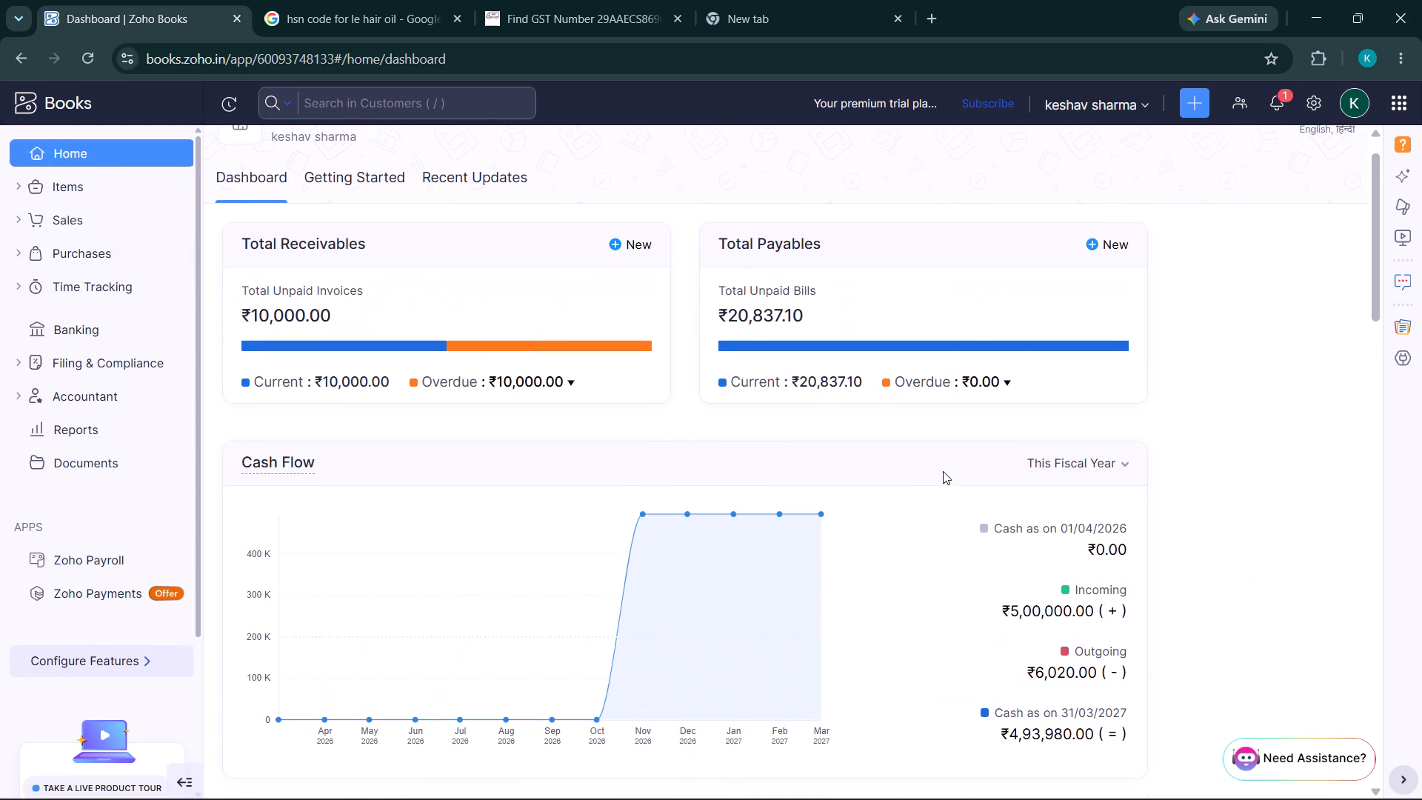
scroll(943, 471, down, 4)
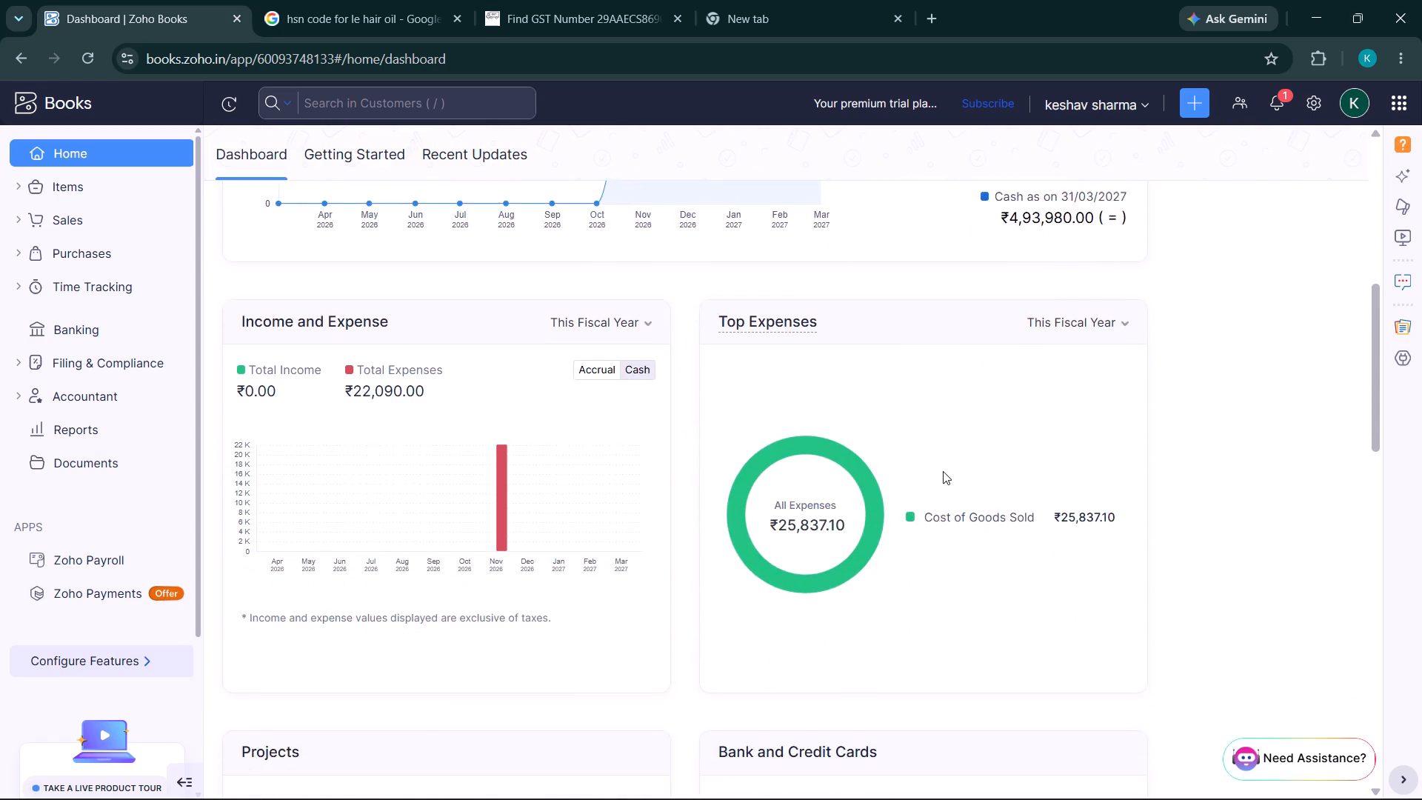
scroll(943, 471, up, 5)
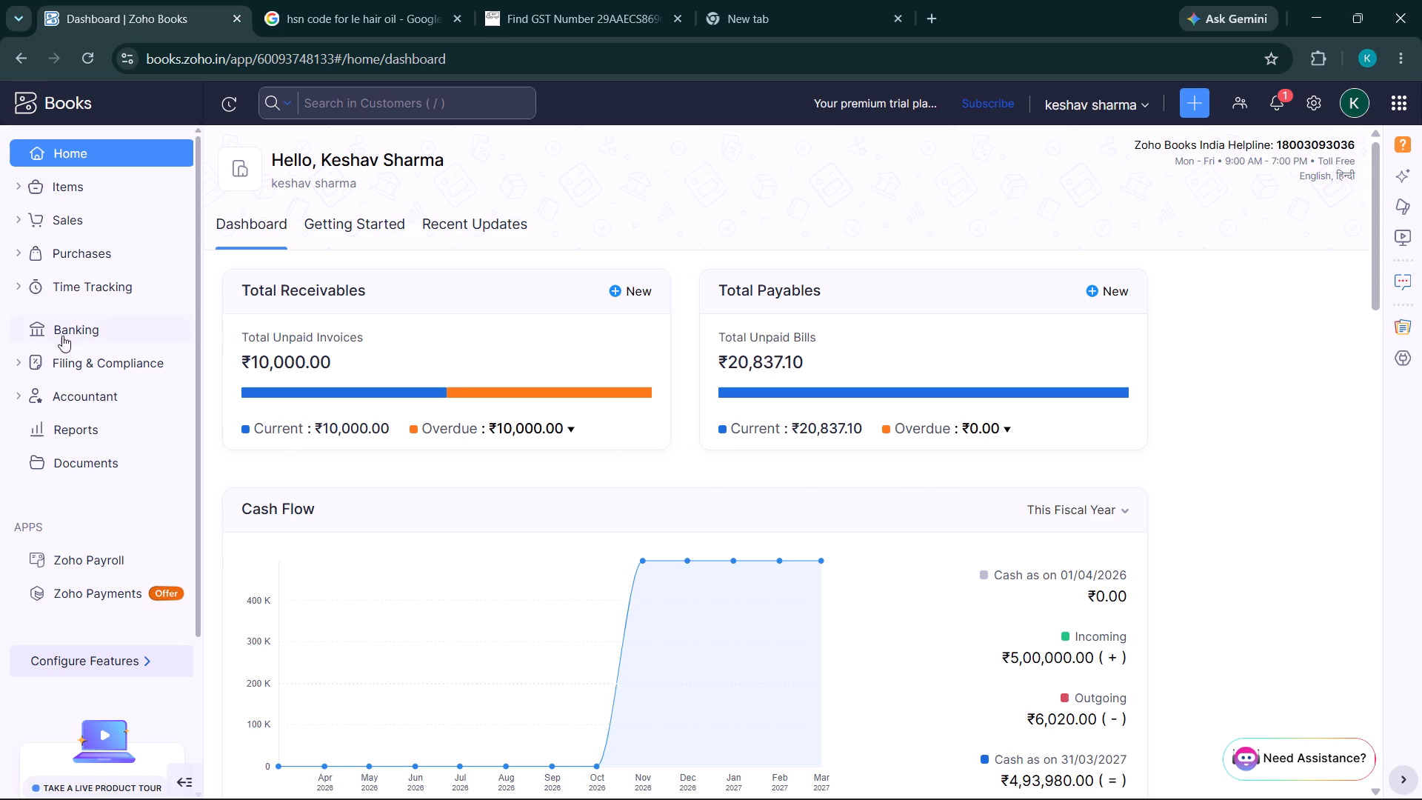
Record the remaining 3850 INR payment against MK ENTERPRISES bill 2 from the unpaid bills, and save it as paid.
click(61, 258)
click(69, 418)
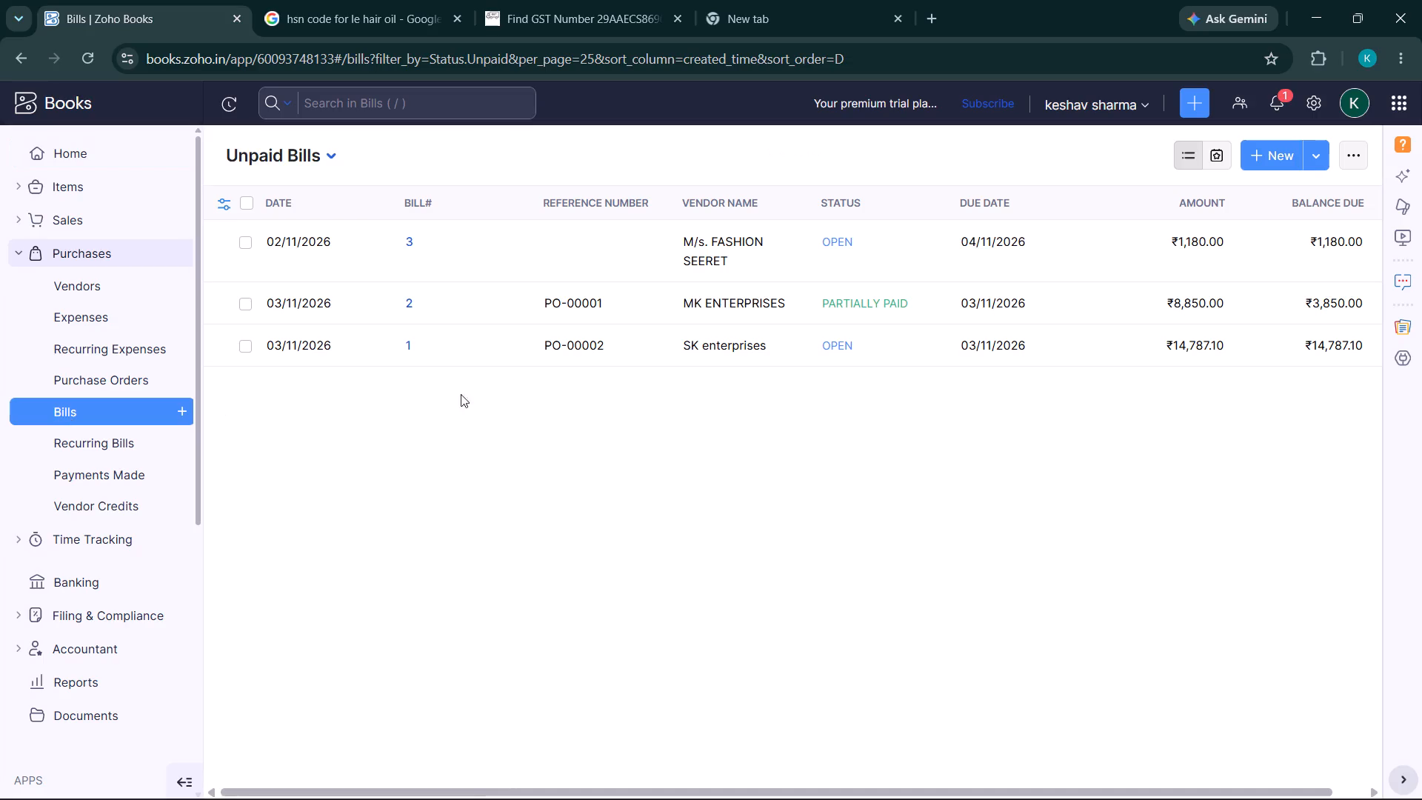
click(338, 313)
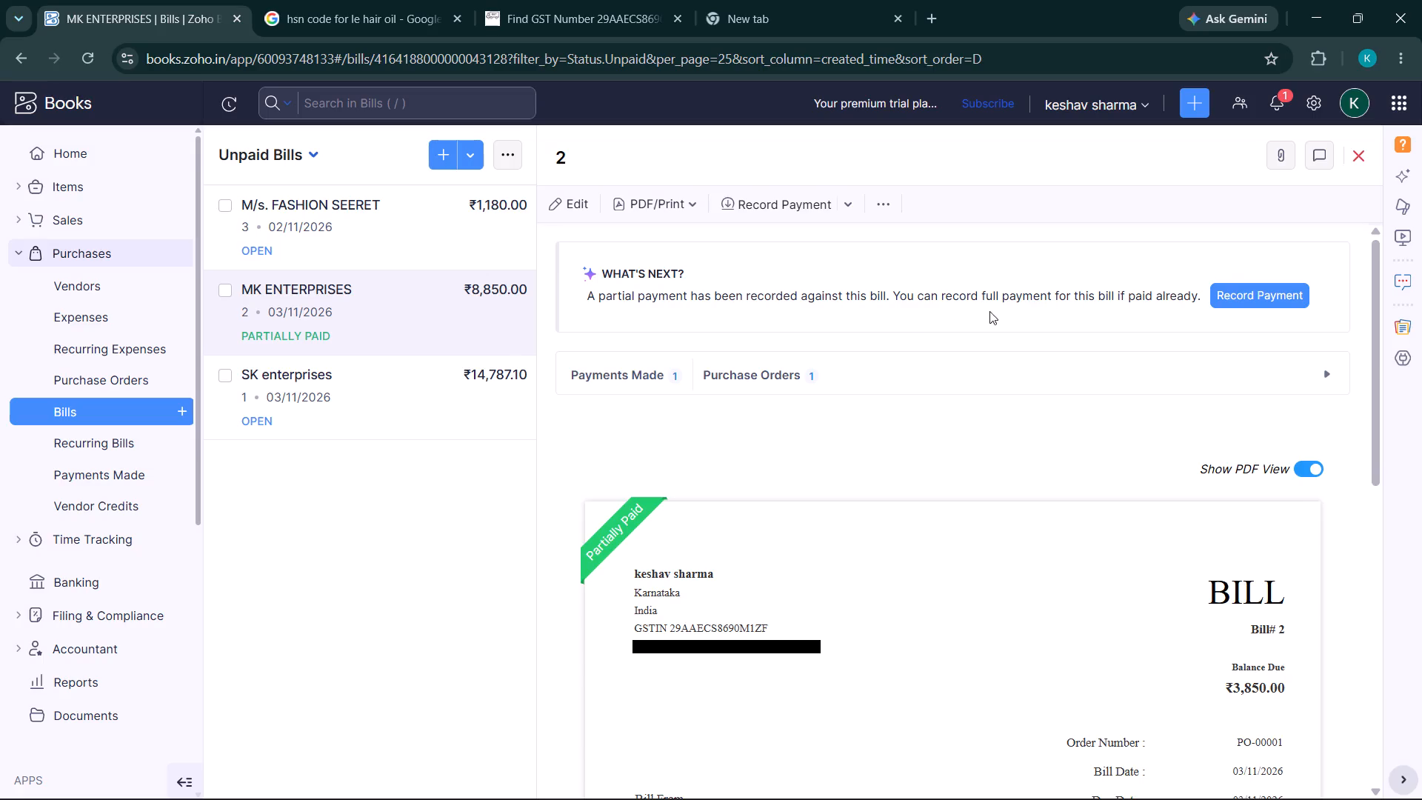
click(1244, 305)
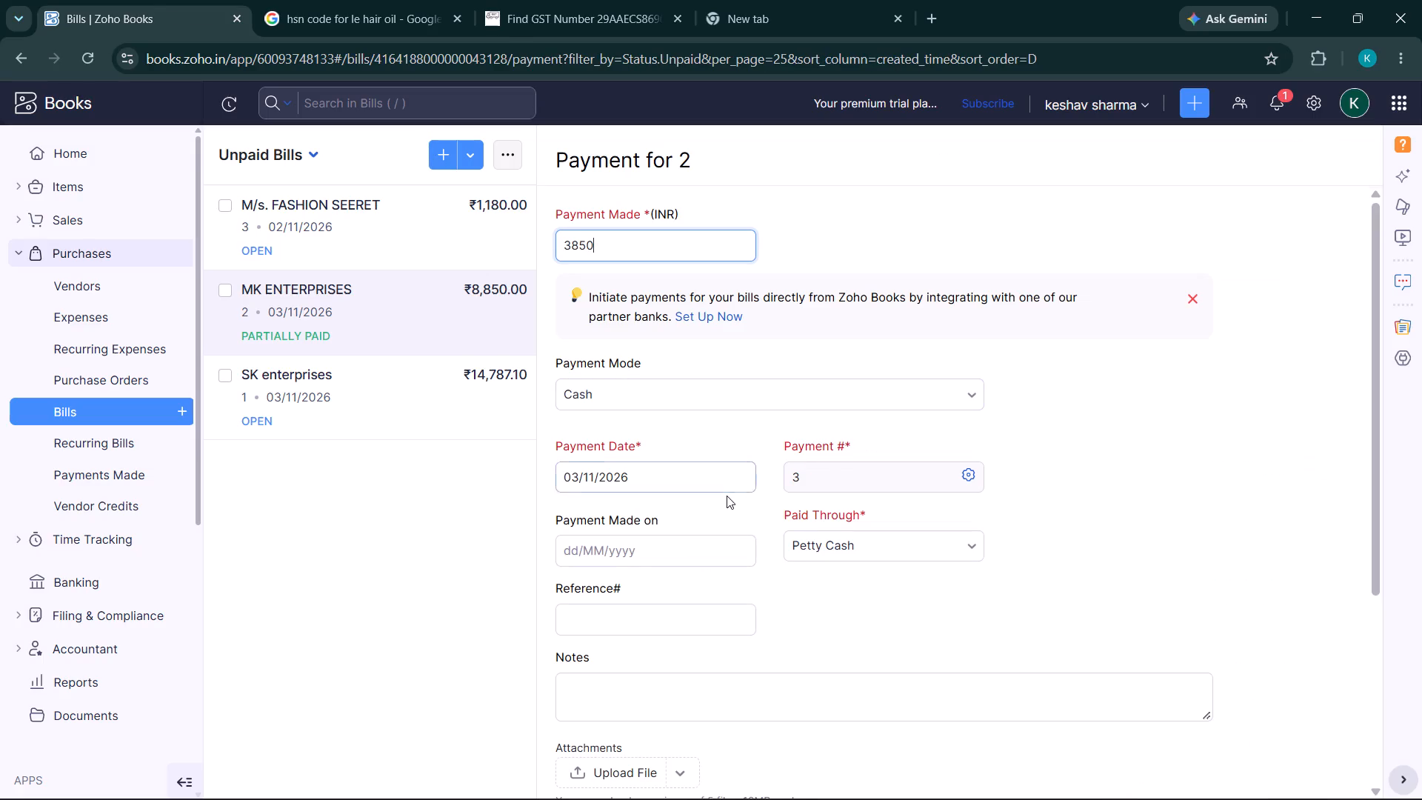
scroll(727, 496, down, 2)
scroll(701, 581, down, 4)
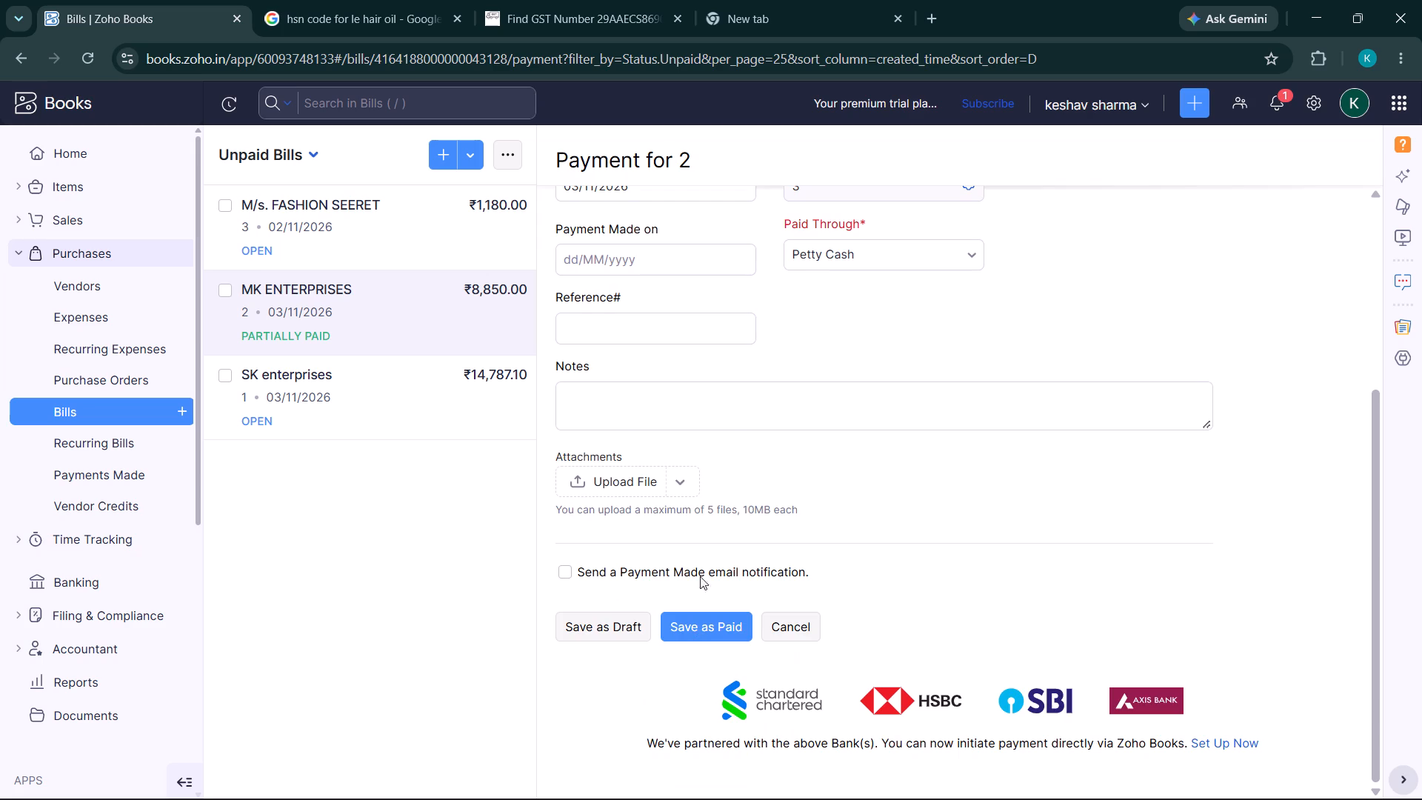
scroll(724, 487, up, 1)
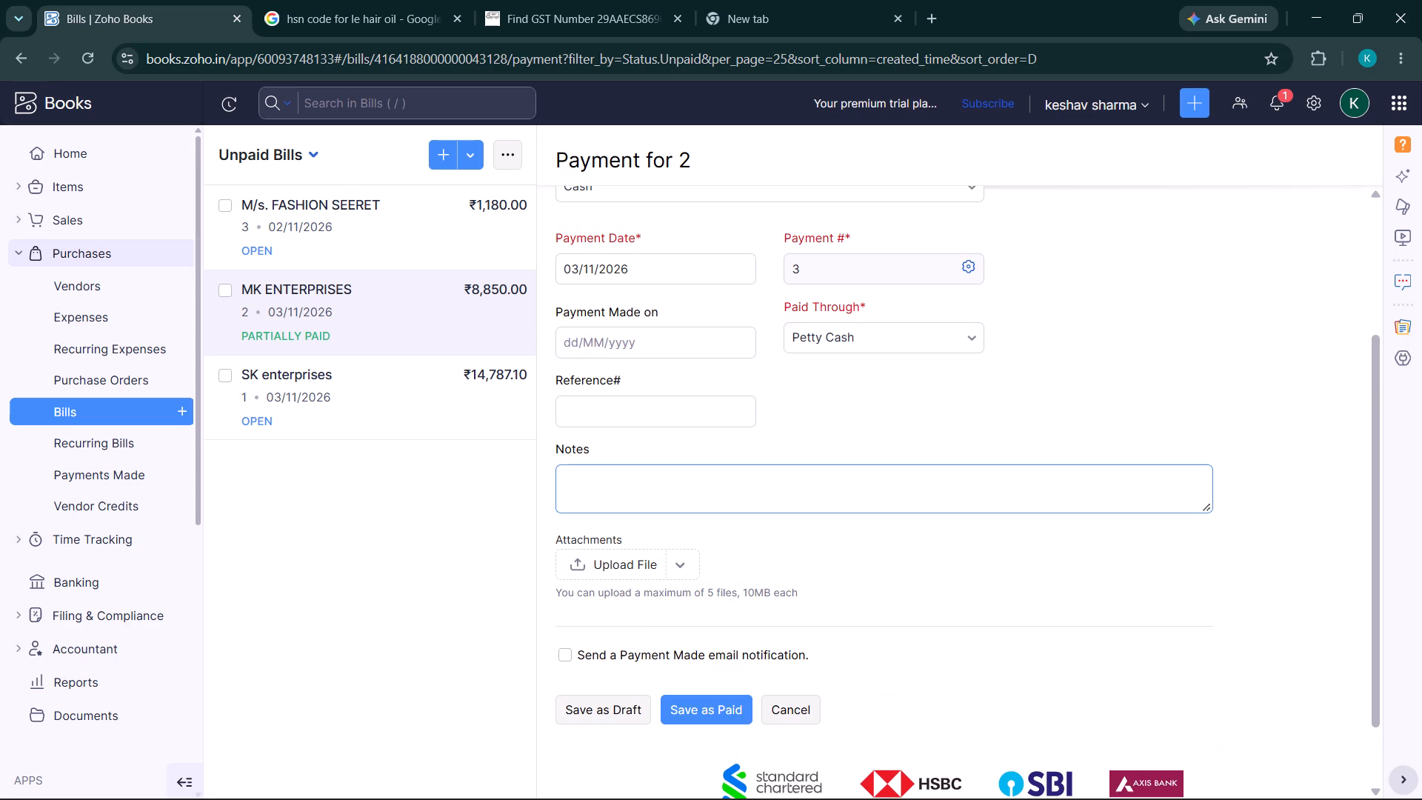
scroll(724, 487, down, 4)
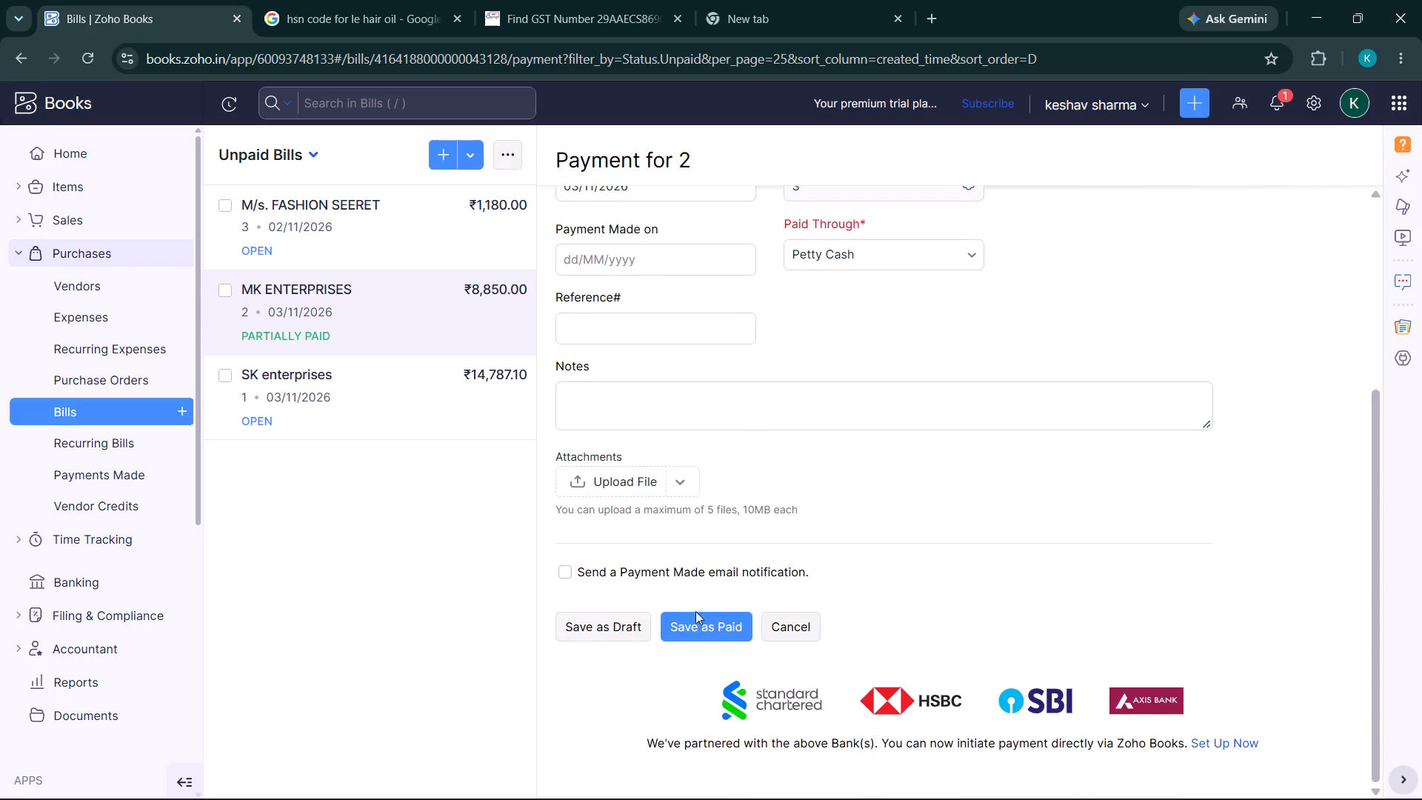
click(677, 628)
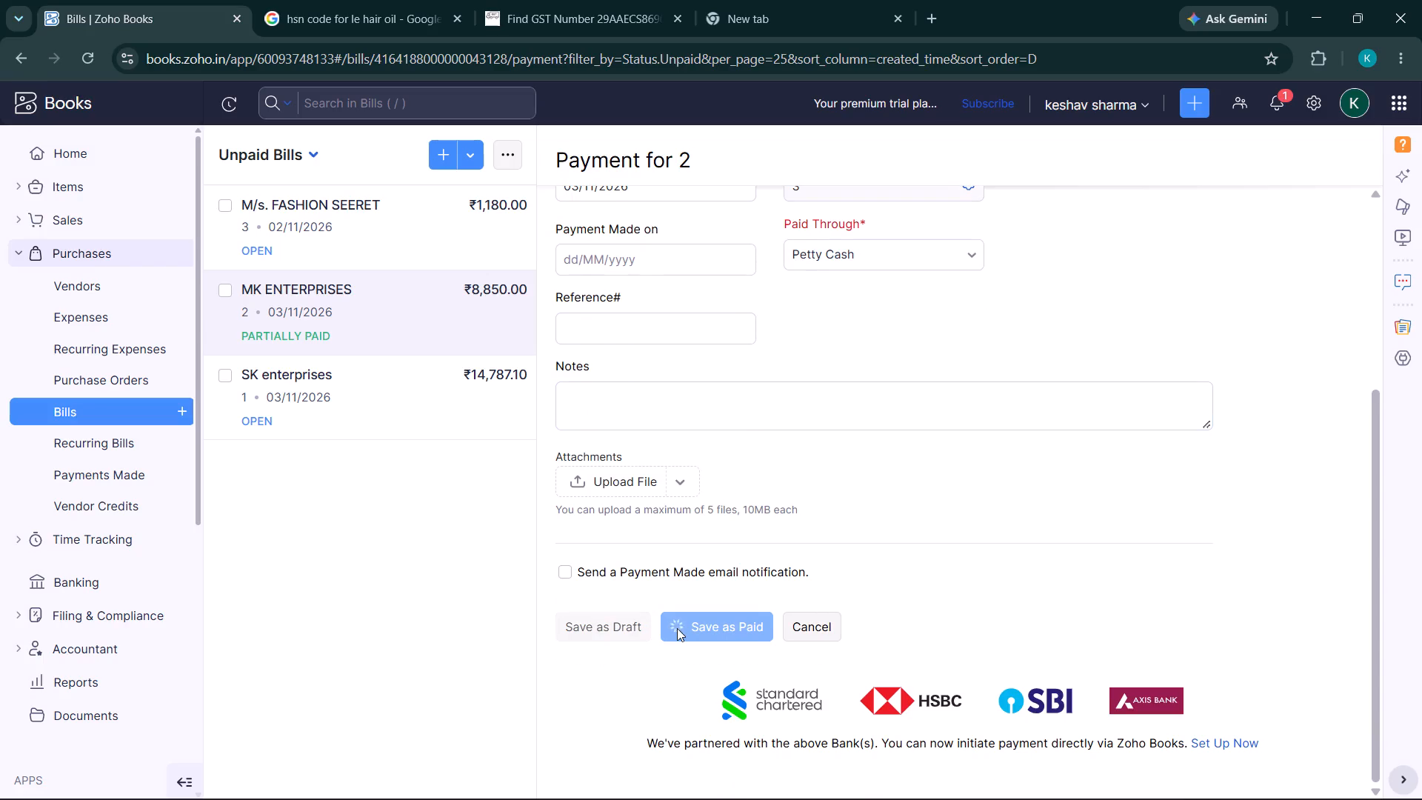
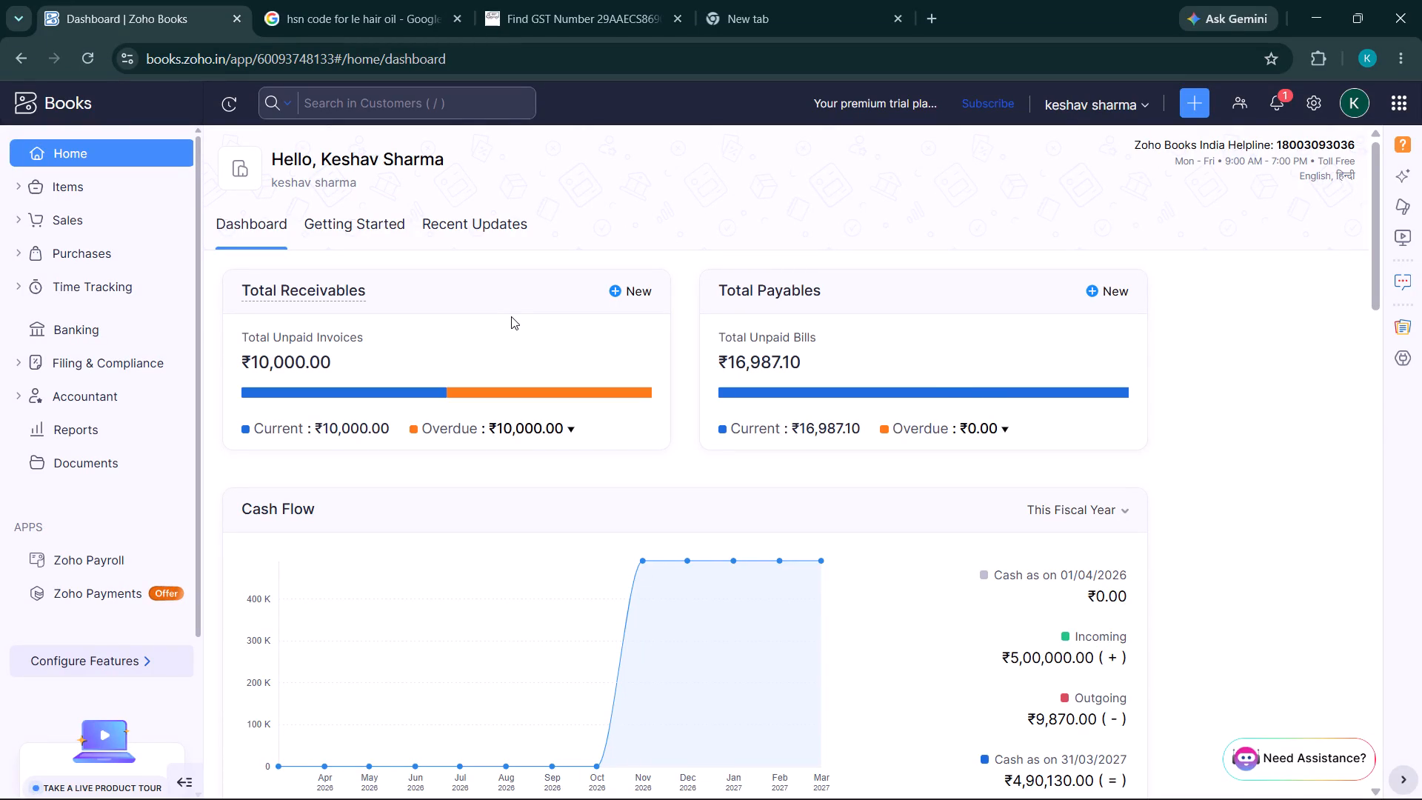
Check the overdue ageing breakdown of total payables on the home dashboard.
click(1001, 427)
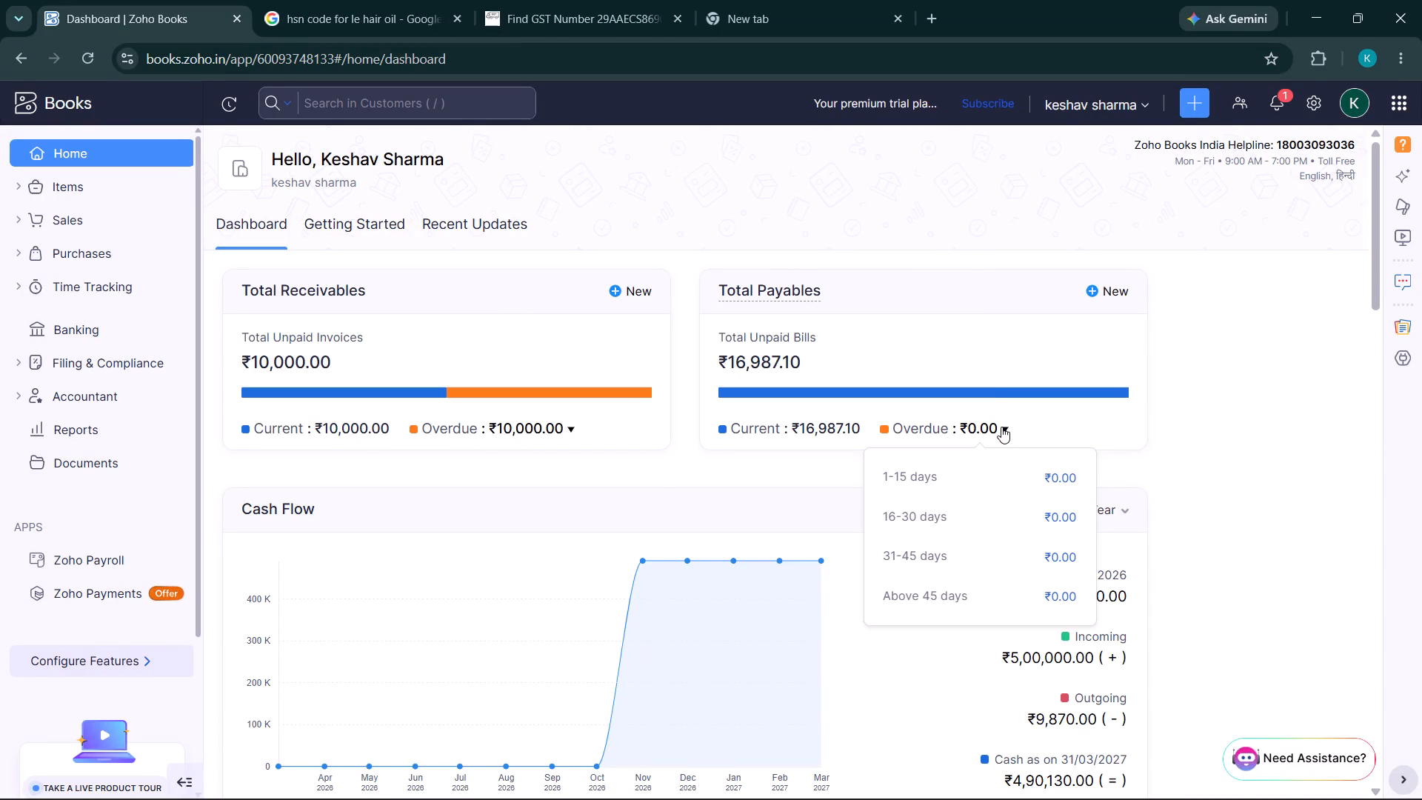
click(647, 480)
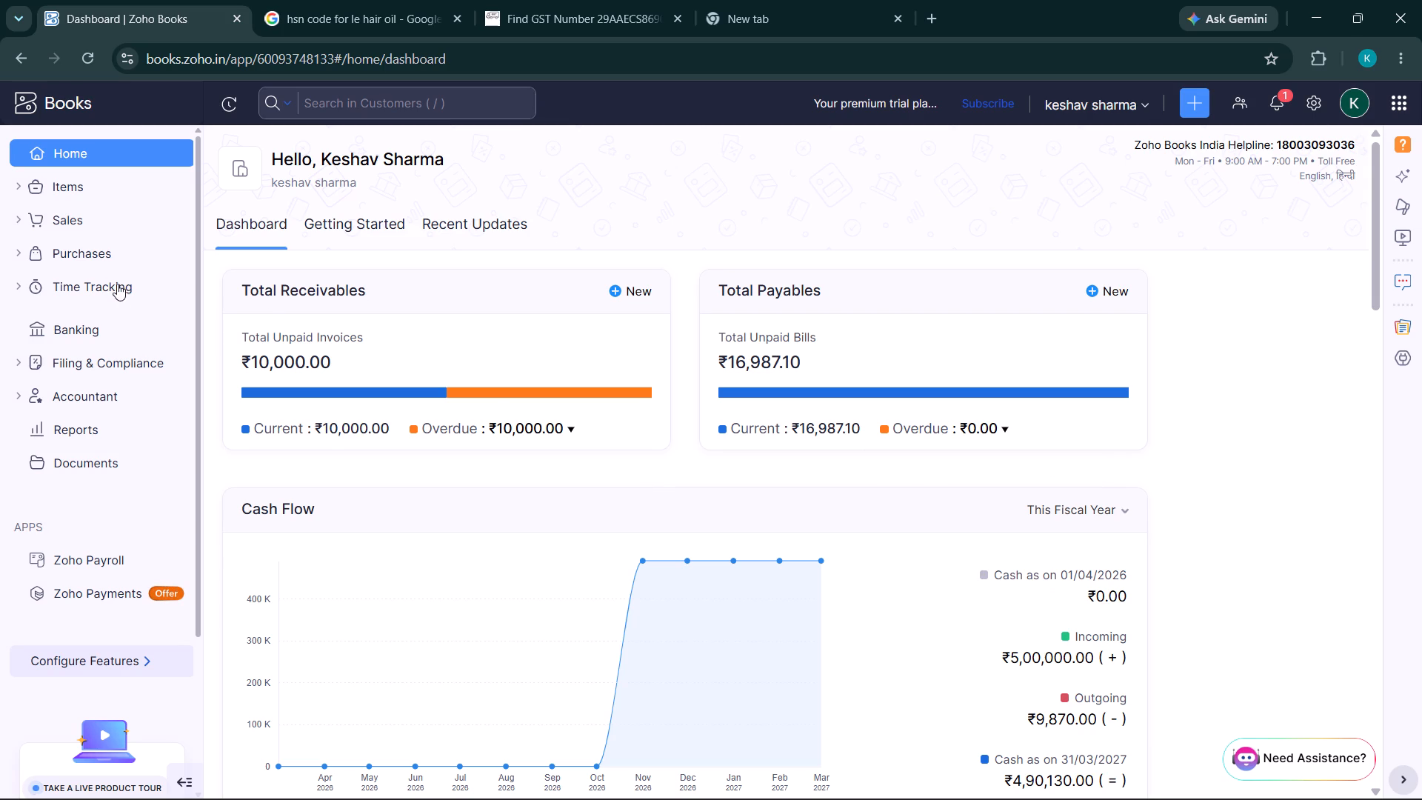
Record the full 1180 INR payment against M/s. FASHION SEERET bill 3 from the unpaid bills, and save it as paid.
click(67, 251)
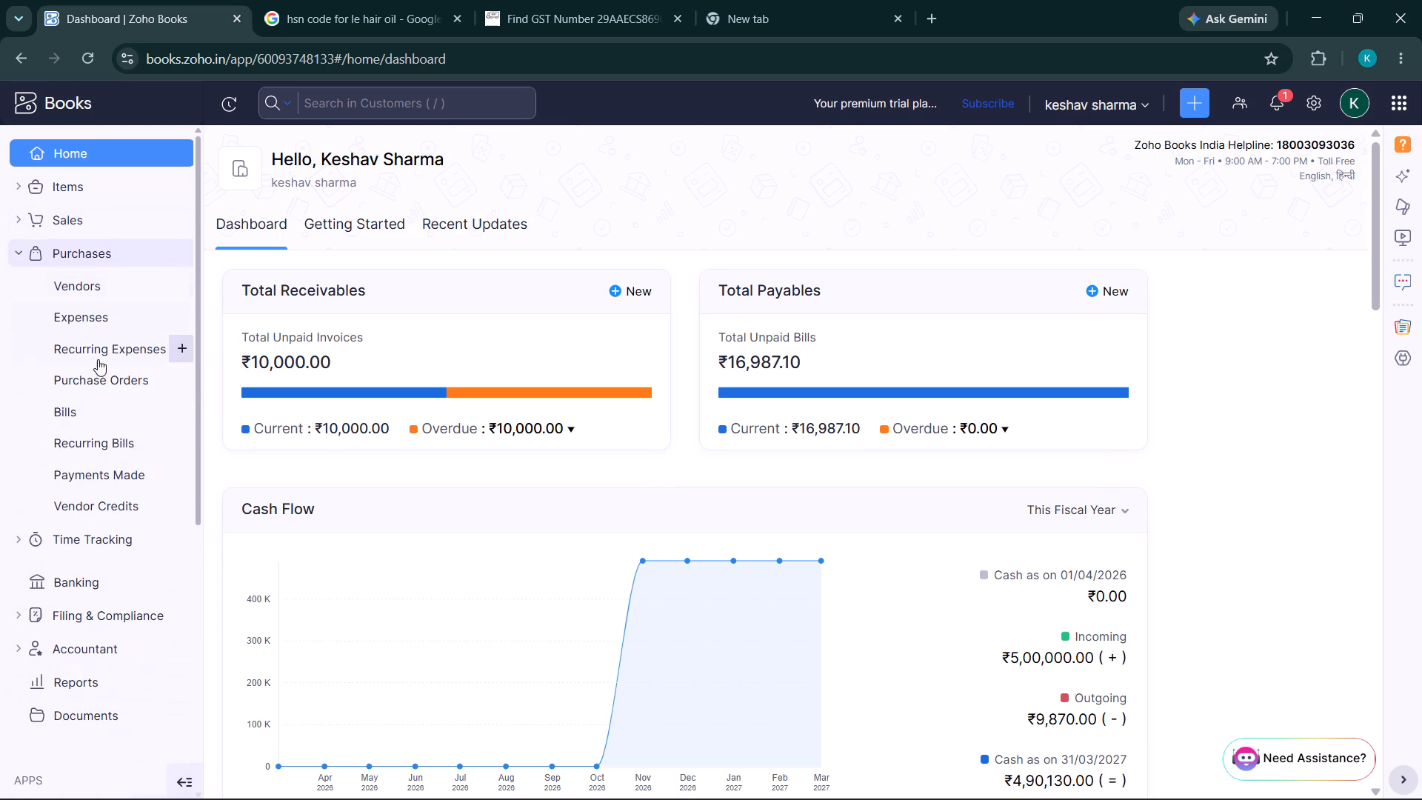
click(73, 408)
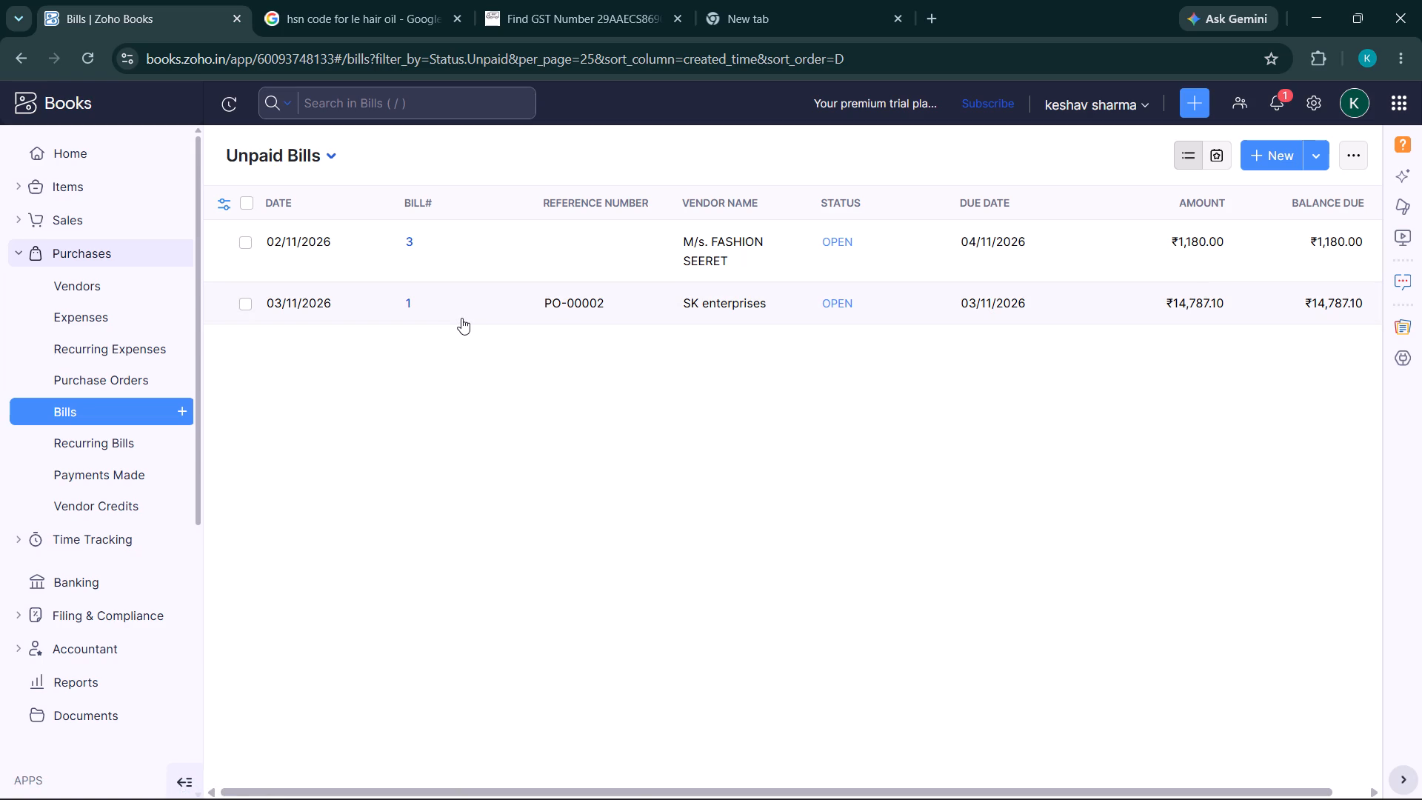
click(244, 242)
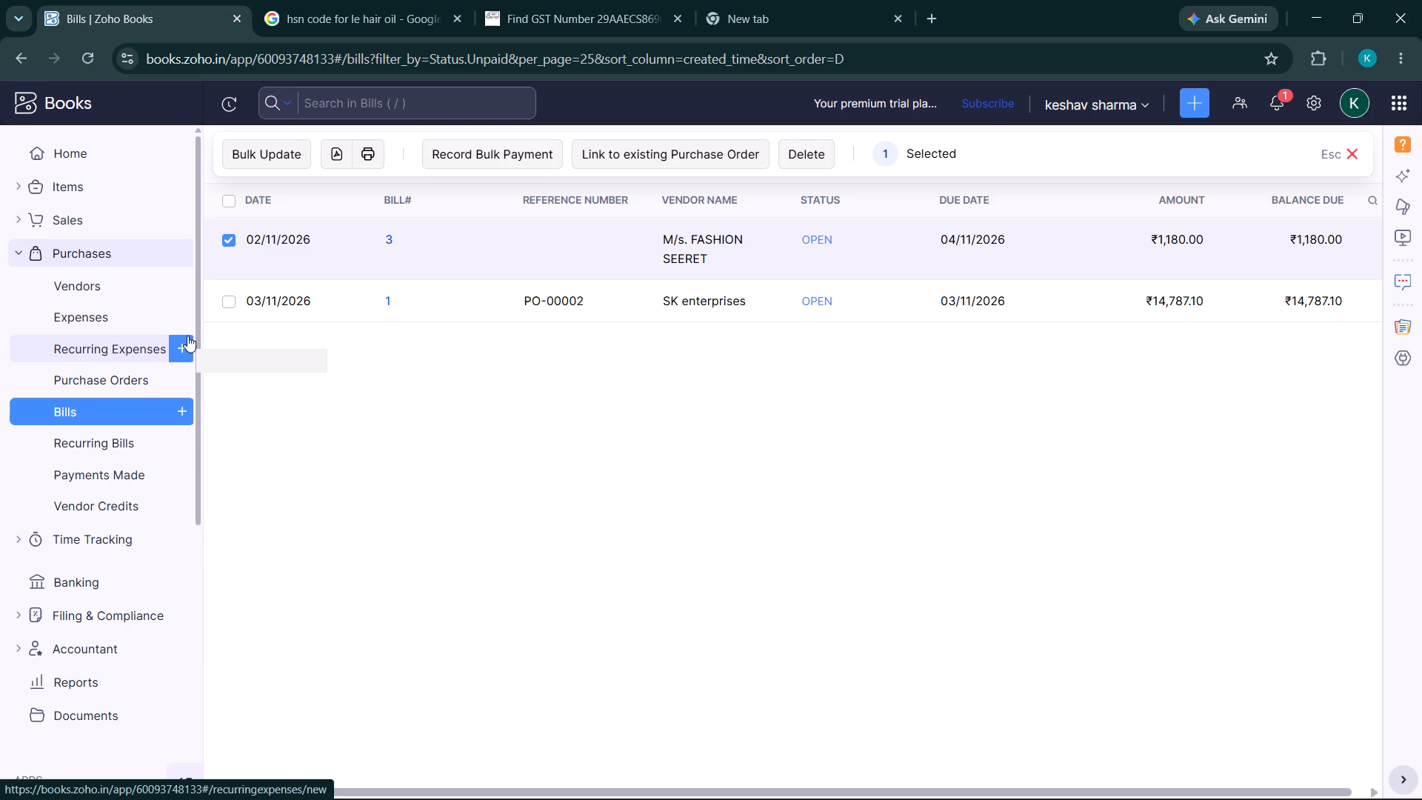
click(228, 299)
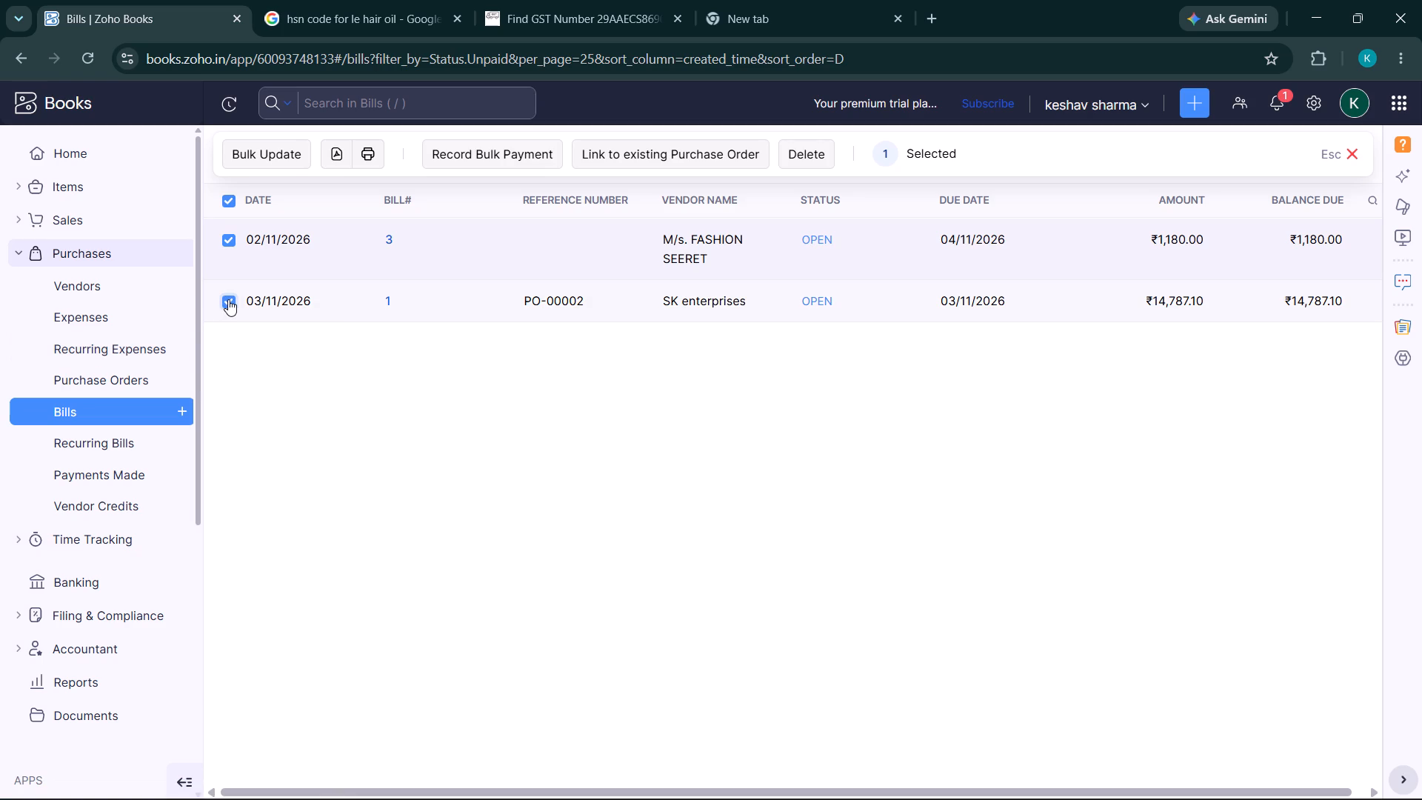
click(228, 299)
click(509, 251)
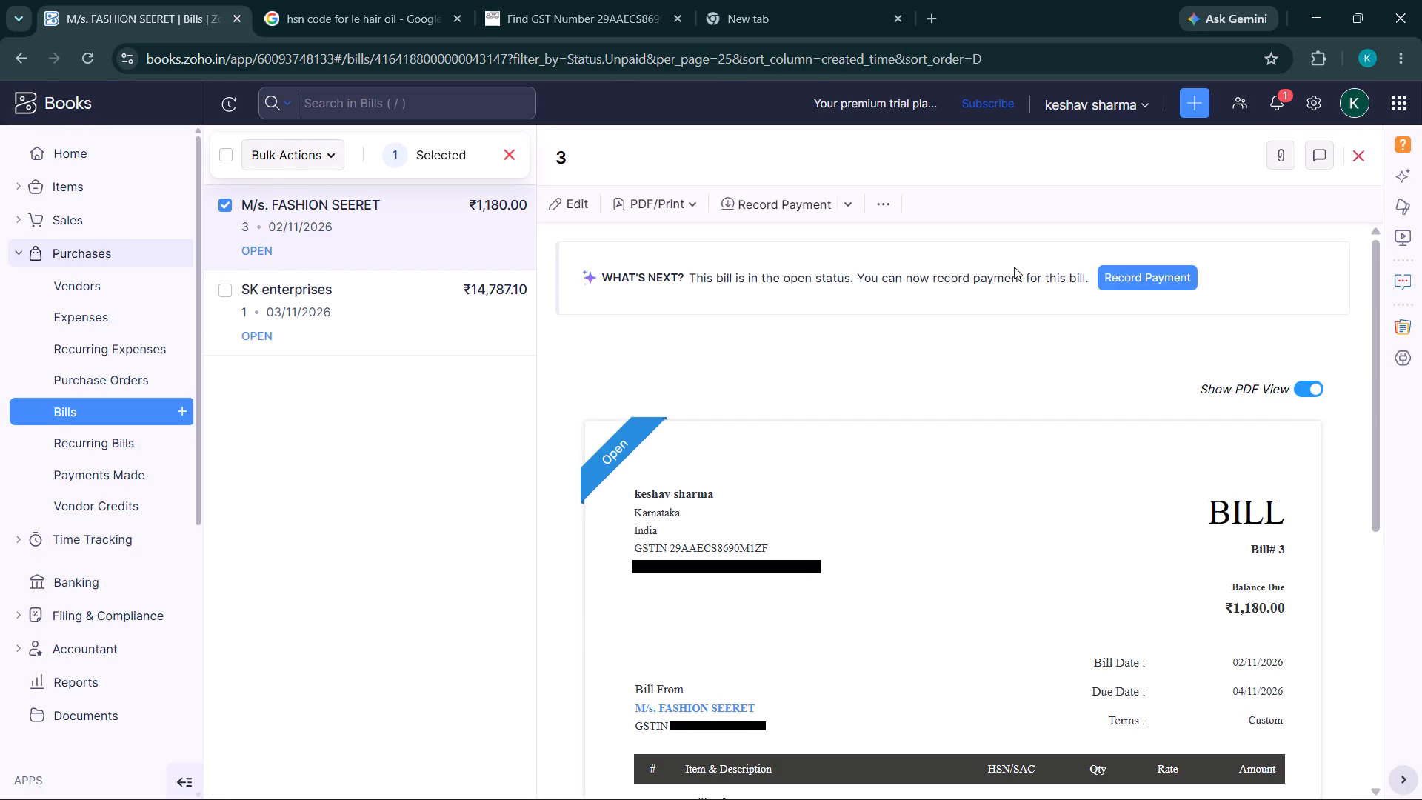
click(1115, 281)
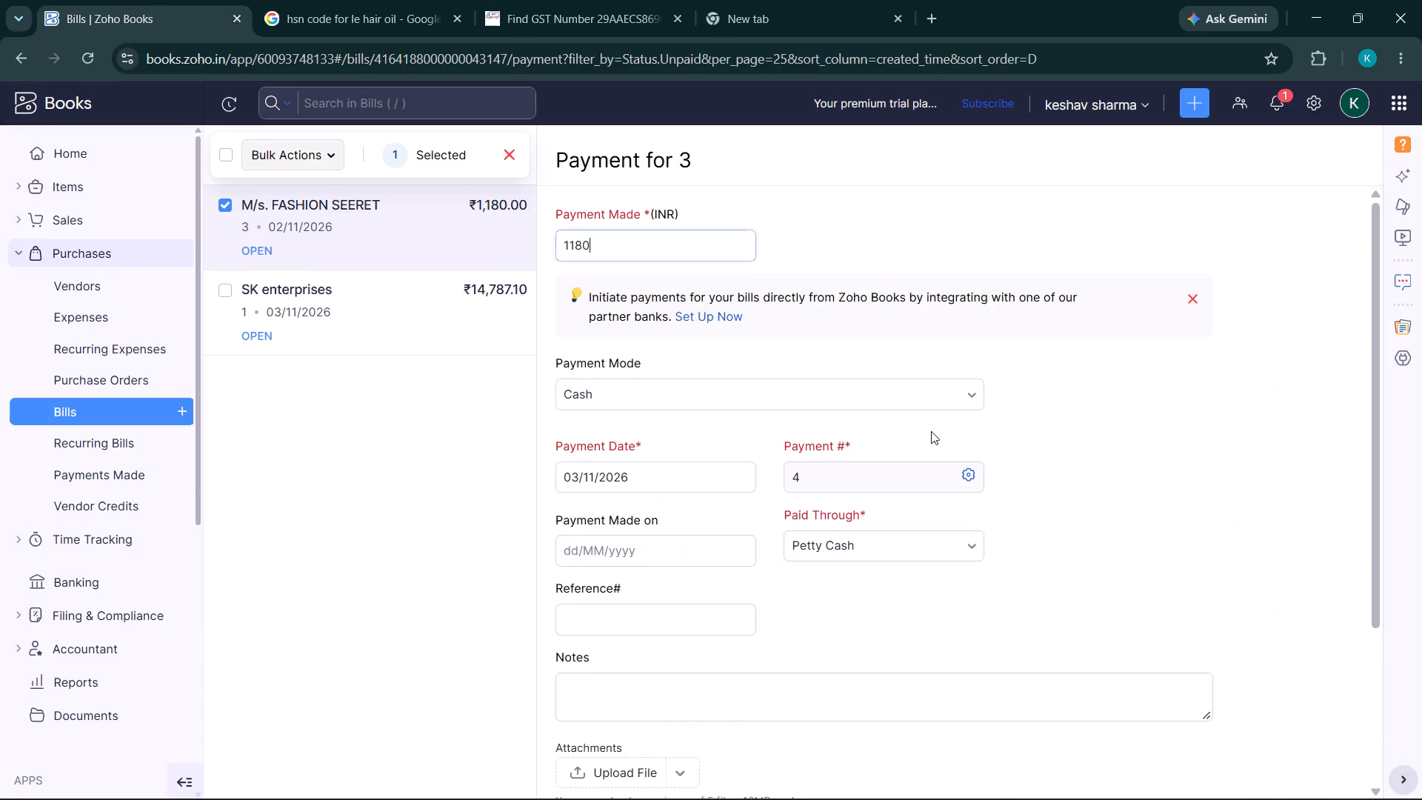
scroll(931, 431, down, 4)
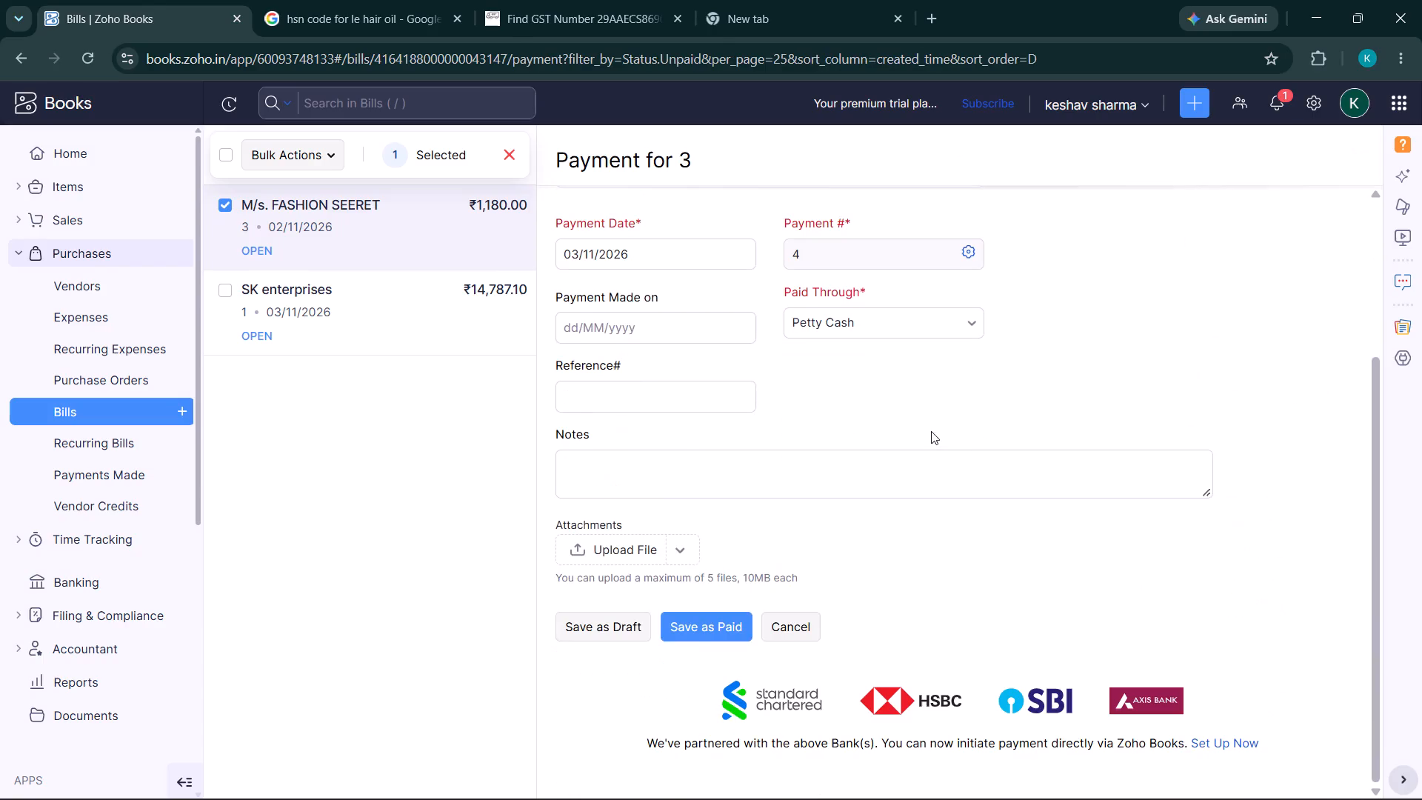
click(697, 615)
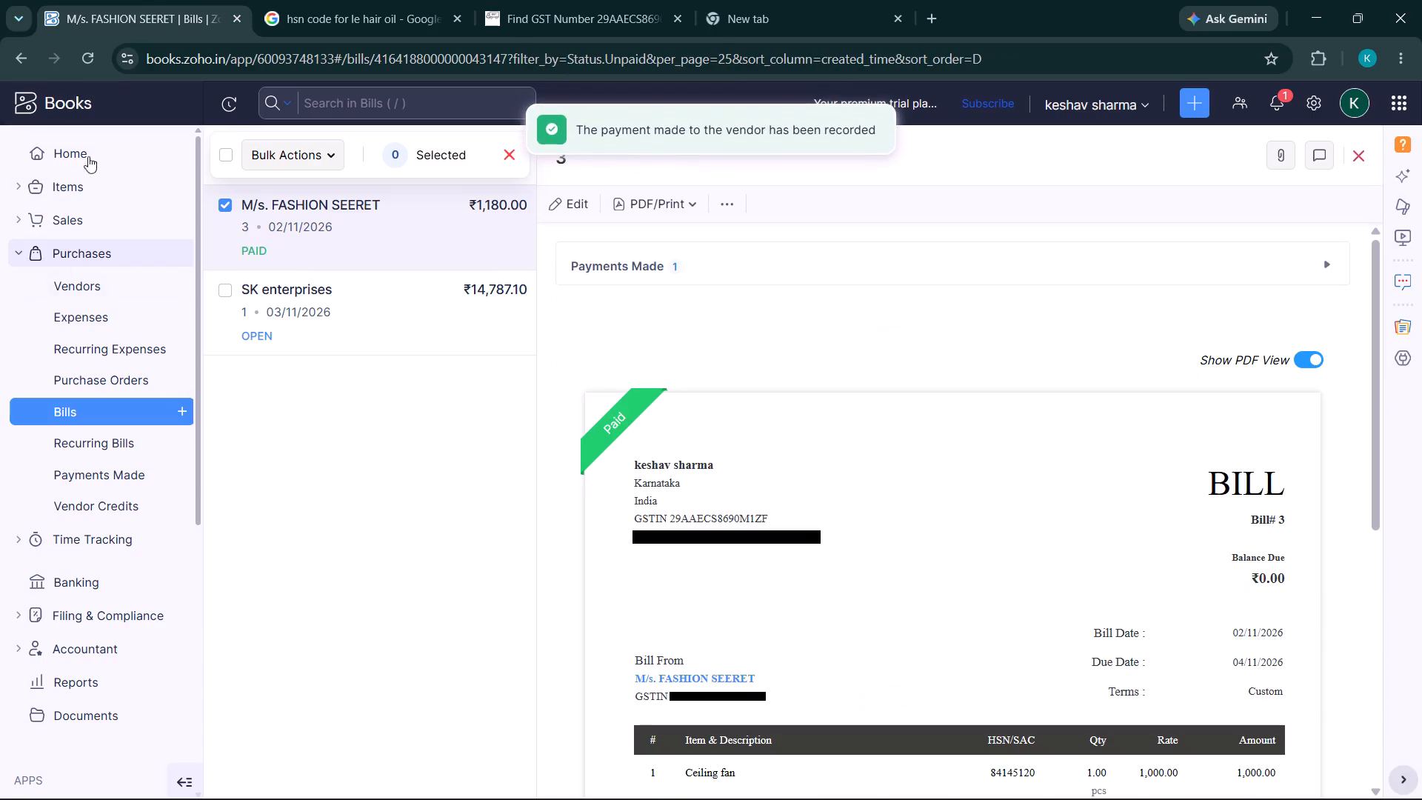
Return to the home dashboard to check total payables, and expand the Purchases section.
click(80, 137)
click(64, 142)
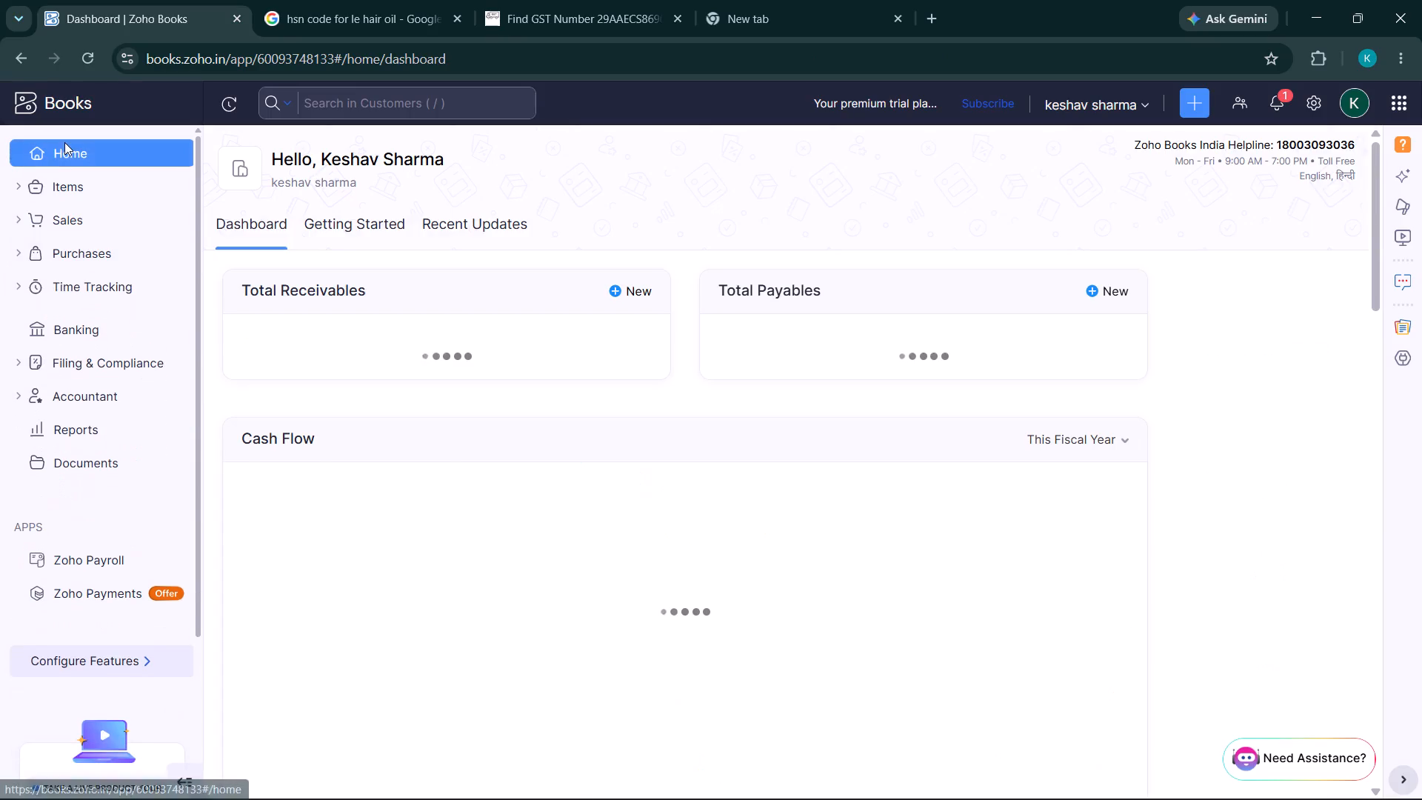
click(59, 256)
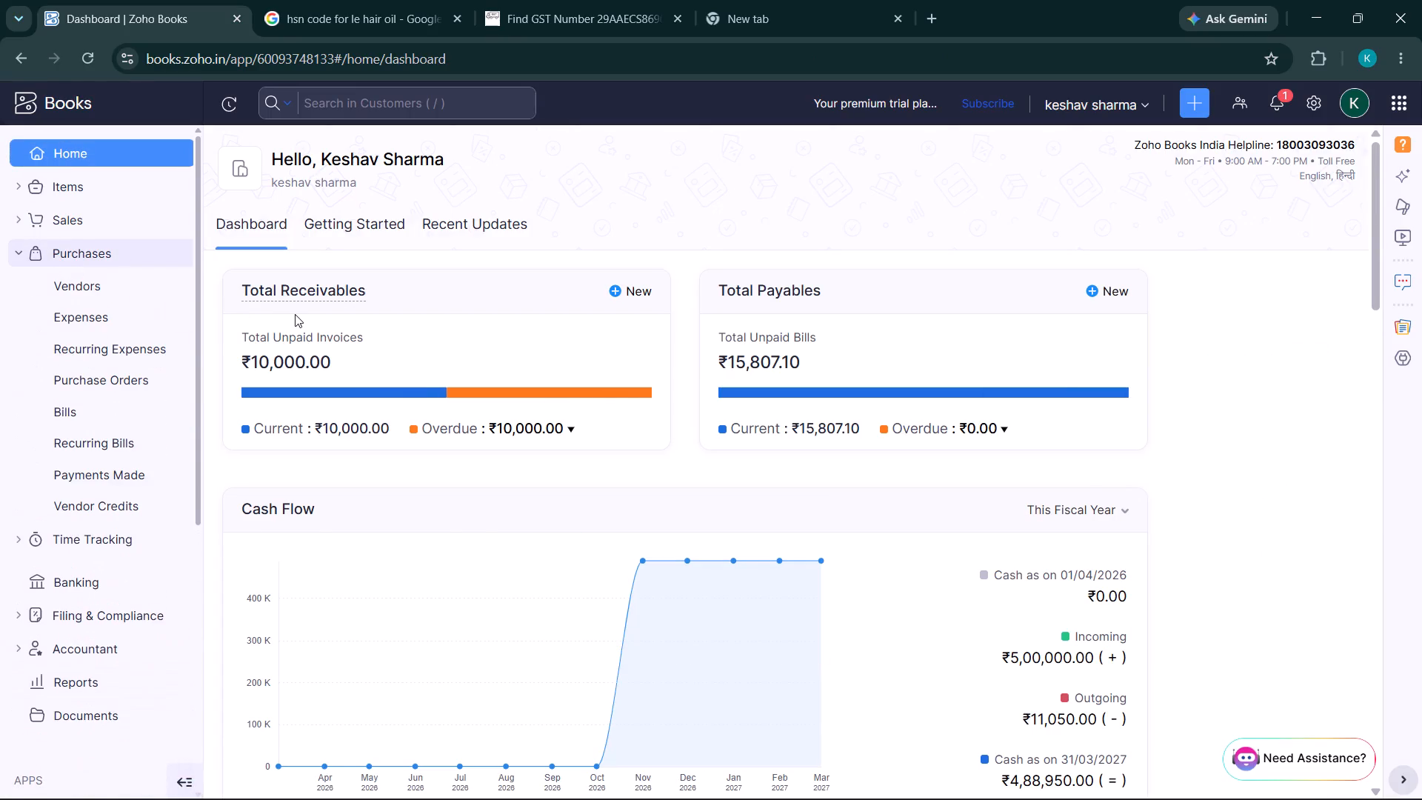
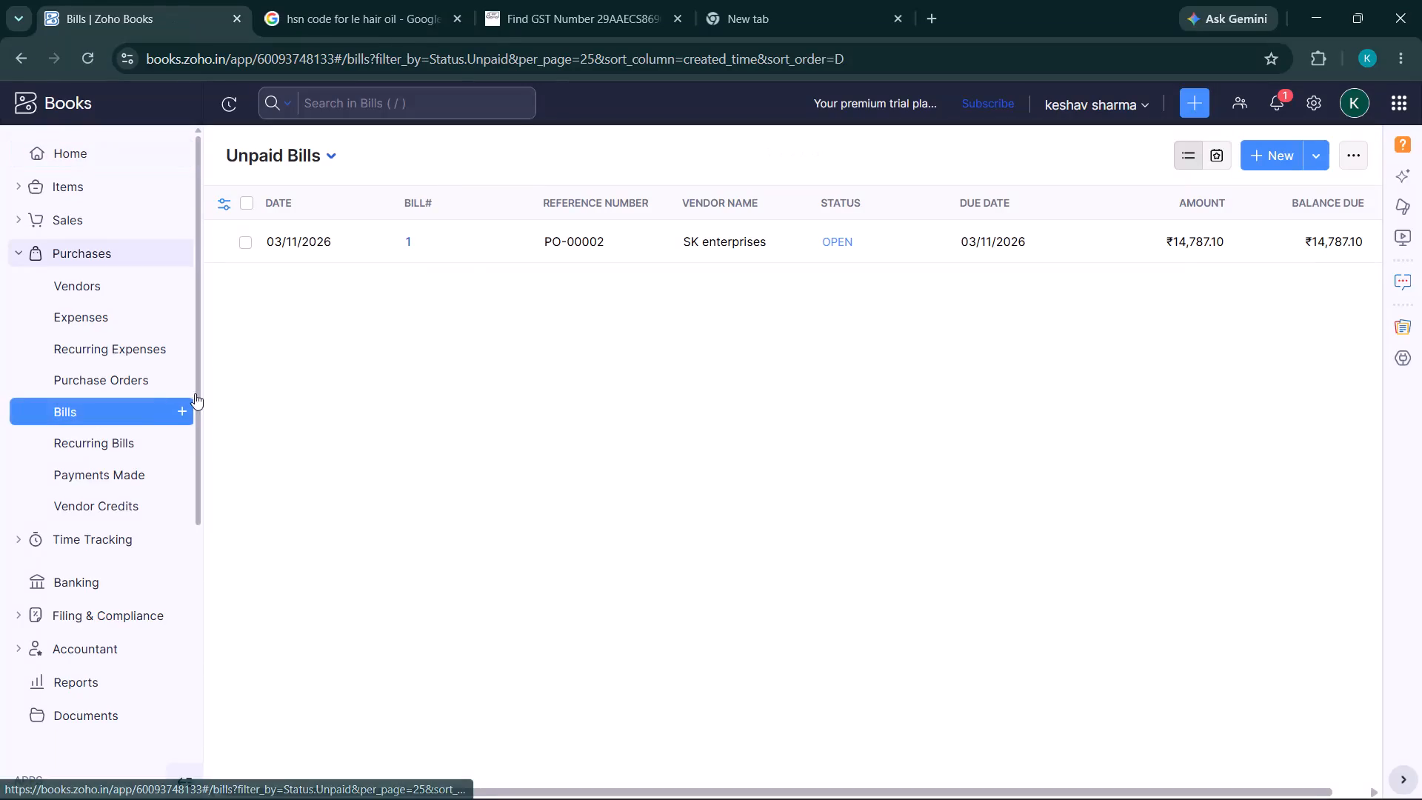
Open SK enterprises' unpaid bill 1 and start a new vendor credit from it, agreeing to apply the credit to the bill.
click(453, 229)
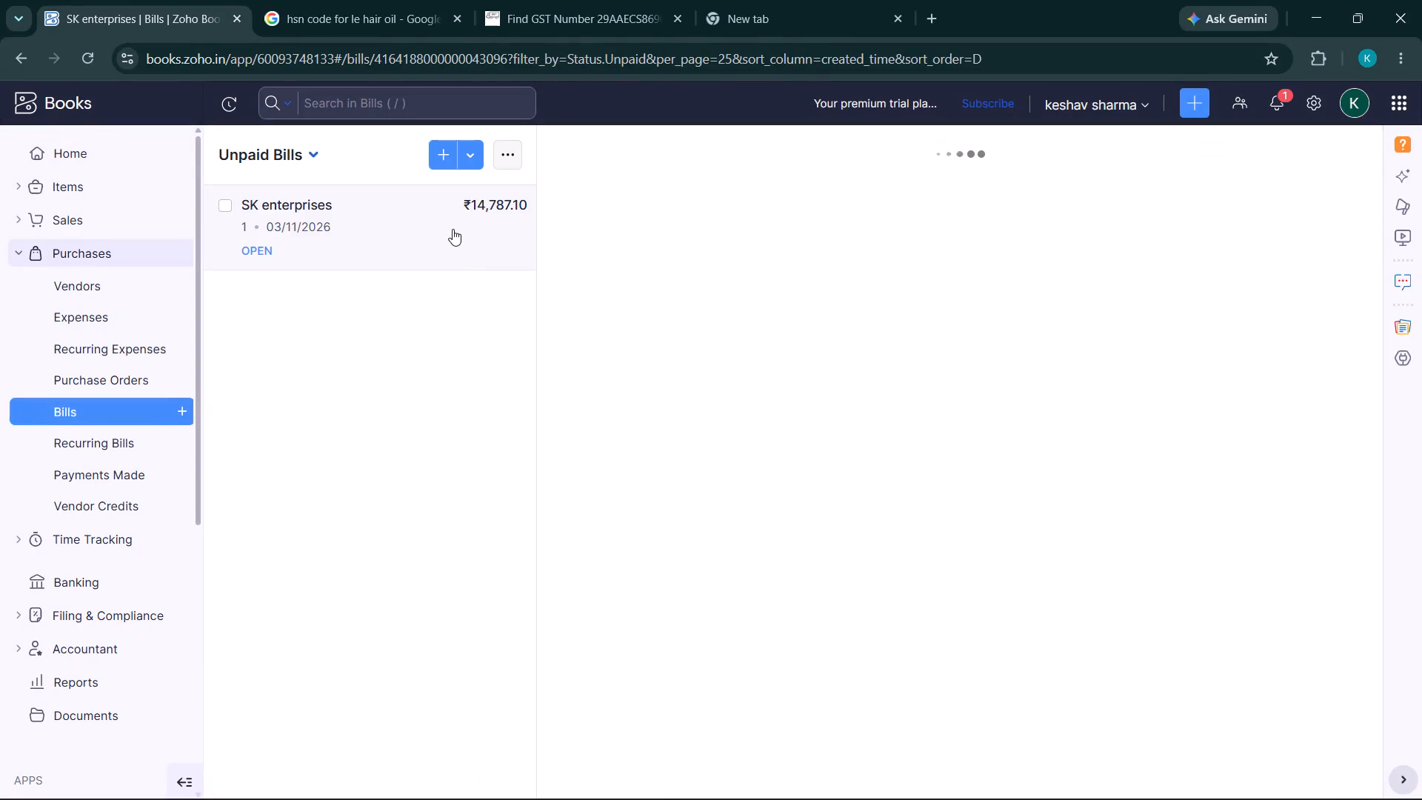
click(501, 161)
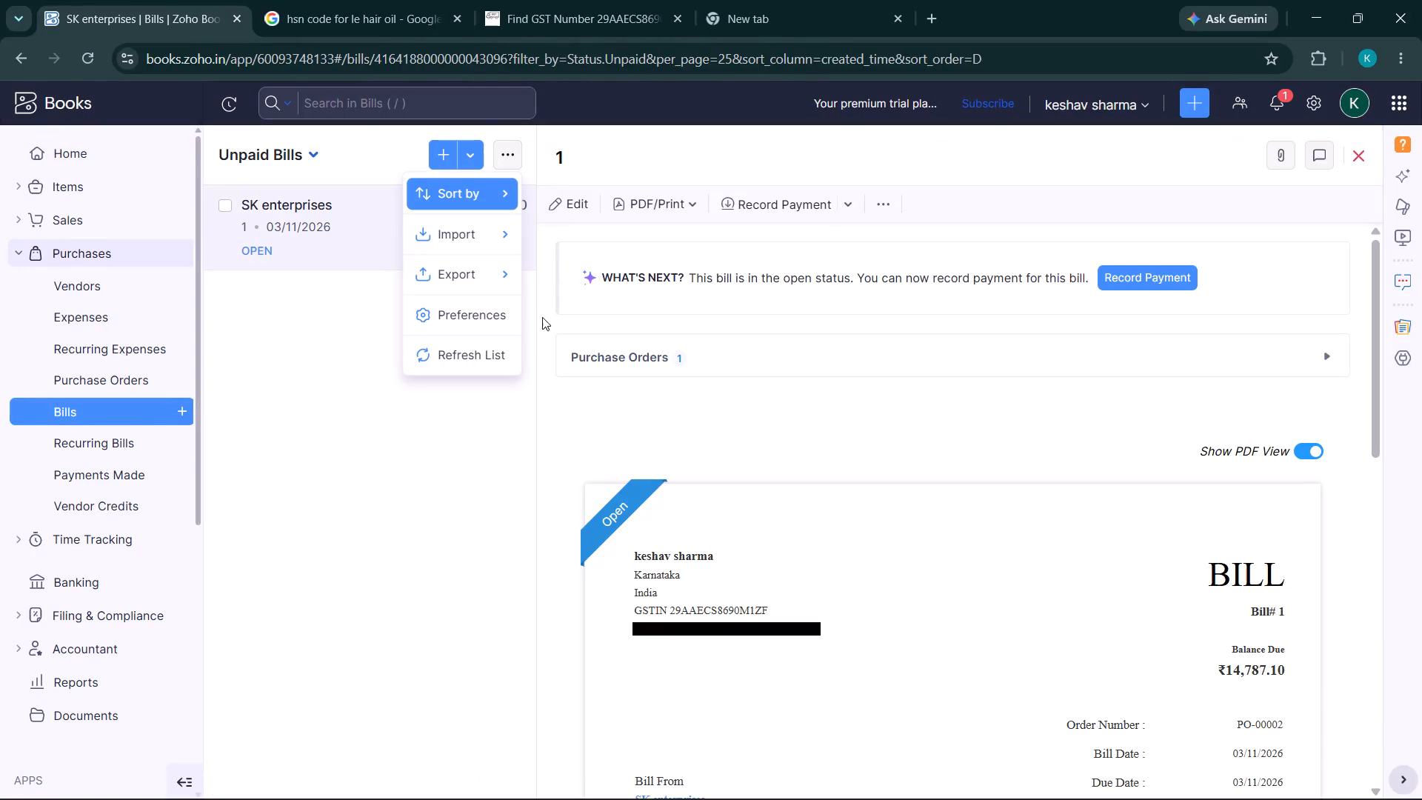
click(881, 207)
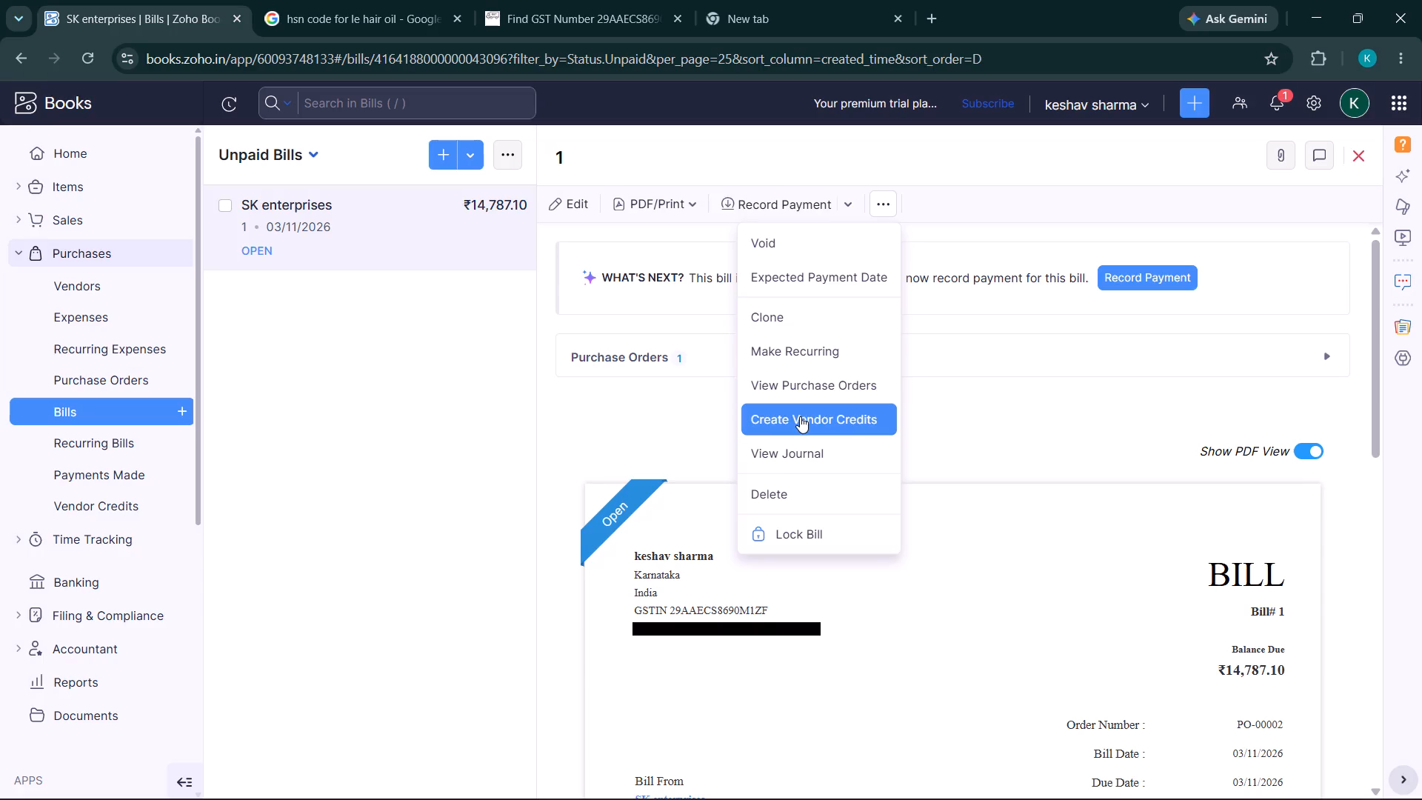
click(800, 416)
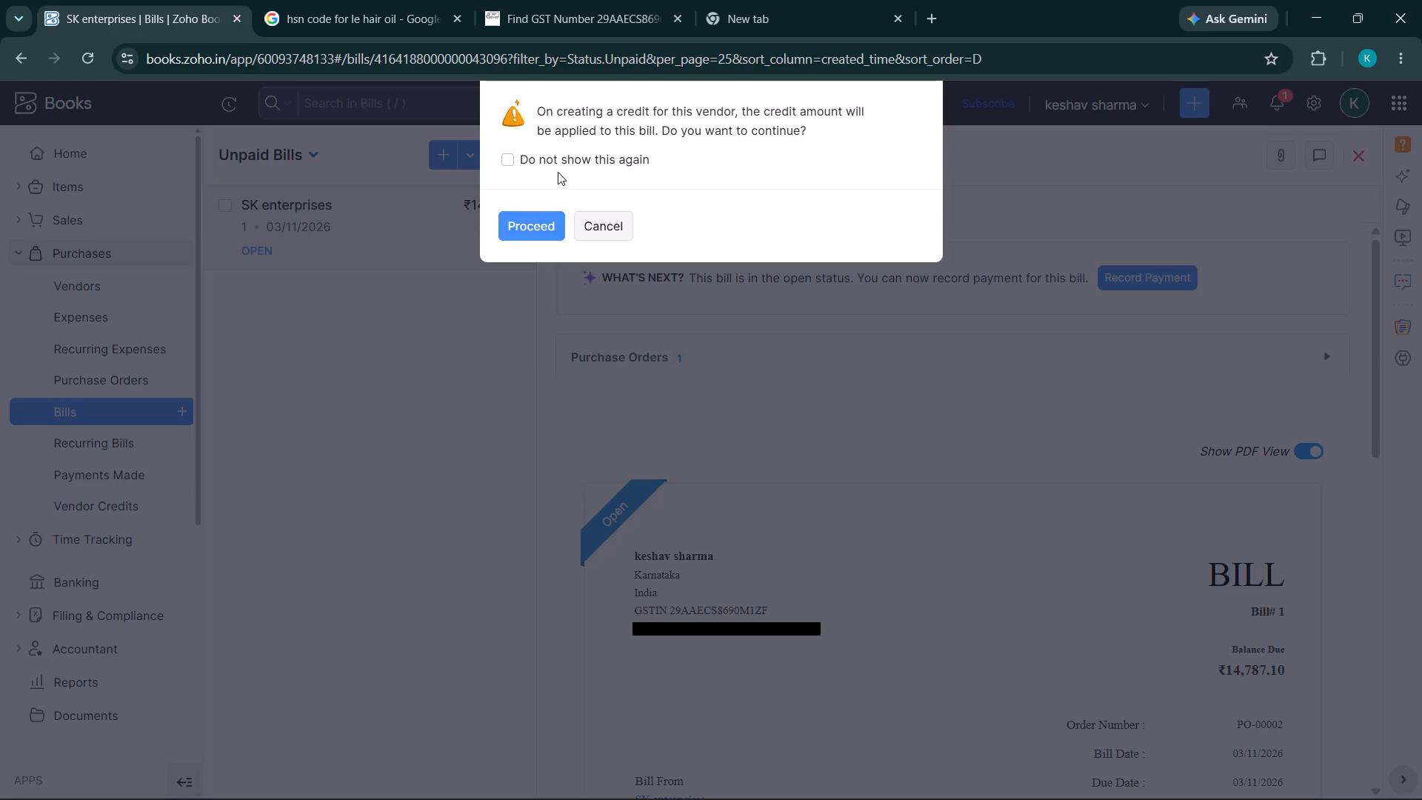
click(515, 229)
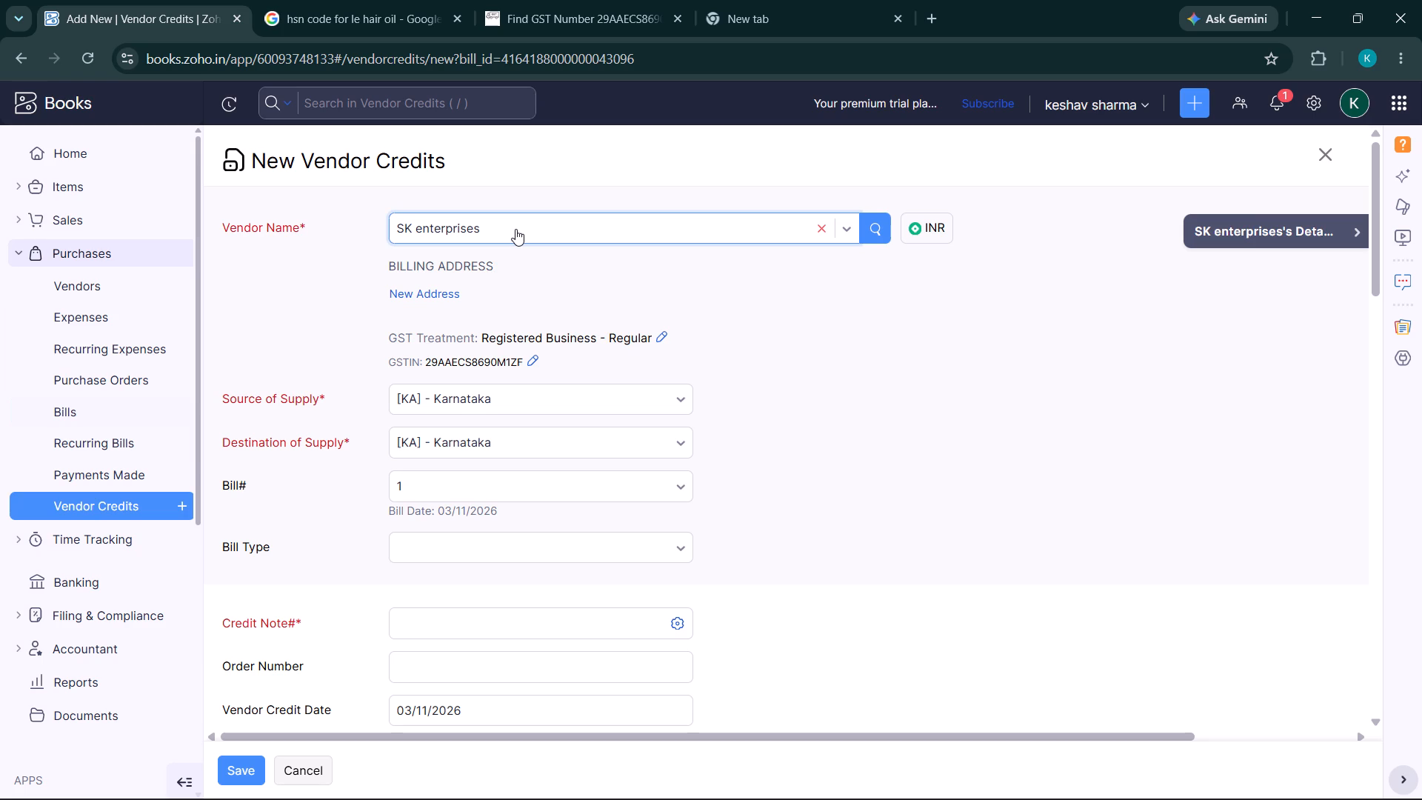
Set the vendor credit's bill type to Registered and its credit note number to 1.
click(644, 546)
scroll(507, 355, up, 1)
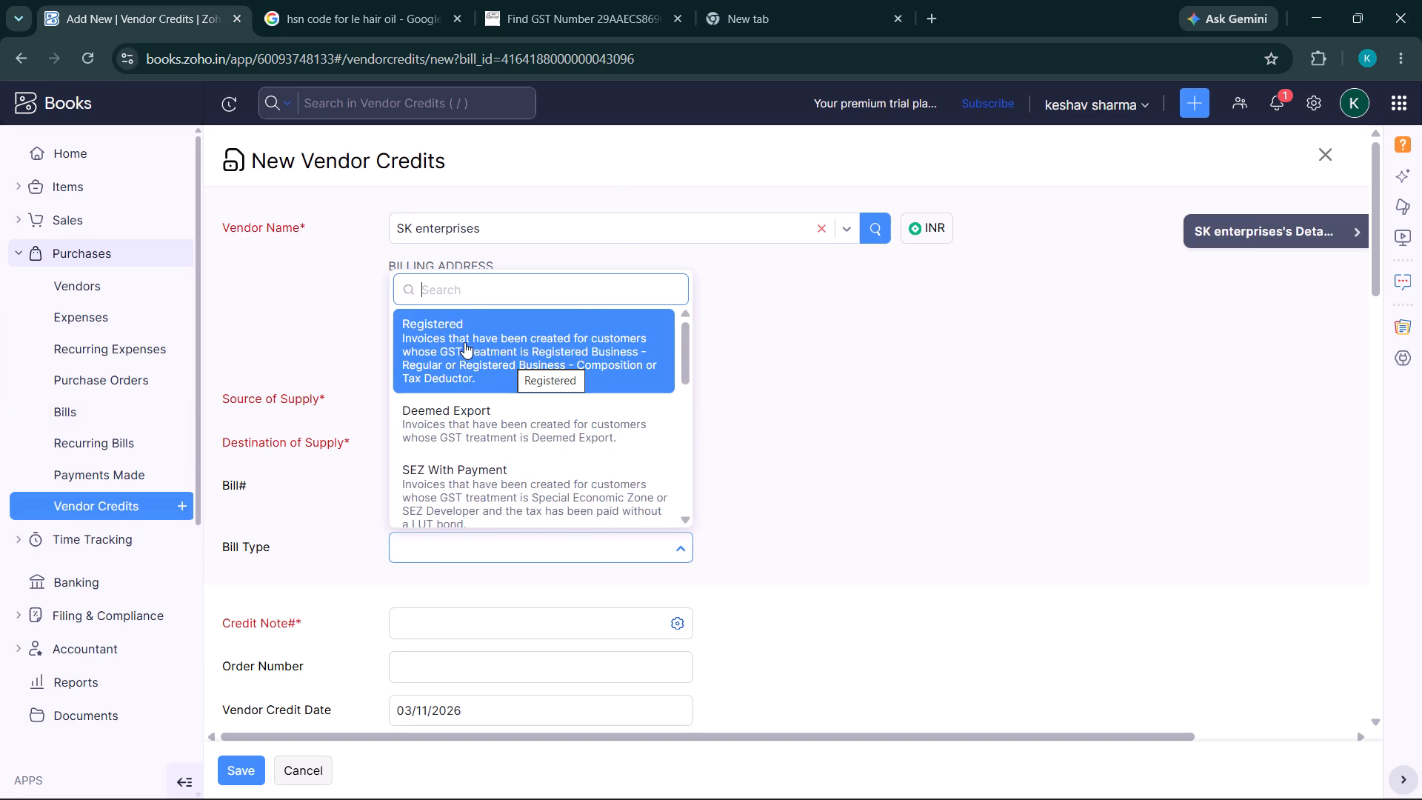
click(578, 363)
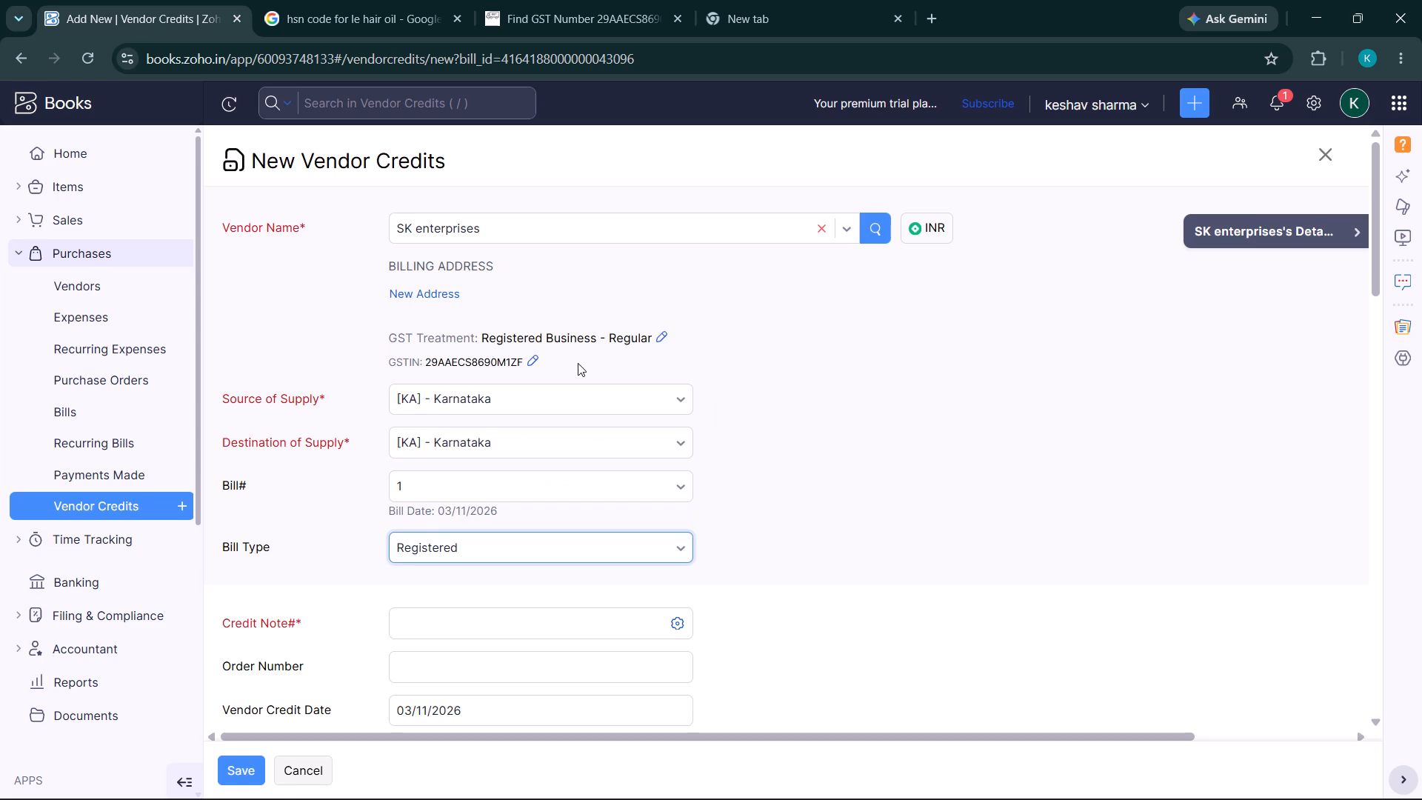
scroll(826, 507, down, 2)
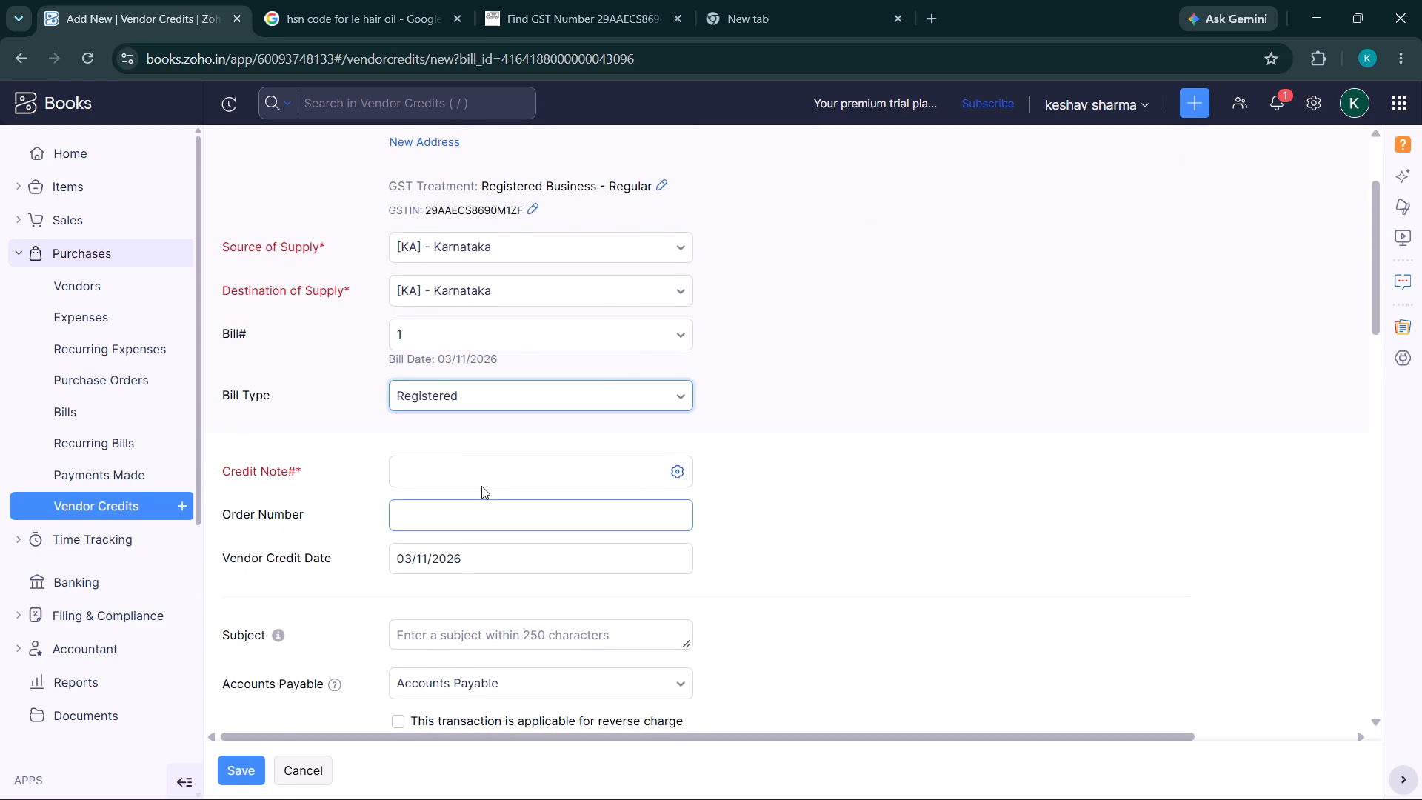
click(424, 460)
key(1)
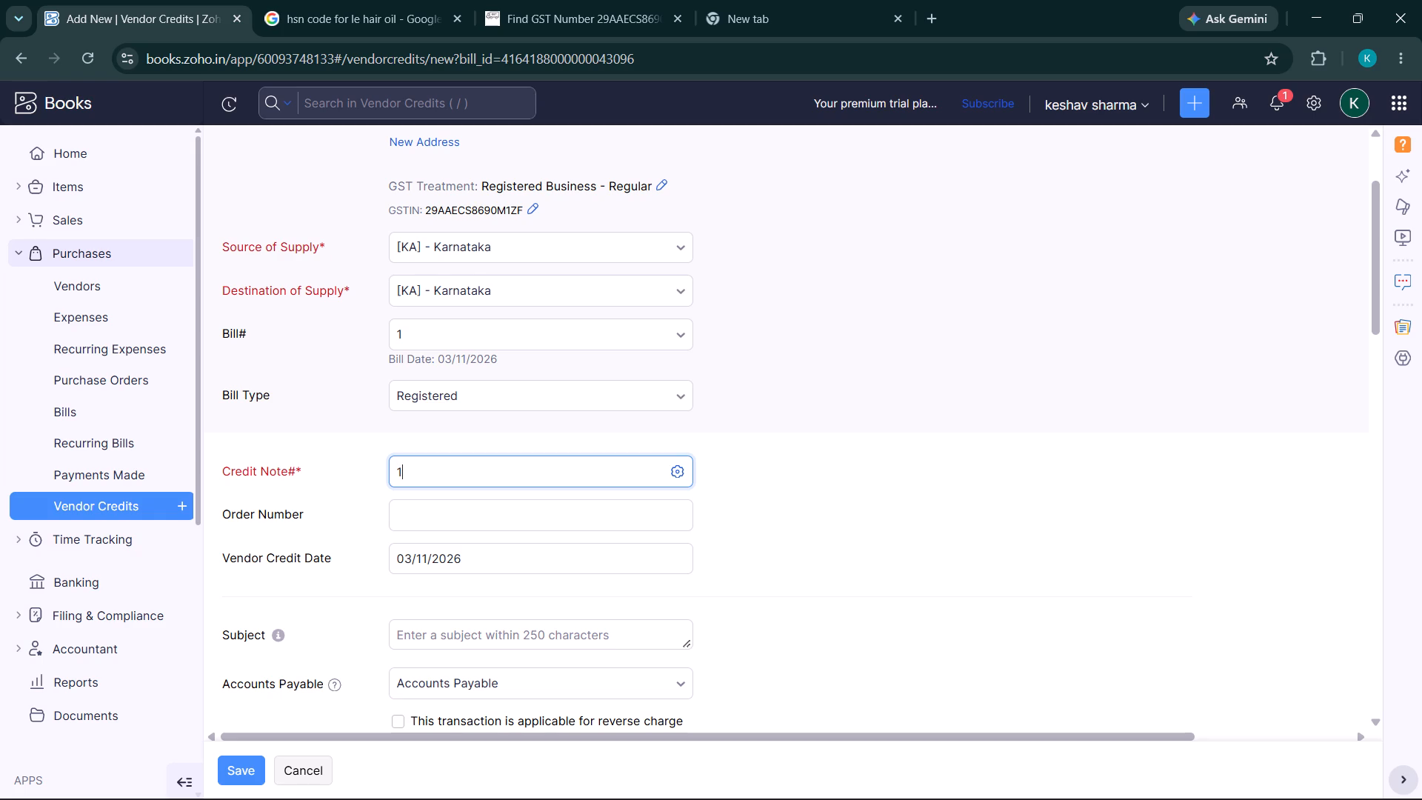
Remove the win x pen line from the vendor credit's item table.
scroll(424, 460, down, 4)
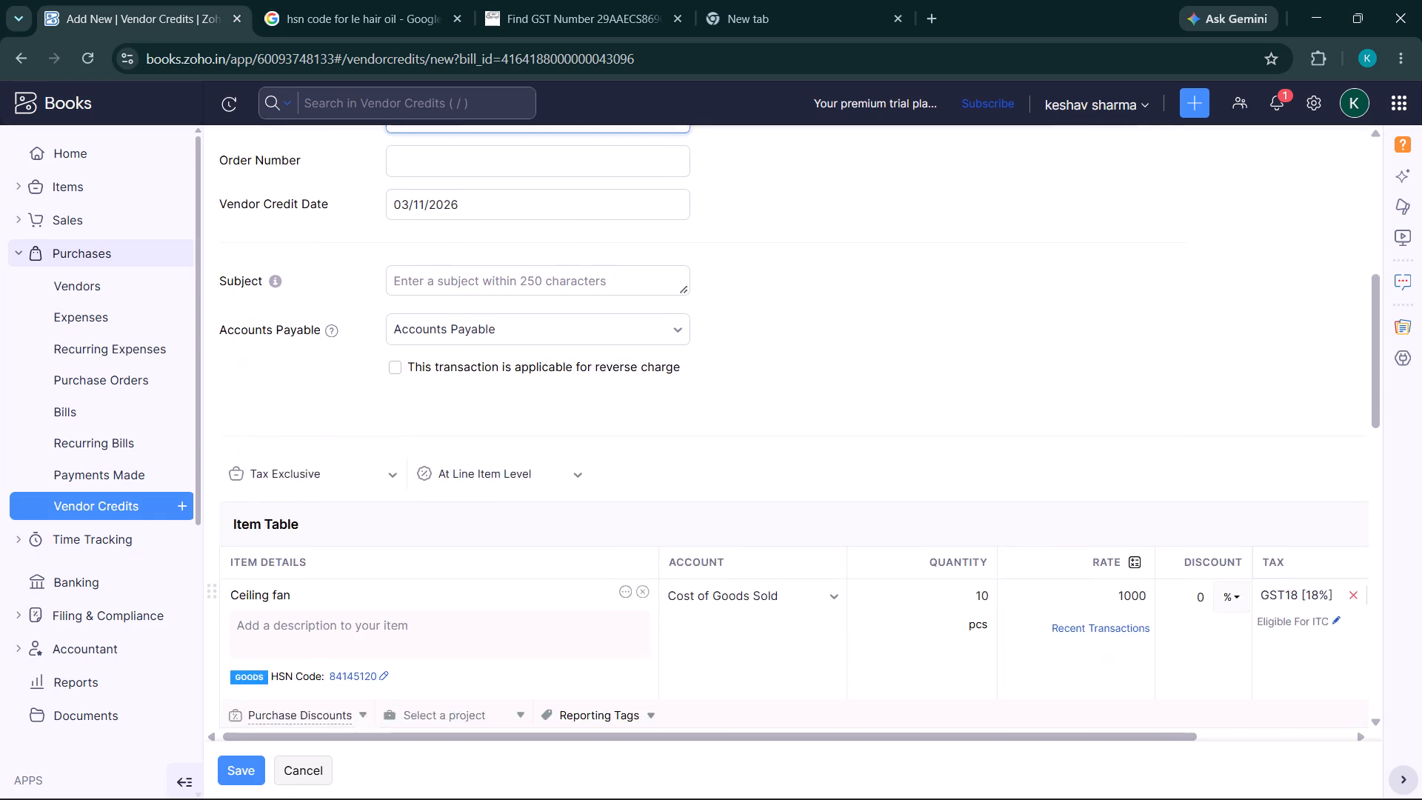
scroll(424, 460, down, 4)
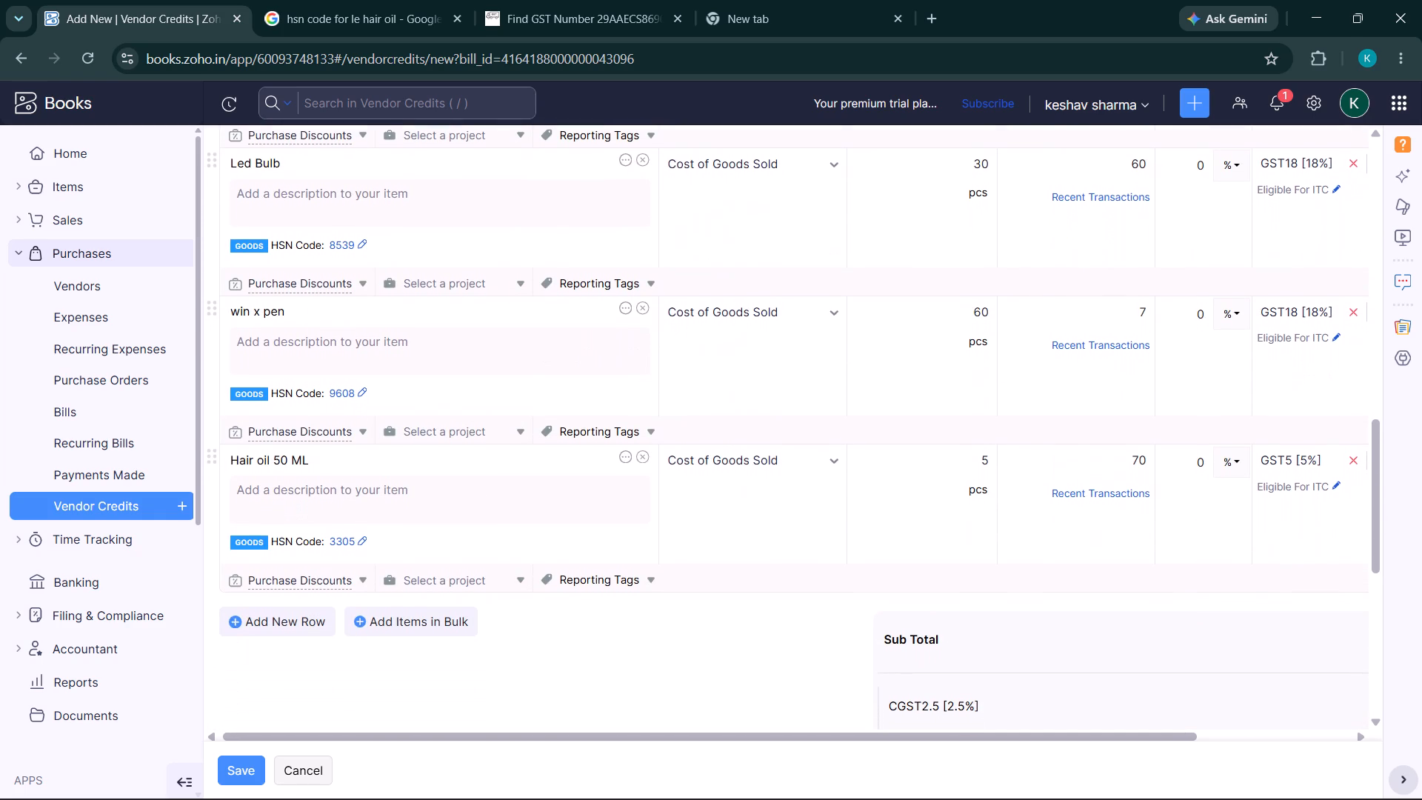
scroll(424, 460, up, 6)
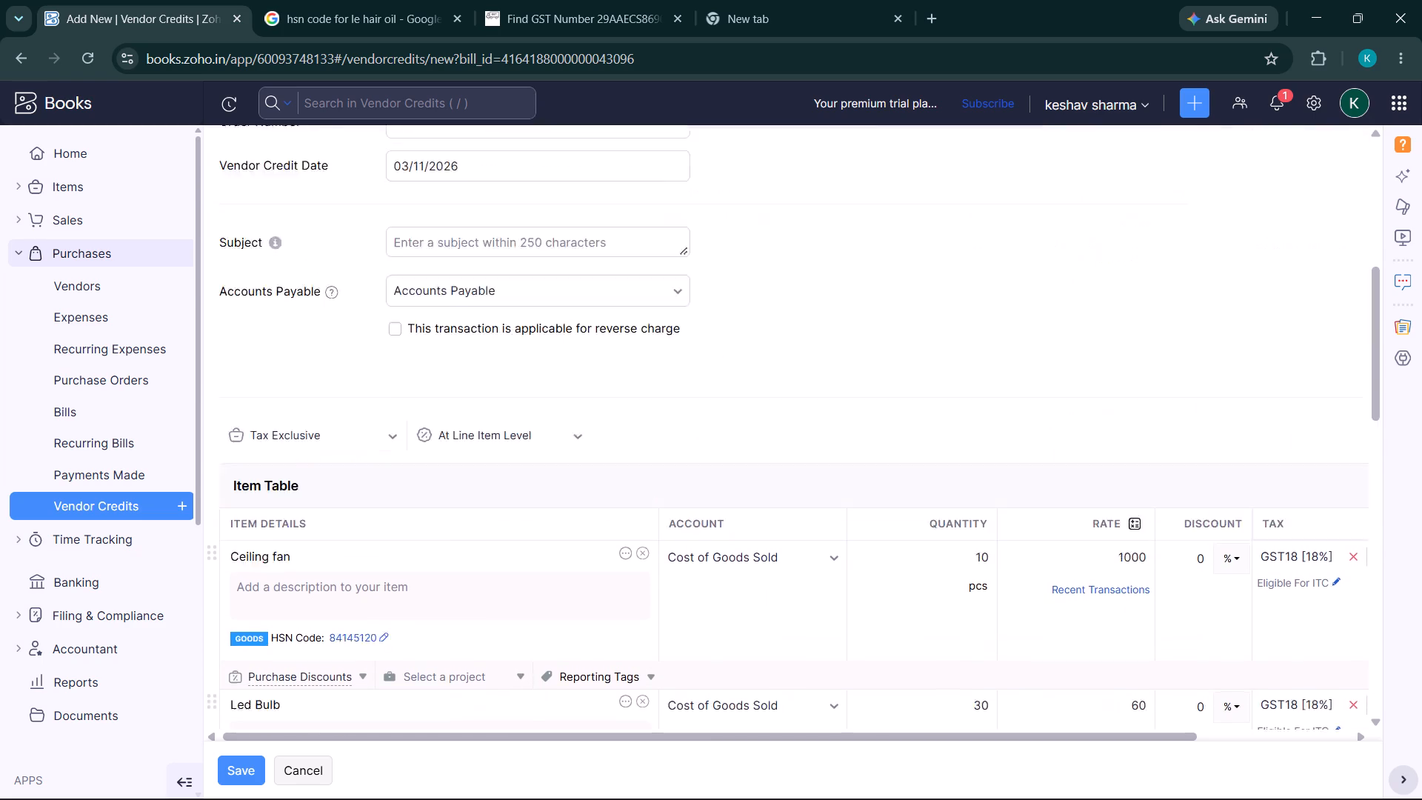
scroll(424, 460, up, 1)
scroll(424, 460, down, 6)
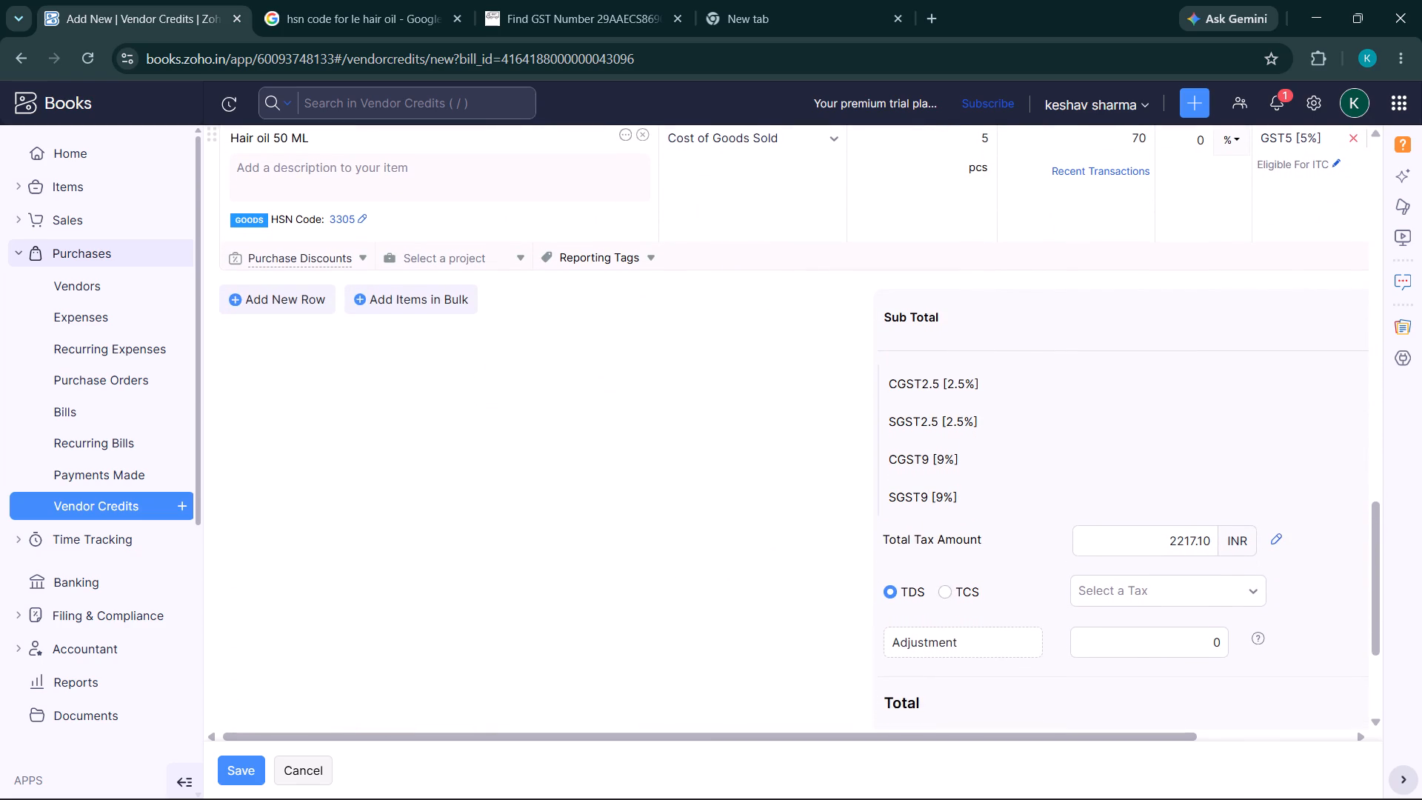
scroll(424, 460, down, 5)
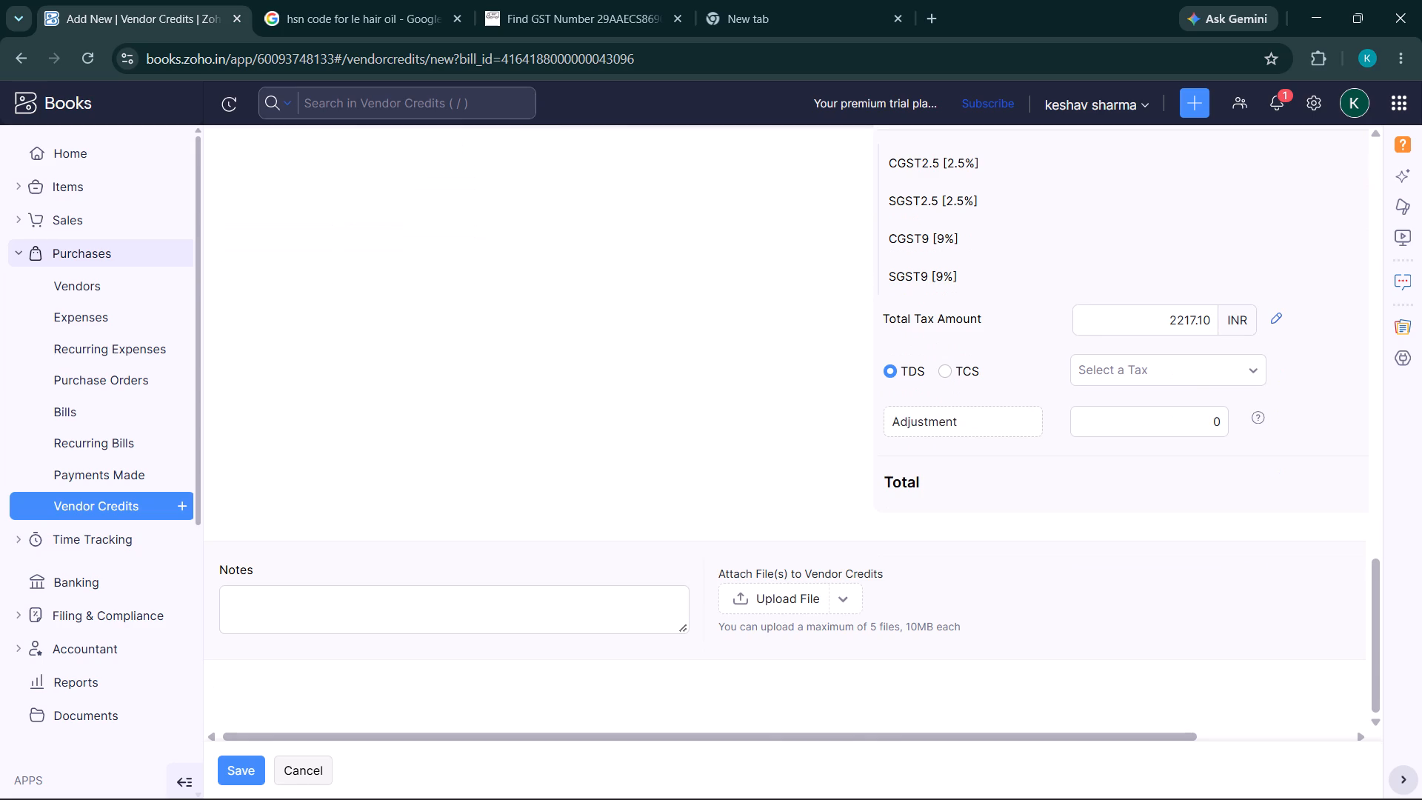
scroll(424, 460, up, 4)
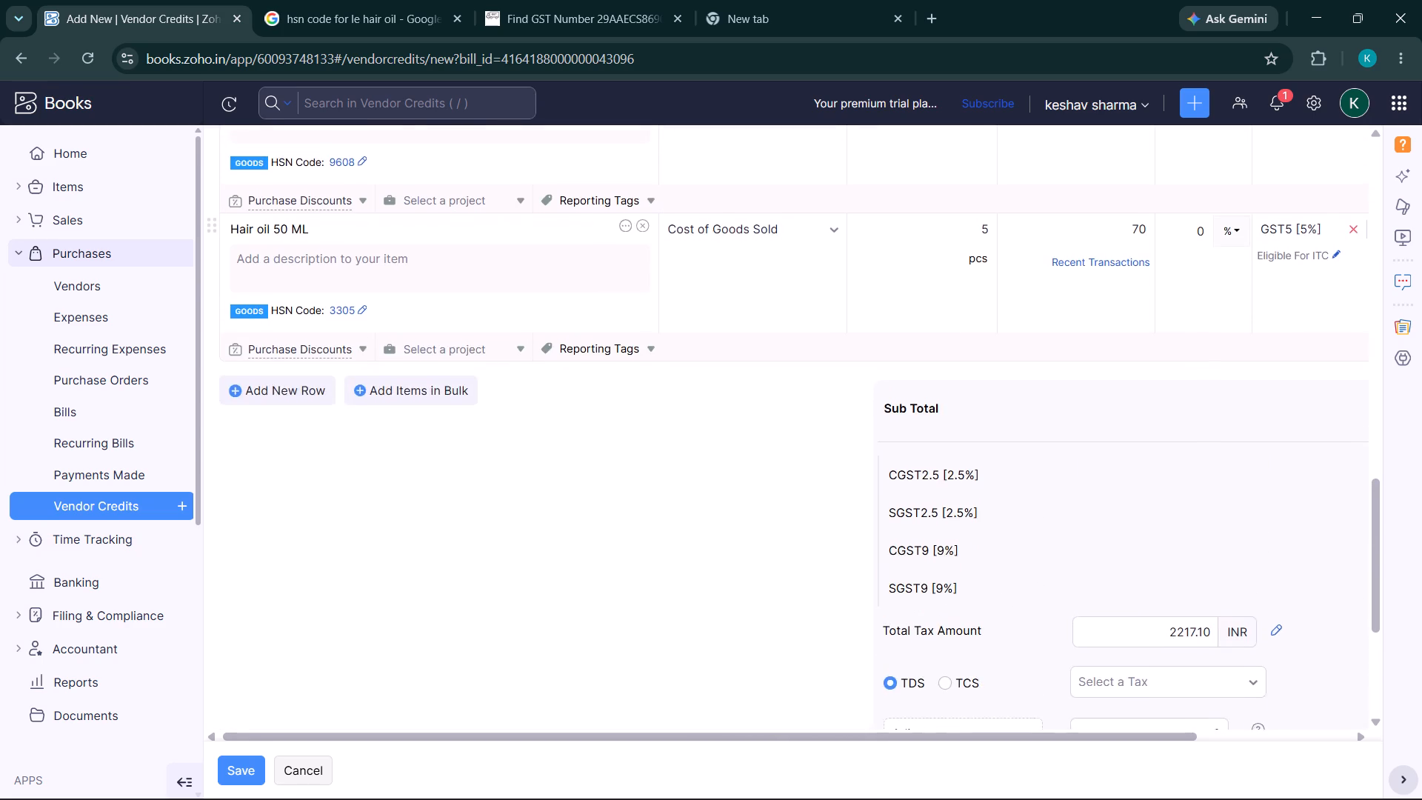
scroll(424, 460, up, 1)
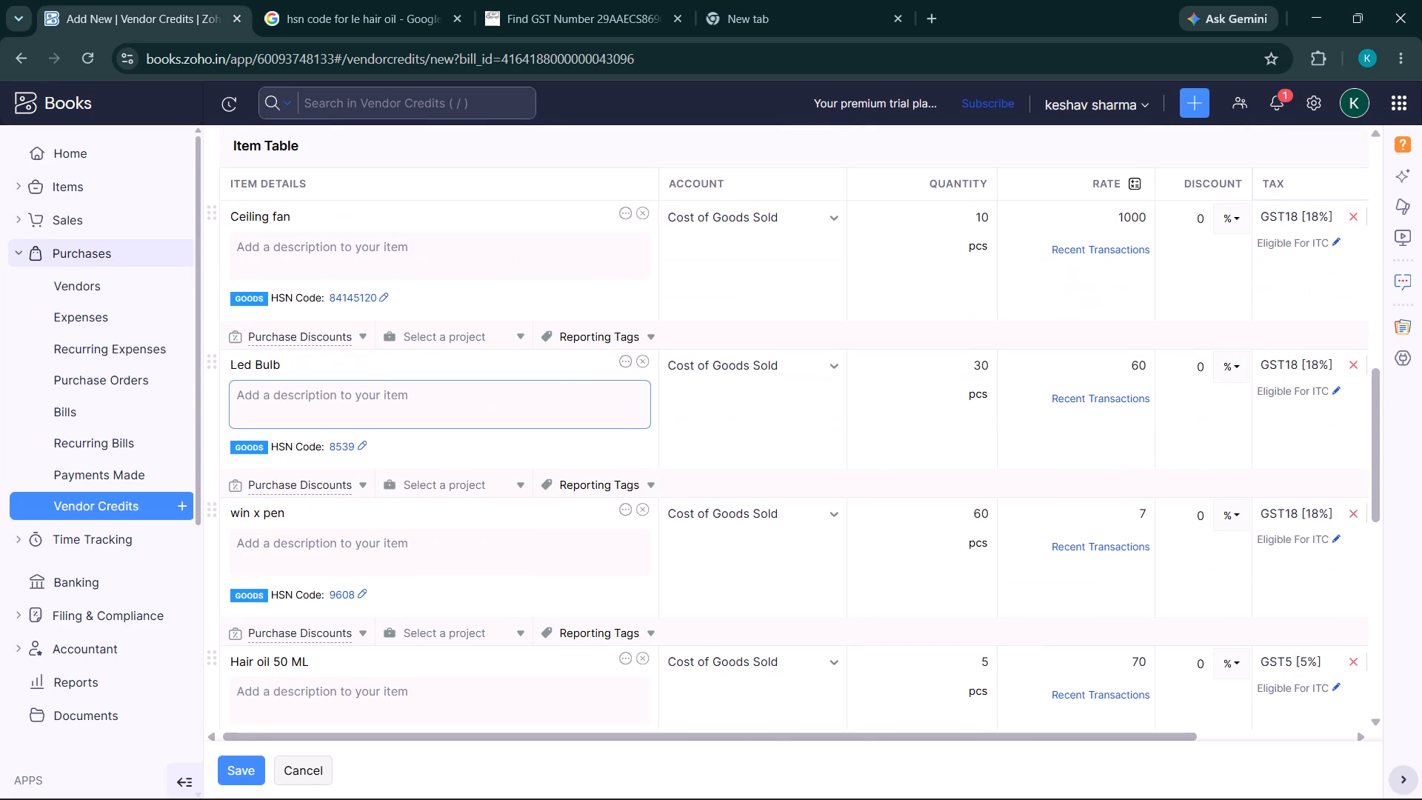
click(1352, 518)
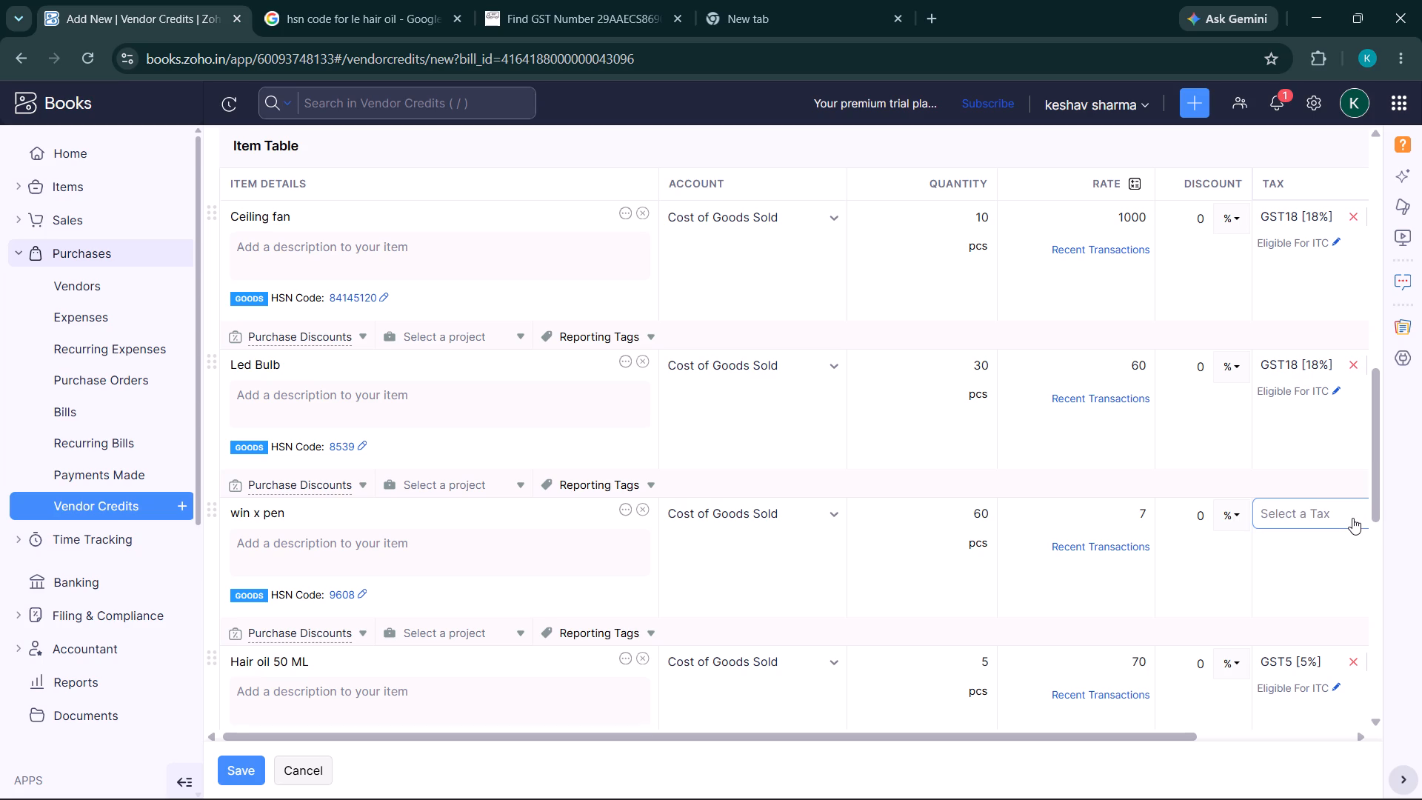
scroll(1093, 524, left, 2)
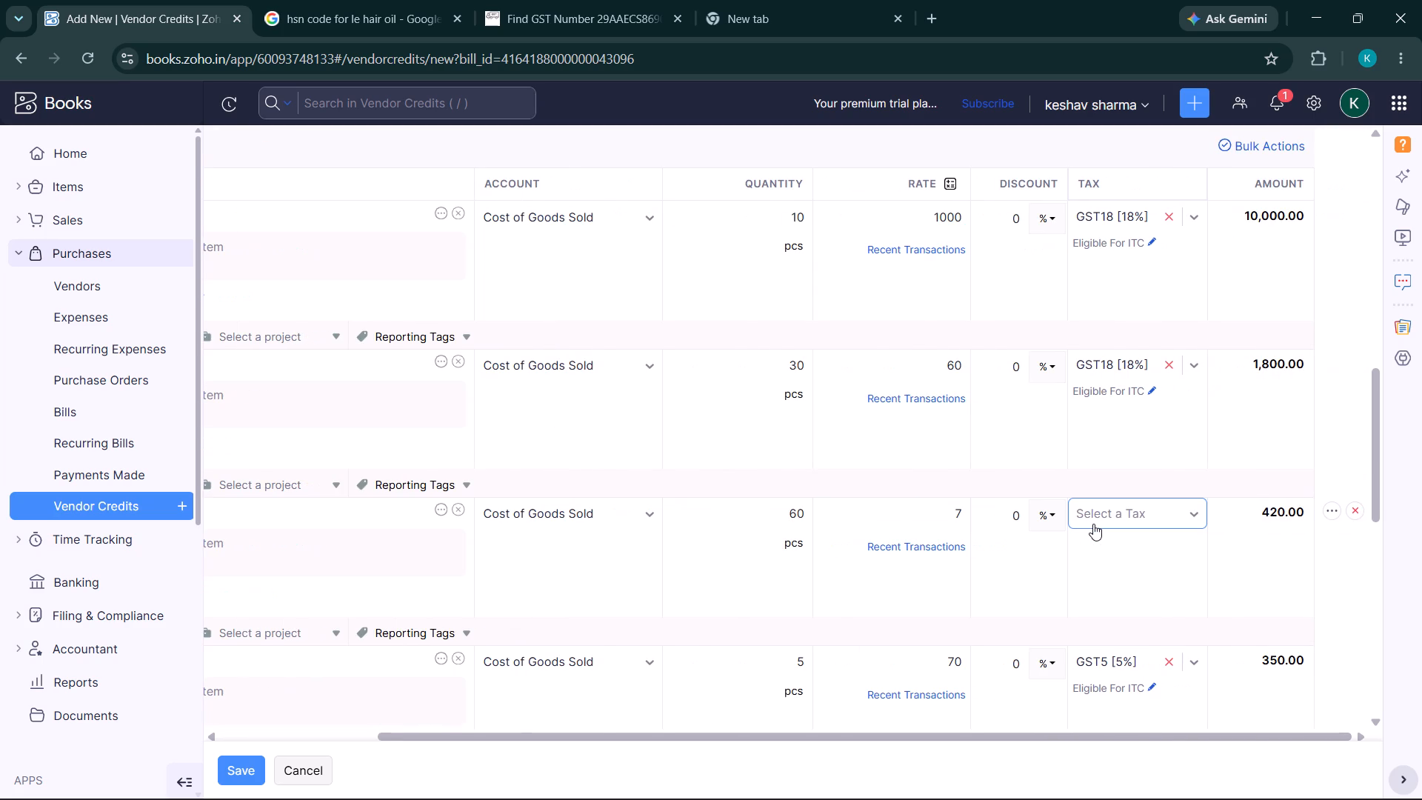
scroll(1093, 524, left, 3)
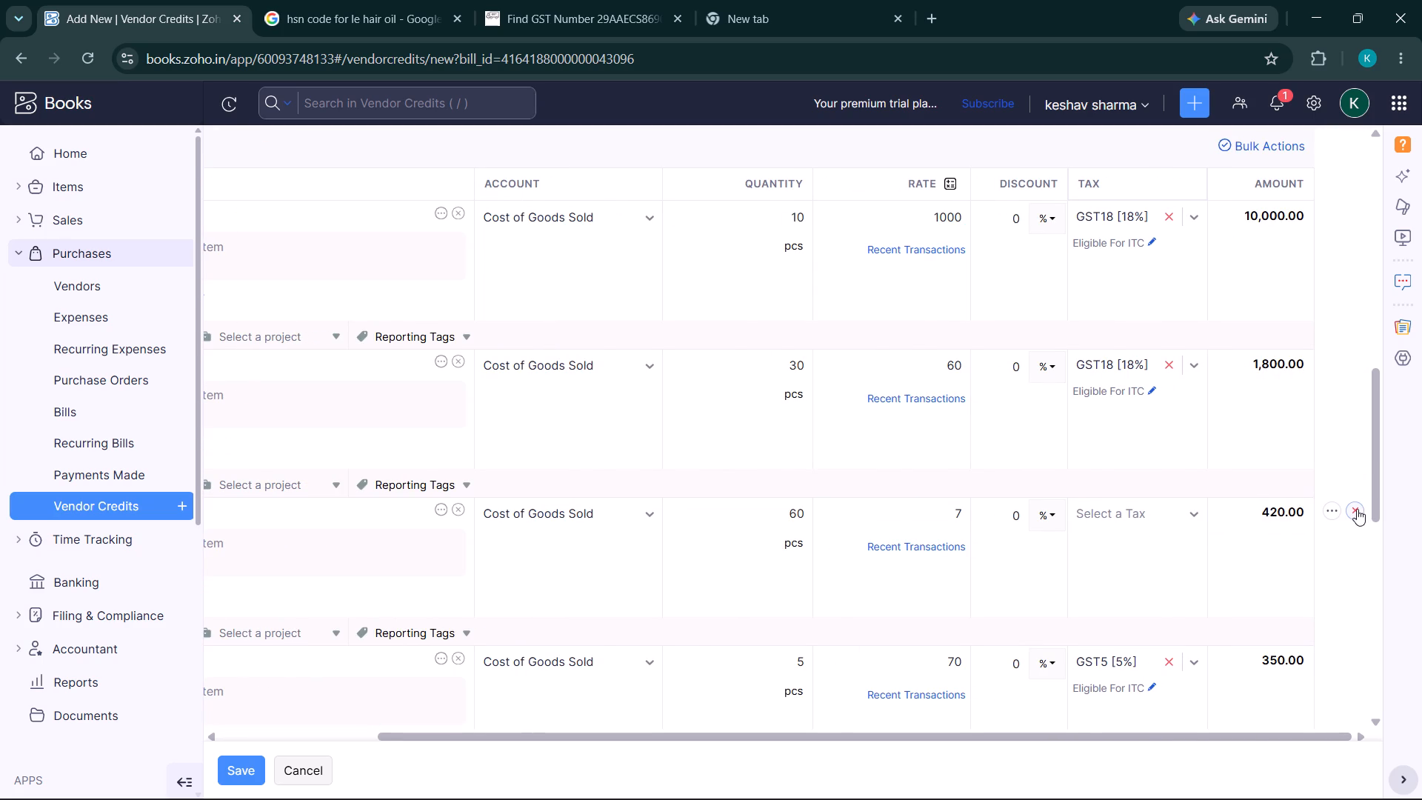
click(1357, 509)
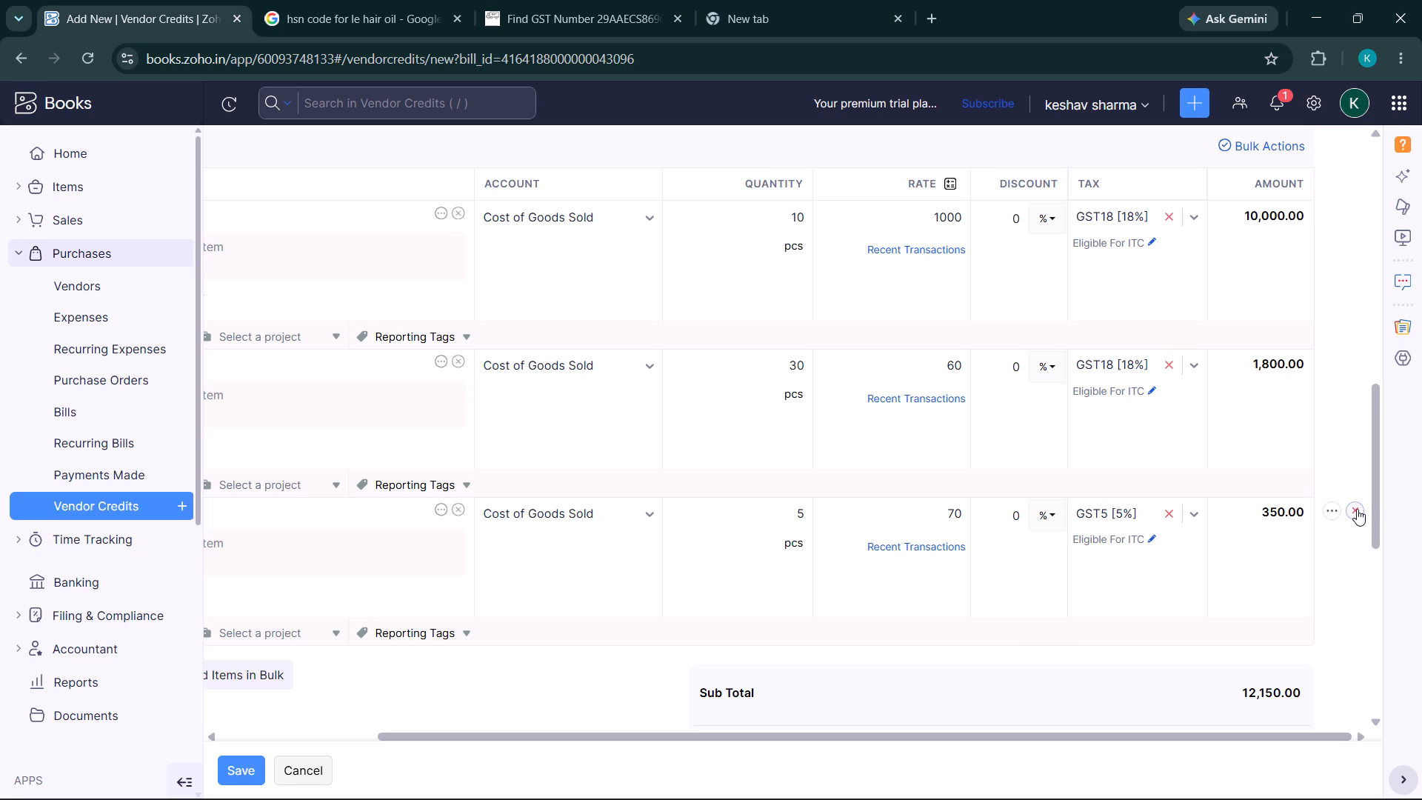
Remove the Hair oil 50 ML and Led Bulb lines from the item table, keeping only Ceiling fan.
scroll(1071, 513, left, 1)
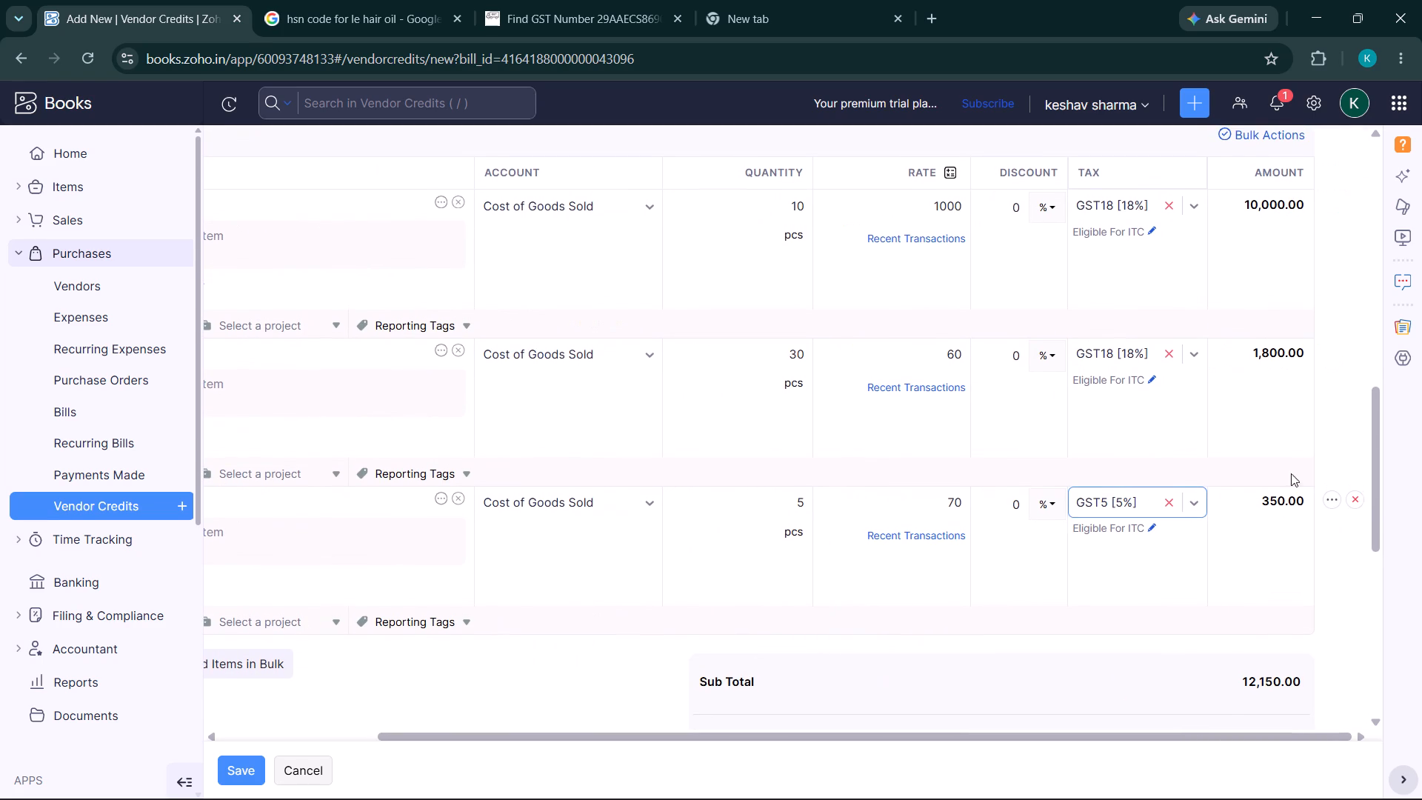
click(1358, 504)
scroll(1358, 504, up, 1)
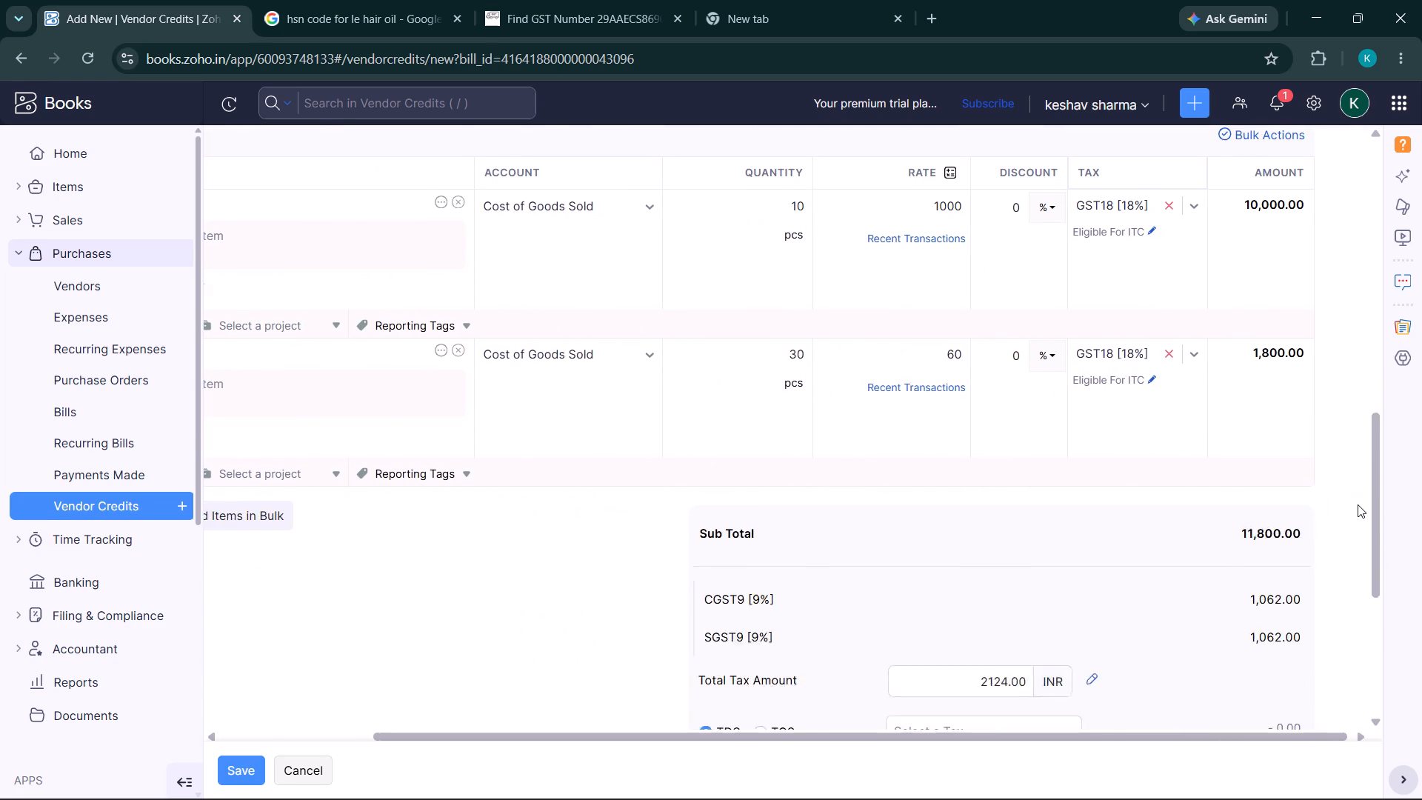
scroll(1358, 504, up, 2)
scroll(1358, 504, right, 1)
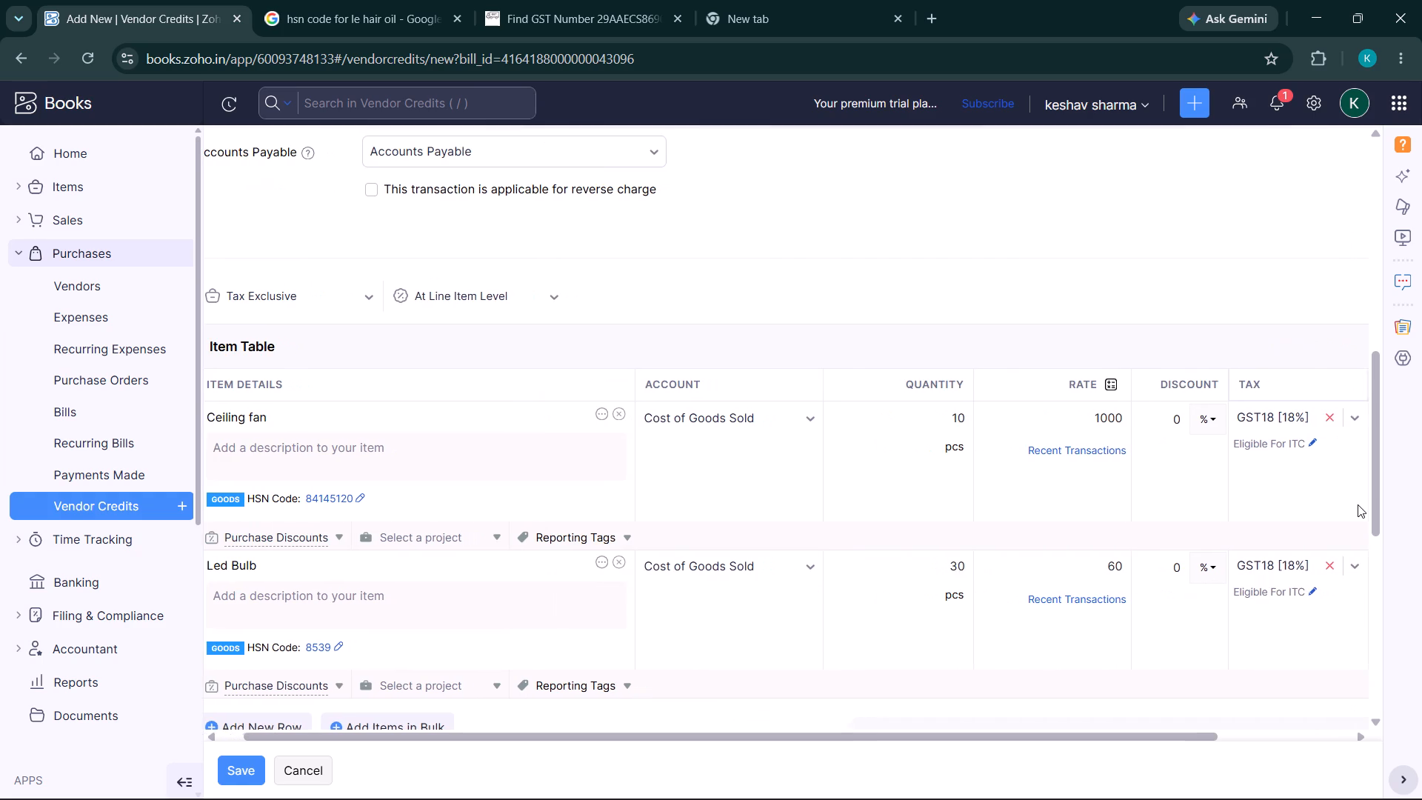
scroll(1358, 504, right, 1)
scroll(1358, 504, left, 5)
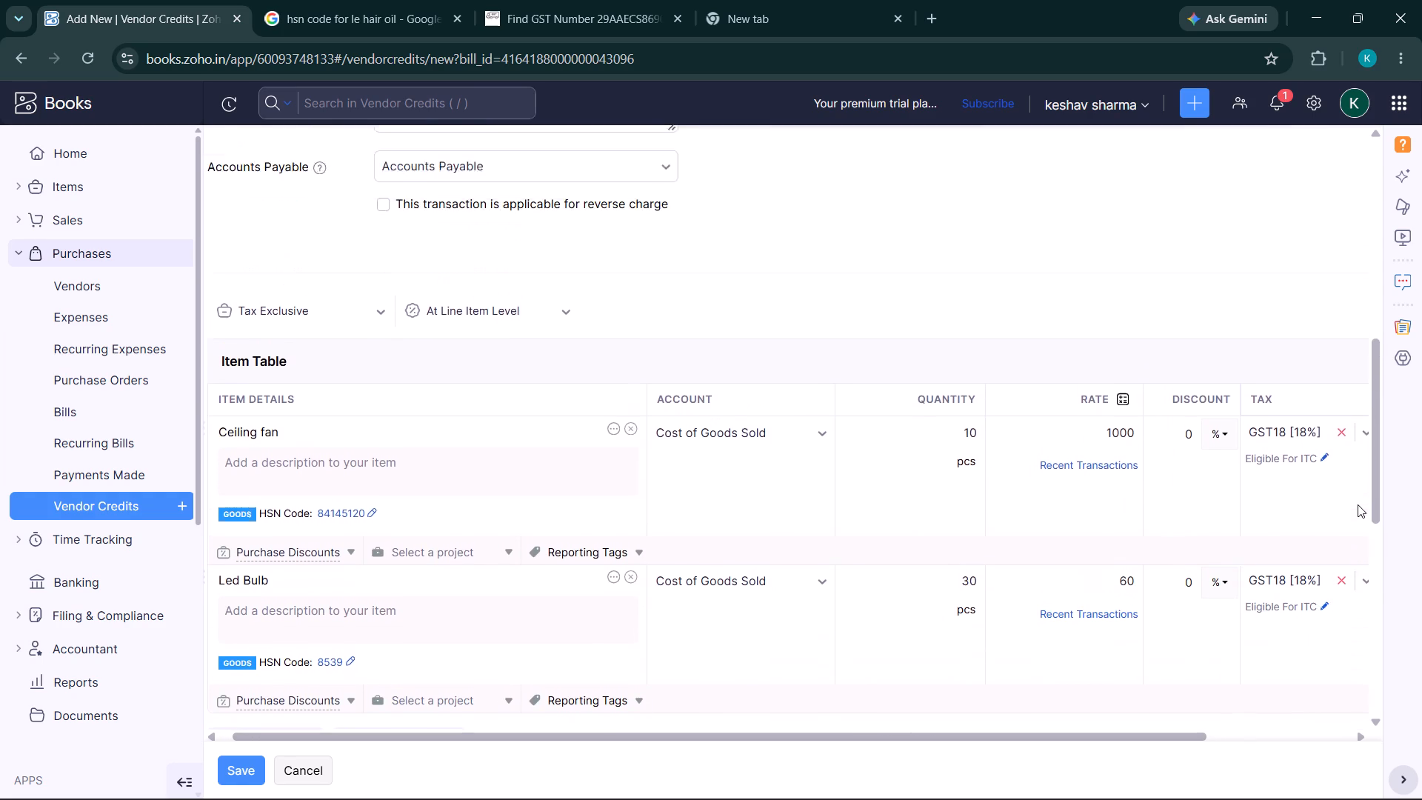
scroll(1337, 393, down, 3)
scroll(1337, 393, left, 4)
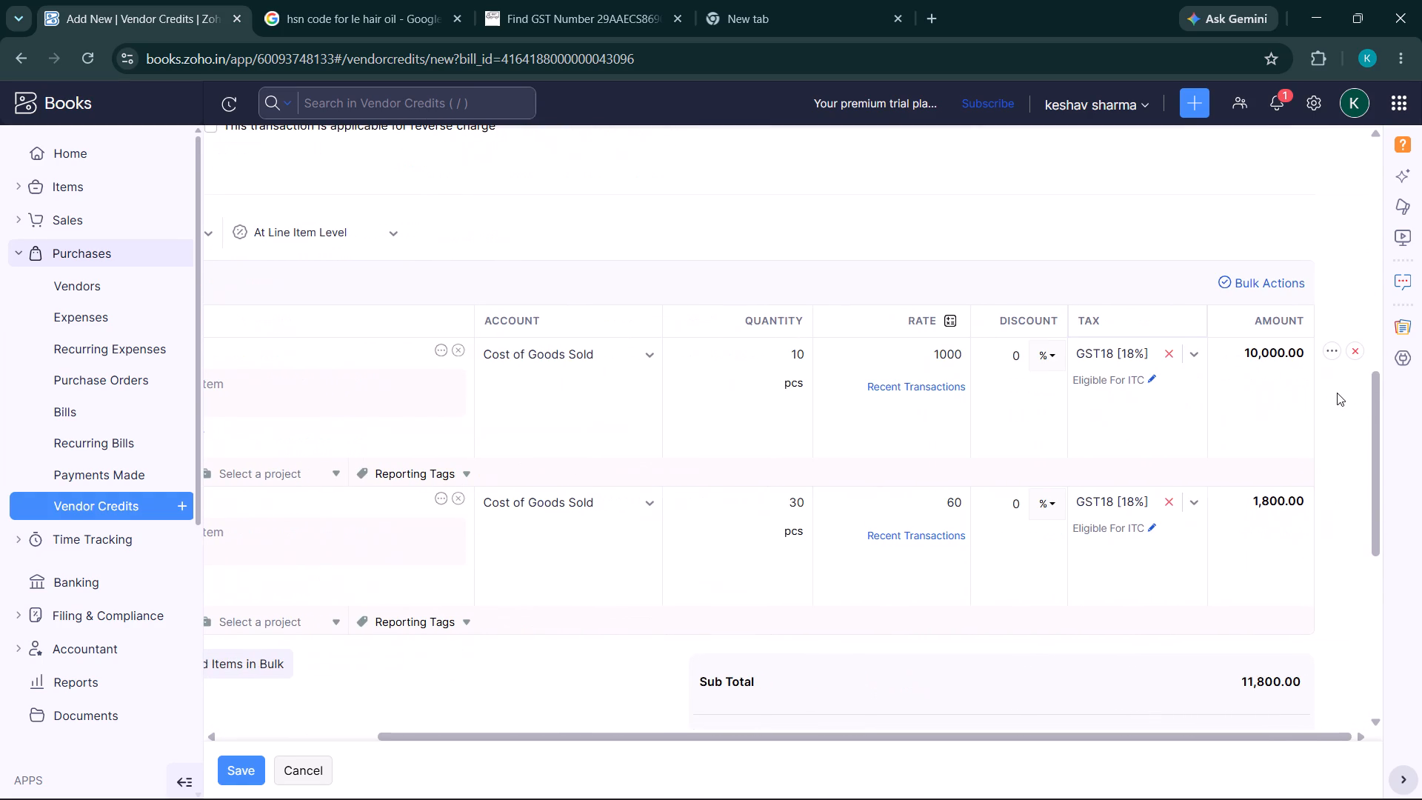
scroll(1297, 482, left, 5)
click(1362, 497)
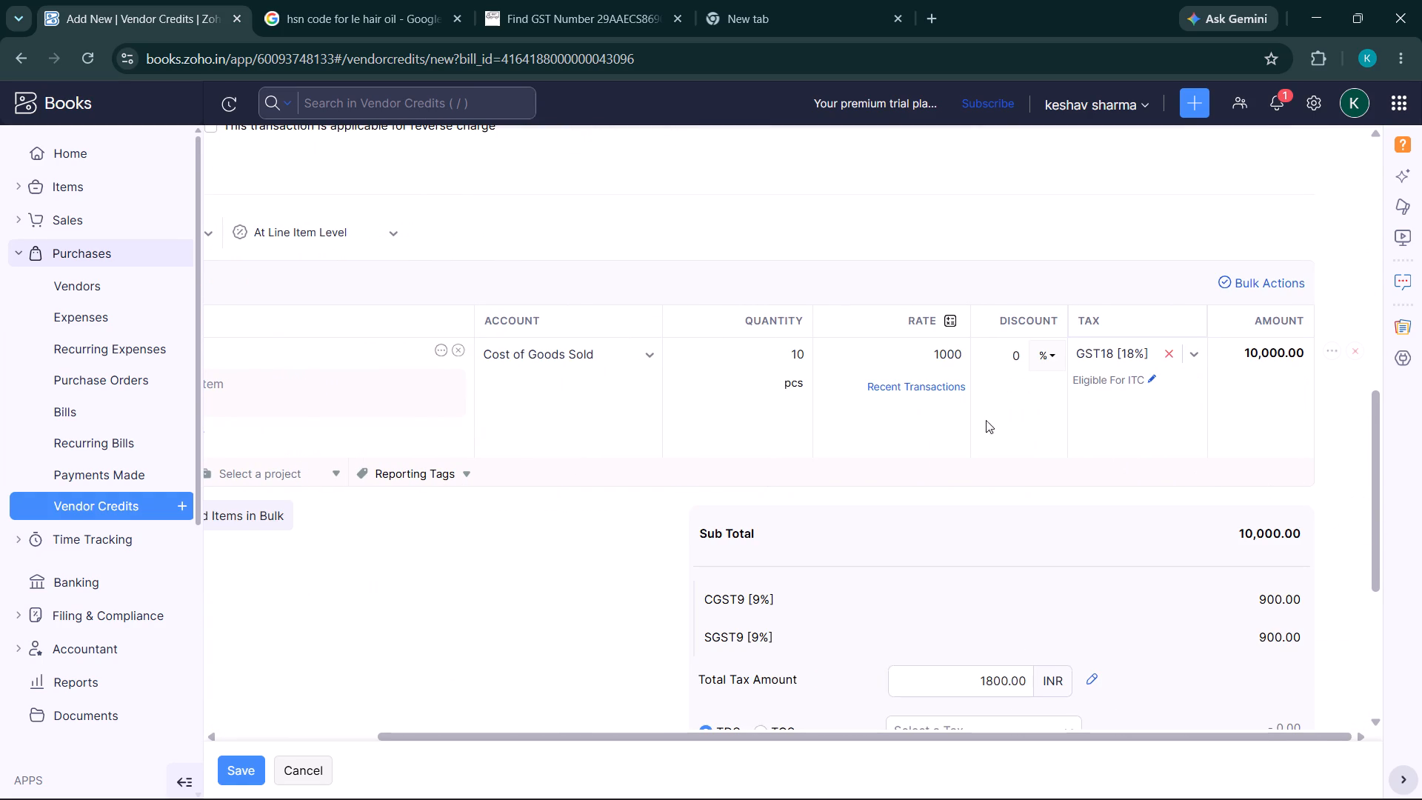
Set the Ceiling fan quantity to 2 pcs on the vendor credit.
click(801, 354)
key(BackSpace)
key(BackSpace)
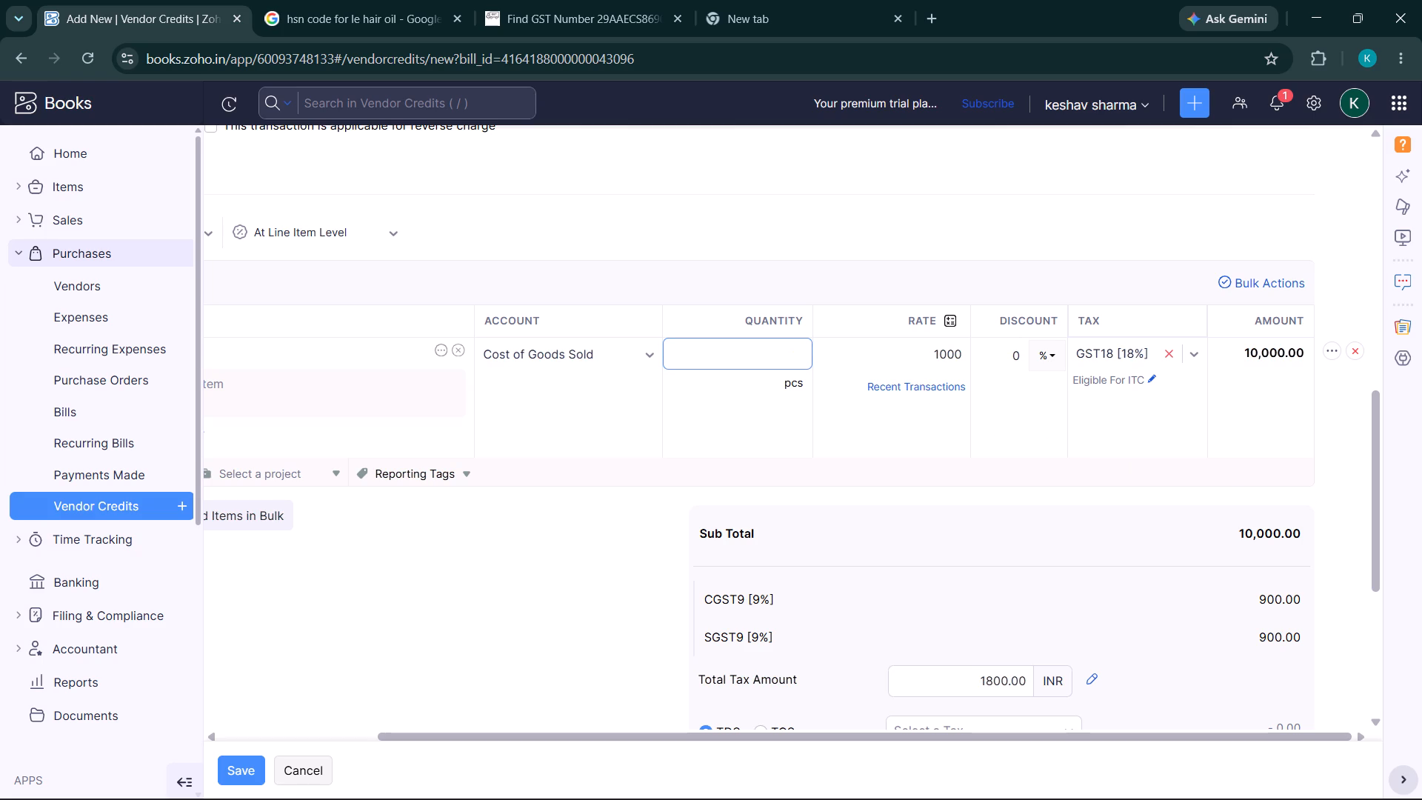
key(2)
click(859, 435)
Review the vendor credit's remaining item line, GST amounts and total.
scroll(859, 435, left, 1)
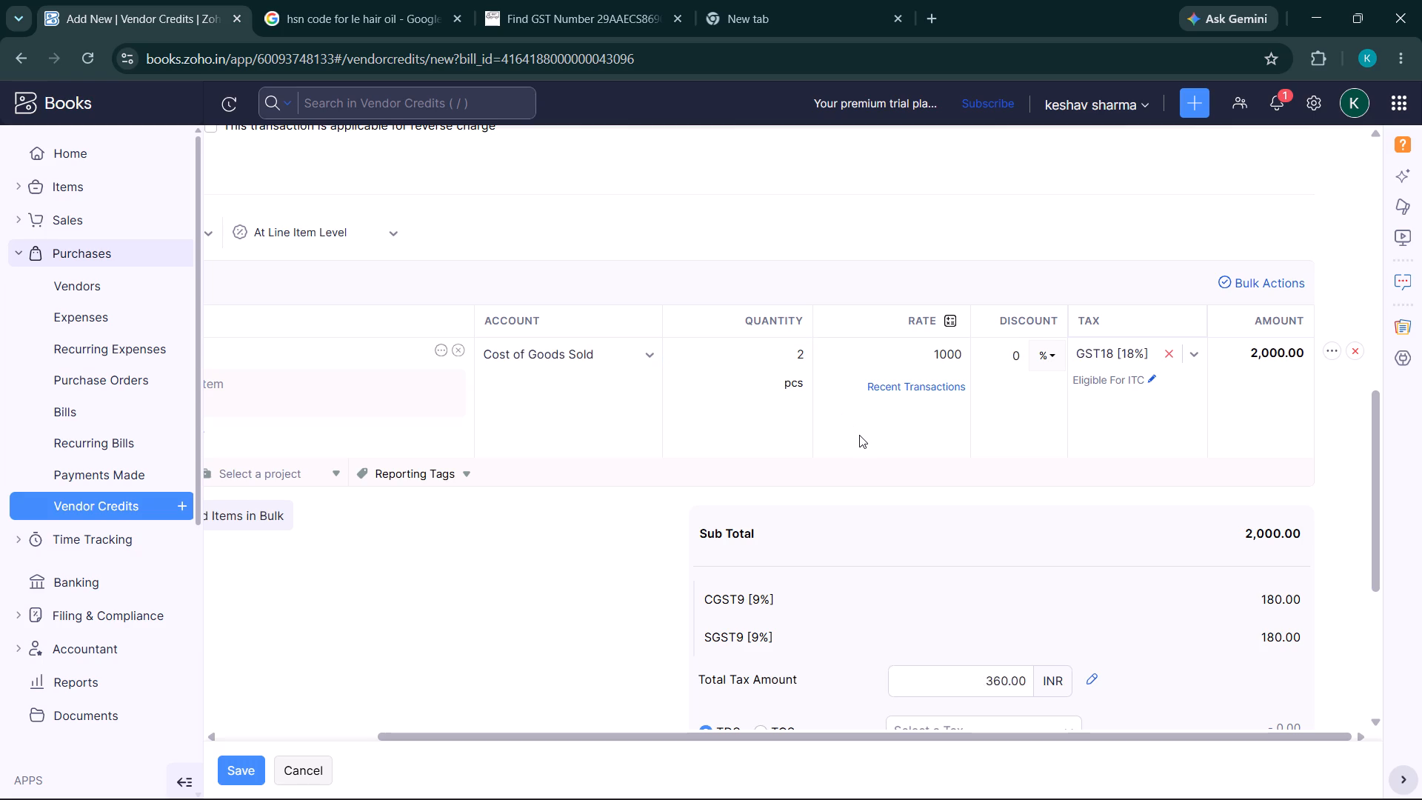
scroll(859, 435, left, 1)
scroll(794, 476, down, 1)
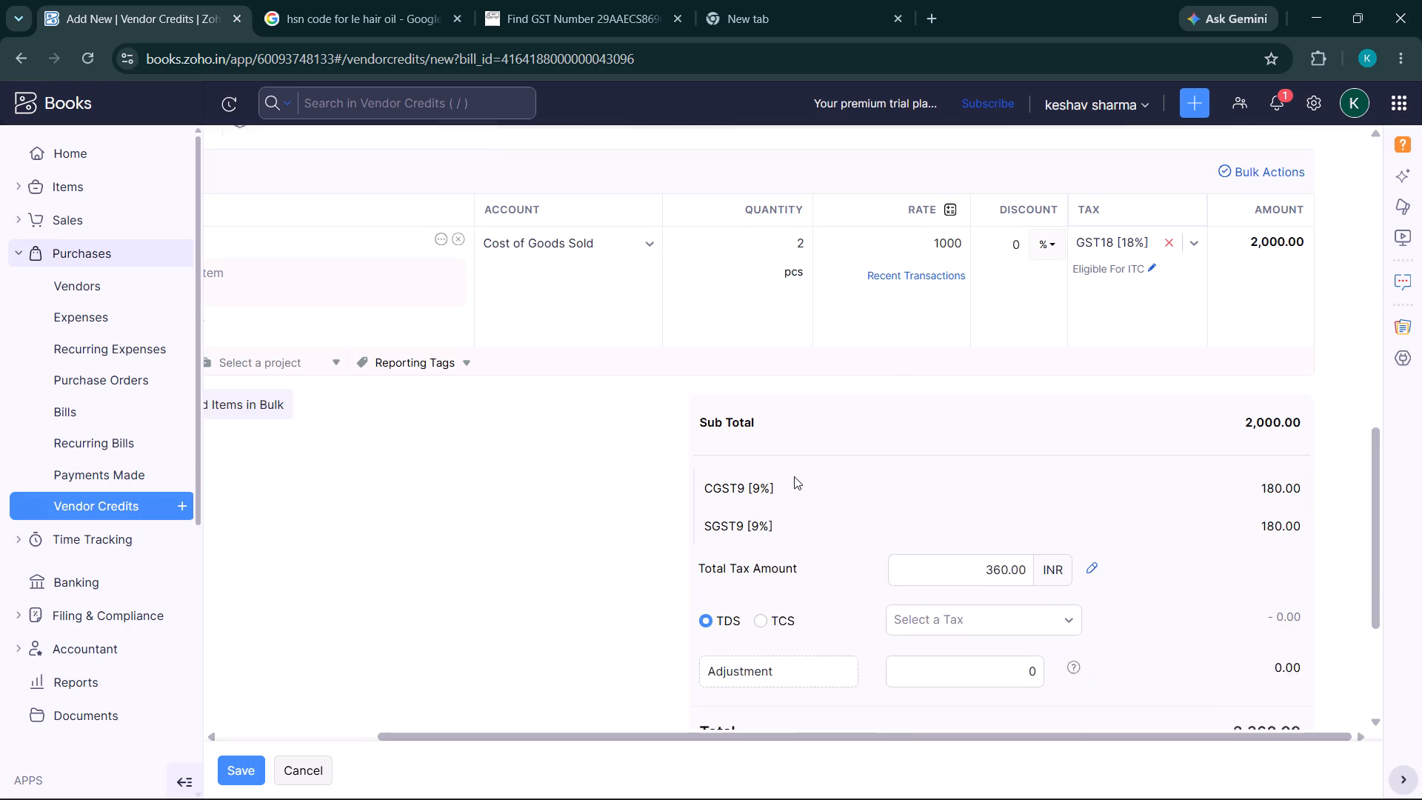
scroll(794, 476, down, 3)
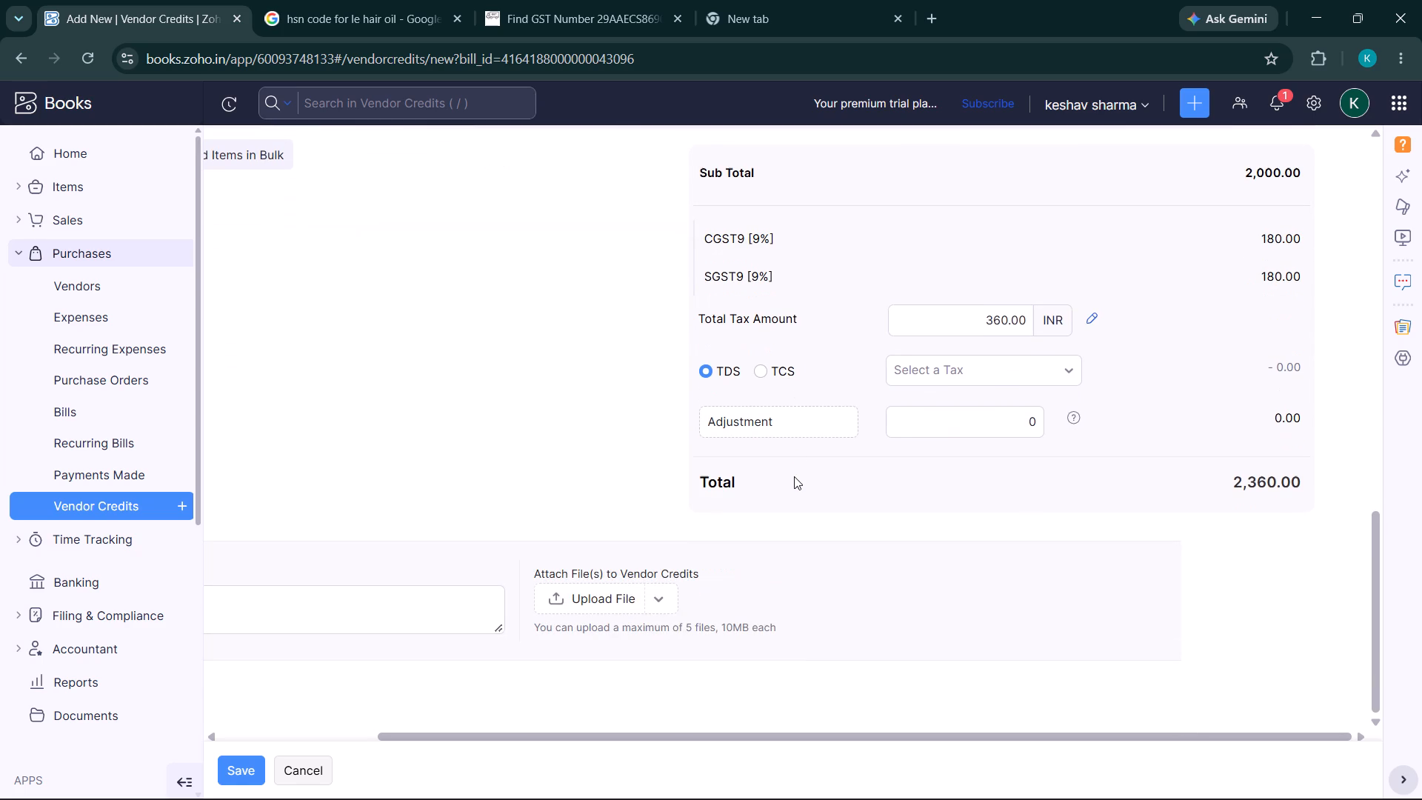
scroll(794, 476, up, 1)
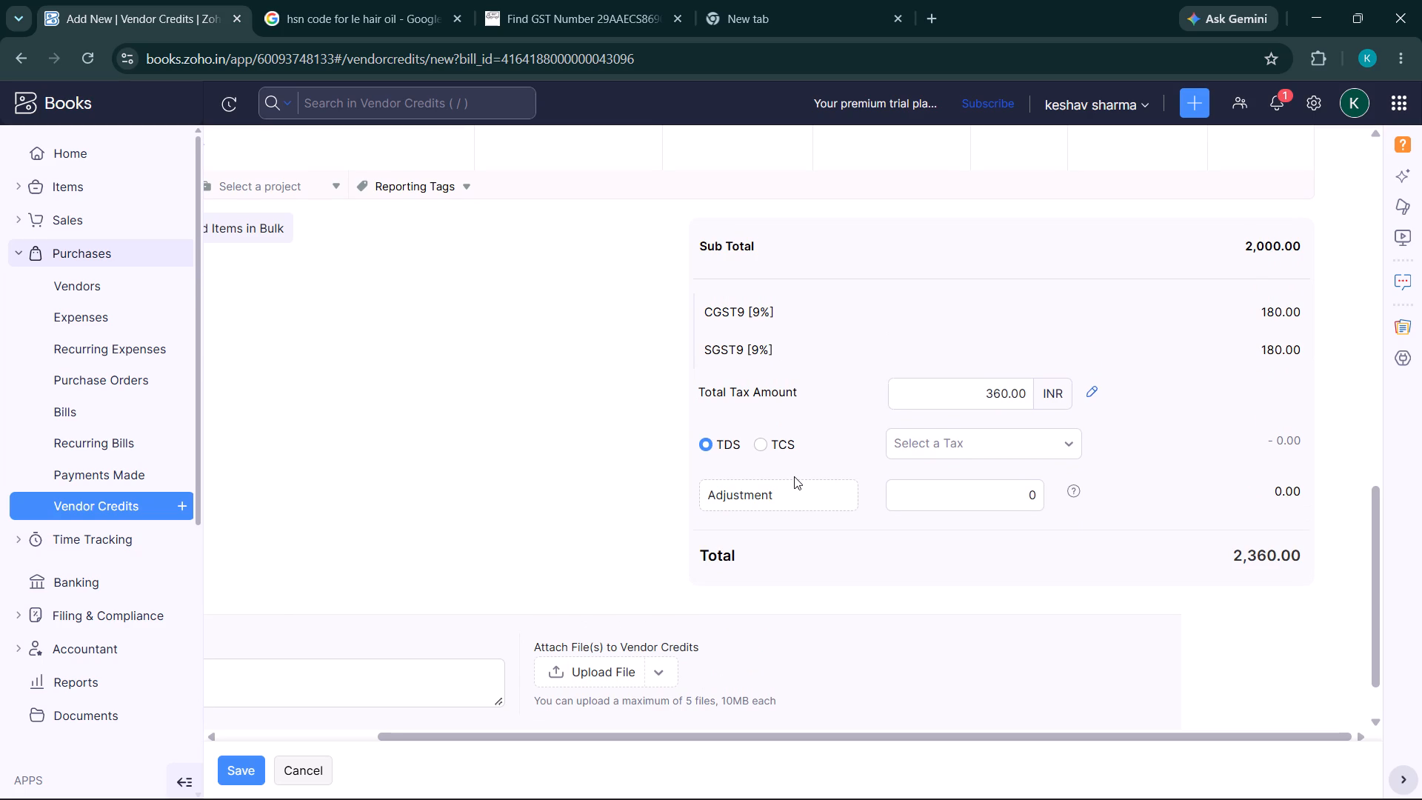
scroll(794, 476, up, 4)
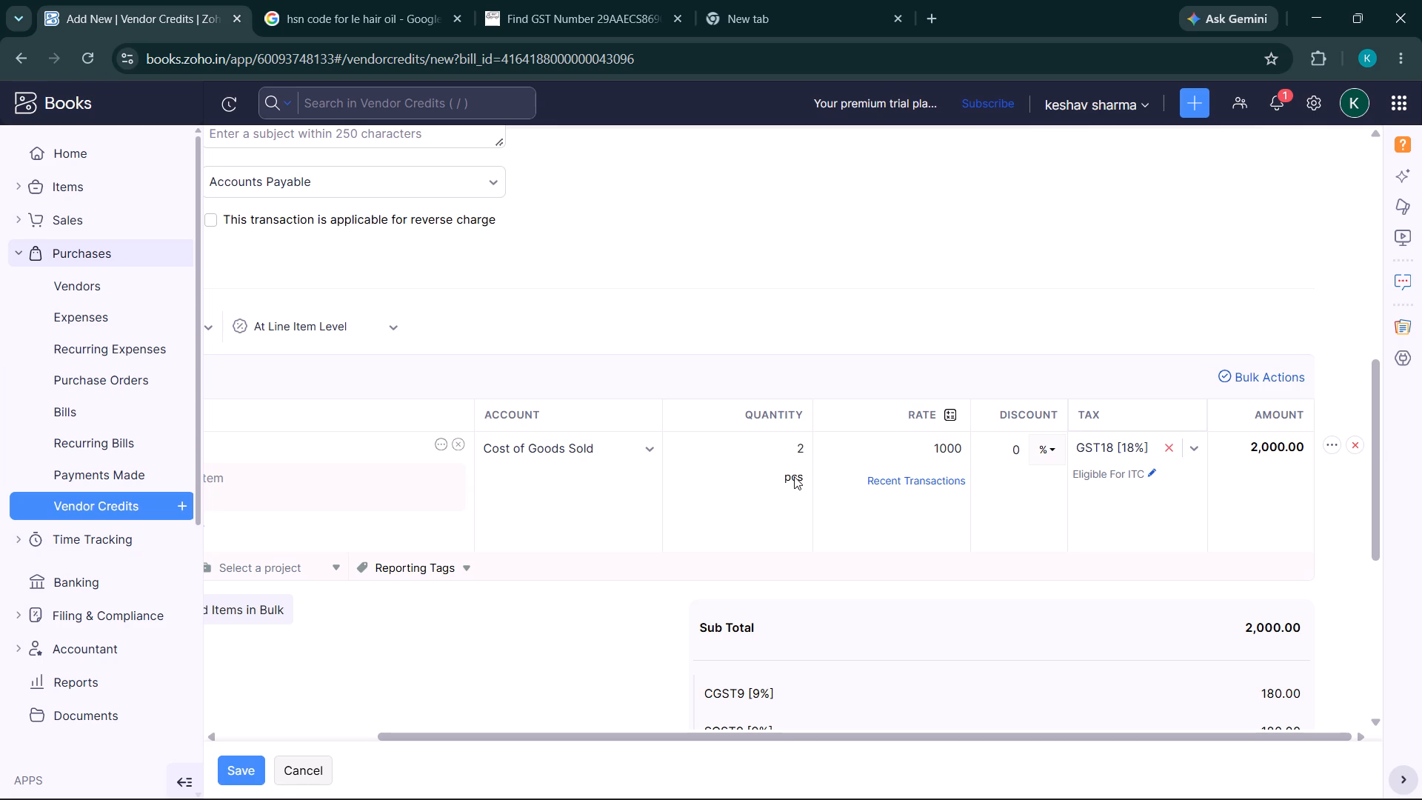
scroll(794, 476, down, 3)
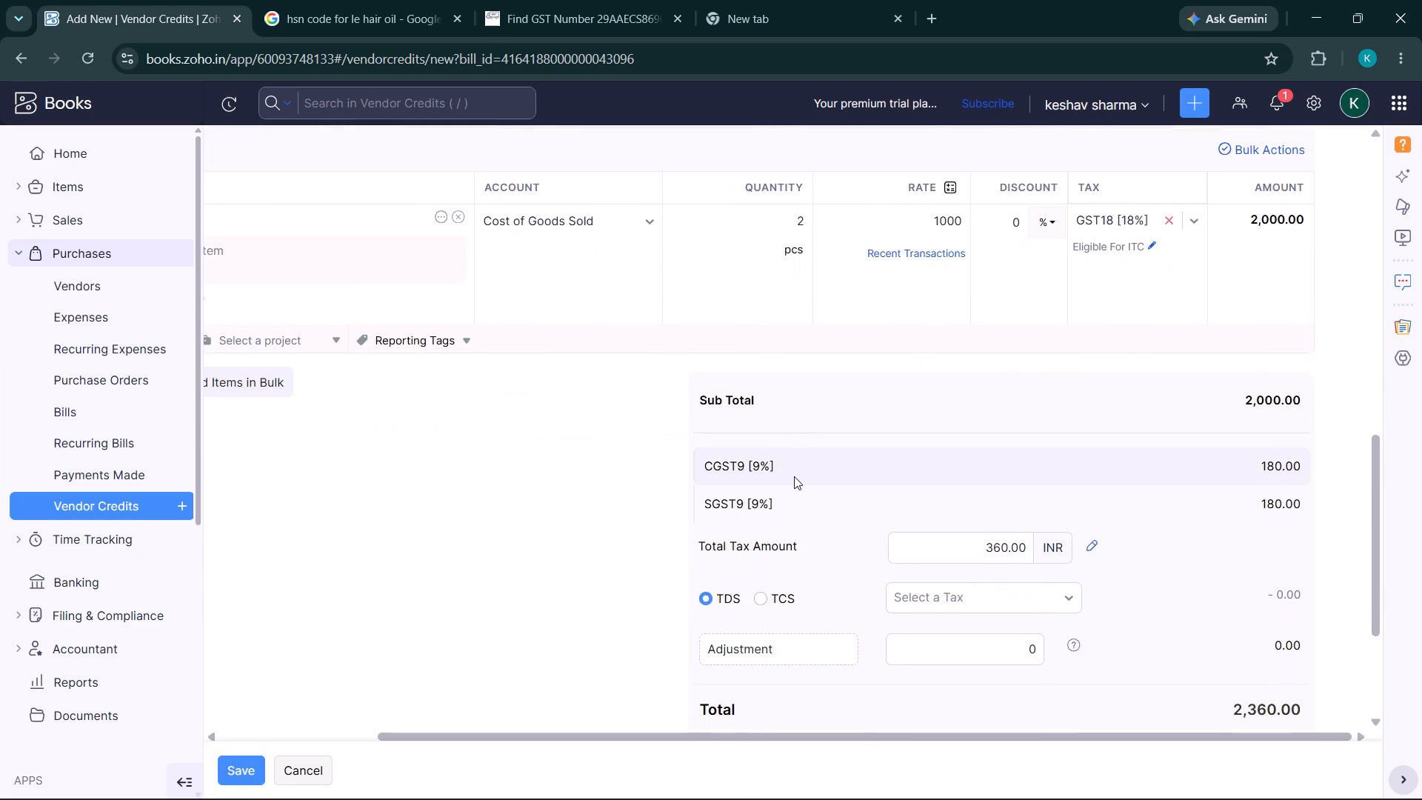
scroll(794, 476, down, 4)
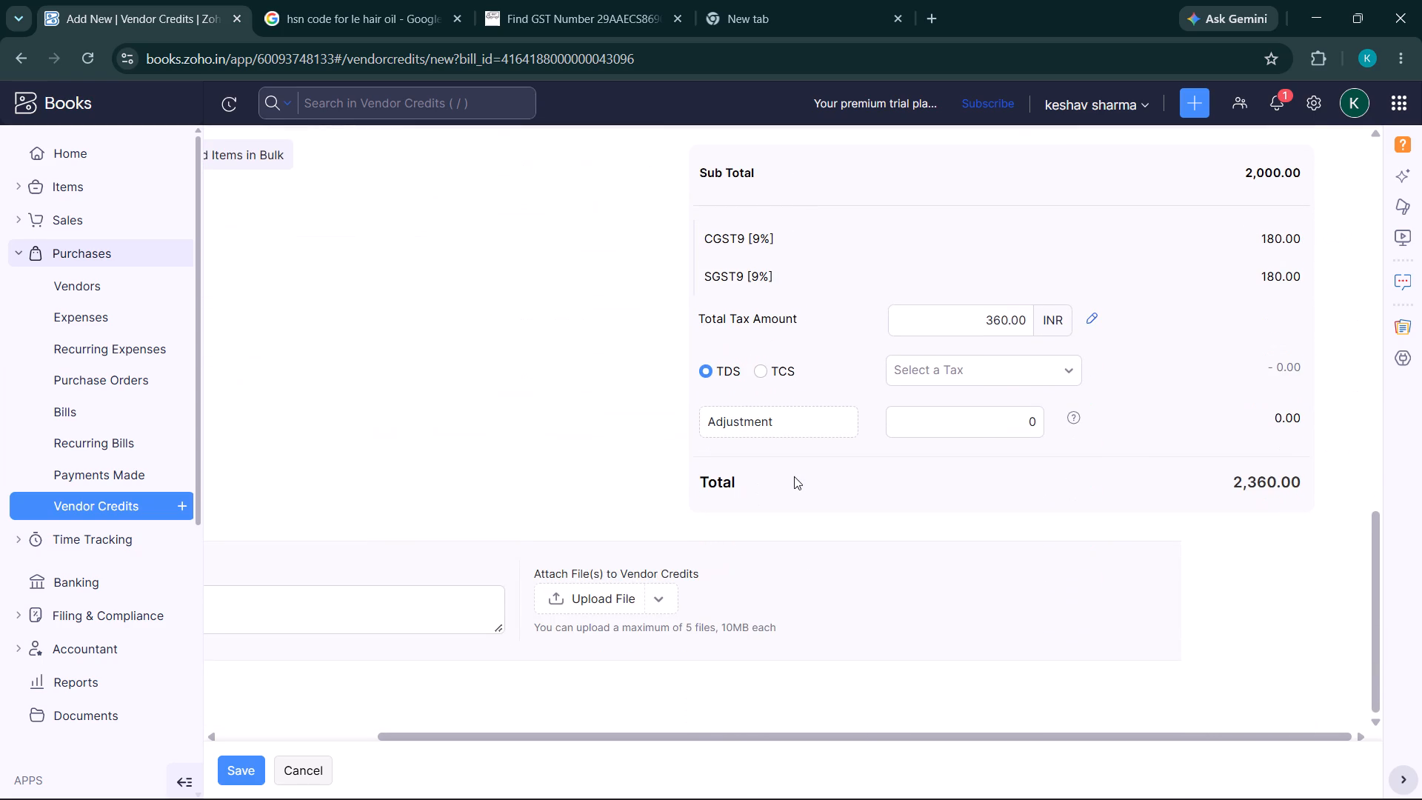
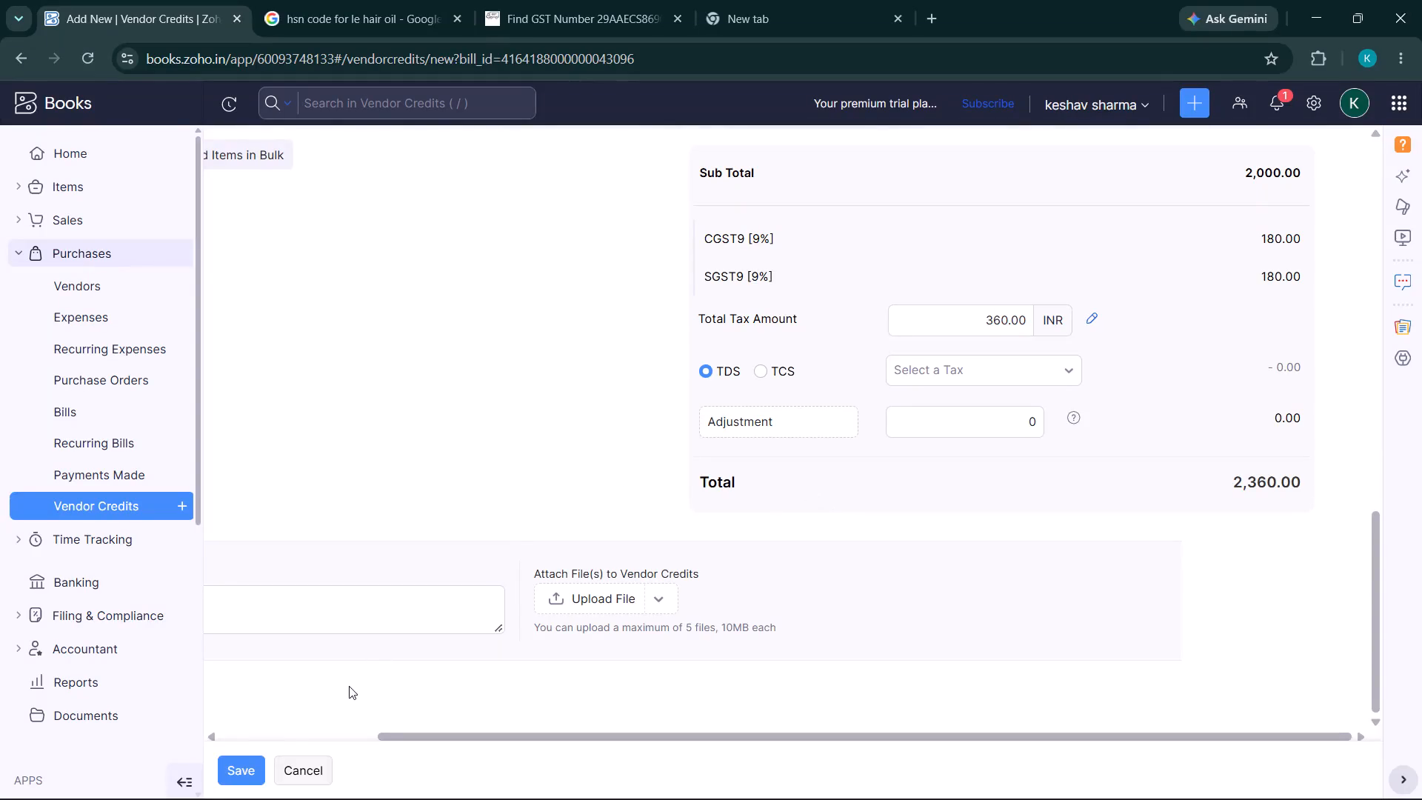
Save the SK enterprises vendor credit for 2 ceiling fans and look over the saved credit note.
click(230, 767)
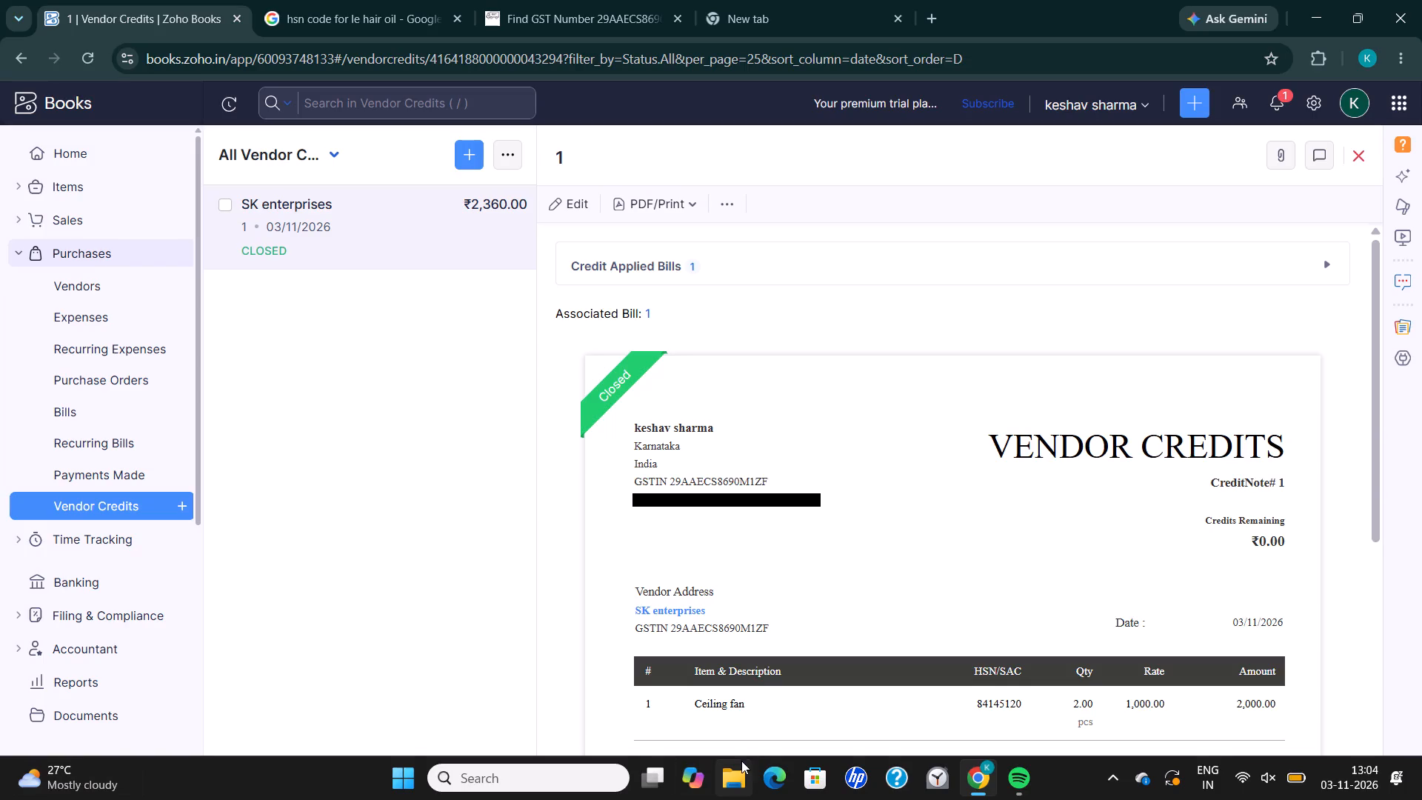
scroll(755, 504, down, 1)
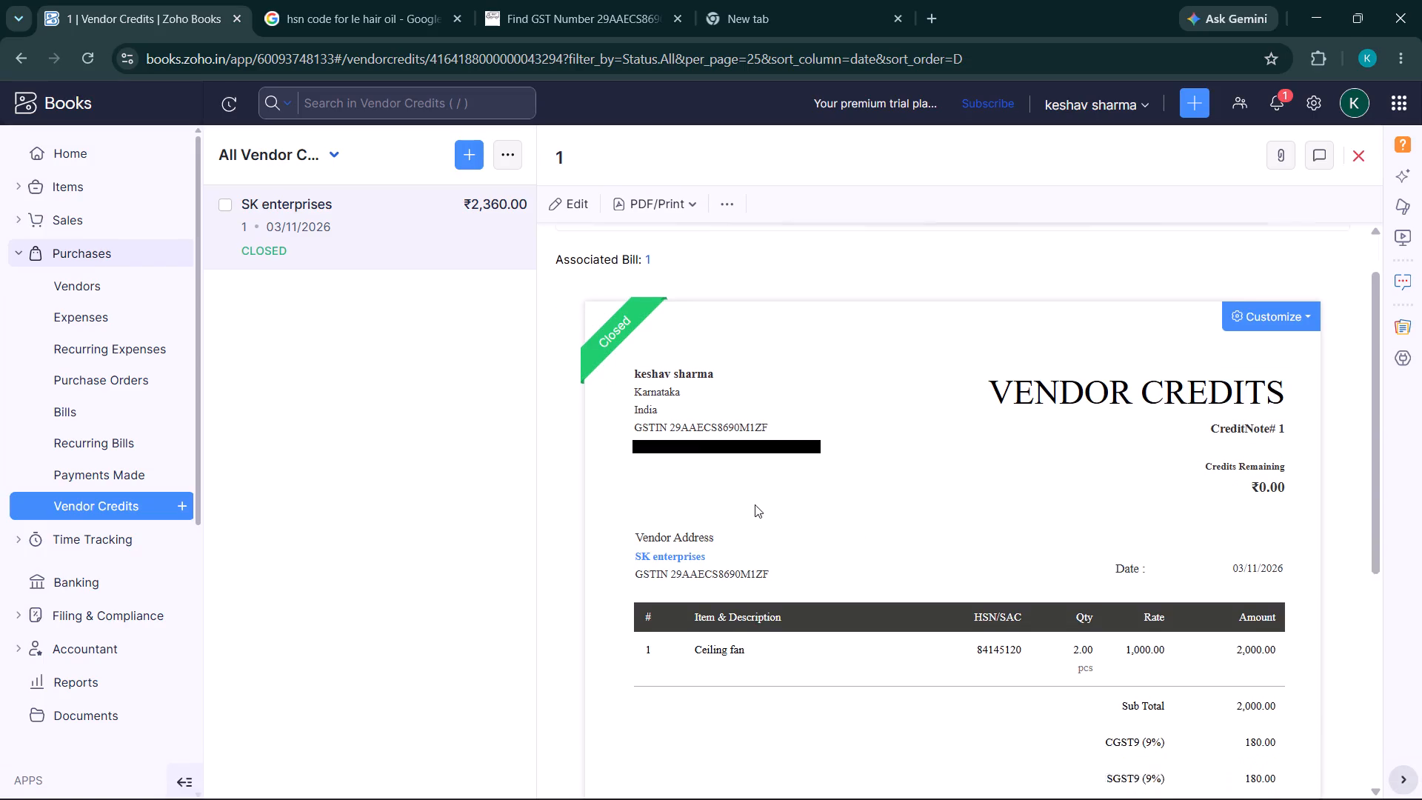
scroll(755, 504, down, 4)
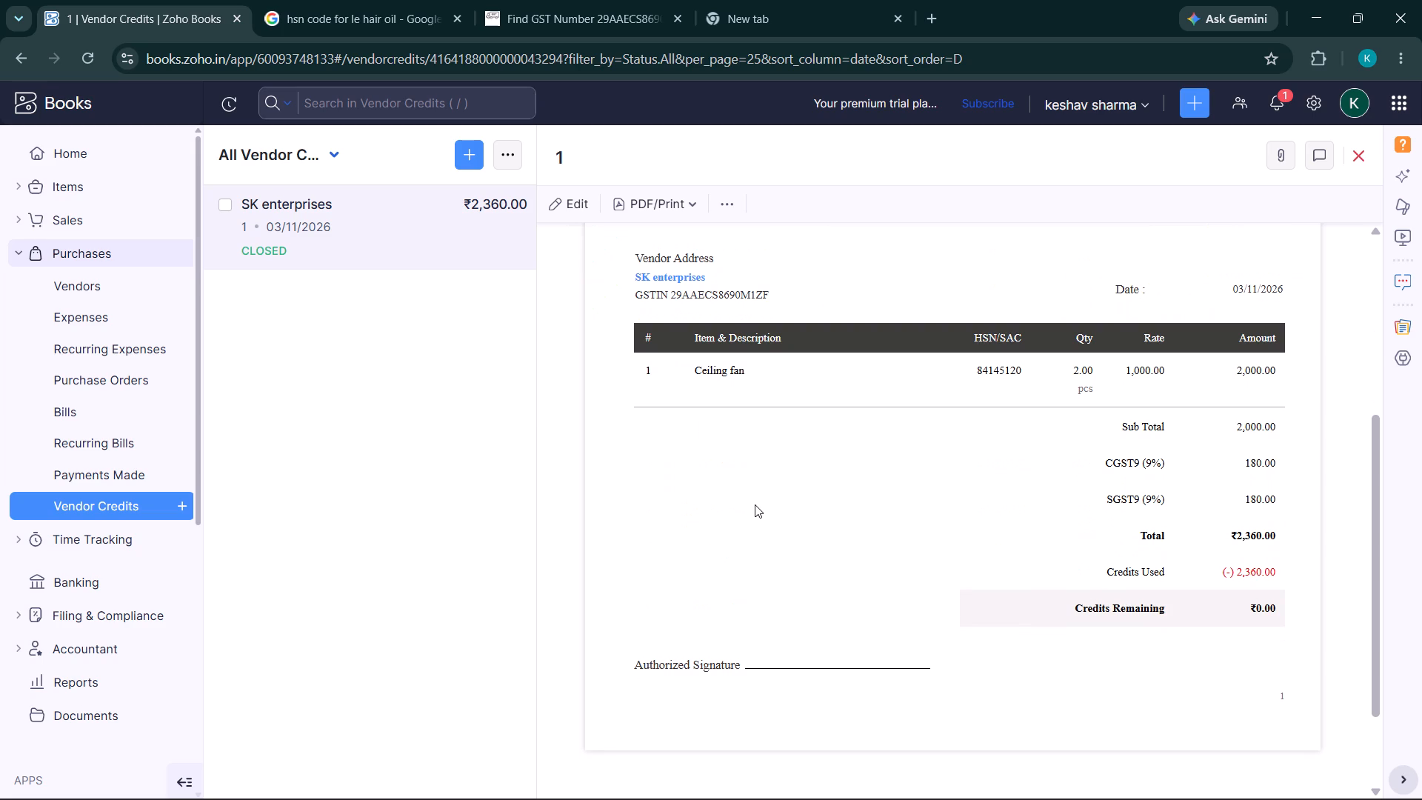
Record the remaining balance of SK enterprises bill 1 as a cash payment of 12427.1 INR through Petty Cash, saved as paid.
click(71, 419)
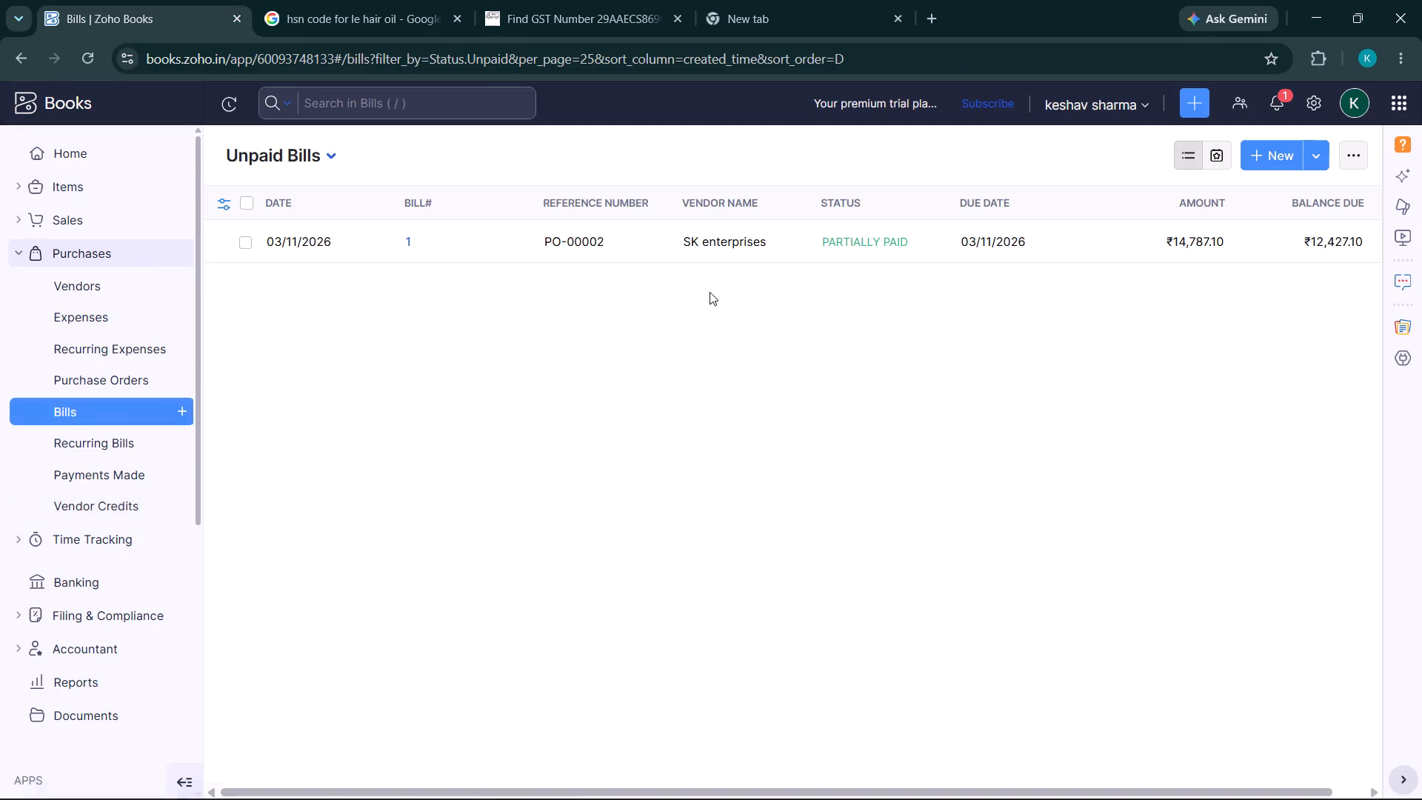
click(782, 251)
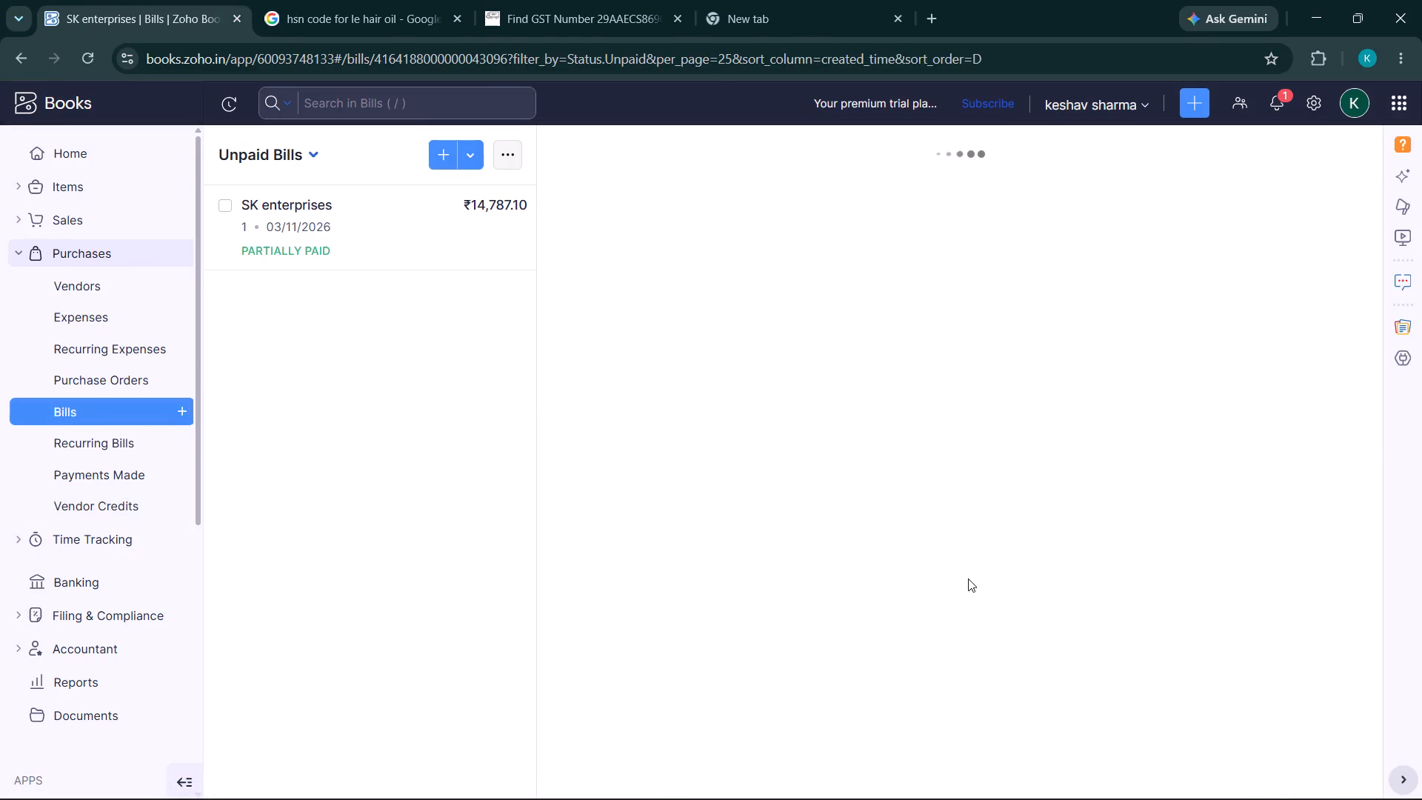
scroll(968, 579, down, 3)
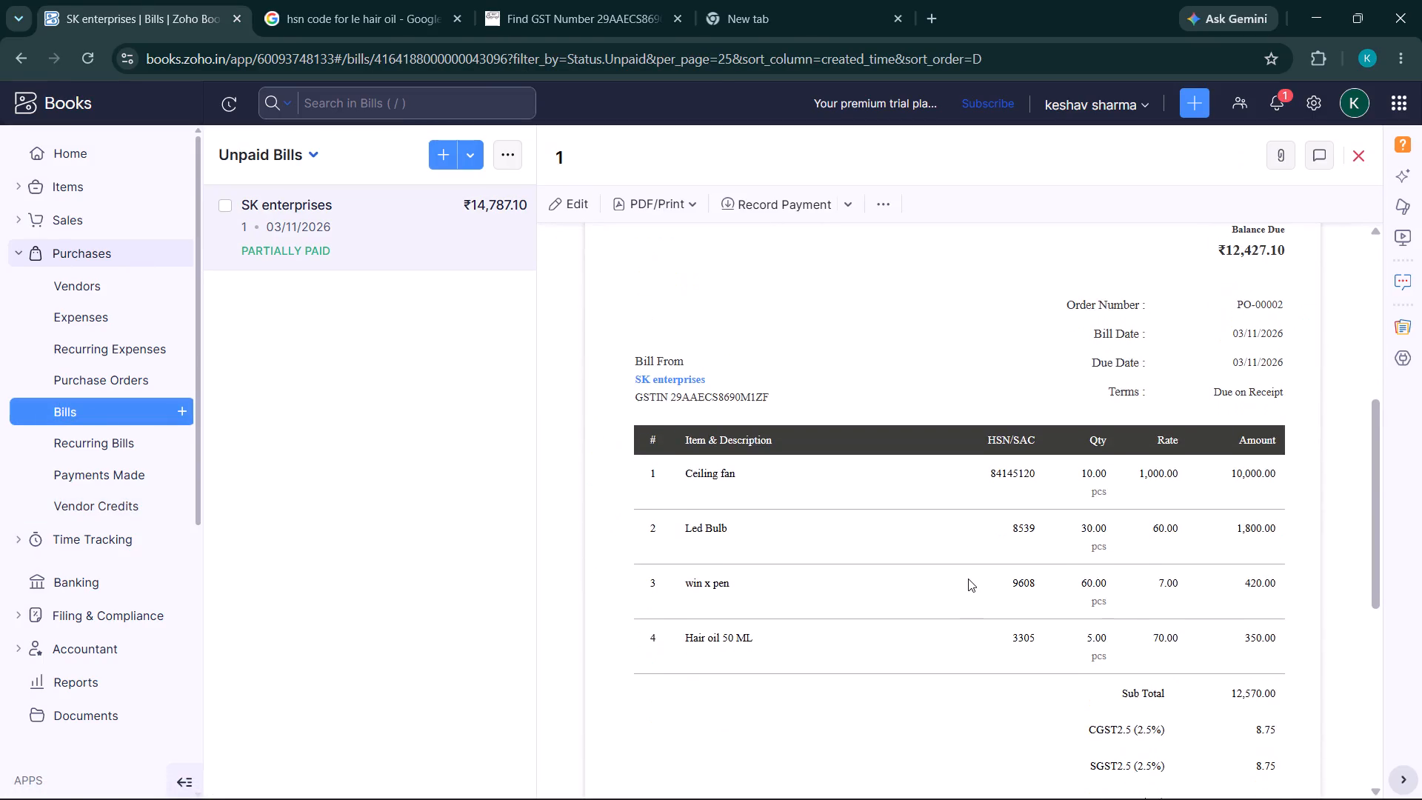
scroll(968, 579, down, 3)
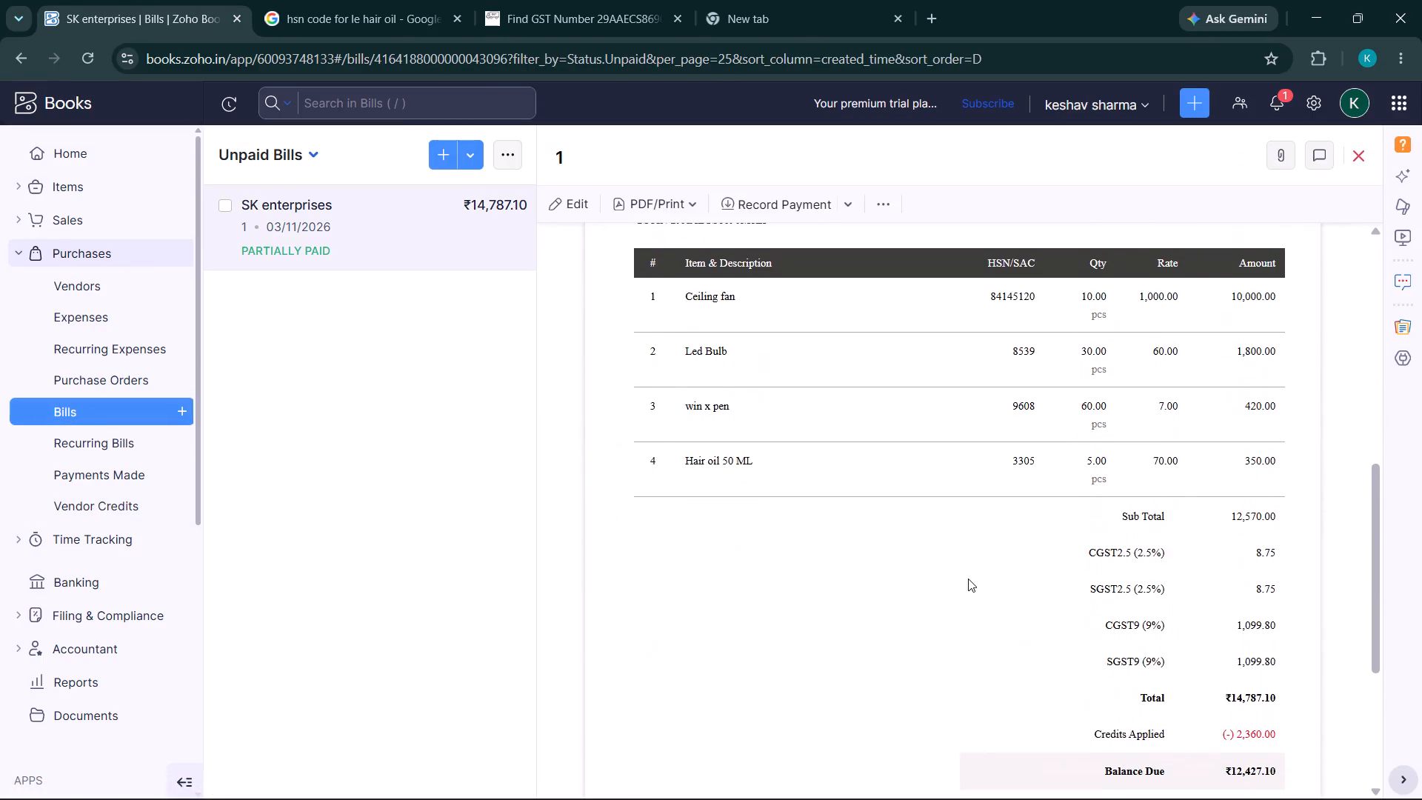
scroll(968, 579, down, 1)
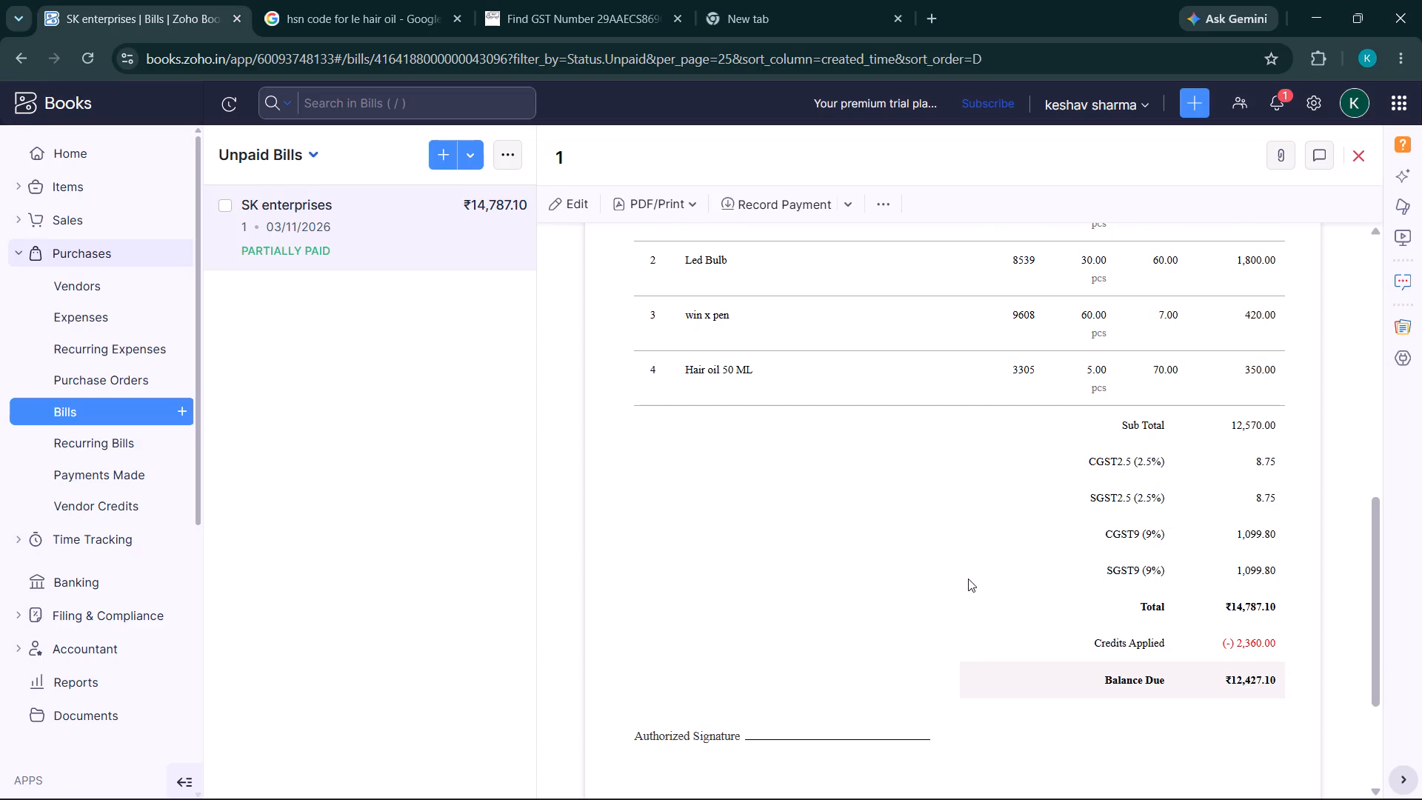
scroll(982, 487, up, 7)
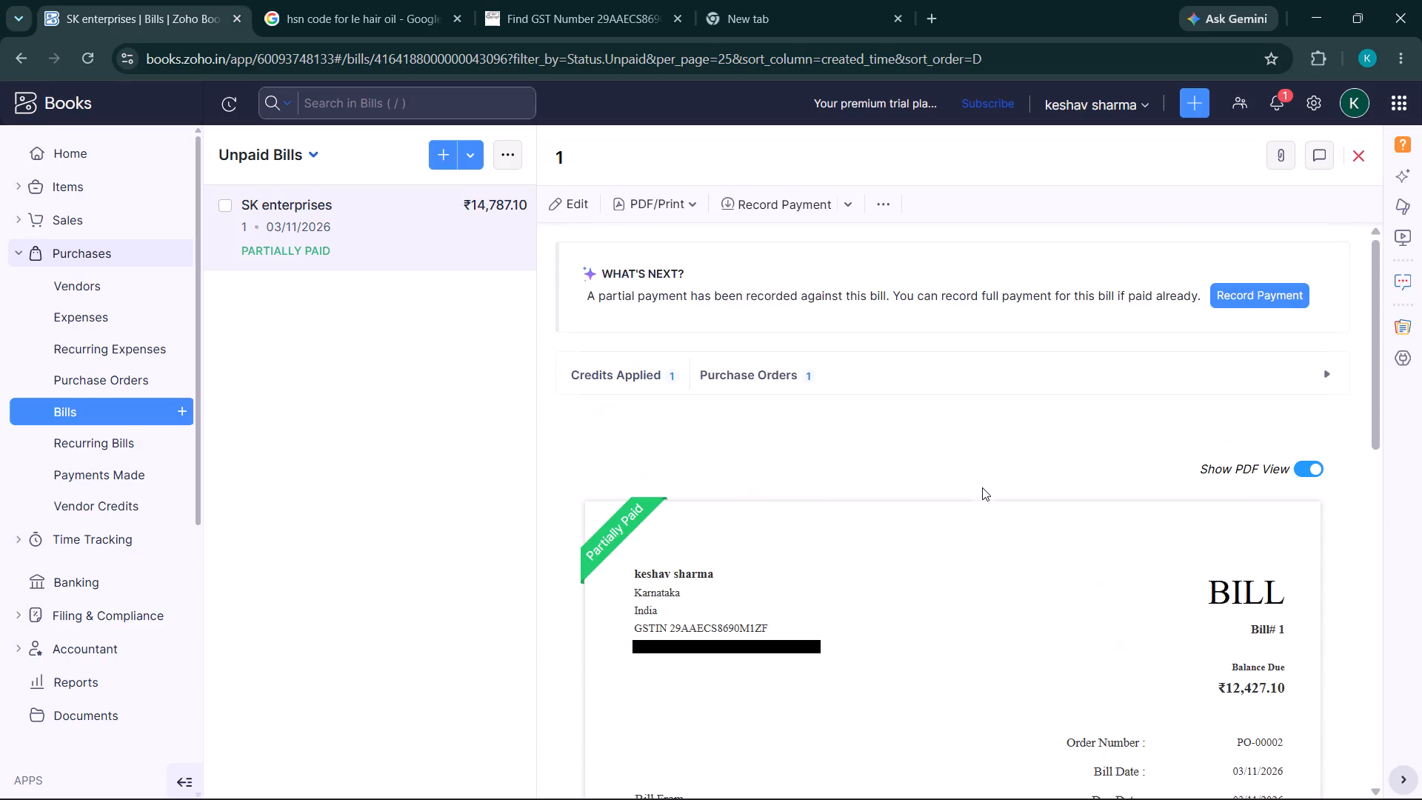
click(1235, 293)
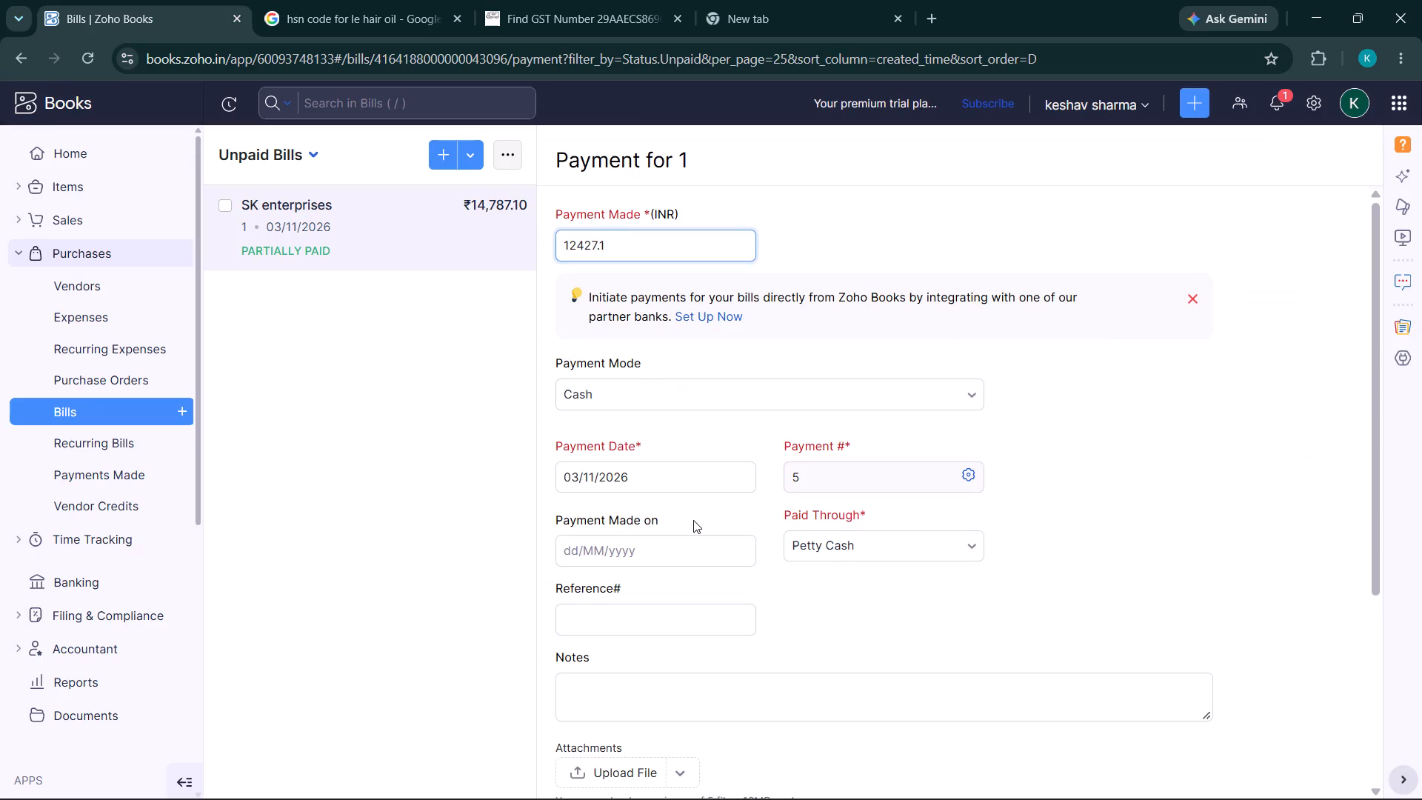
scroll(693, 520, down, 6)
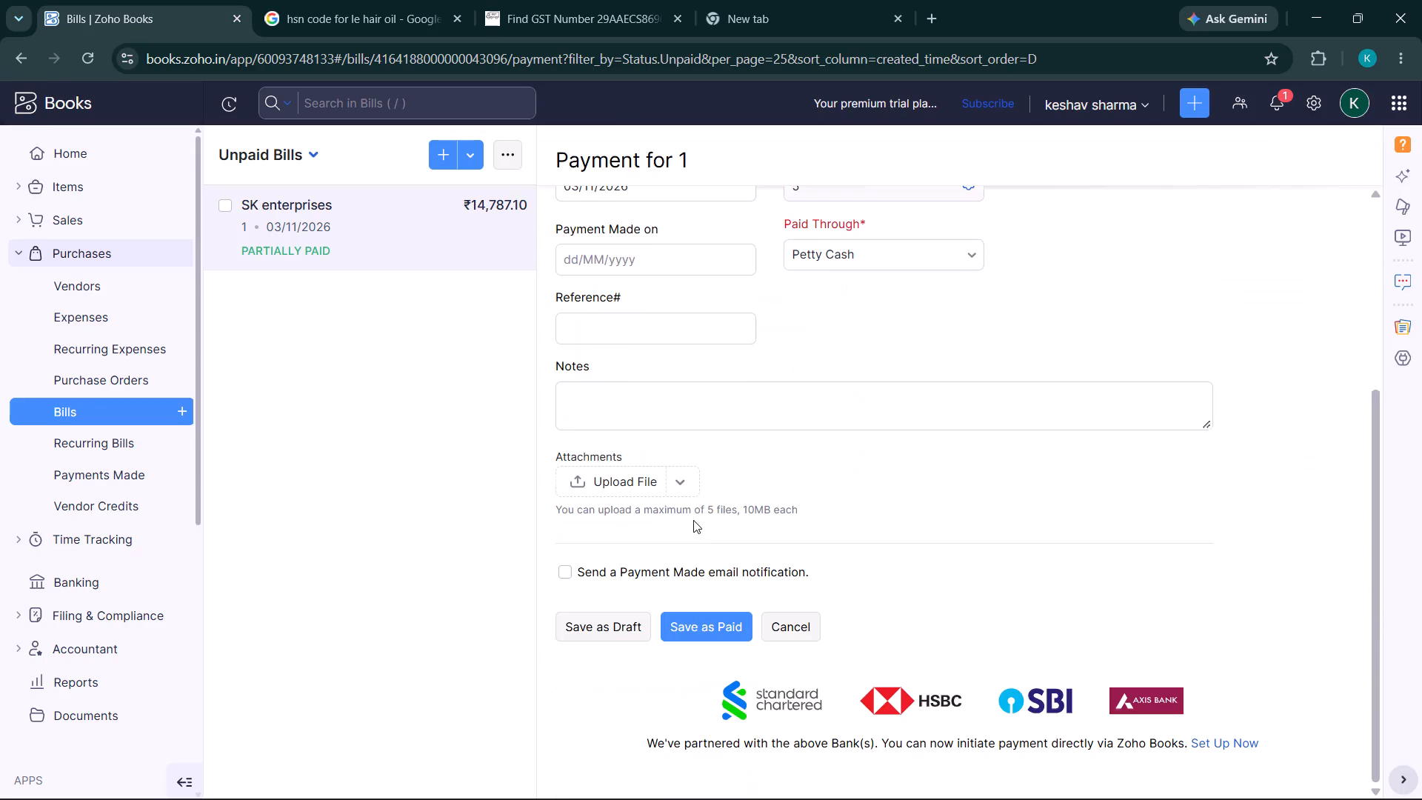
click(698, 633)
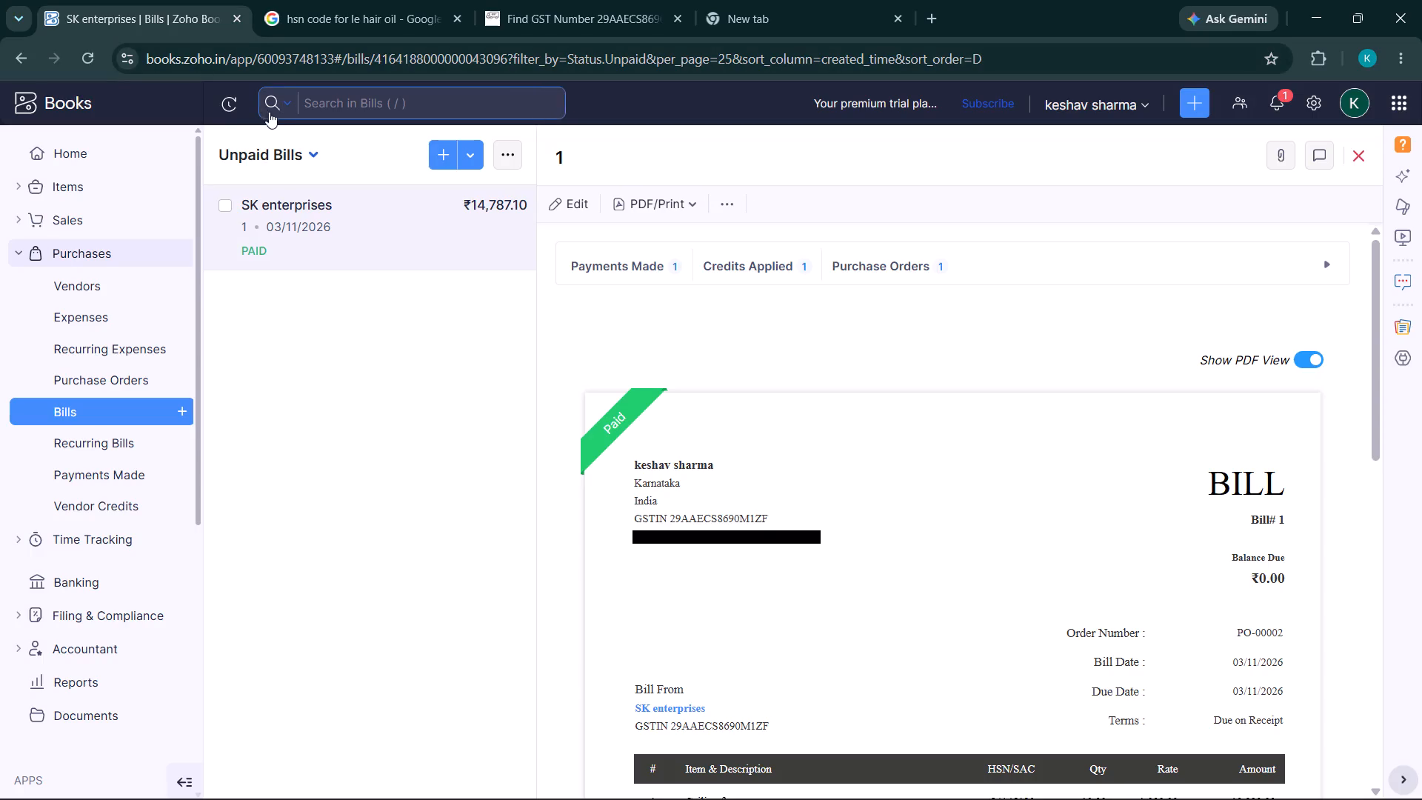
Show all bills and start a vendor credit from MK ENTERPRISES bill 2, with credit note number 2.
click(305, 151)
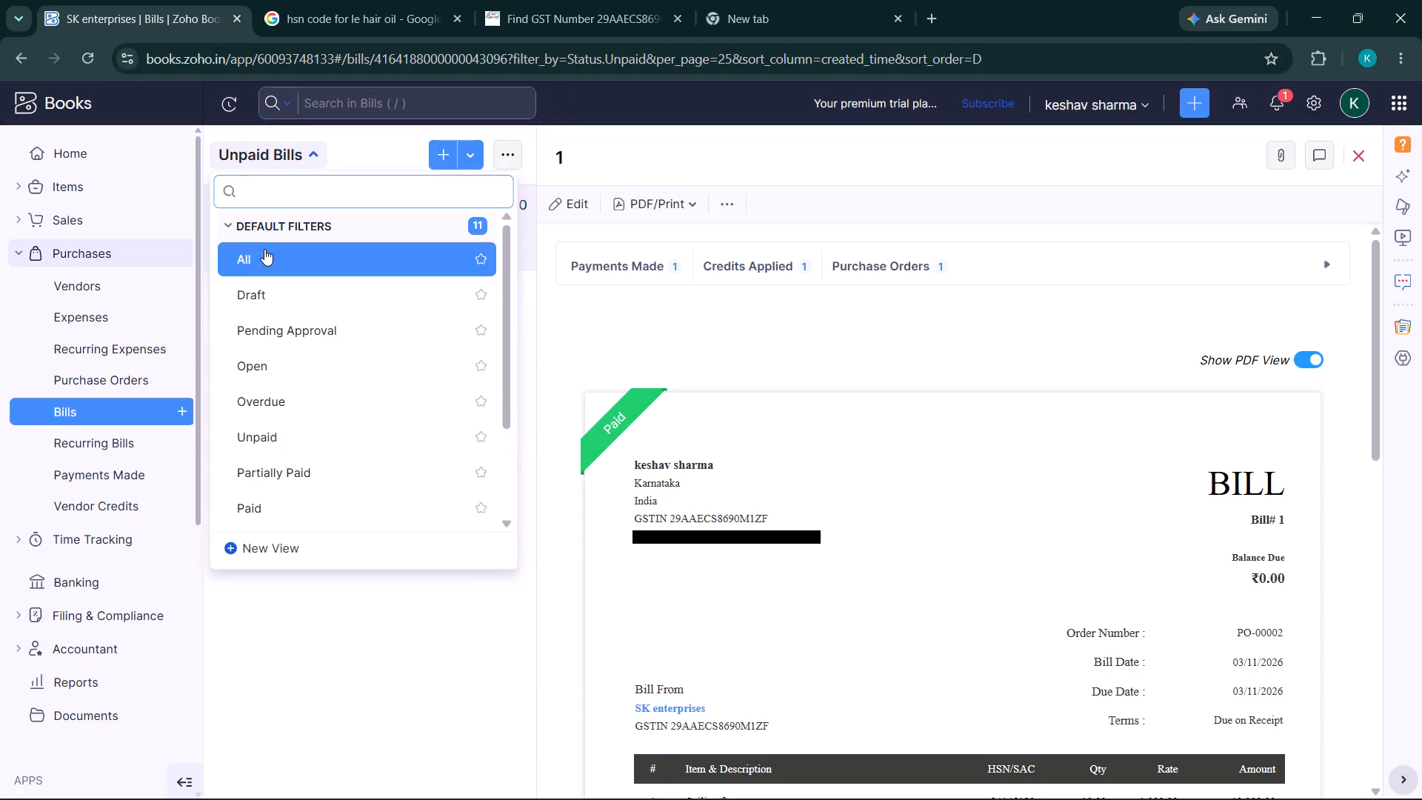
click(262, 253)
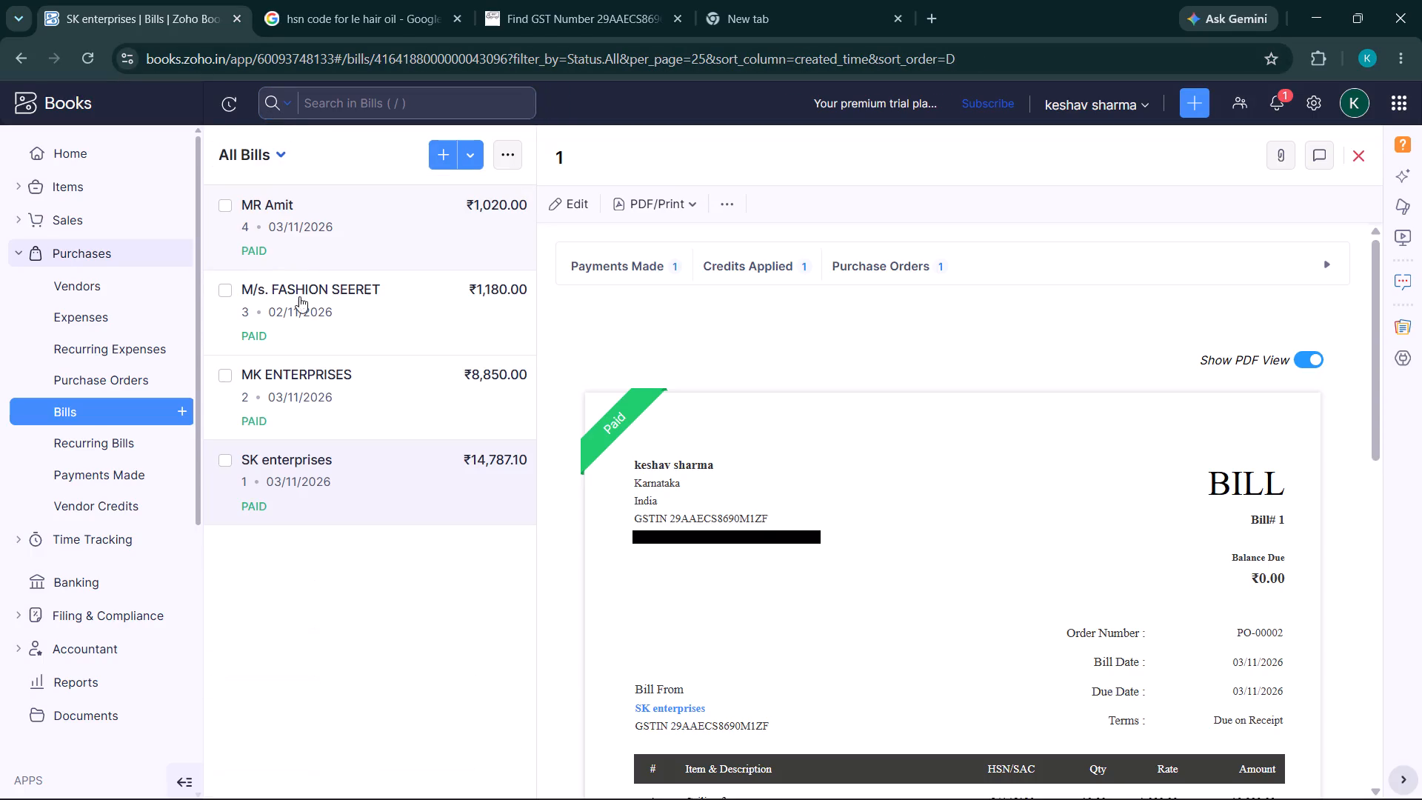
click(344, 385)
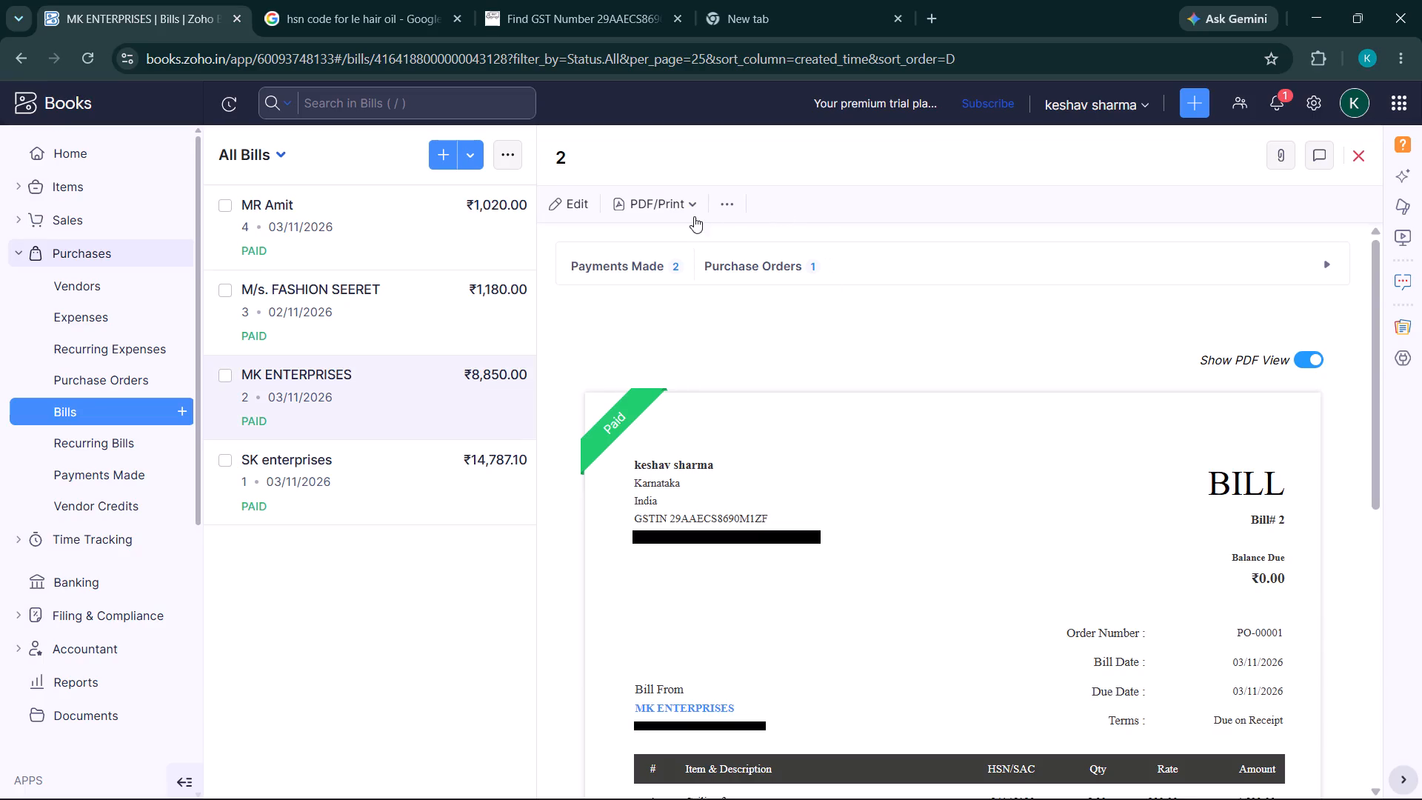
click(724, 201)
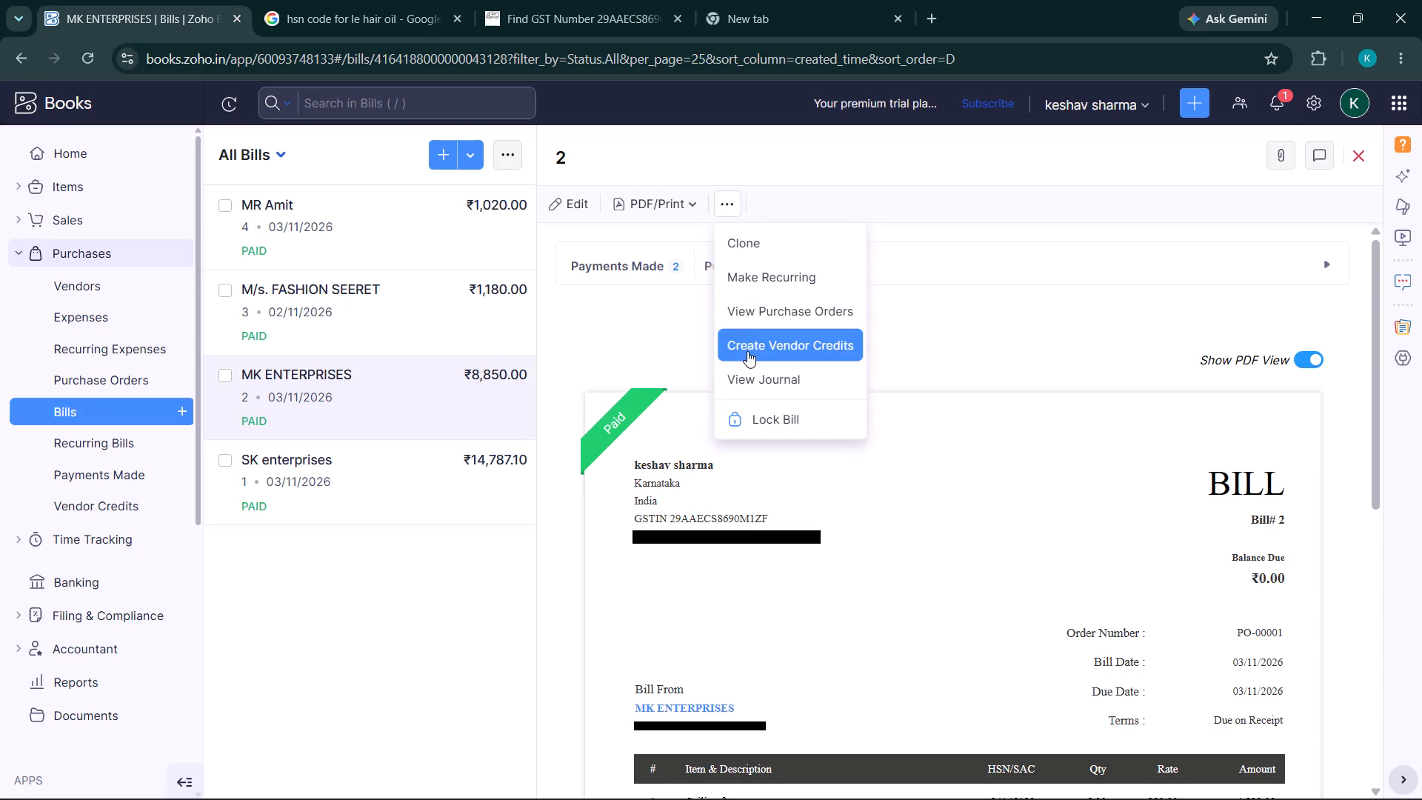
click(747, 351)
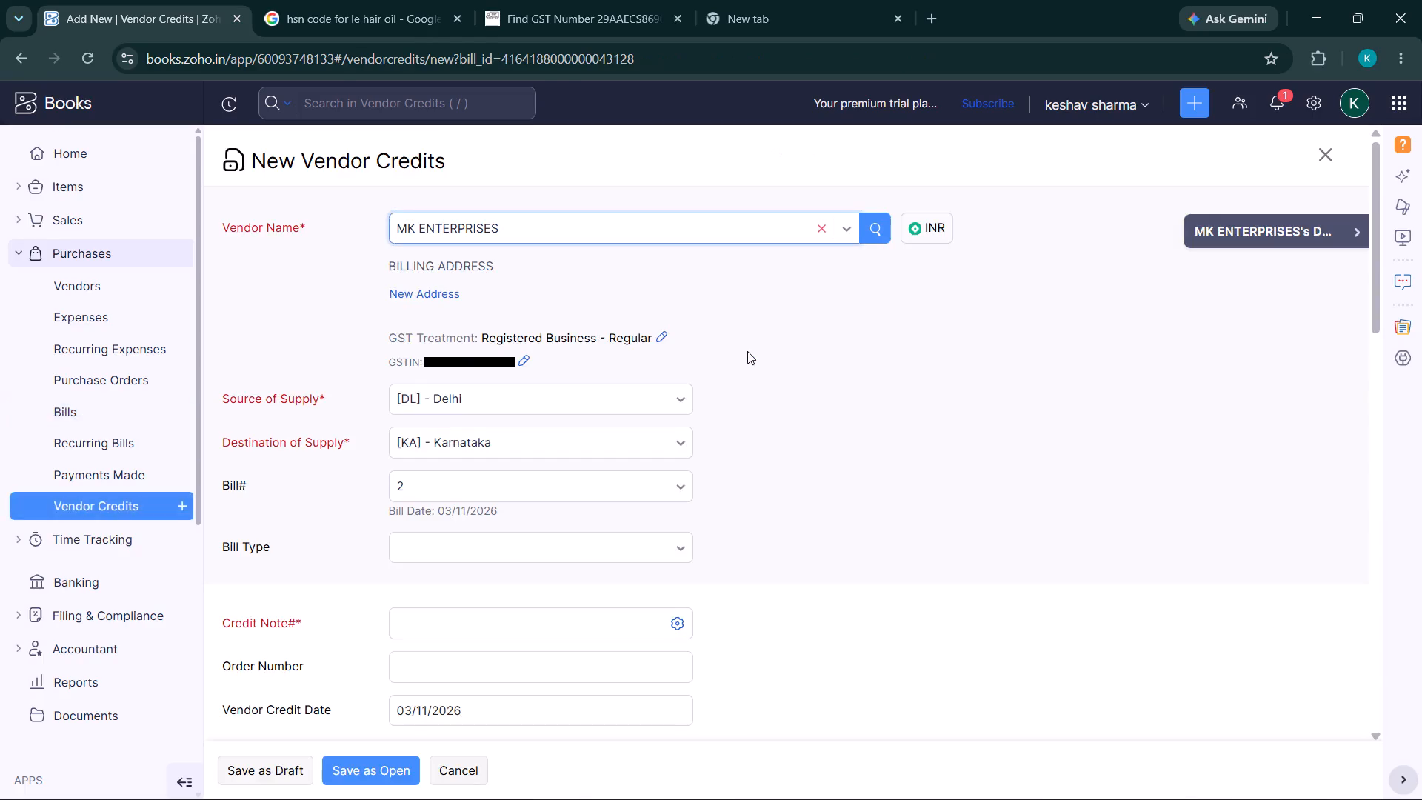
scroll(747, 351, down, 1)
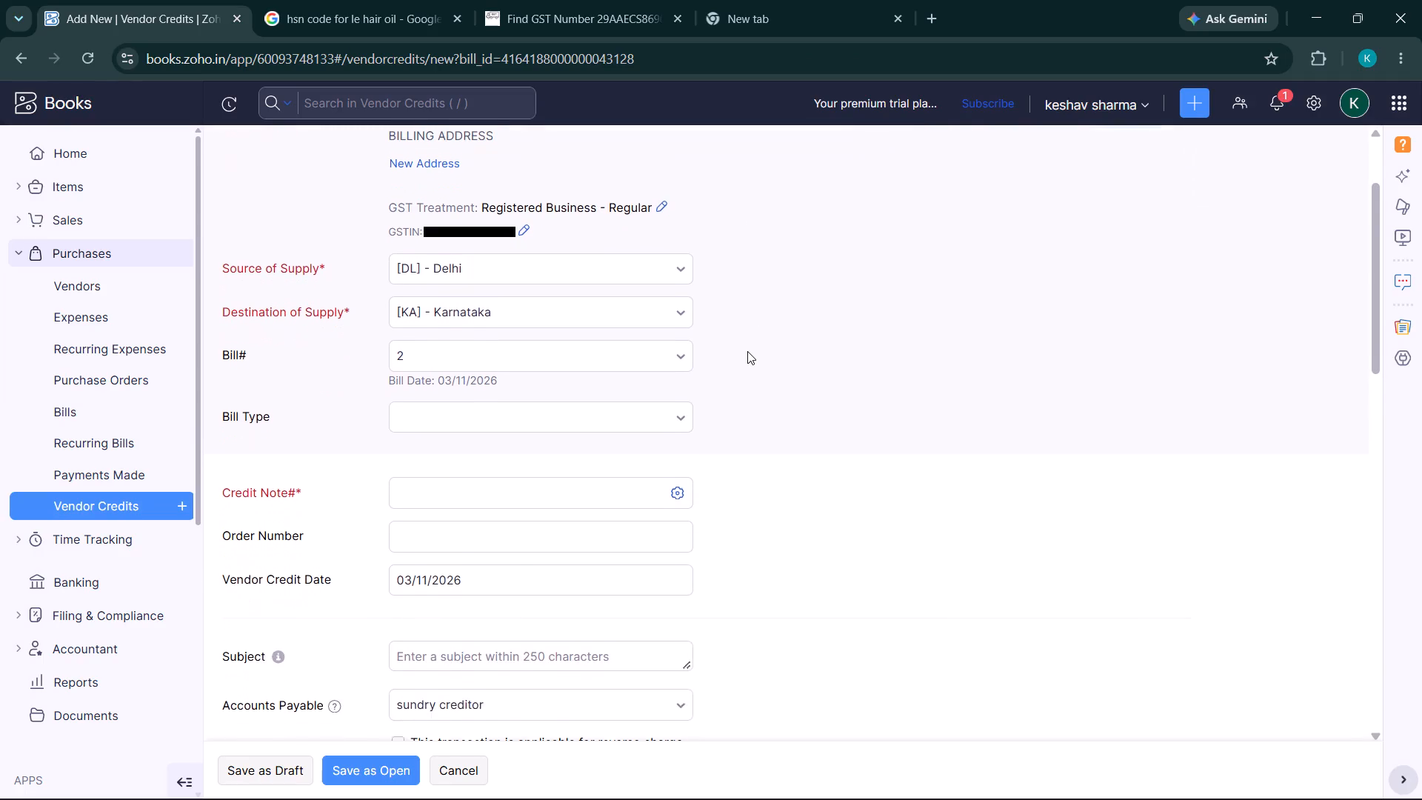
scroll(747, 351, down, 1)
click(416, 489)
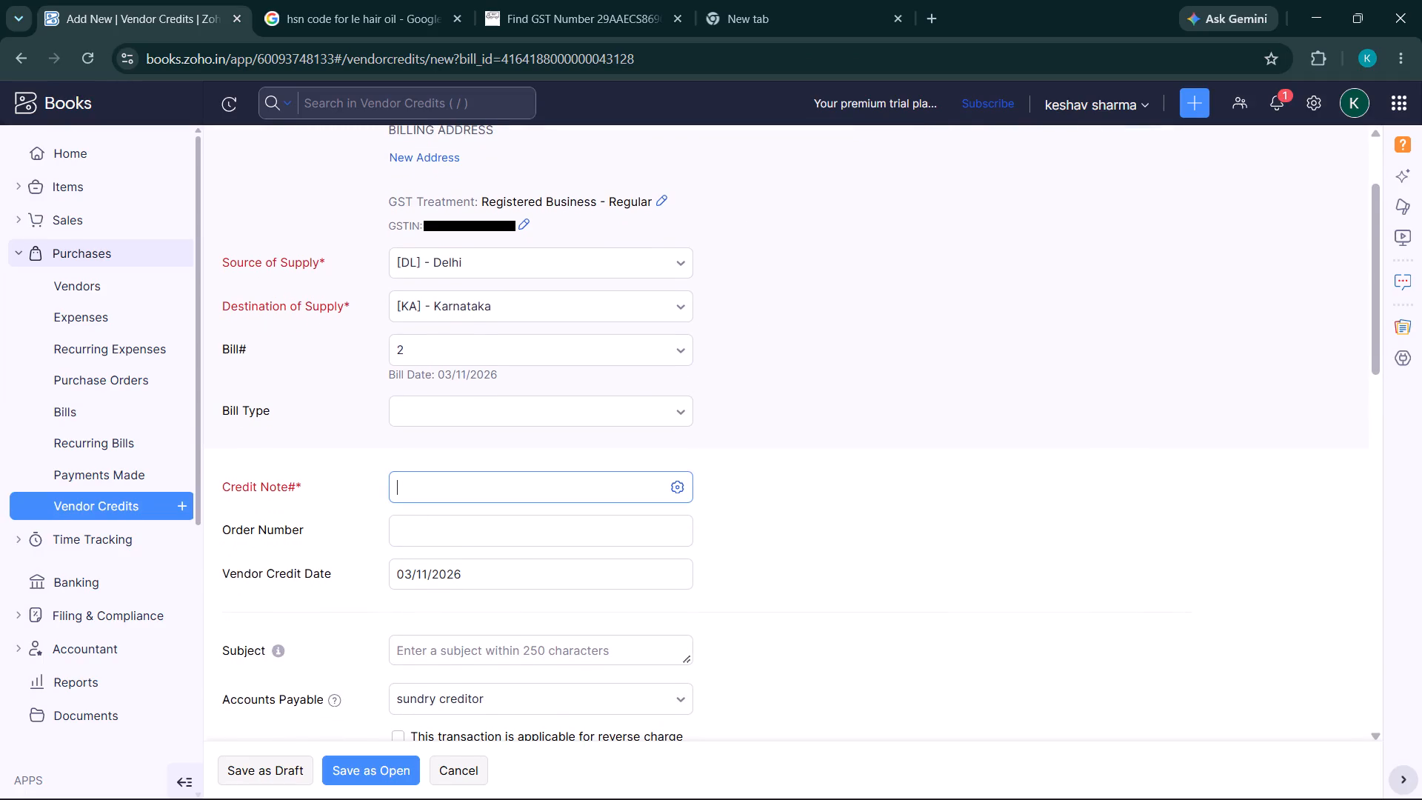
key(2)
Remove the Ceiling fan line from the vendor credit's item table, keeping only Led Bulb.
scroll(416, 489, down, 1)
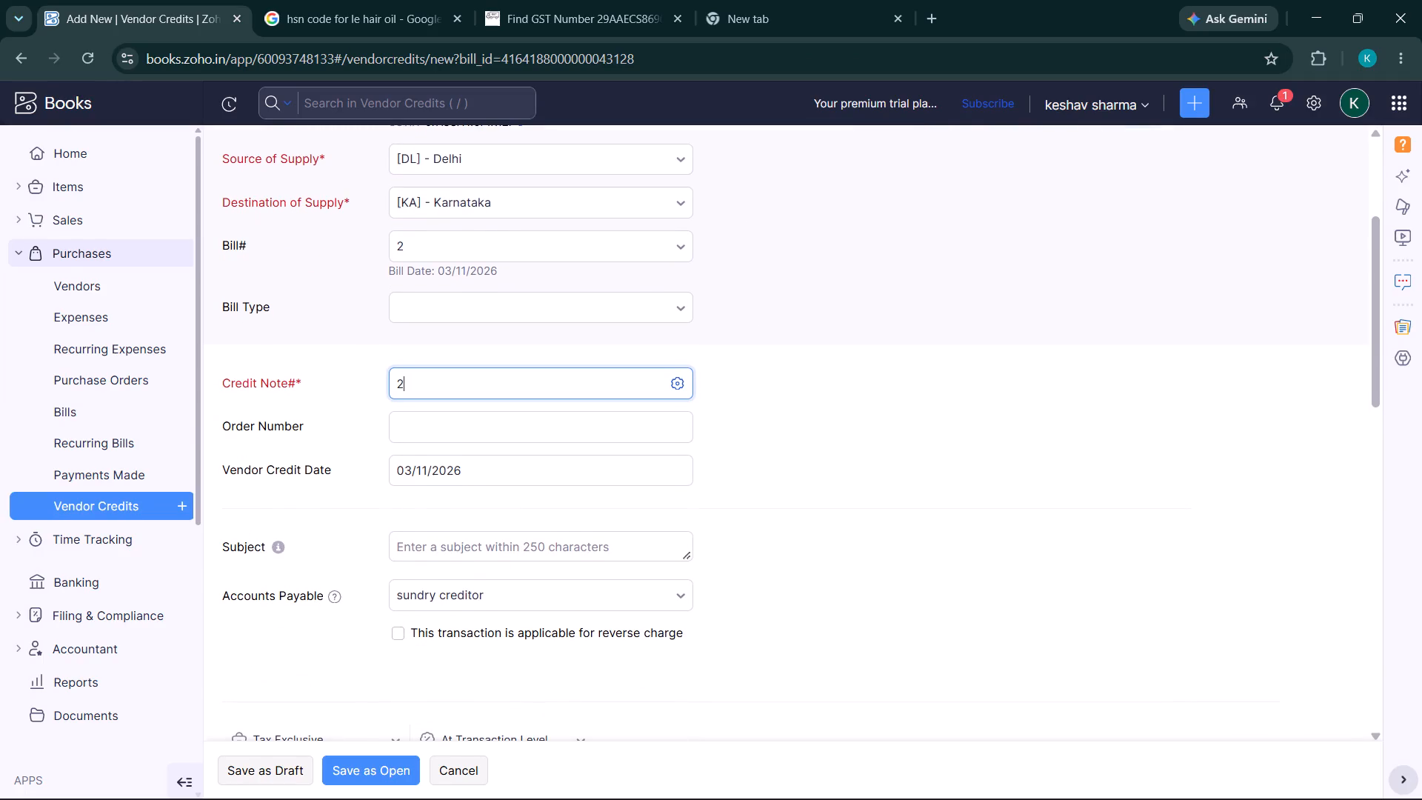
scroll(416, 489, down, 2)
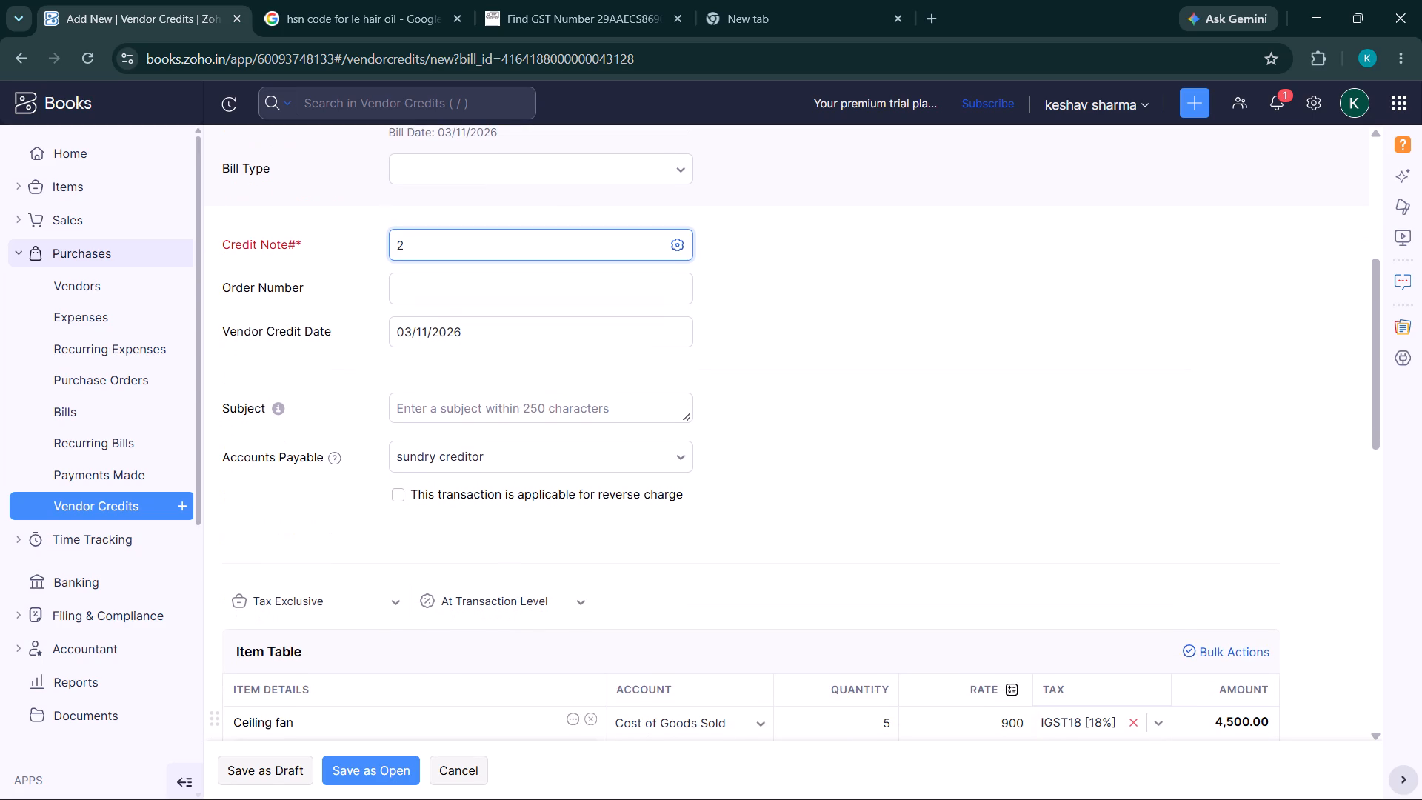
scroll(416, 489, down, 6)
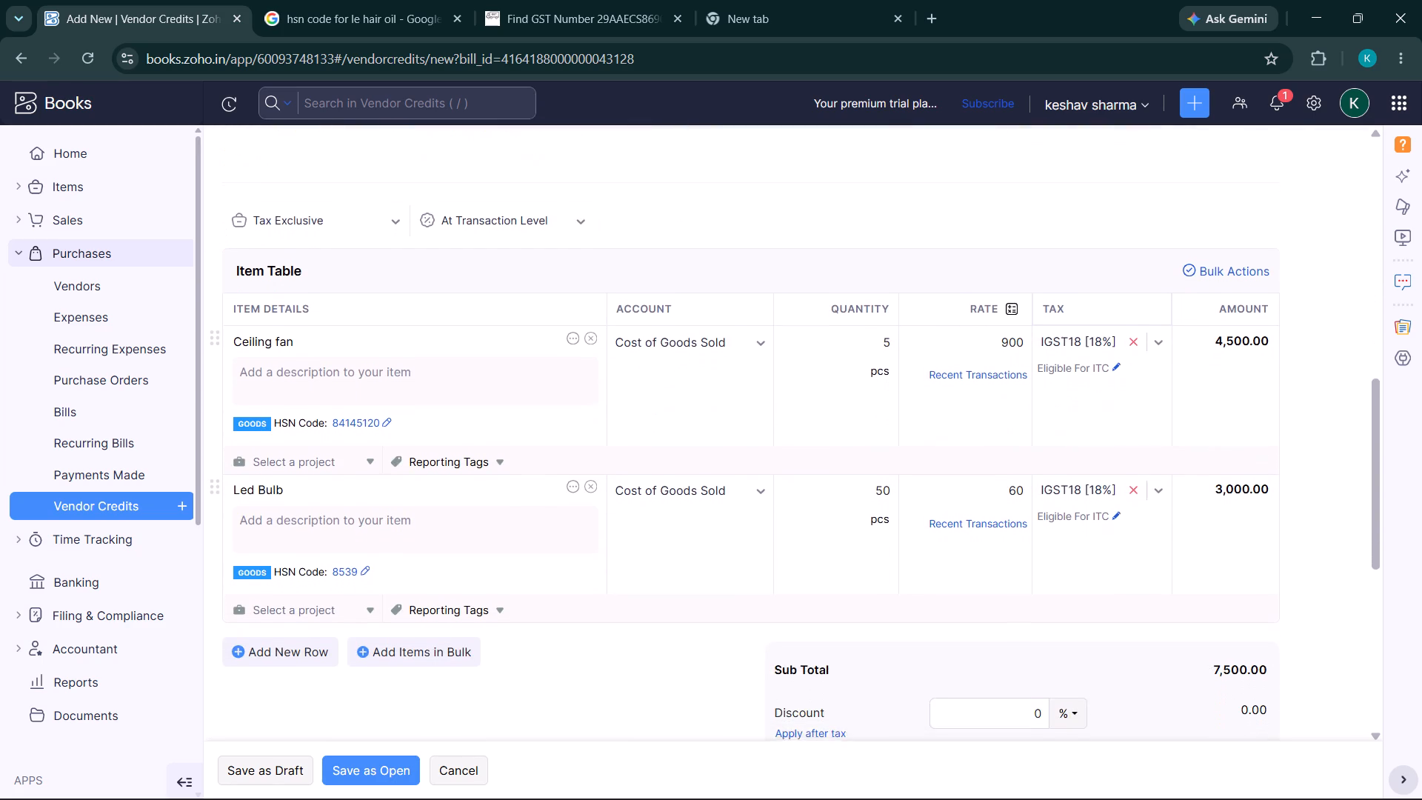
scroll(416, 489, down, 1)
scroll(416, 489, up, 1)
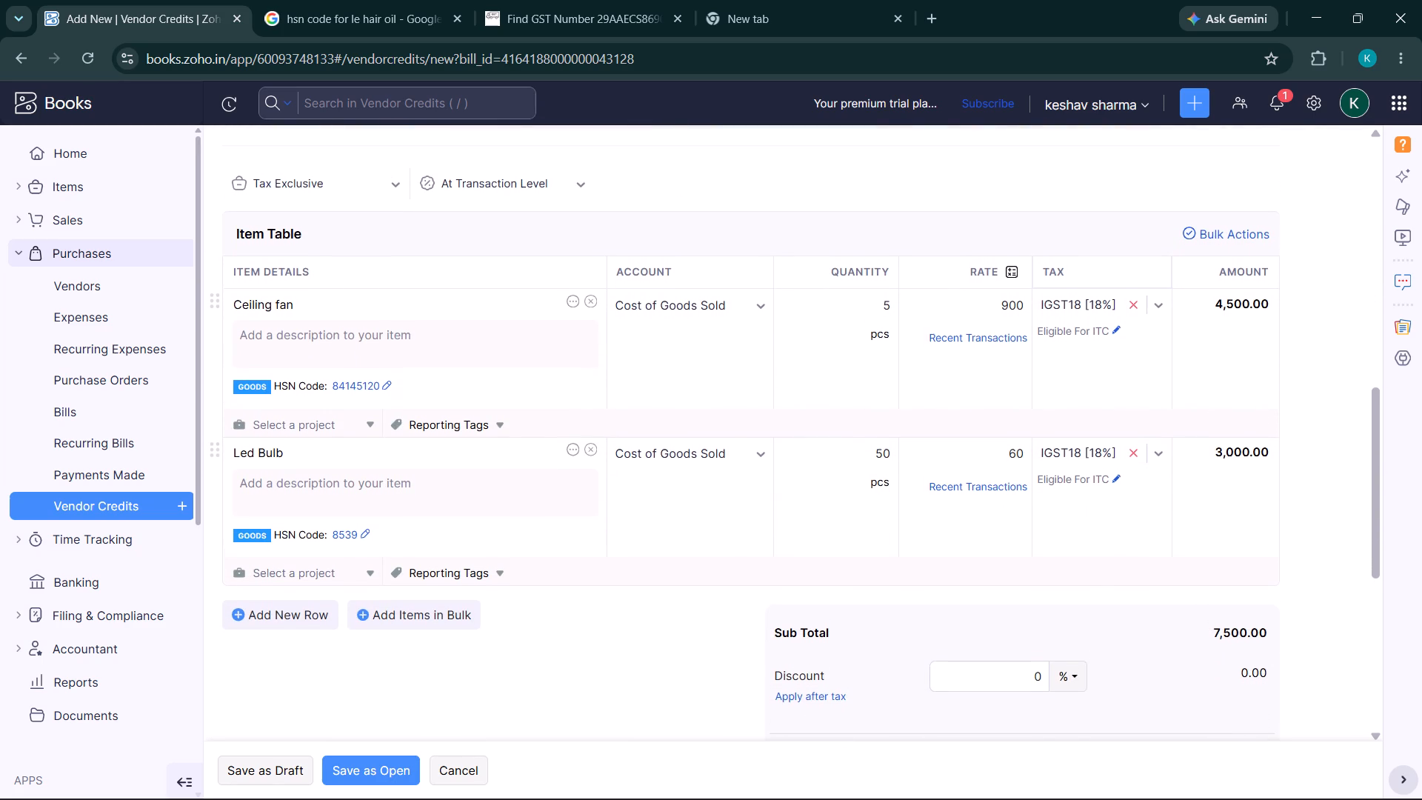
scroll(416, 489, up, 1)
scroll(892, 469, left, 5)
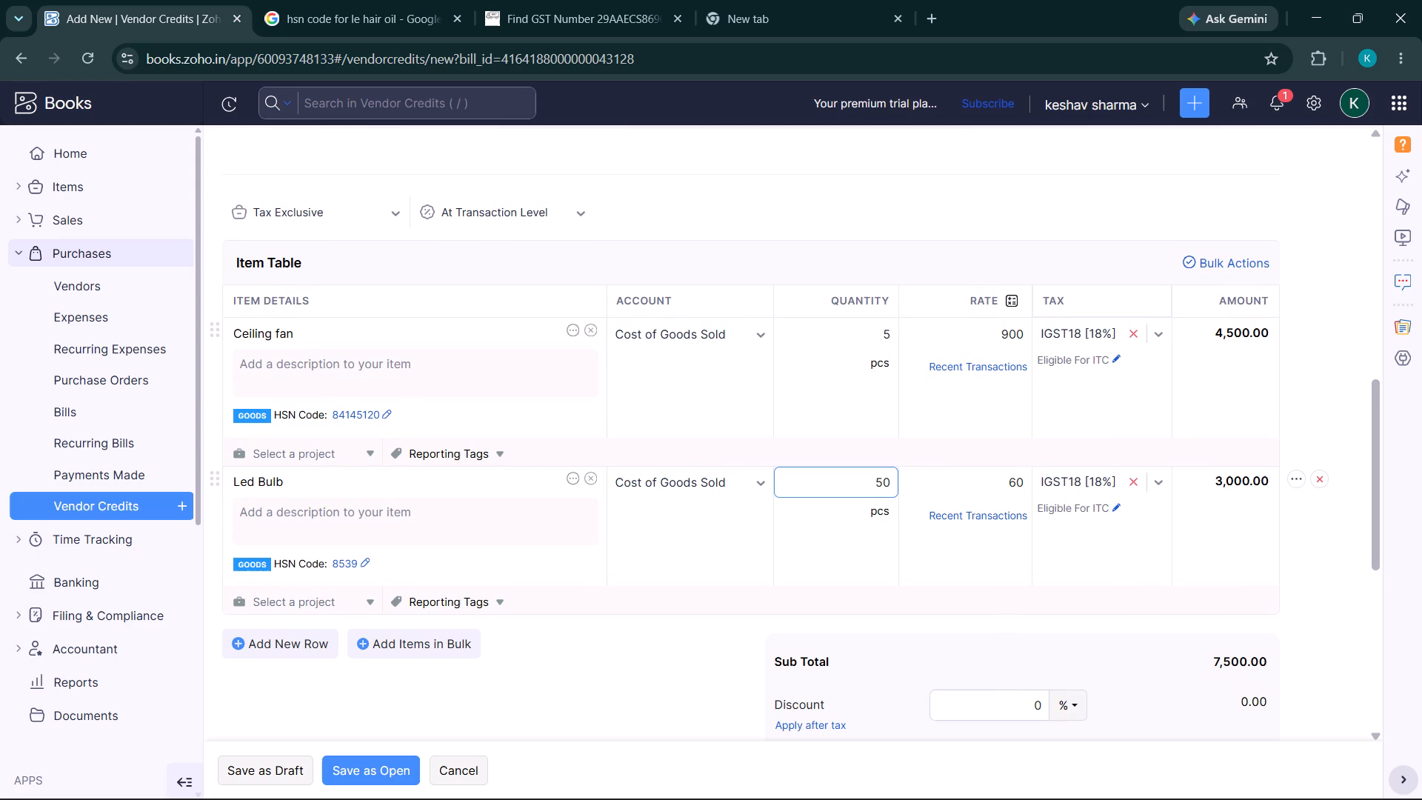
click(1321, 331)
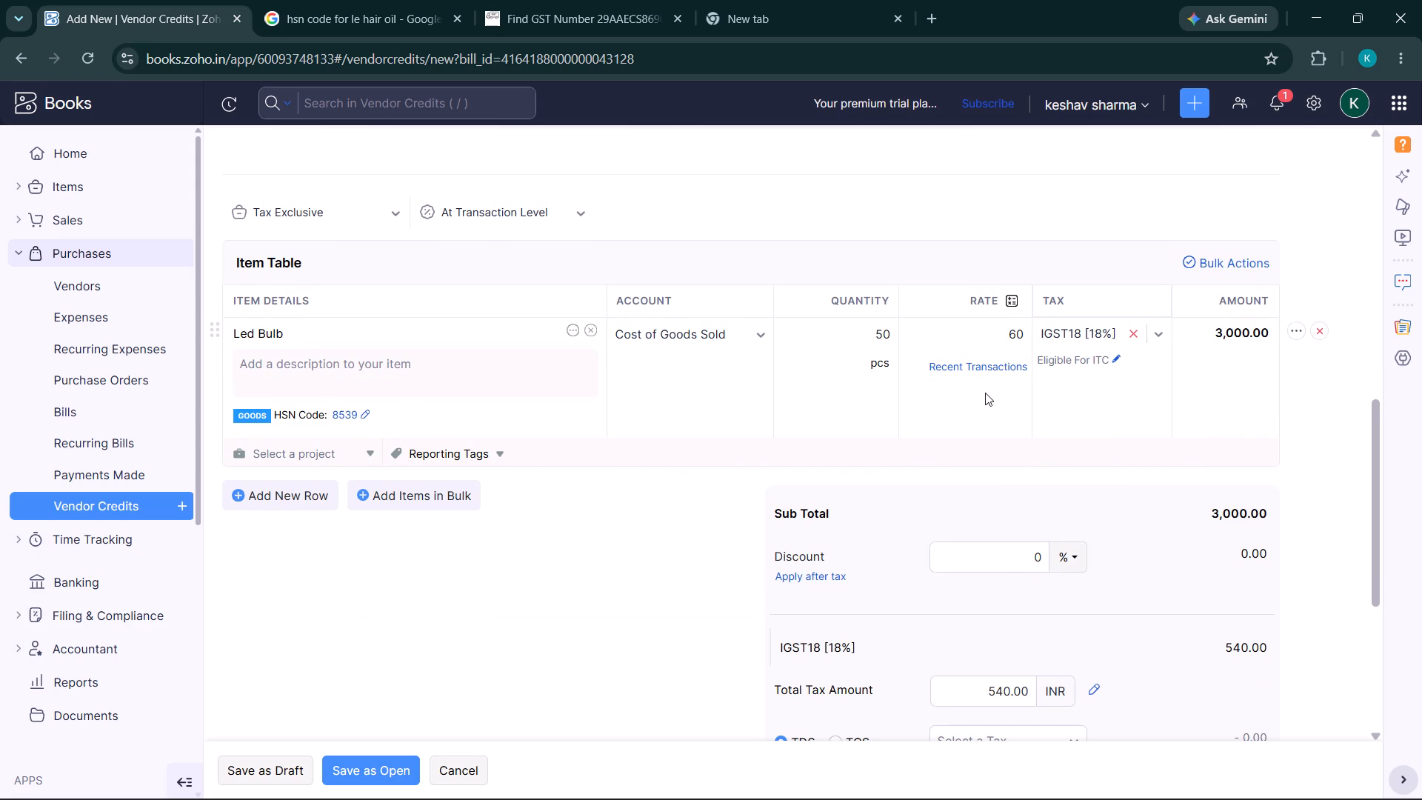
Set the Led Bulb quantity to 20 pcs on the vendor credit and check the totals.
click(881, 336)
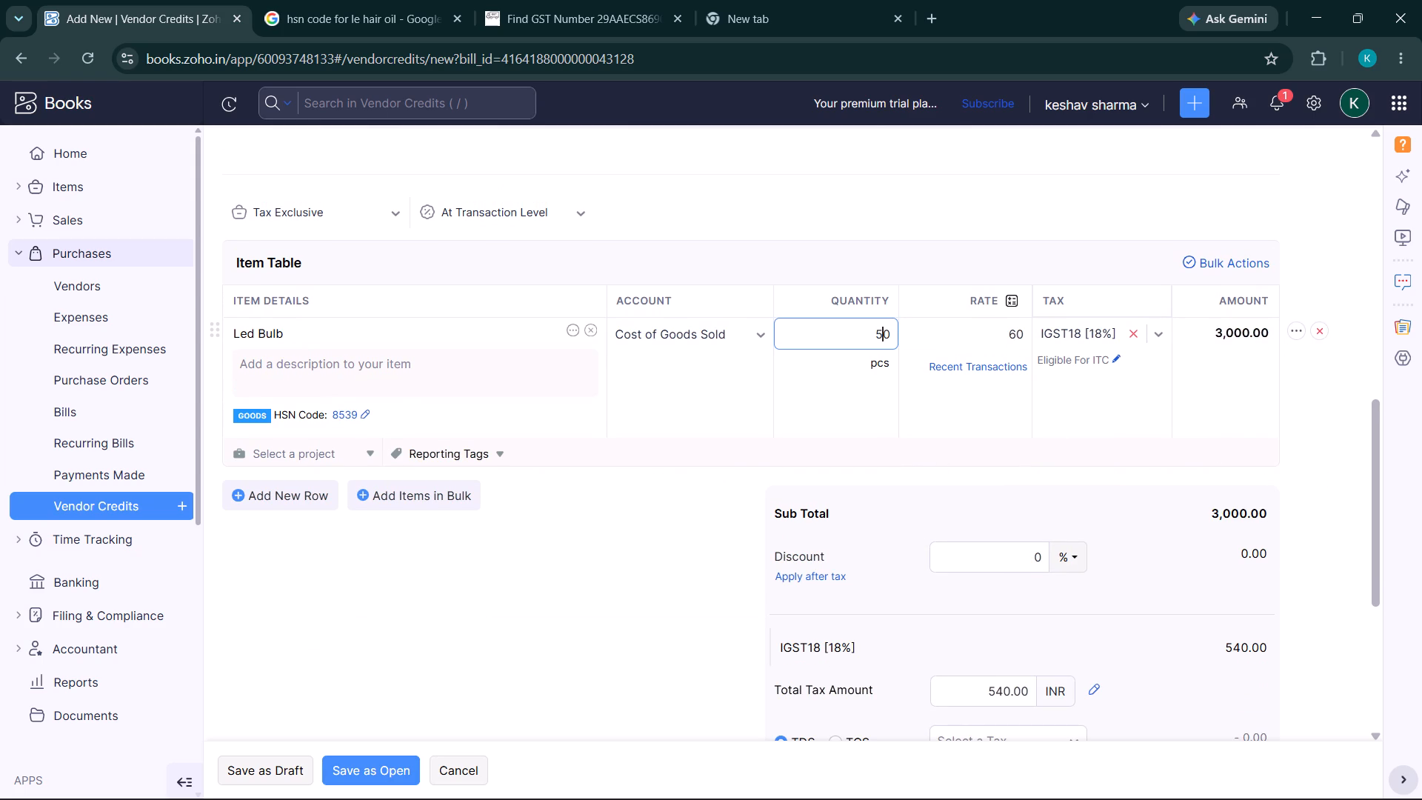
key(BackSpace)
key(2)
click(692, 548)
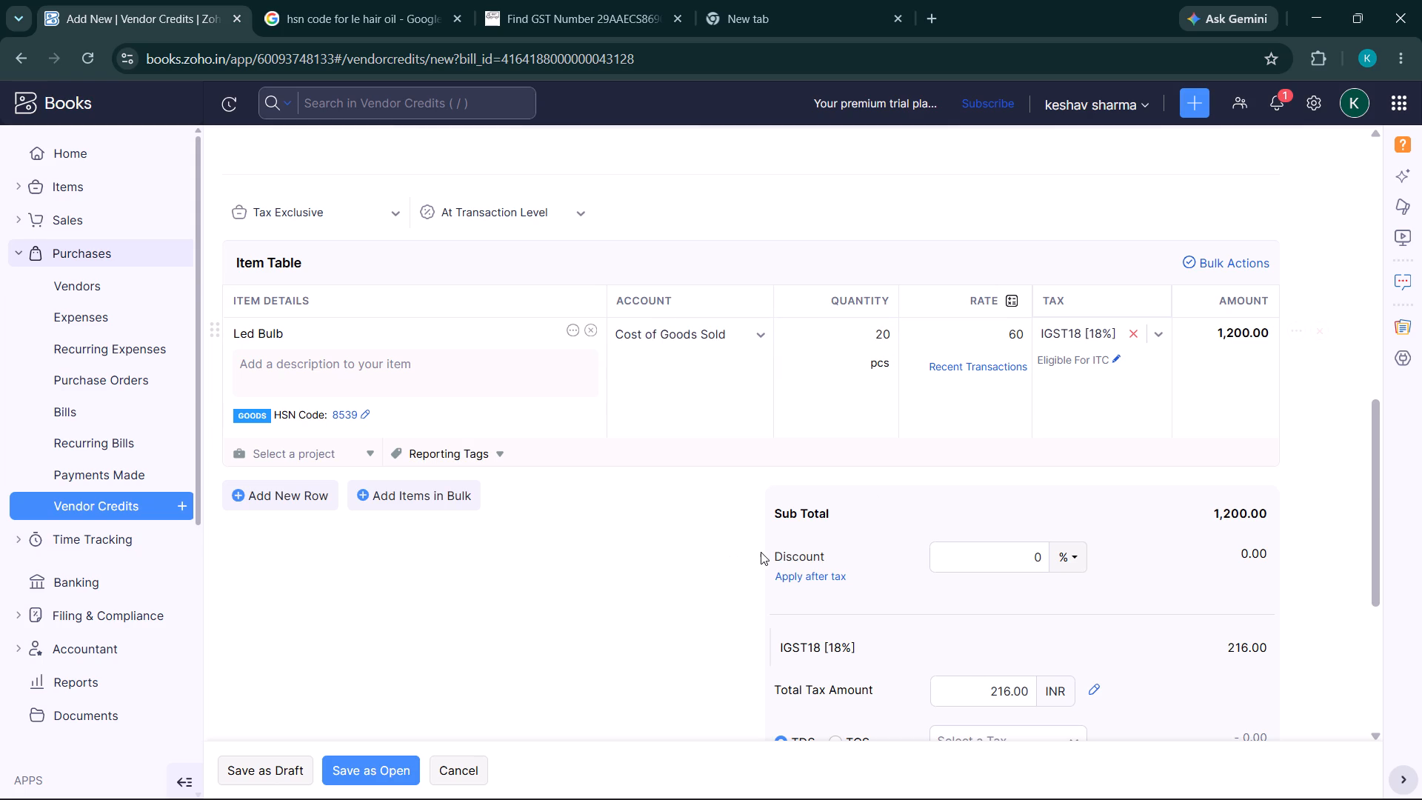
scroll(875, 505, down, 4)
scroll(875, 505, up, 1)
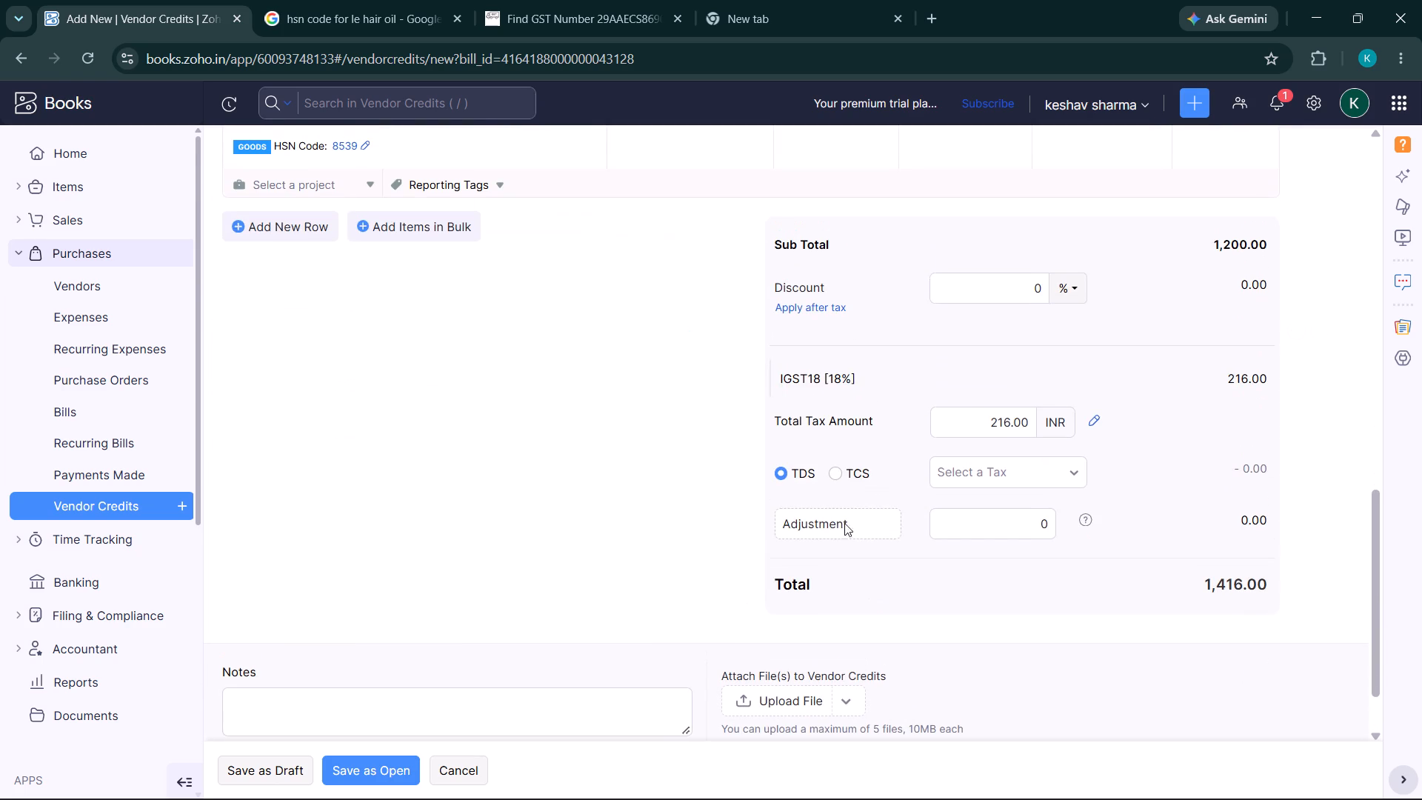
Save the MK ENTERPRISES vendor credit as open and look over the saved credit note.
click(348, 766)
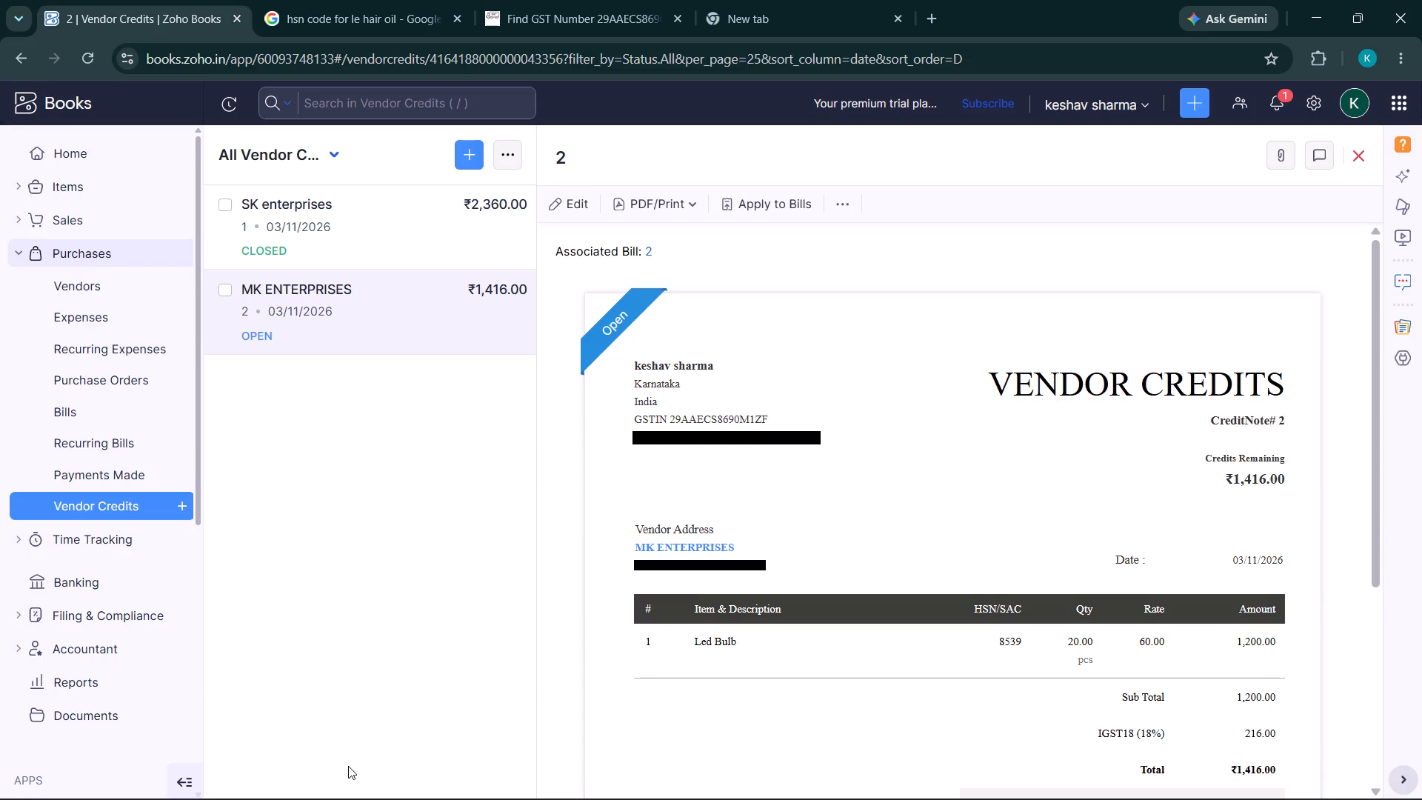
scroll(348, 766, down, 1)
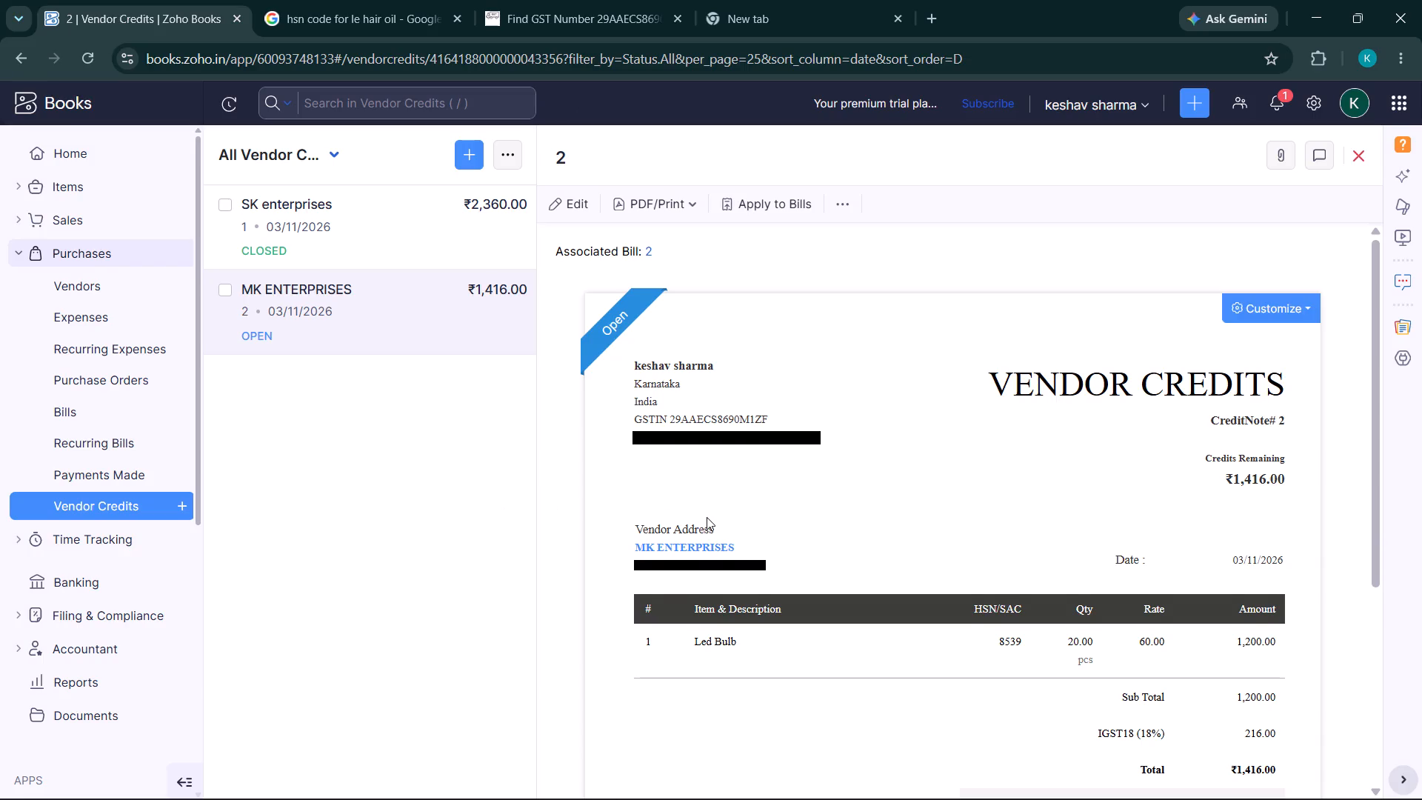
scroll(707, 517, down, 1)
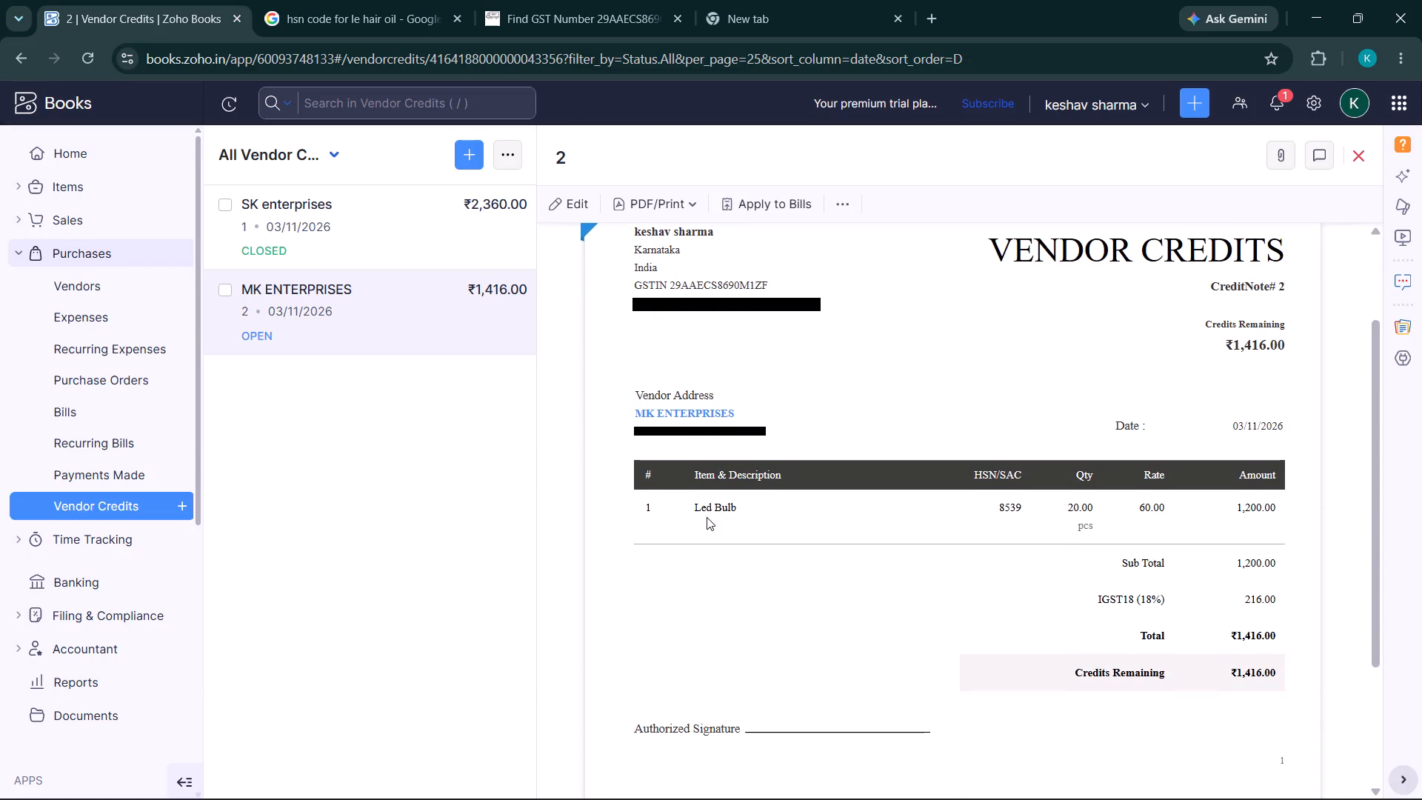
scroll(707, 517, down, 1)
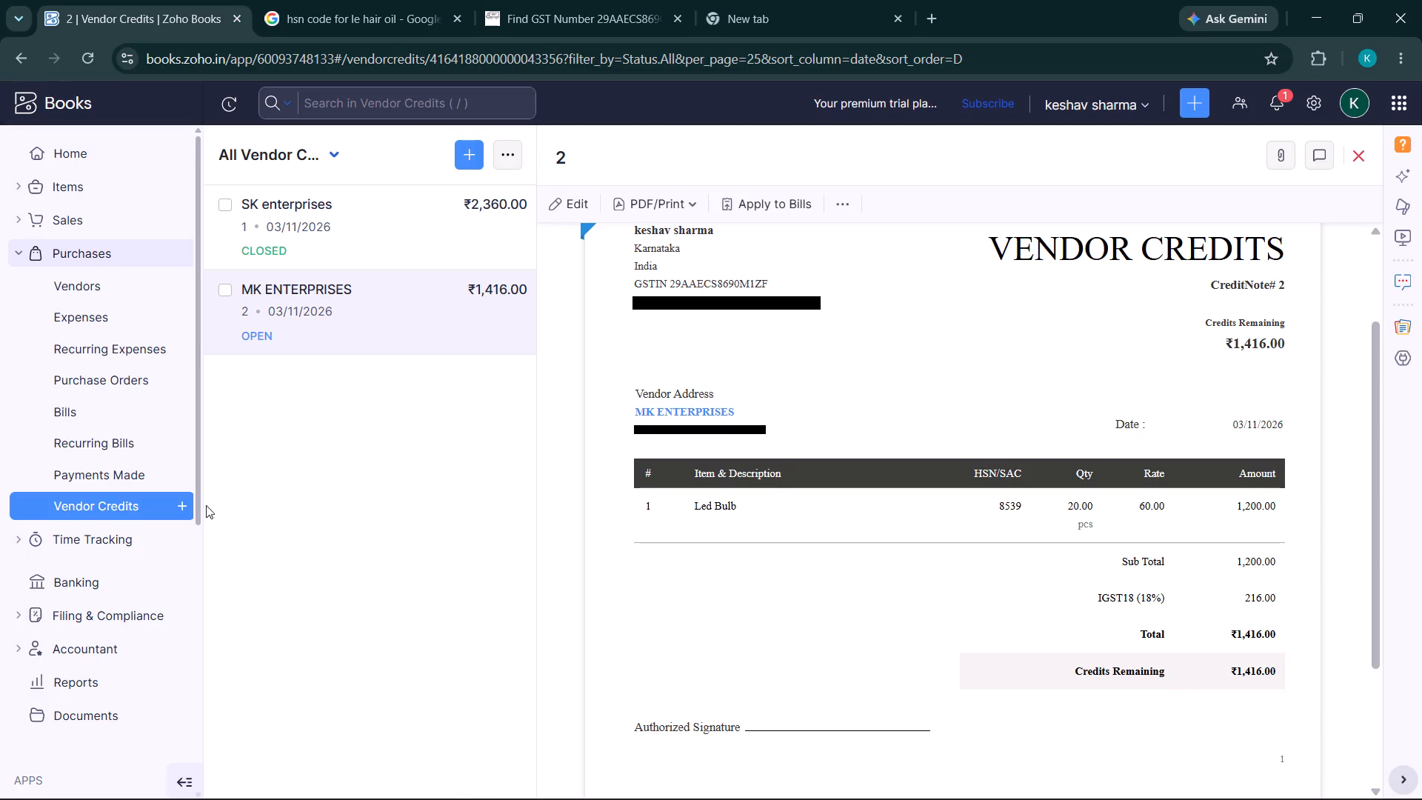
Record and save a full cash refund of ₹1,416 on MK ENTERPRISES vendor credit 2, dated 03/11/2026 and deposited to Petty Cash.
click(88, 508)
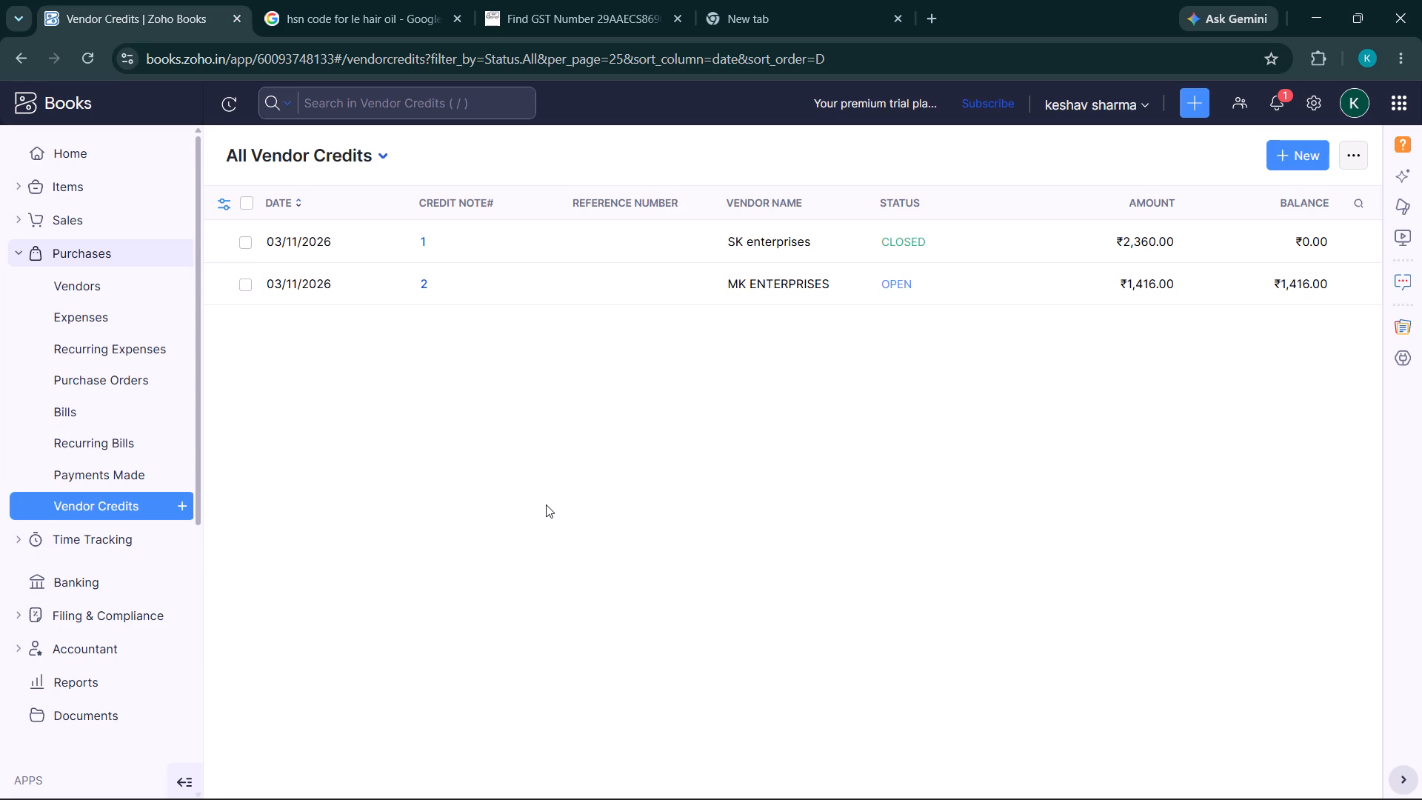
click(513, 242)
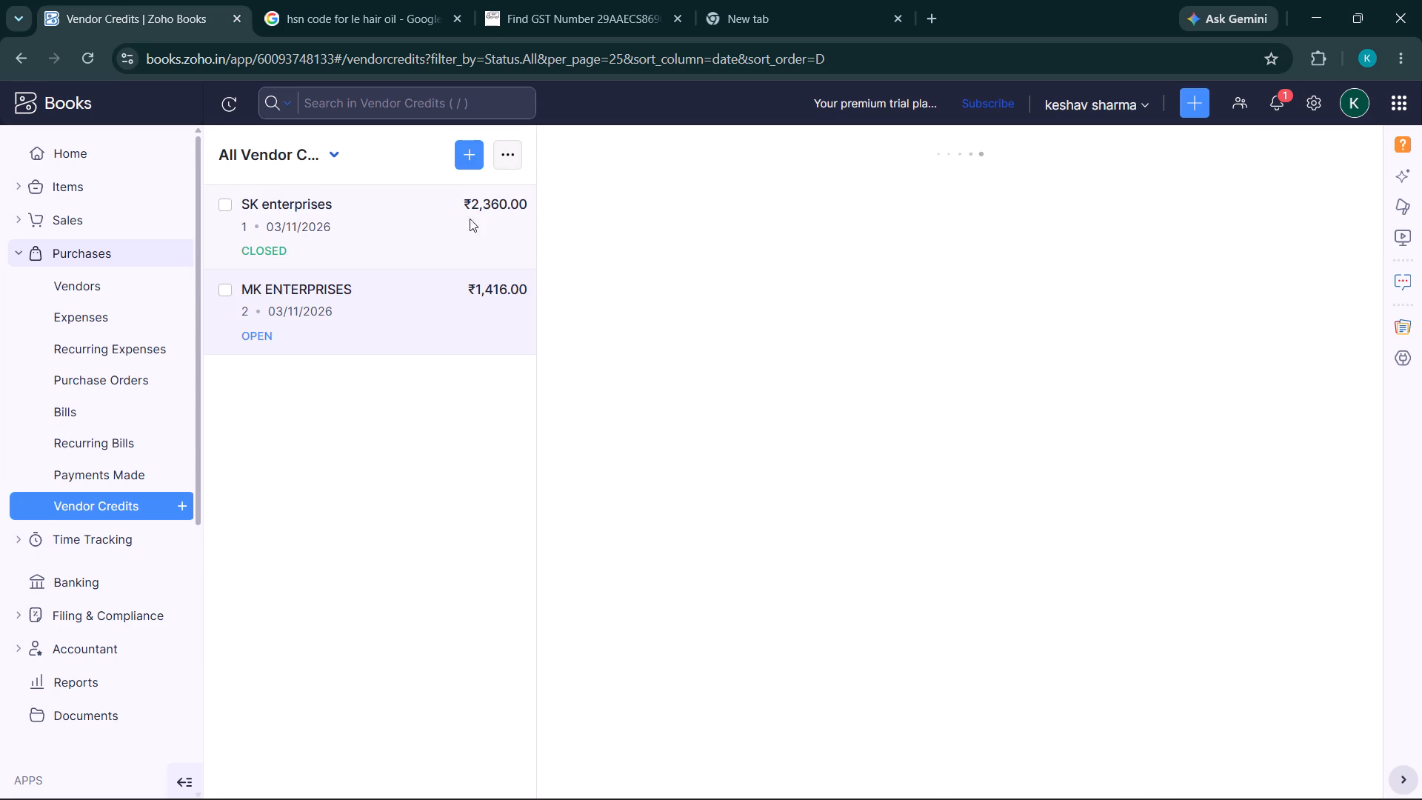
click(470, 219)
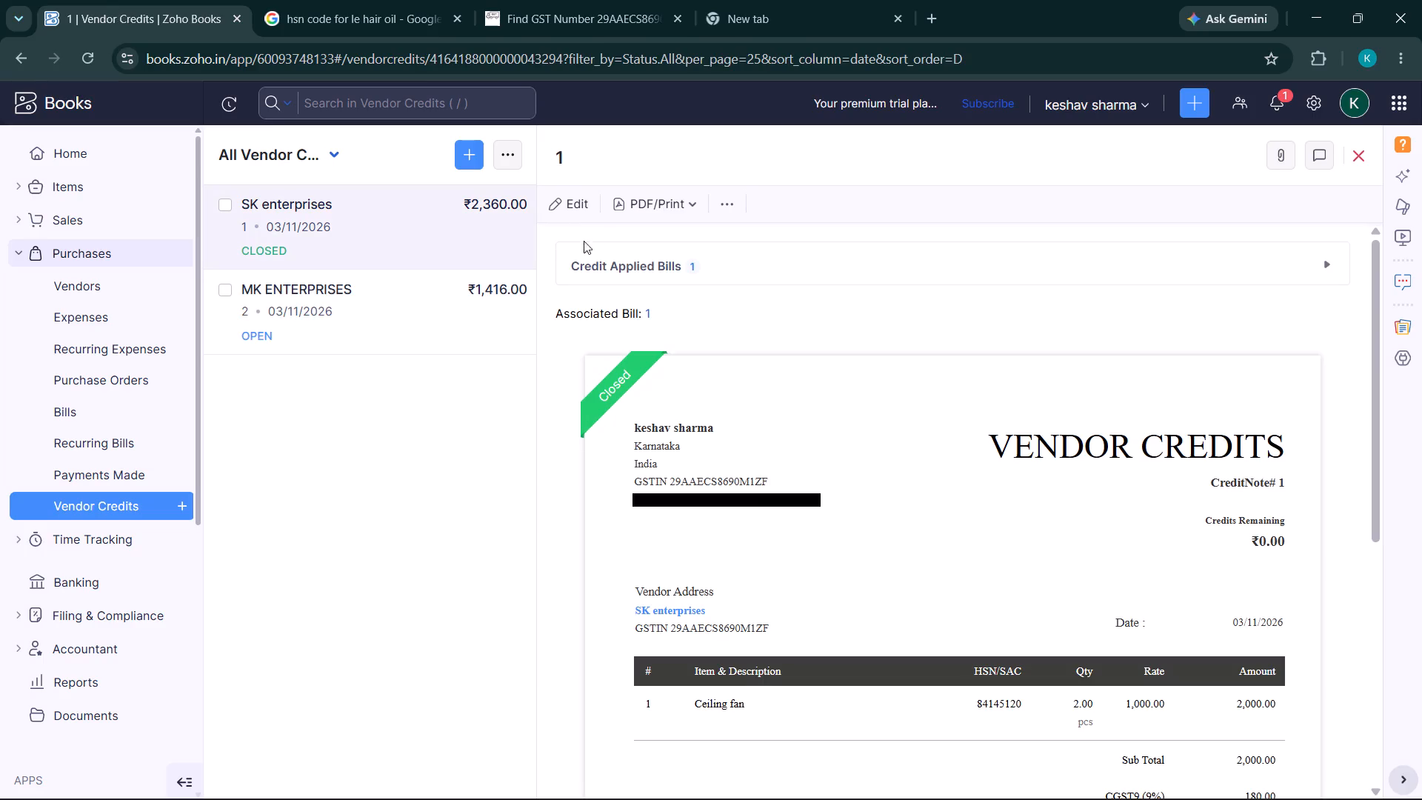
click(441, 315)
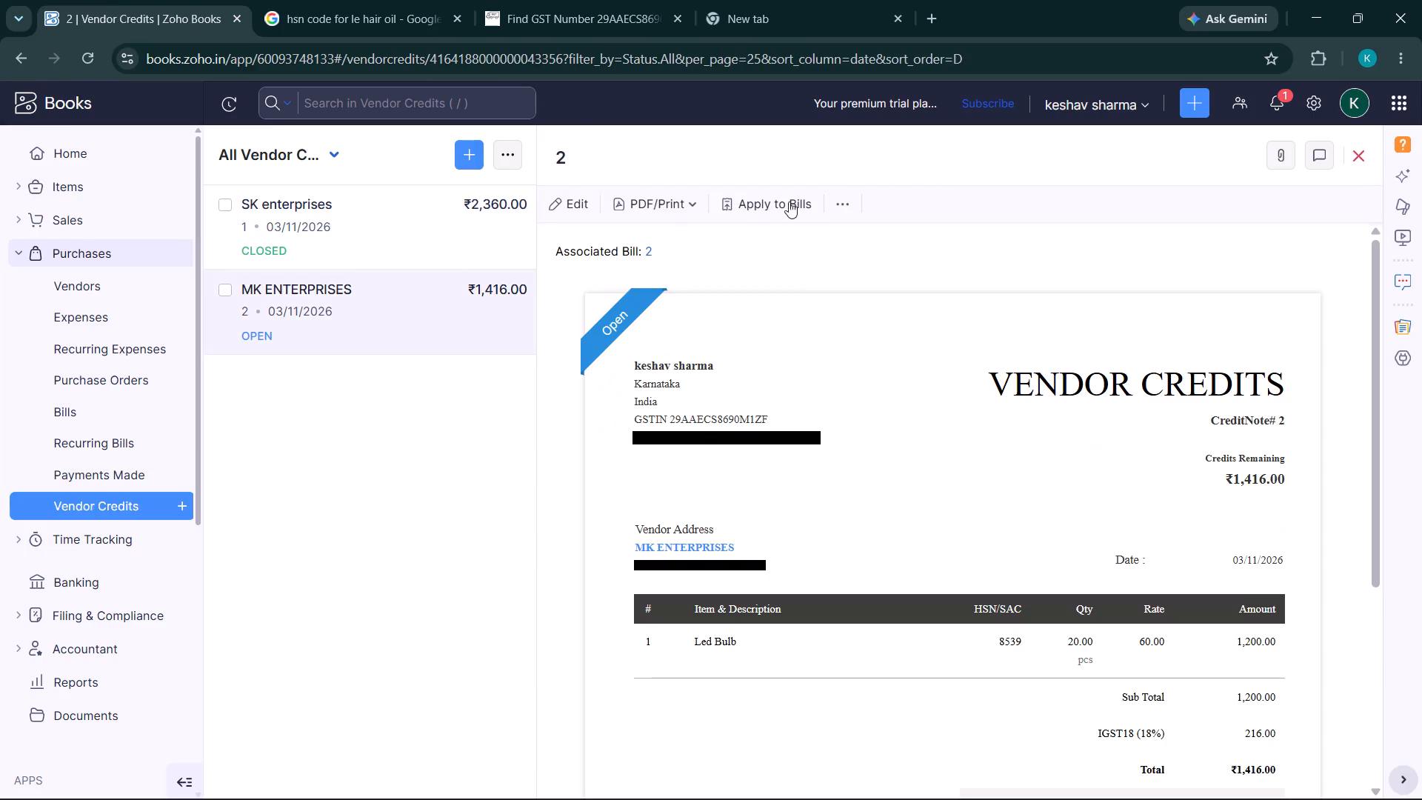
click(838, 204)
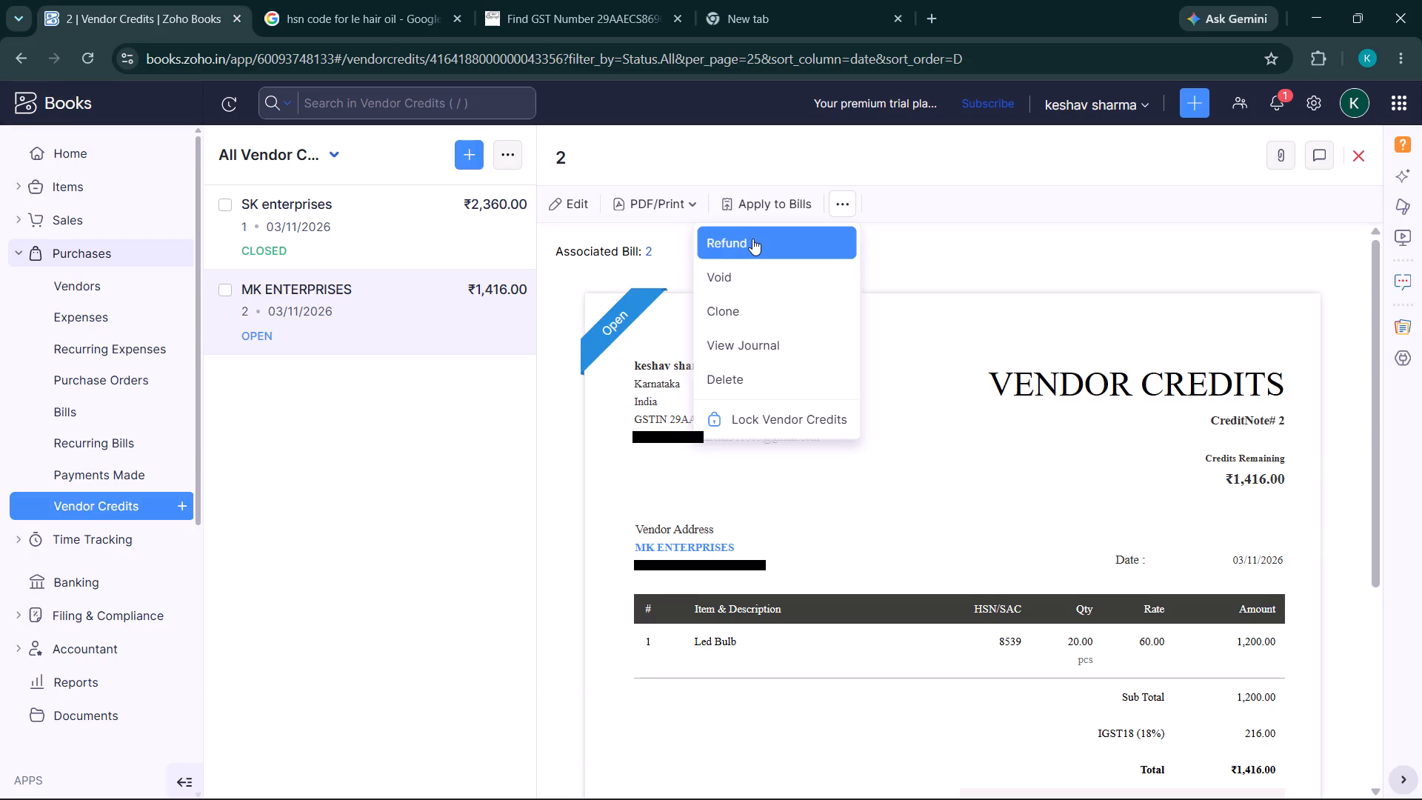
click(752, 239)
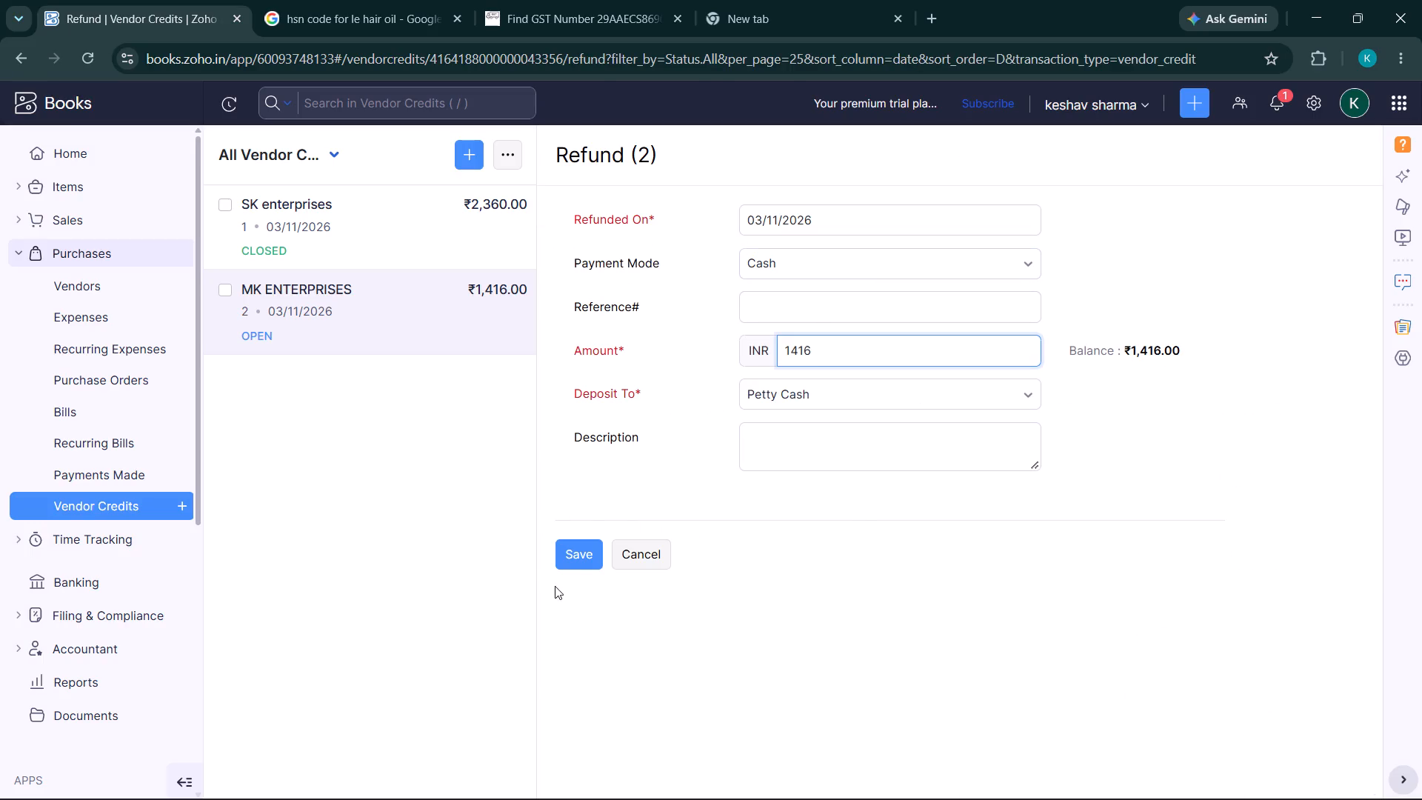
click(581, 553)
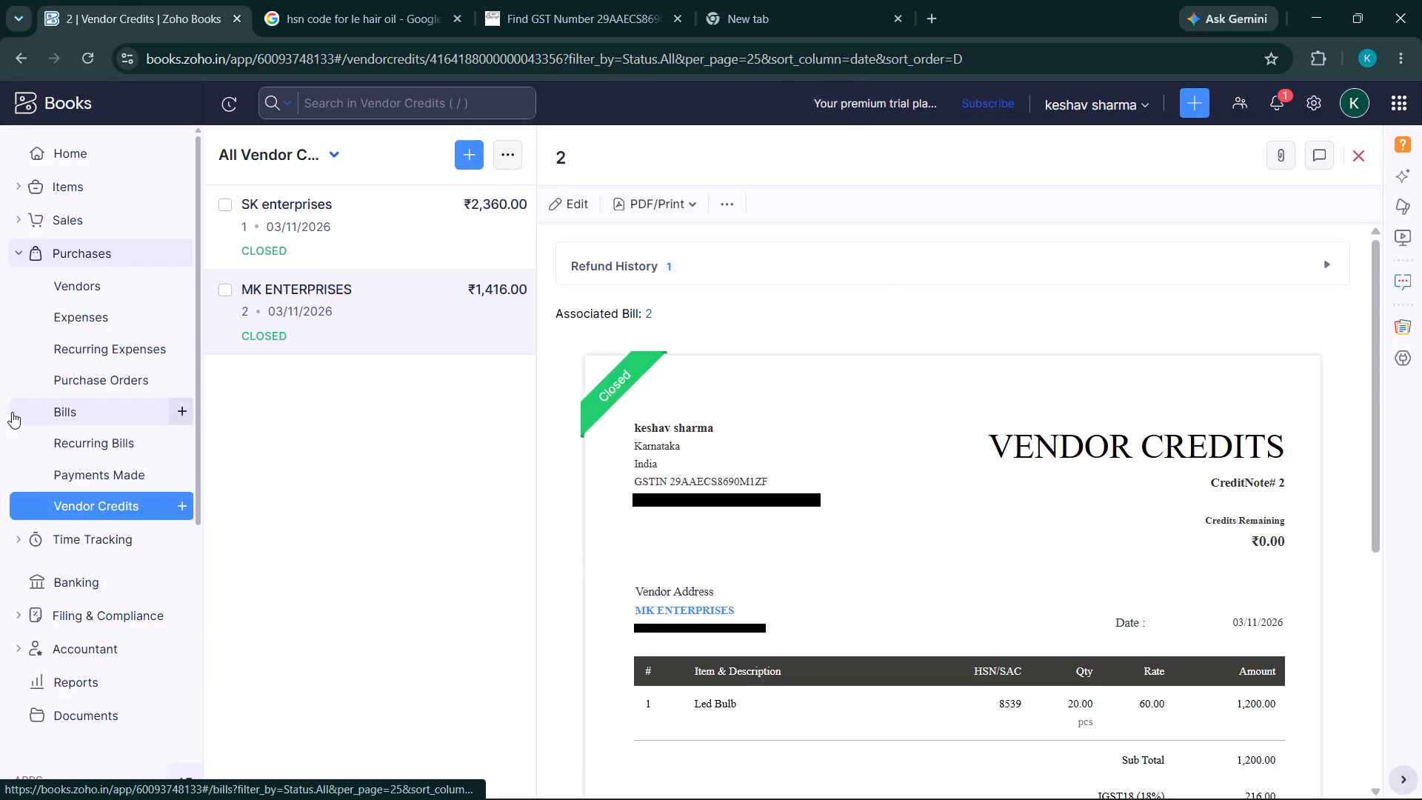
Compare the dashboard's Total Payables with the balances in the All Bills list, and examine its overdue breakdown and new-transaction options.
click(64, 152)
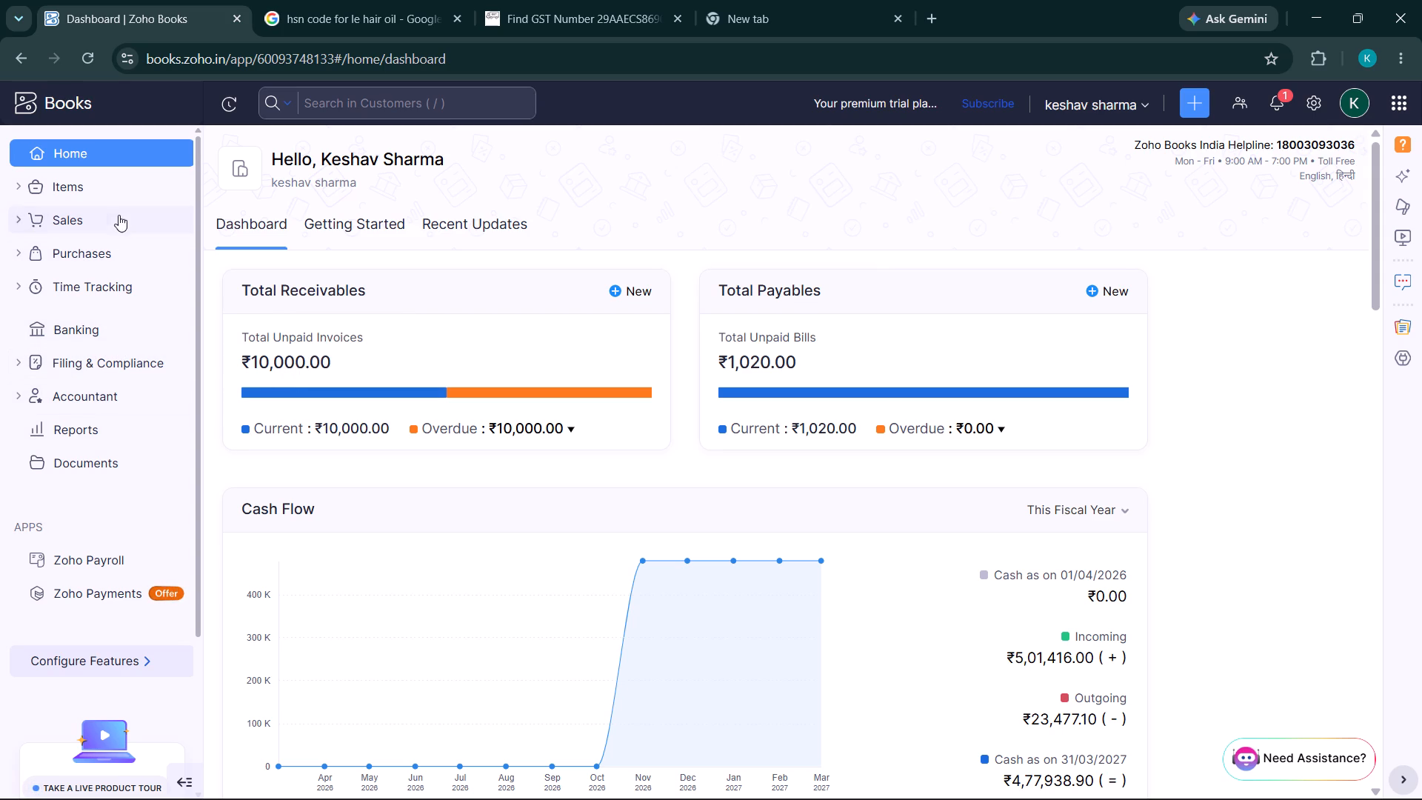
click(66, 250)
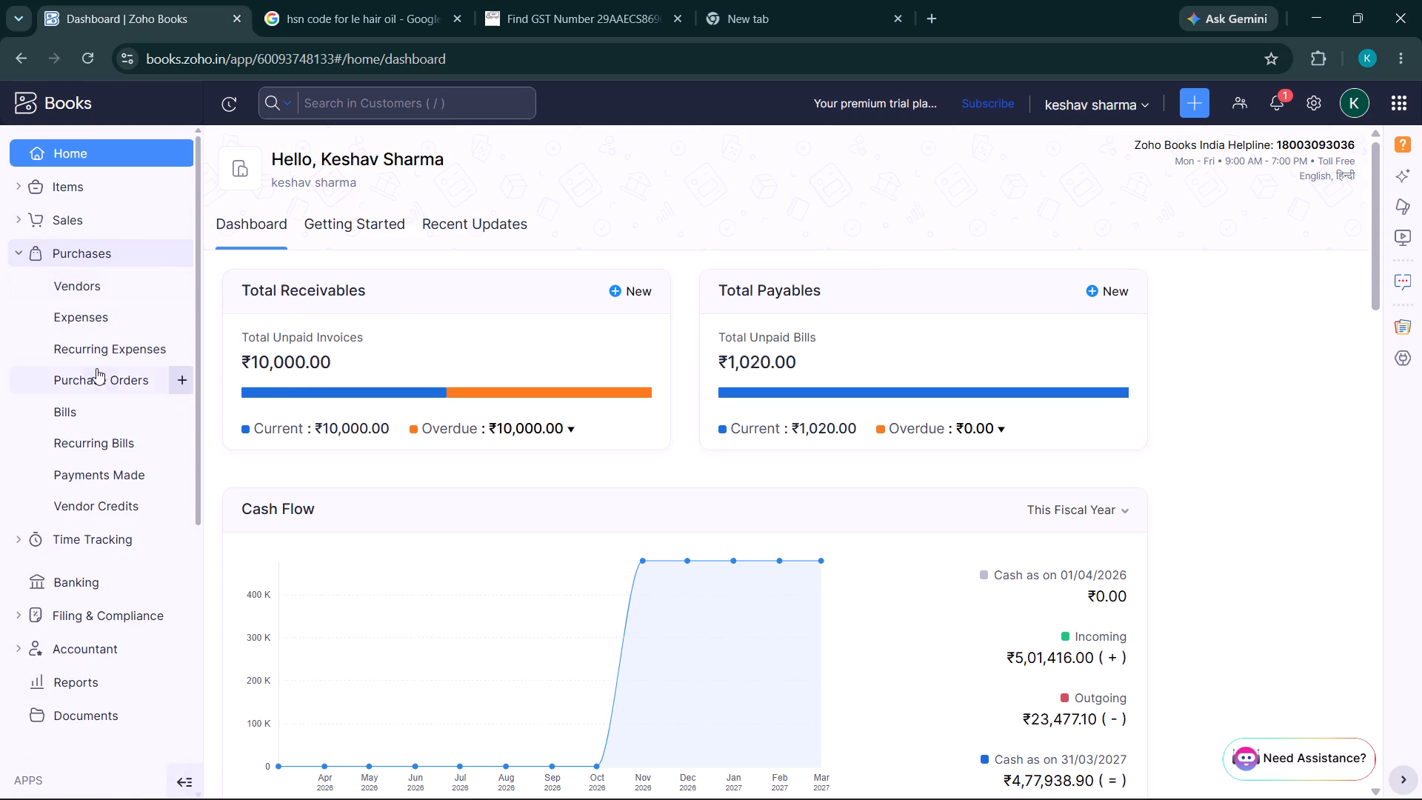
click(61, 410)
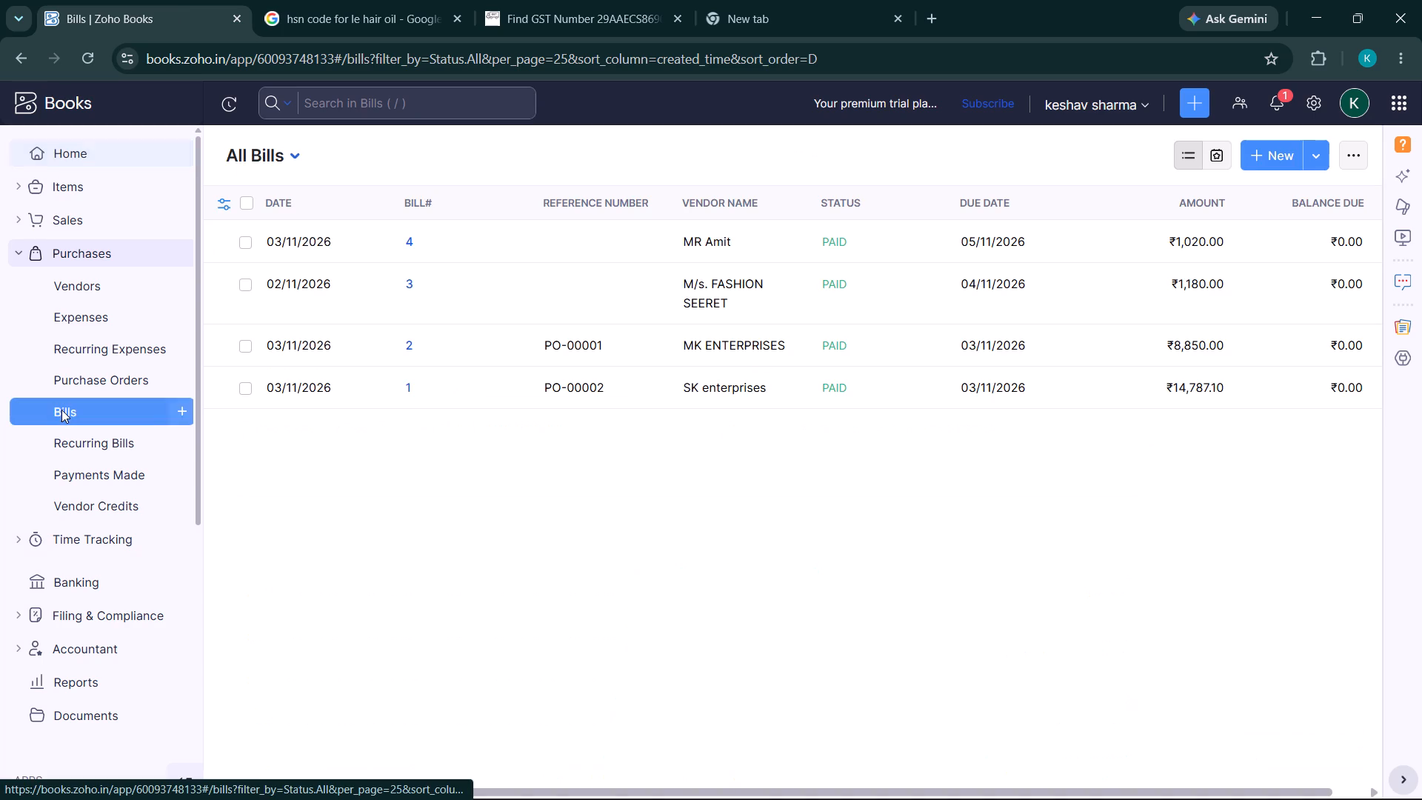
scroll(481, 421, left, 5)
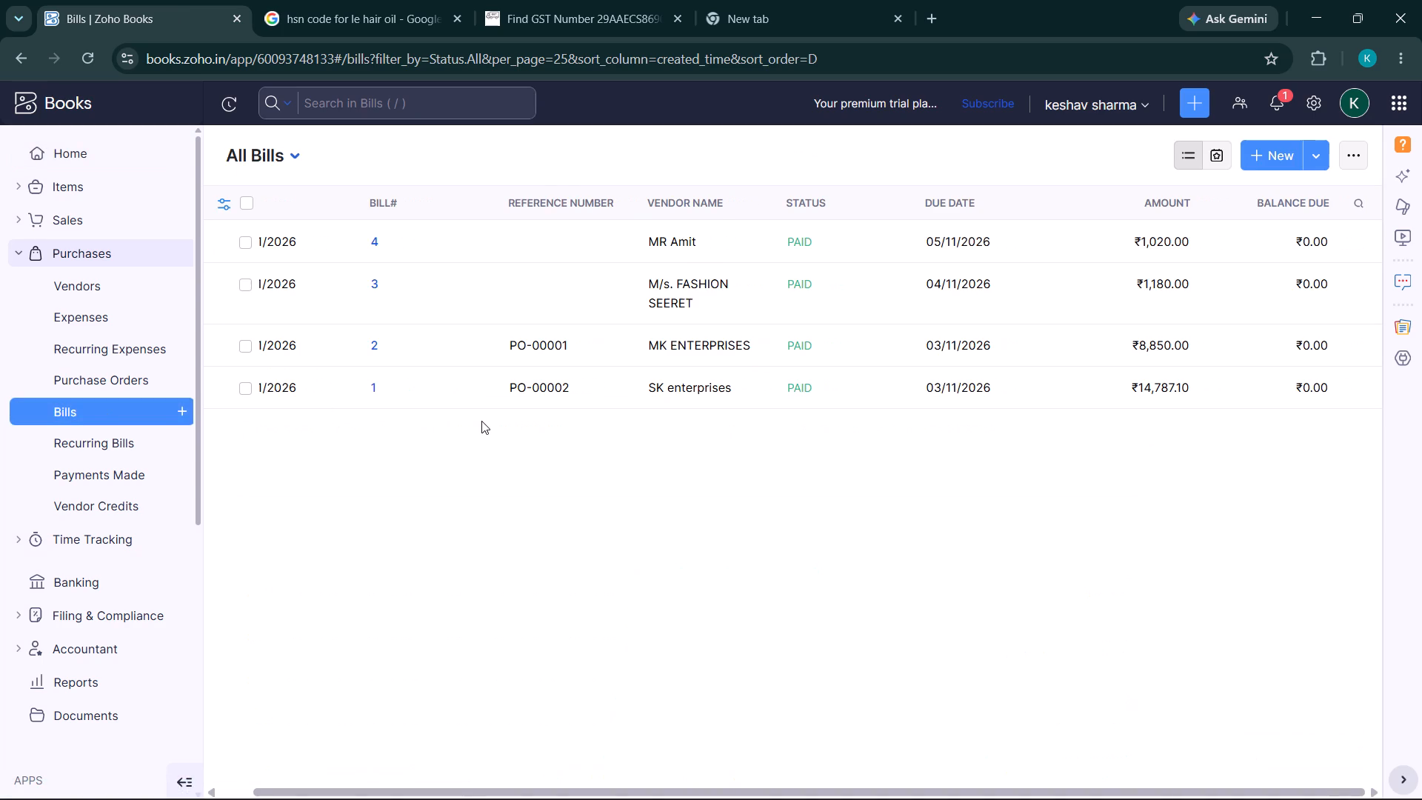
scroll(481, 421, left, 1)
click(101, 142)
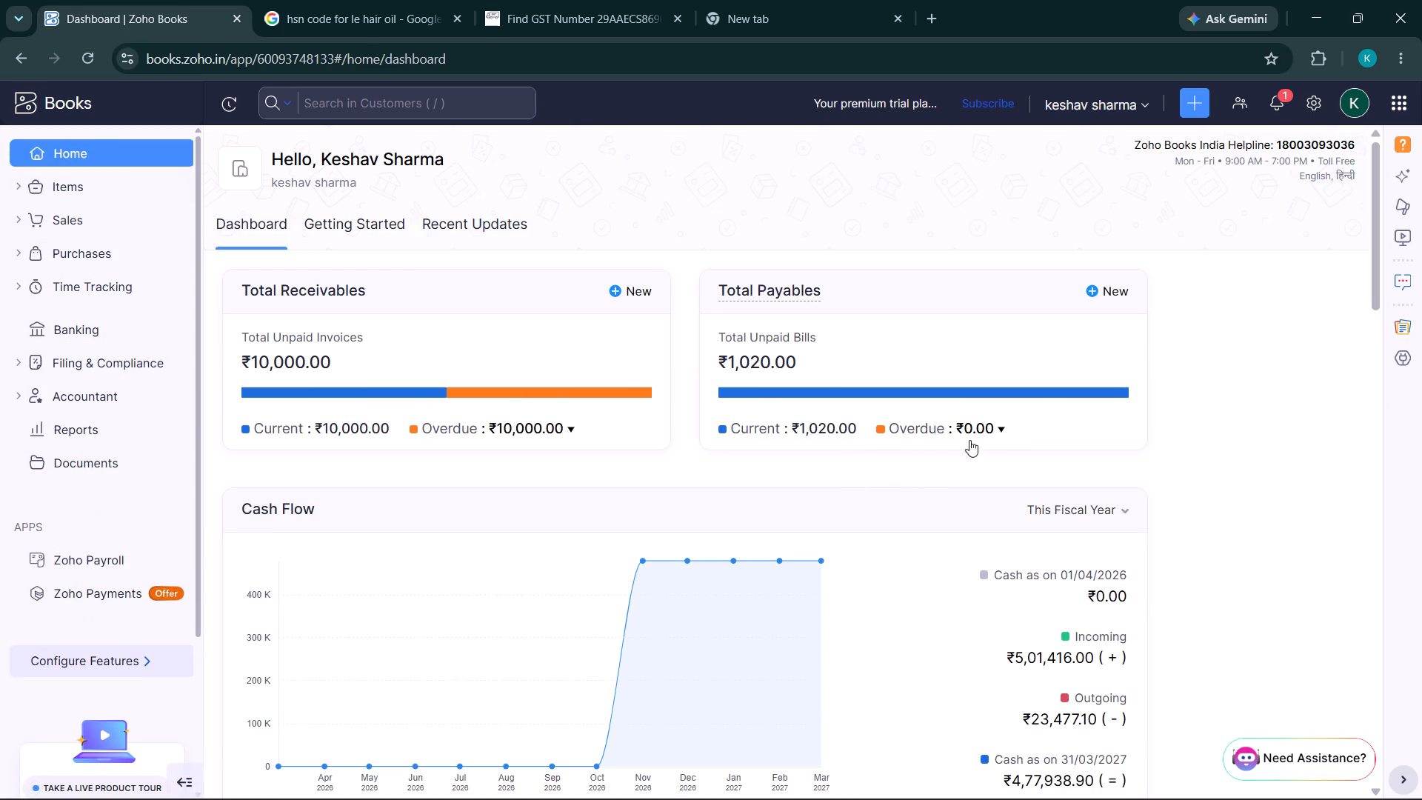
click(992, 436)
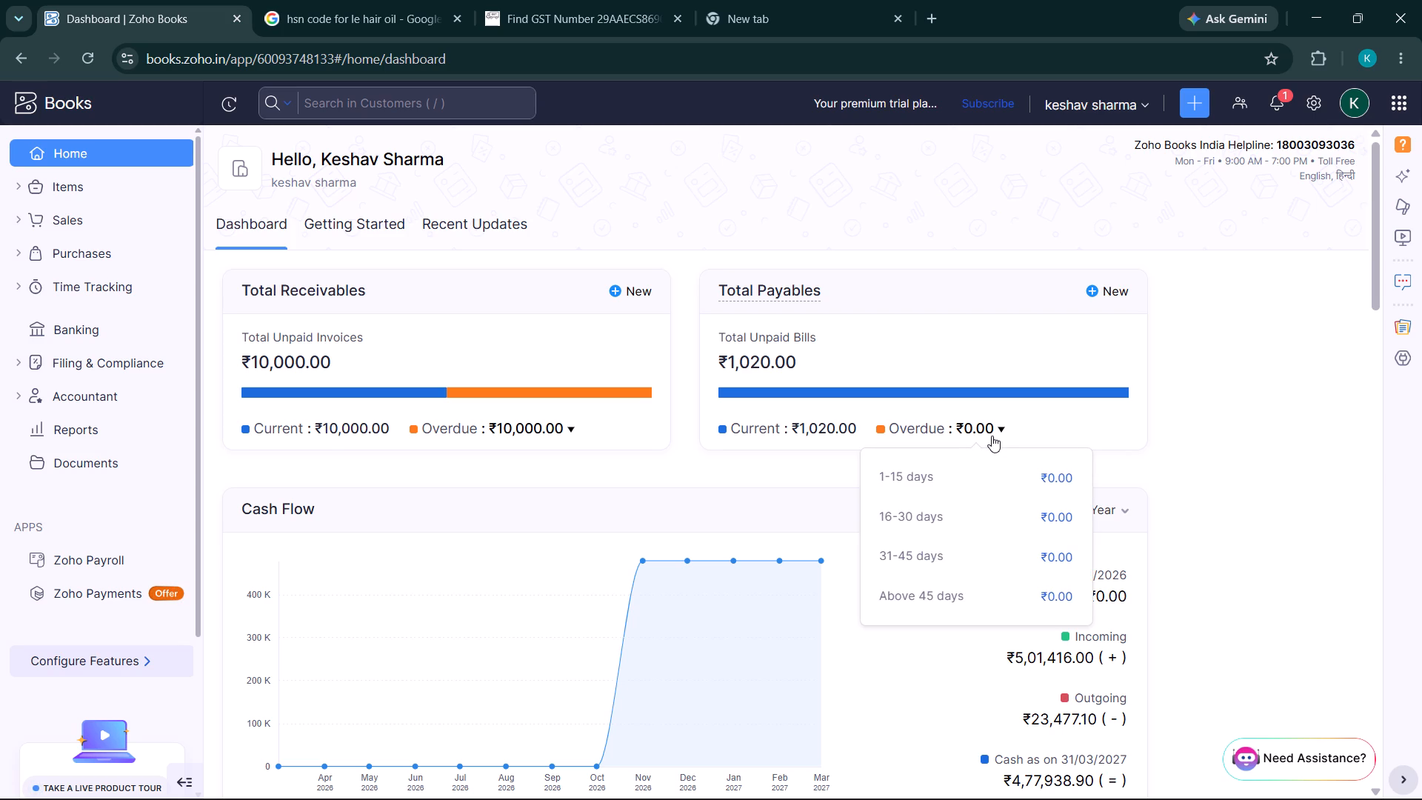
click(992, 436)
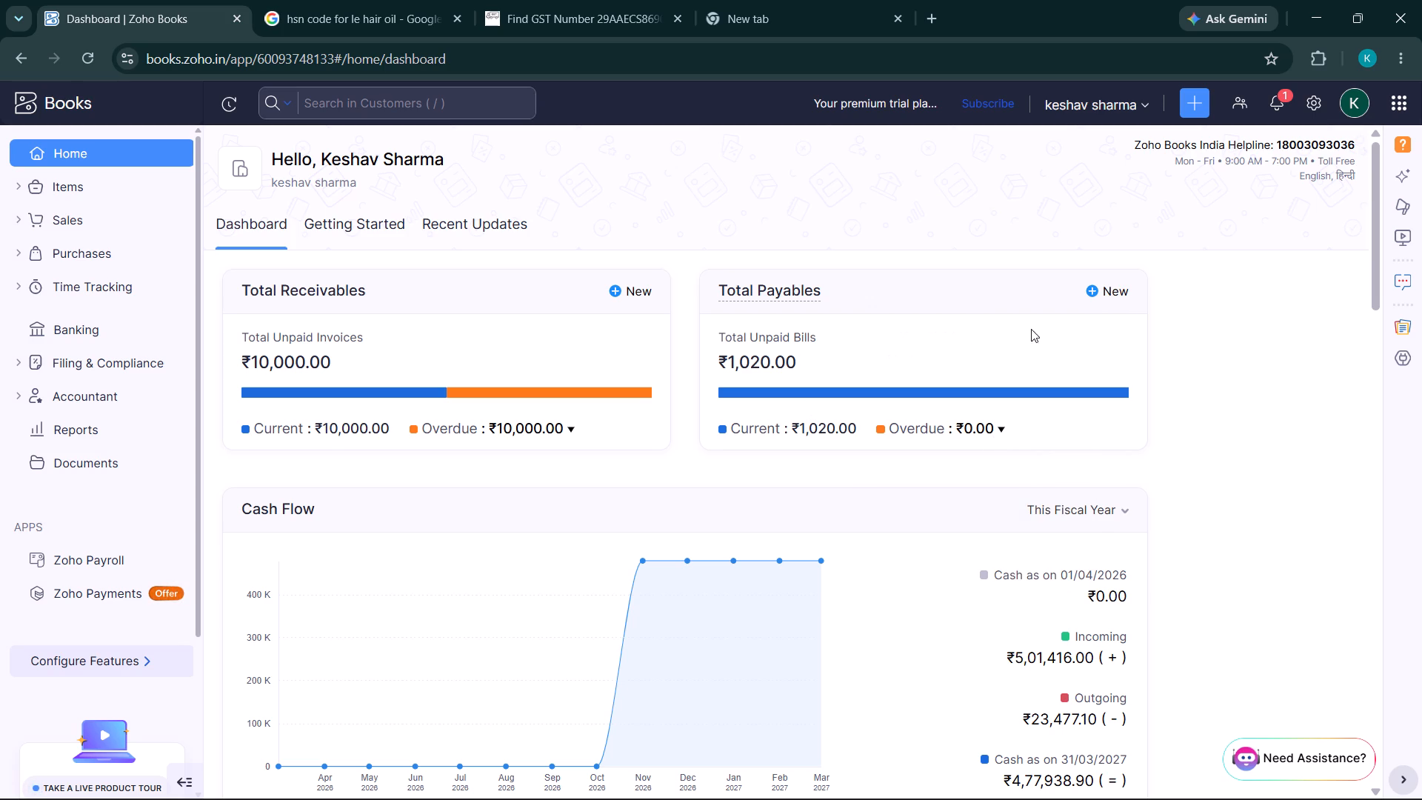
click(1118, 300)
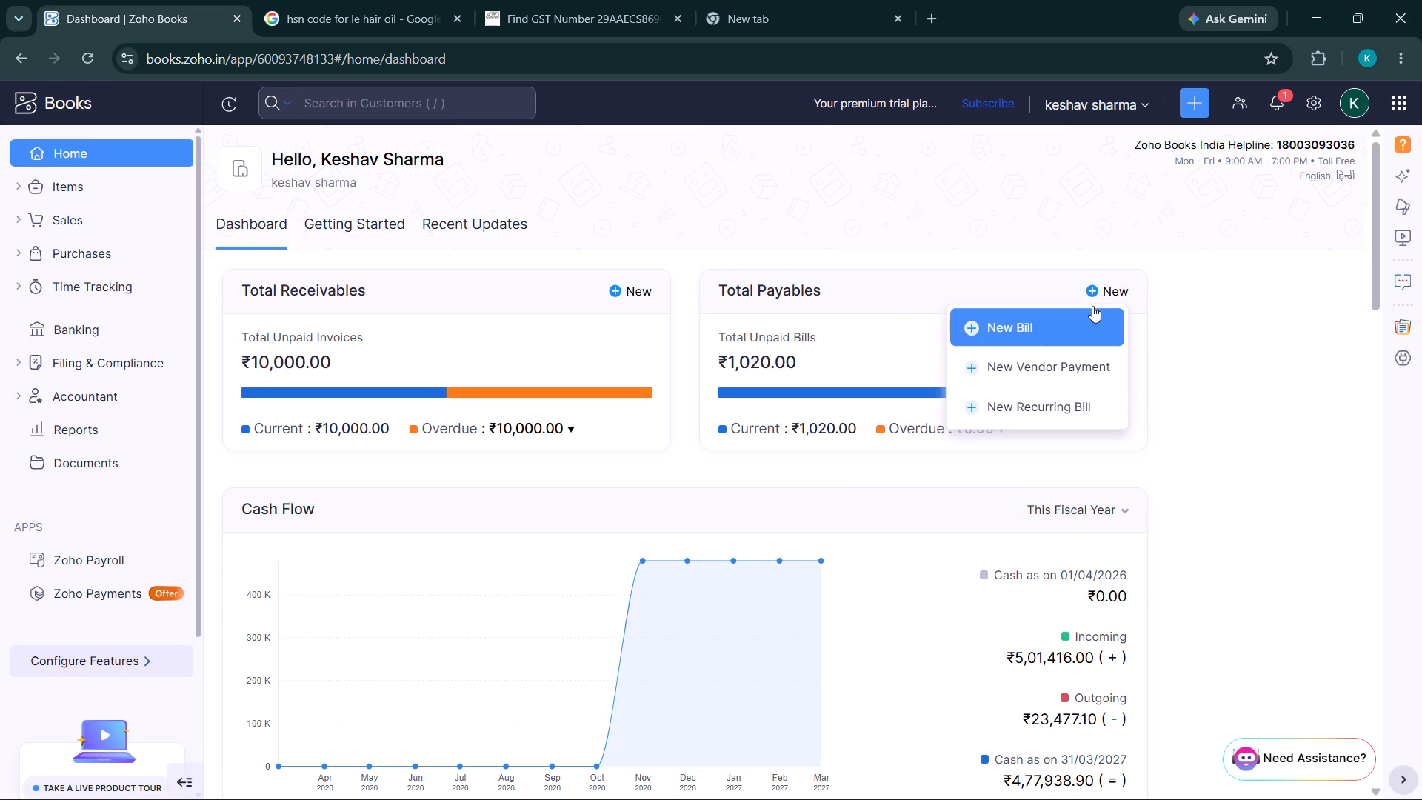
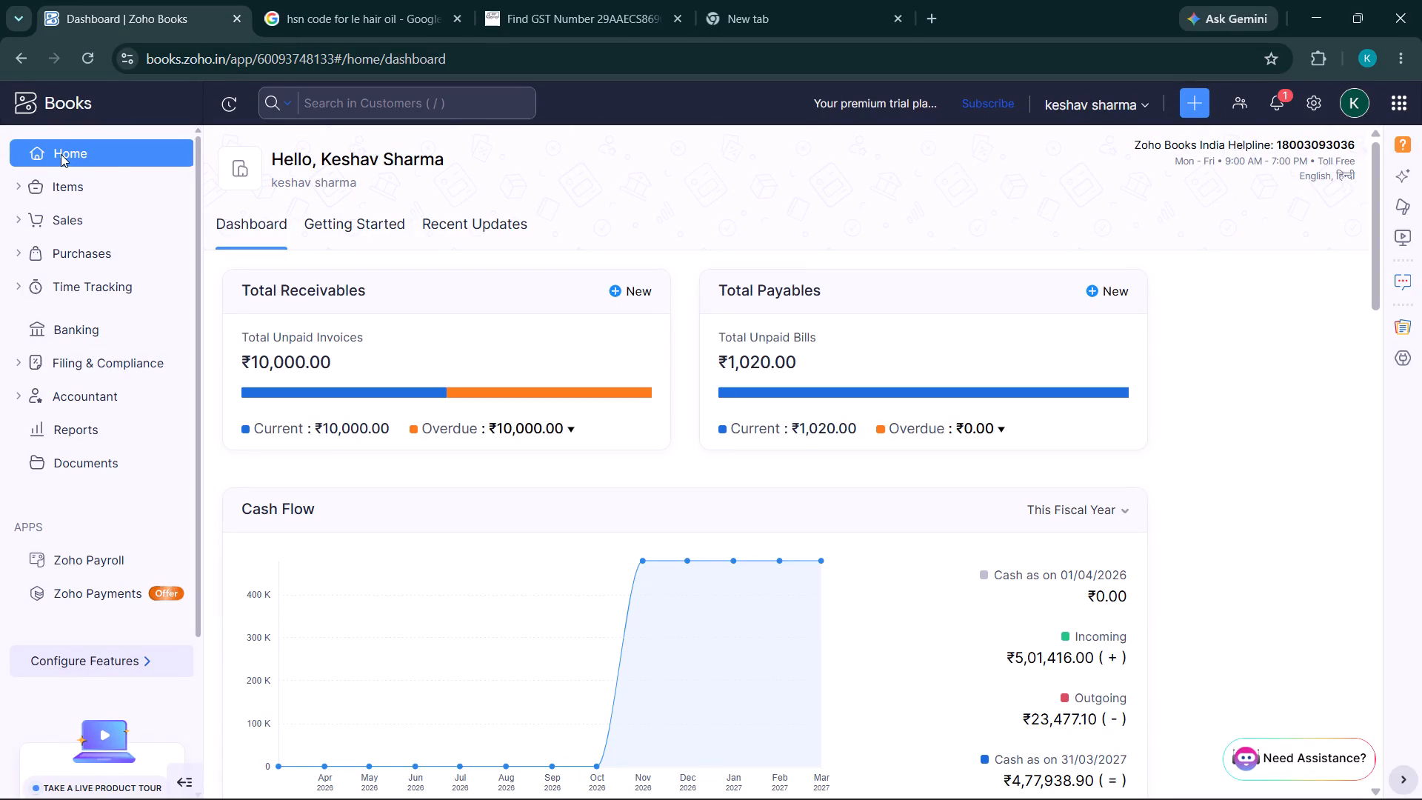
Review the home dashboard's cash flow, income and expense, and top expenses figures.
scroll(687, 508, down, 1)
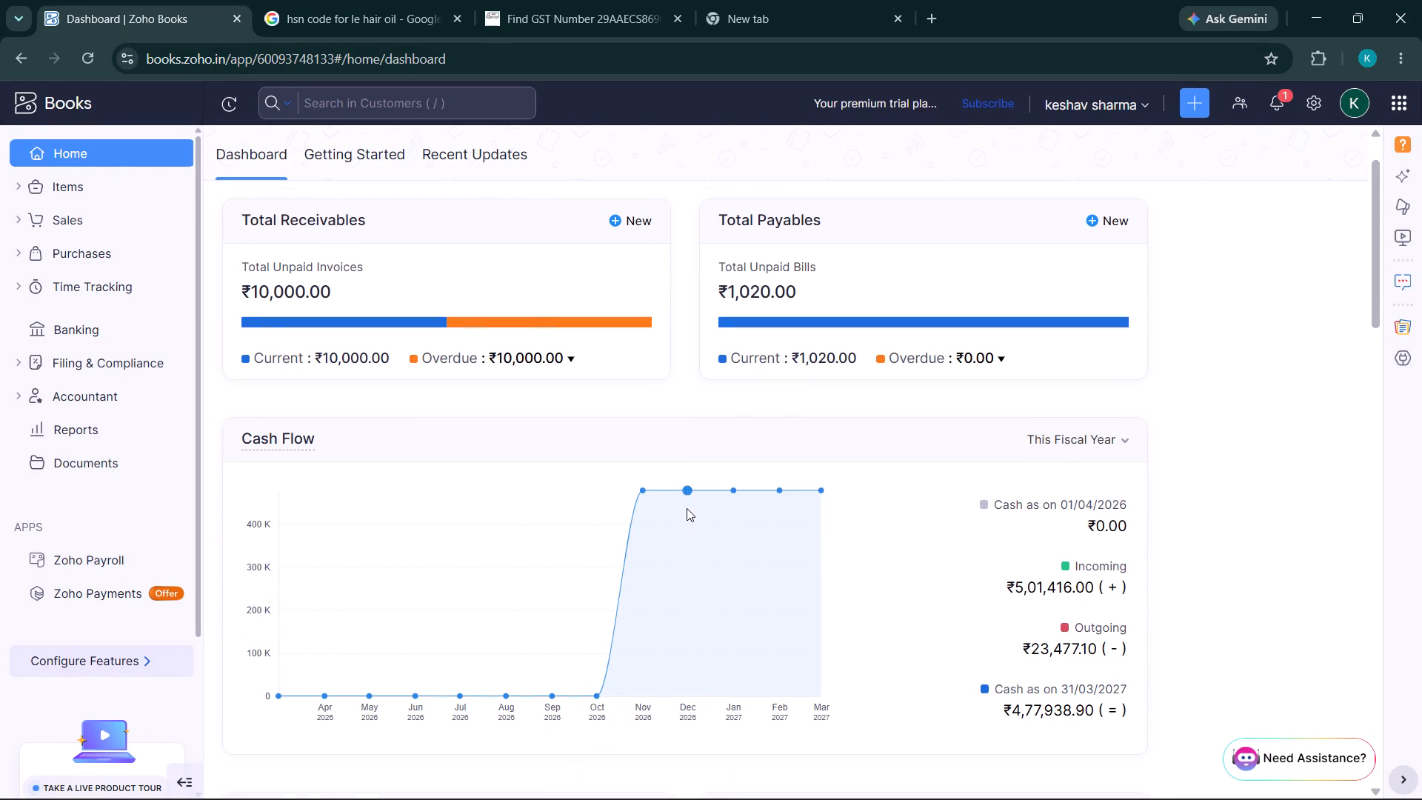
scroll(687, 508, down, 2)
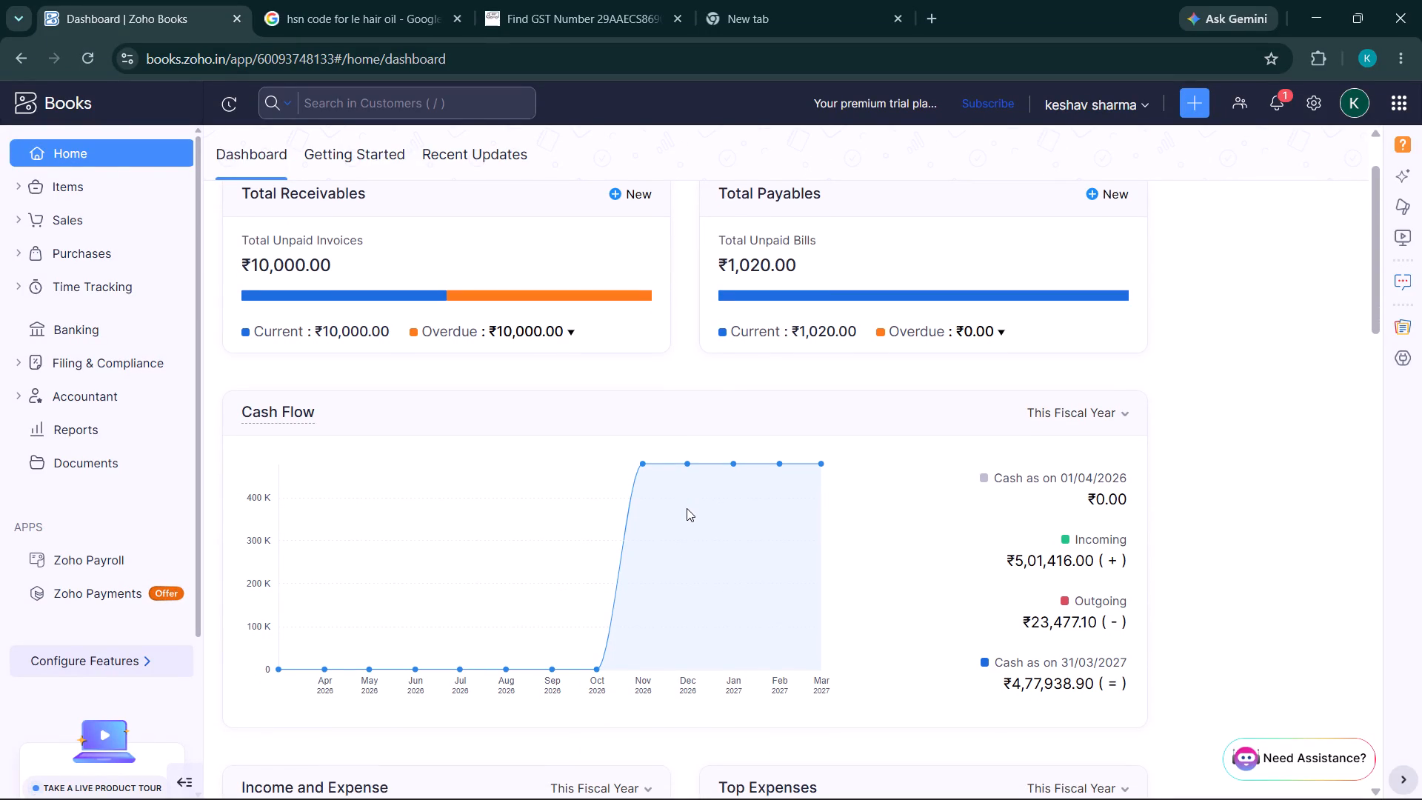
scroll(687, 508, down, 1)
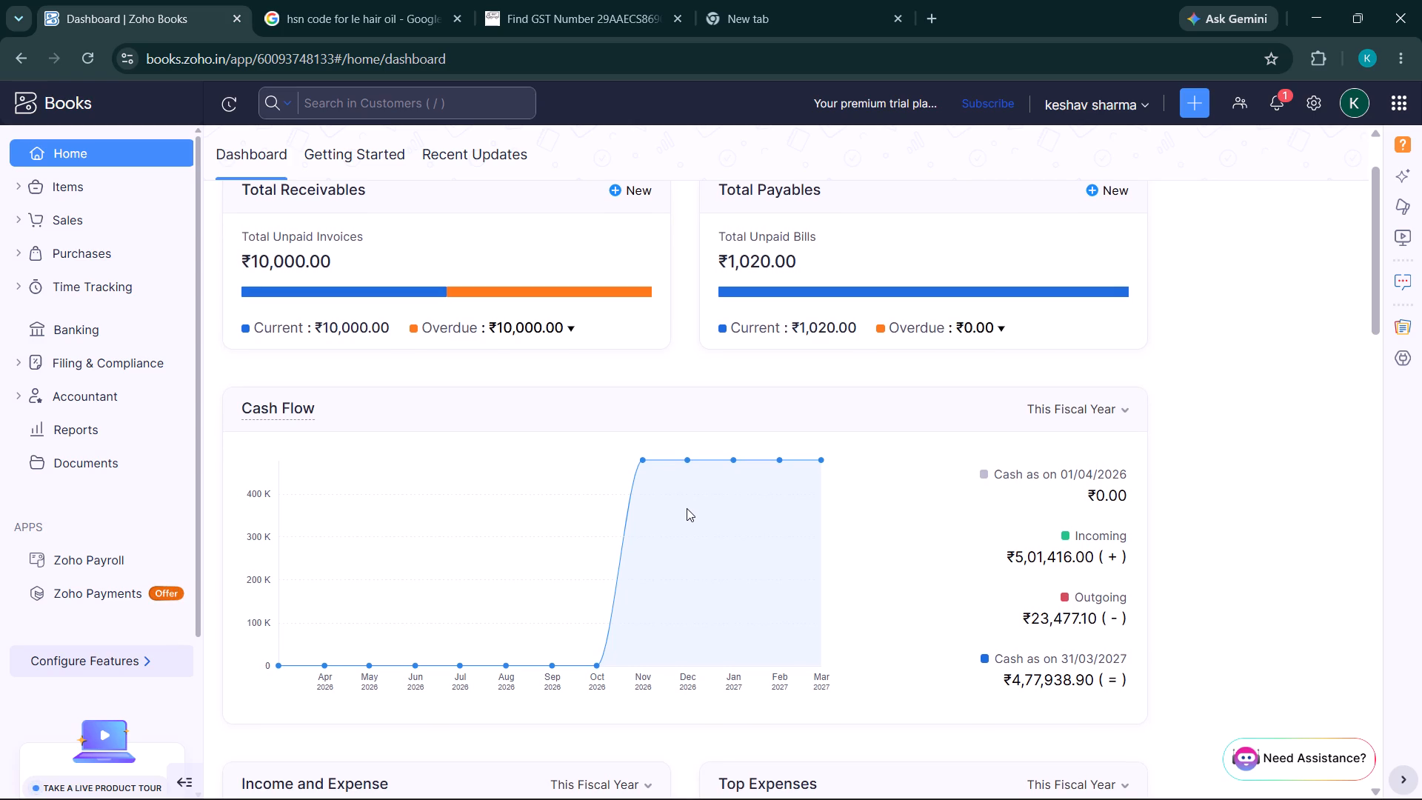
scroll(687, 508, down, 1)
scroll(687, 508, left, 1)
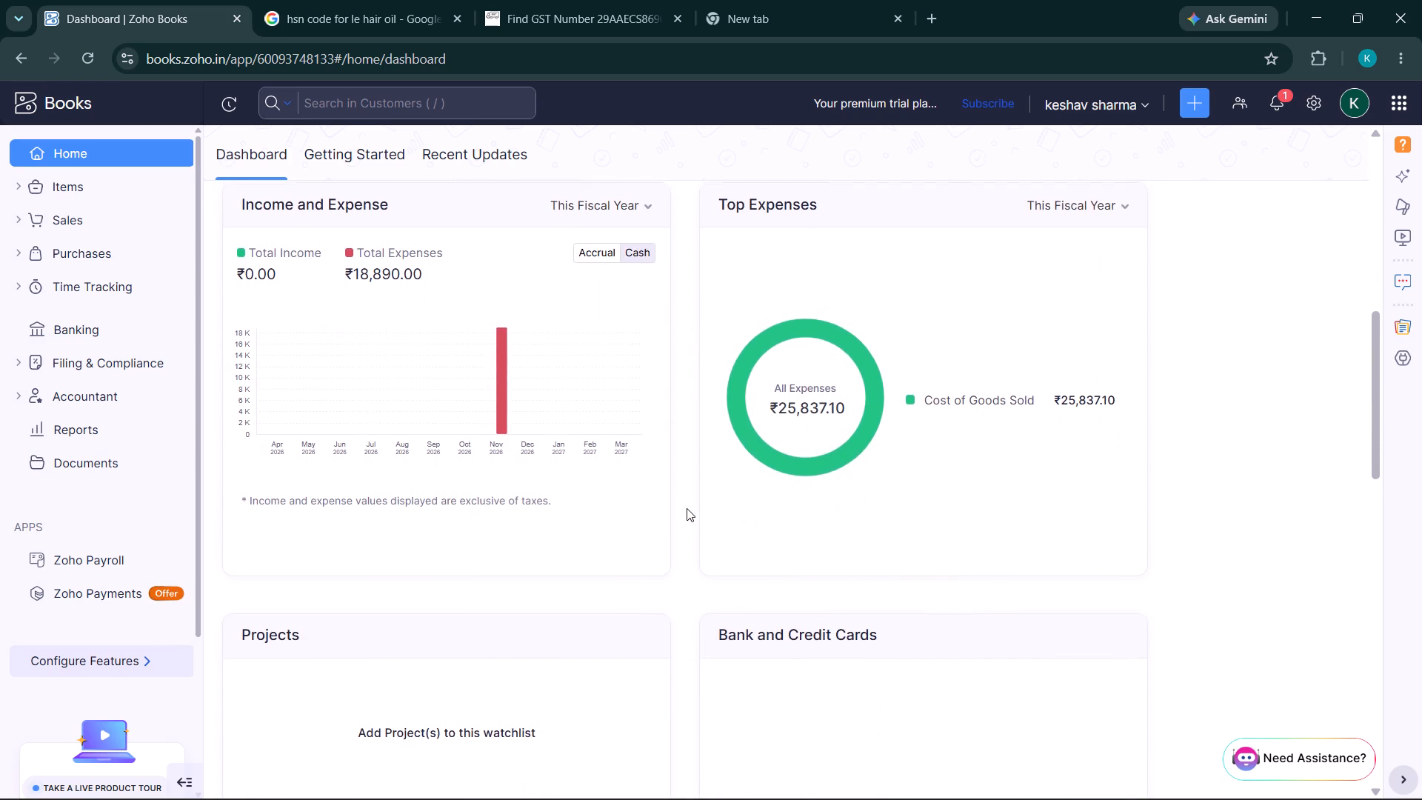
scroll(687, 508, left, 1)
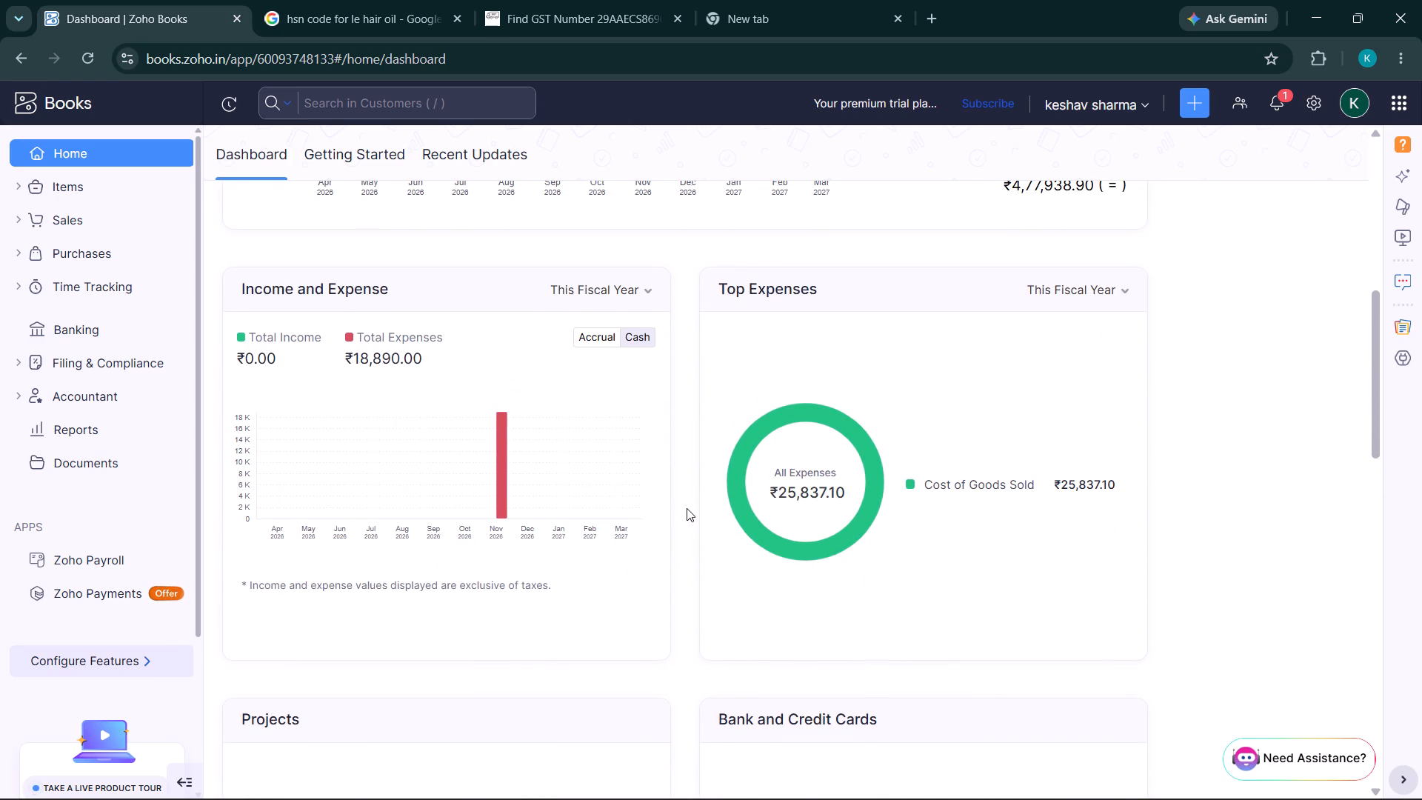
scroll(687, 508, left, 1)
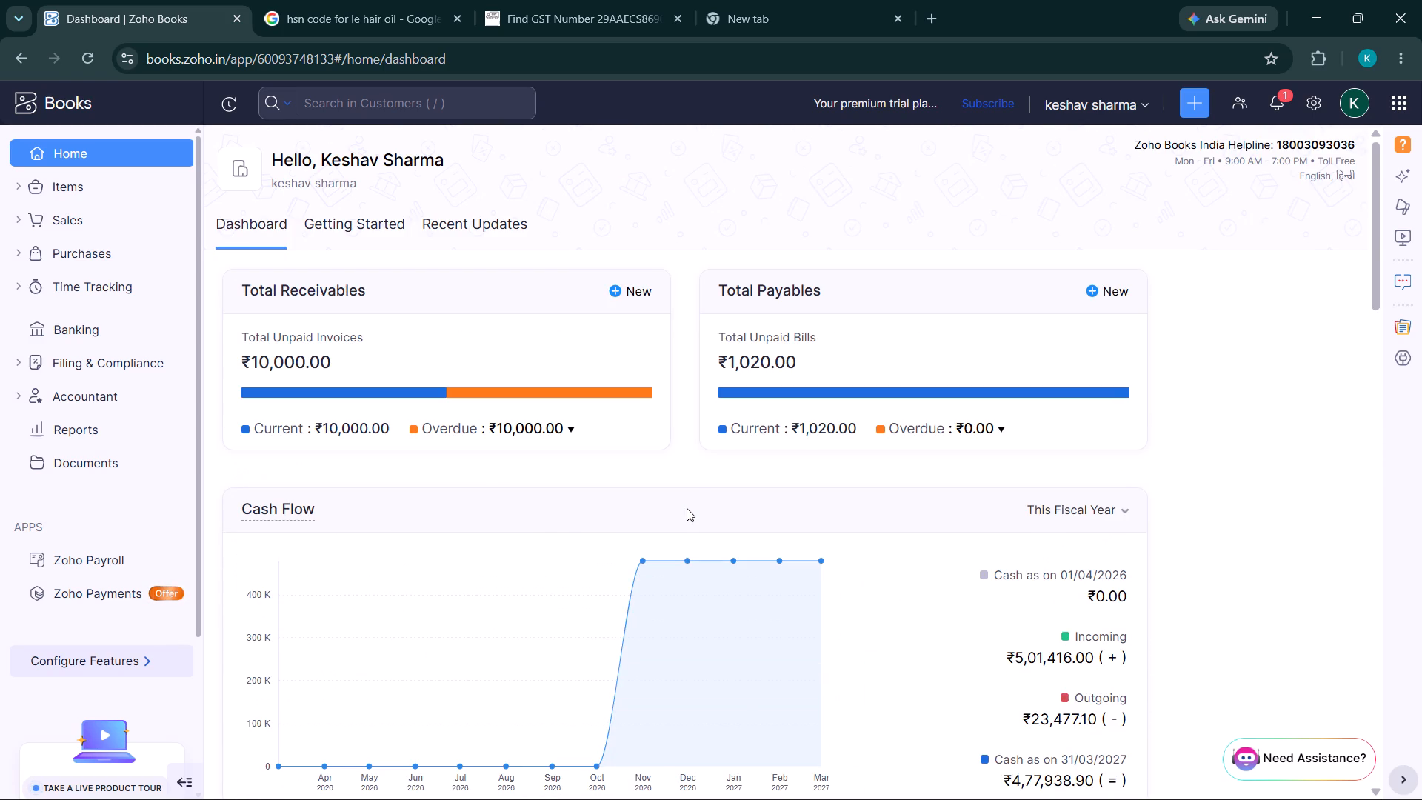
scroll(684, 464, down, 3)
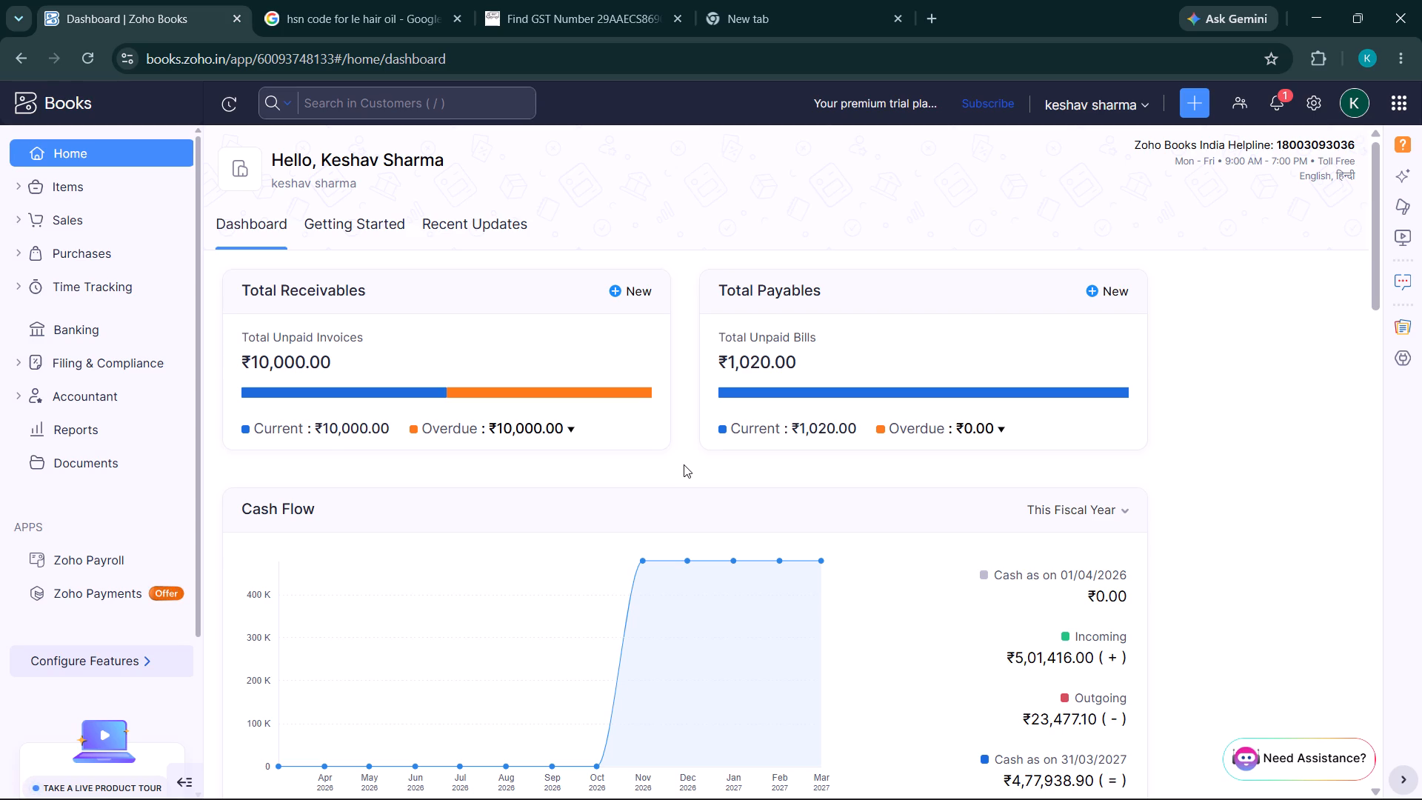
scroll(684, 464, down, 3)
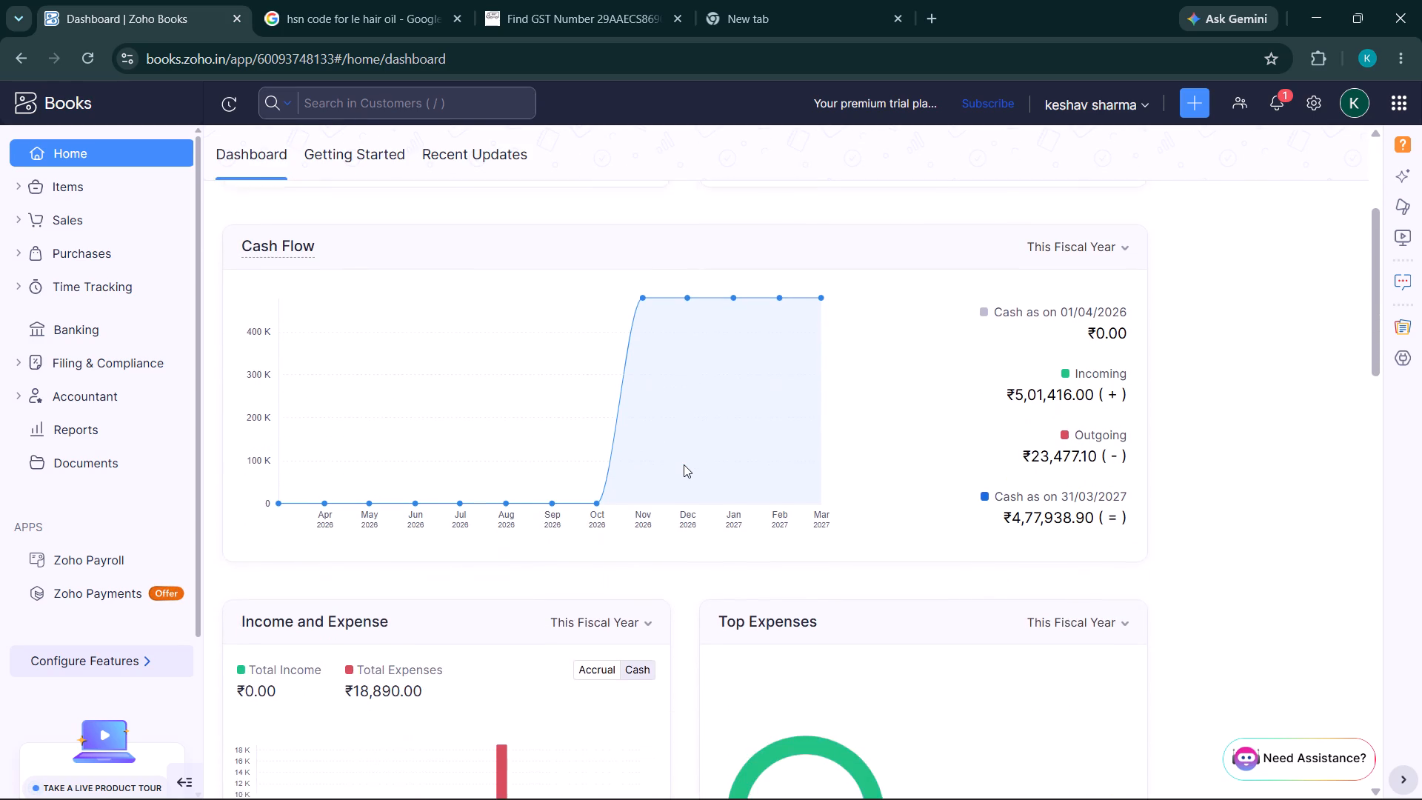
scroll(684, 464, down, 5)
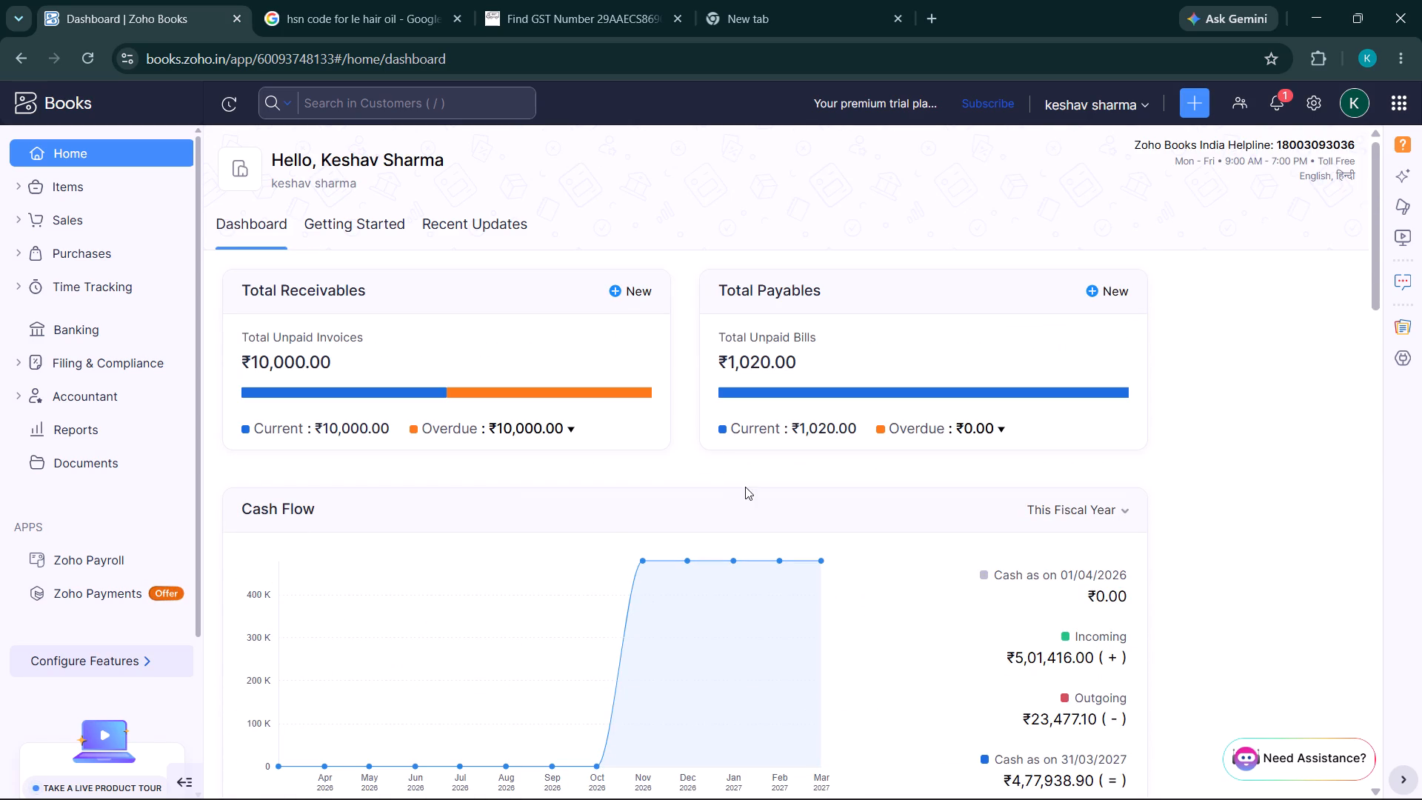
Check the dashboard's Total Payables amount against the purchase bills list, first showing all bills and then filtered to Unpaid.
click(879, 382)
double_click(785, 356)
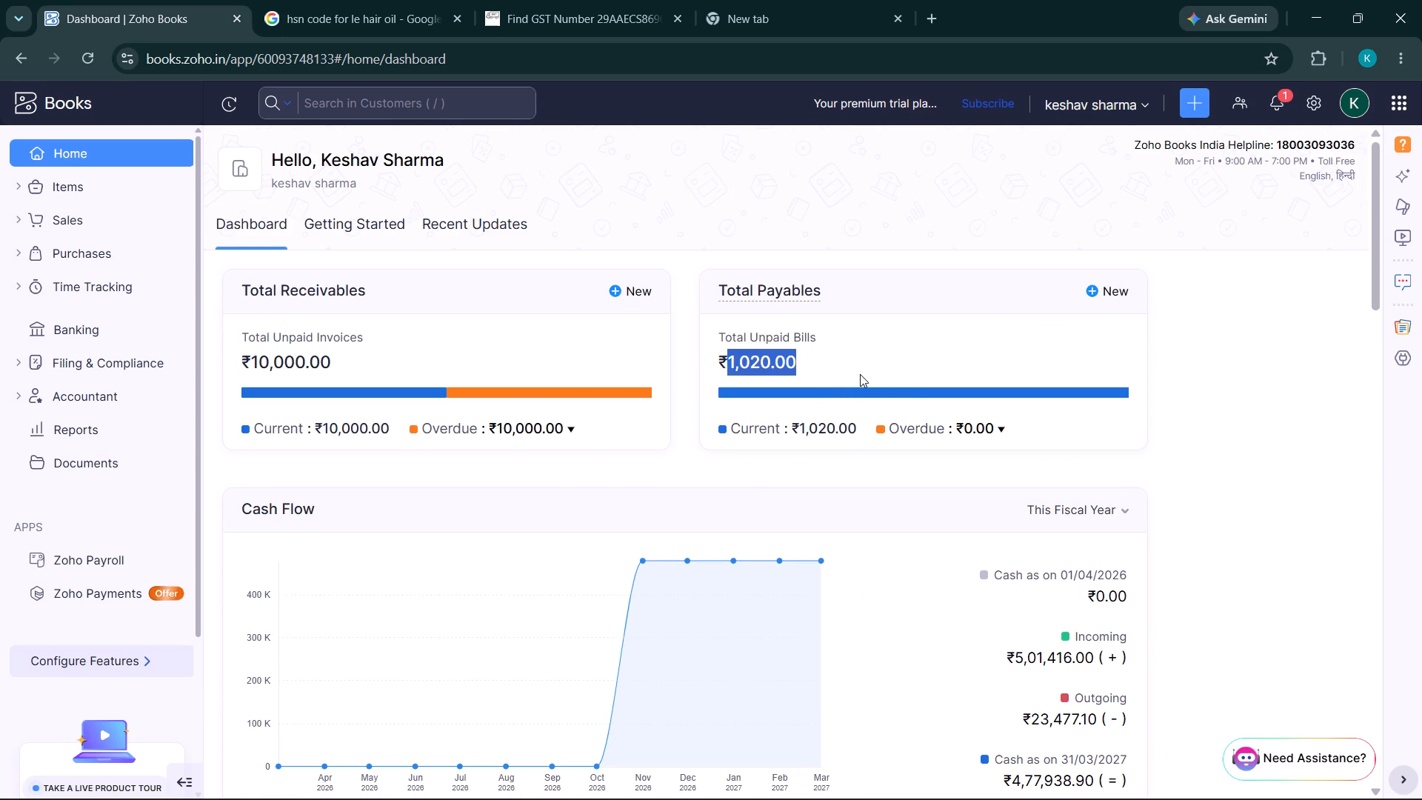
click(860, 374)
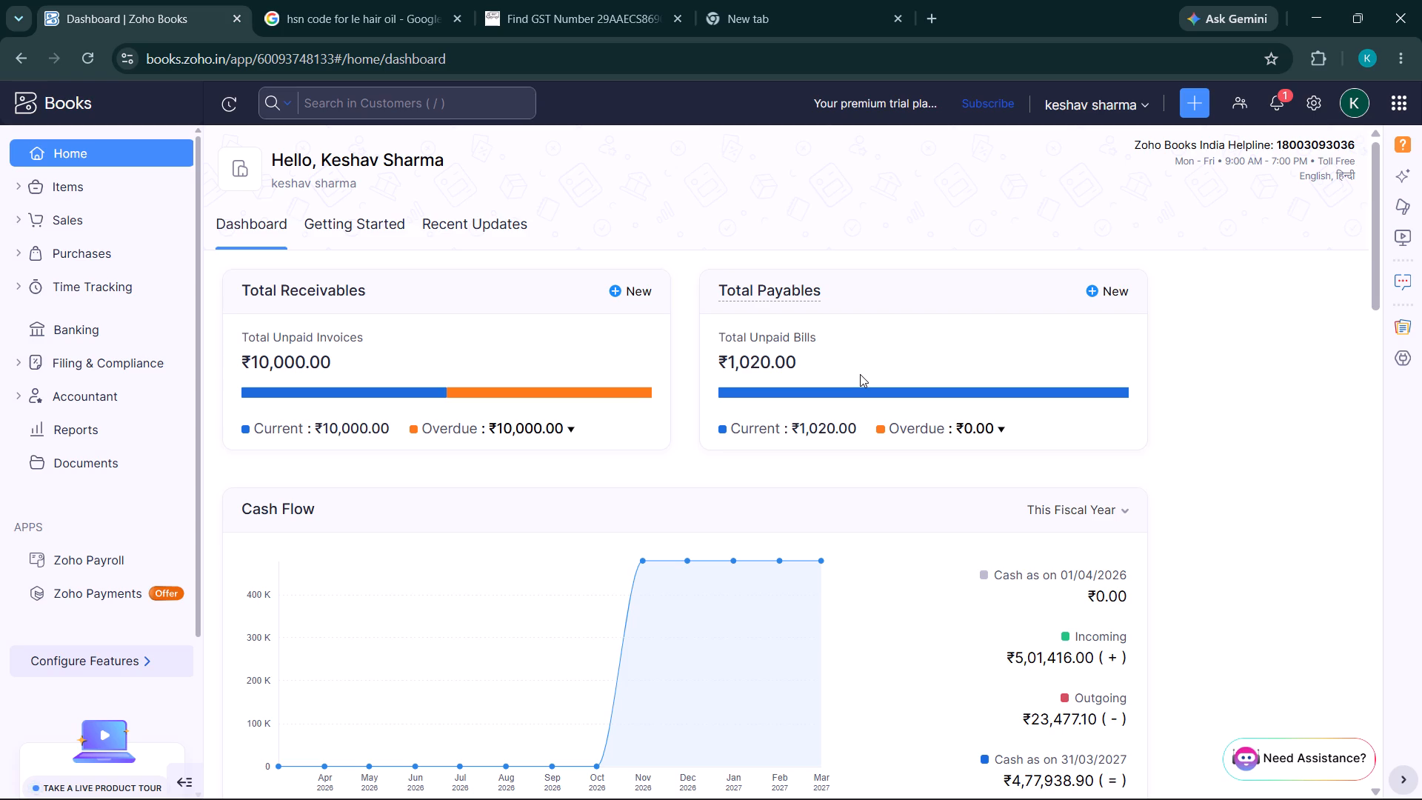
click(92, 237)
click(82, 256)
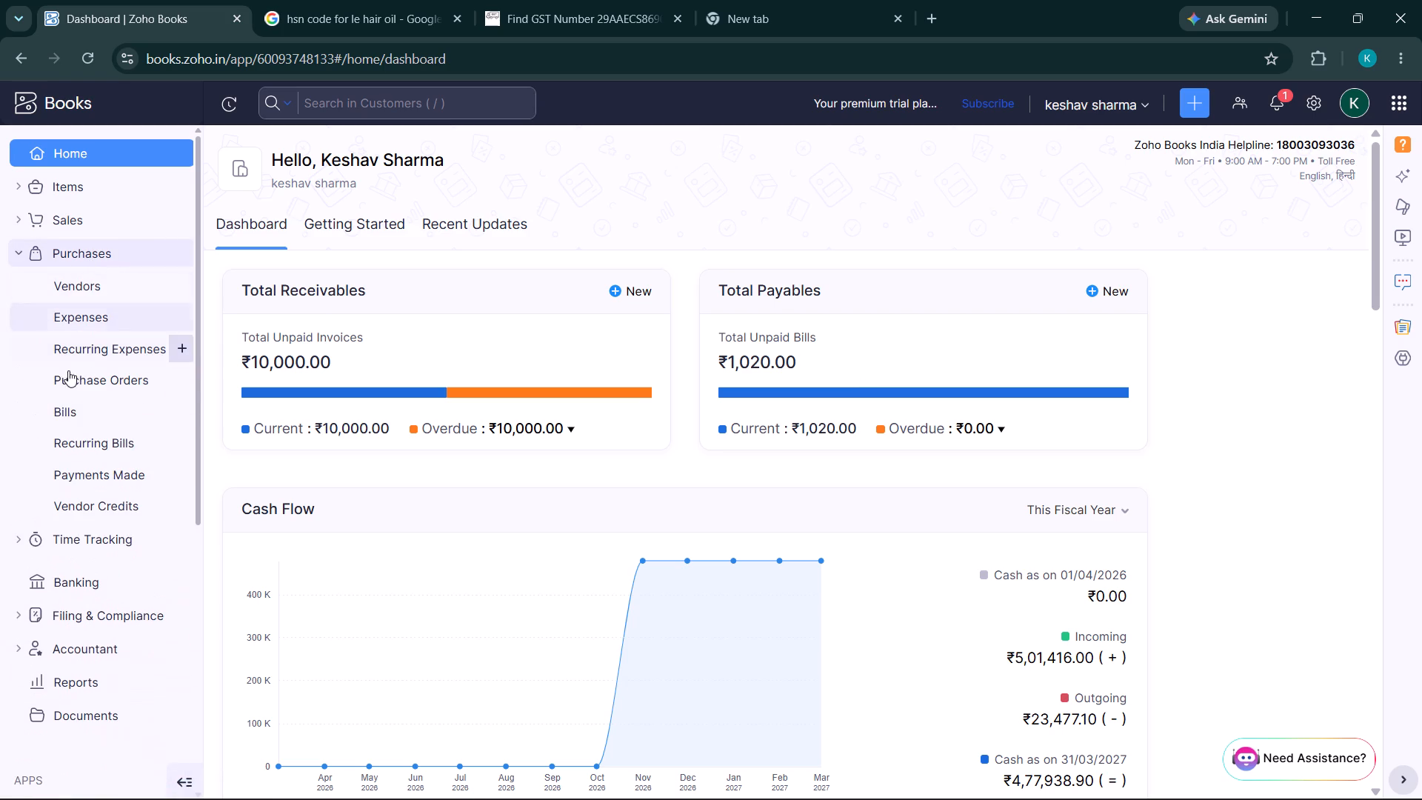
click(56, 410)
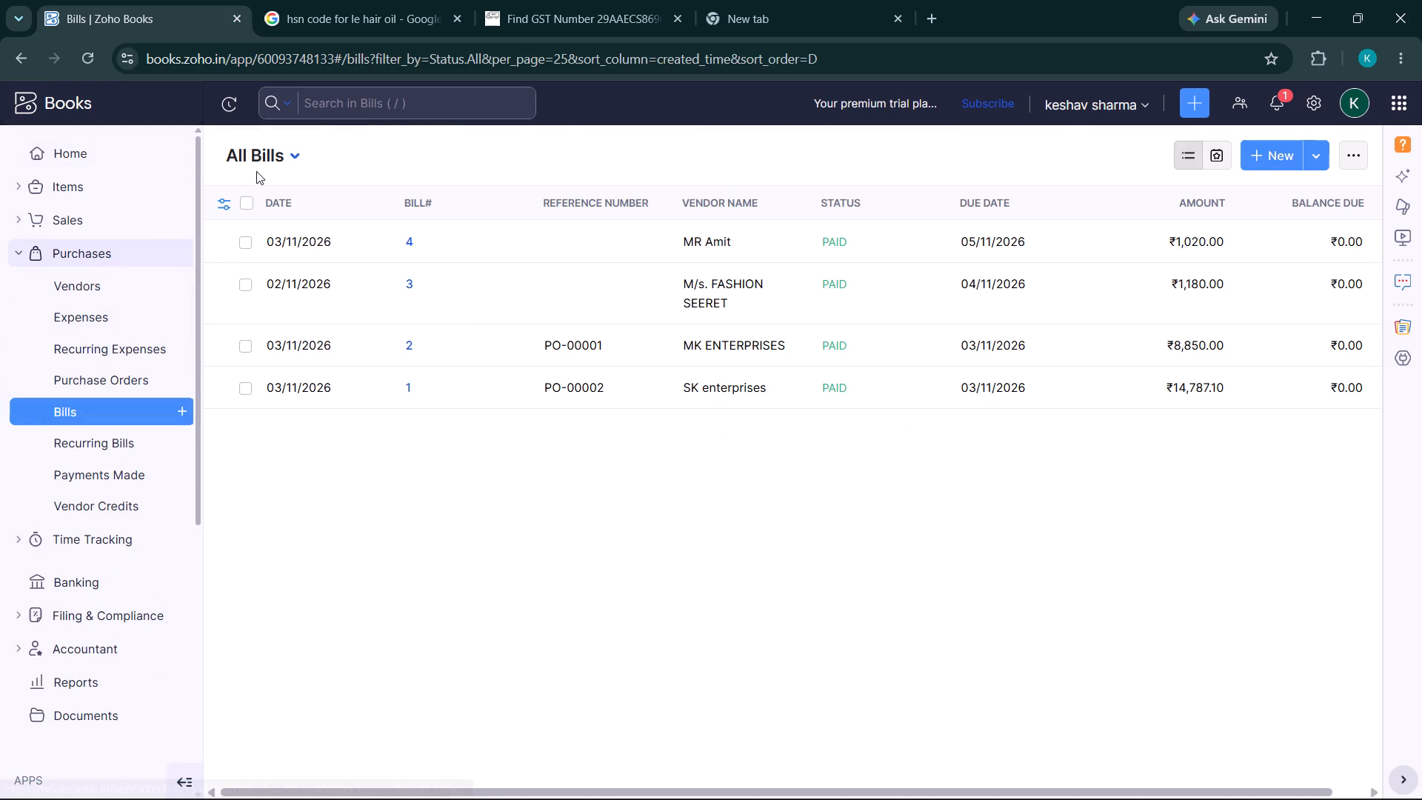
click(289, 159)
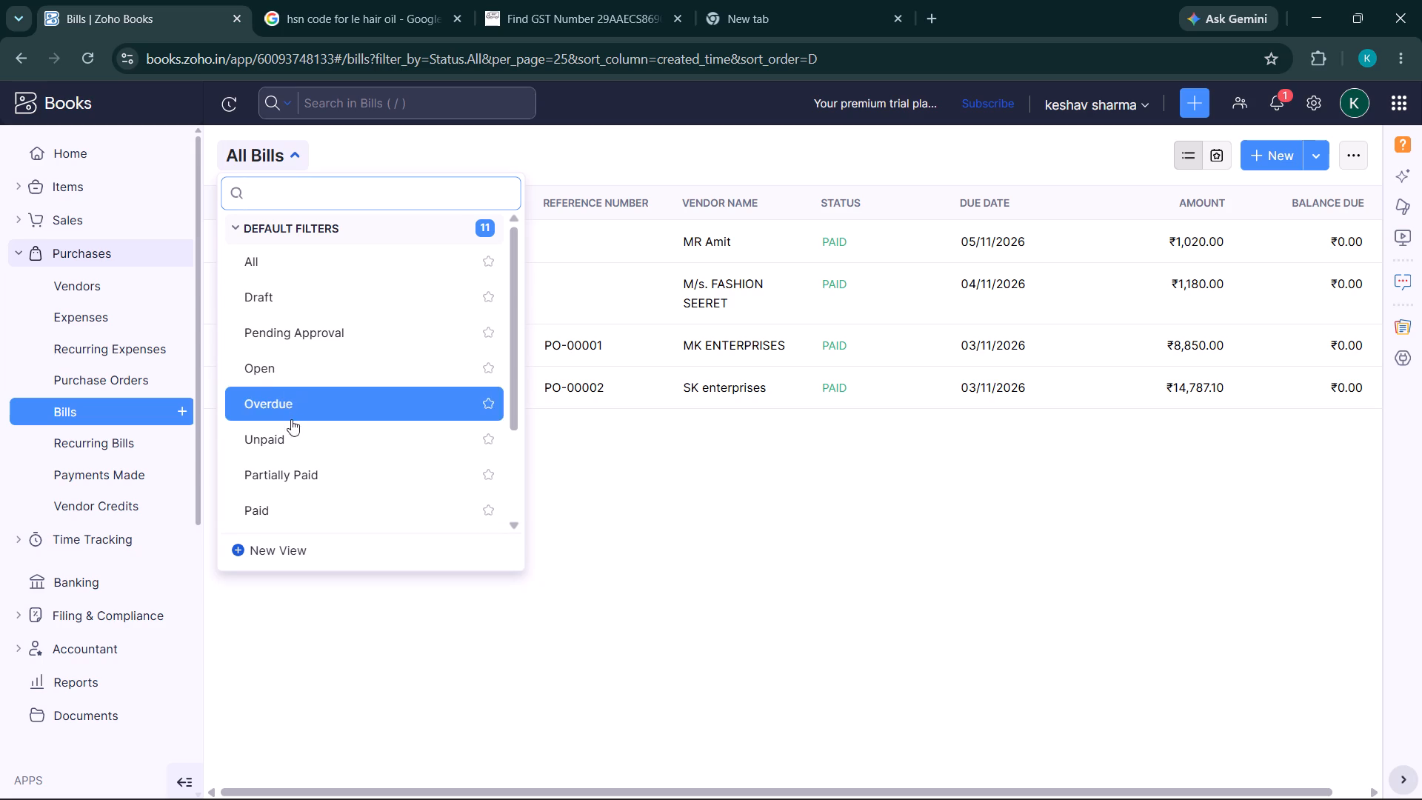
click(283, 438)
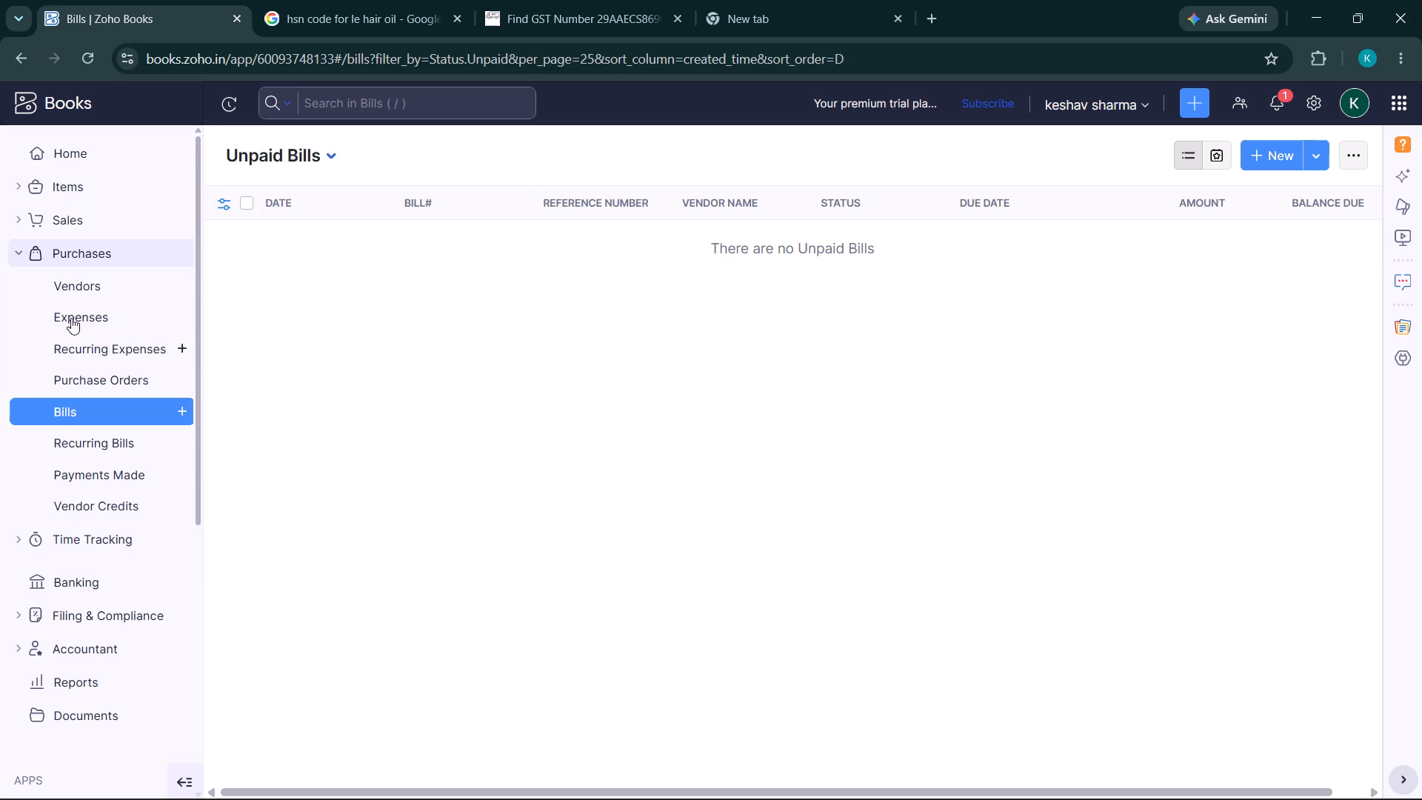
Open the AP aging details behind the dashboard's current payables amount and examine which bill makes it up.
click(88, 140)
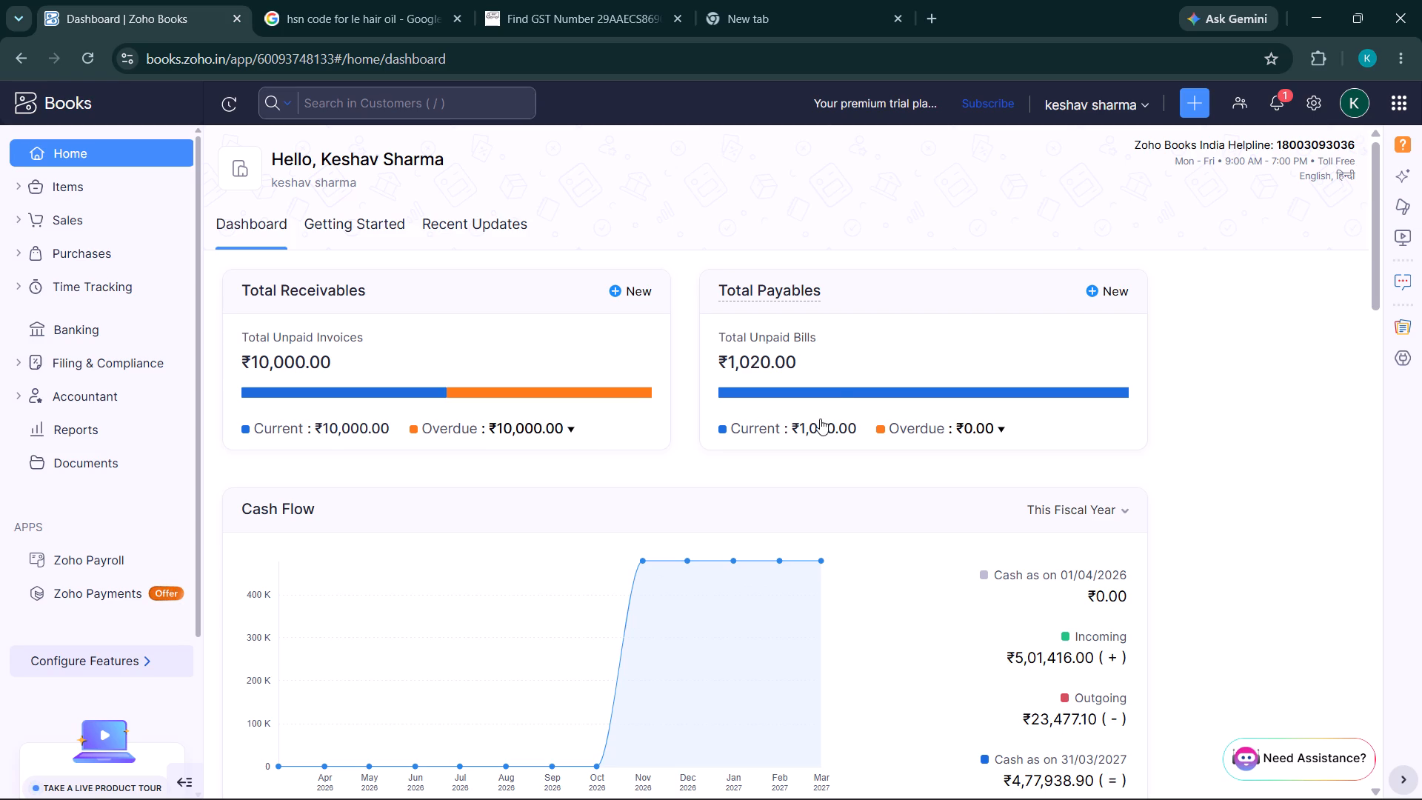
click(797, 429)
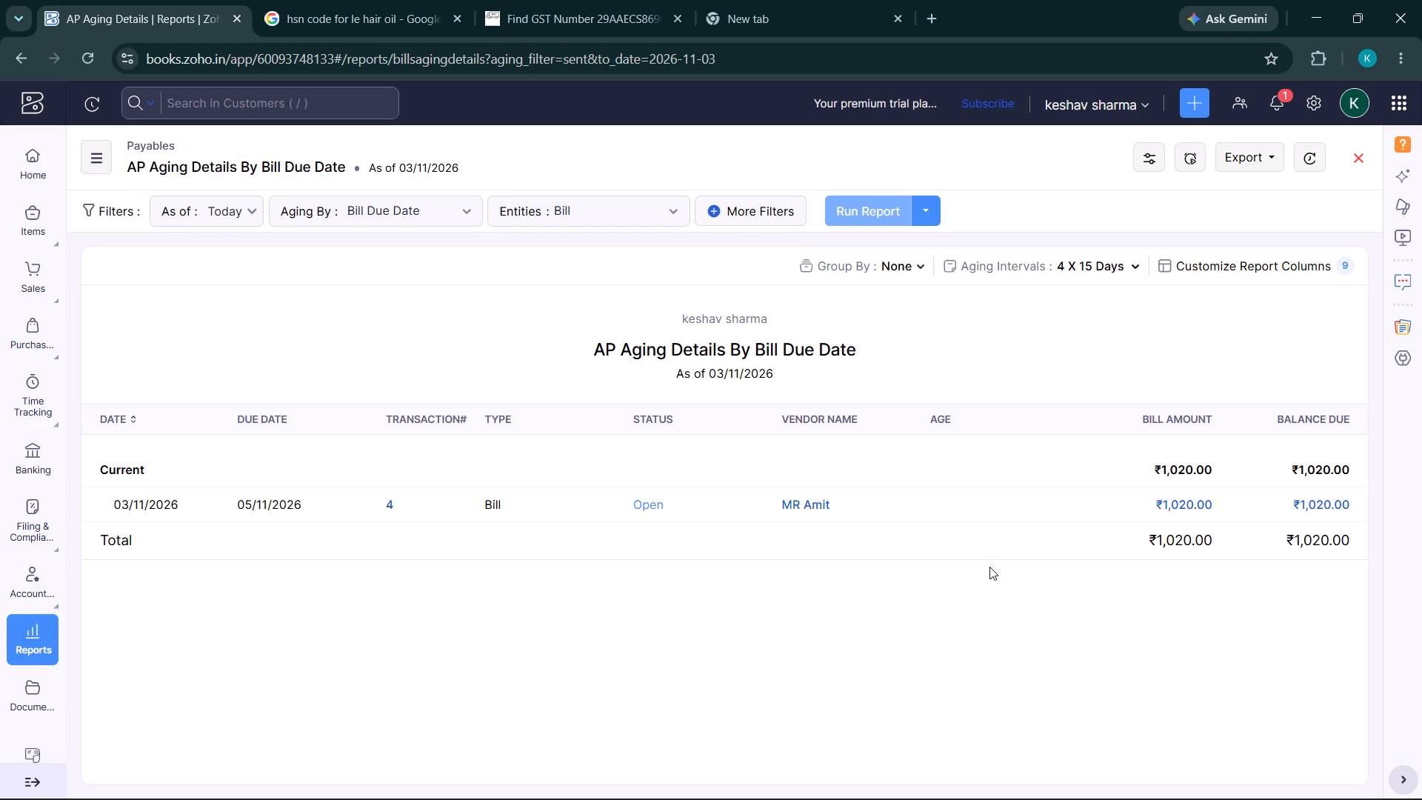
scroll(925, 557, left, 6)
Return to the home dashboard and expand the Sales section.
click(29, 103)
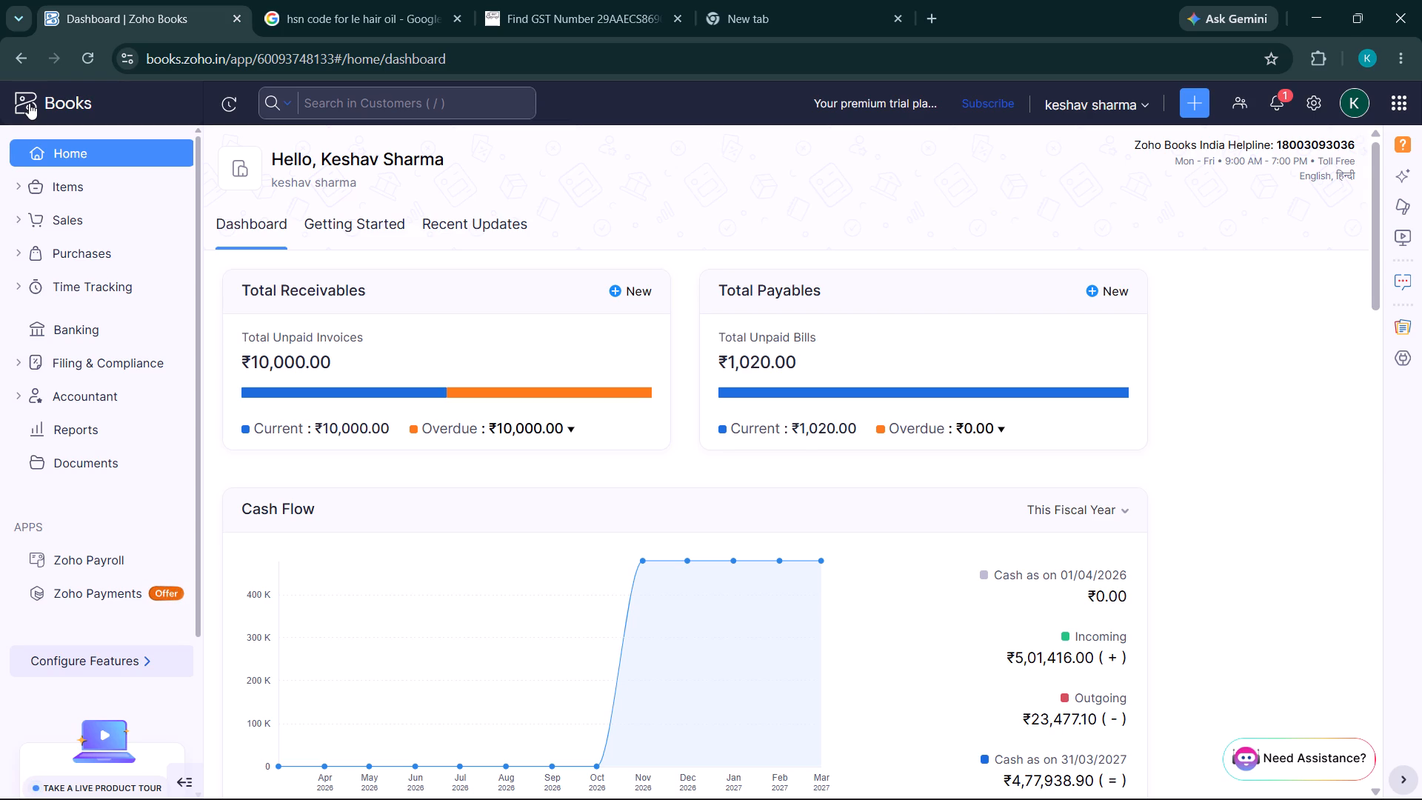
click(81, 226)
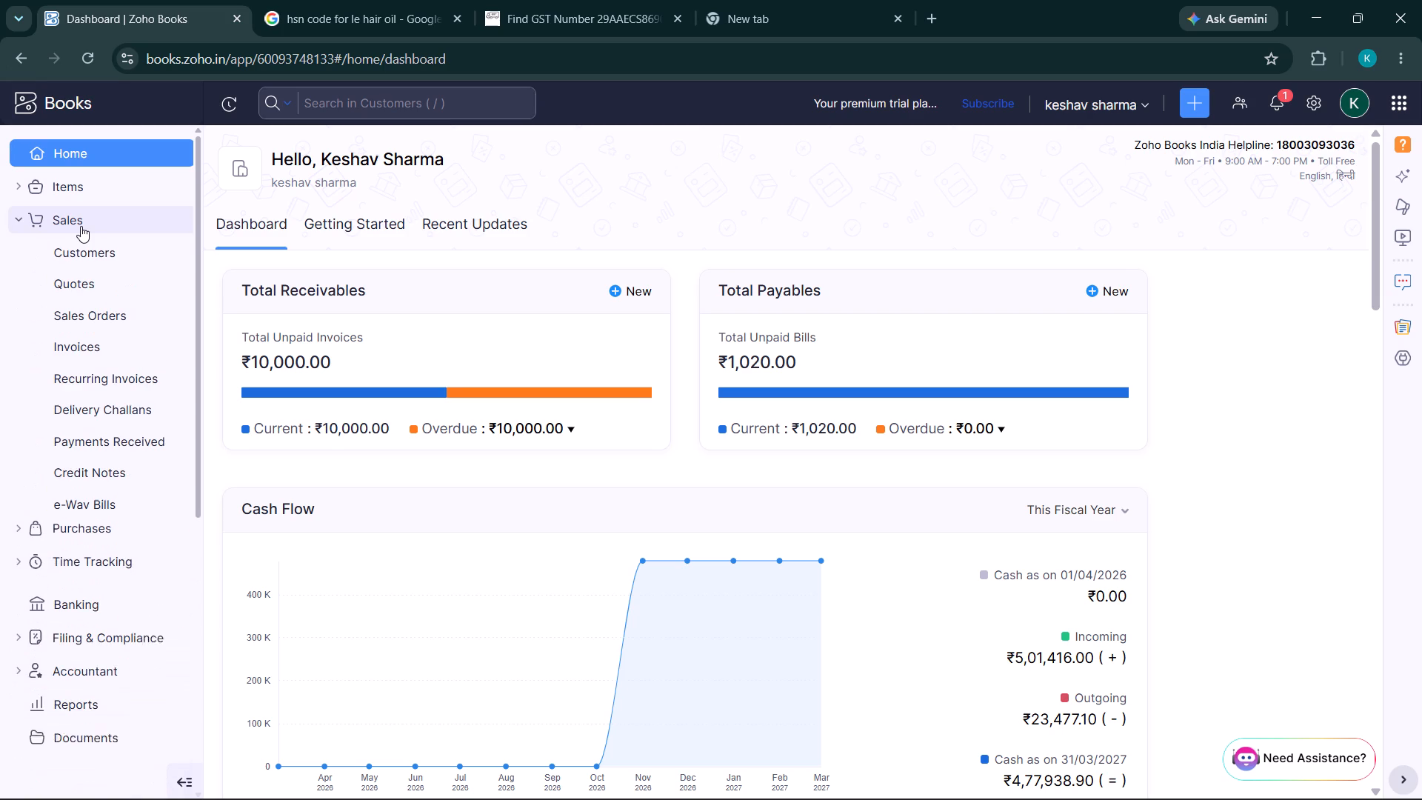